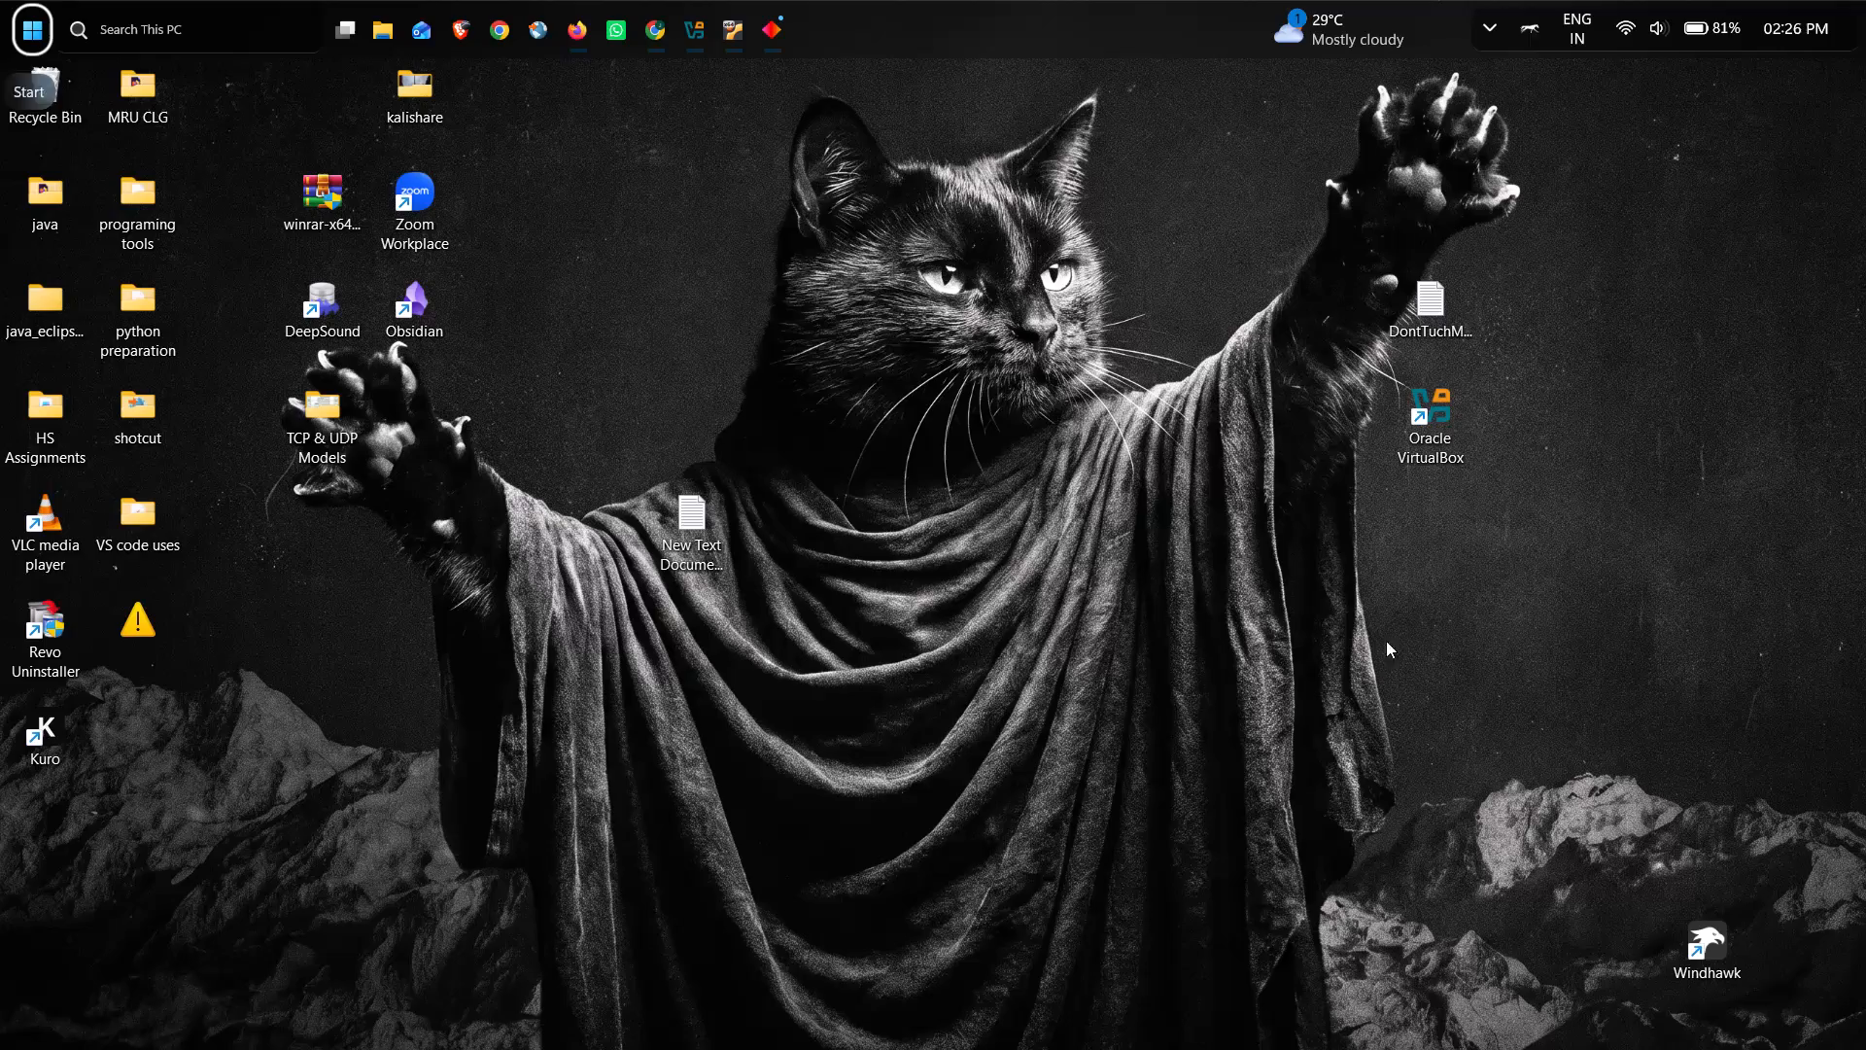
In Firefox, start a new Splunk dashboard and choose the Dashboard Studio type with the Grid layout mode.
click(577, 26)
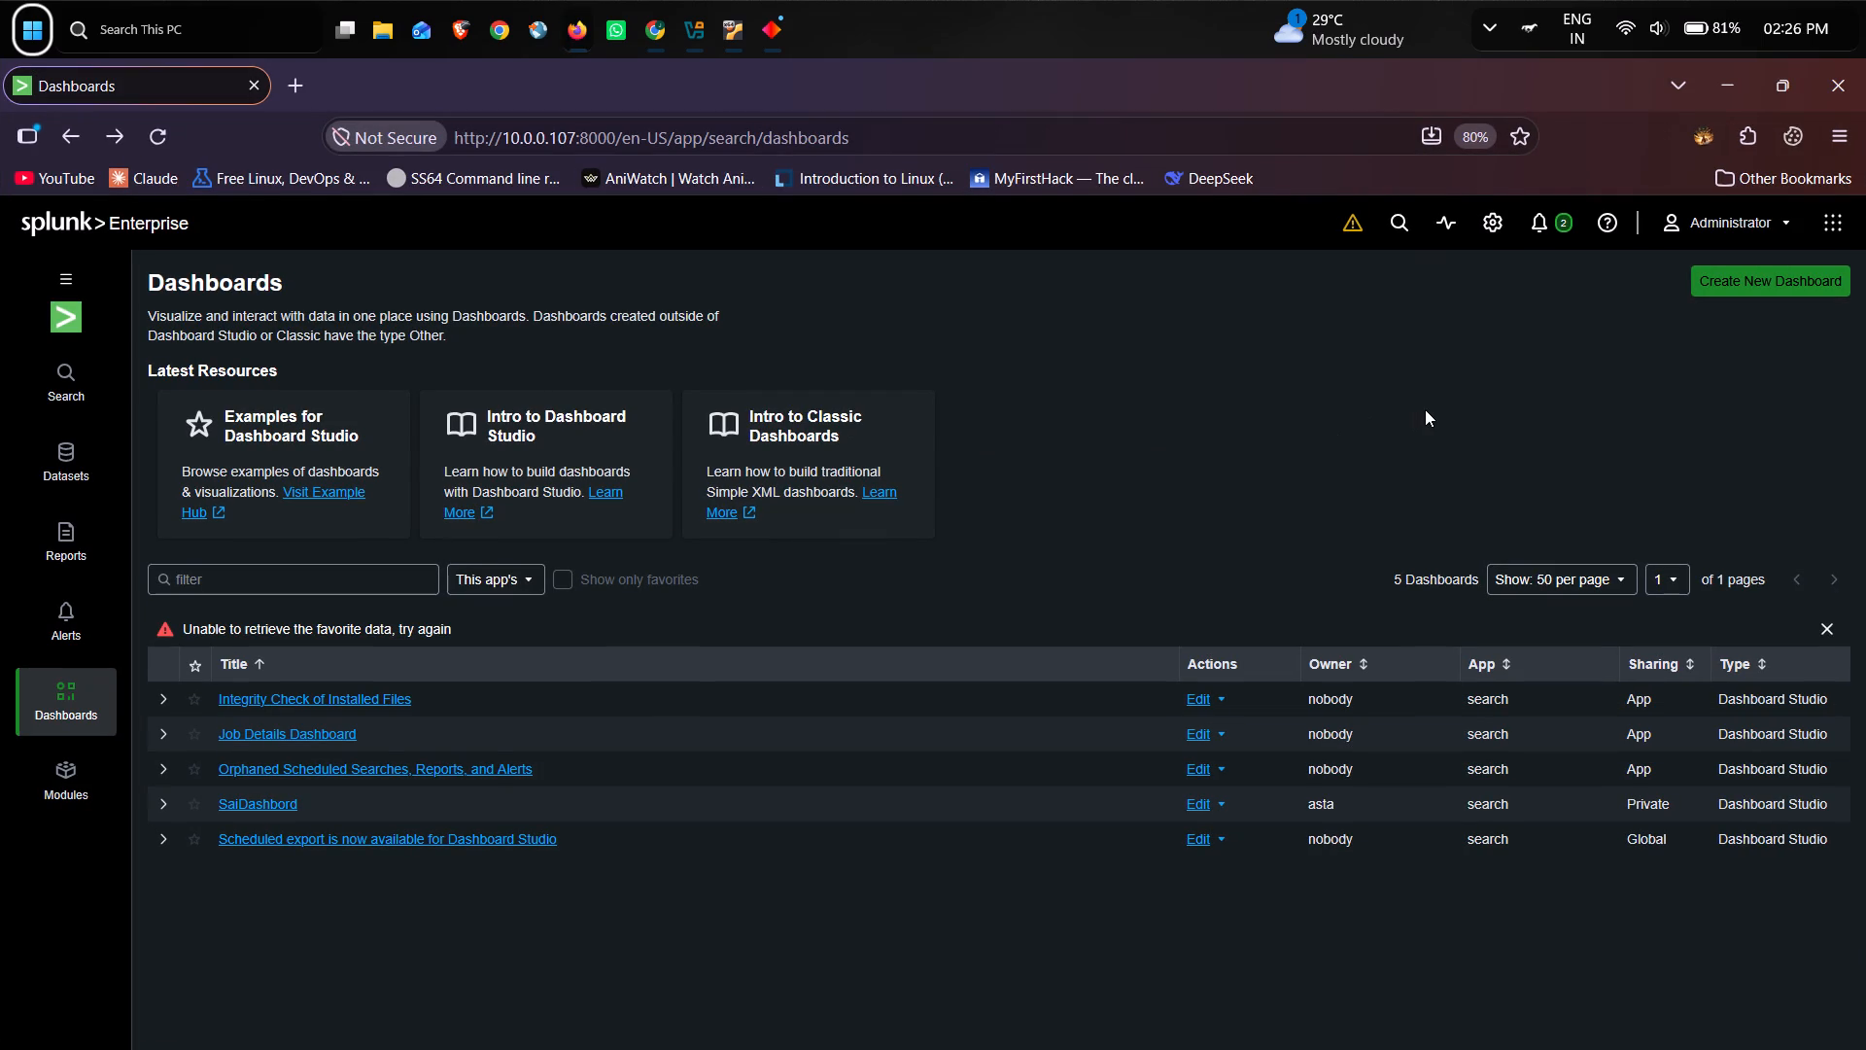
click(1749, 281)
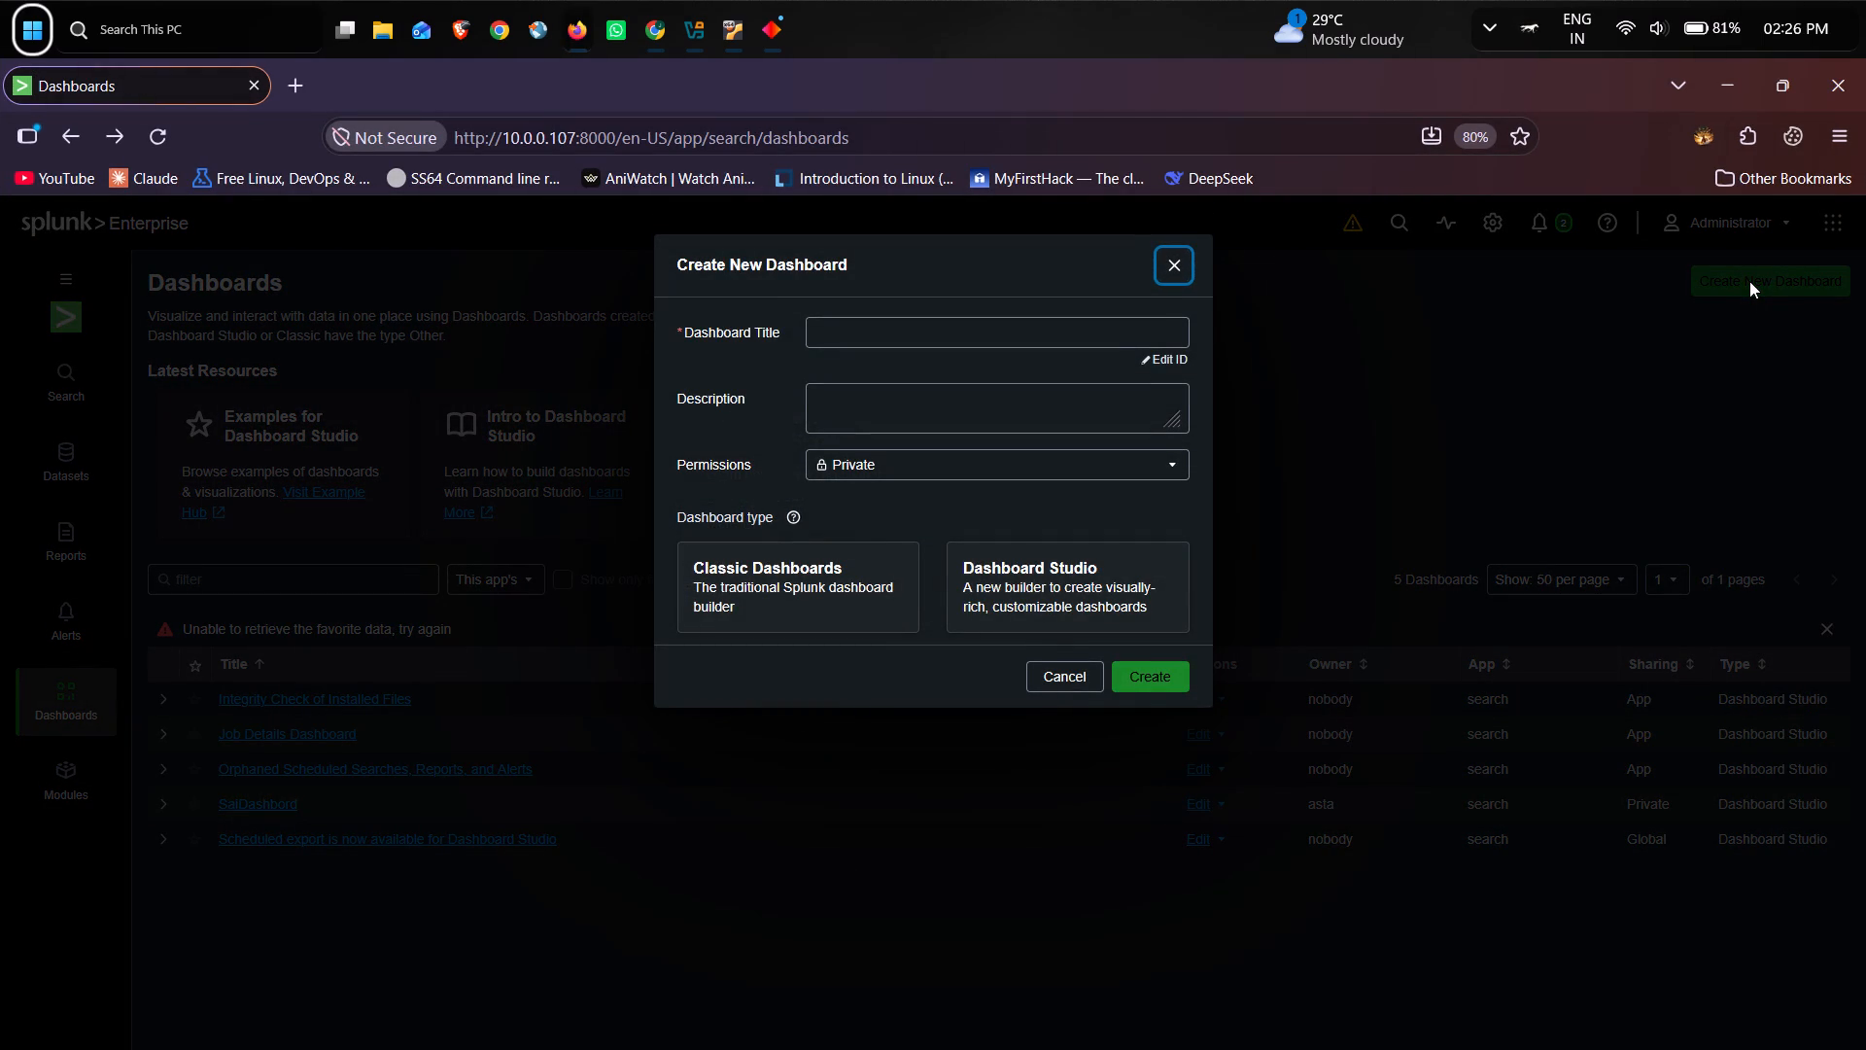
click(1123, 548)
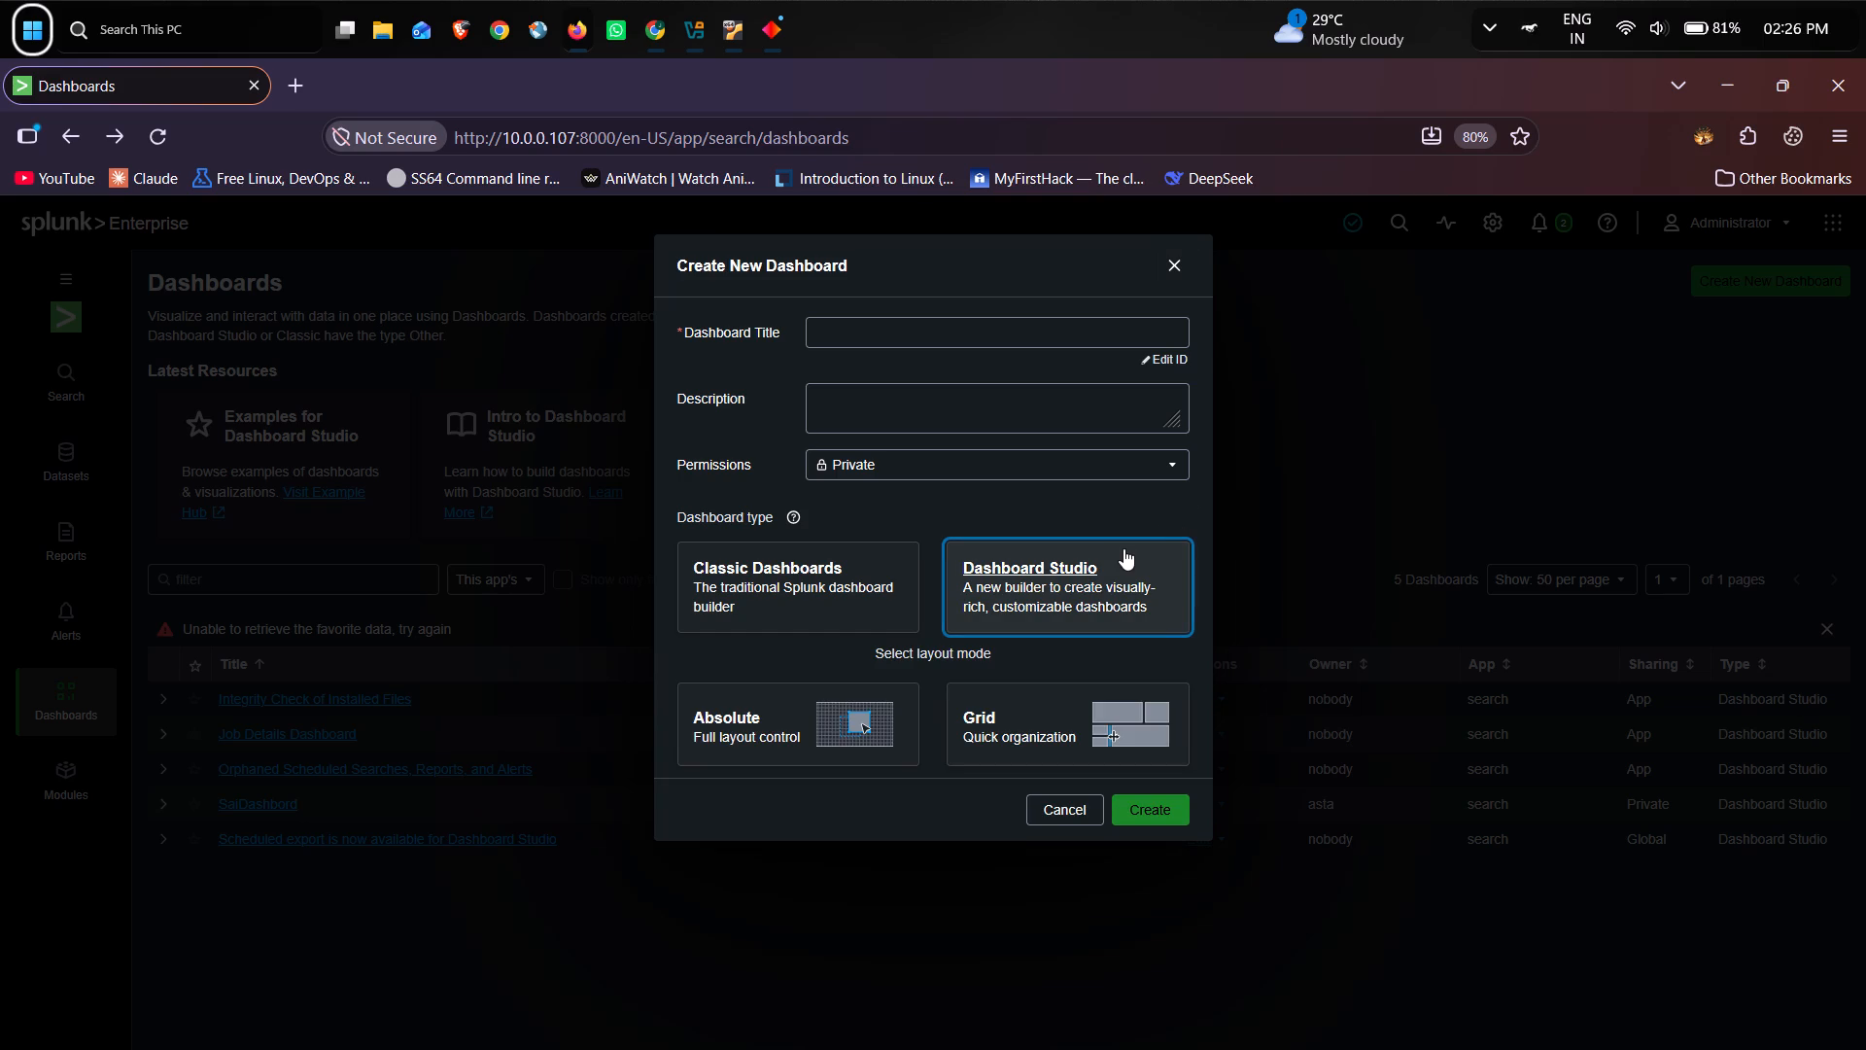
click(1046, 717)
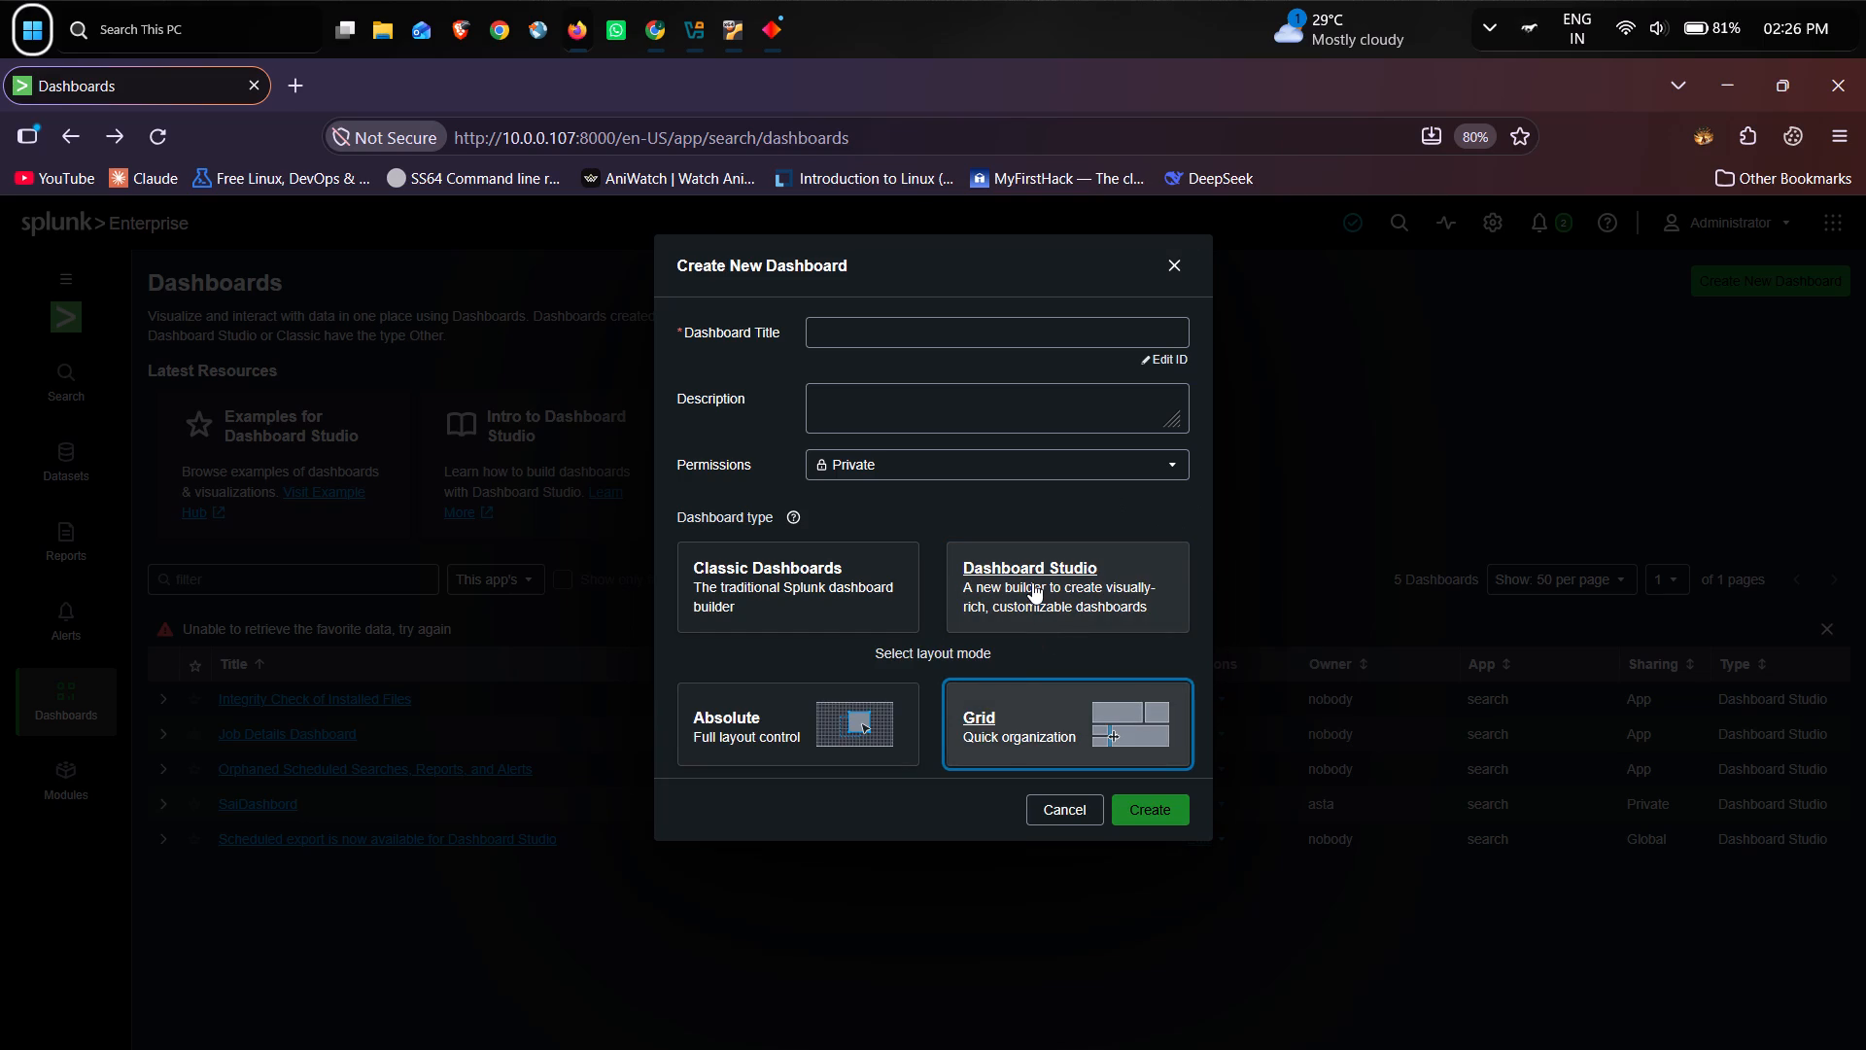
click(1032, 582)
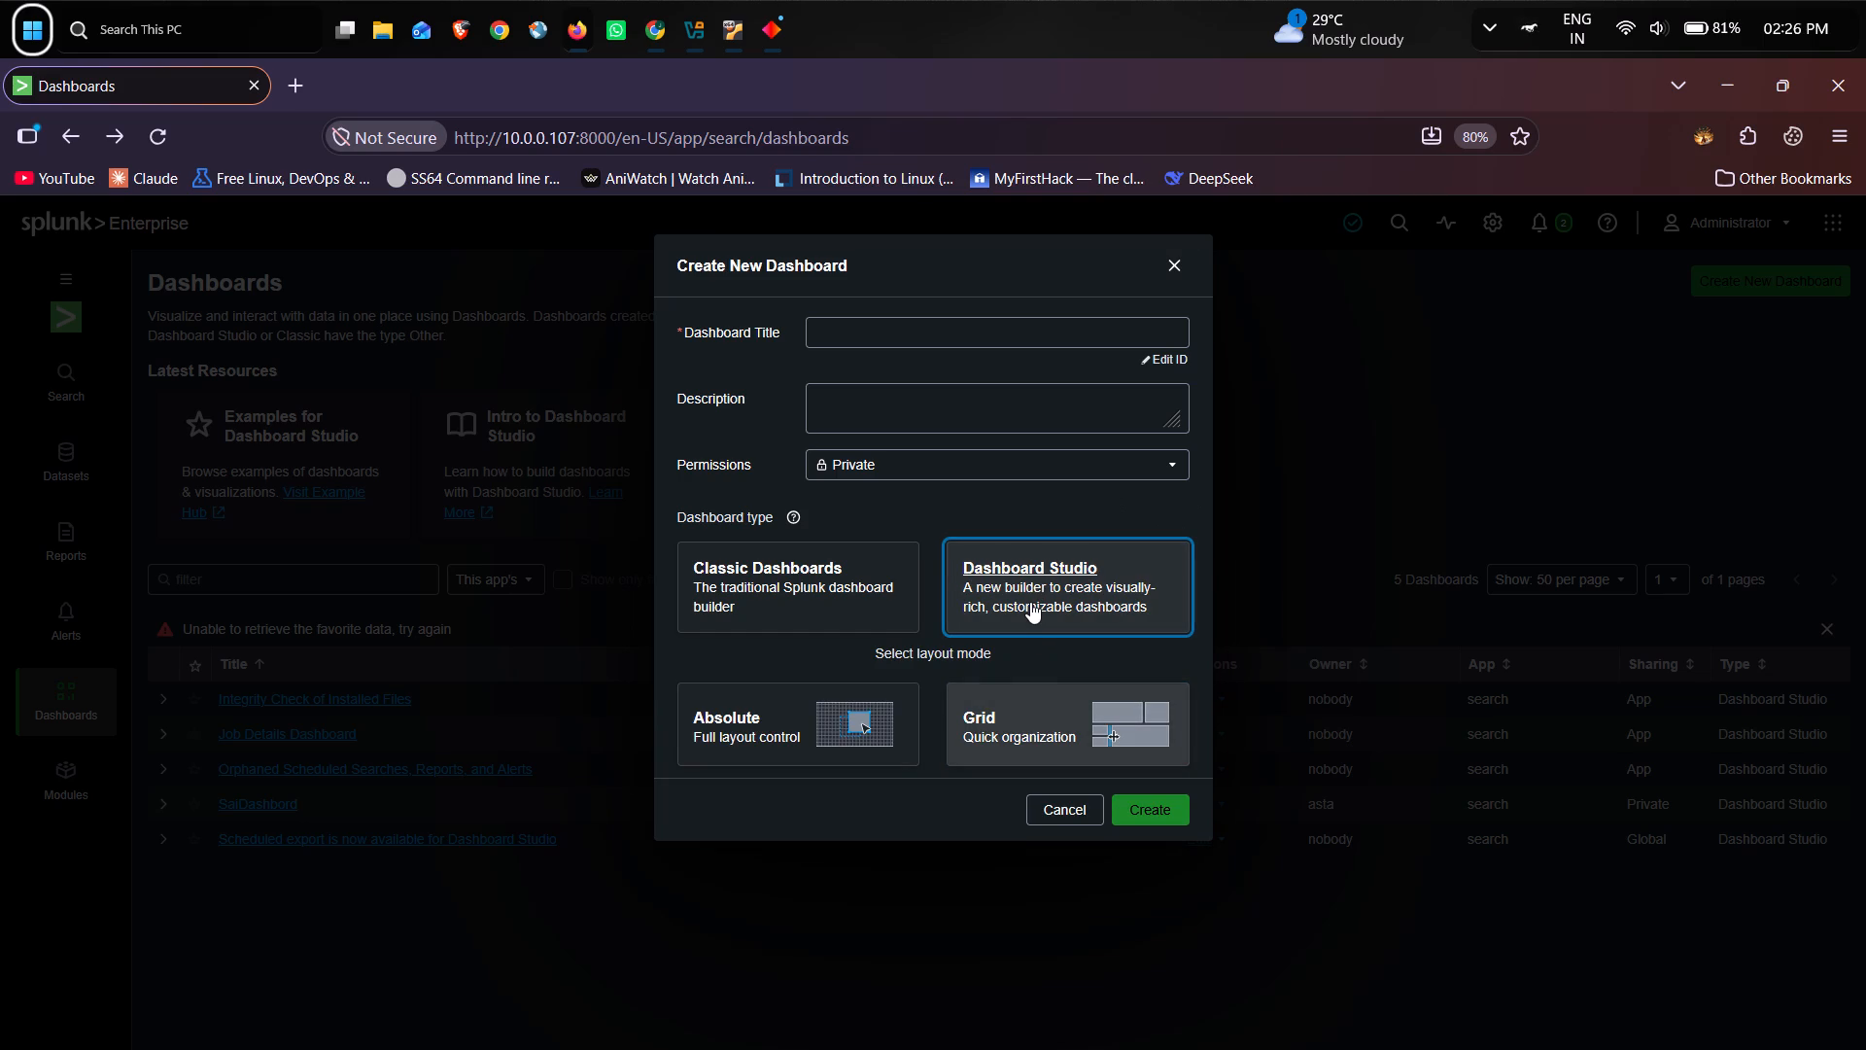
click(1030, 602)
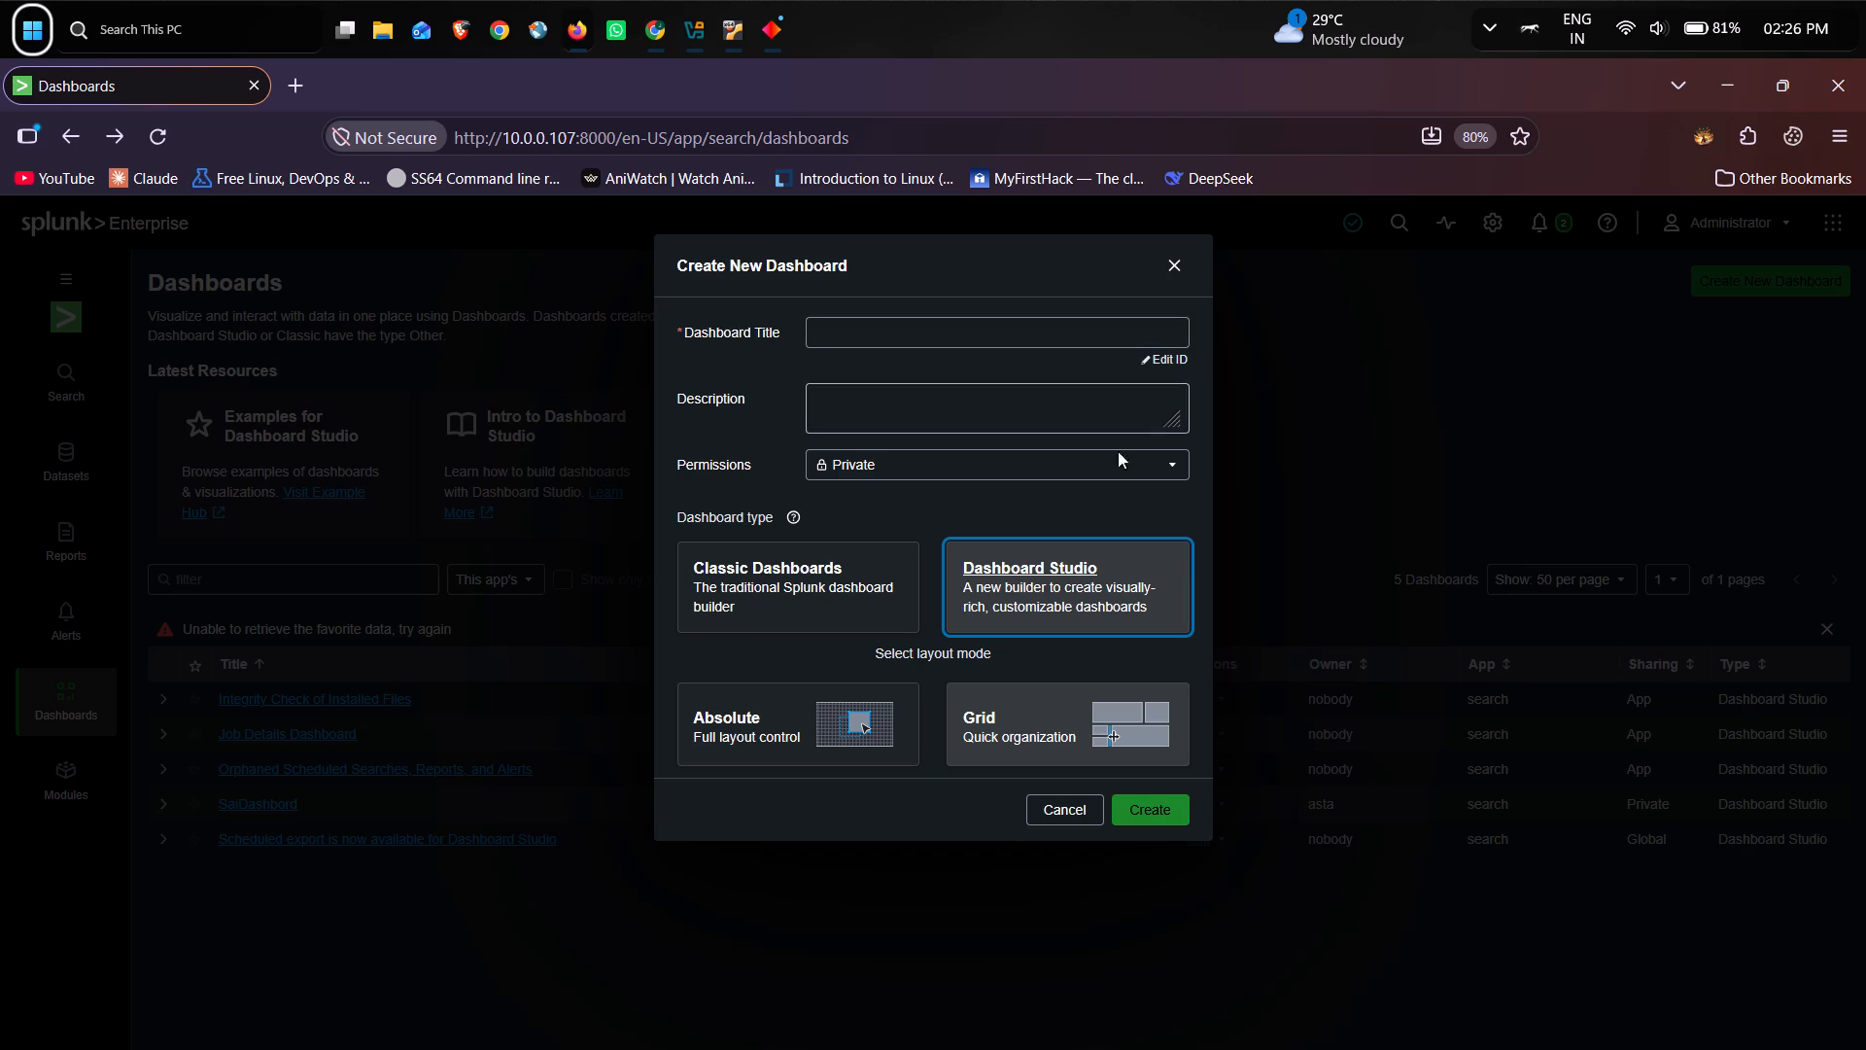
click(1382, 649)
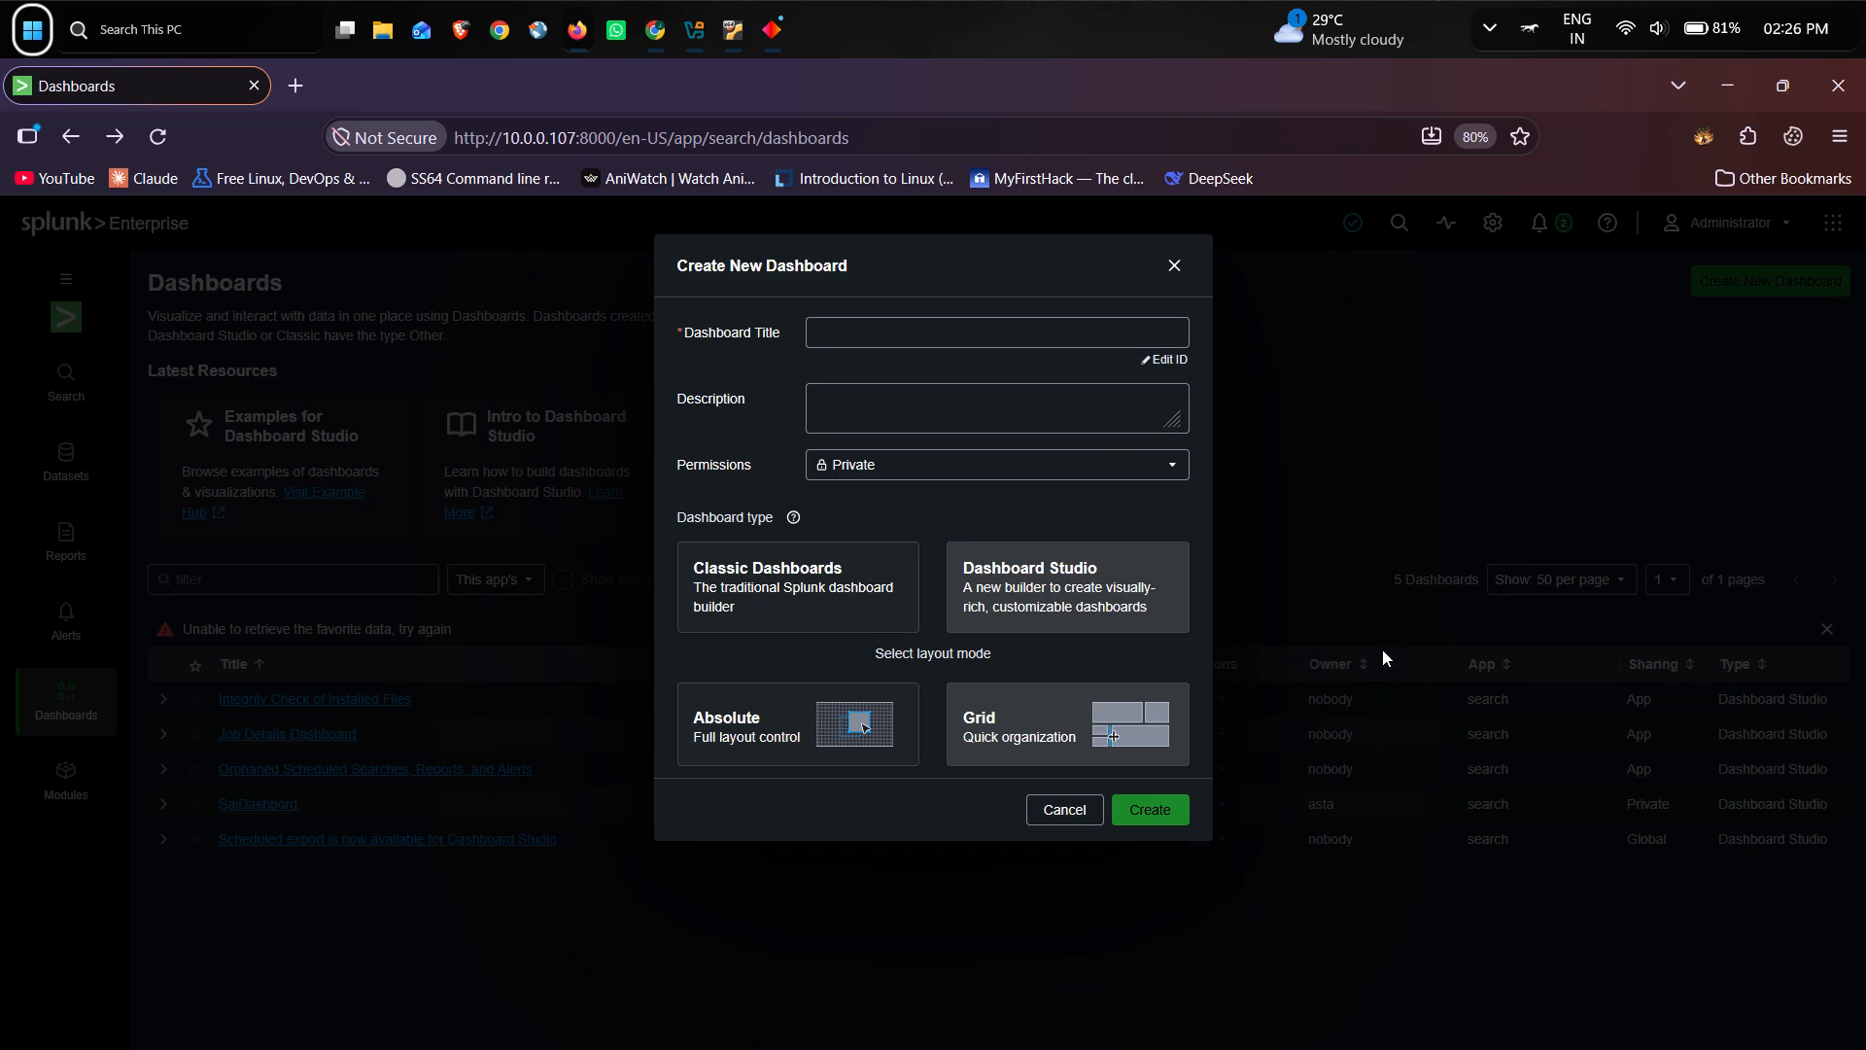
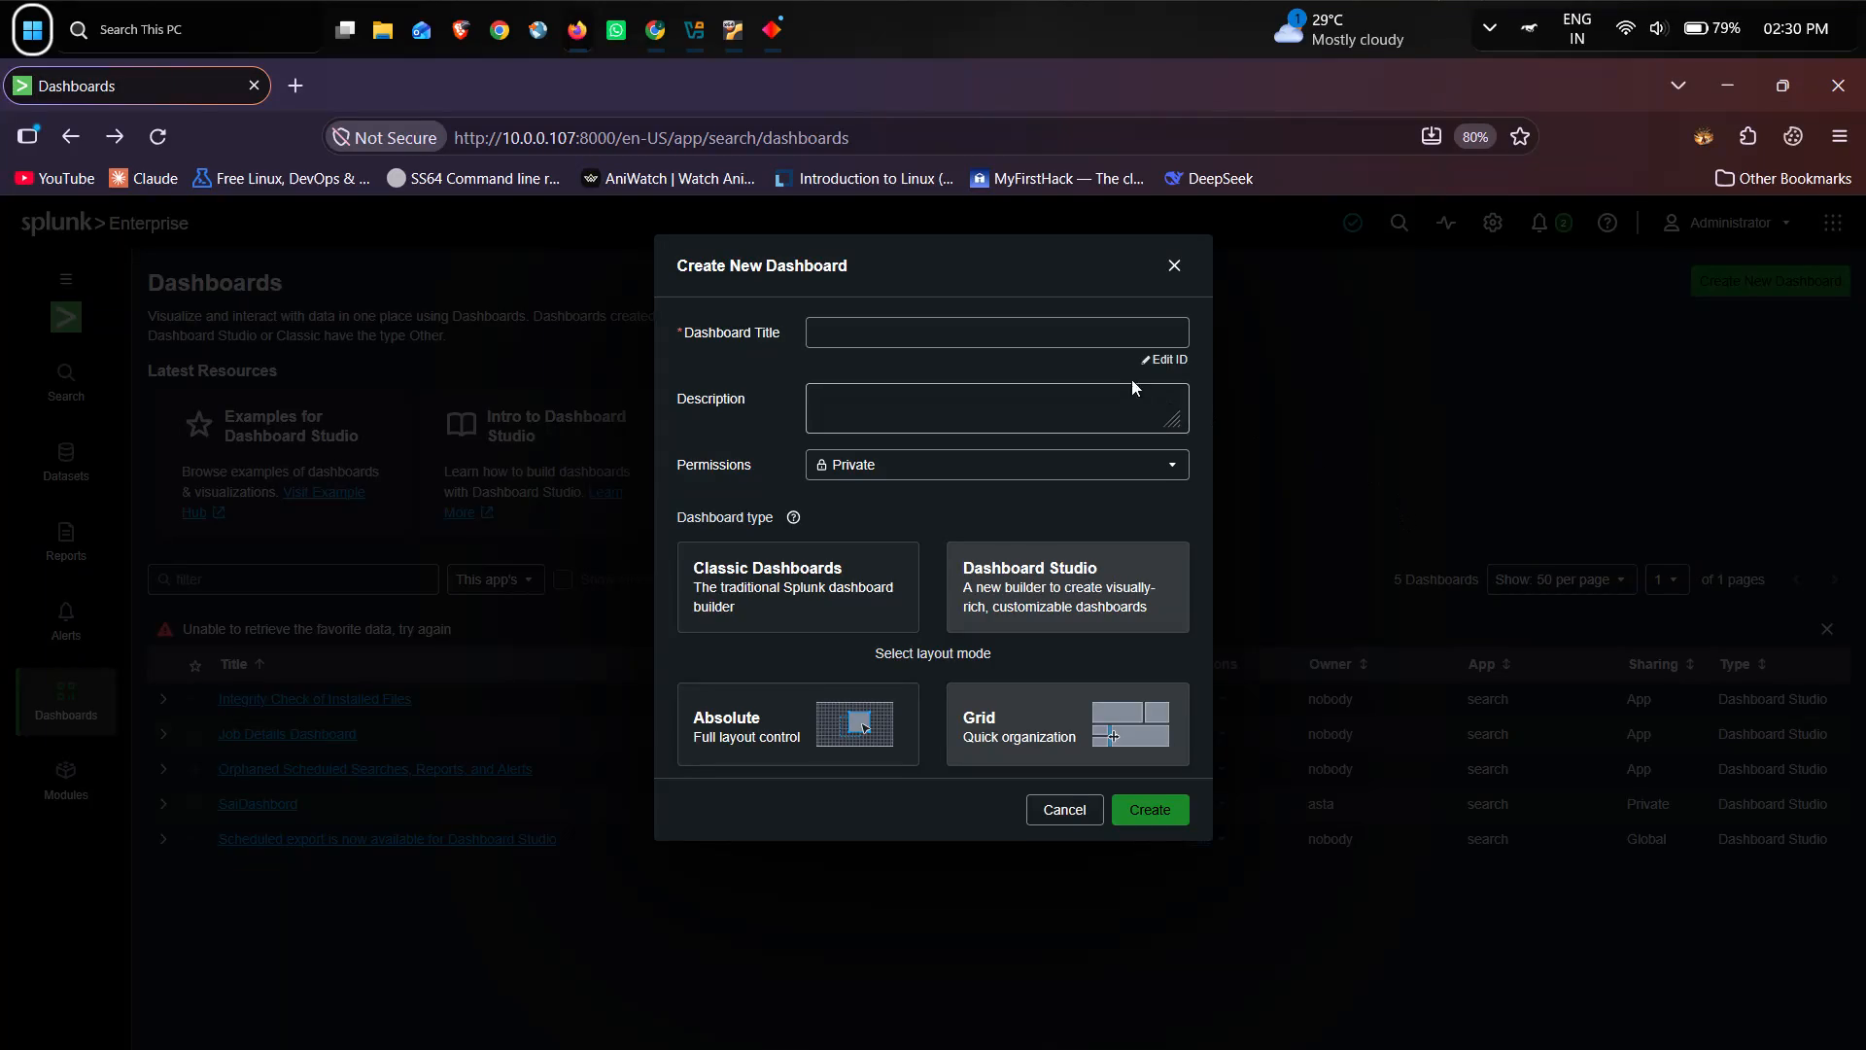
Enter SaiDashbord as the title of the new dashboard.
click(1103, 331)
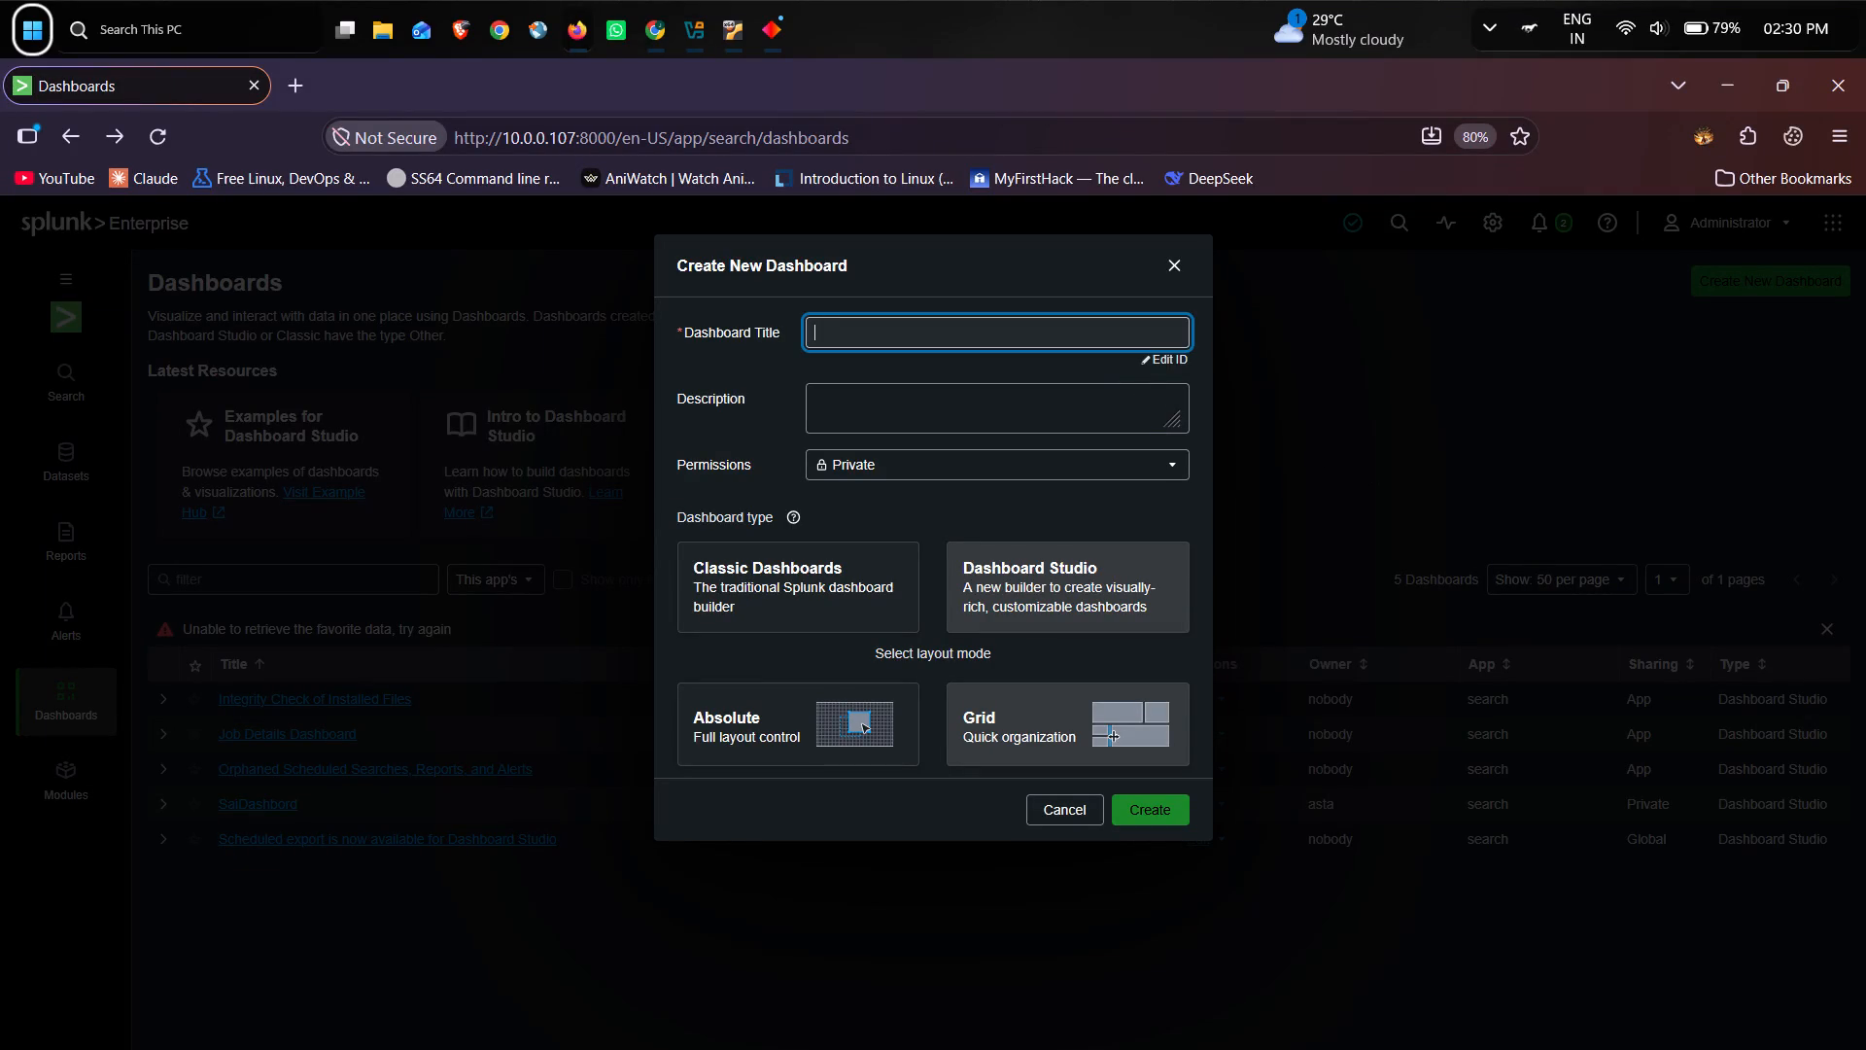
text(SA)
key(BackSpace)
key(a)
key(i)
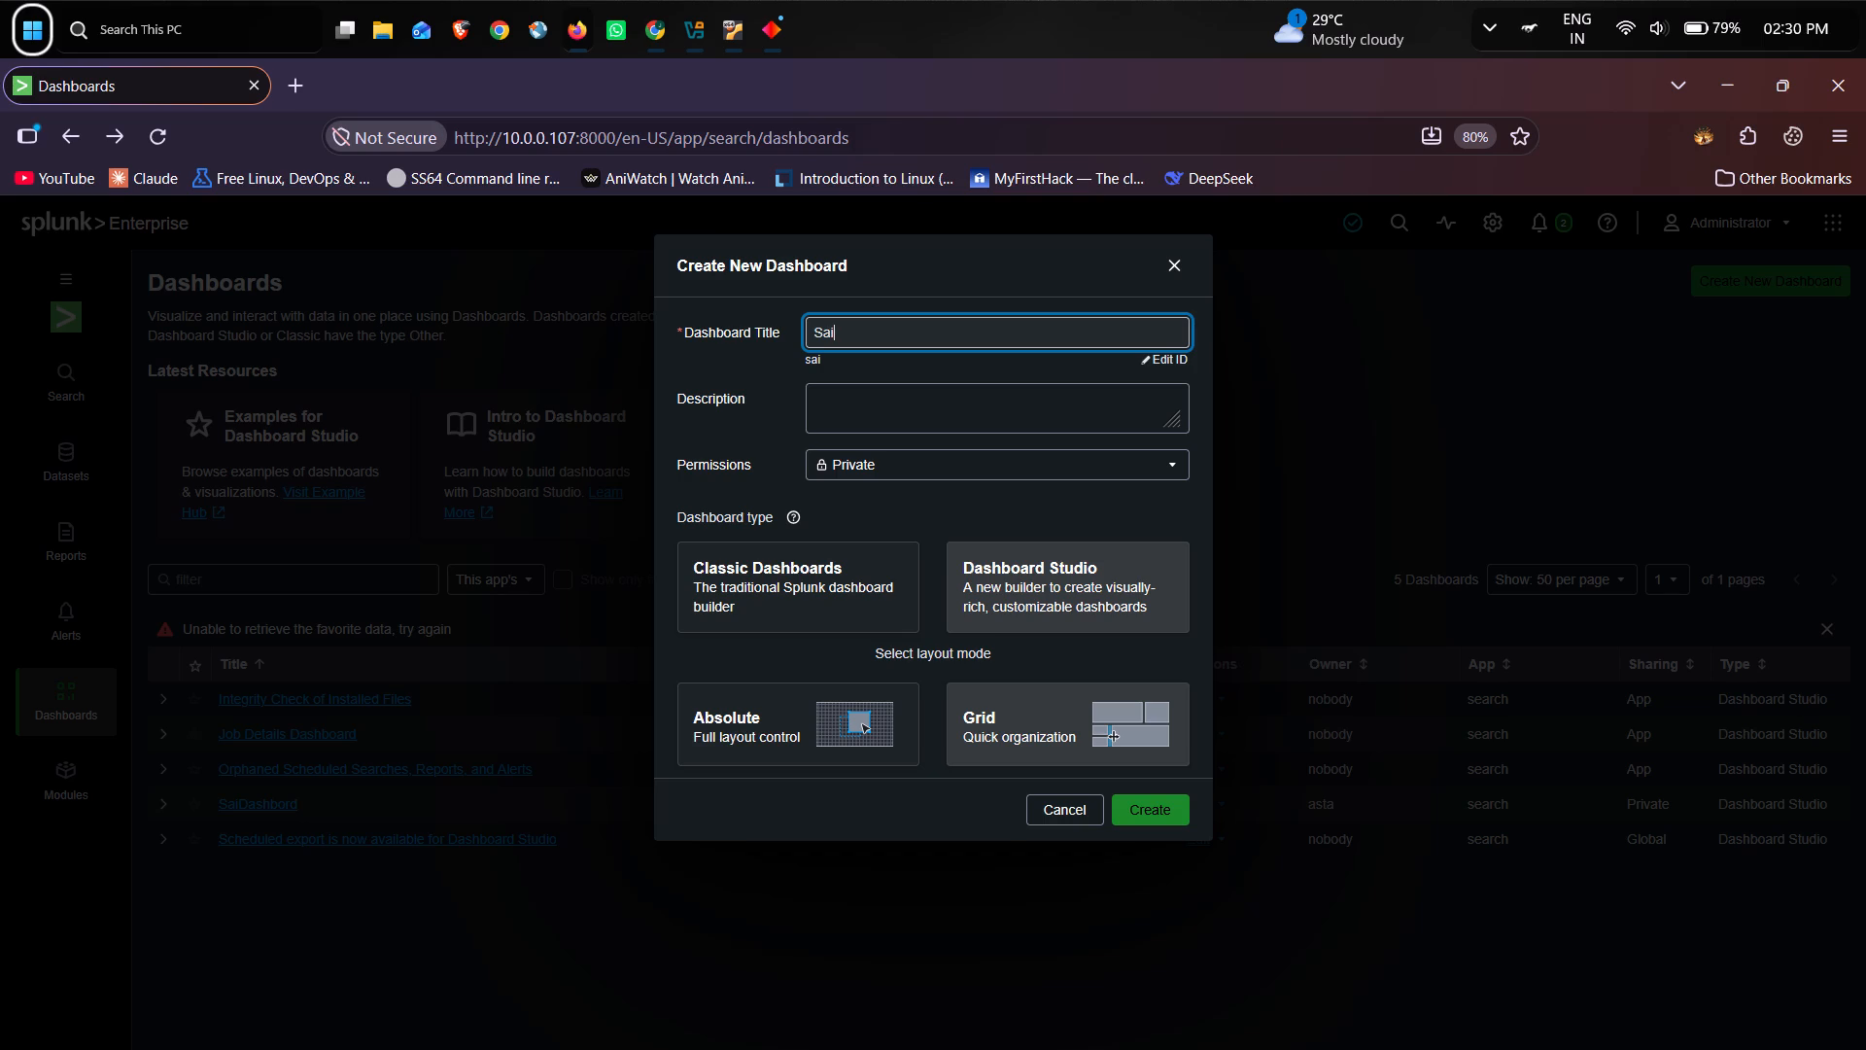
text(De)
key(BackSpace)
text(as)
key(h)
text(bord)
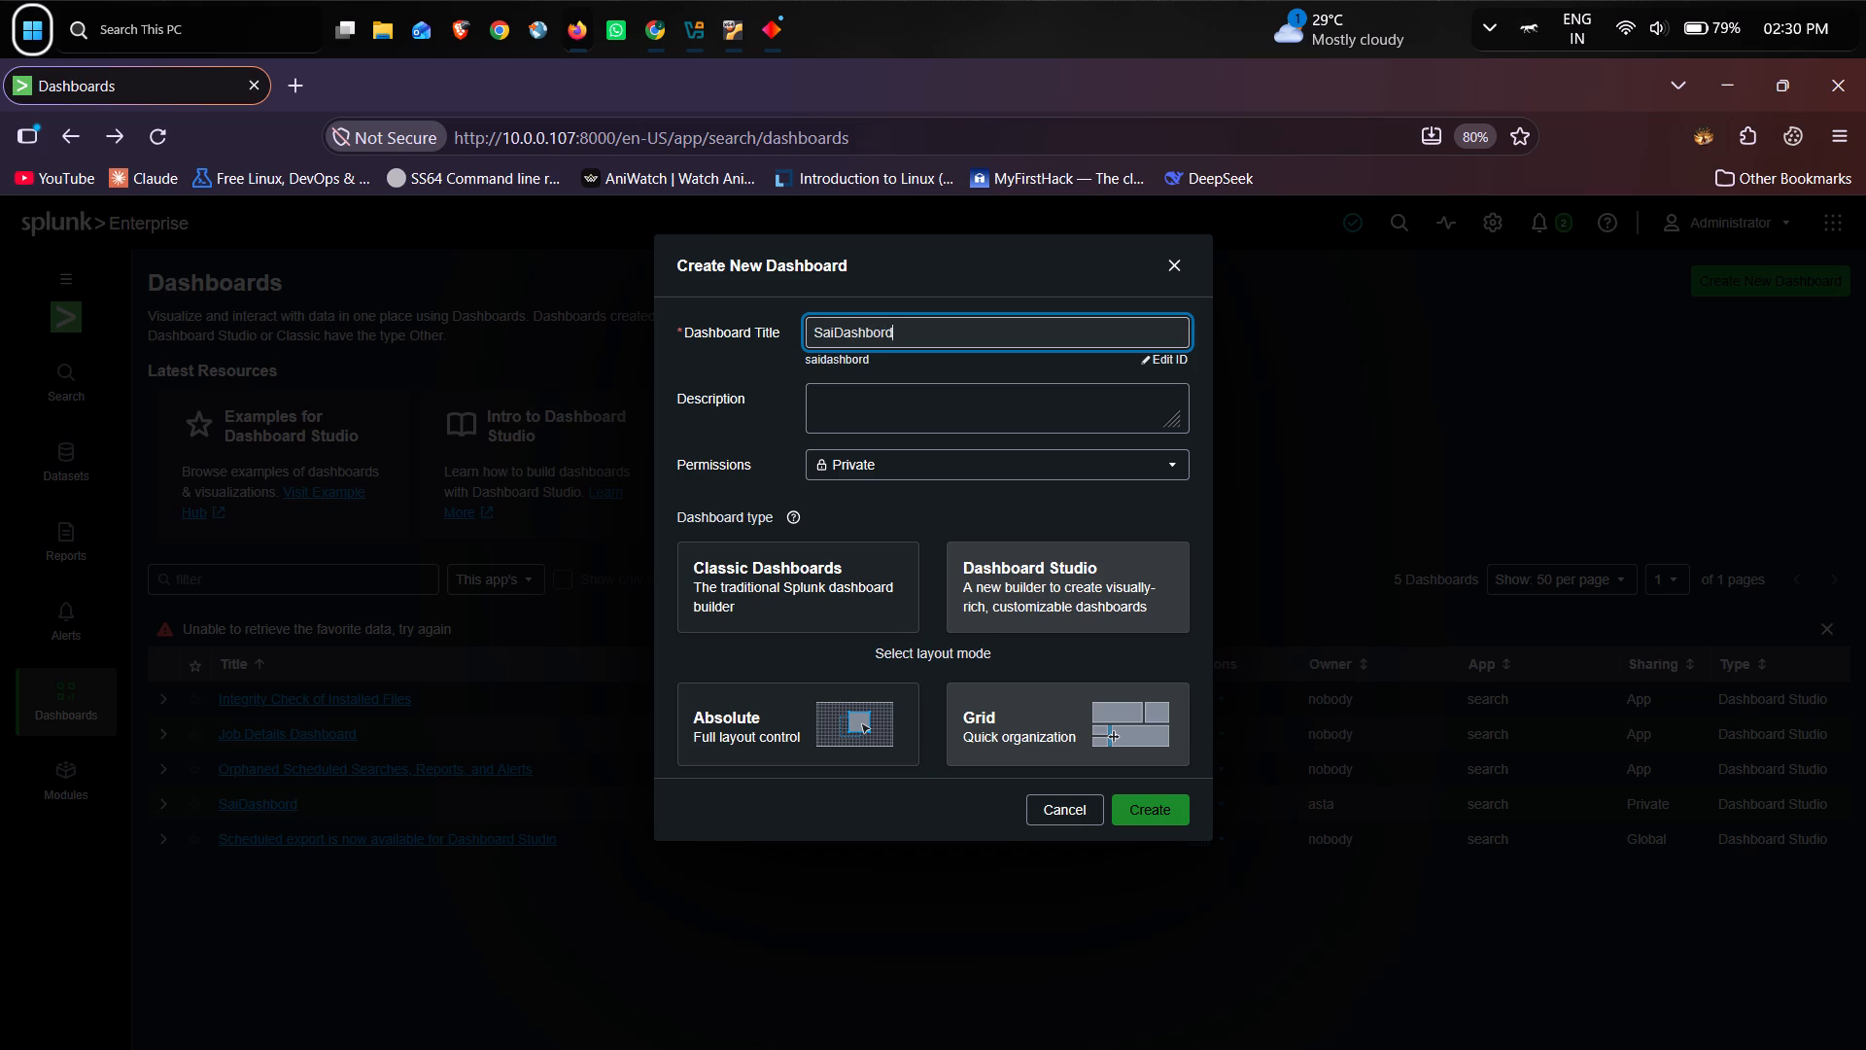
Enter "1st dashbord" as the new dashboard's description.
click(1105, 407)
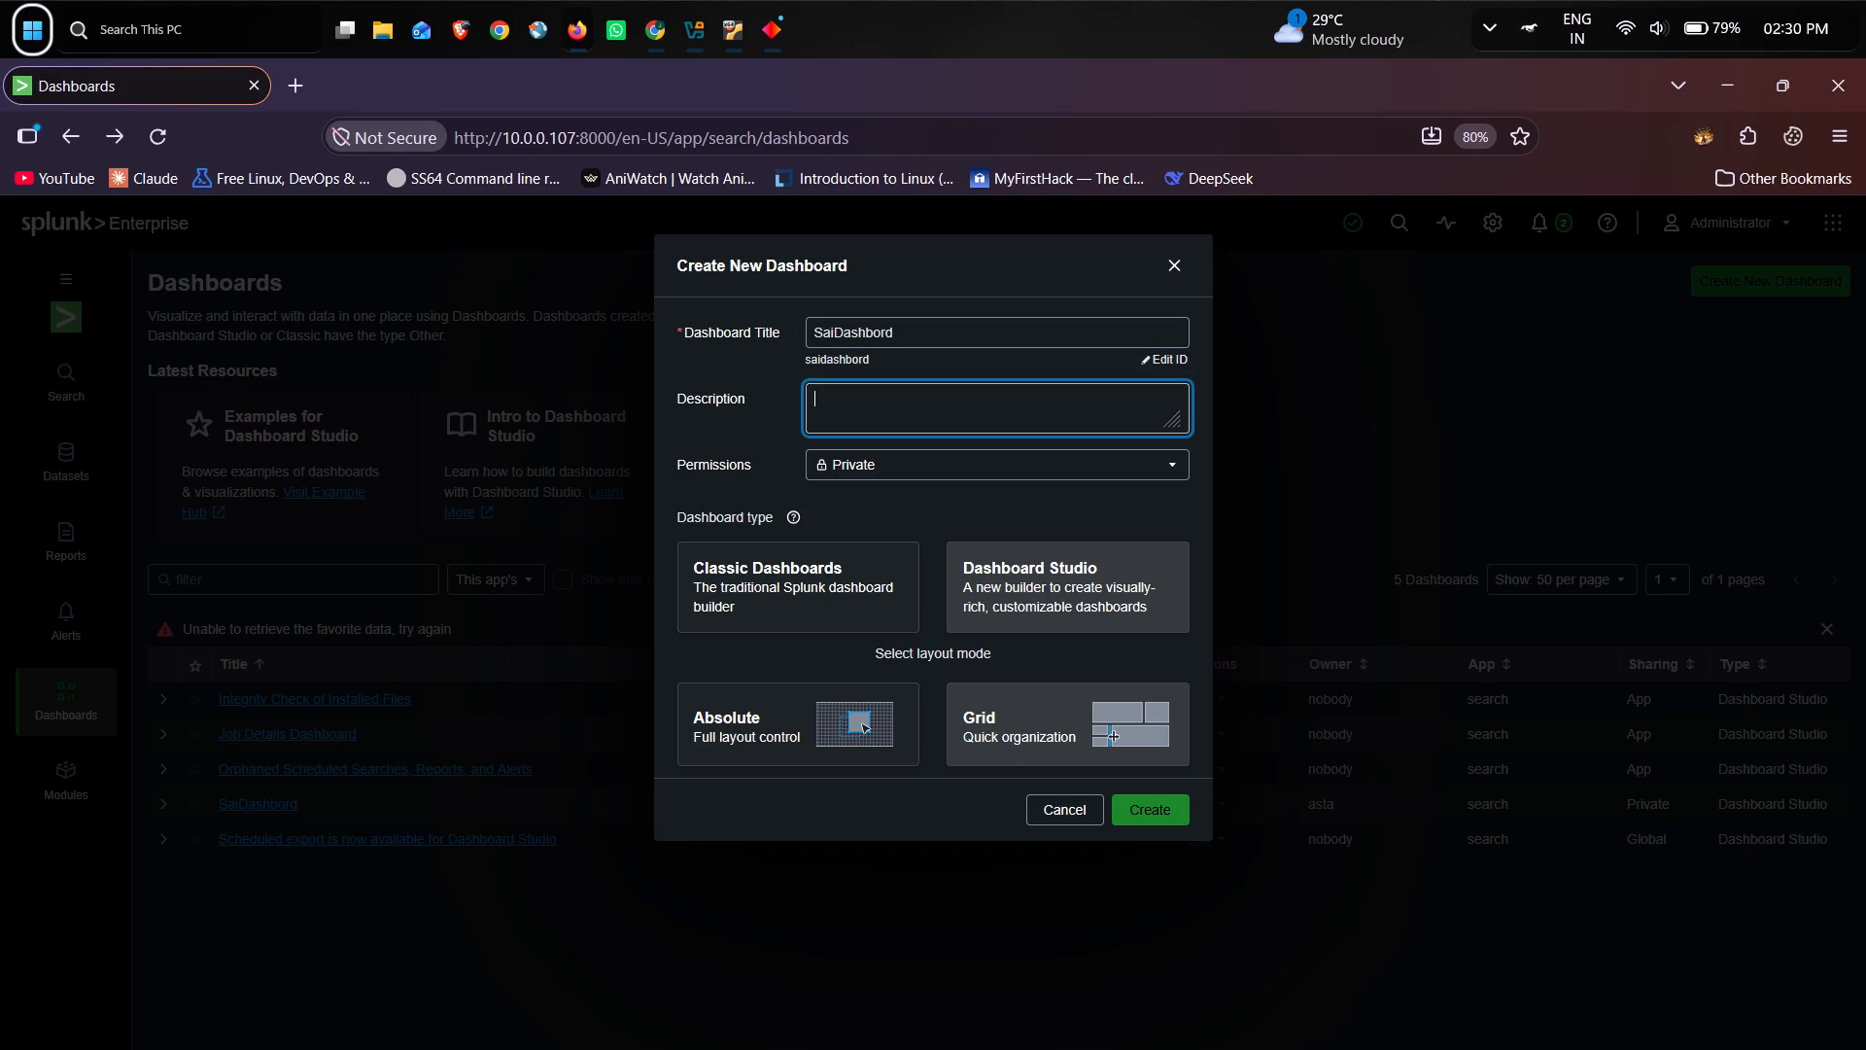
text(fo)
key(BackSpace)
key(BackSpace)
text(1s)
key(t)
key(space)
text(de)
key(a)
key(BackSpace)
key(BackSpace)
text(as)
key(h)
text(bord)
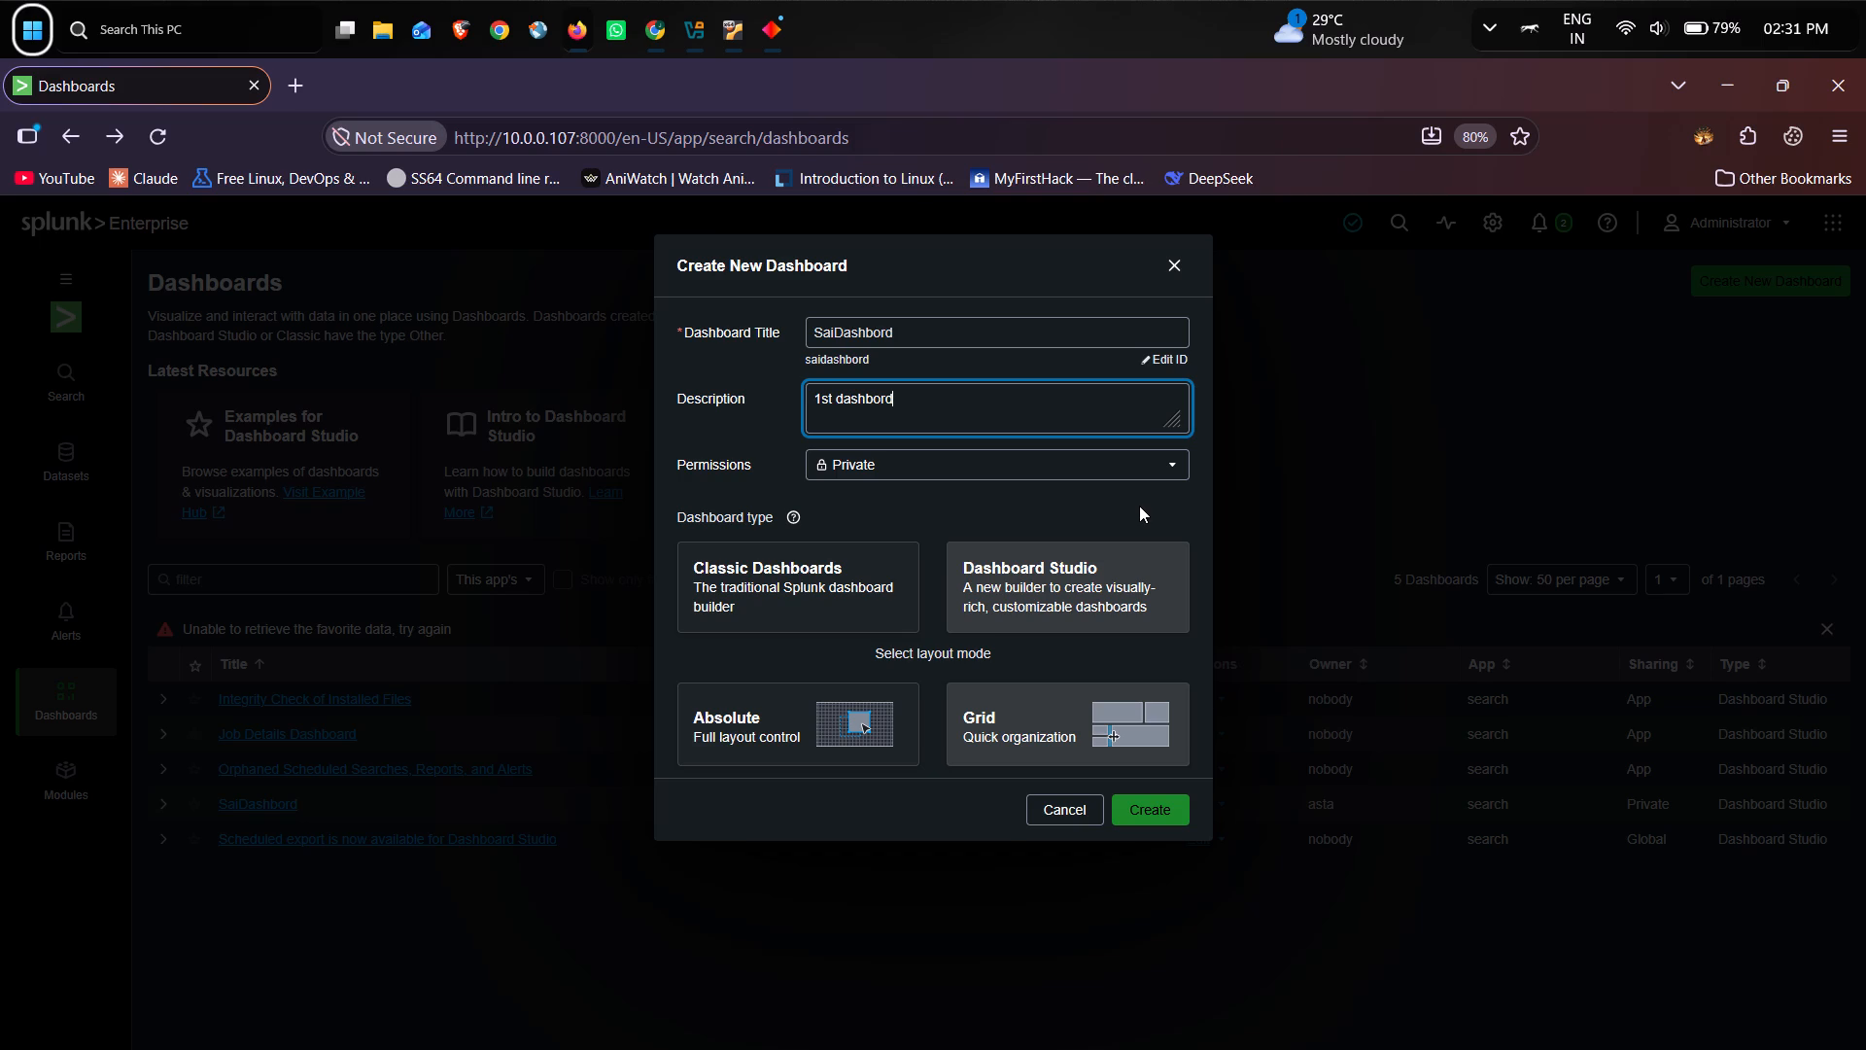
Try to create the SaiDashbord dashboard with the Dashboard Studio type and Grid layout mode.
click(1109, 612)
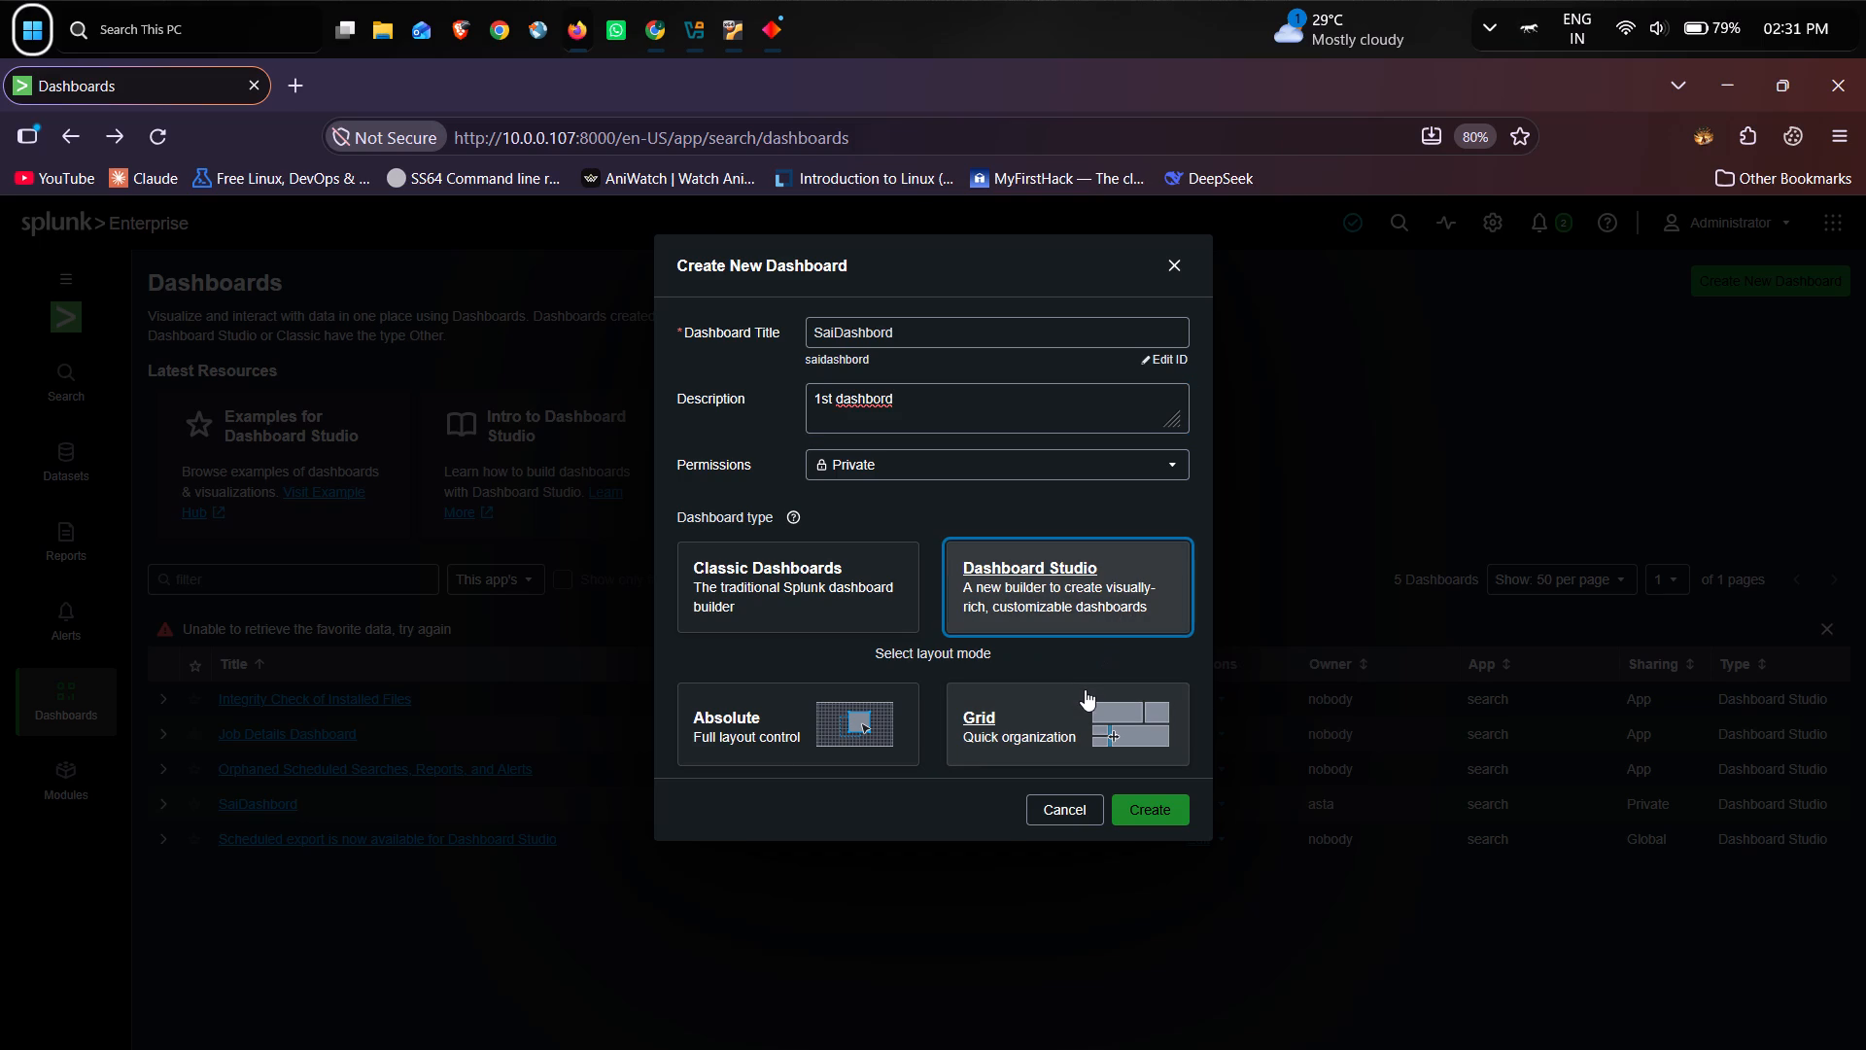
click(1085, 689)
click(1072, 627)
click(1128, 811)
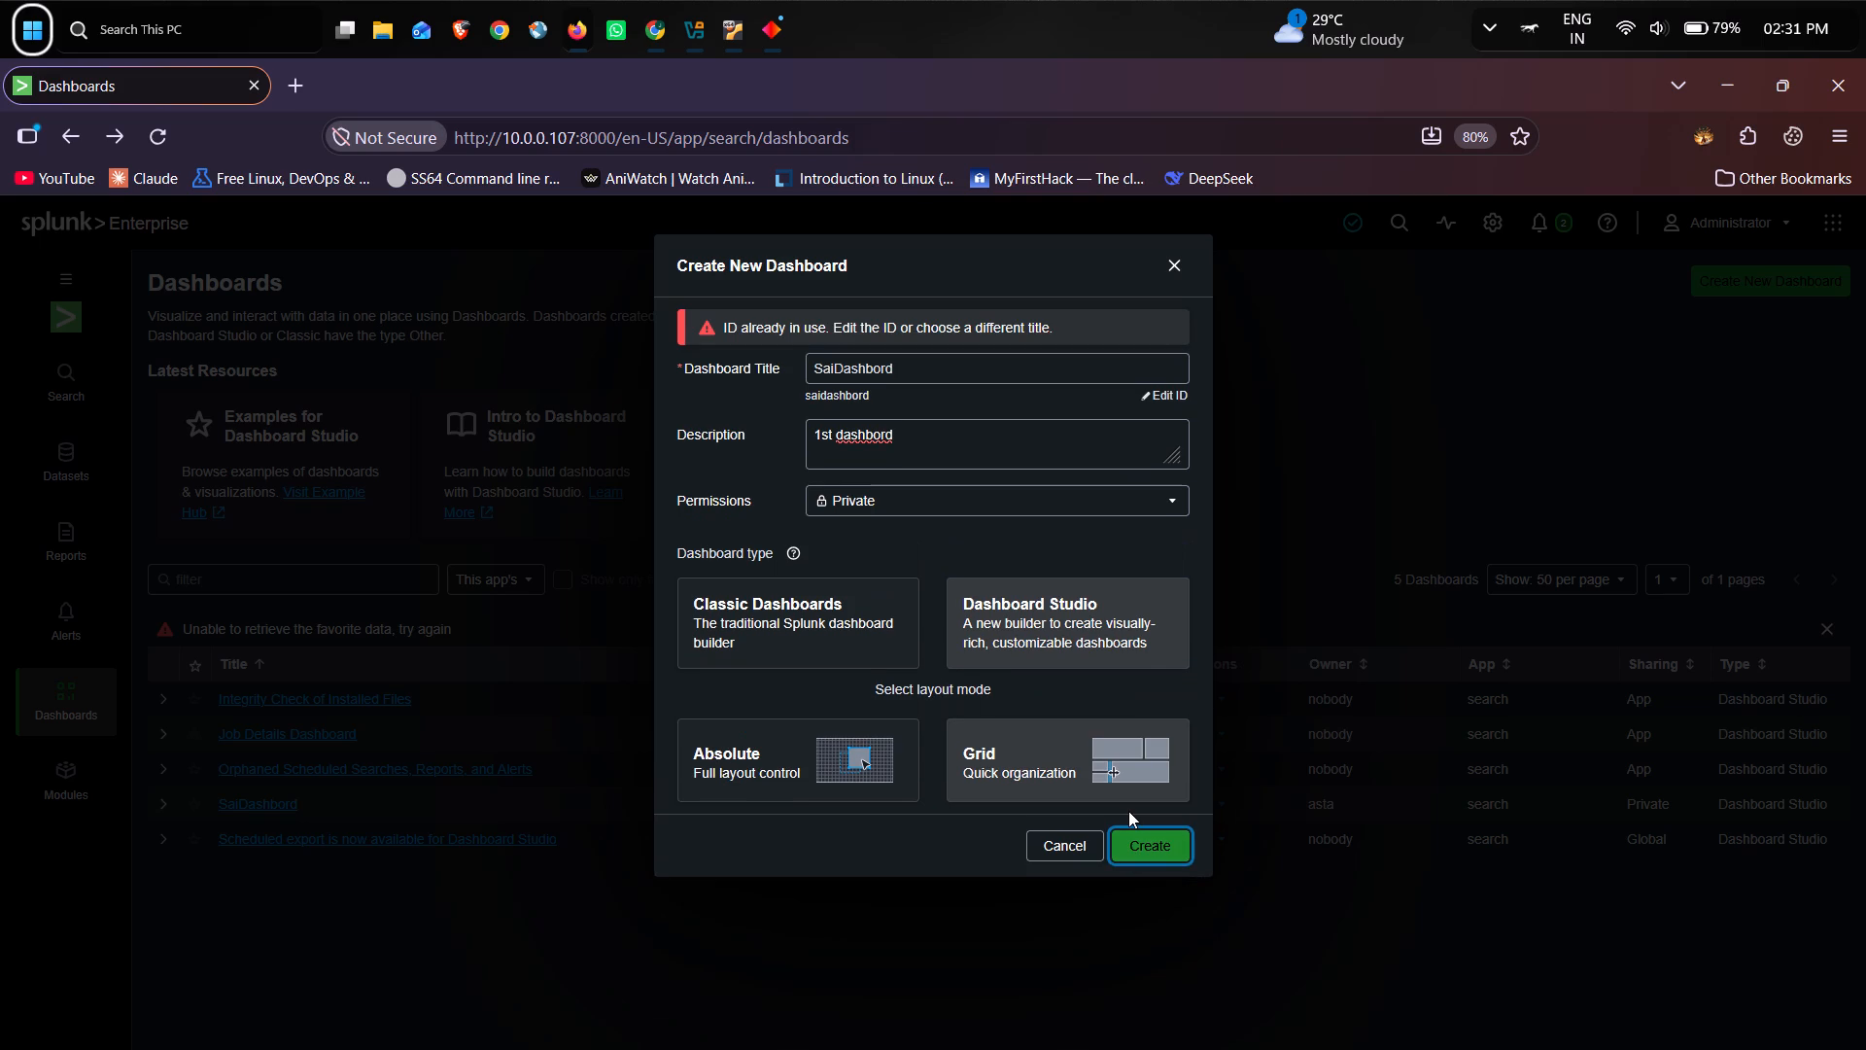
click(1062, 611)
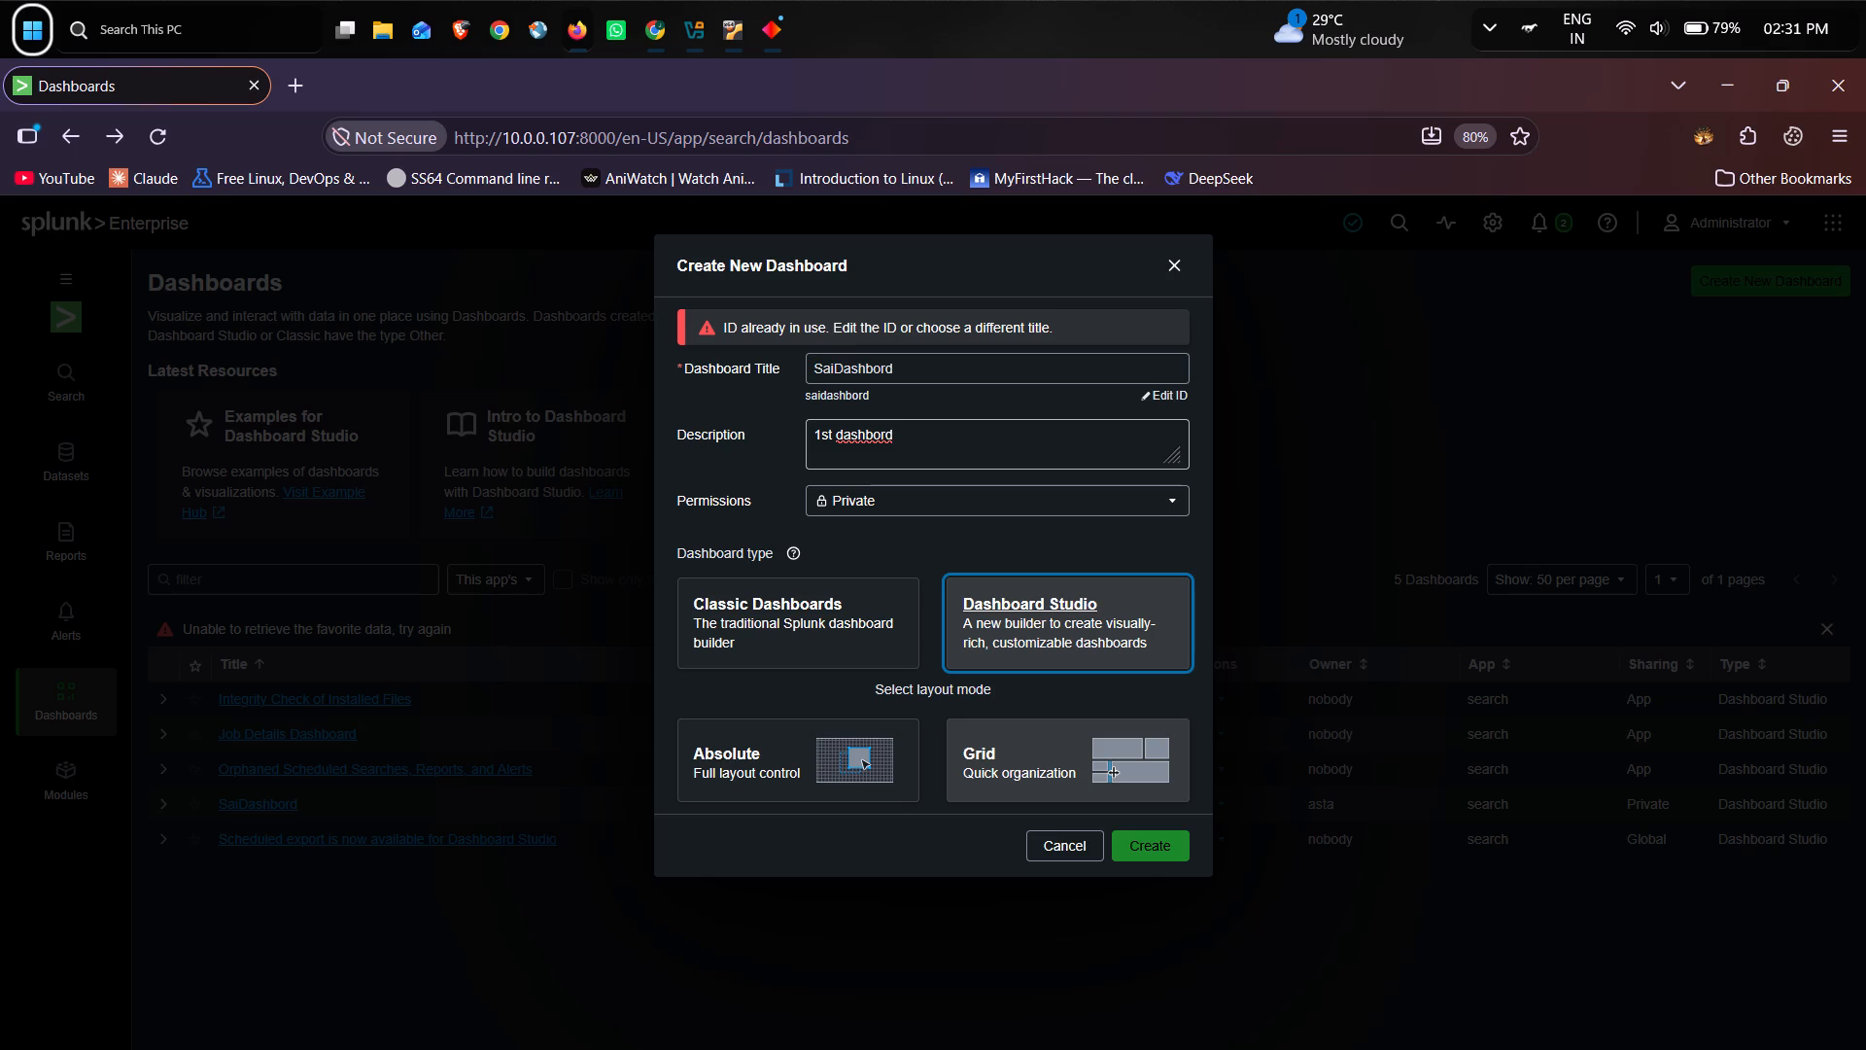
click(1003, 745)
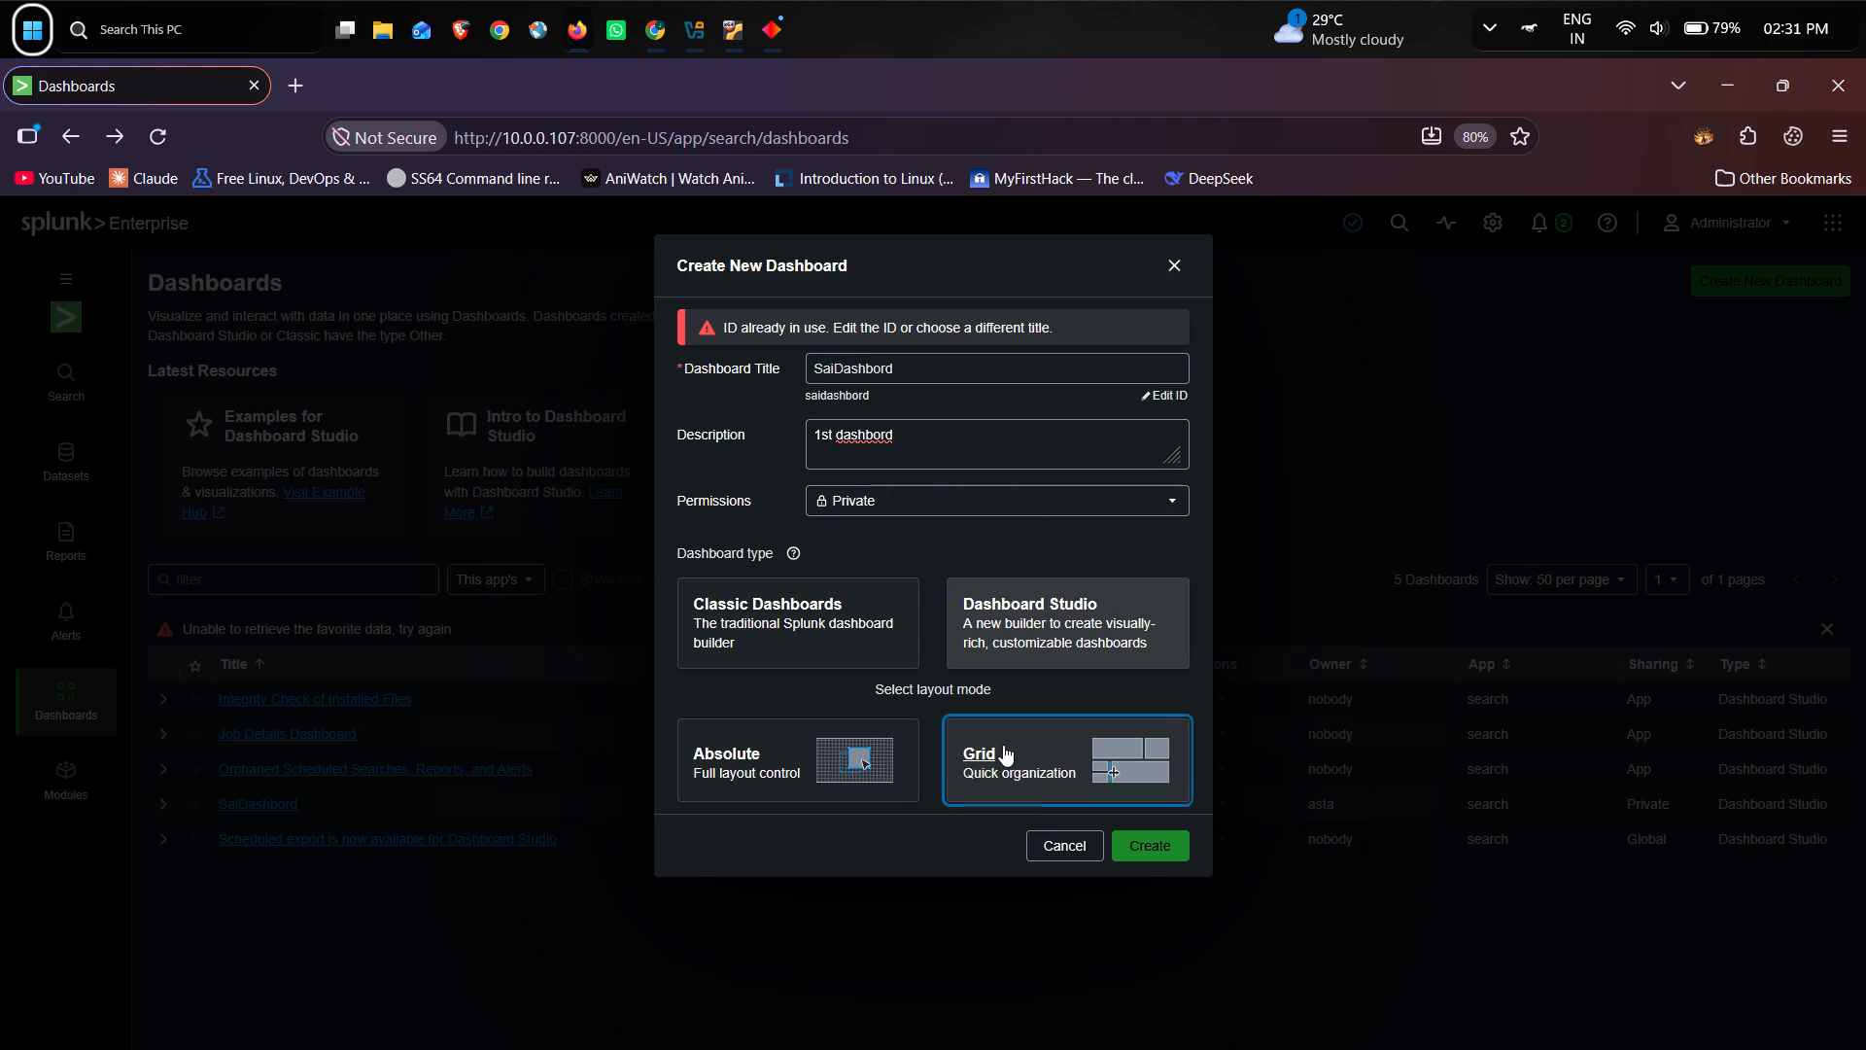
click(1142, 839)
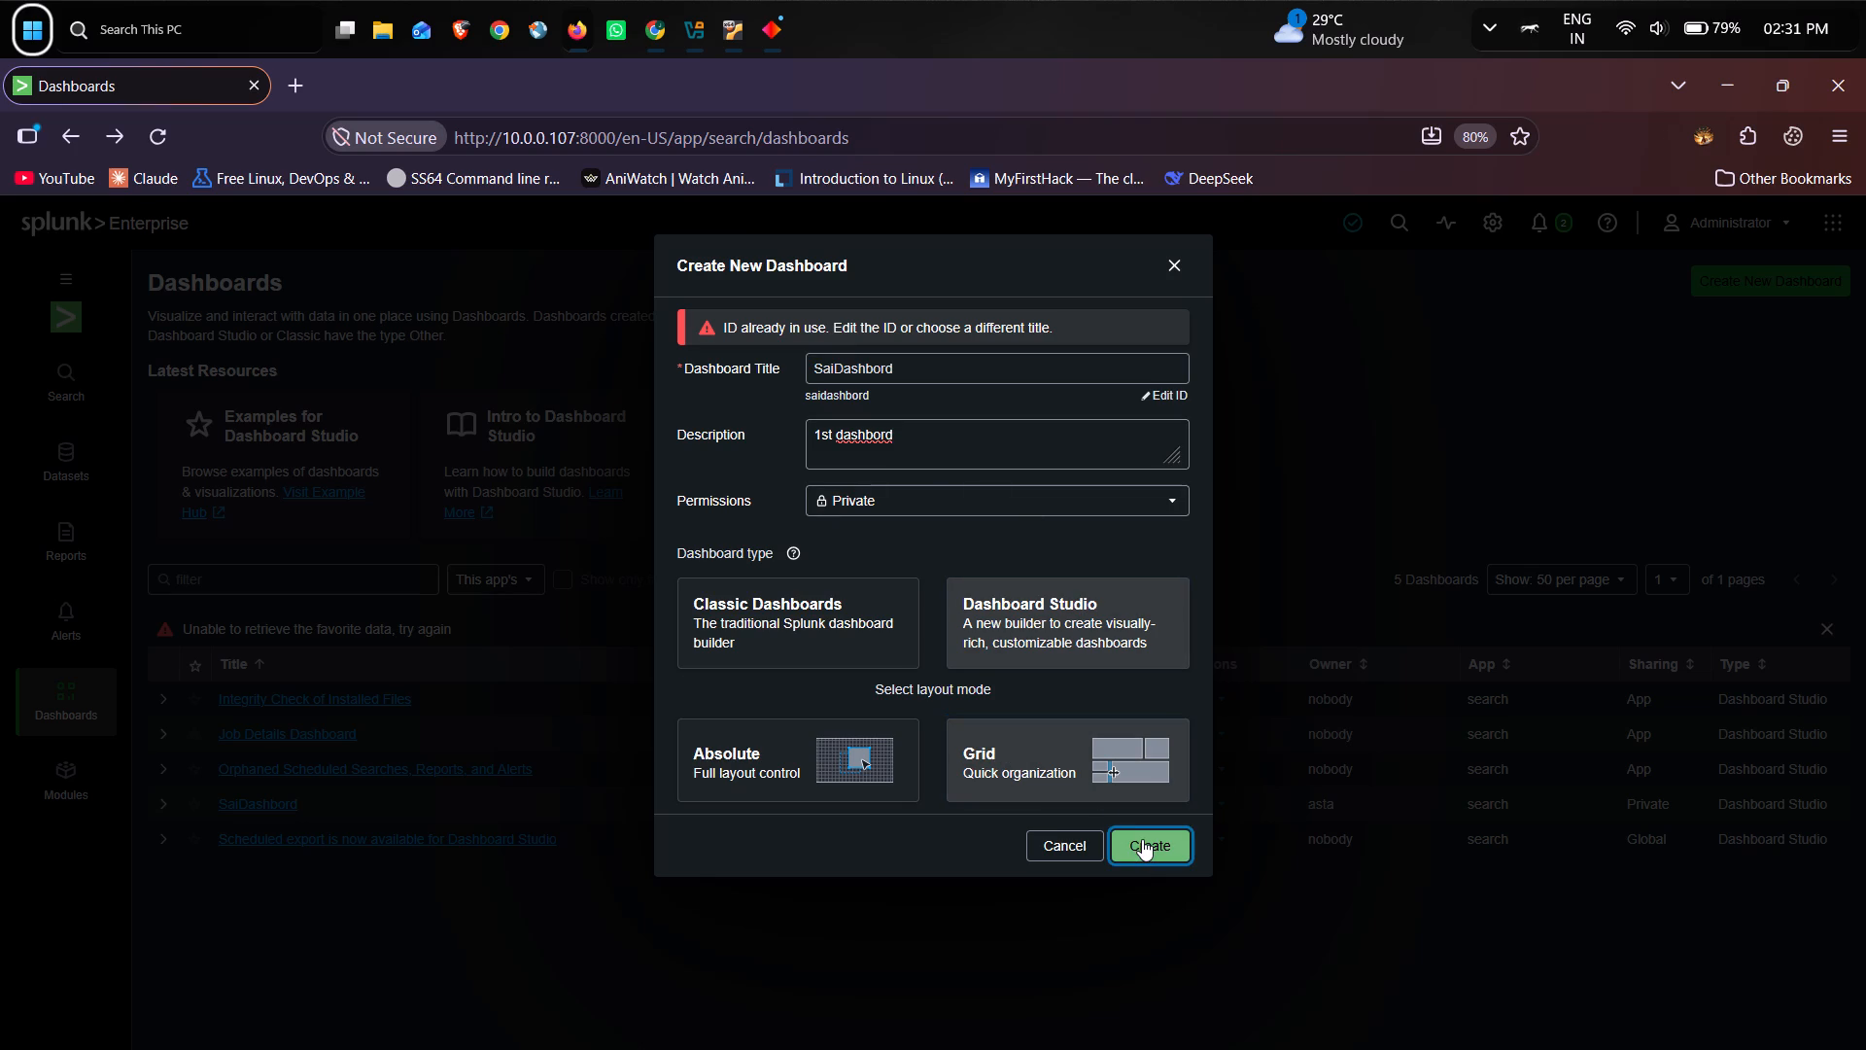
Change the dashboard title to SaiDashbord1 and create the dashboard.
click(976, 369)
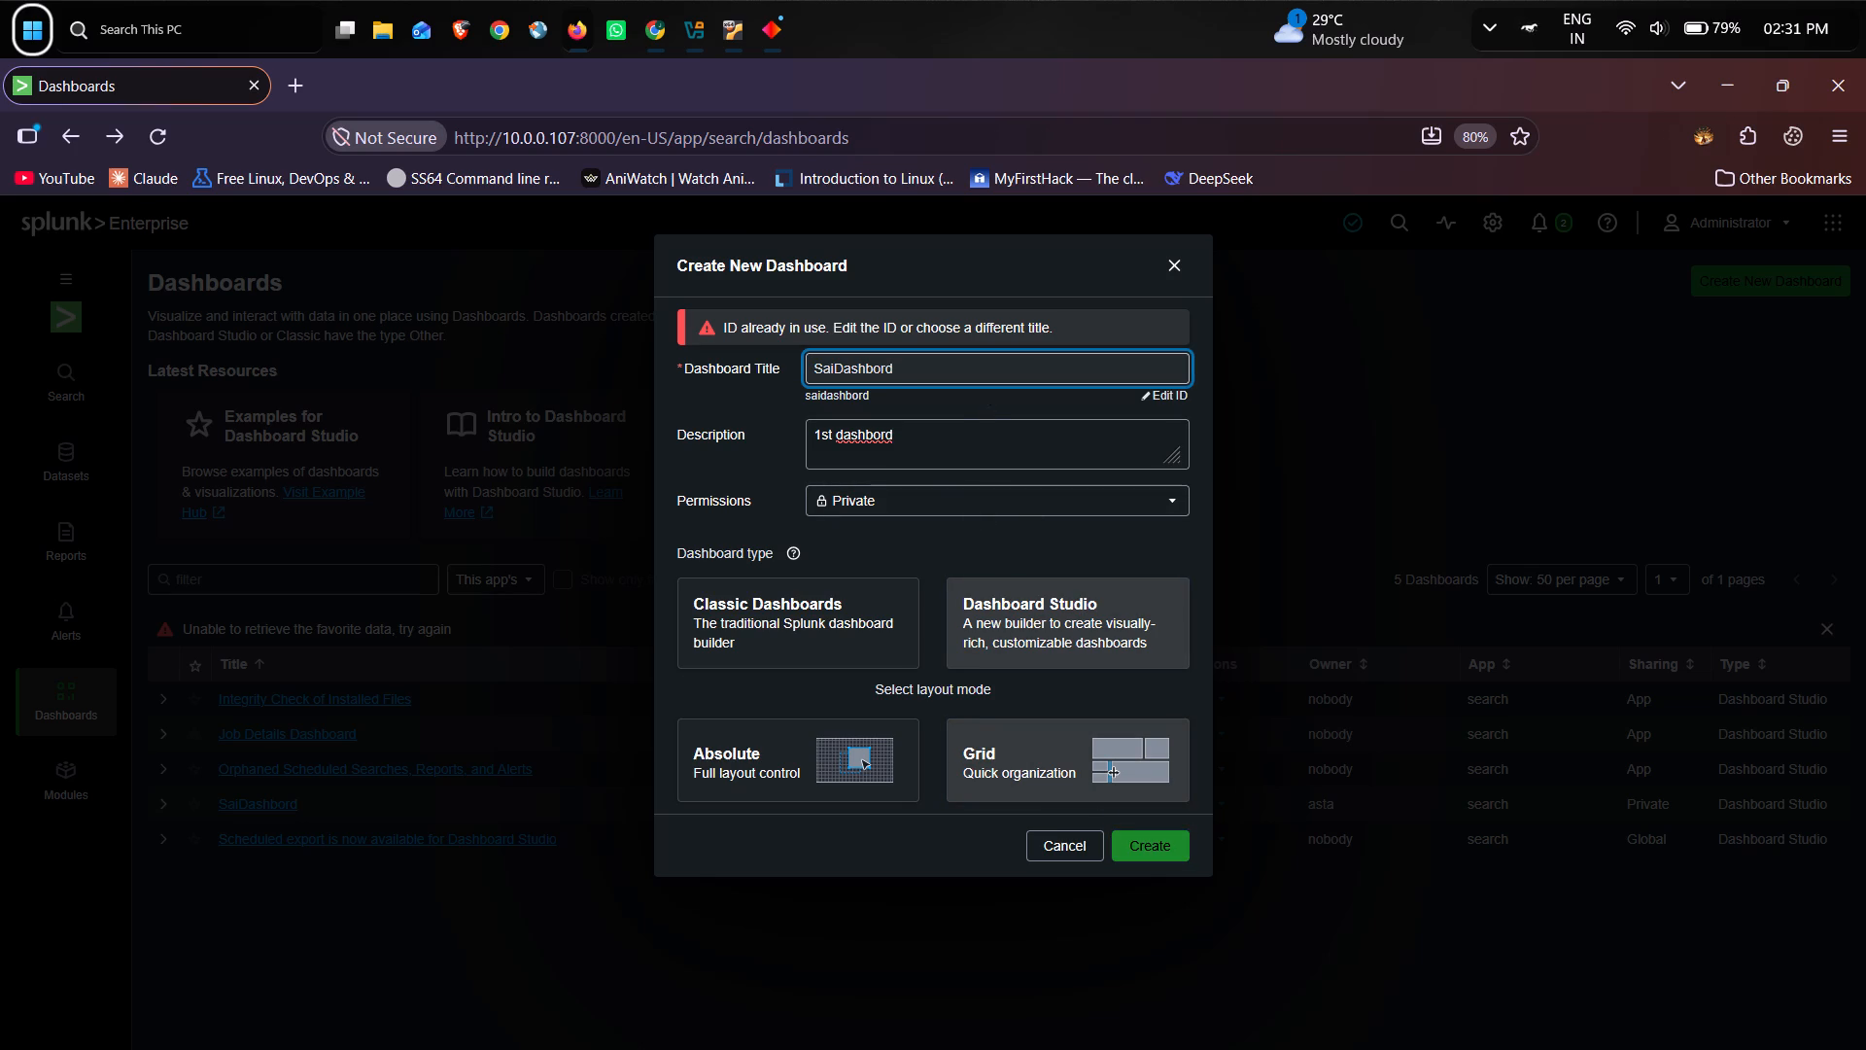
key(1)
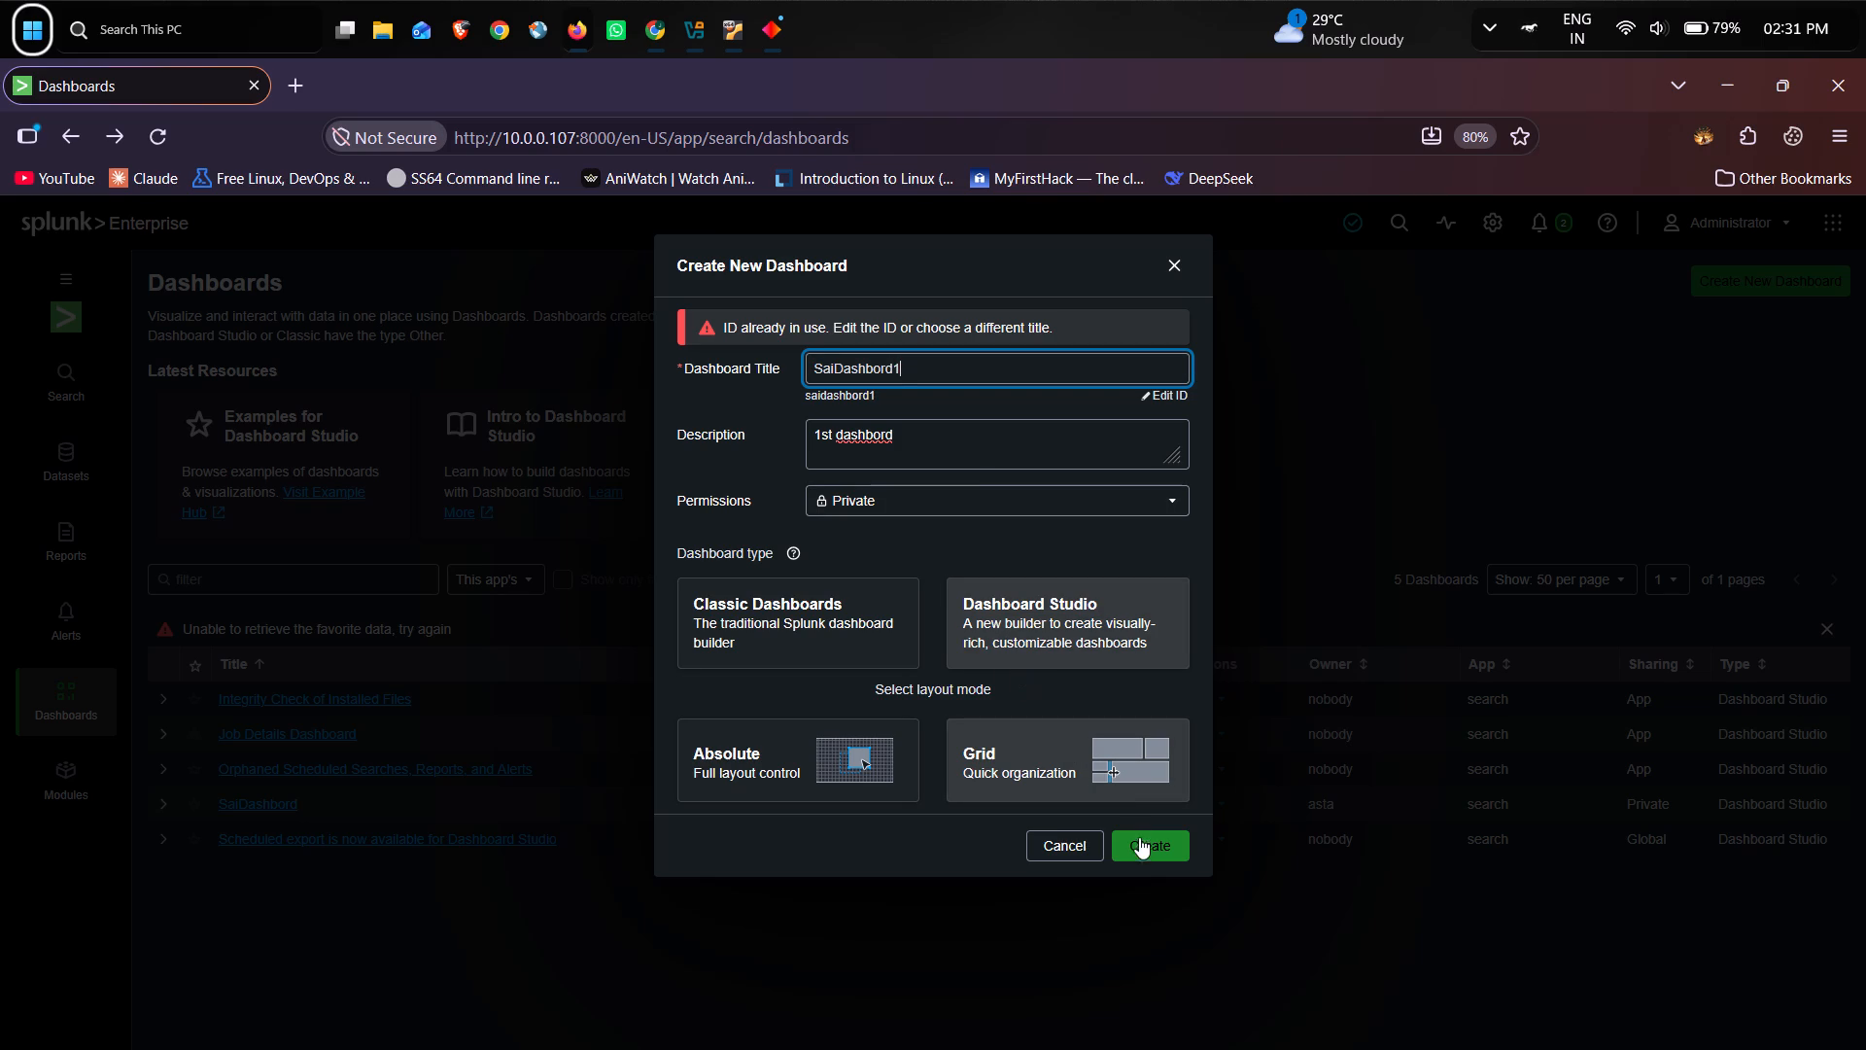
click(1139, 843)
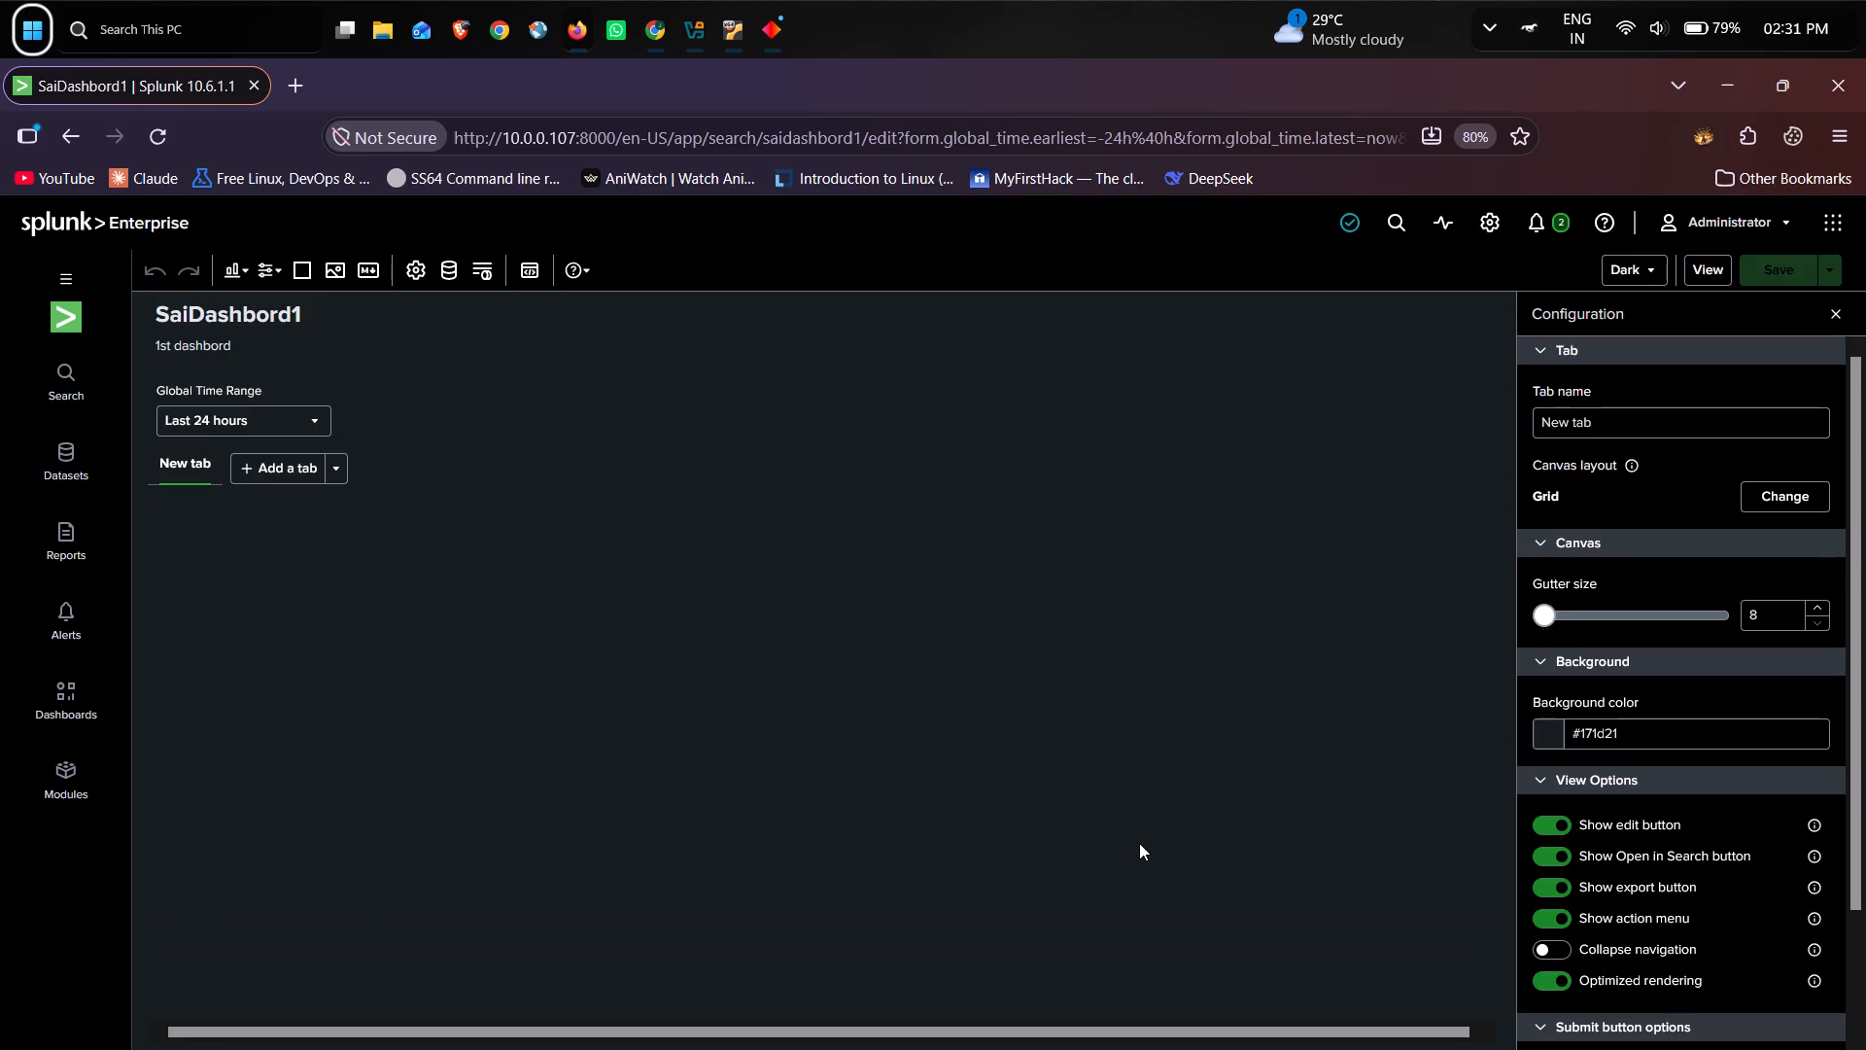
Preview the new dashboard in view mode and look through its available actions.
click(1708, 273)
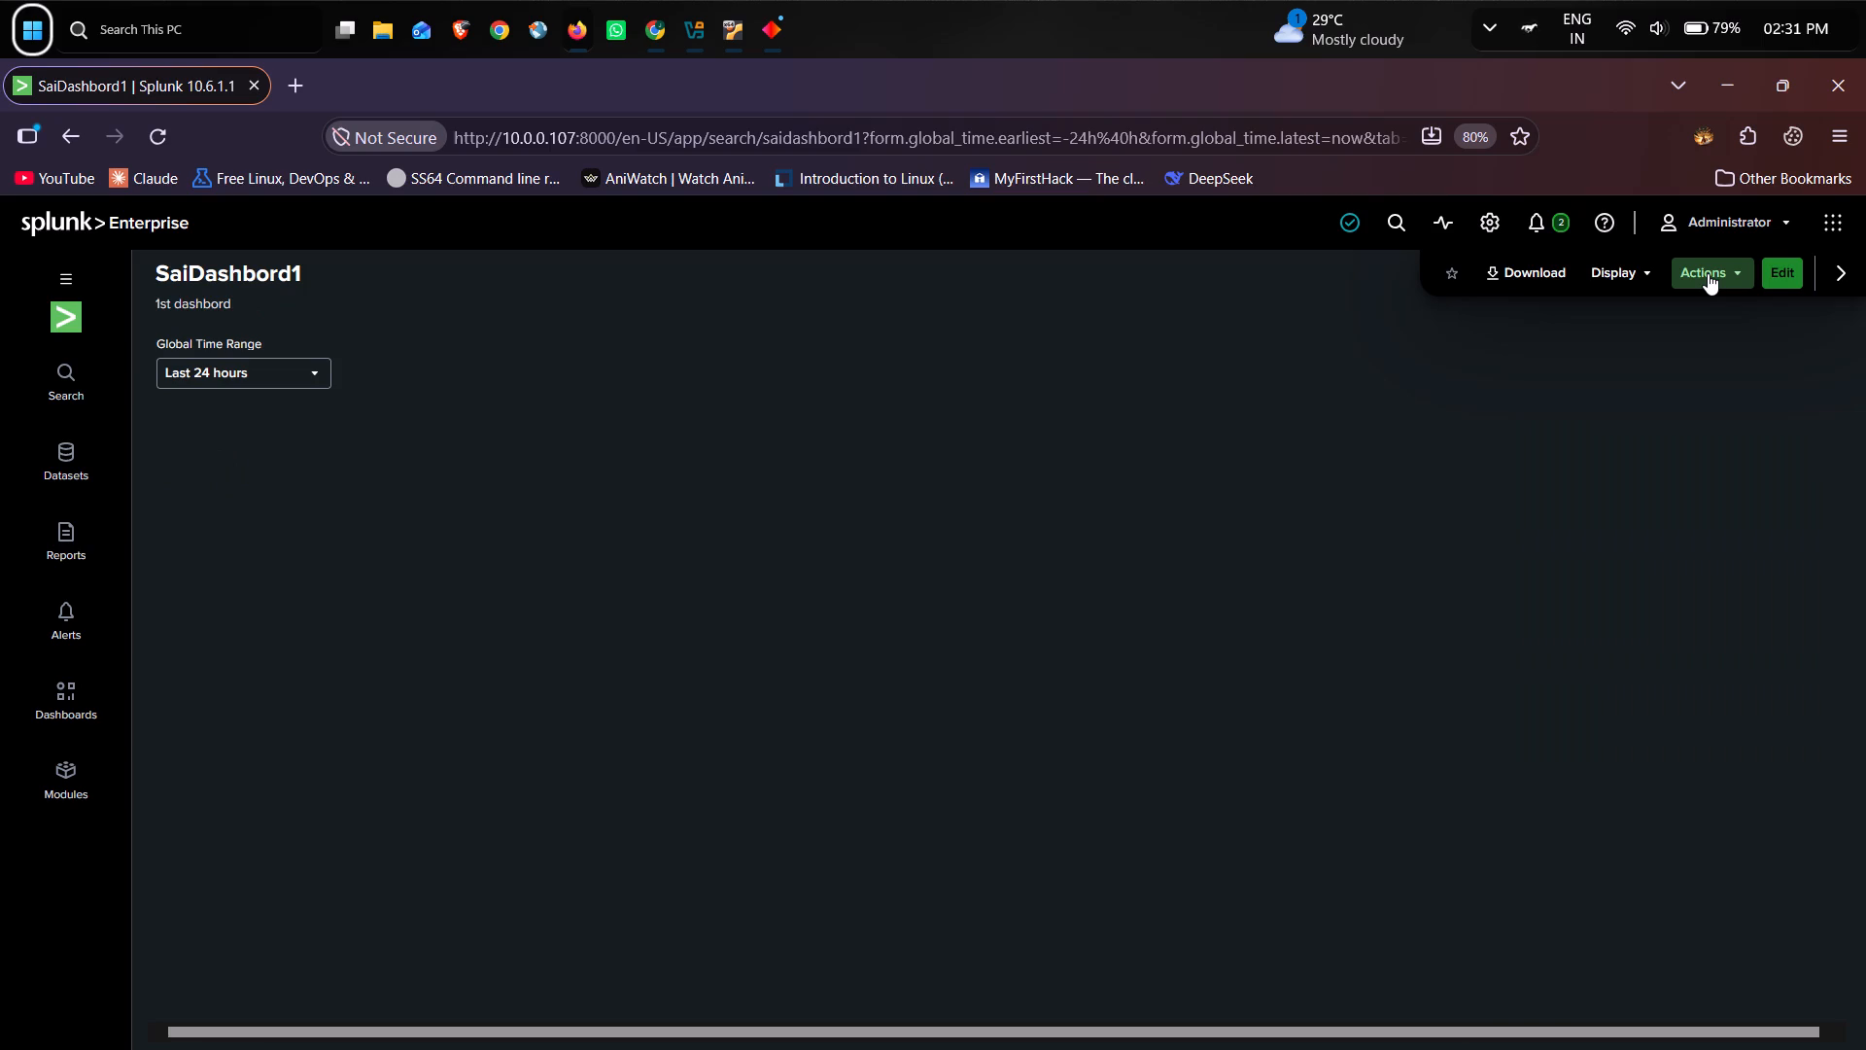
click(1708, 273)
click(1329, 499)
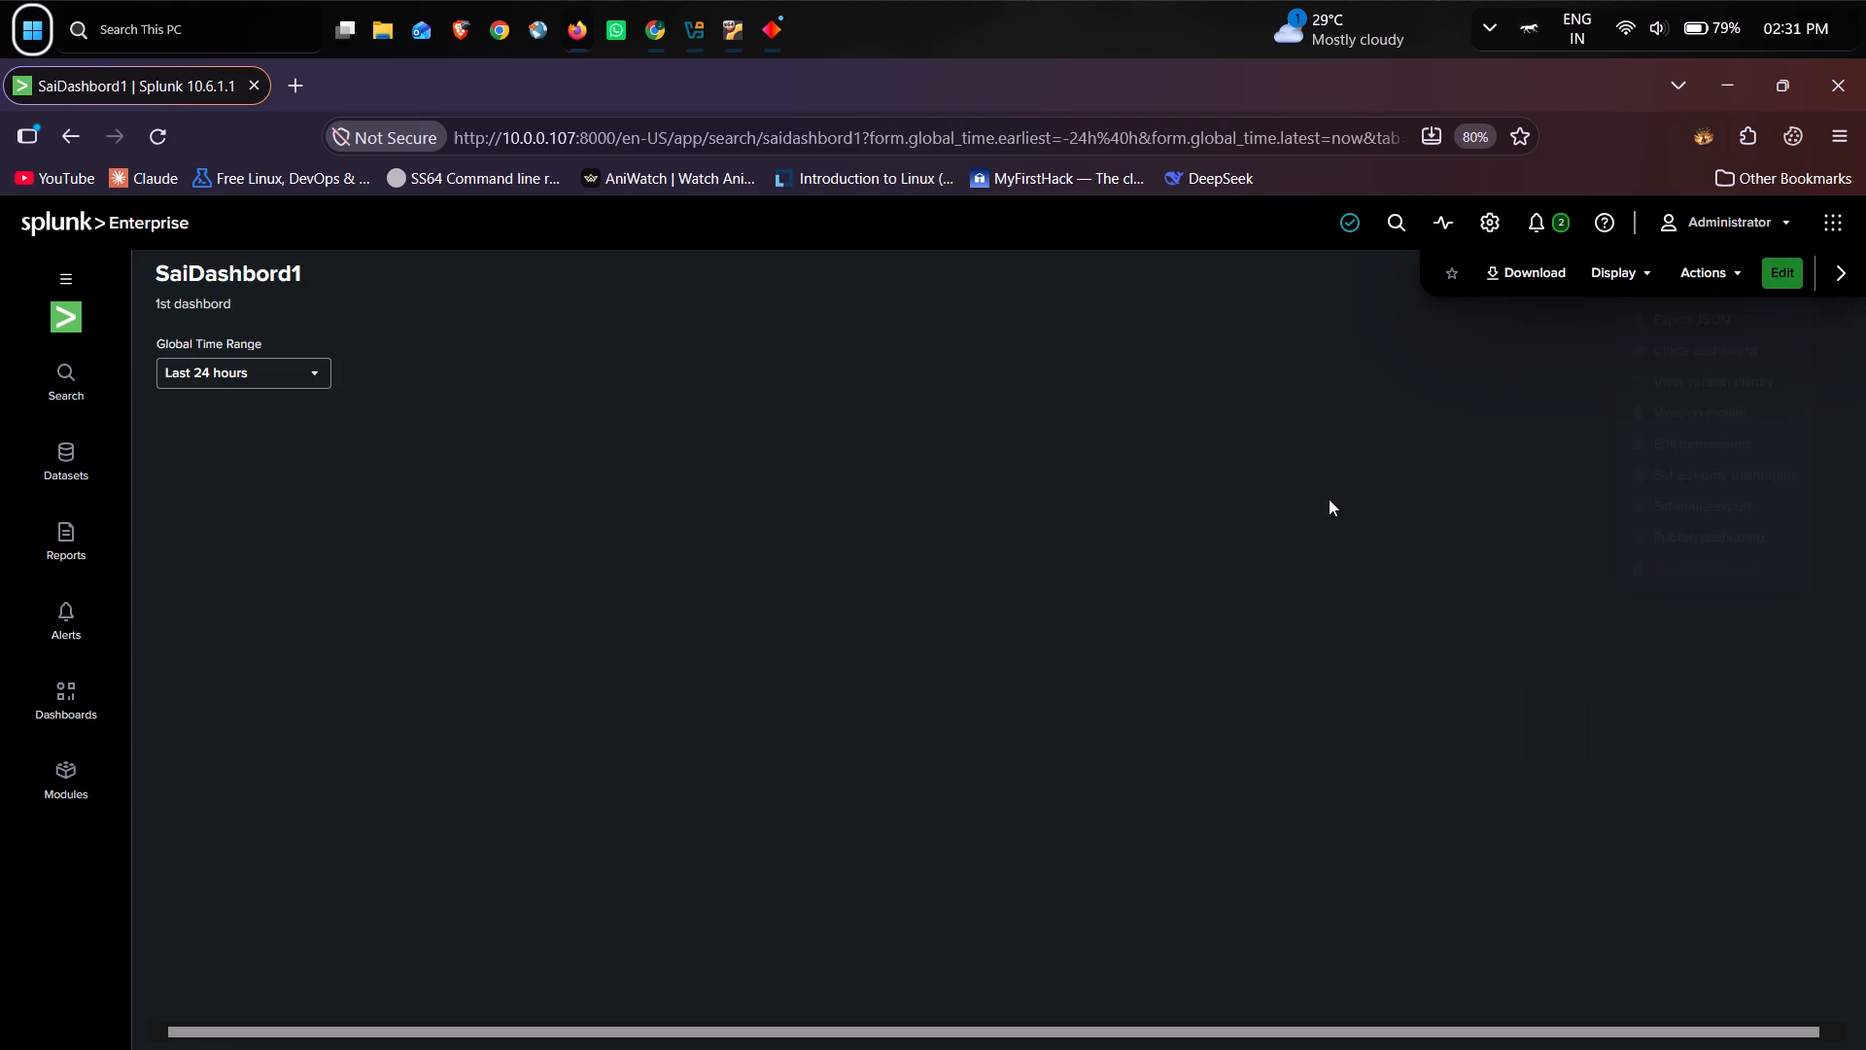
click(1829, 268)
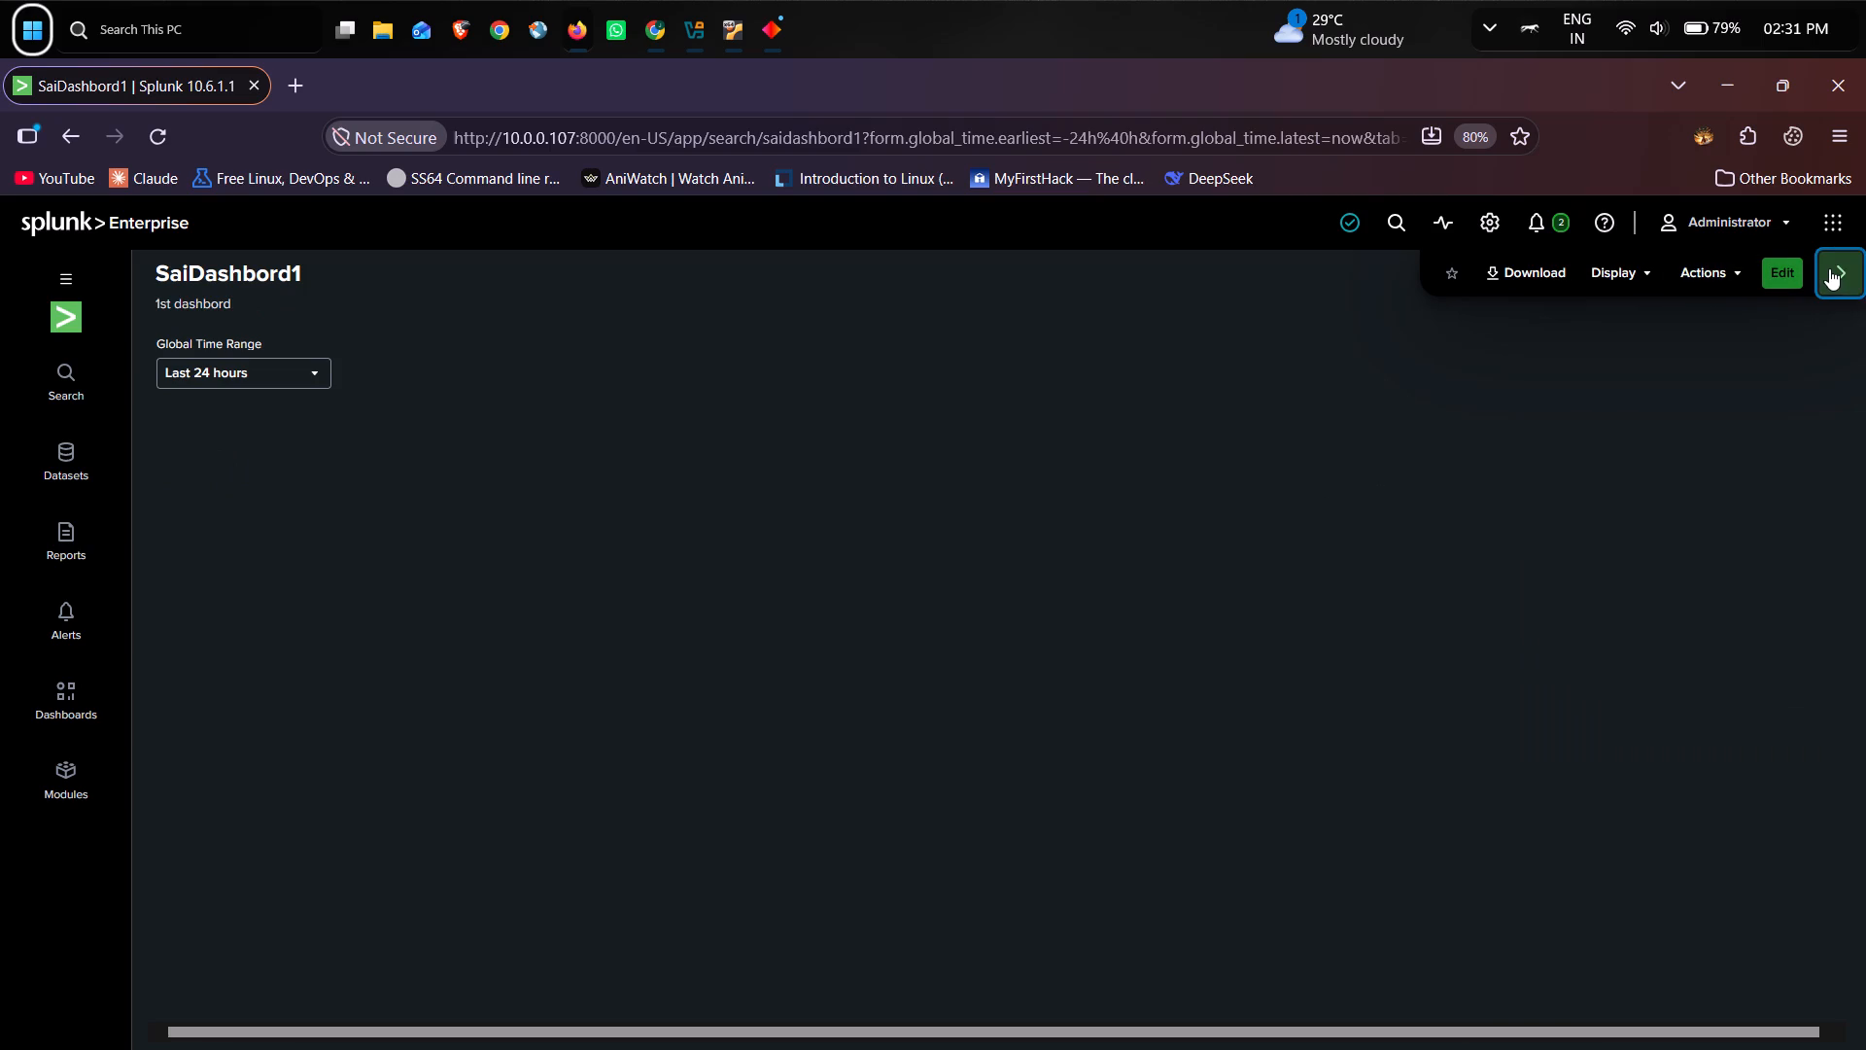
click(1829, 268)
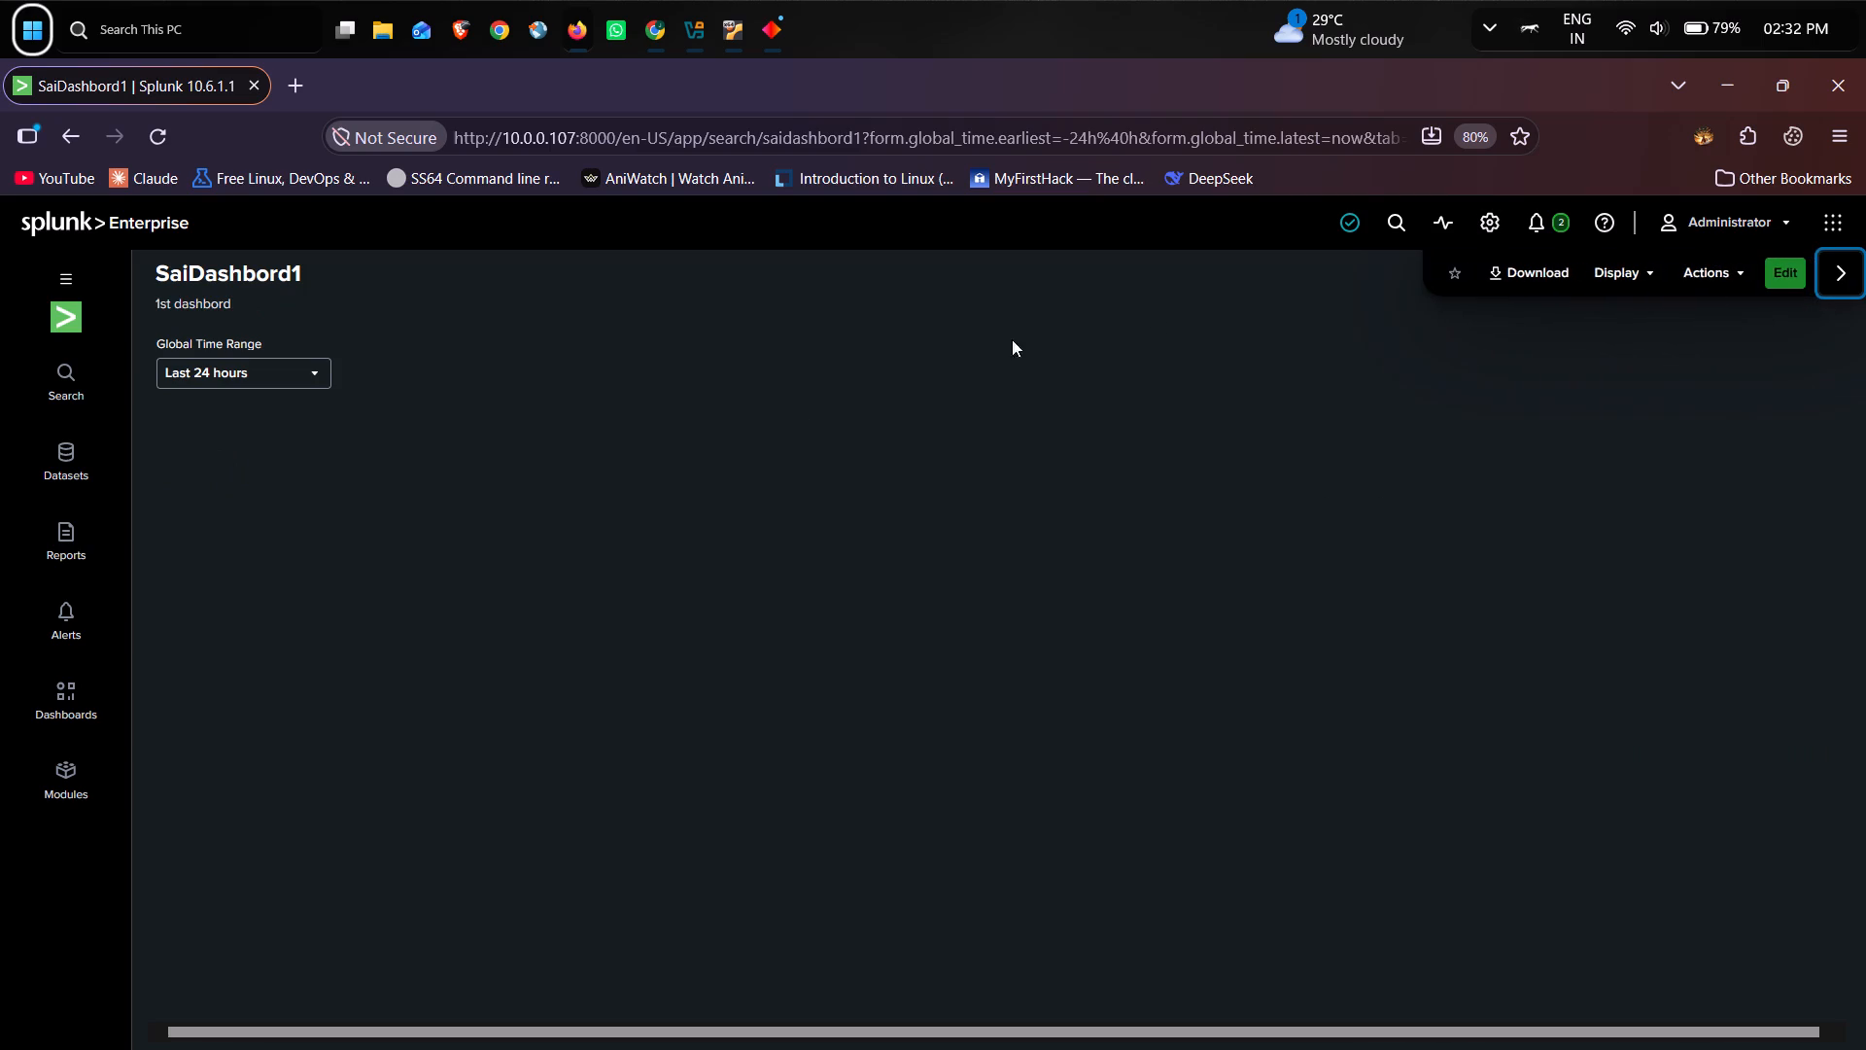
Go back from the dashboard preview to the Dashboards list.
scroll(294, 345, right, 6)
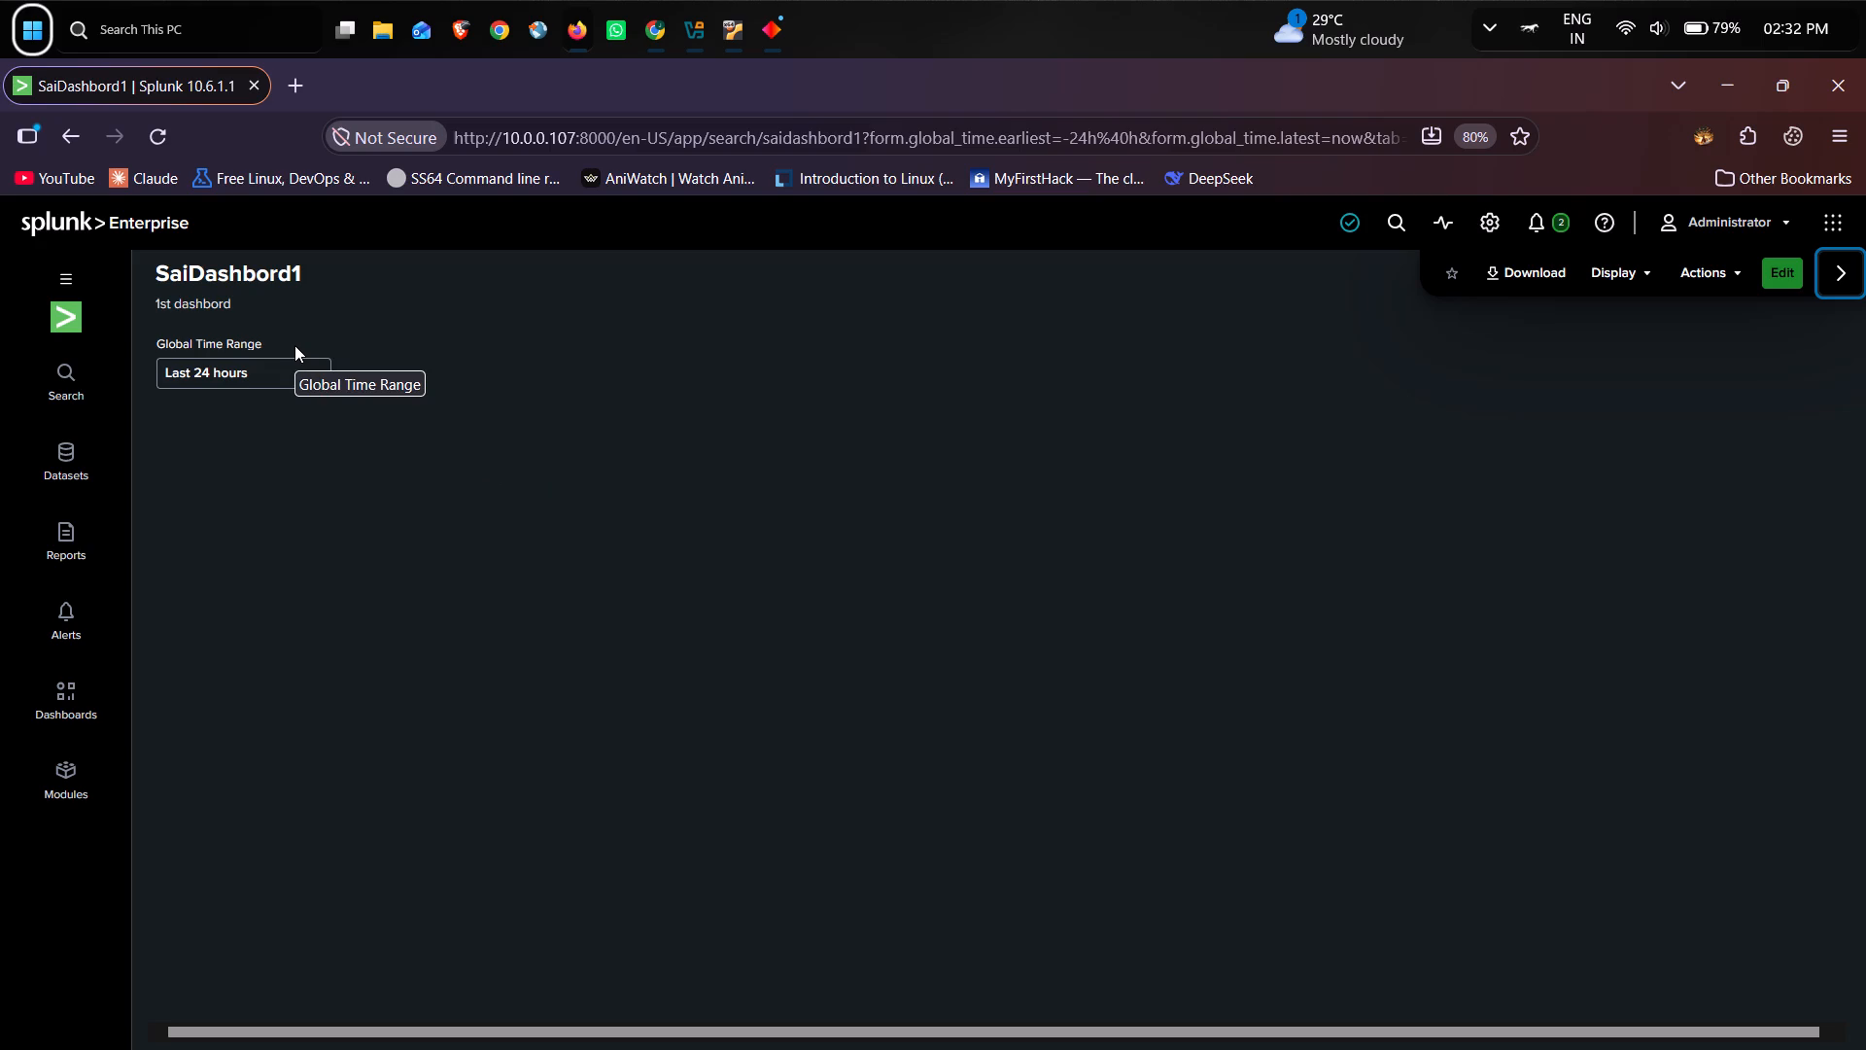
scroll(535, 451, right, 7)
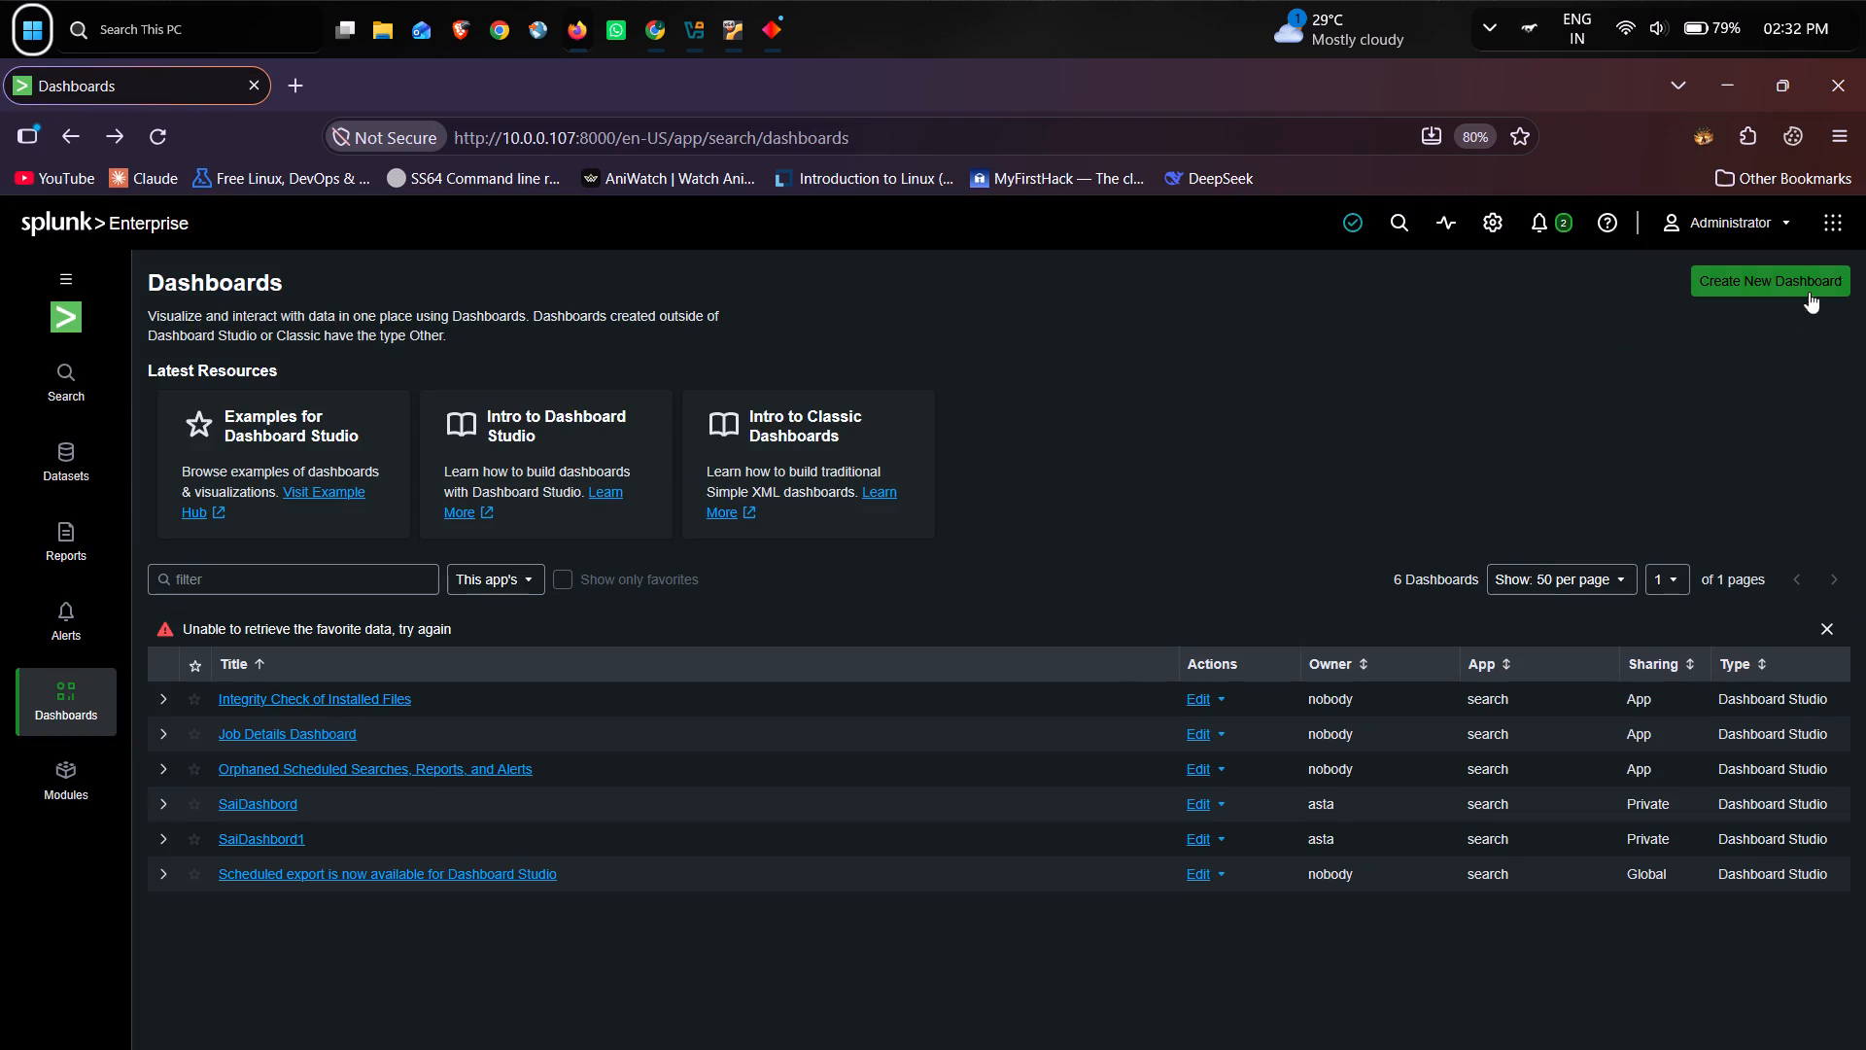
click(1836, 218)
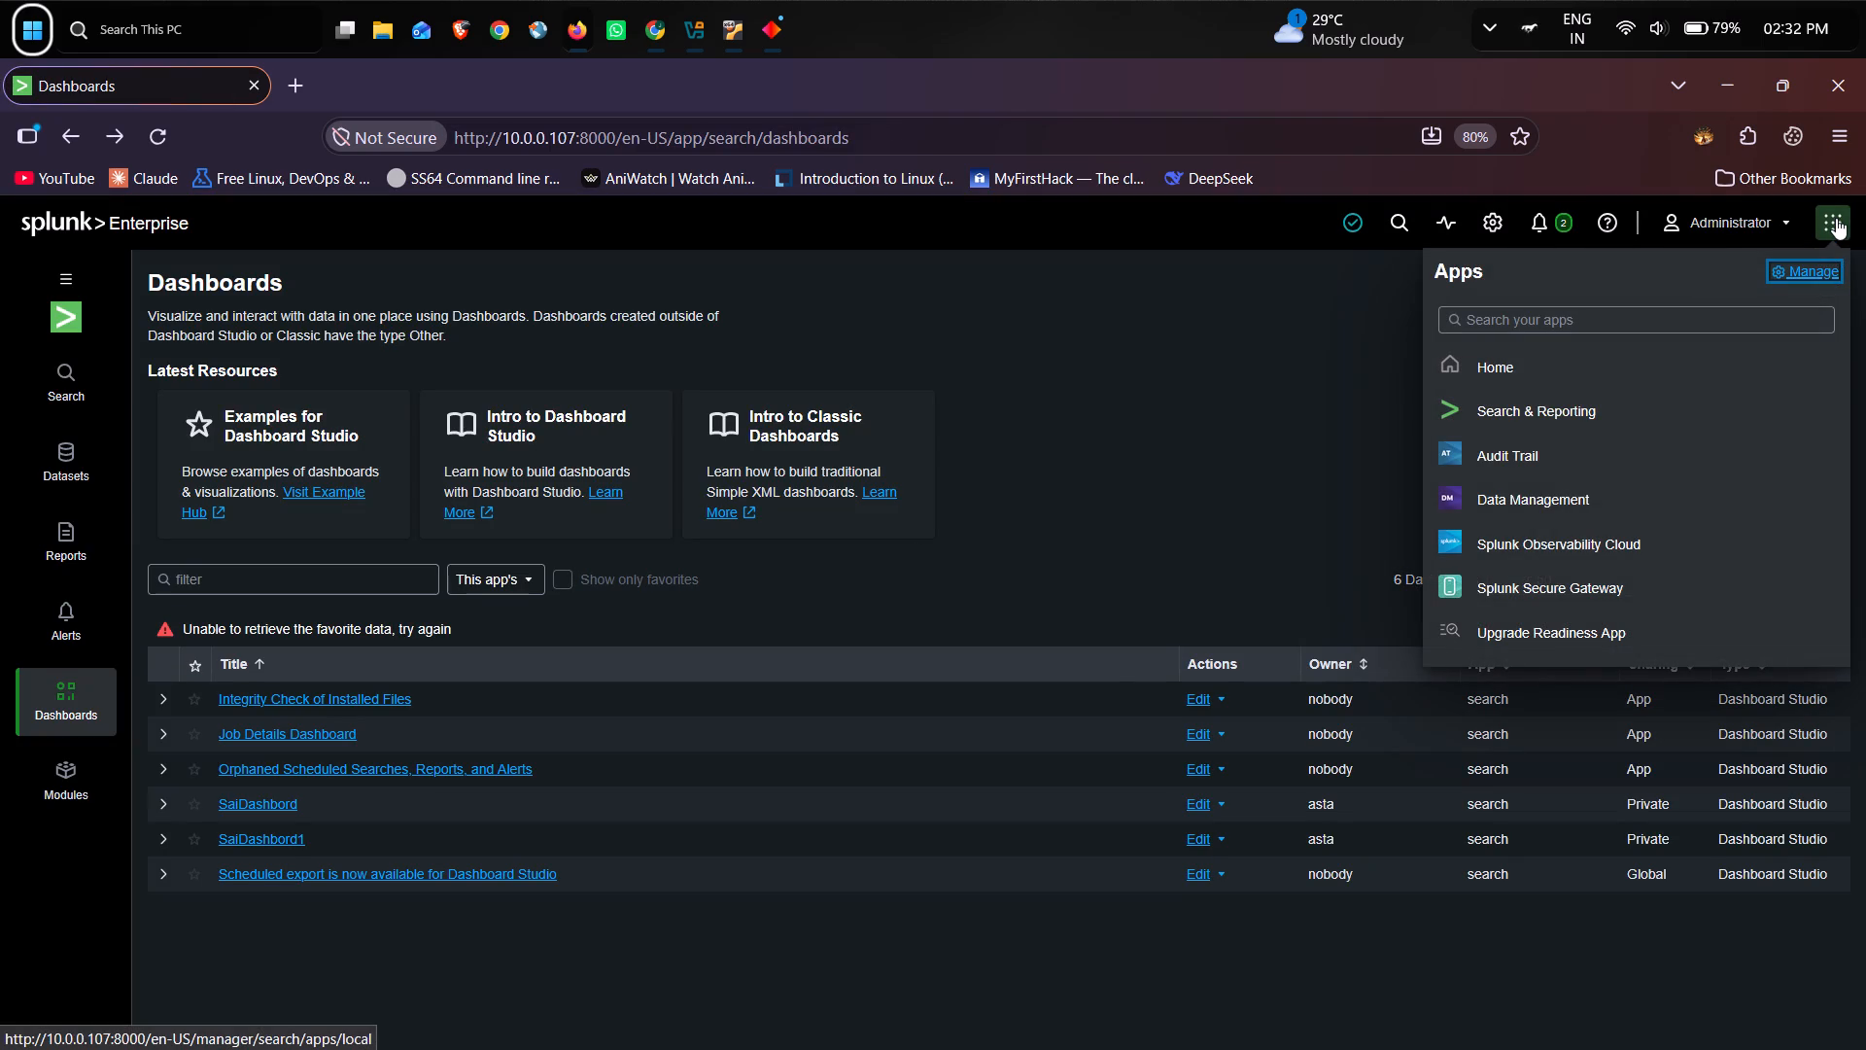
click(1321, 476)
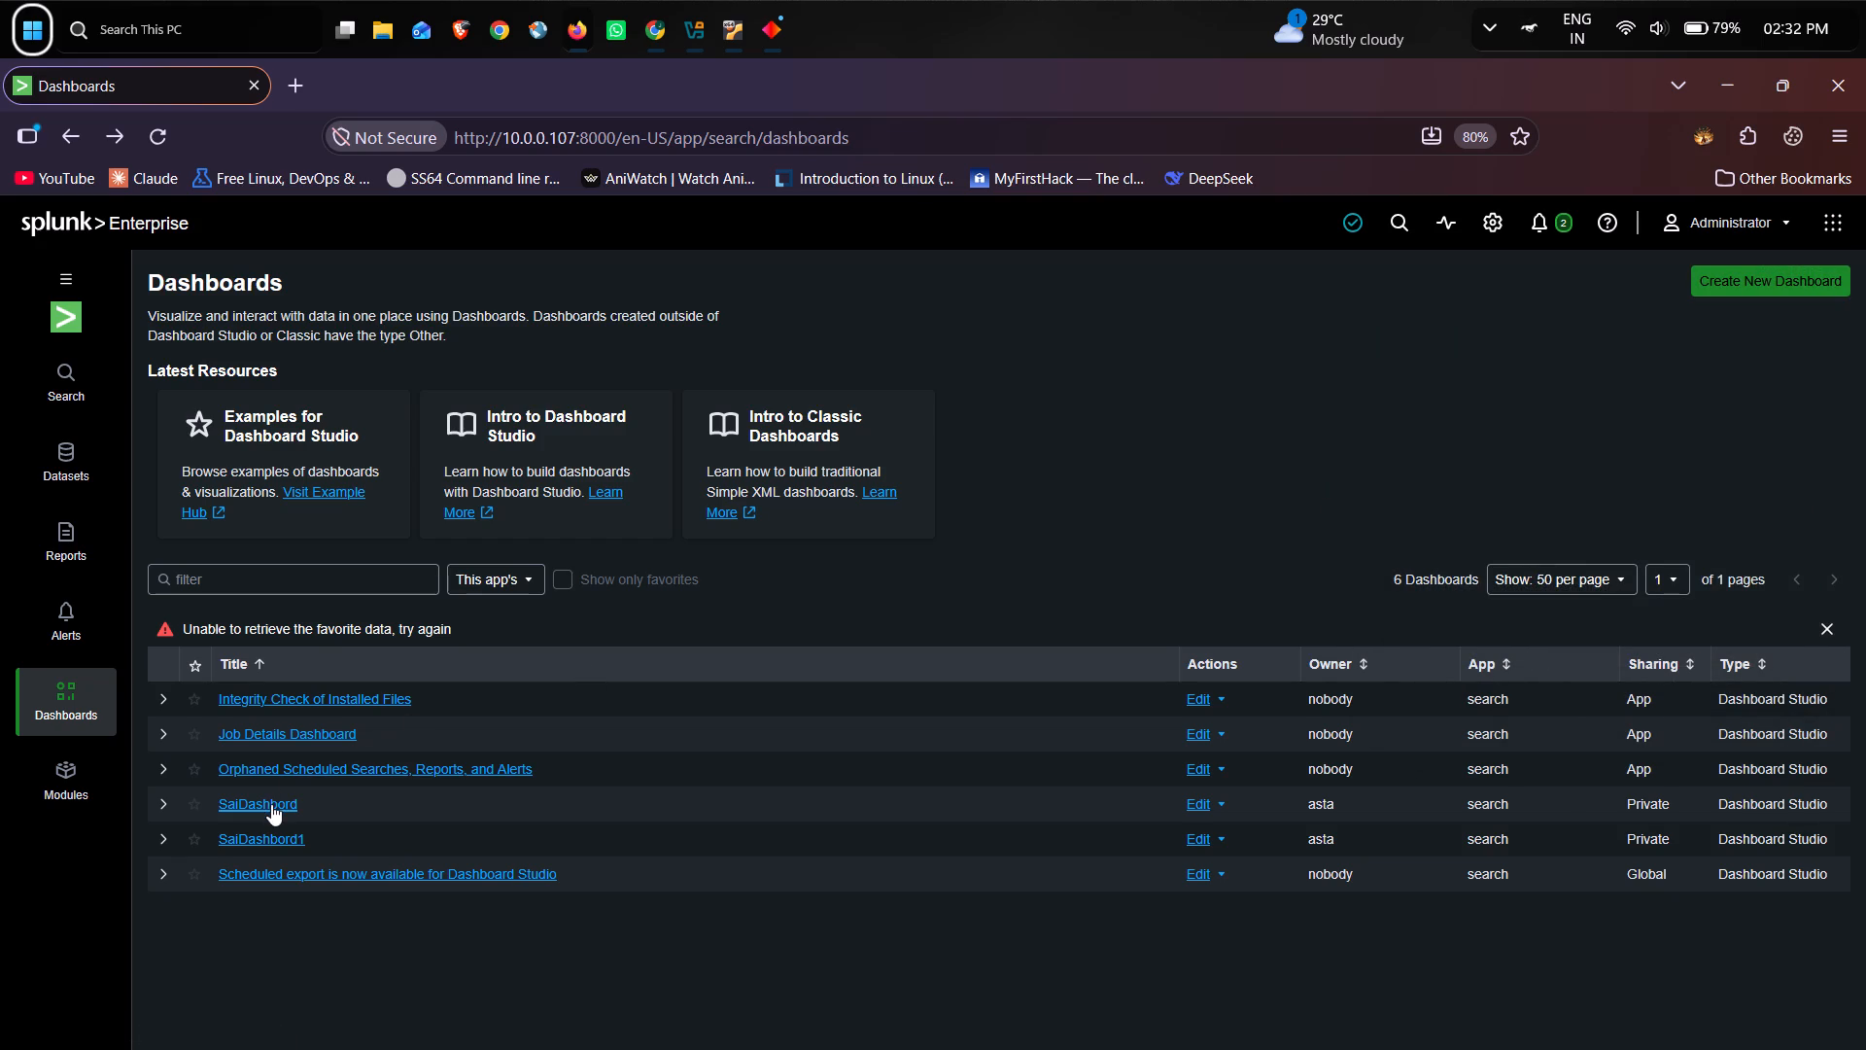
Open SaiDashbord1 from the Dashboards list in a new browser tab and switch it to edit mode.
click(257, 840)
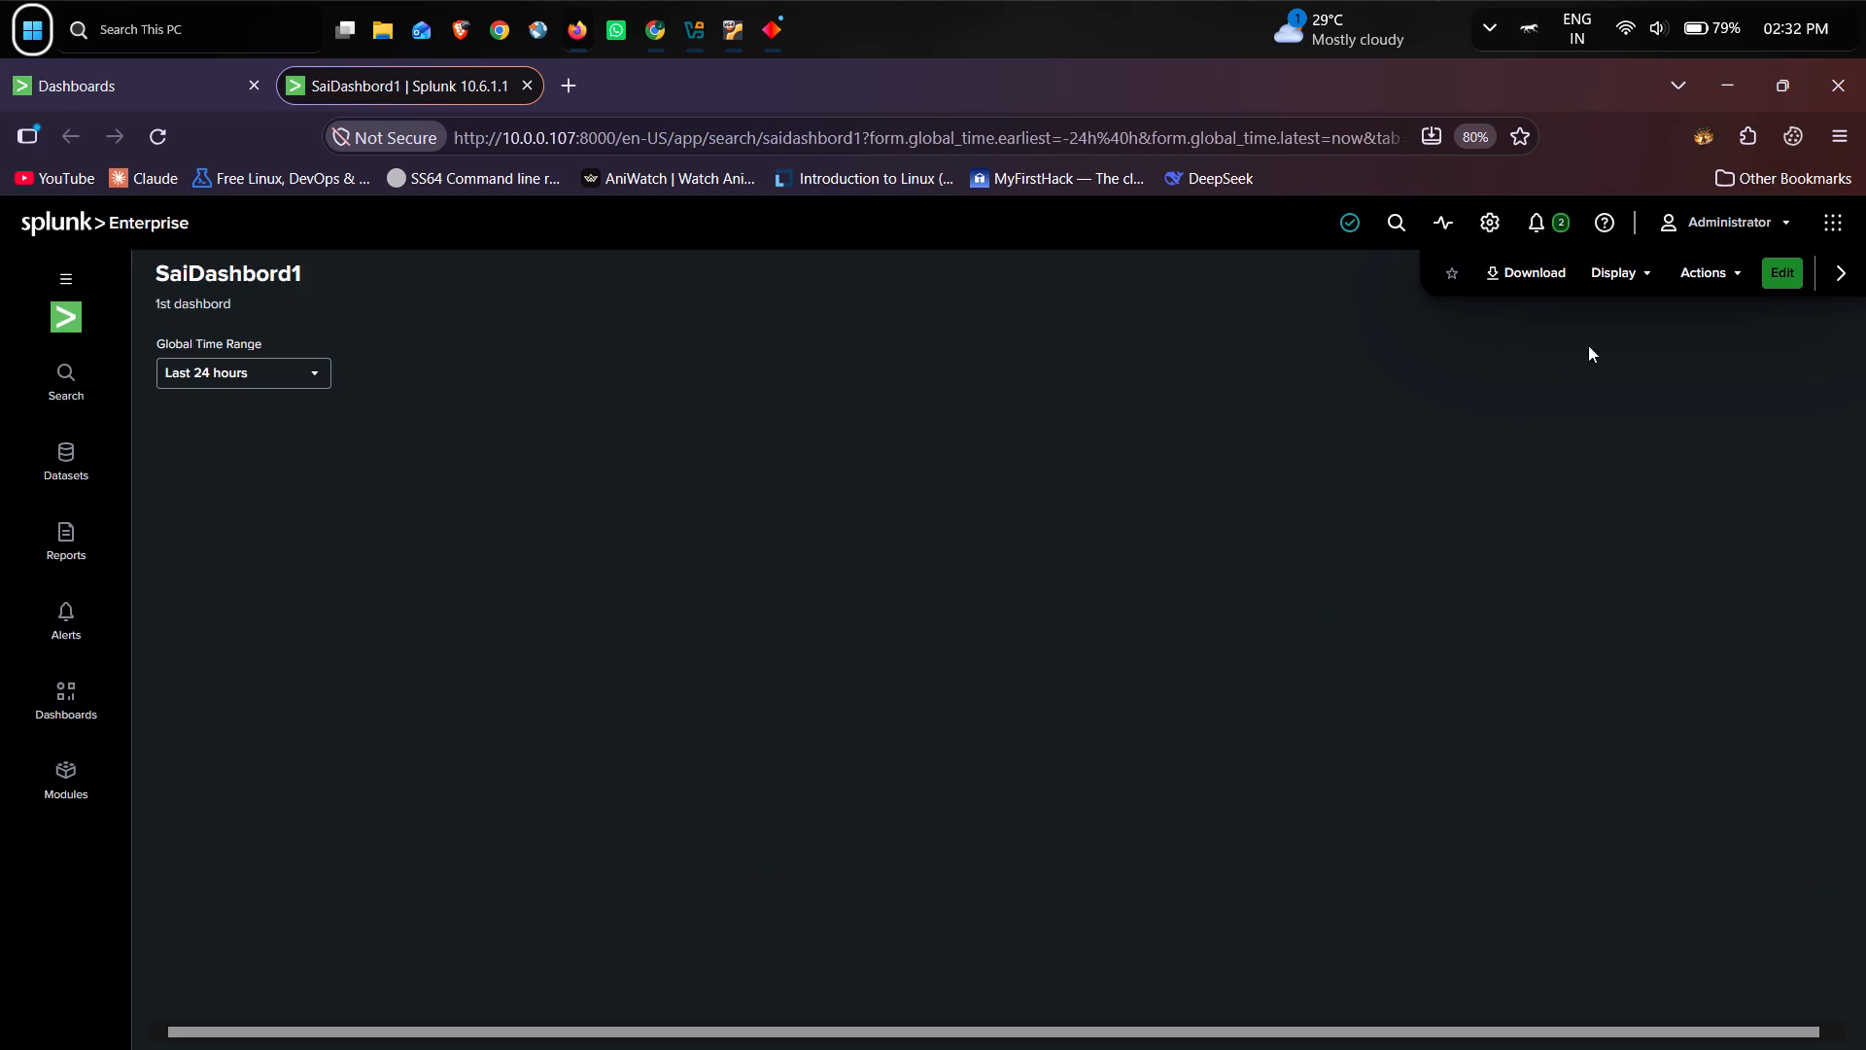
click(1615, 275)
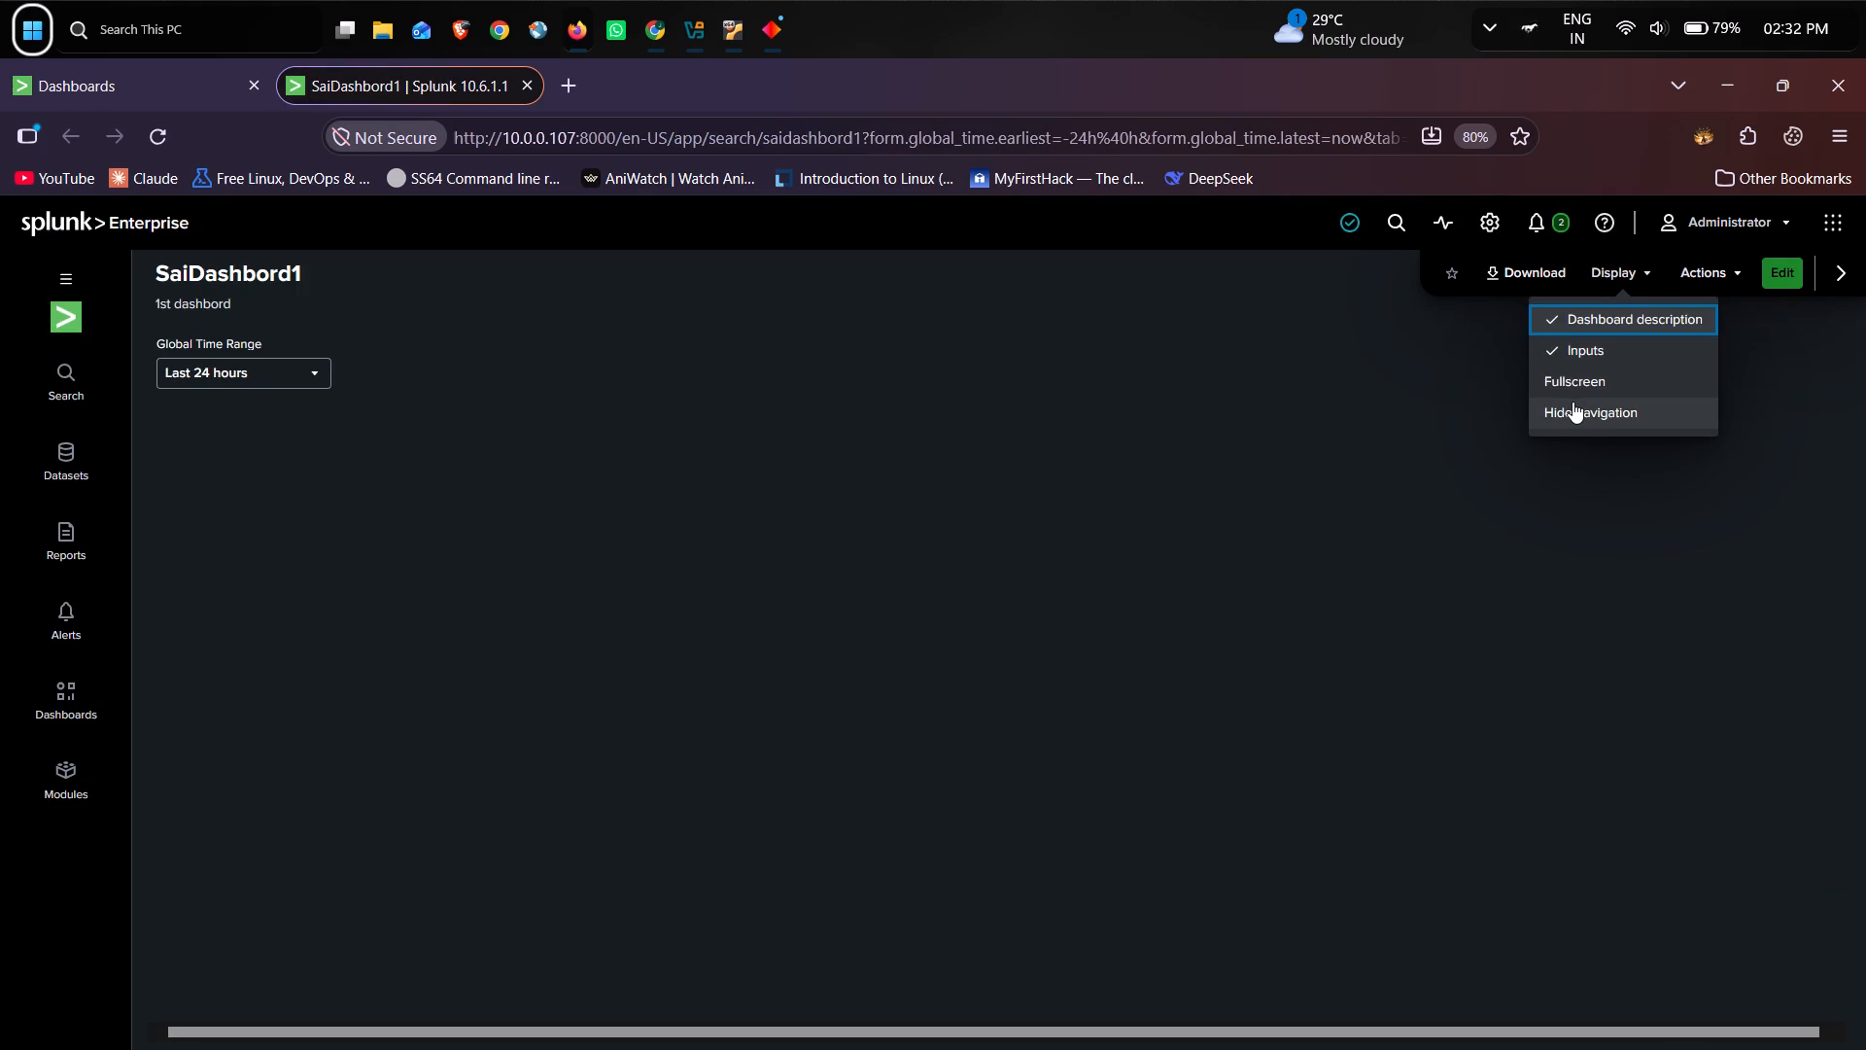
click(1711, 254)
click(1771, 263)
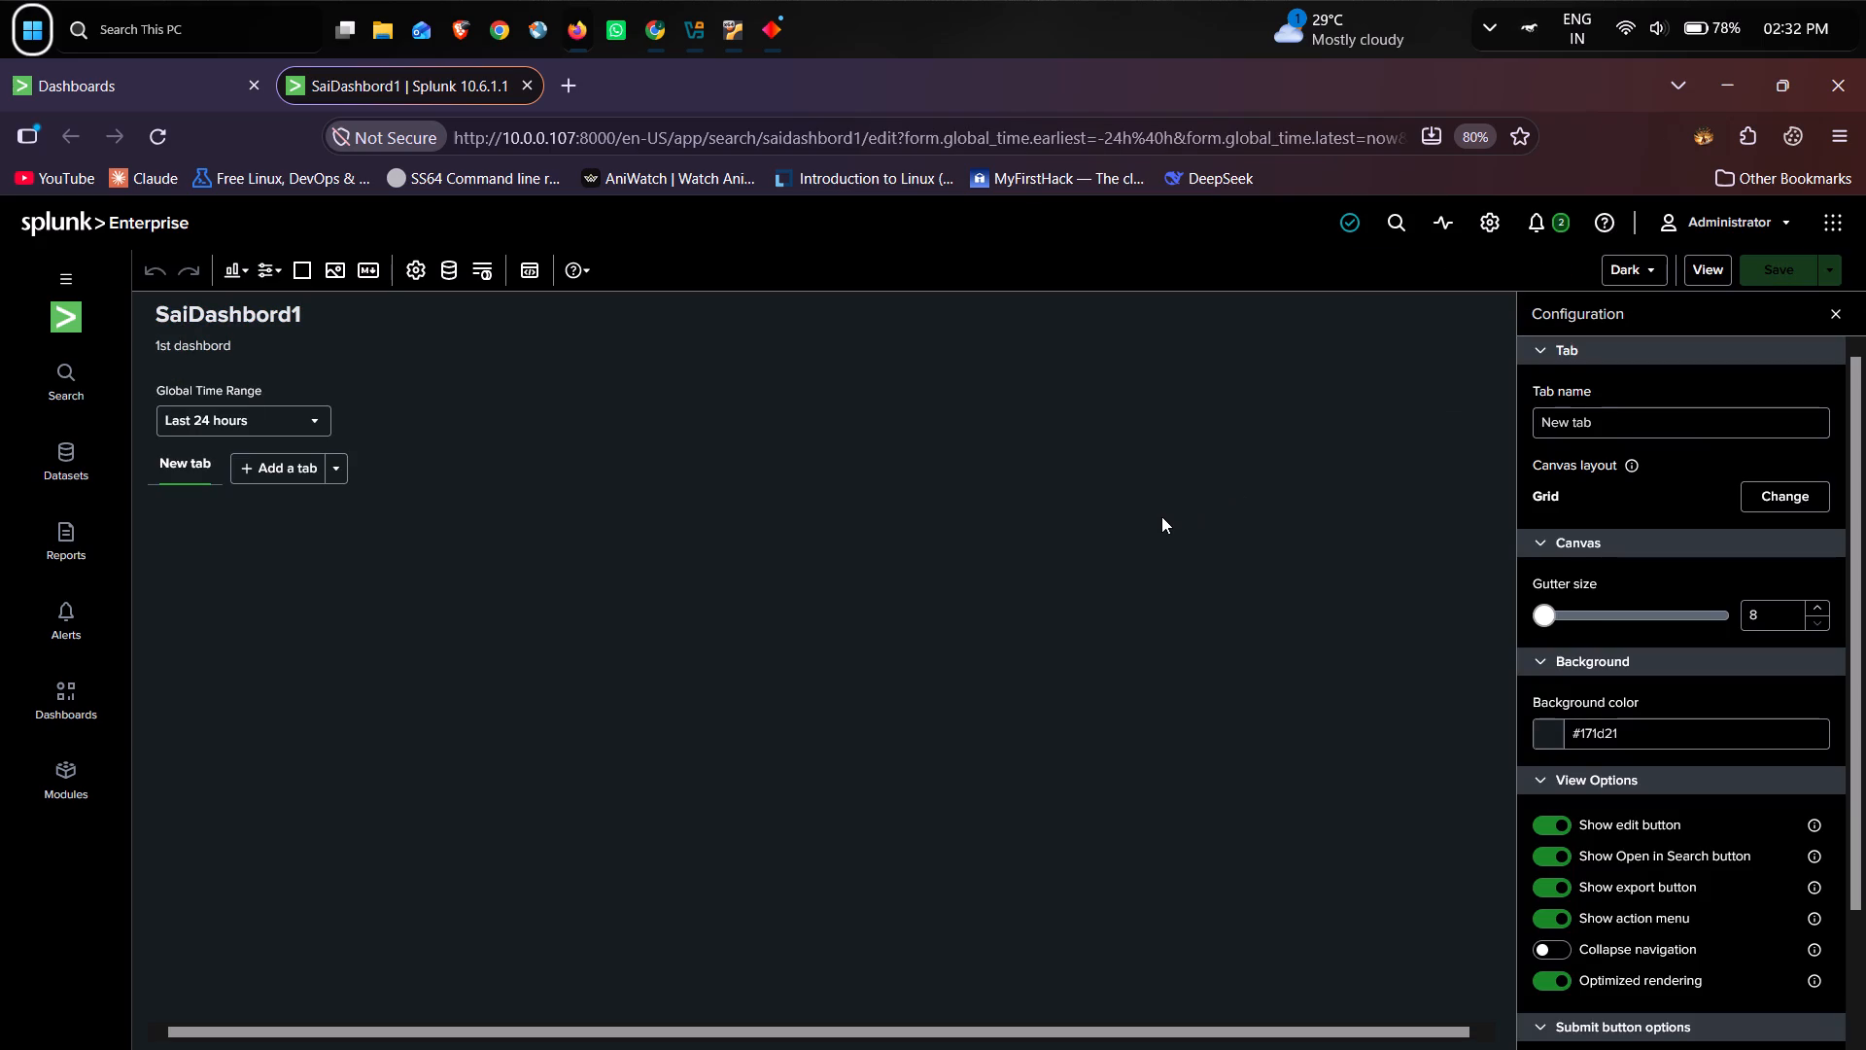
click(1161, 516)
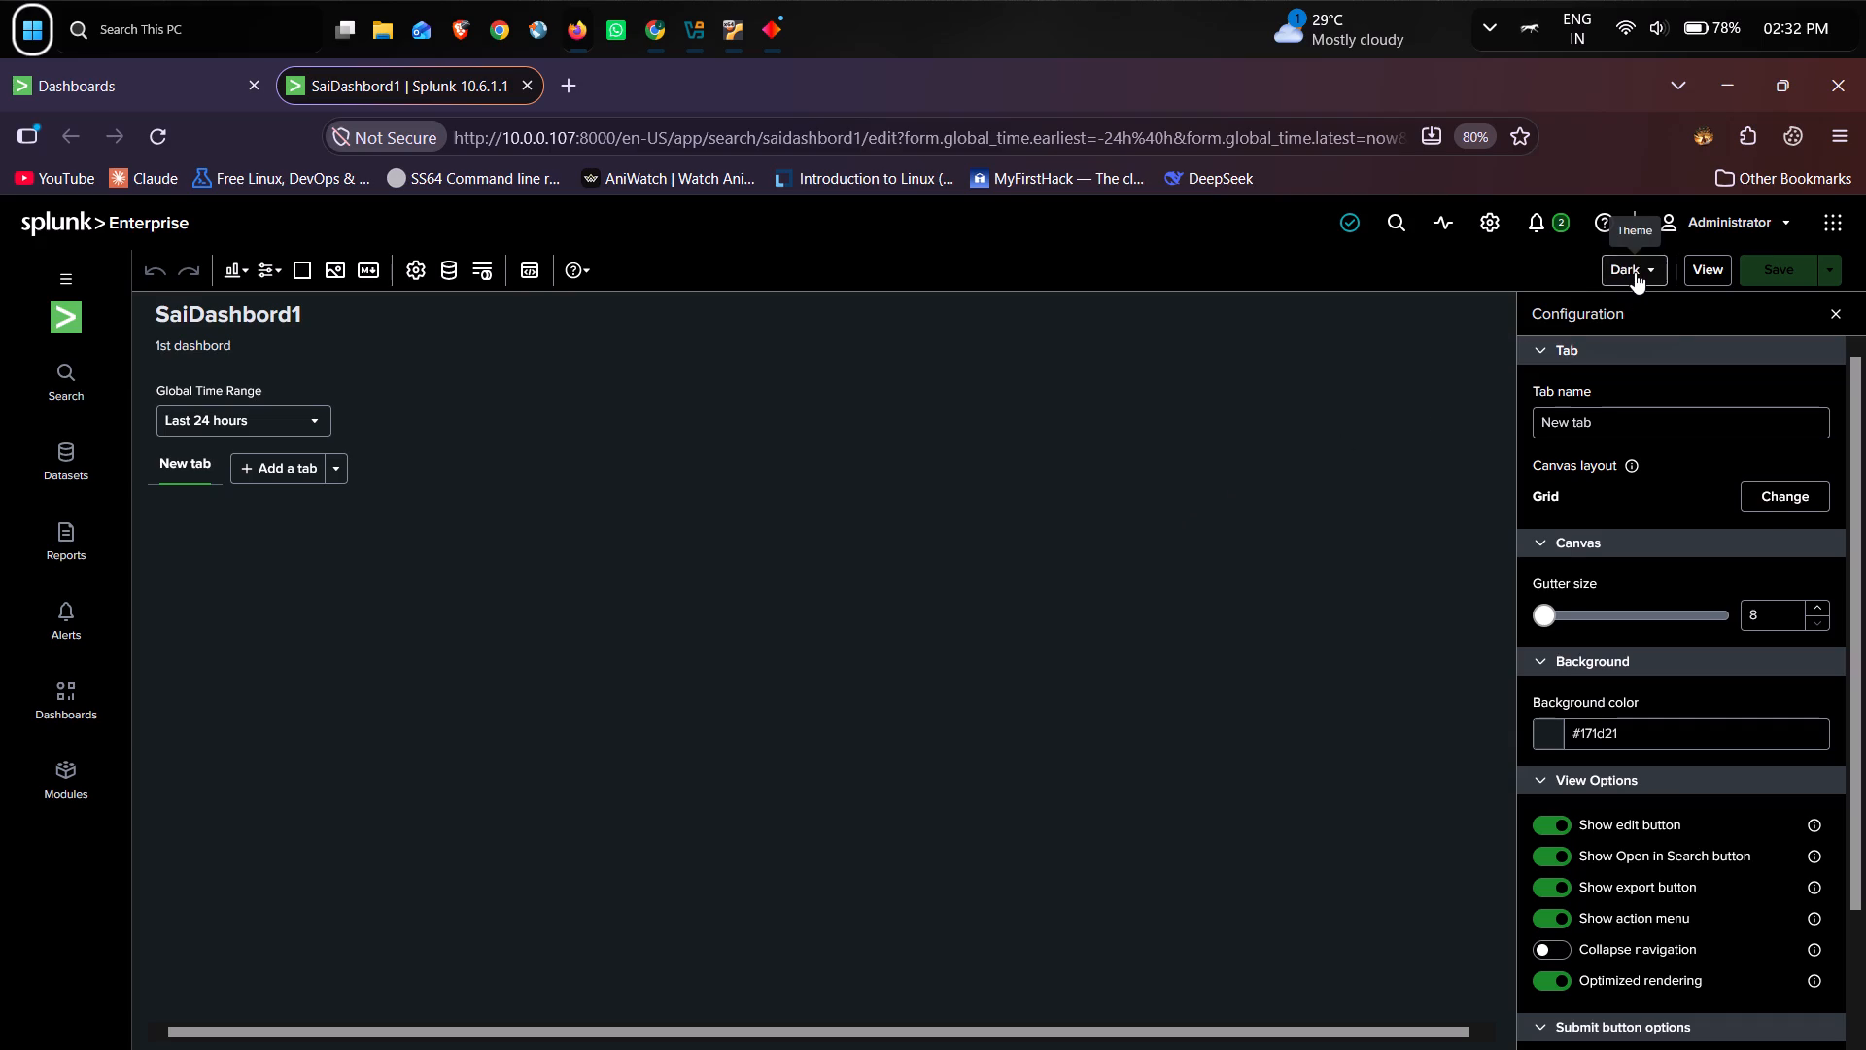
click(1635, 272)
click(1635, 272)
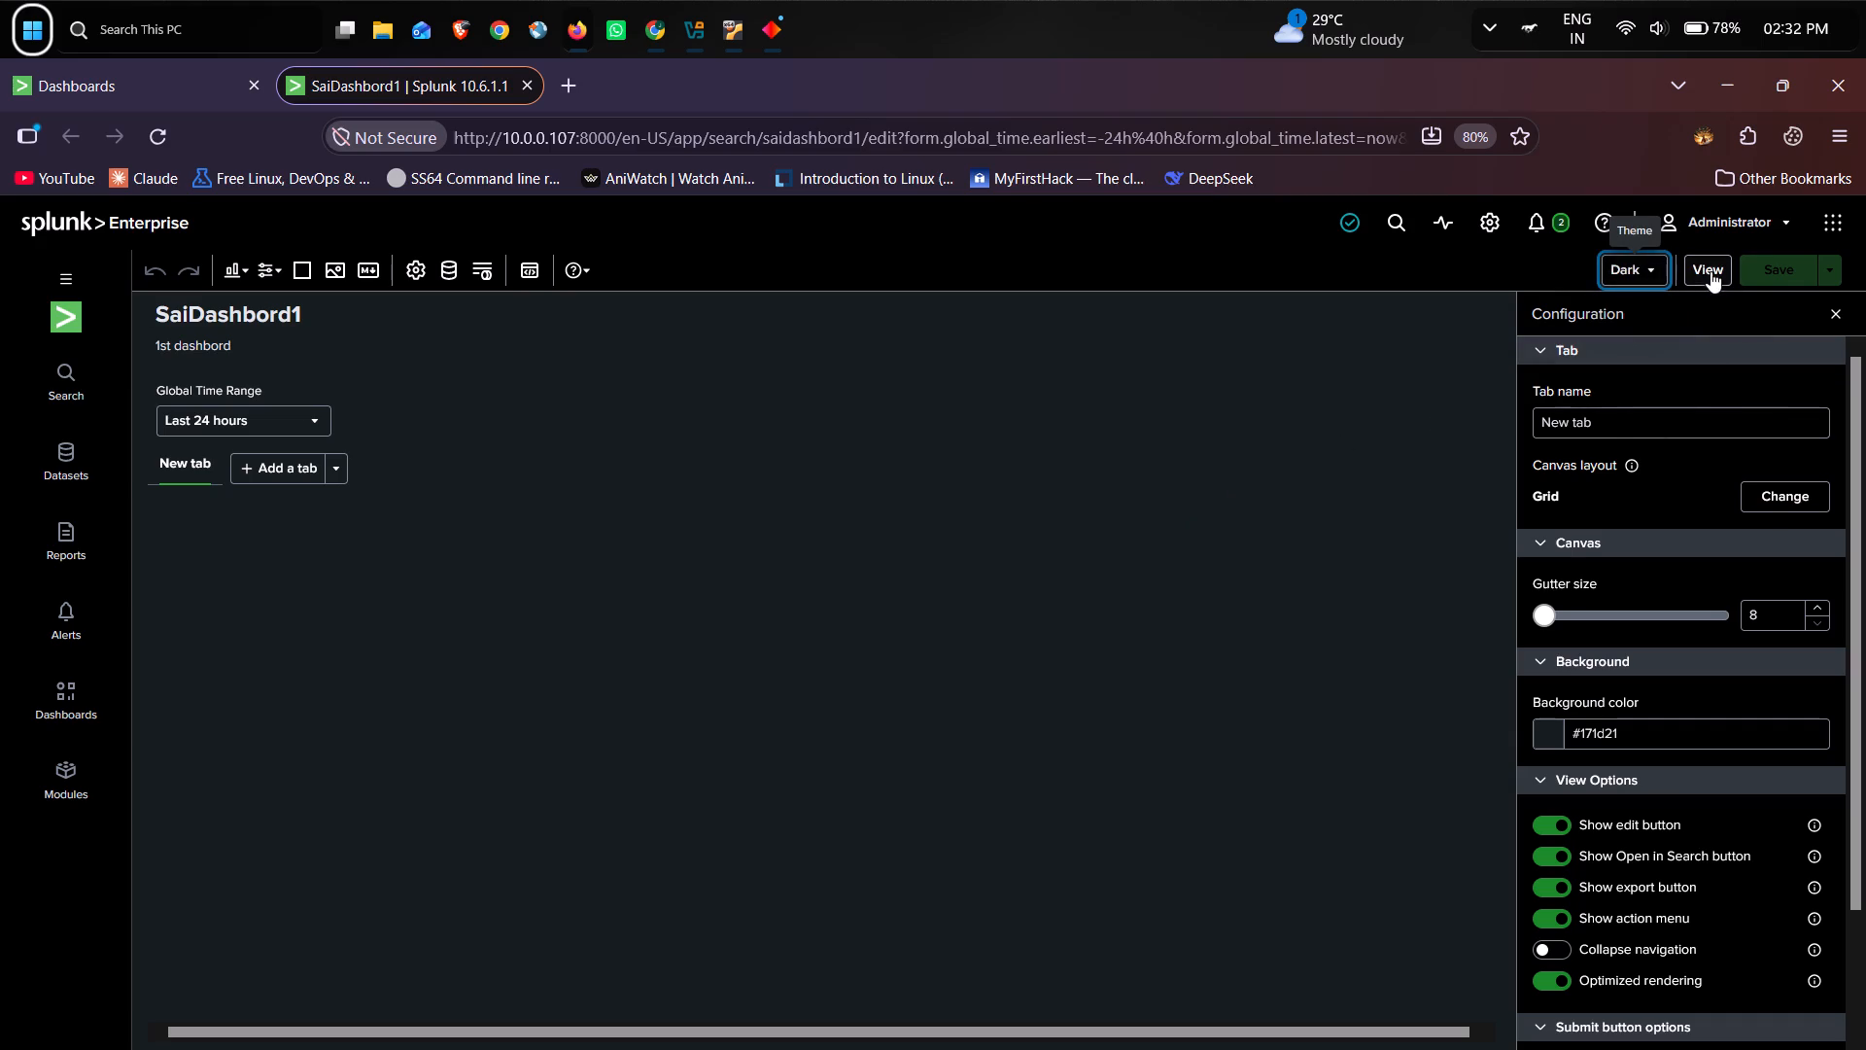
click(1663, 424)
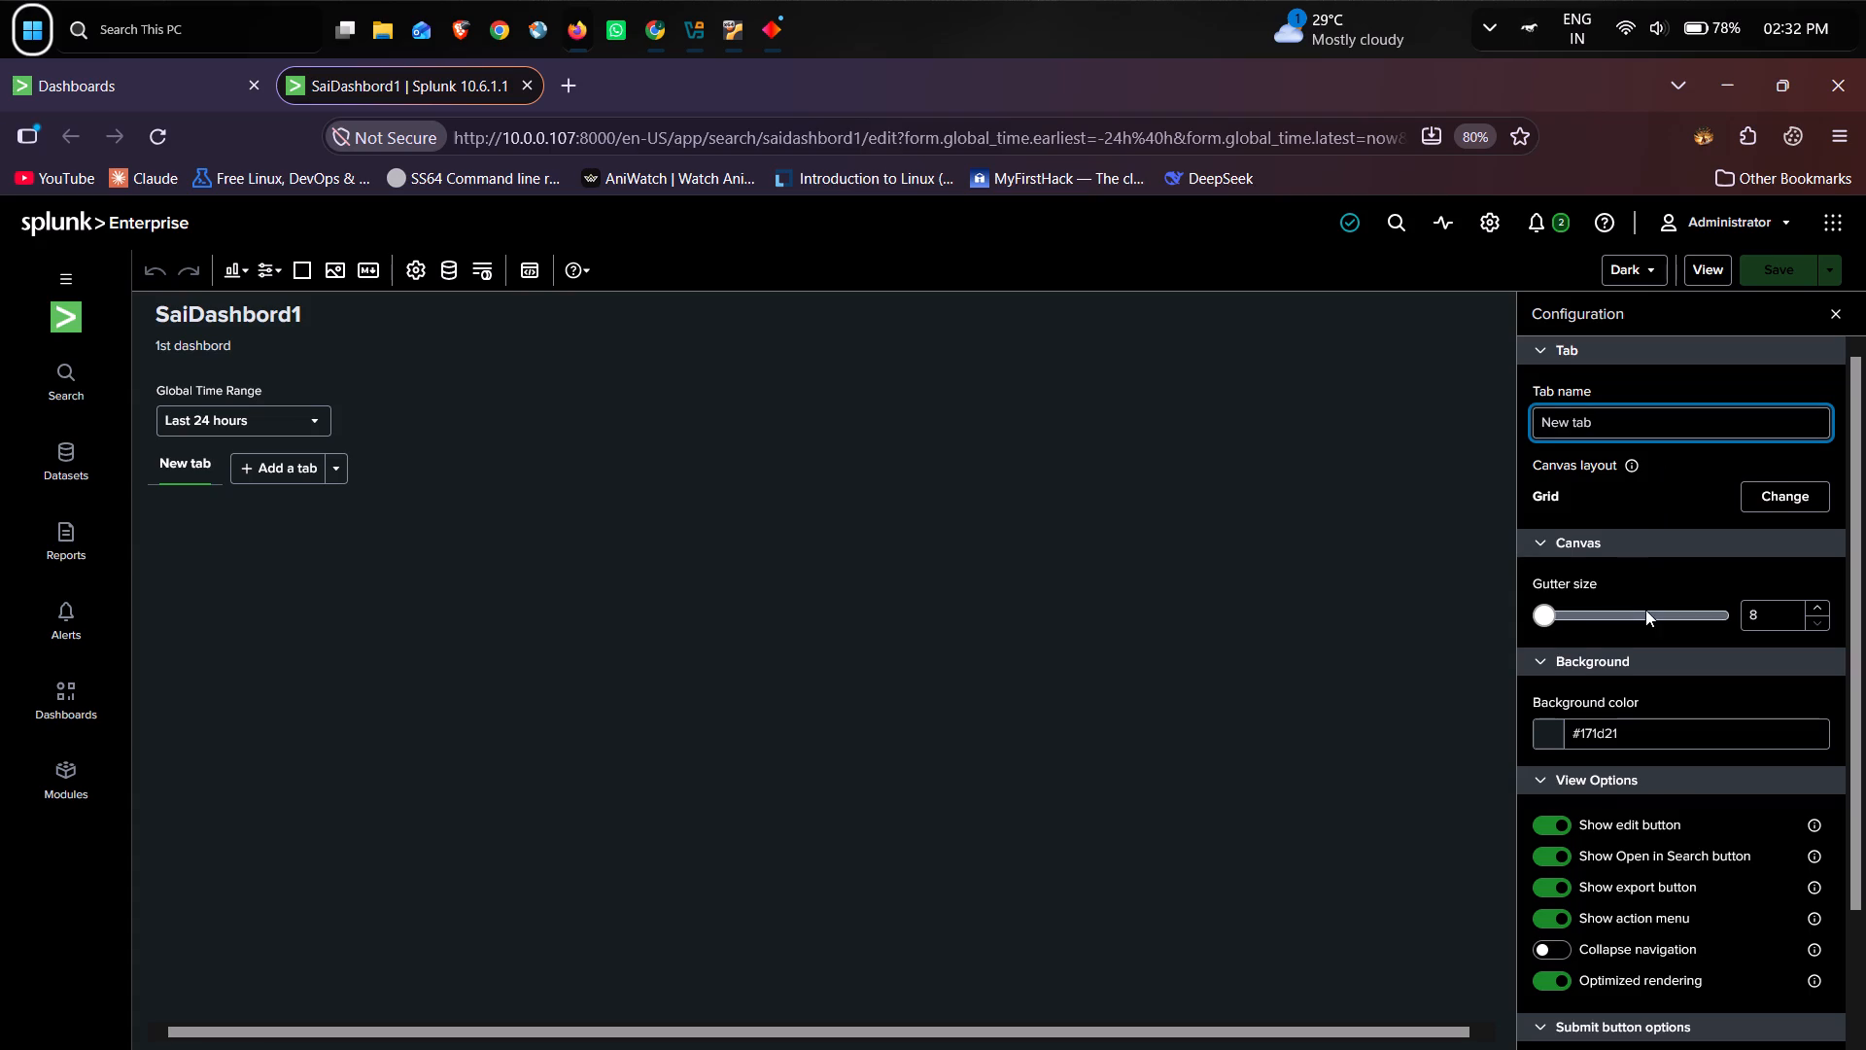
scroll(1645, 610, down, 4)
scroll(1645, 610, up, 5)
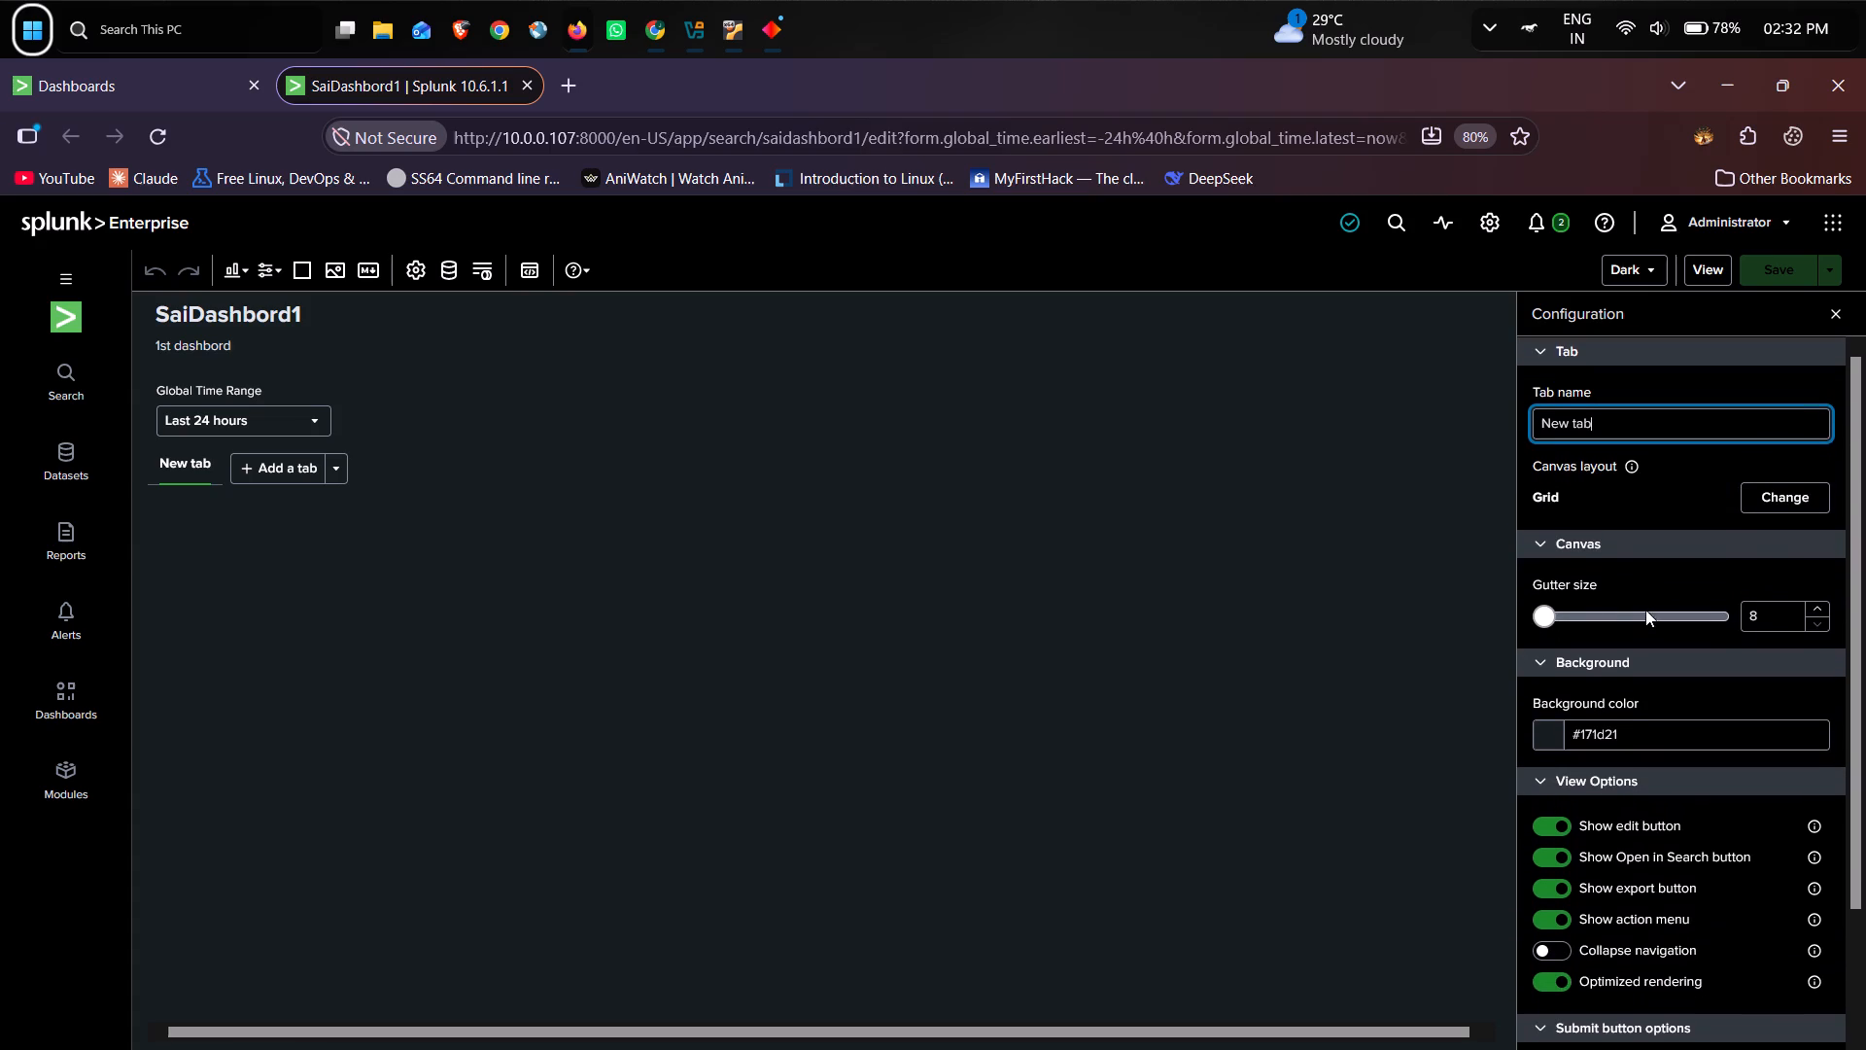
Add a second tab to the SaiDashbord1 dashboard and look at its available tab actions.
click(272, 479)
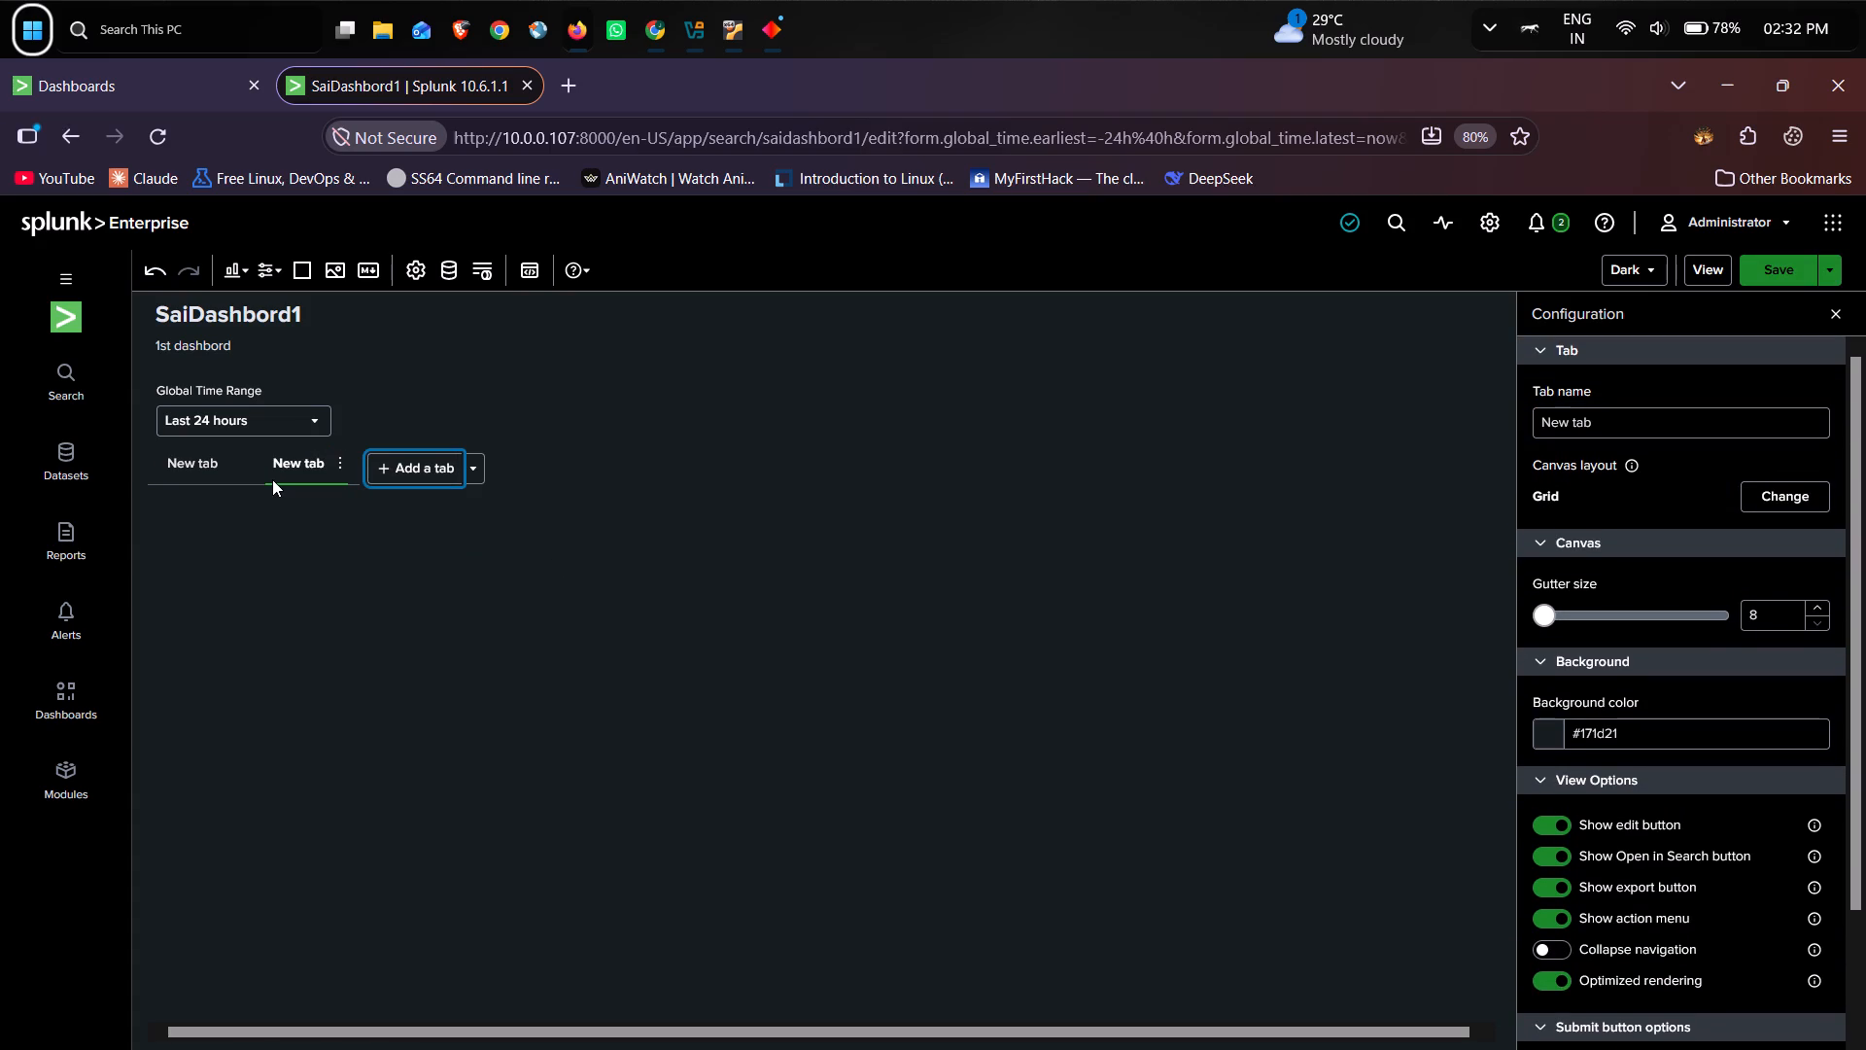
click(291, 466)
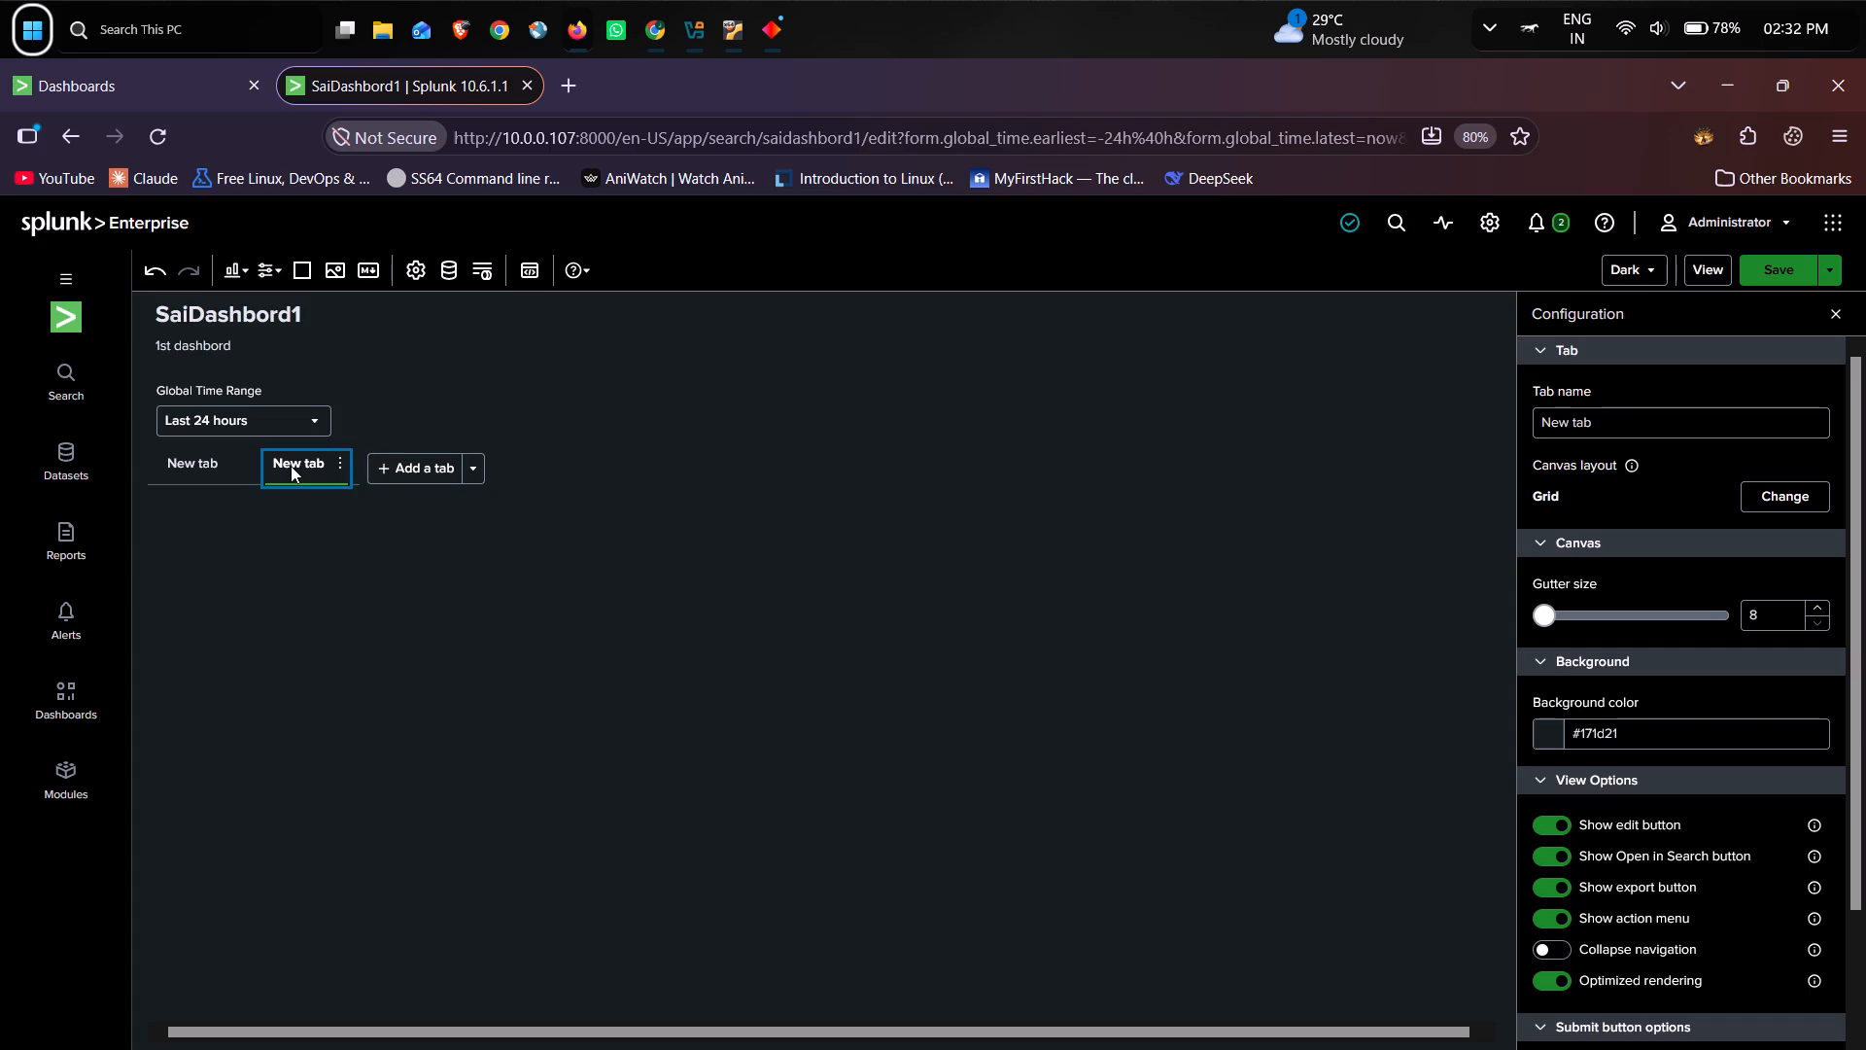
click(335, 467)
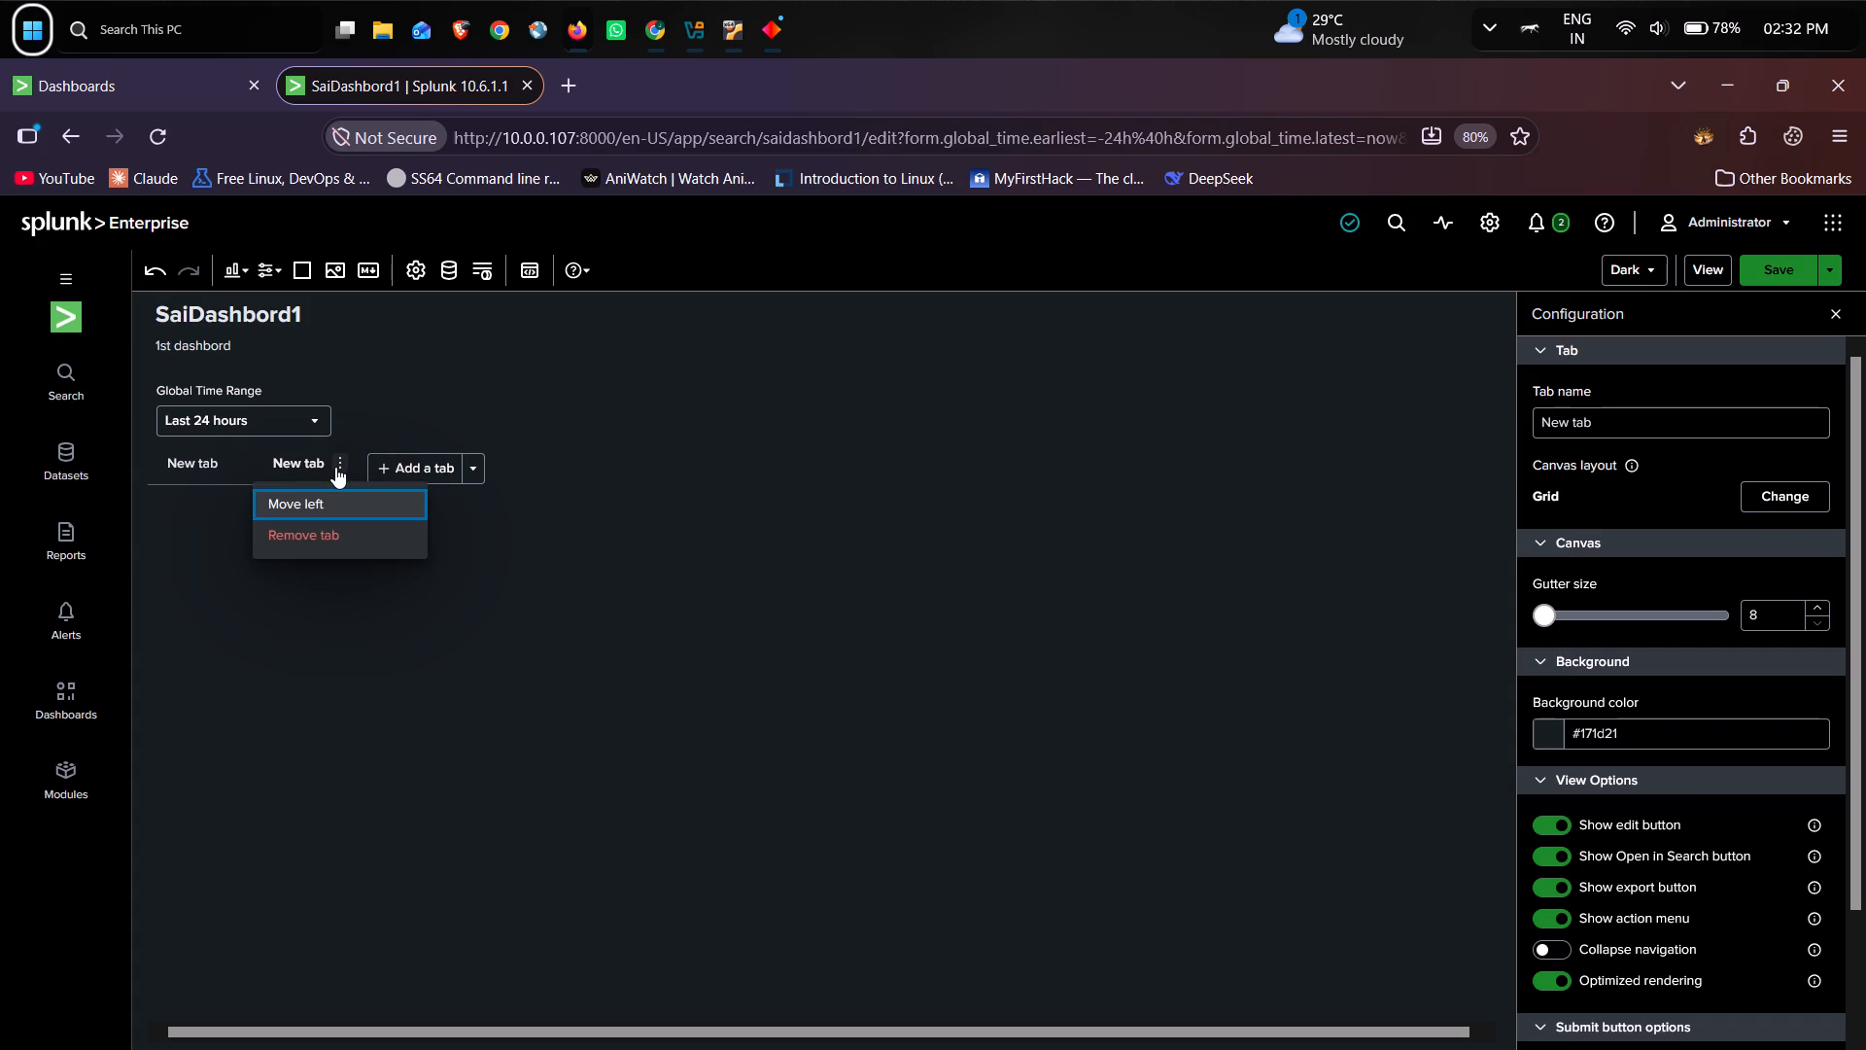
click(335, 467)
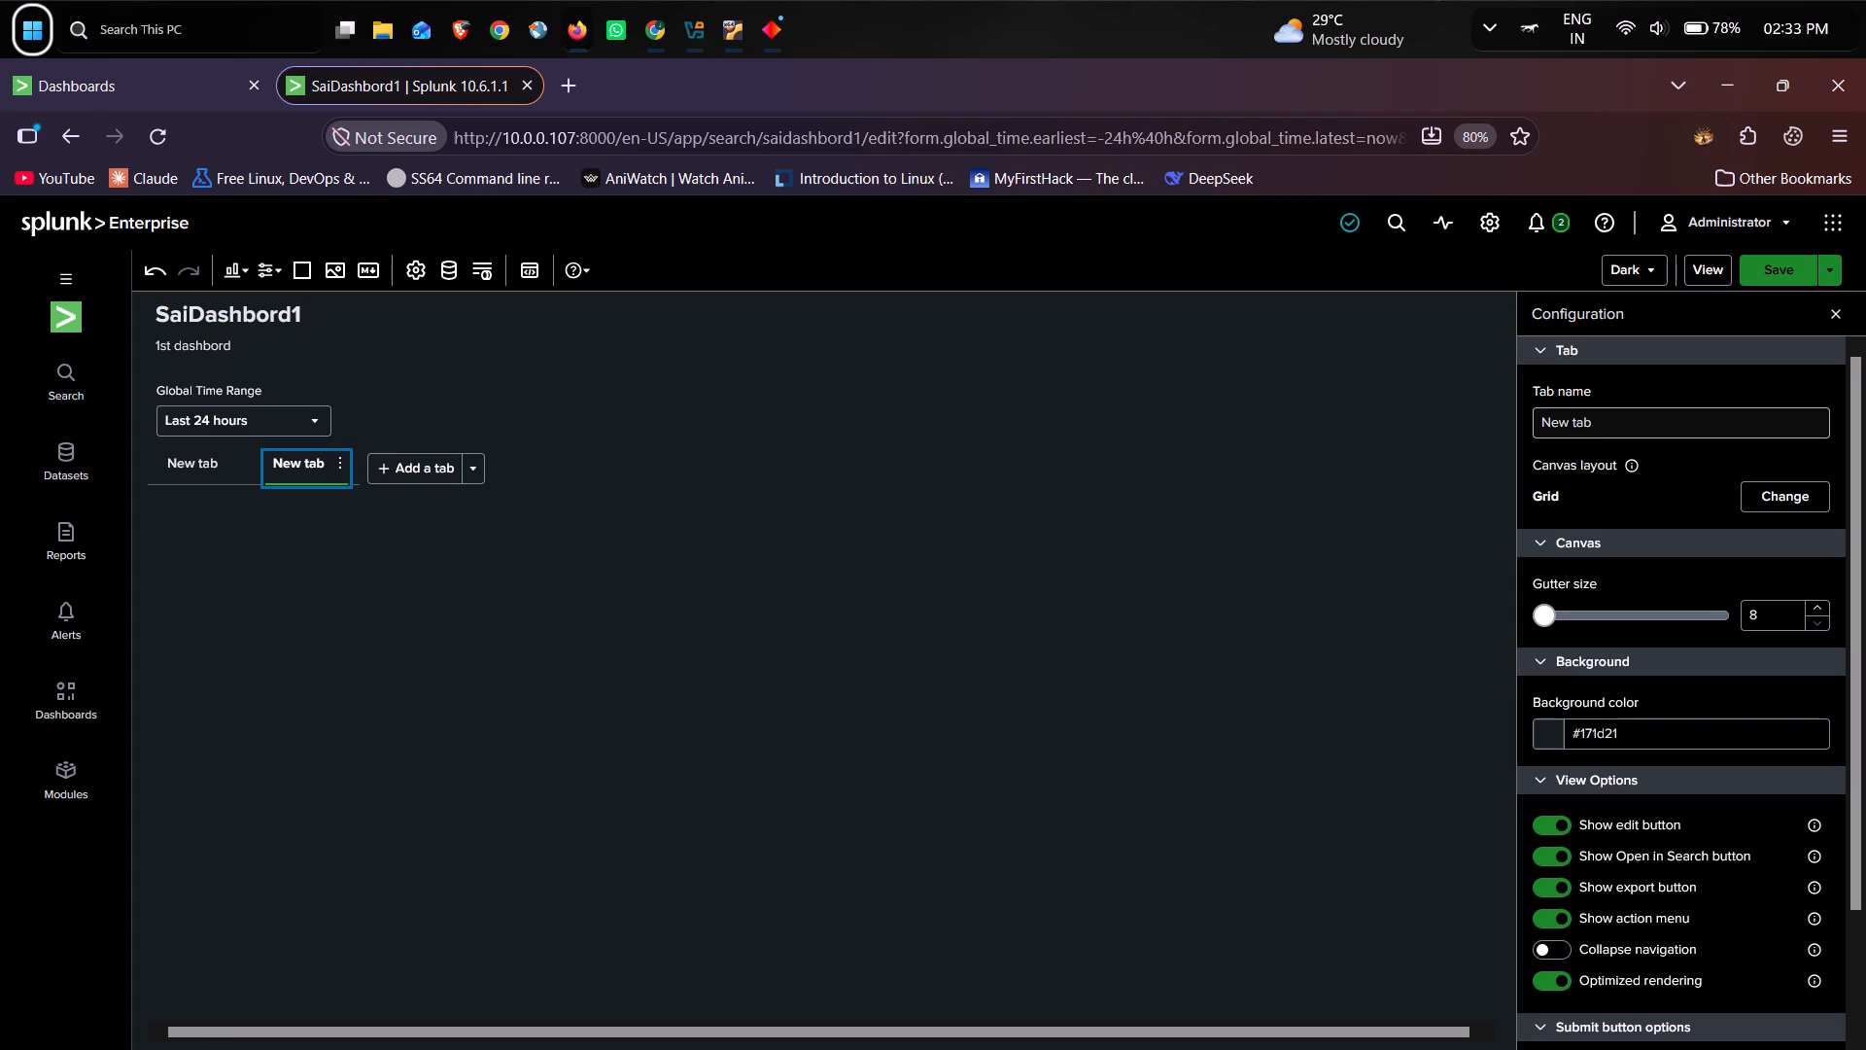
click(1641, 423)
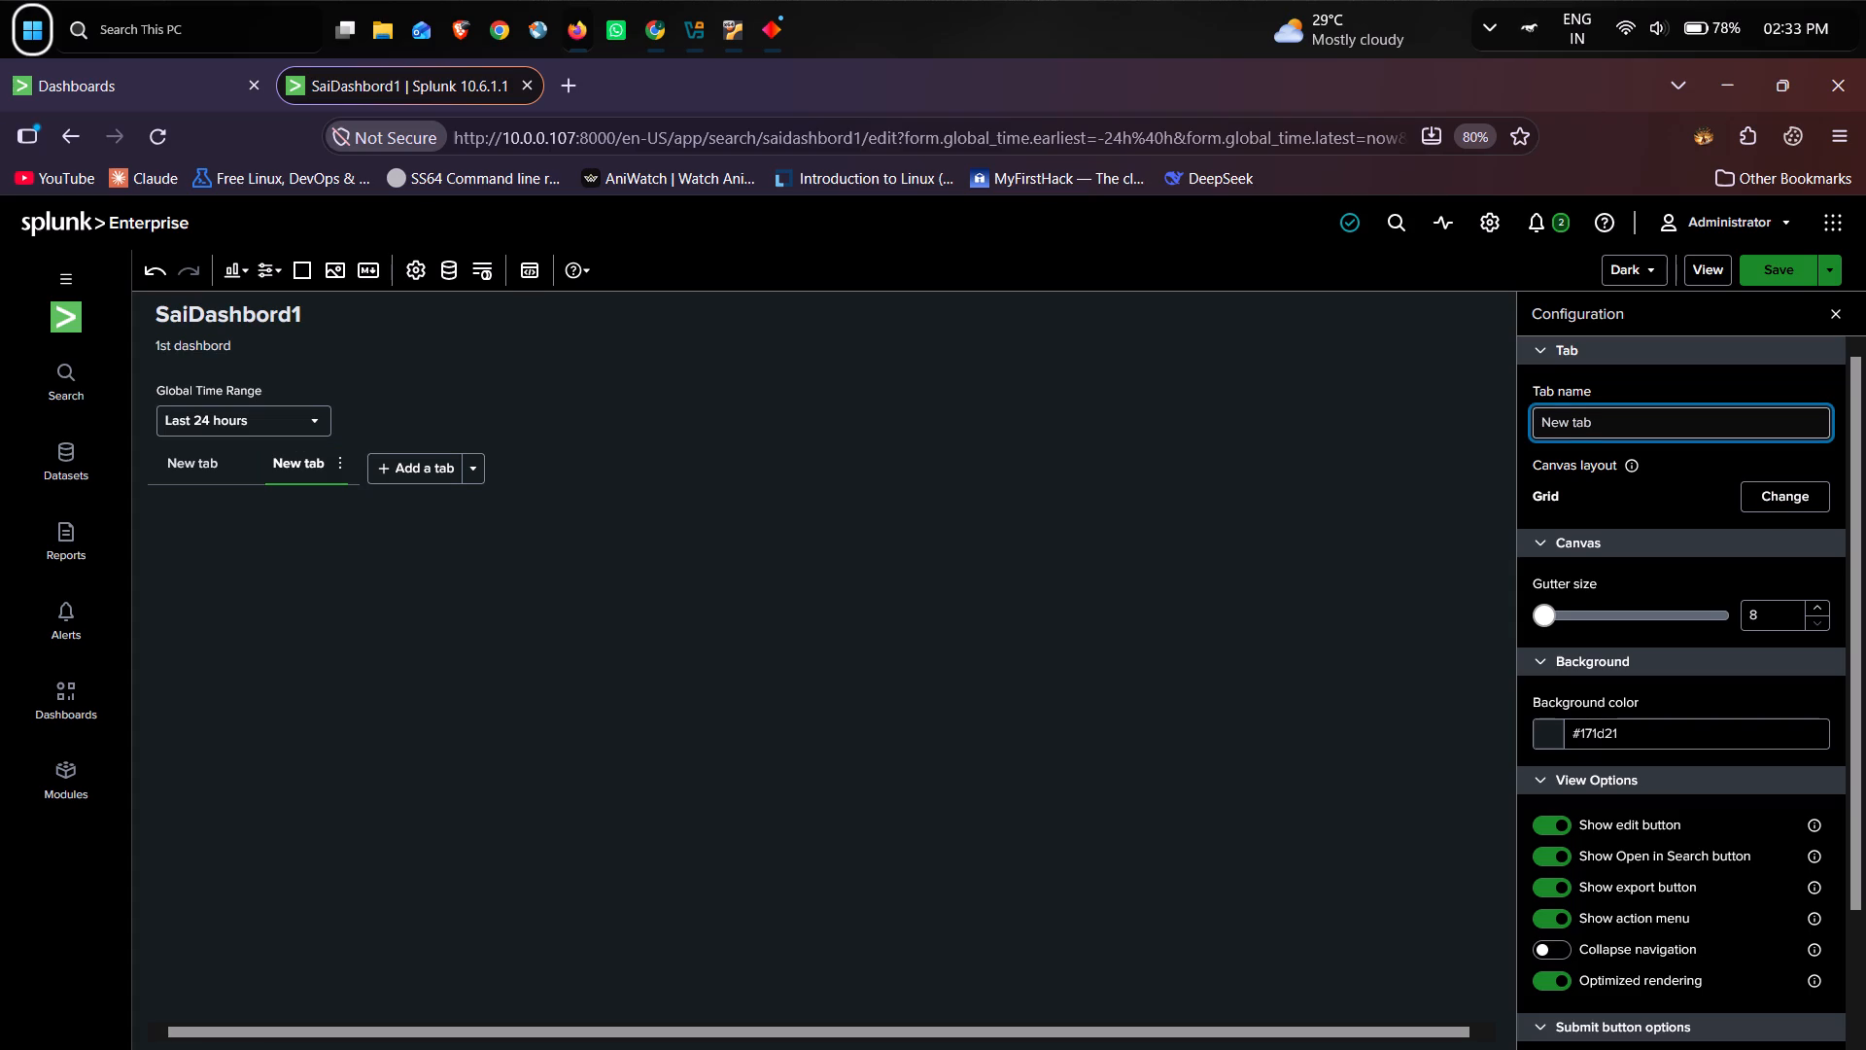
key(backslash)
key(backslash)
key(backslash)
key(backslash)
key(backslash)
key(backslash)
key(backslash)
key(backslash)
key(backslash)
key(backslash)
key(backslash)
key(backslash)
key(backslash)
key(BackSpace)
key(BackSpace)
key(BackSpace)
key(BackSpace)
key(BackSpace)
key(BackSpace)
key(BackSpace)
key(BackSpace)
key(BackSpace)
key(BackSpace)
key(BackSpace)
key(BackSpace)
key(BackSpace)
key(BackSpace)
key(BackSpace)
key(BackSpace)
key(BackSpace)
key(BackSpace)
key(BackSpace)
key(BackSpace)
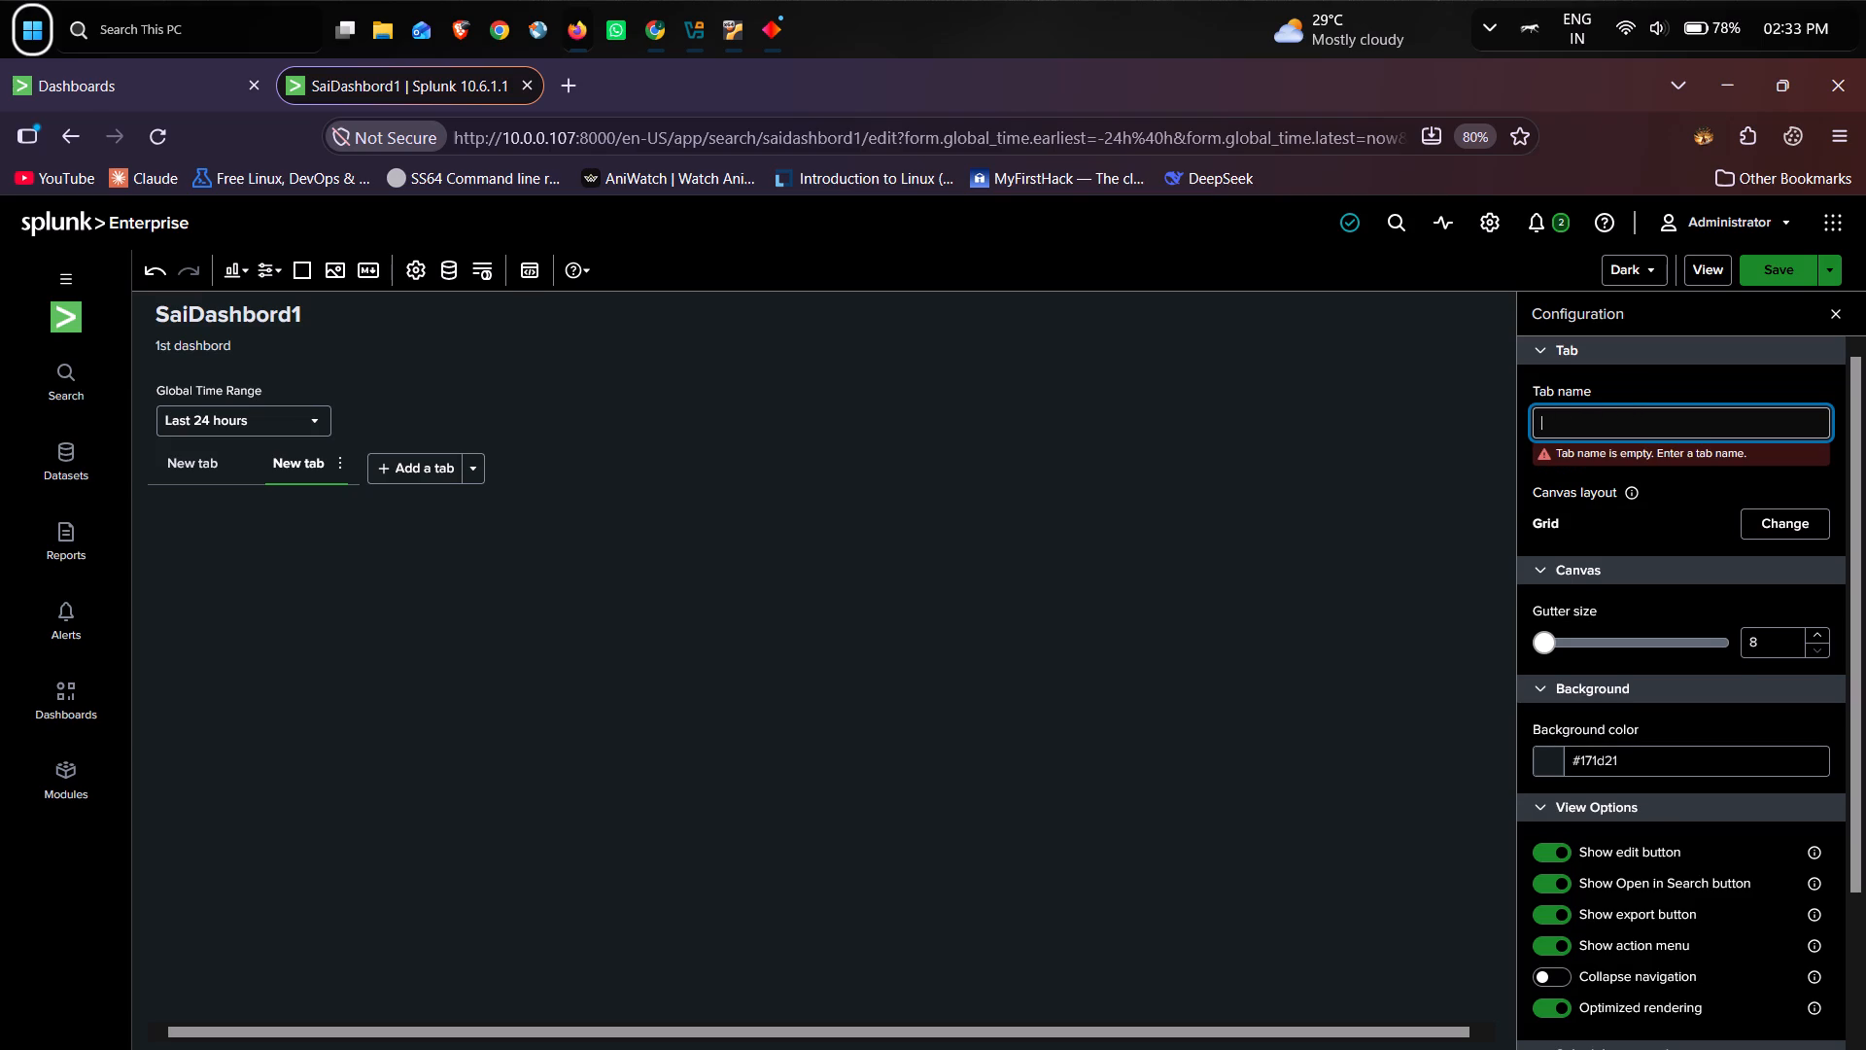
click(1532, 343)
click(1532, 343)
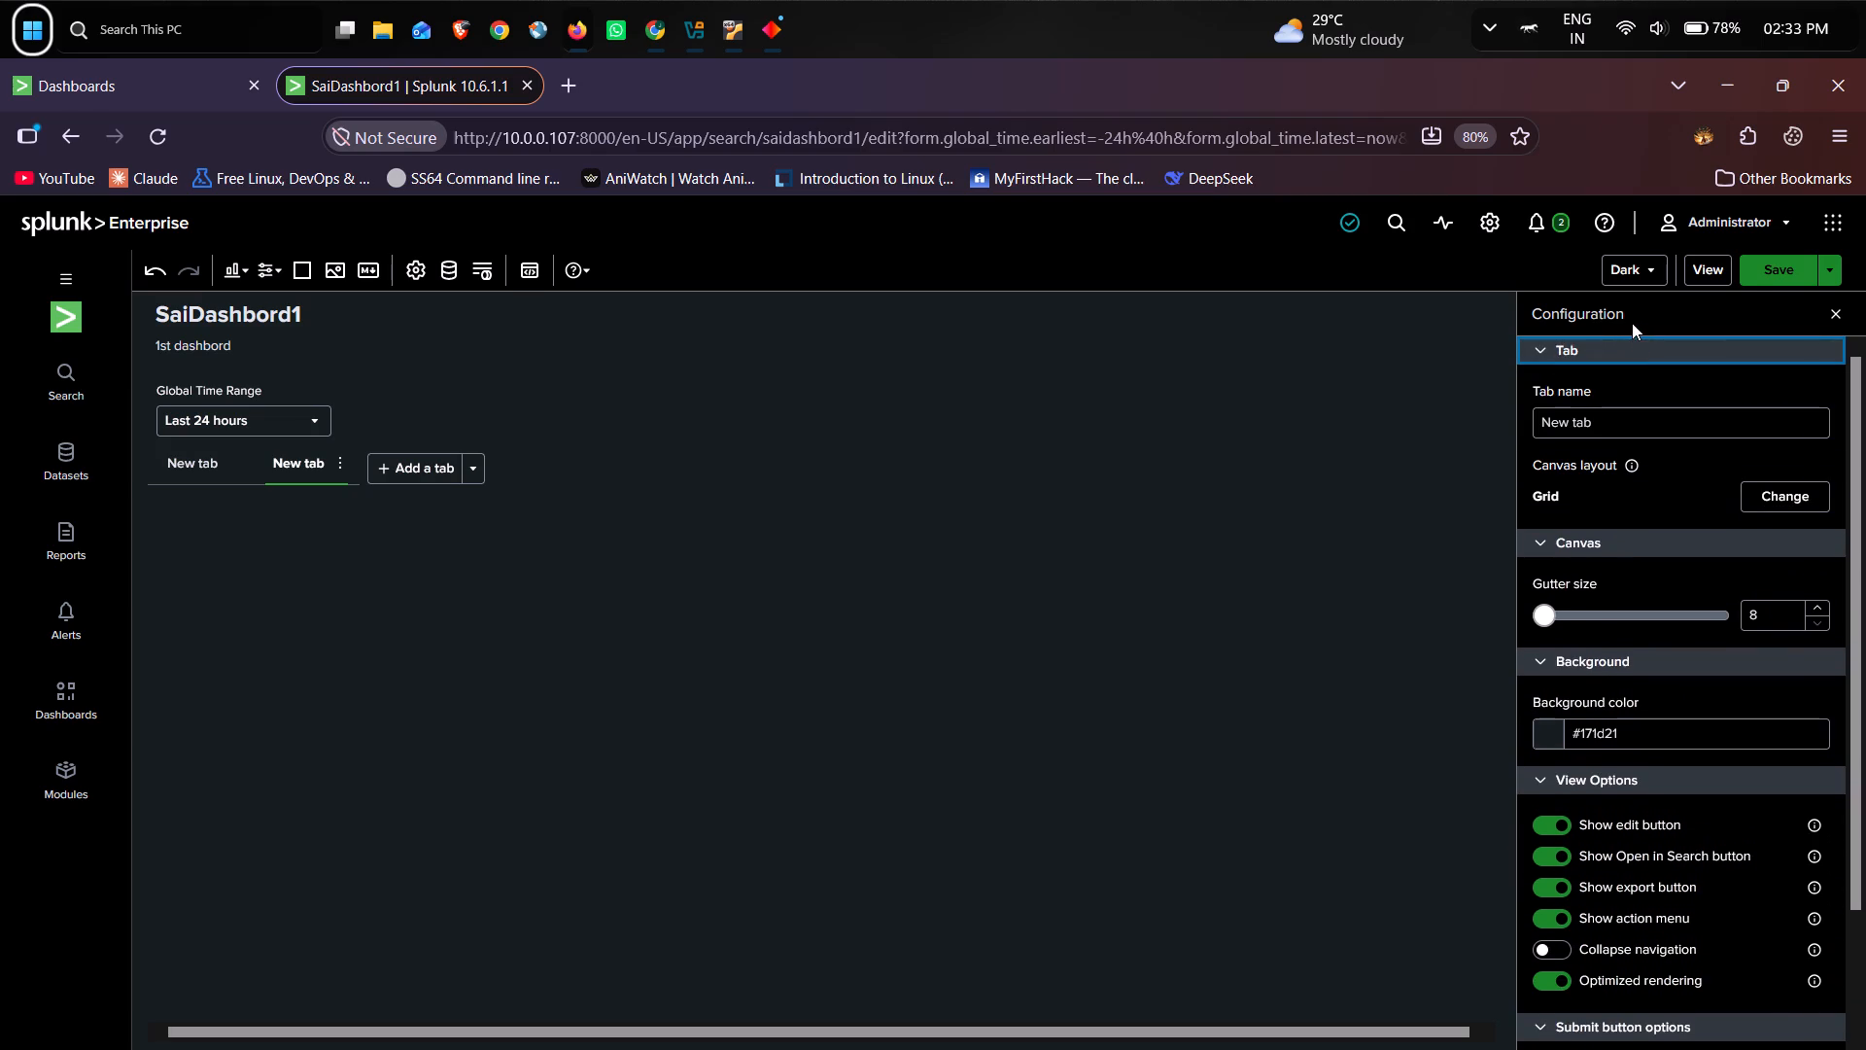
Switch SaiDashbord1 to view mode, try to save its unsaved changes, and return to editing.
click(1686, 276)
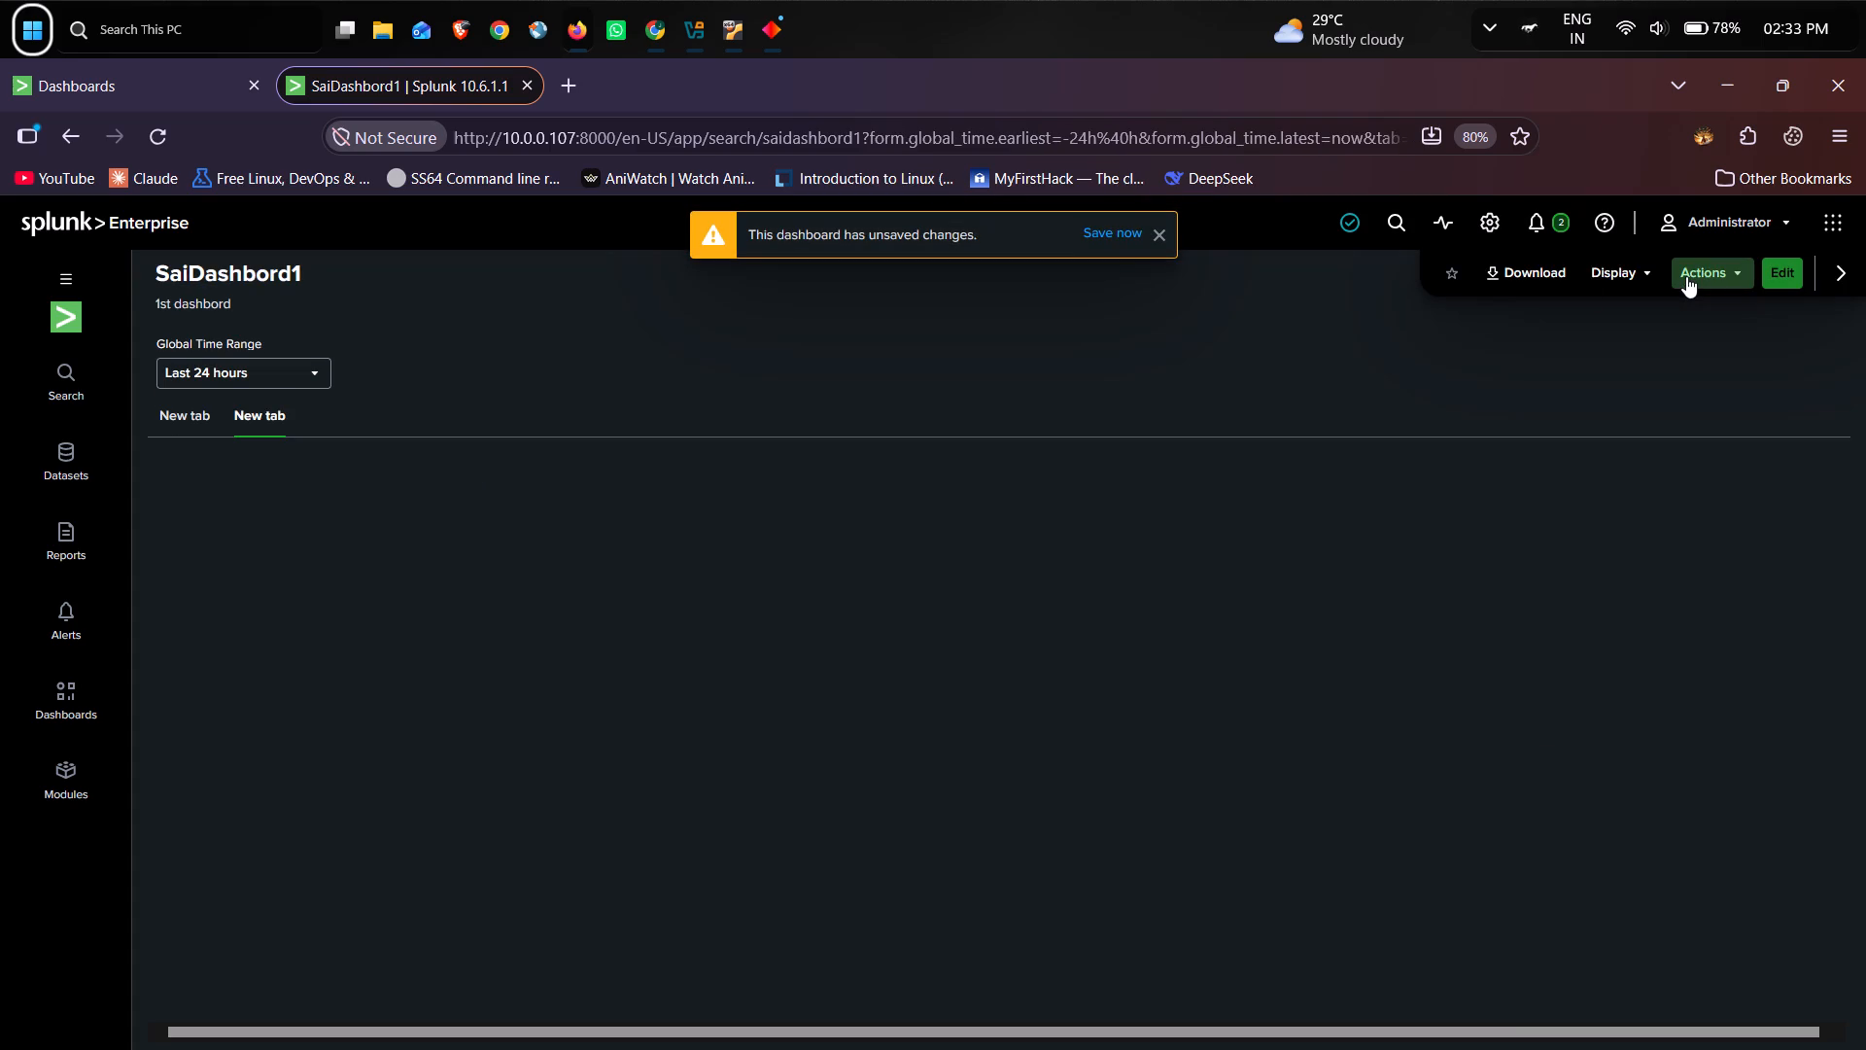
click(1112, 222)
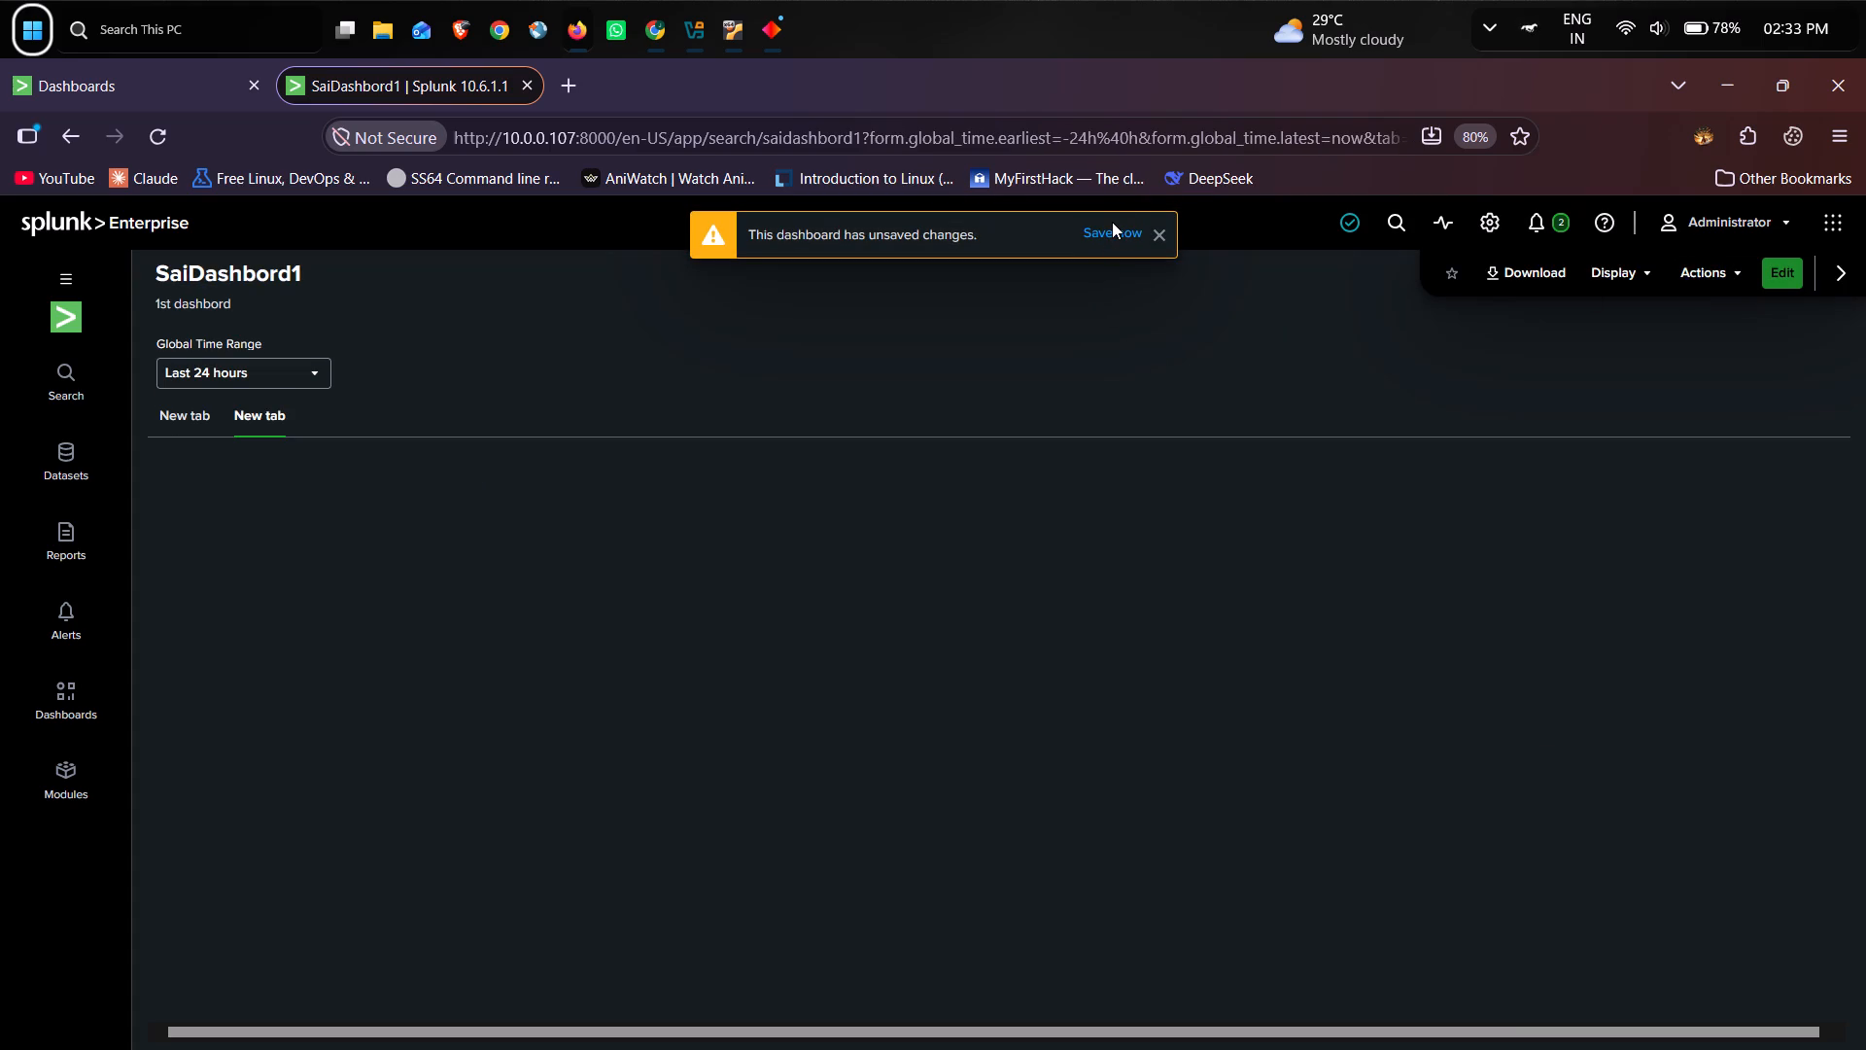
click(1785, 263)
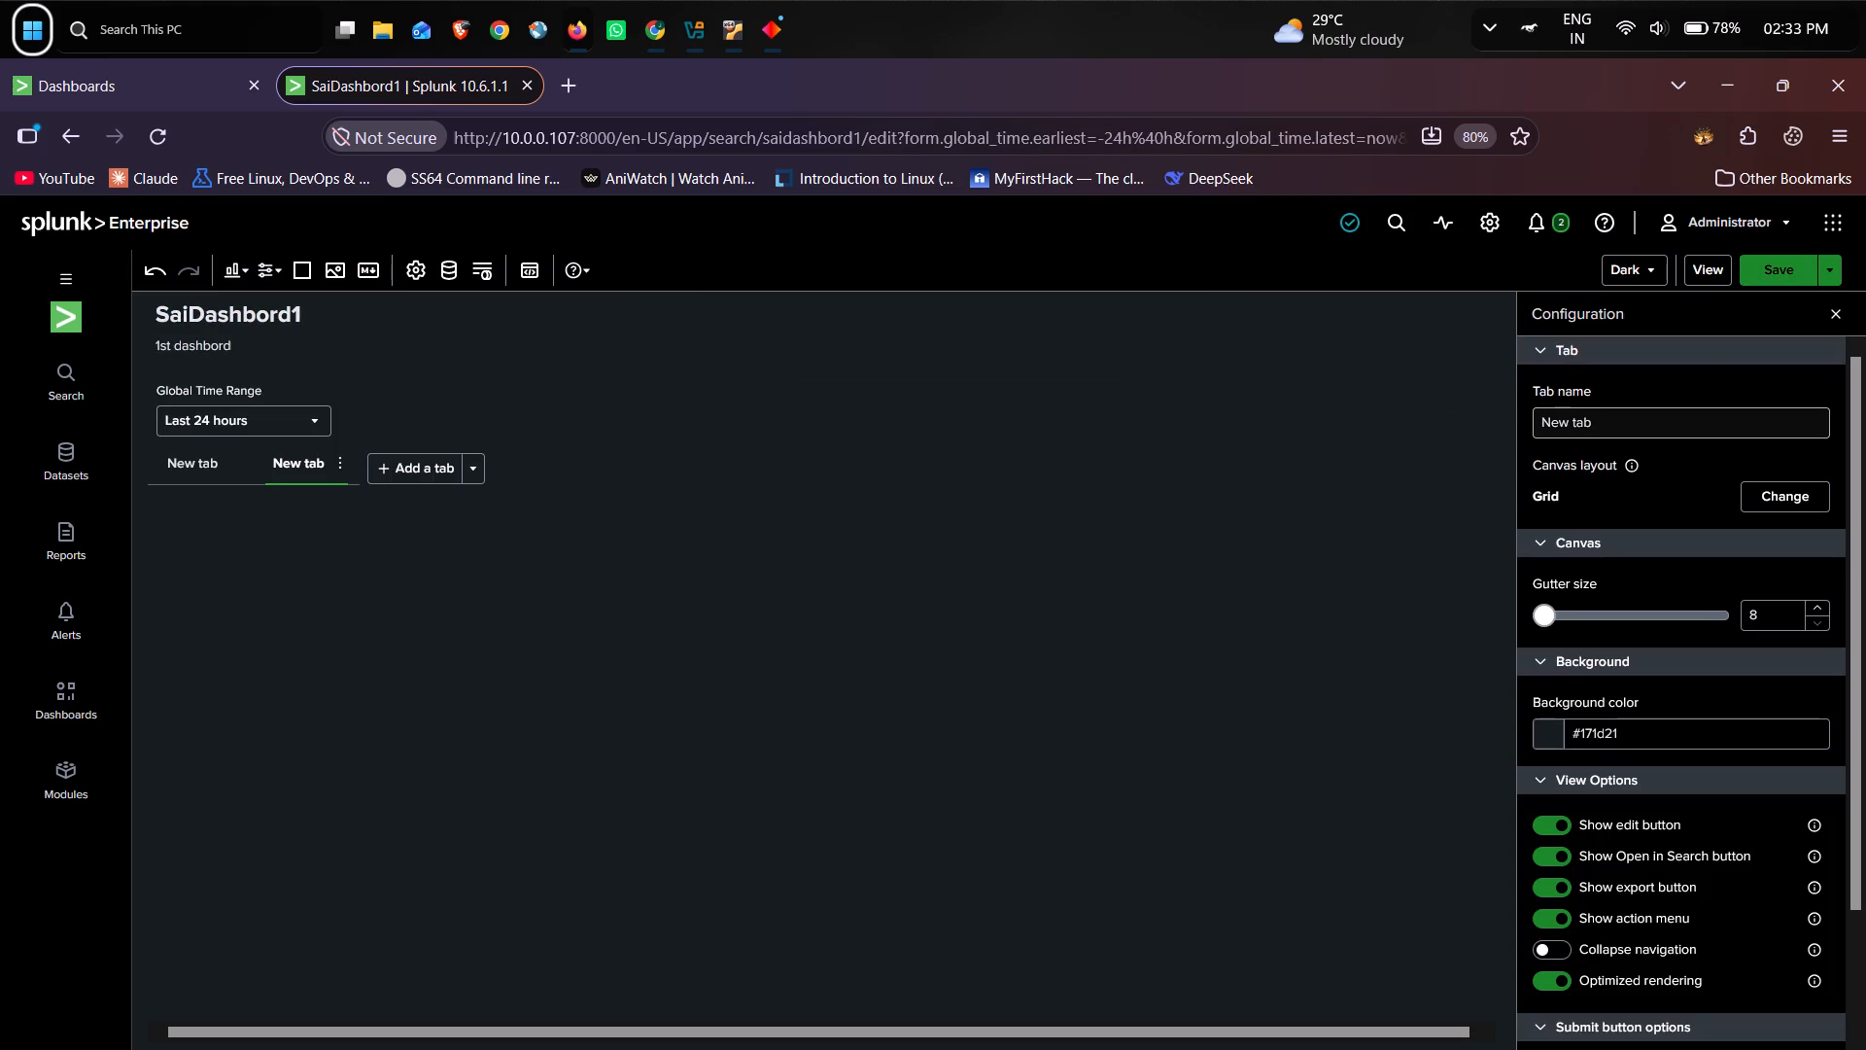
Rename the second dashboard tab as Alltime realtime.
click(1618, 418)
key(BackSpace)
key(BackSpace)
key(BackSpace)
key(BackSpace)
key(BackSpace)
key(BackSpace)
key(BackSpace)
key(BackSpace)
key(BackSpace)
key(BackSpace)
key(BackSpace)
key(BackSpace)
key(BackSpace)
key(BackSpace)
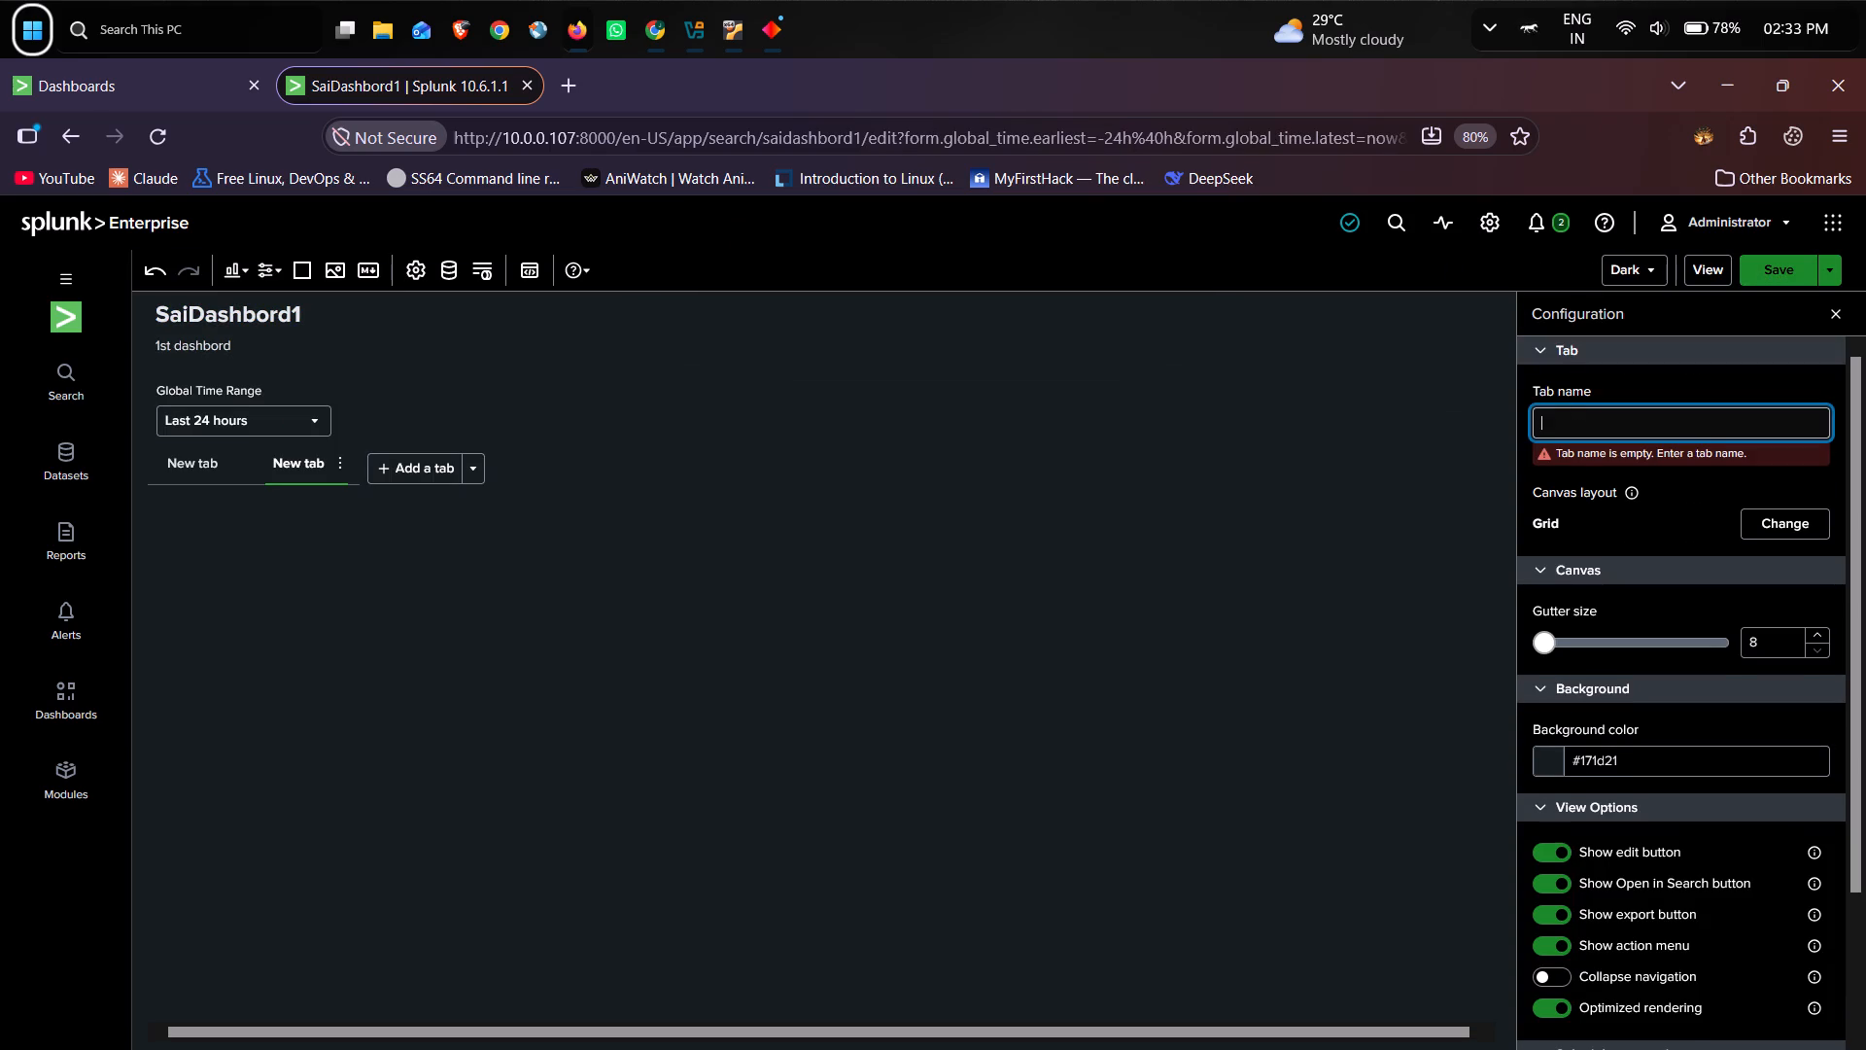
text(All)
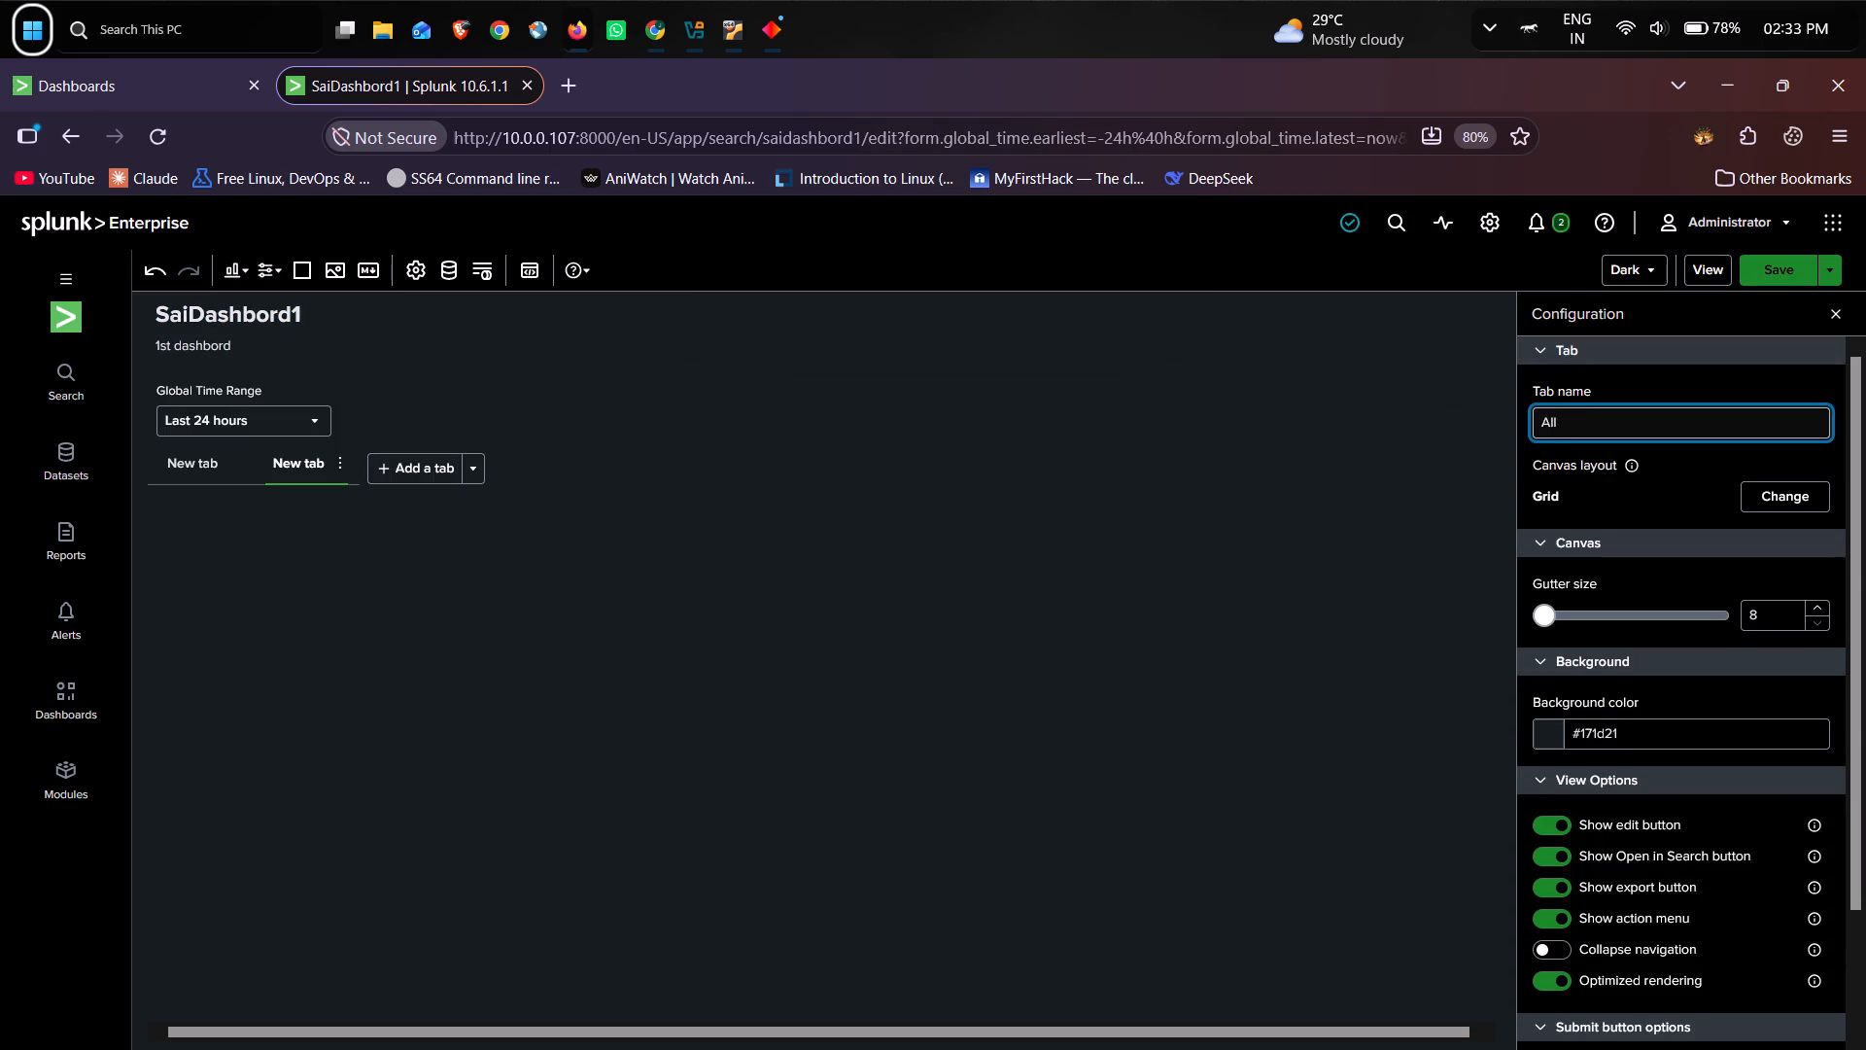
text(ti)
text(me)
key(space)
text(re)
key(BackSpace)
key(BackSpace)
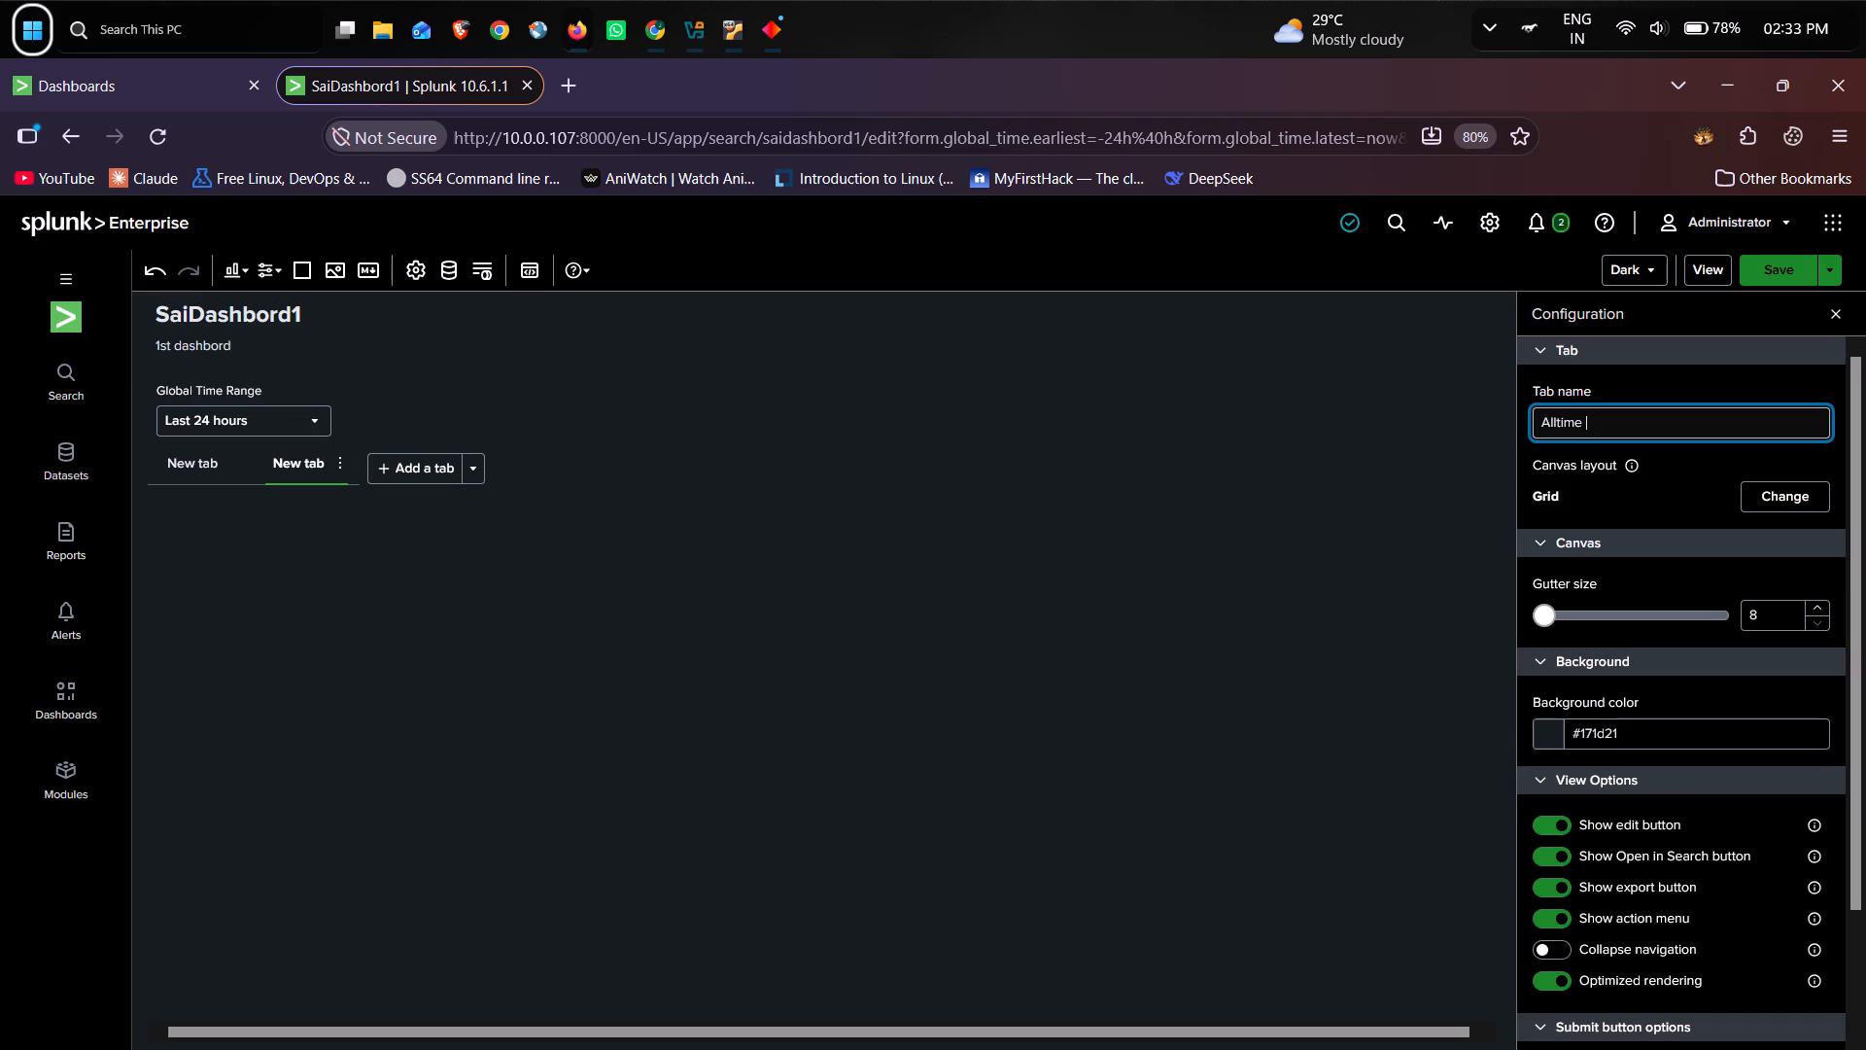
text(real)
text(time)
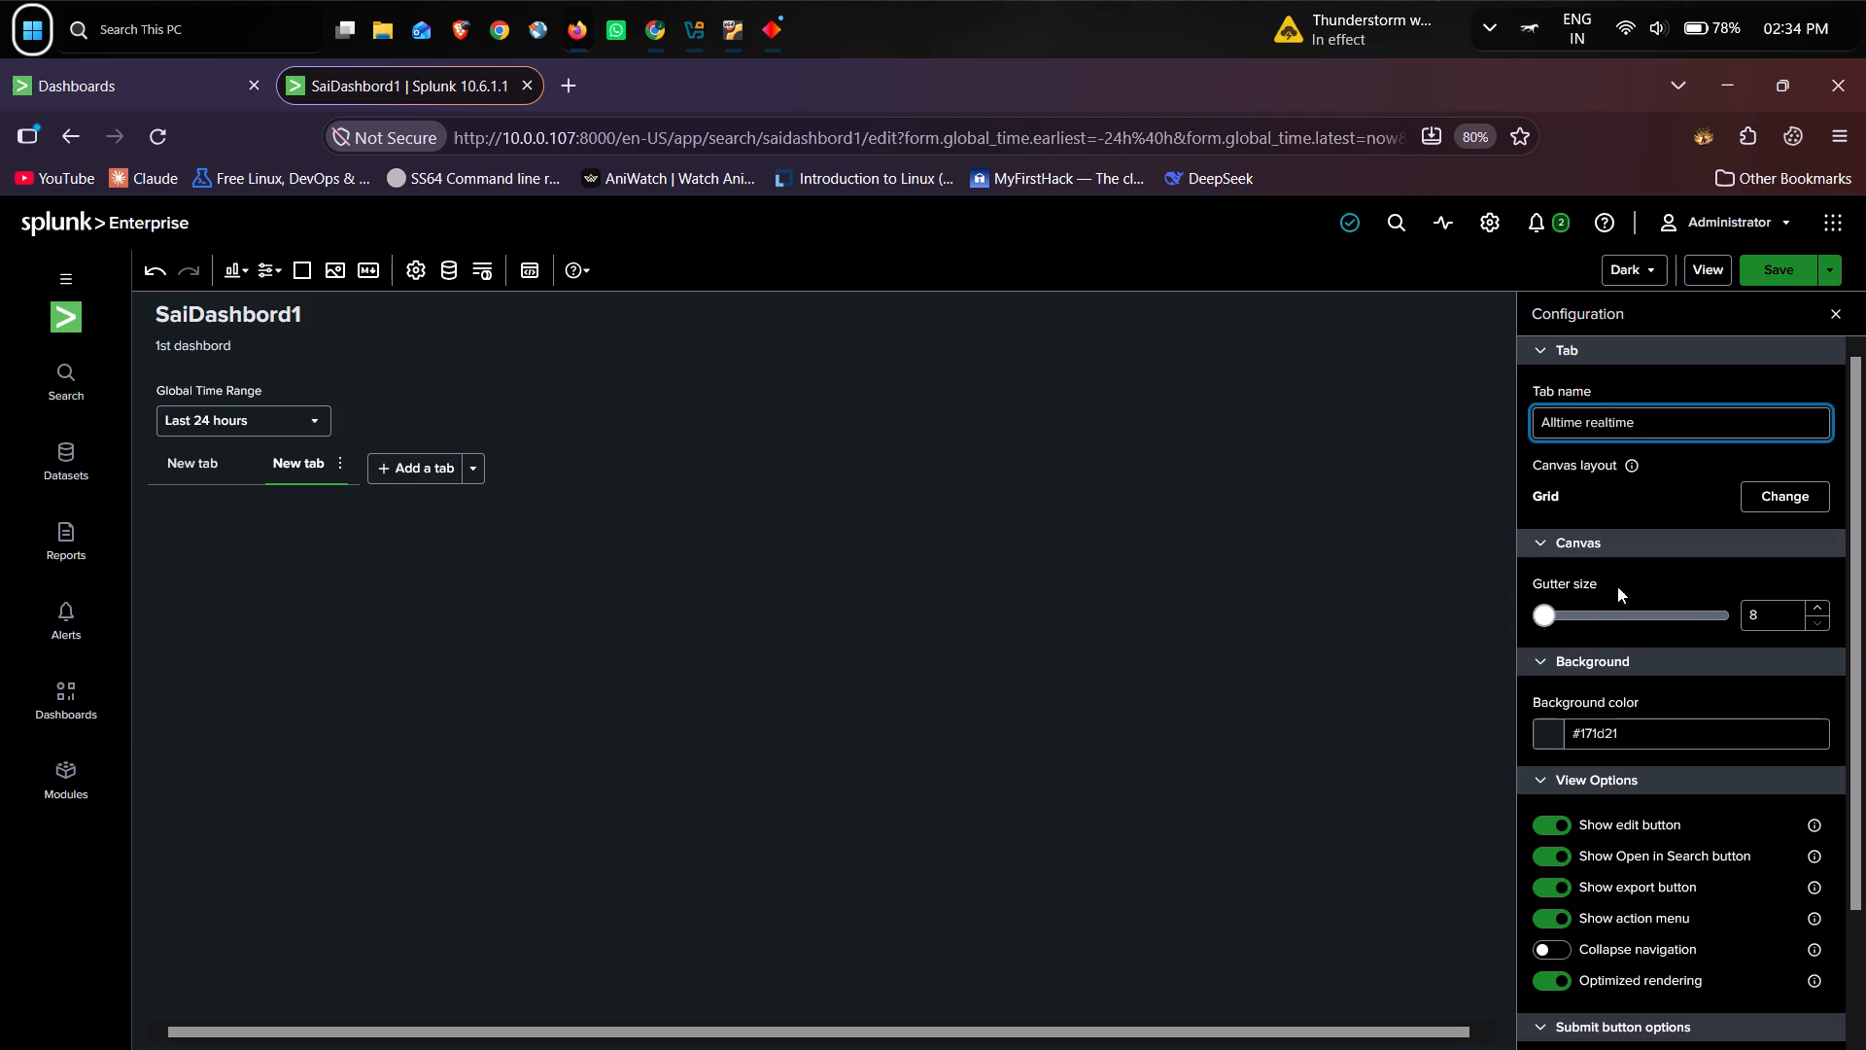
Leave the SaiDashbord1 editor for the Dashboards list, discarding the unsaved changes.
scroll(1645, 671, down, 2)
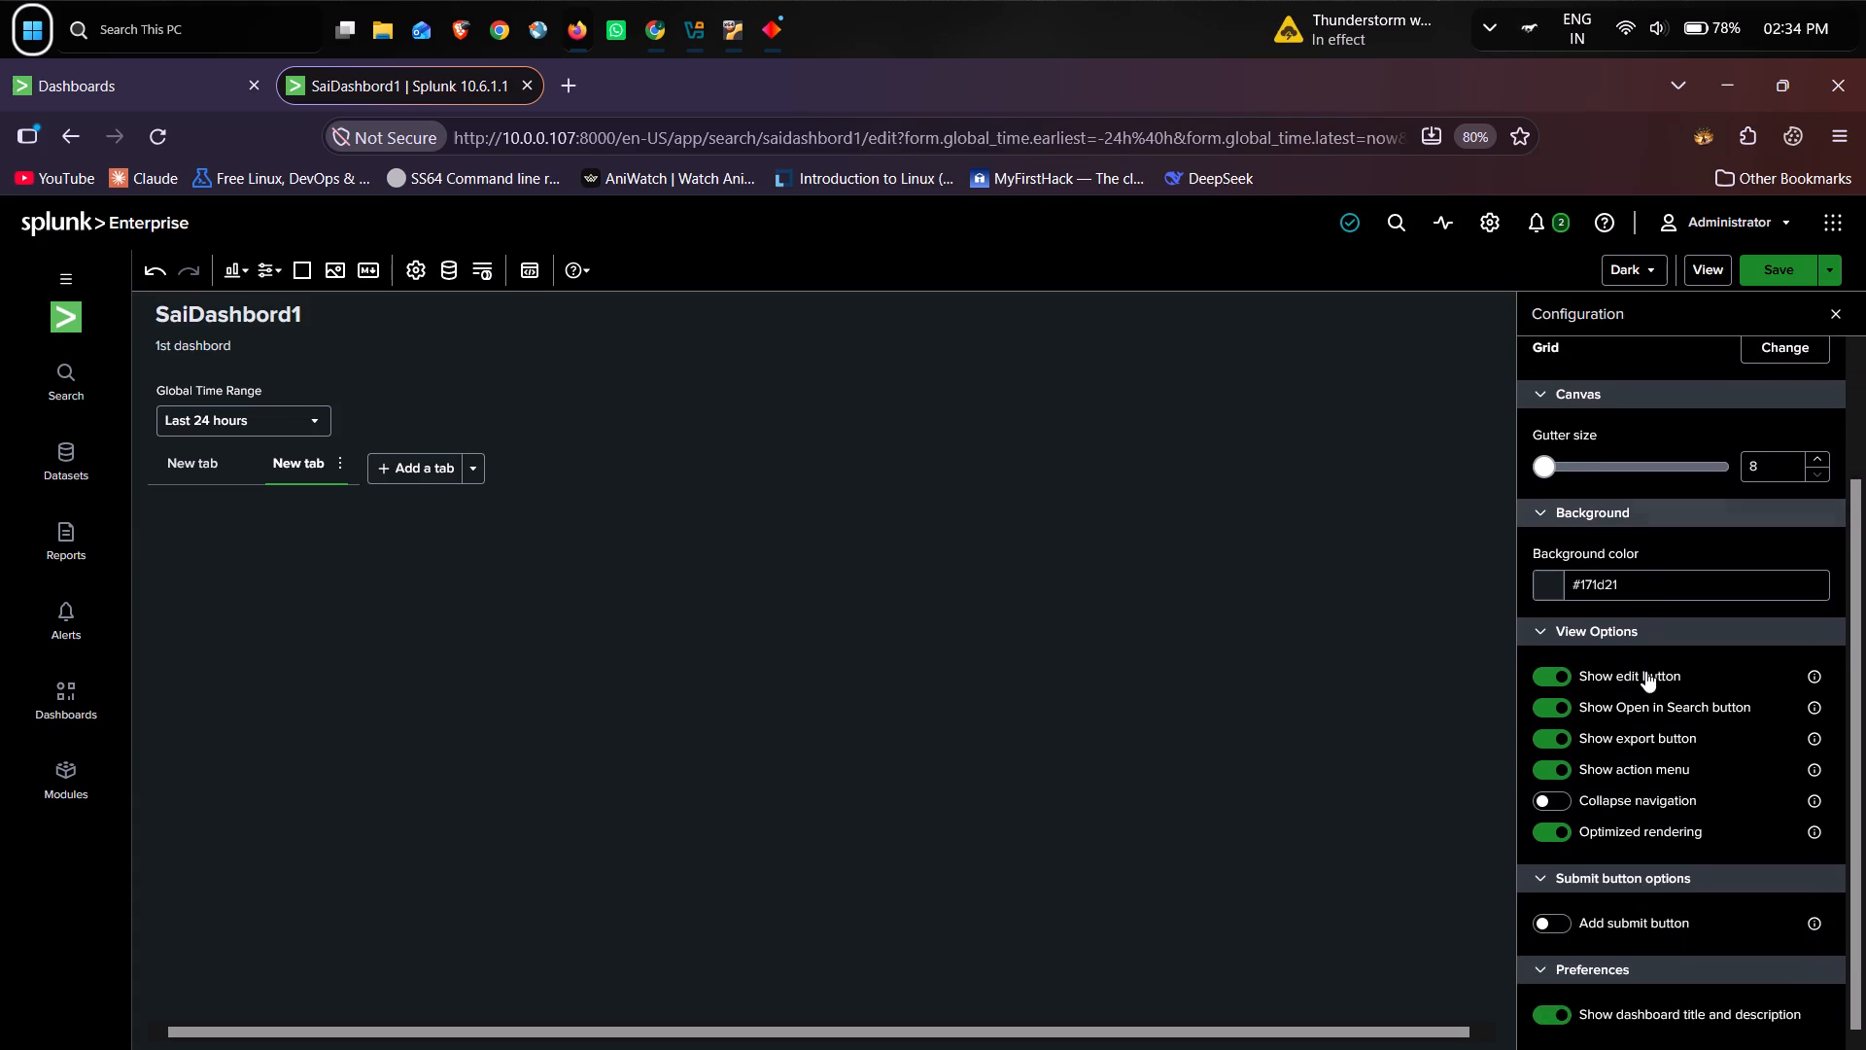
scroll(1645, 671, down, 4)
scroll(1645, 671, up, 6)
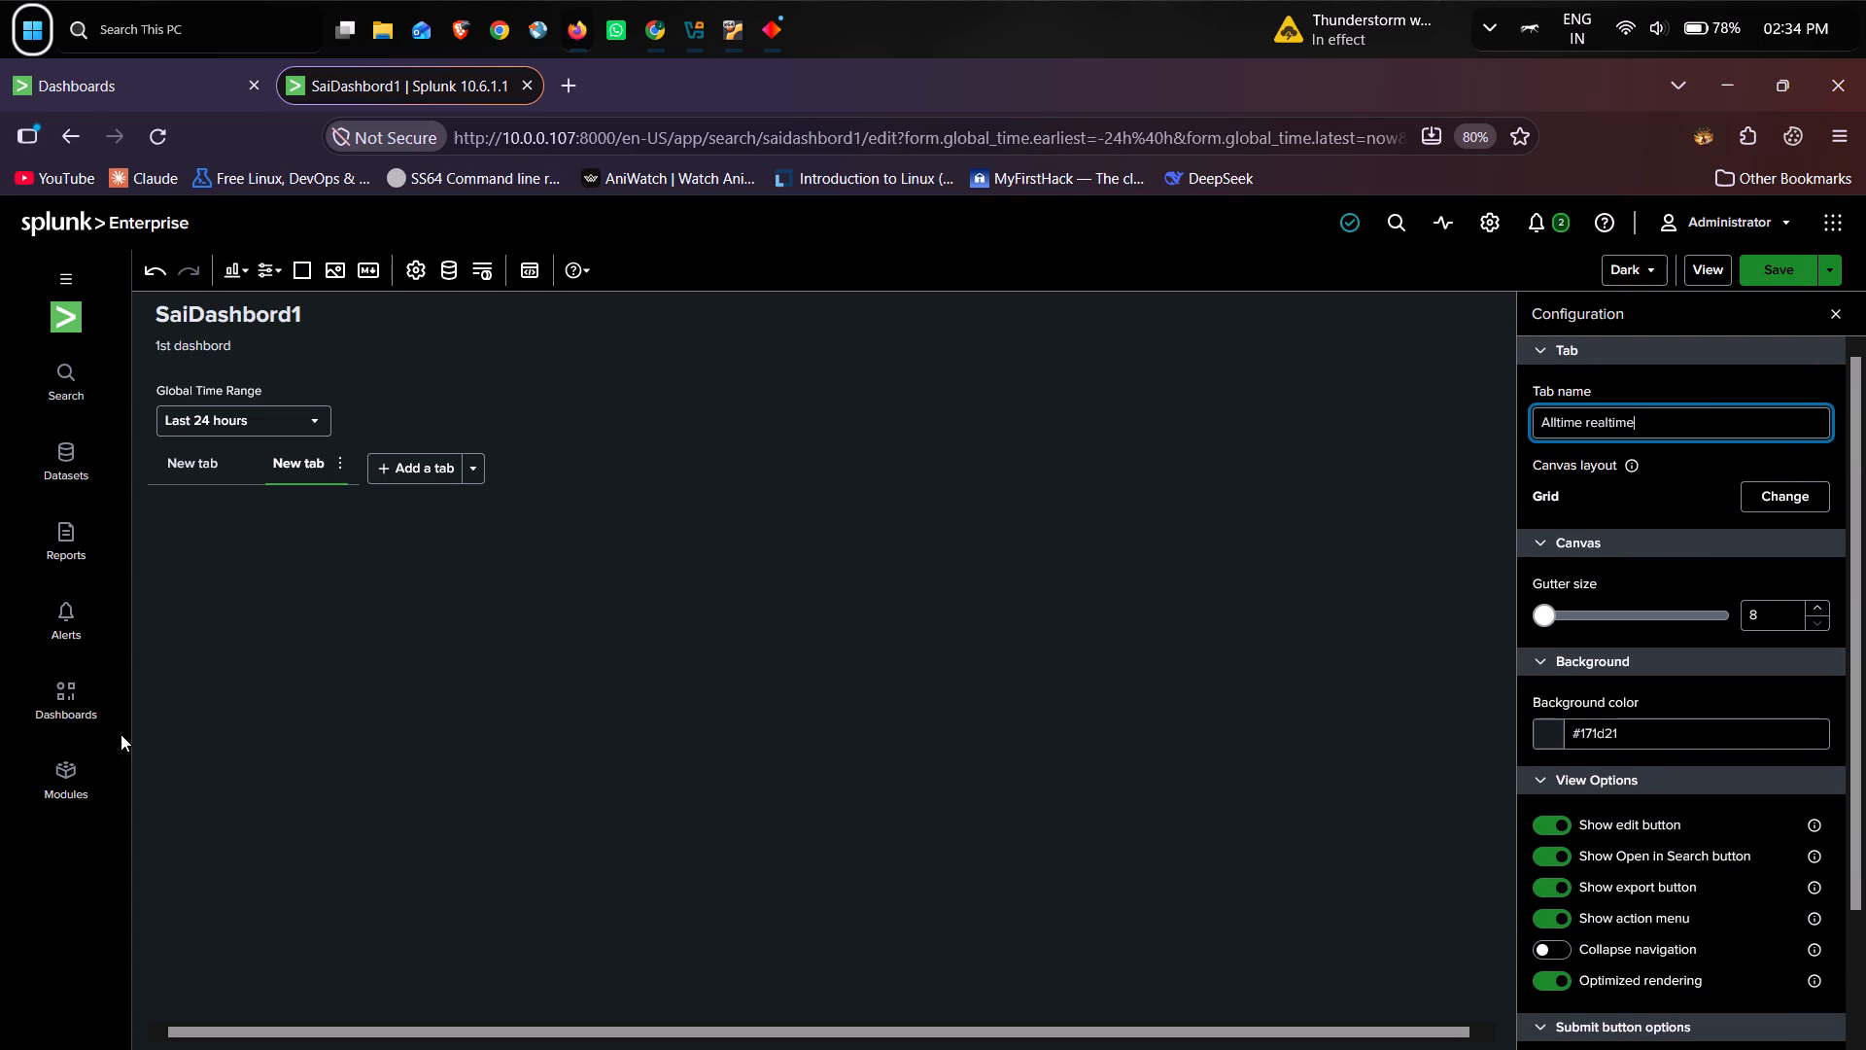
click(99, 694)
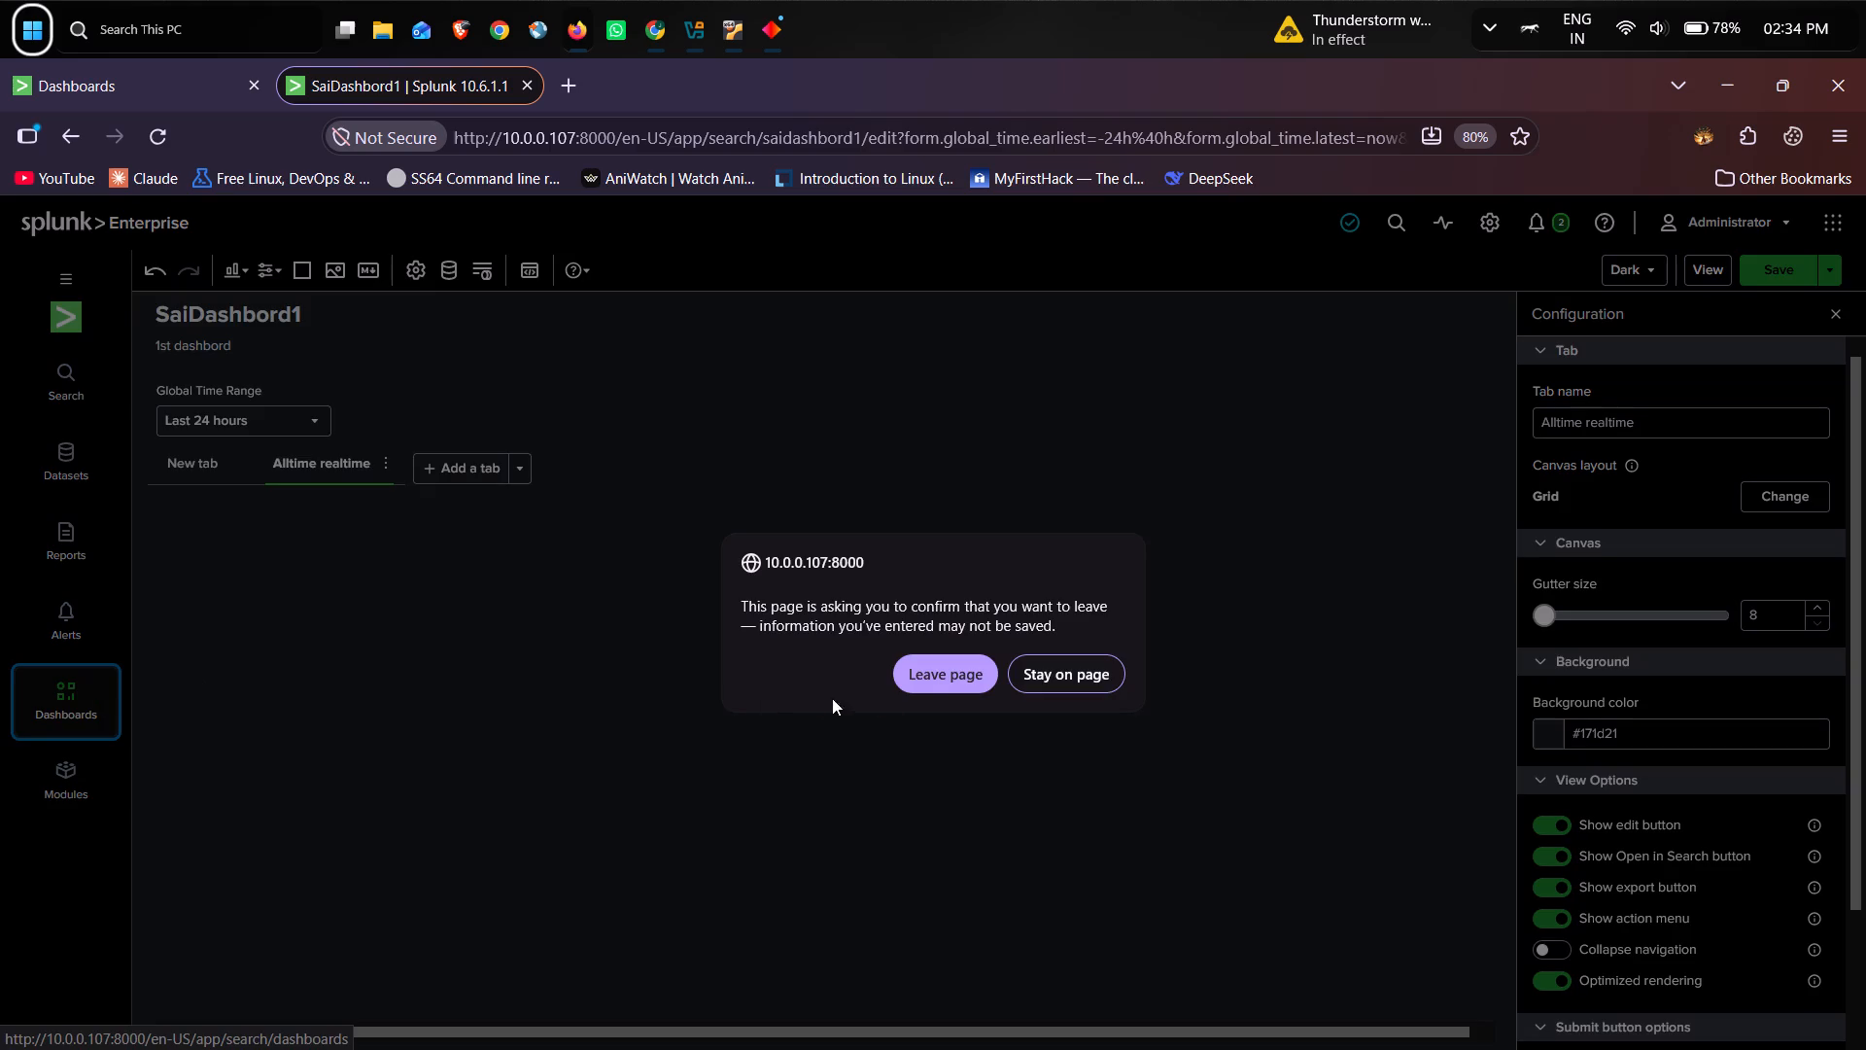
click(1043, 667)
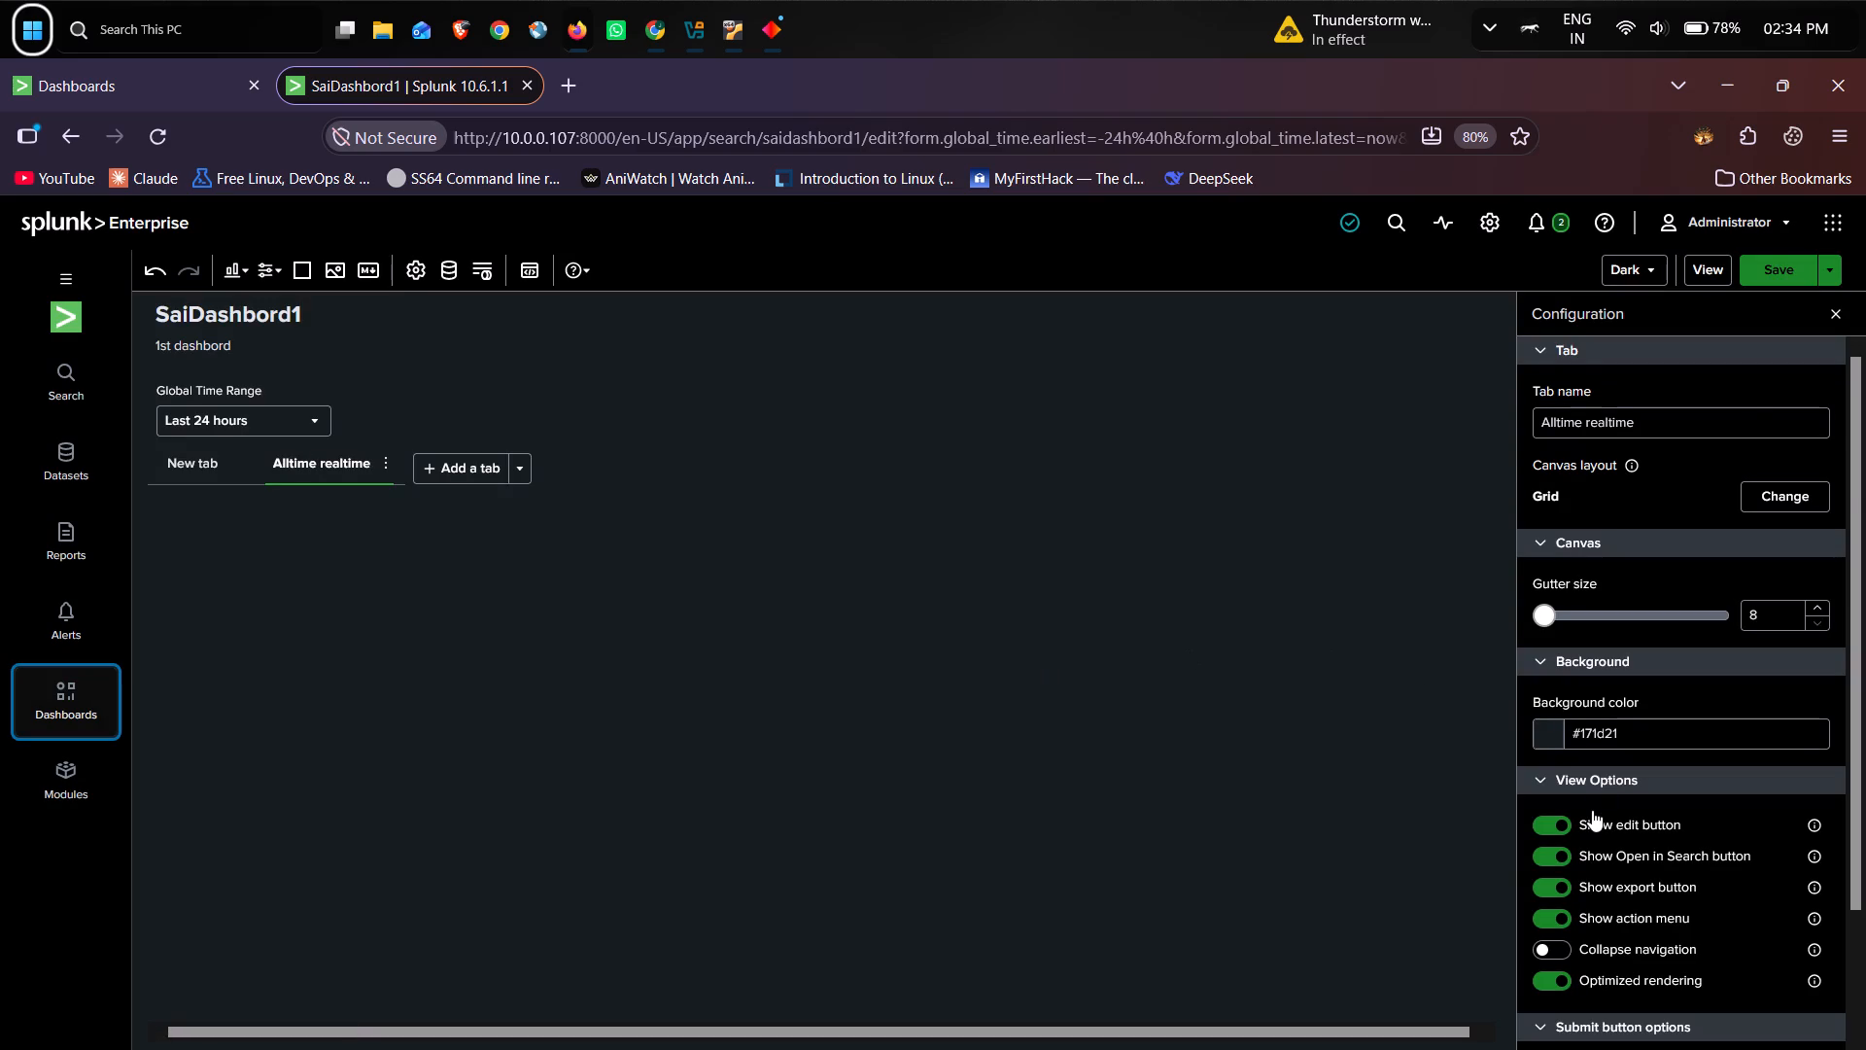
scroll(1592, 810, down, 3)
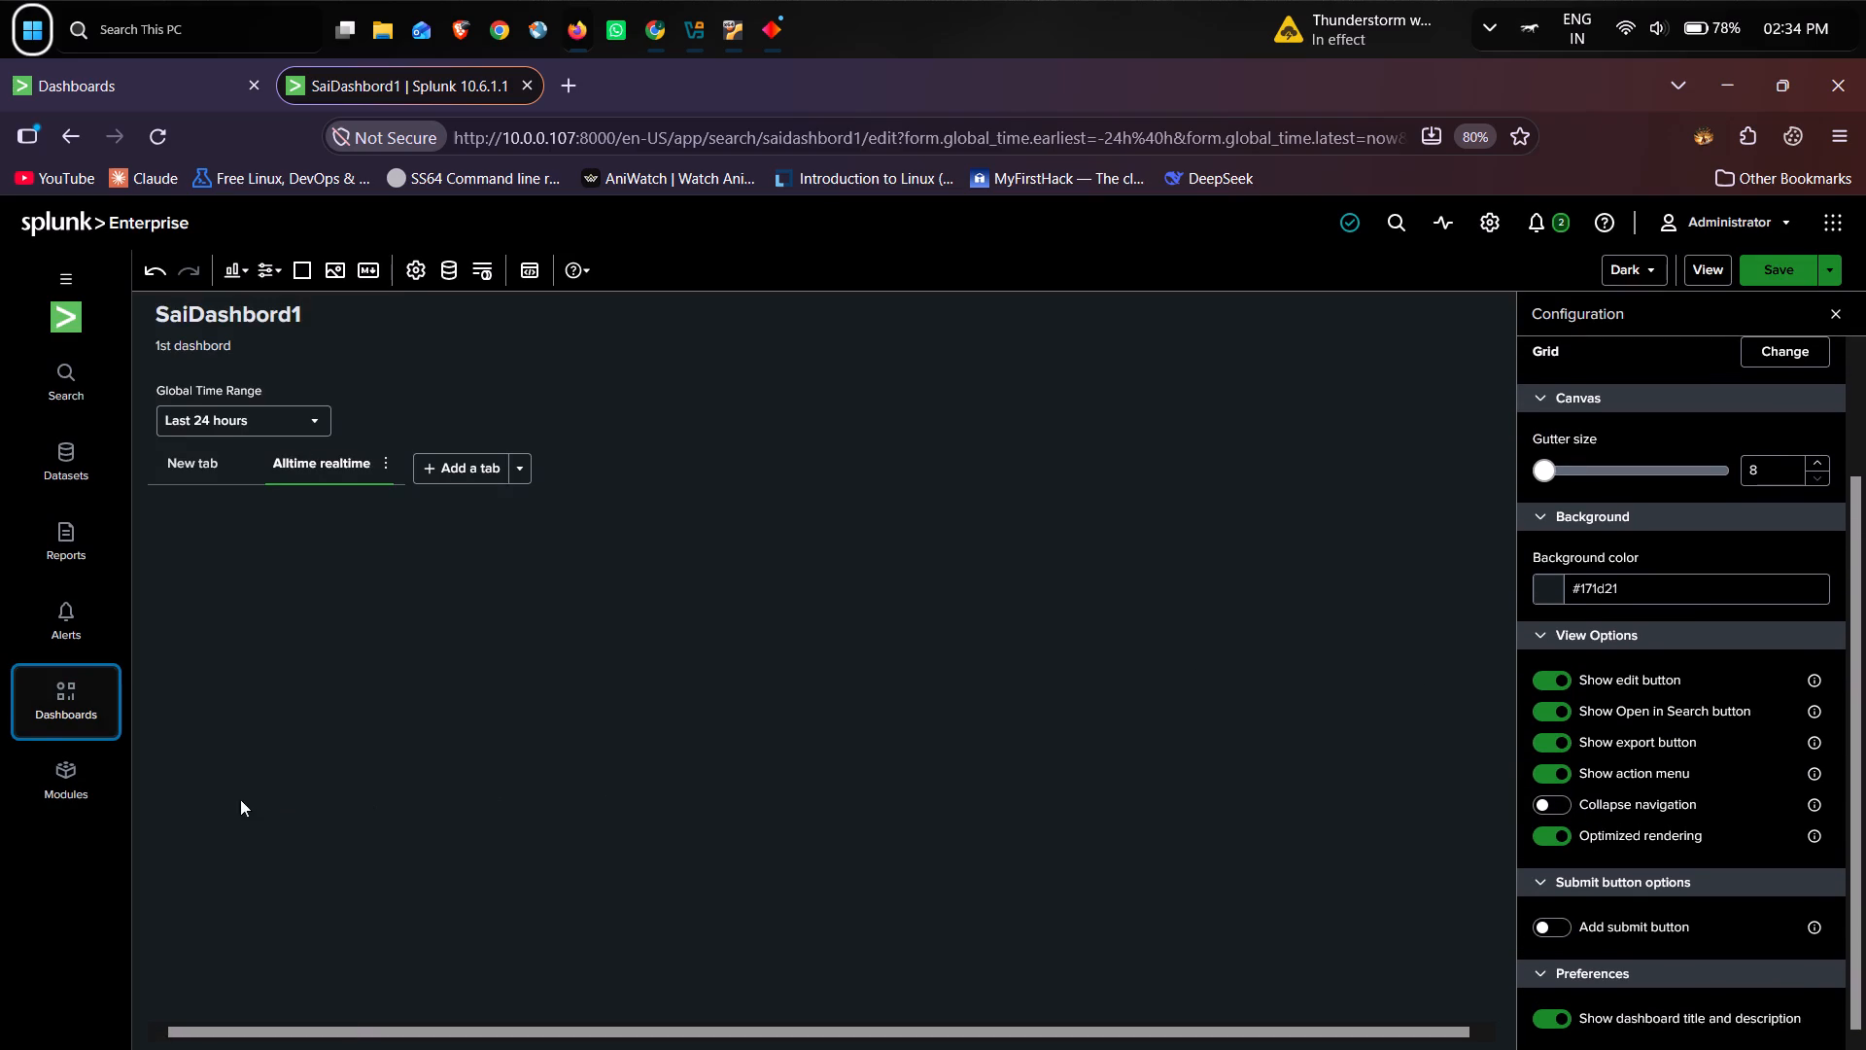
click(27, 705)
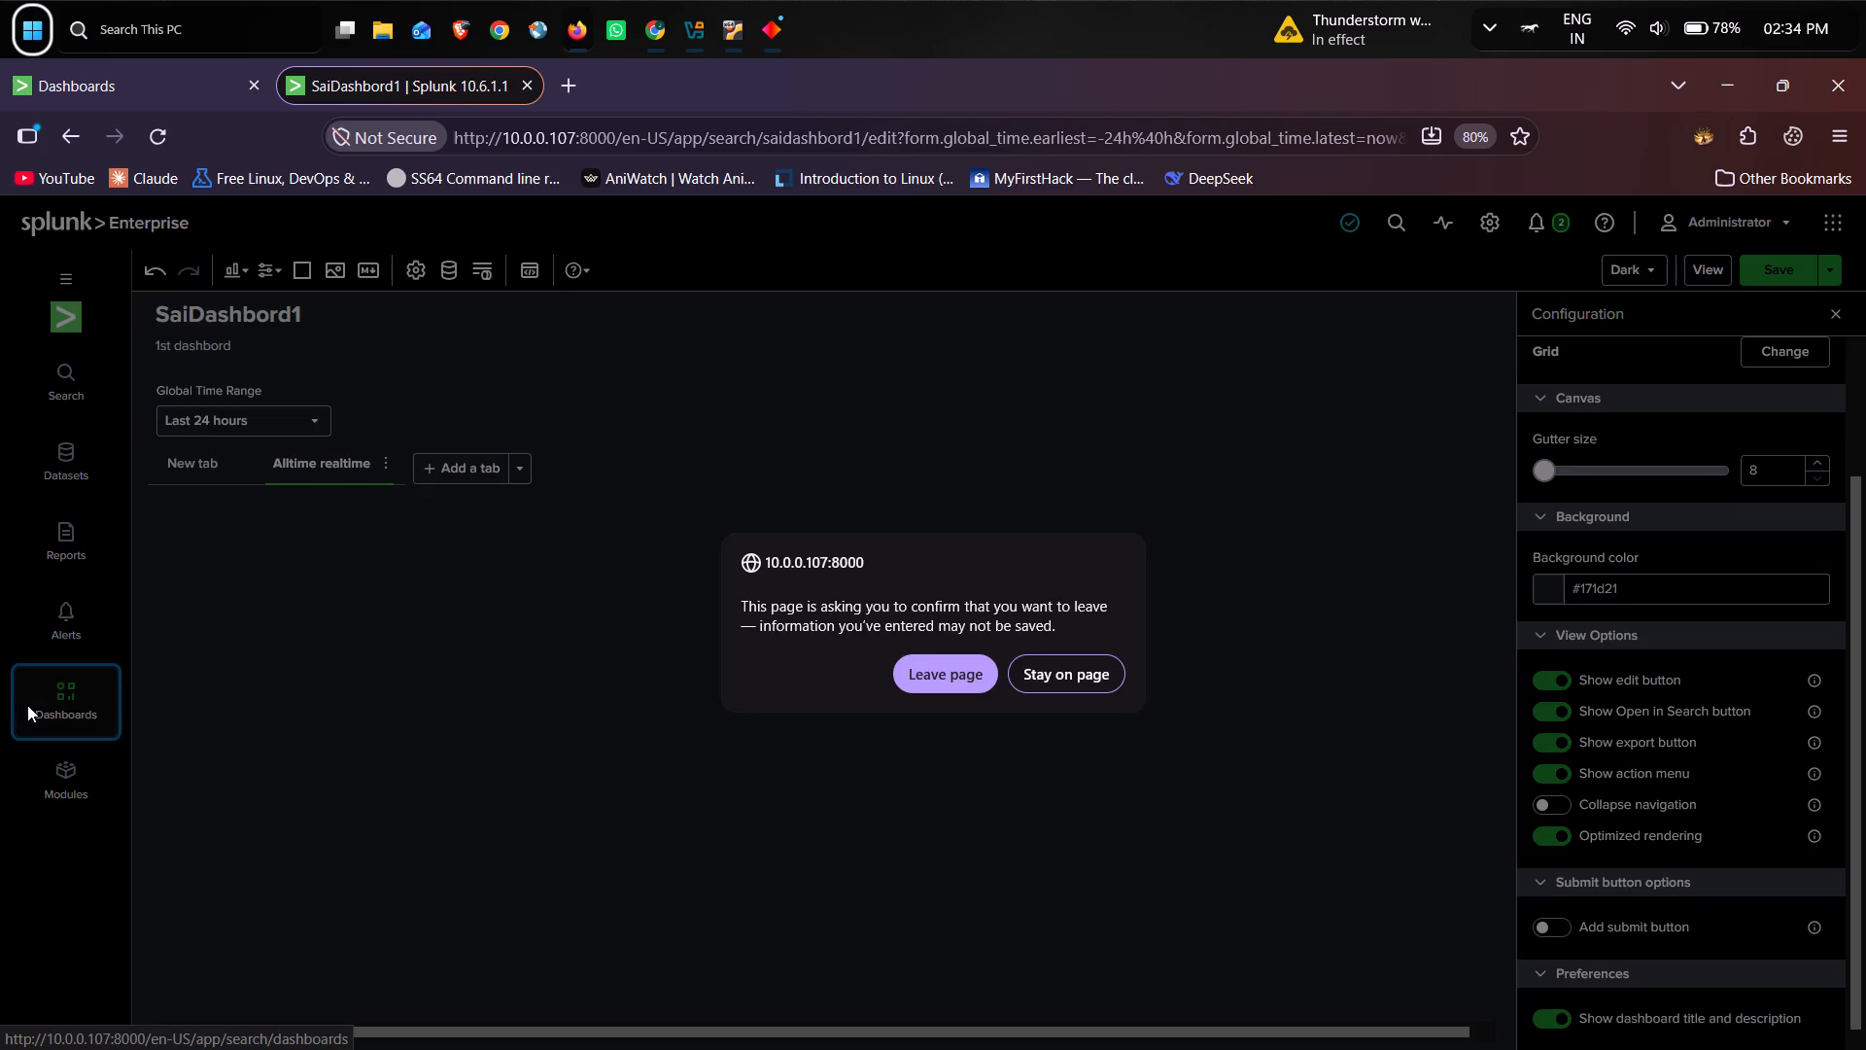
click(912, 684)
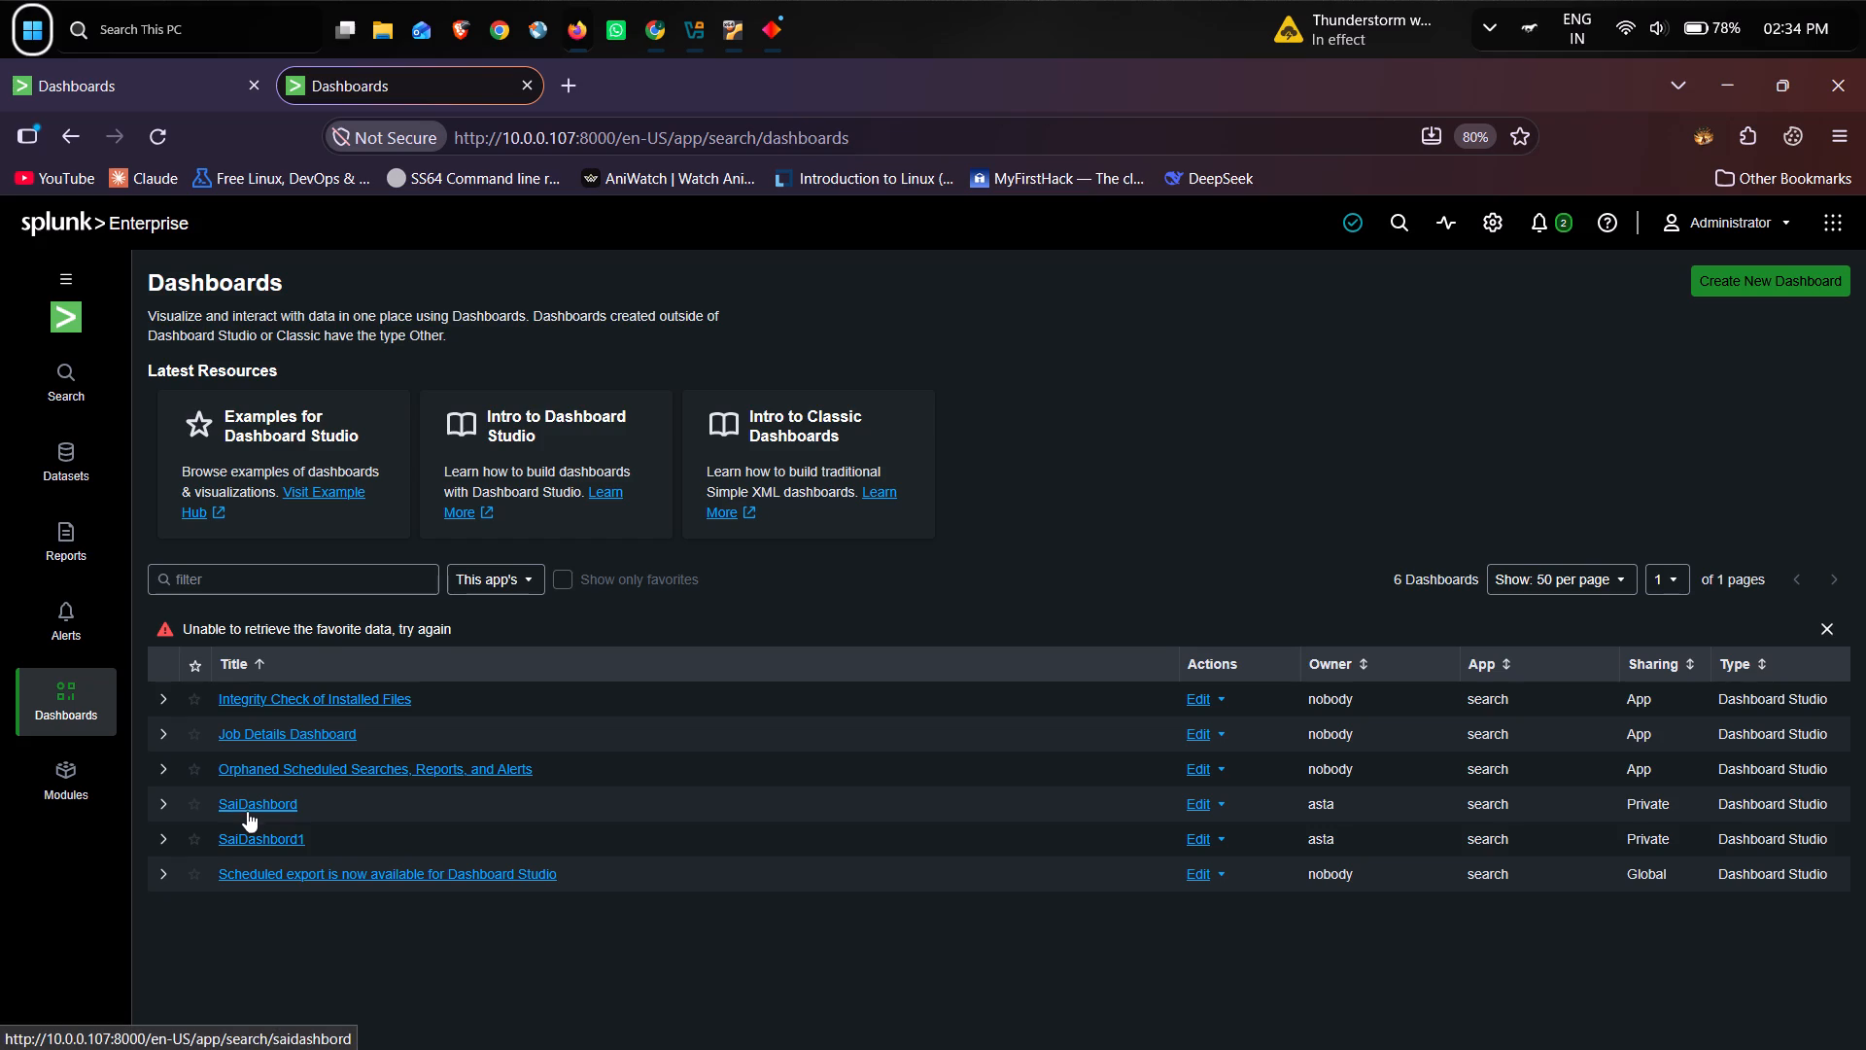
Delete the SaiDashbord dashboard from the Dashboards list.
right_click(249, 810)
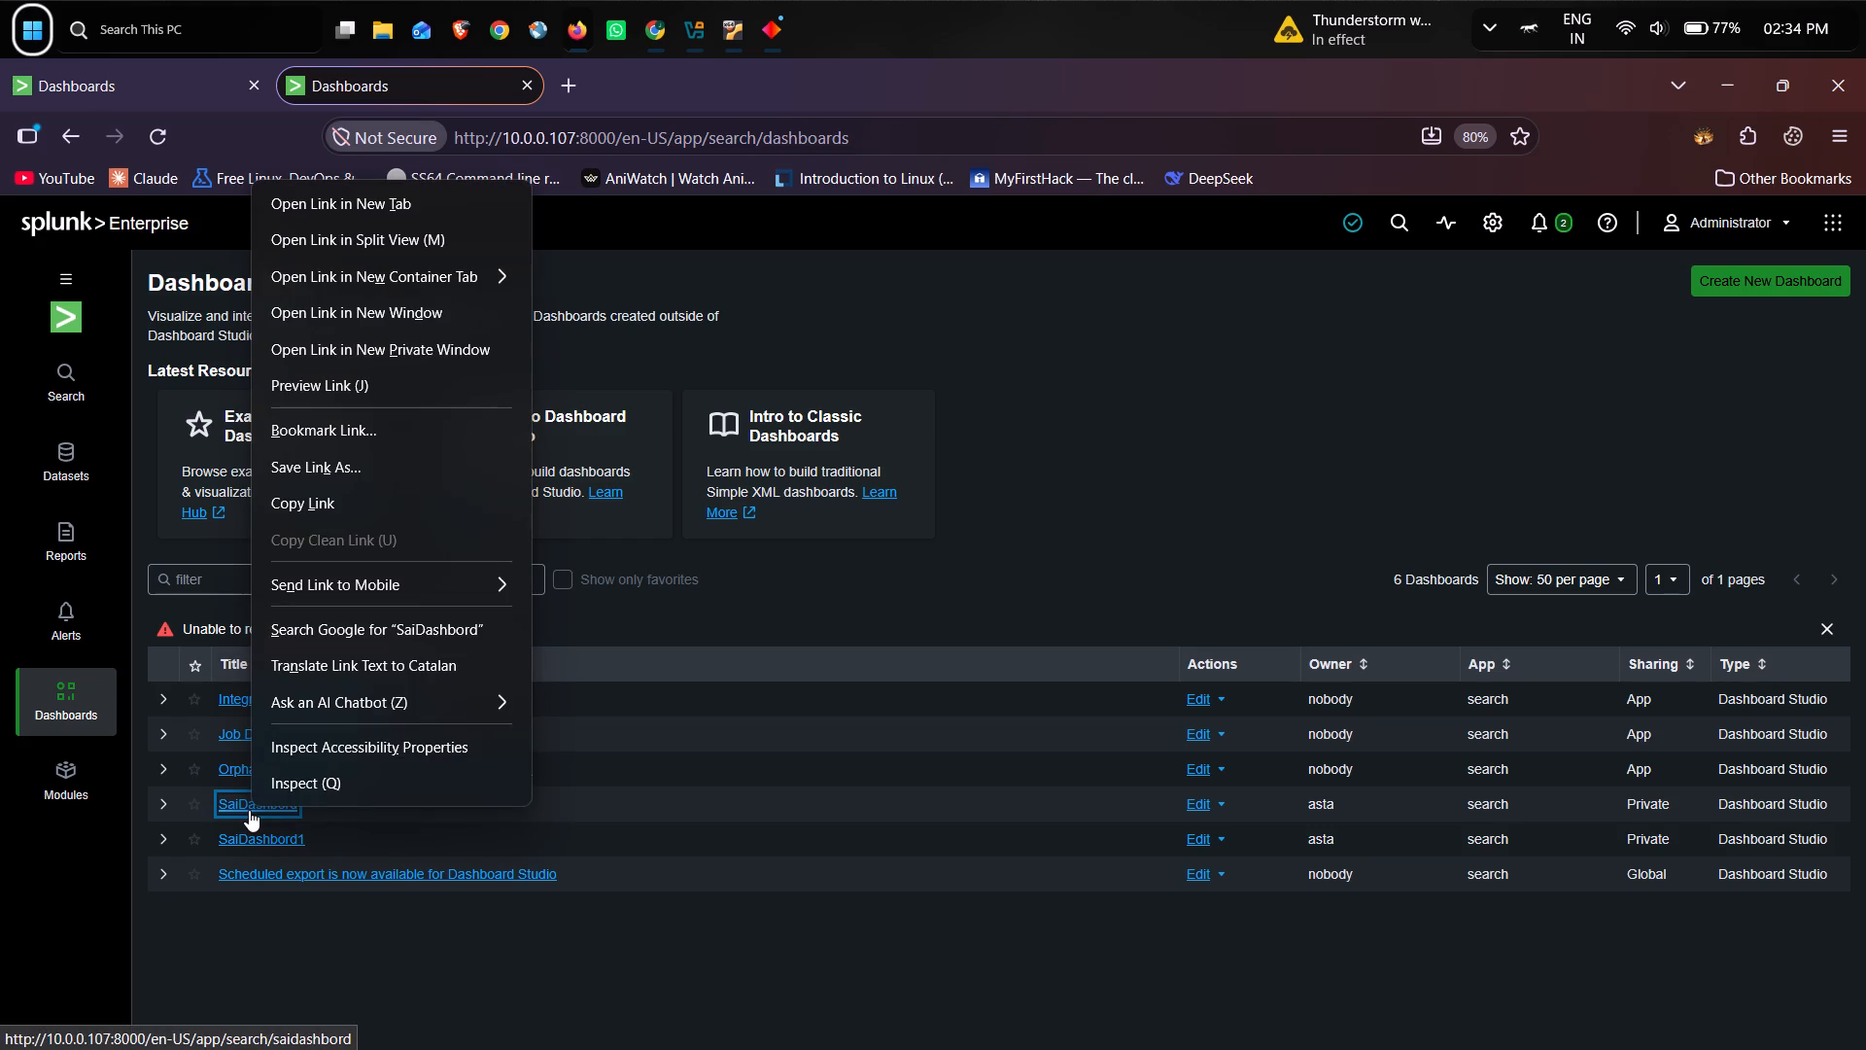
click(1081, 1012)
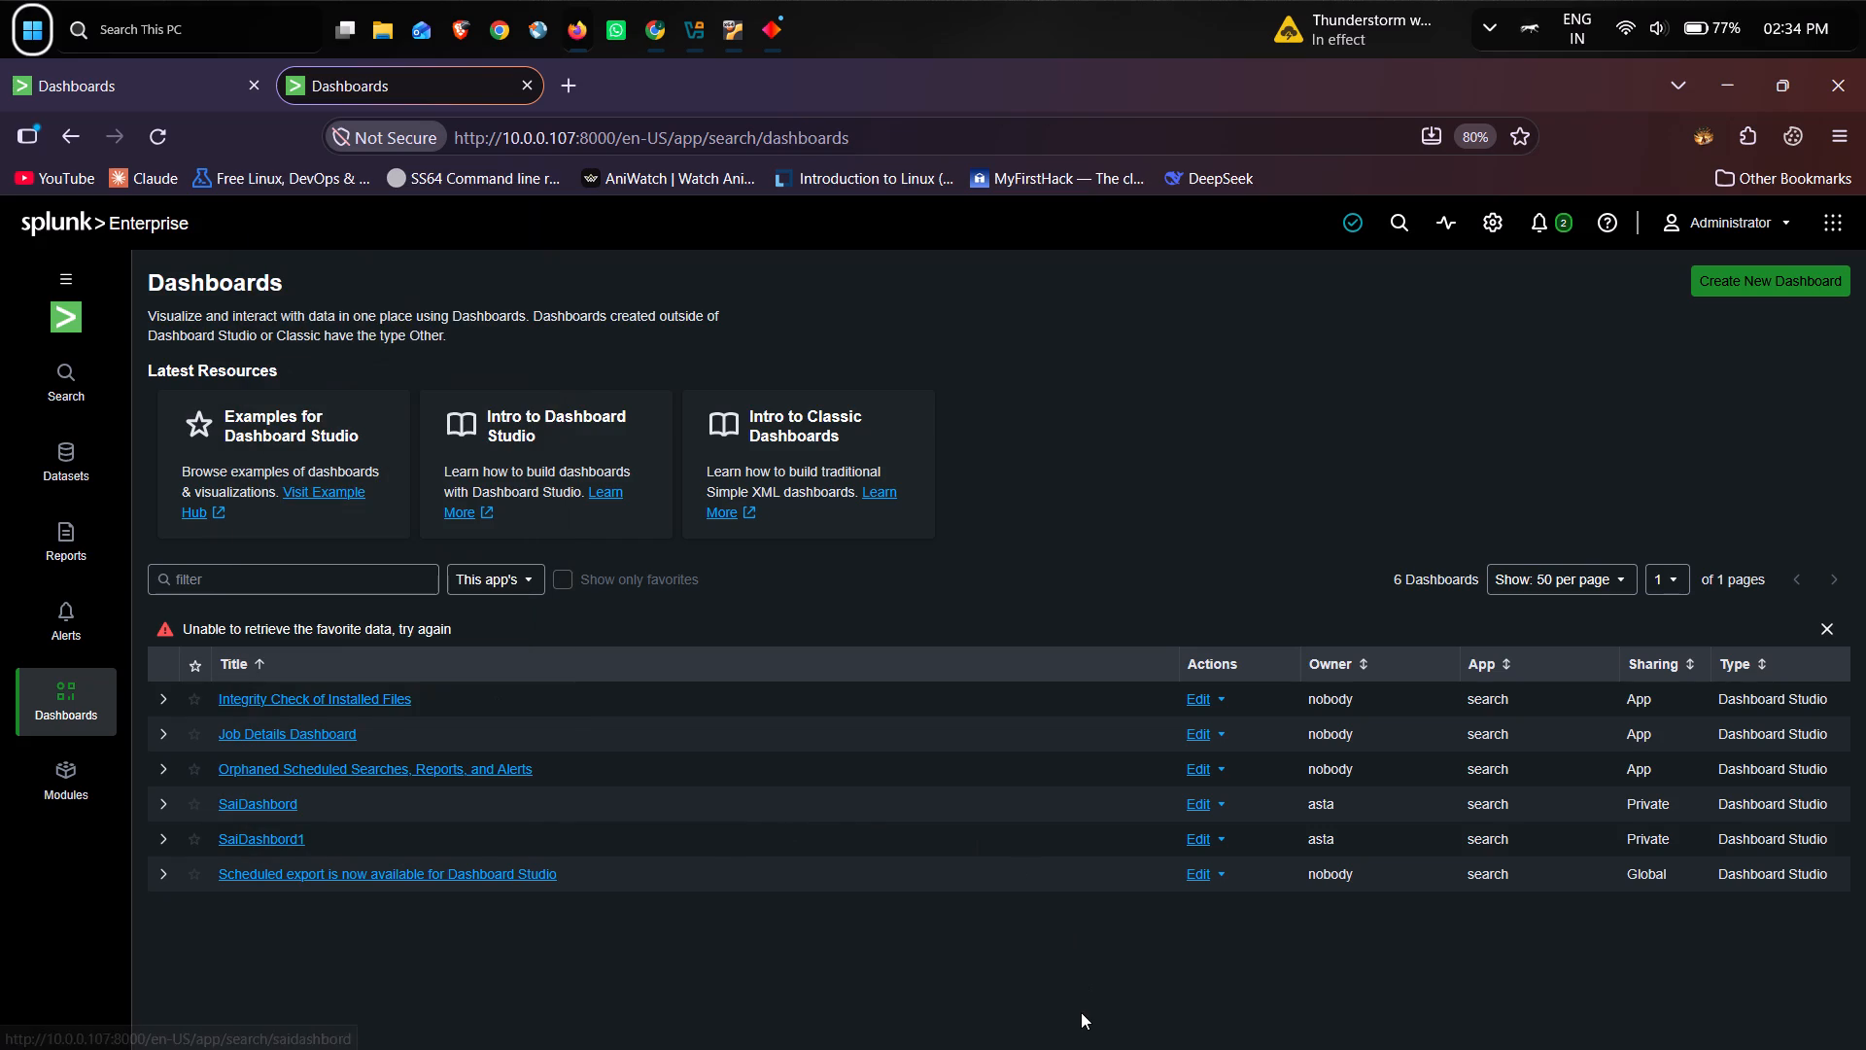
click(1217, 801)
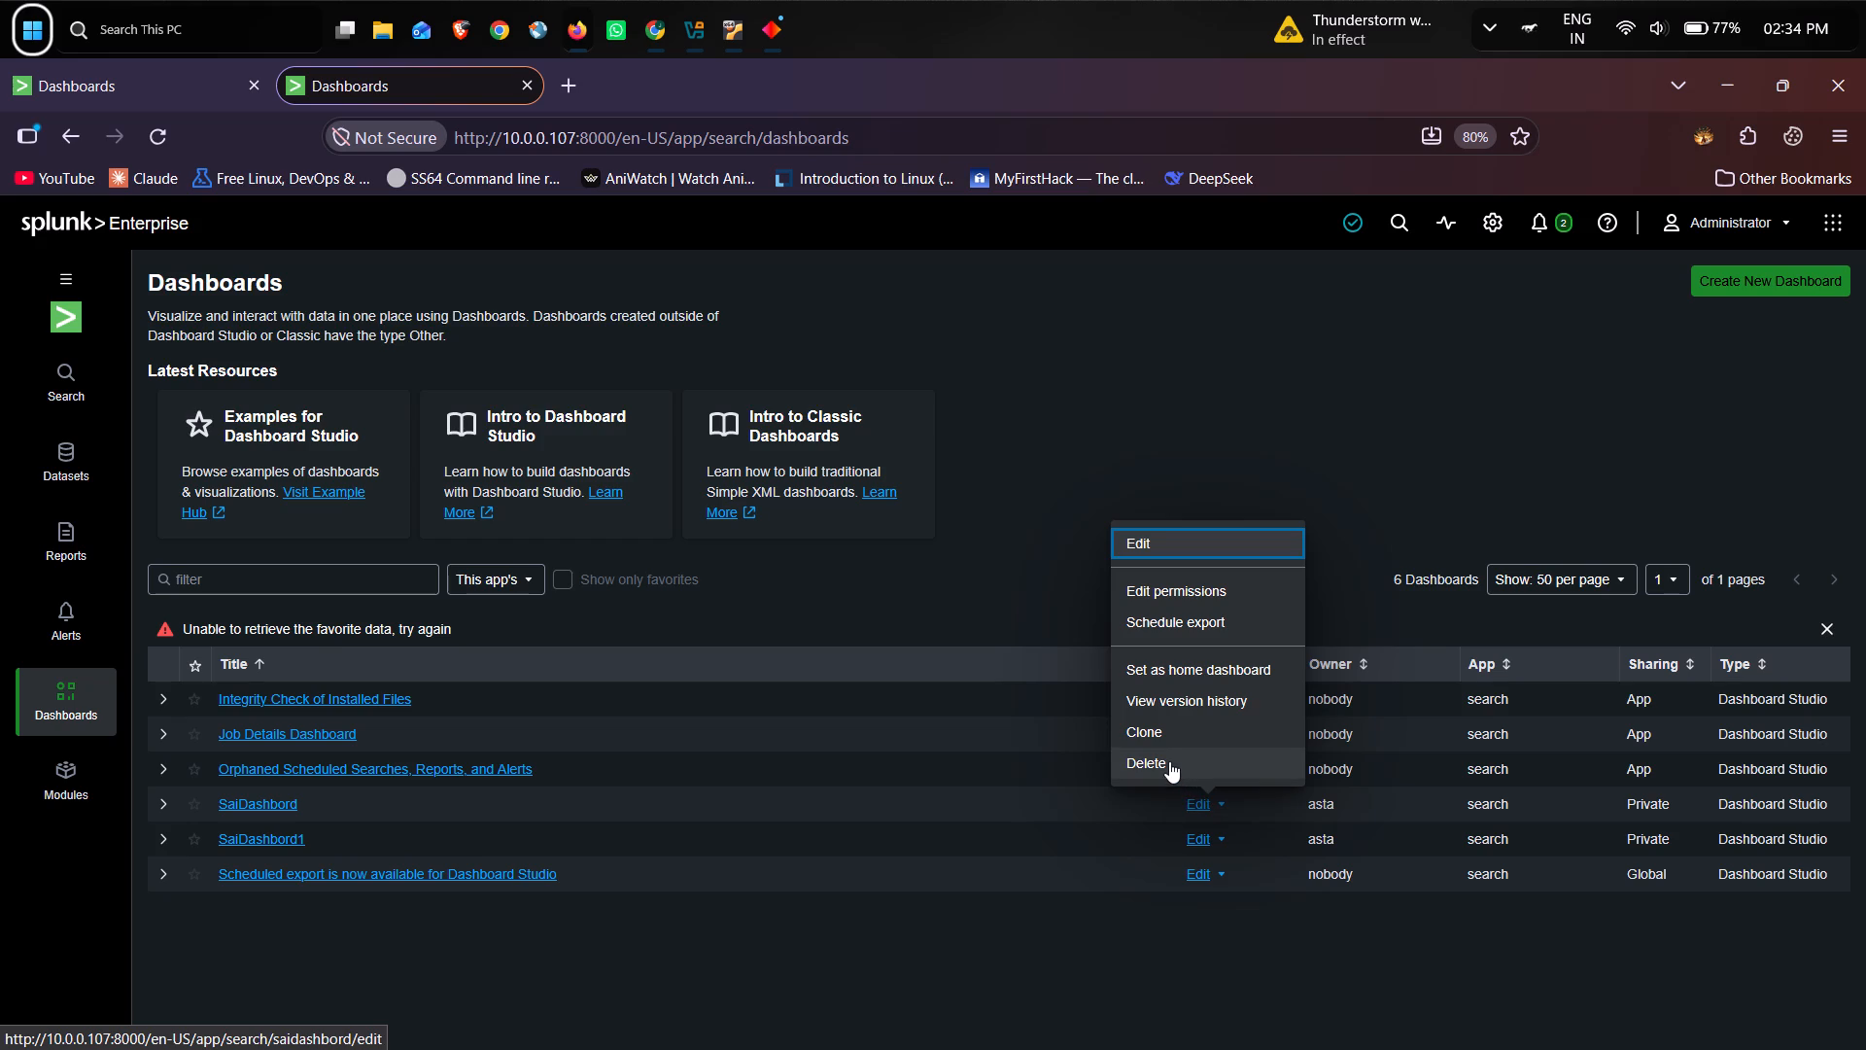
click(1169, 761)
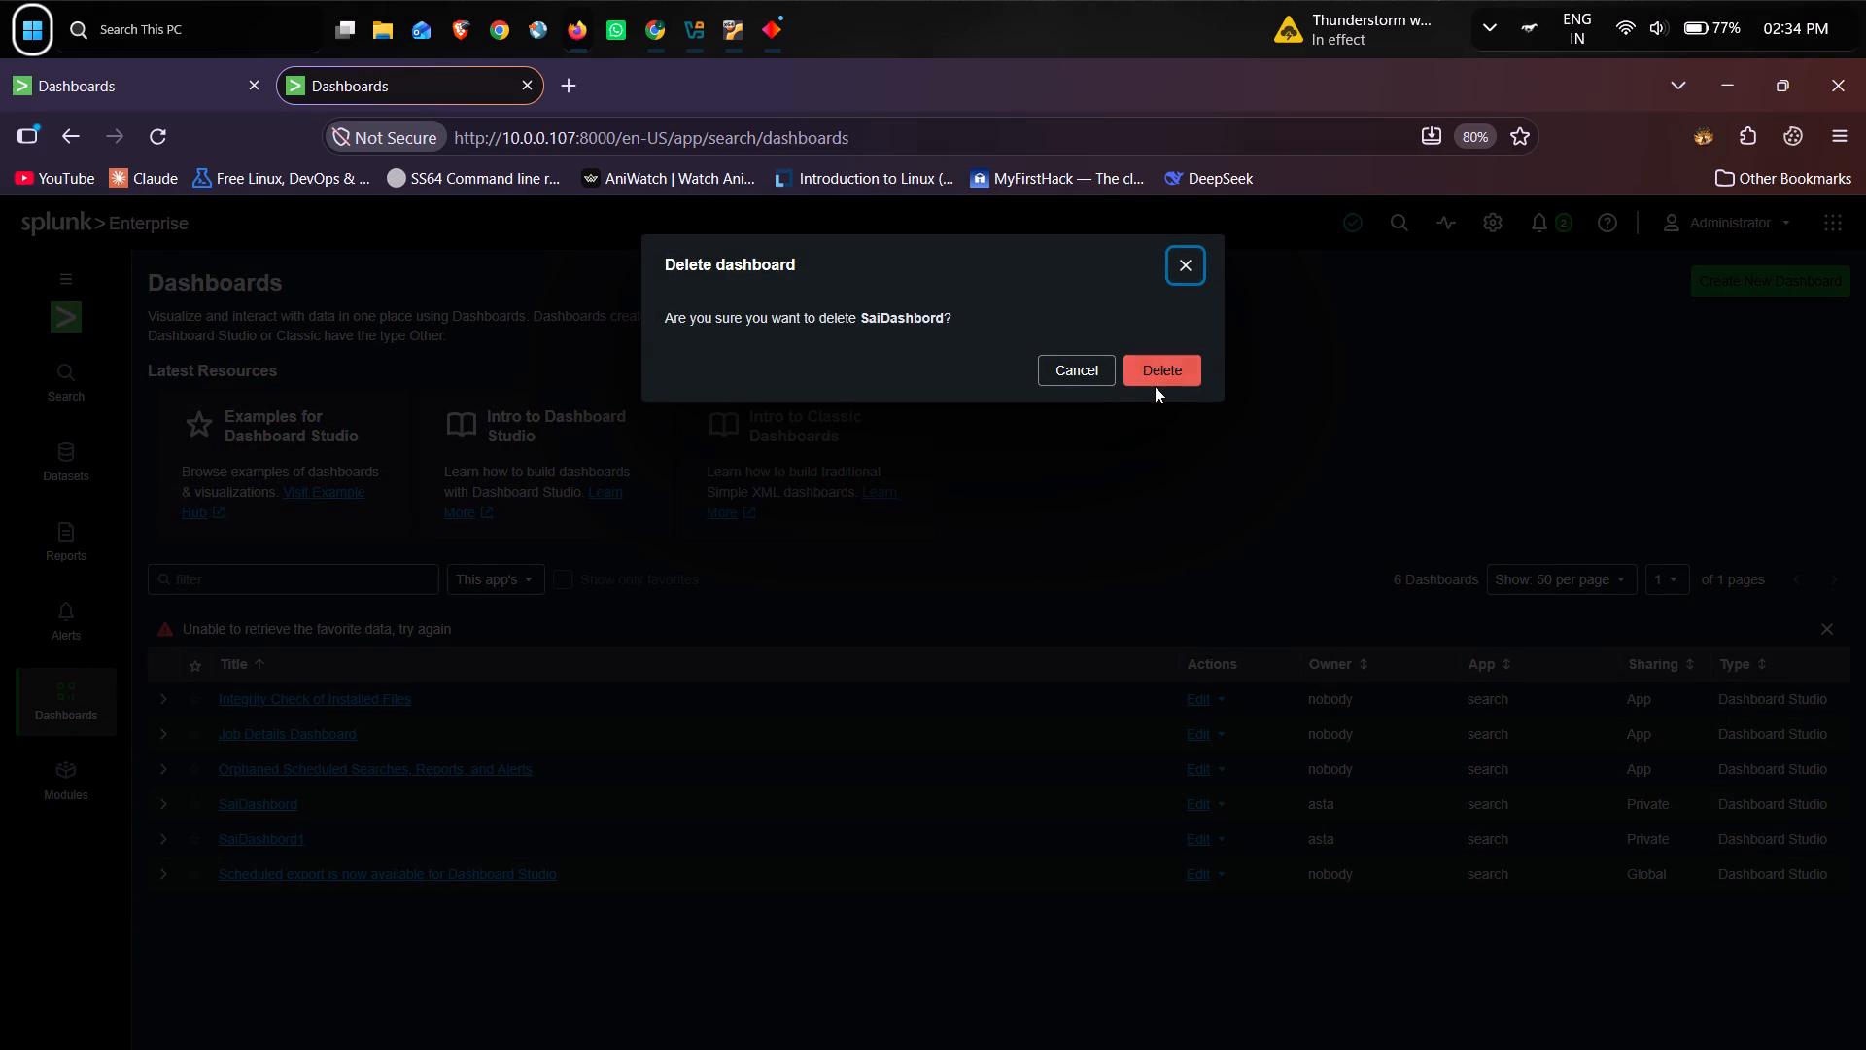
click(1155, 371)
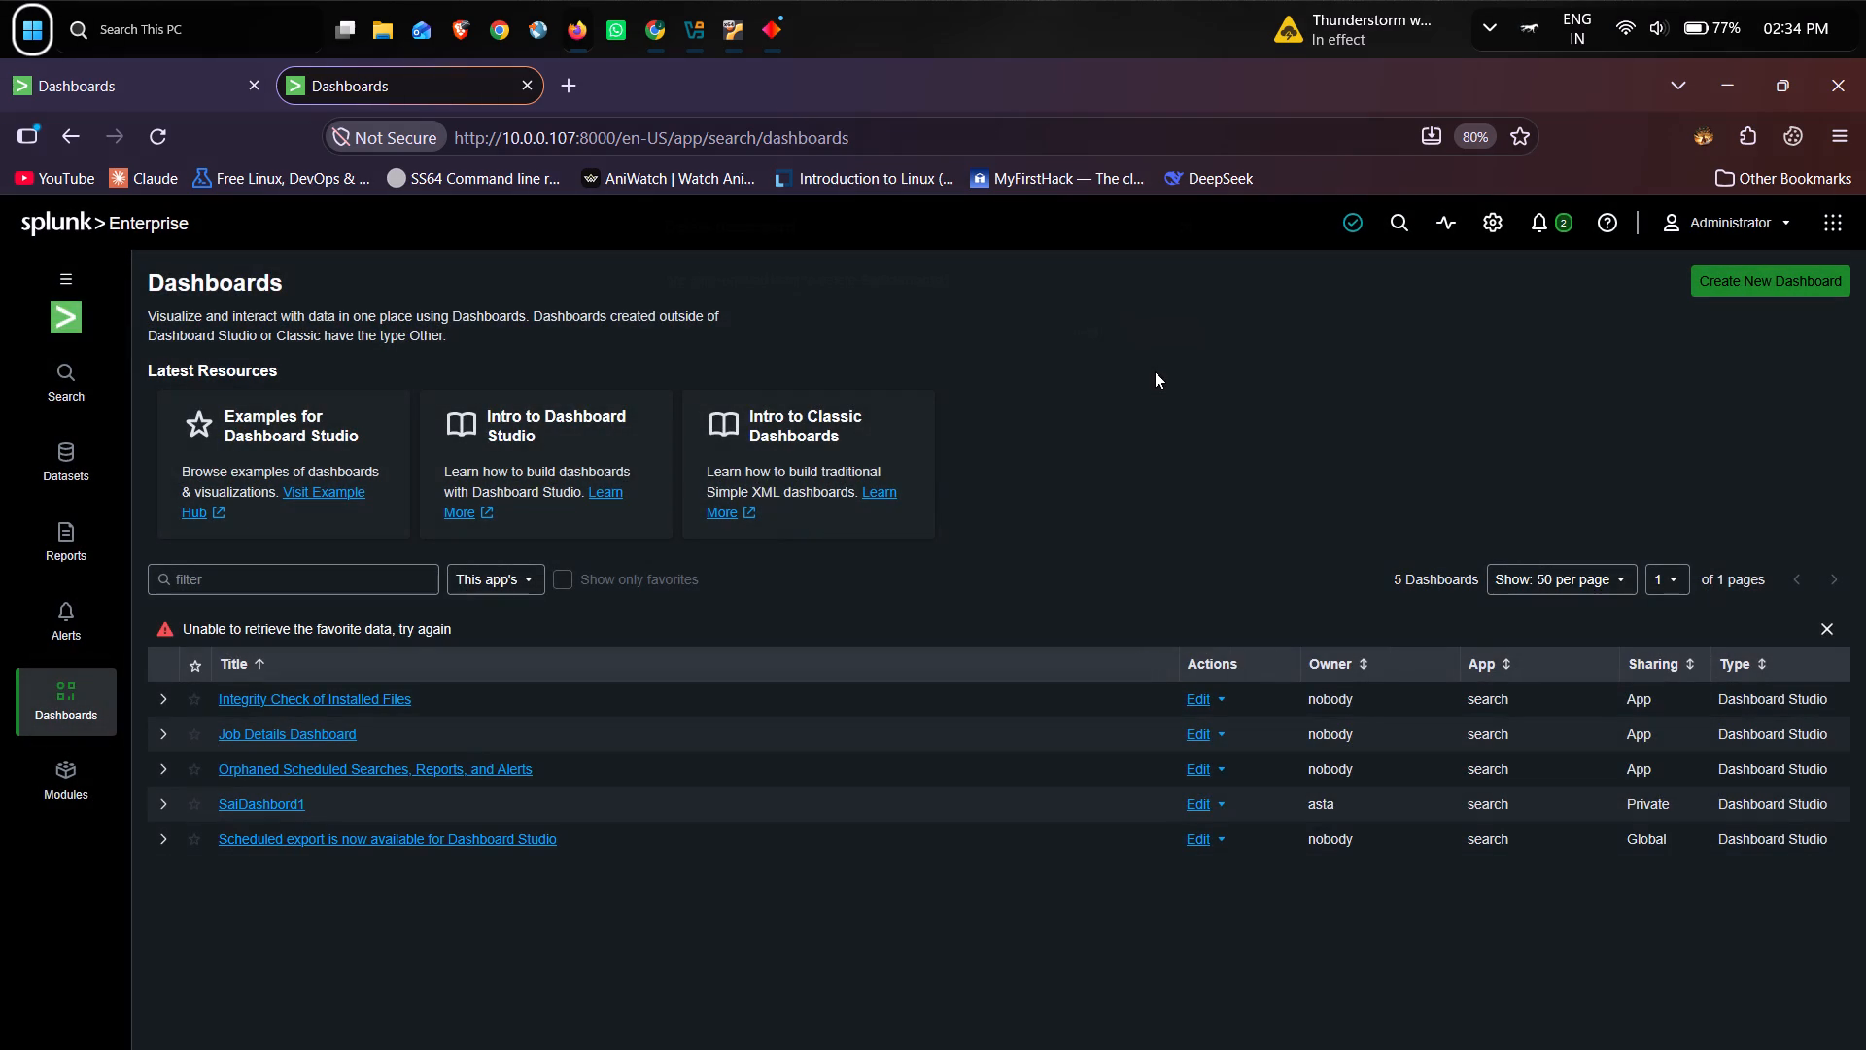
Check the sharing permissions of the SaiDashbord1 dashboard and close them without changes.
click(1200, 804)
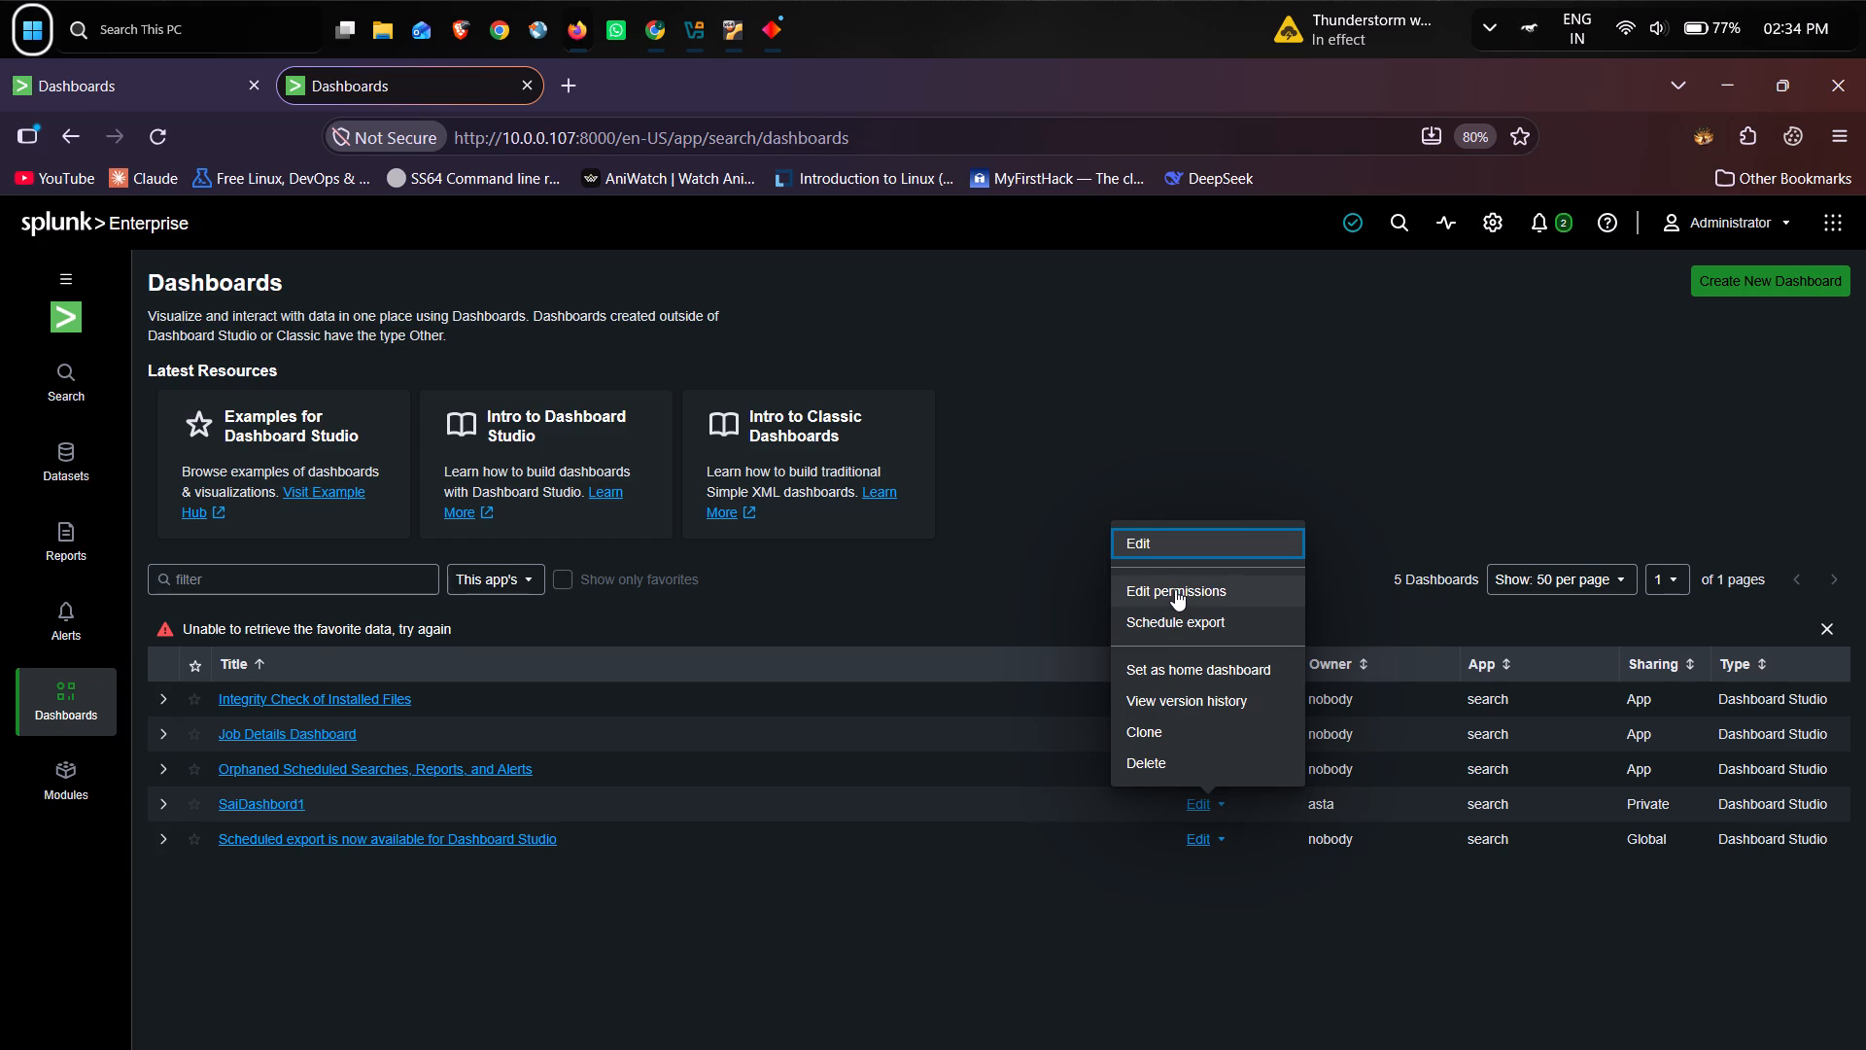
click(1175, 589)
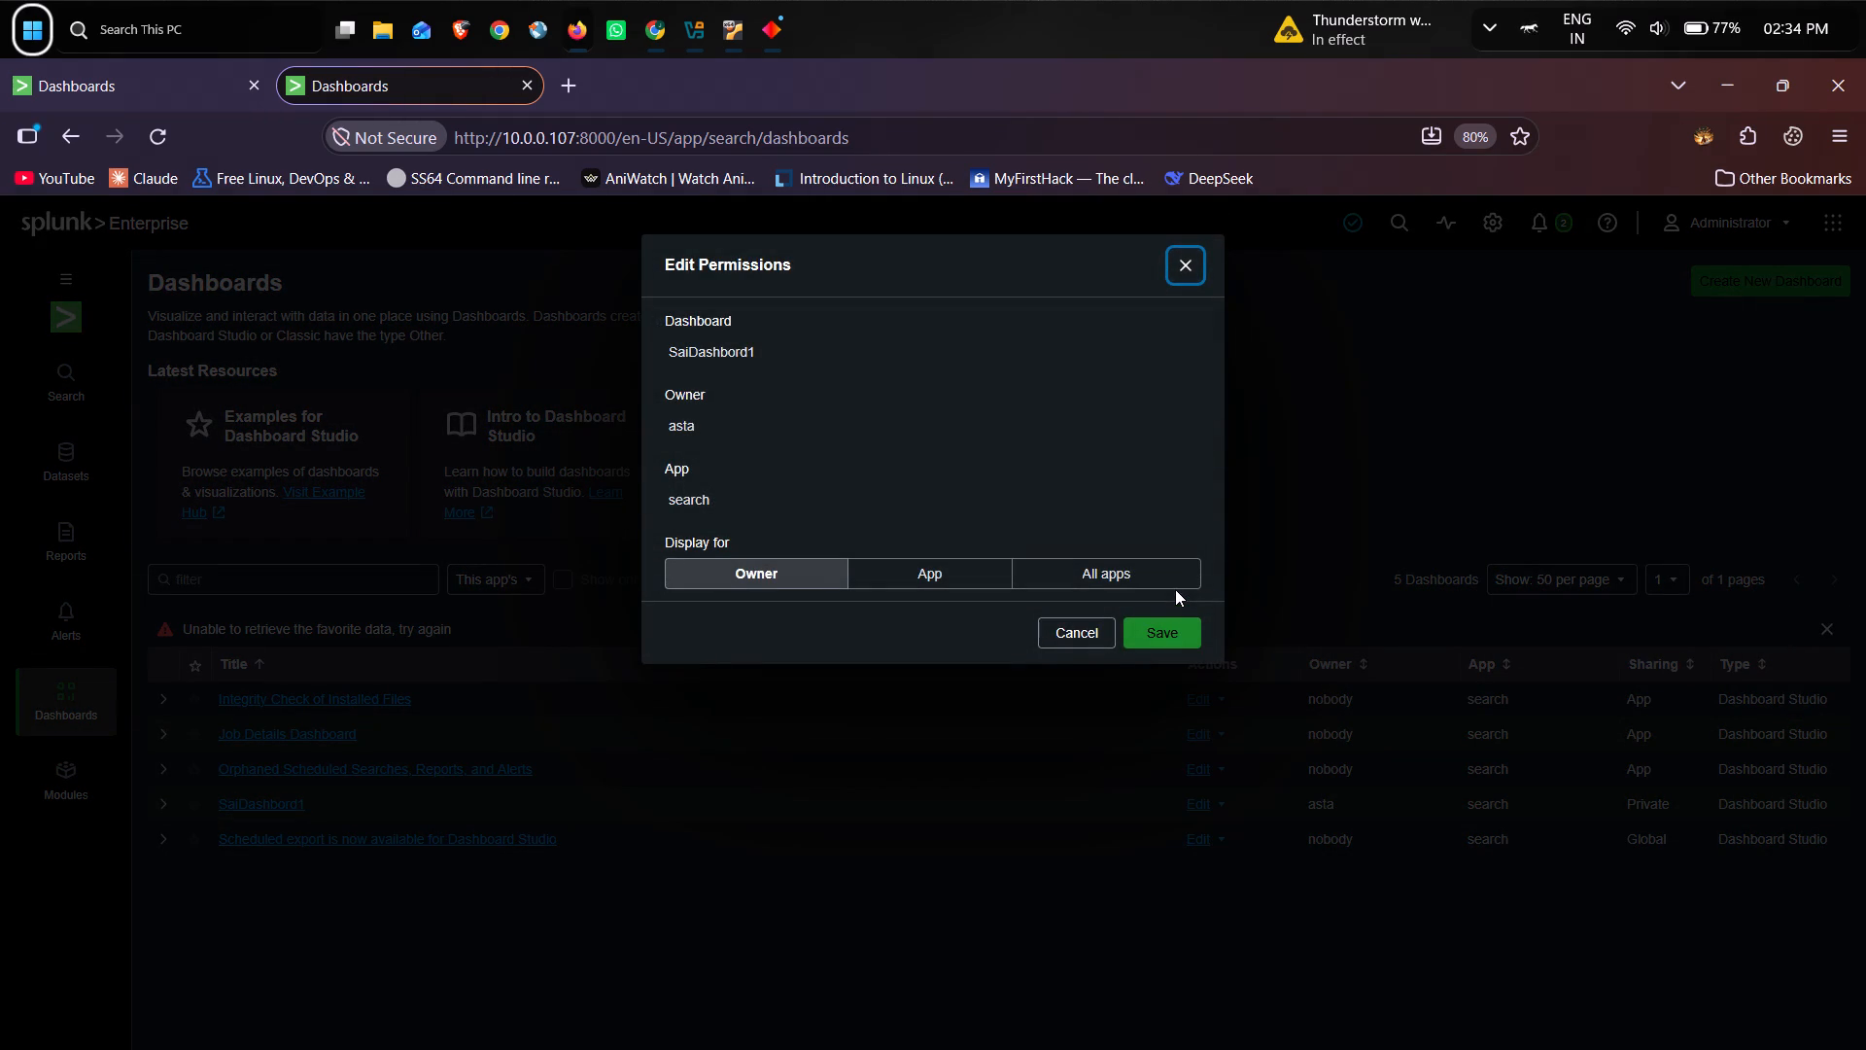
click(1083, 627)
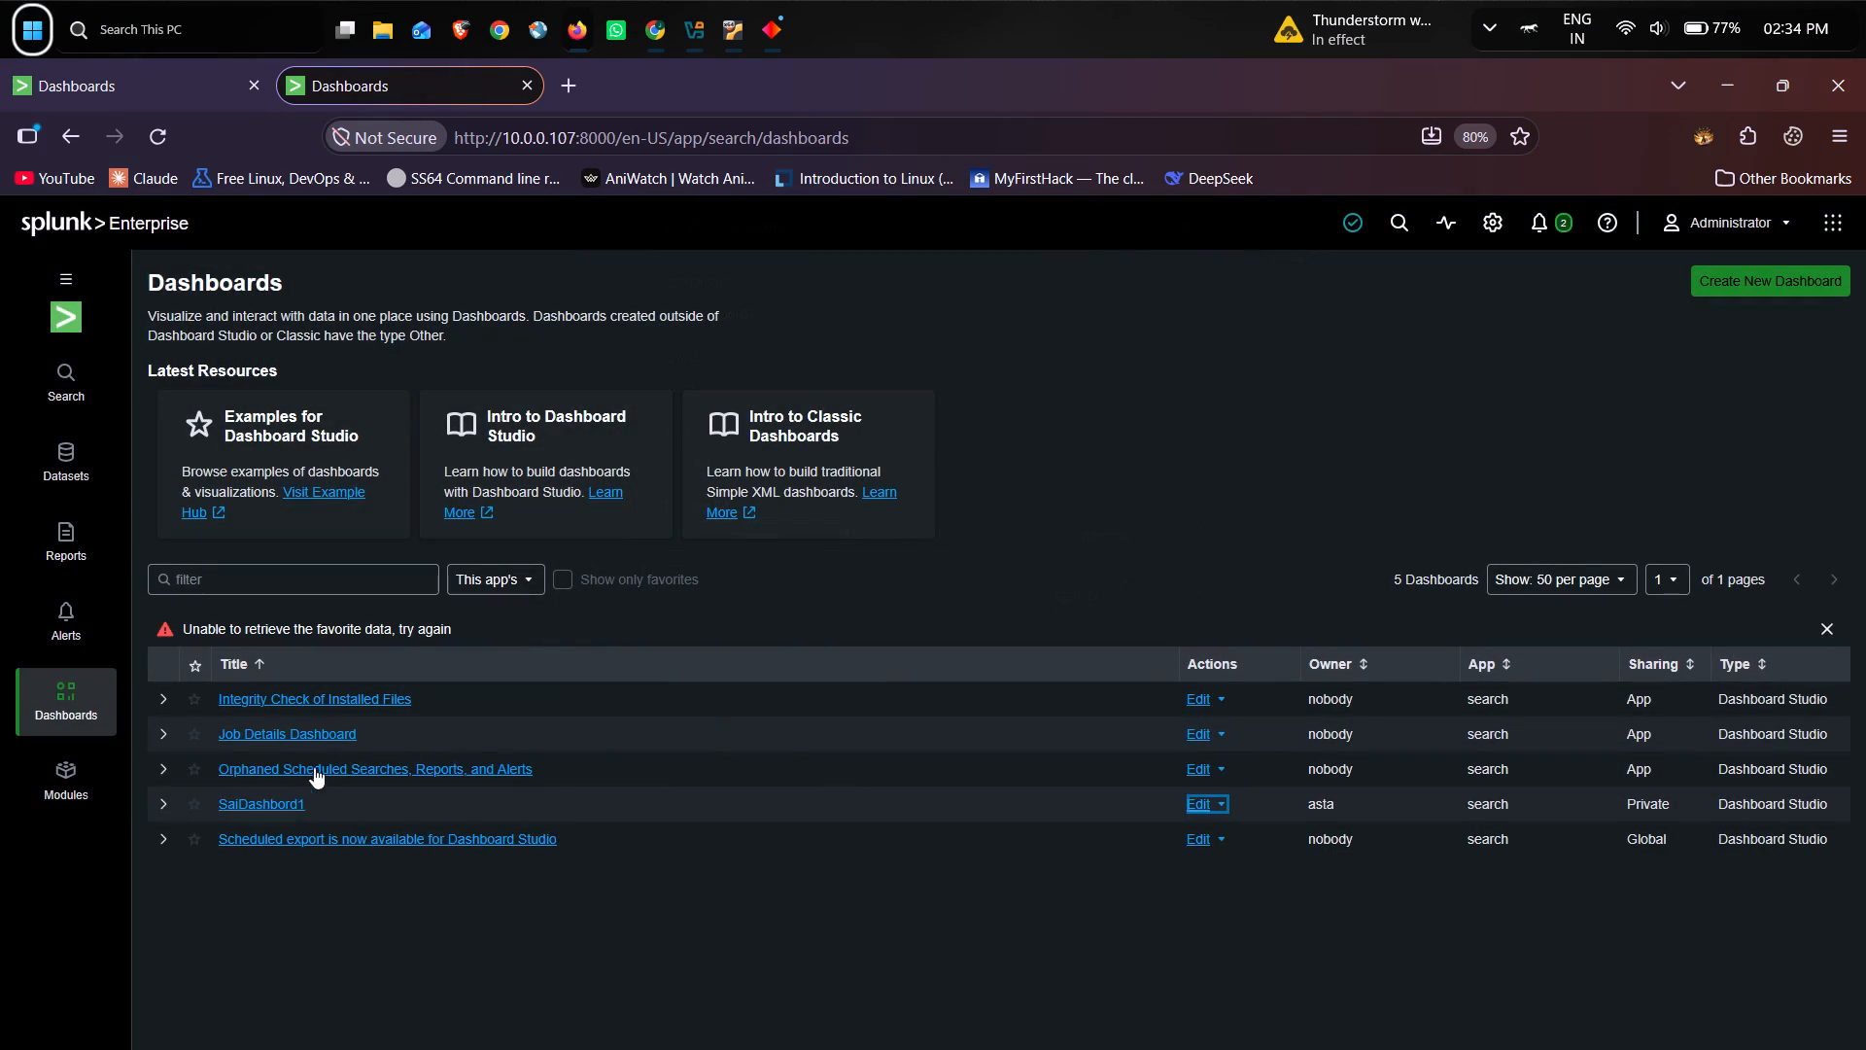
Open the SaiDashbord1 dashboard and look through its available actions and display options.
click(296, 801)
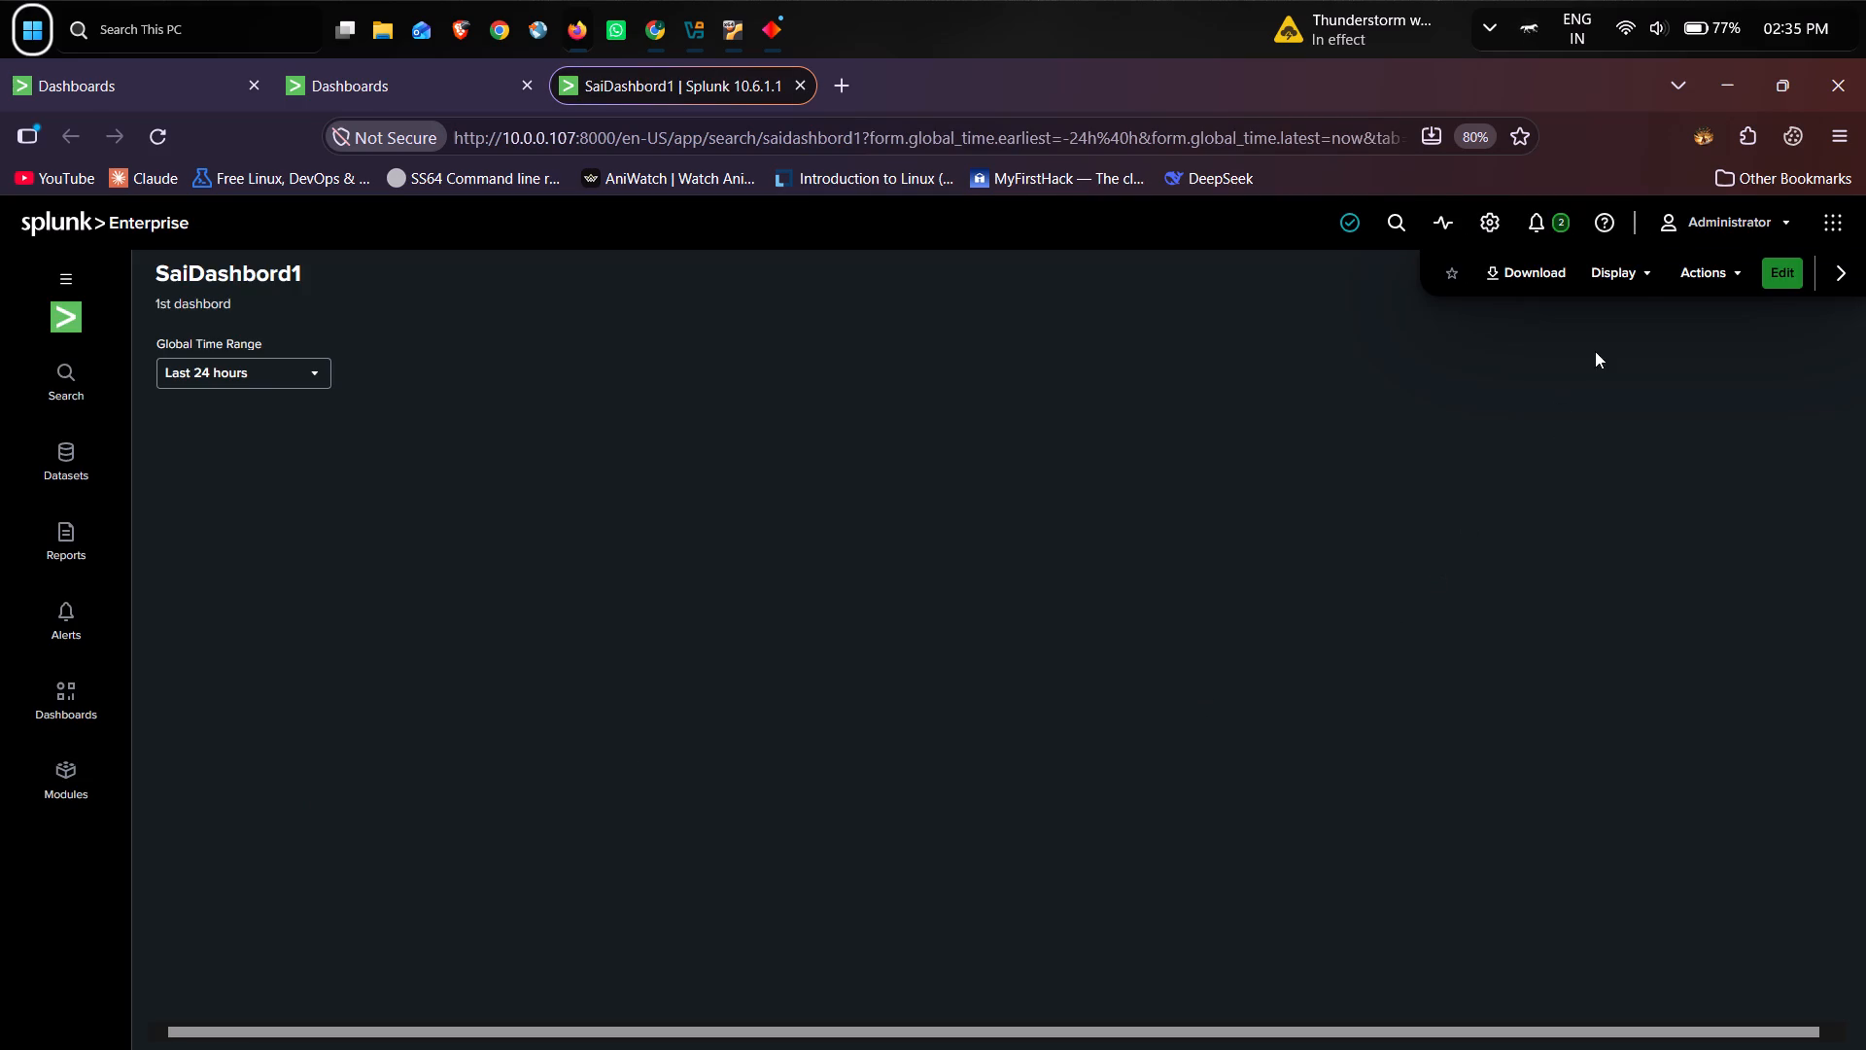
click(1707, 275)
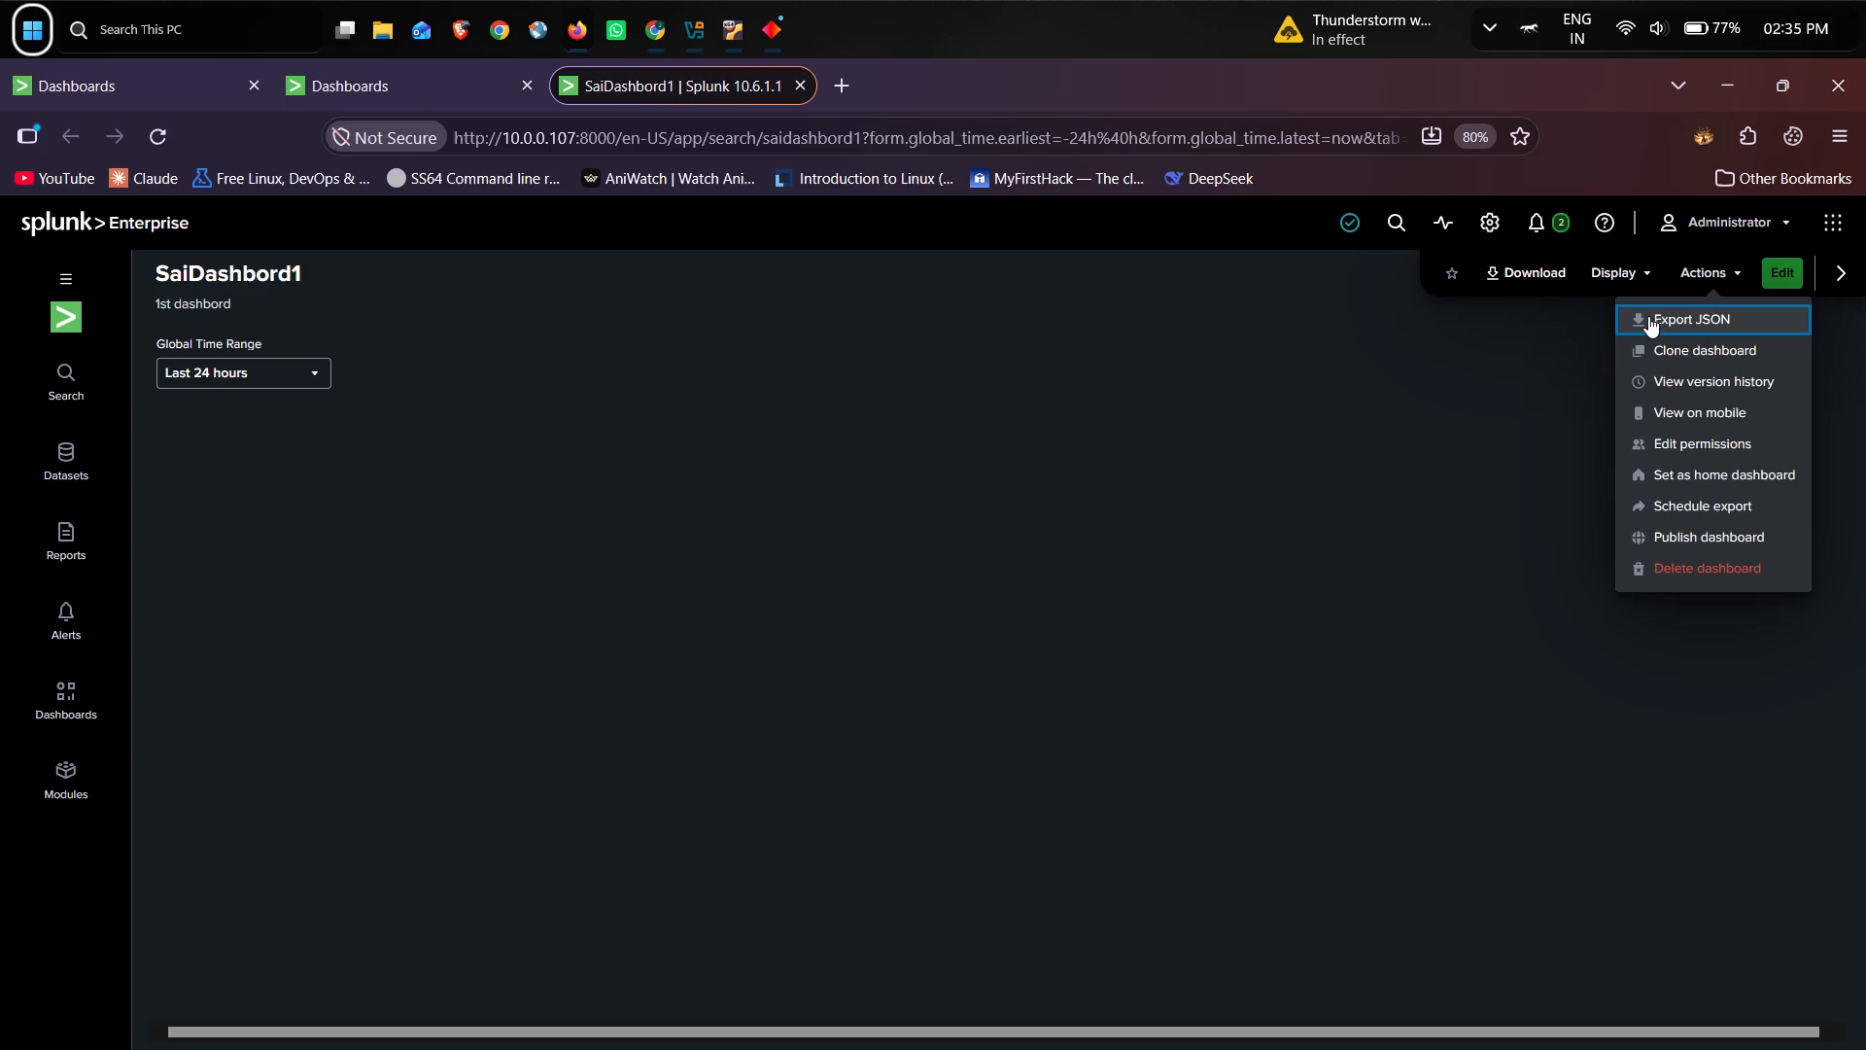
click(1629, 263)
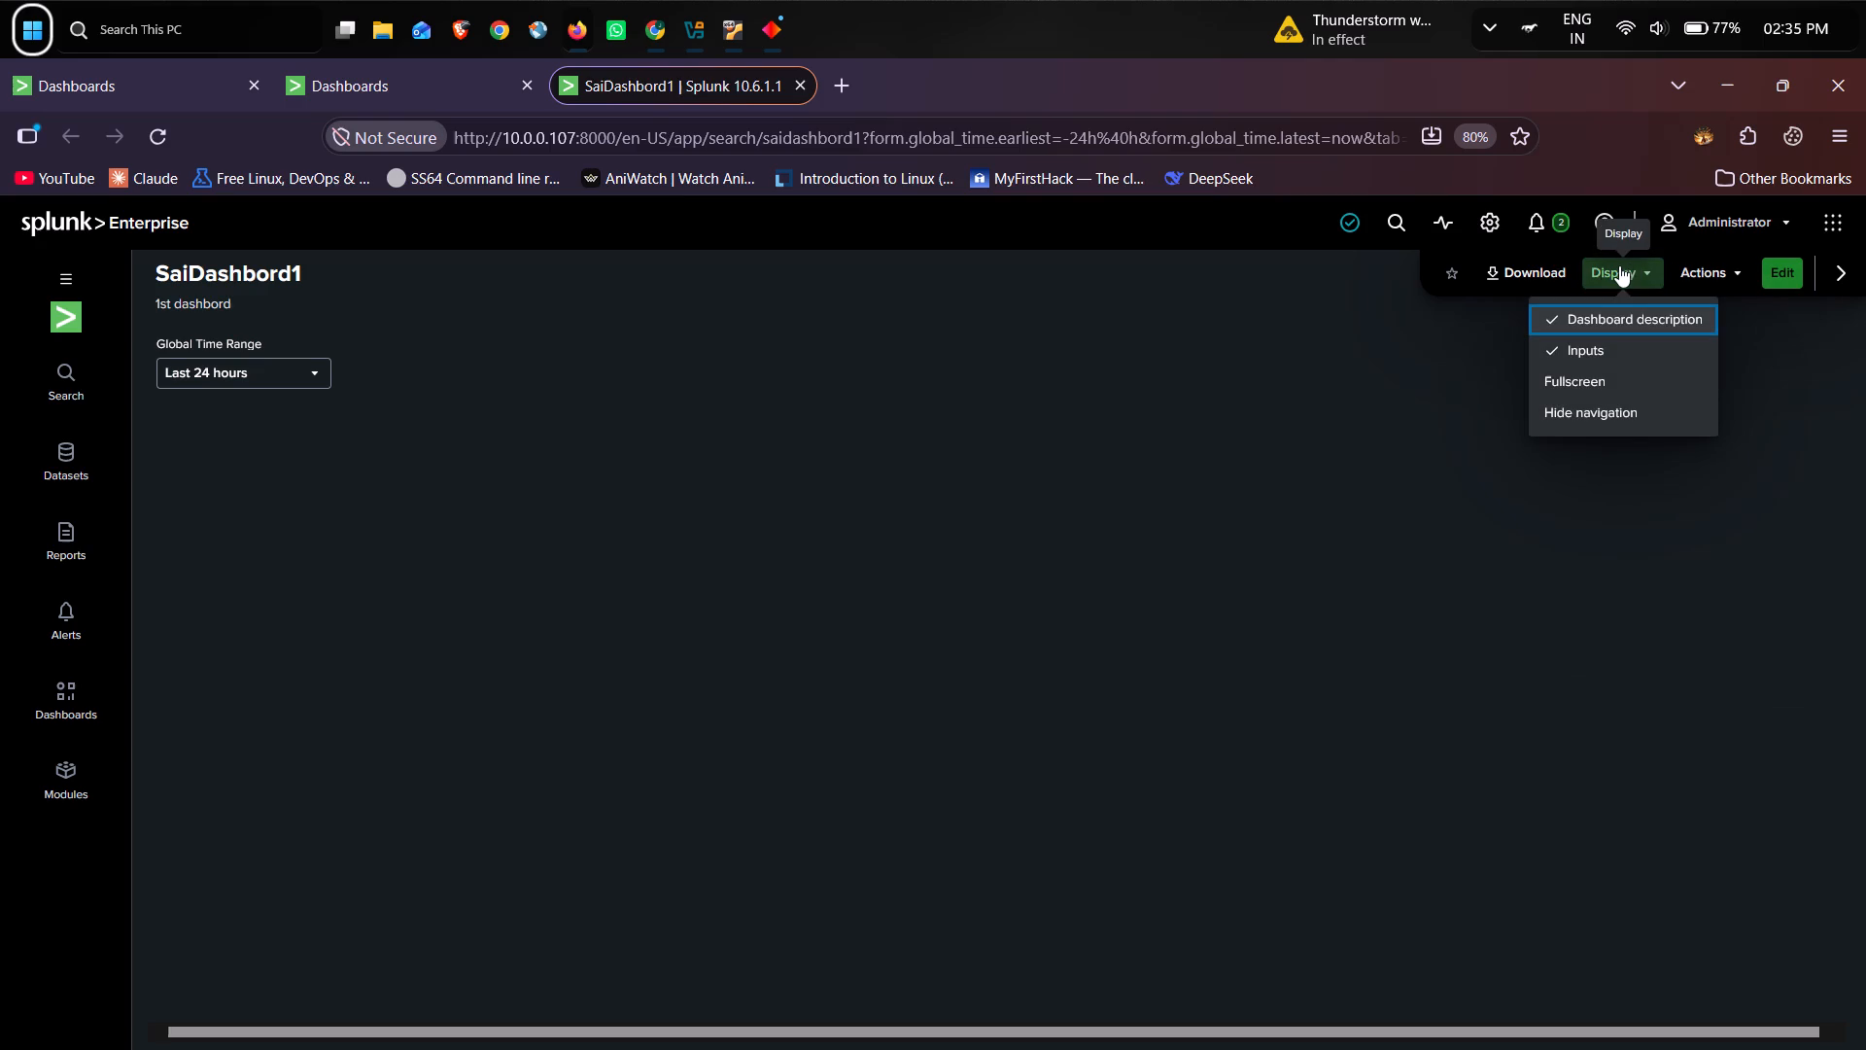
Open SaiDashbord1 for editing and examine its canvas layout choices and configuration settings without changing them.
click(1778, 275)
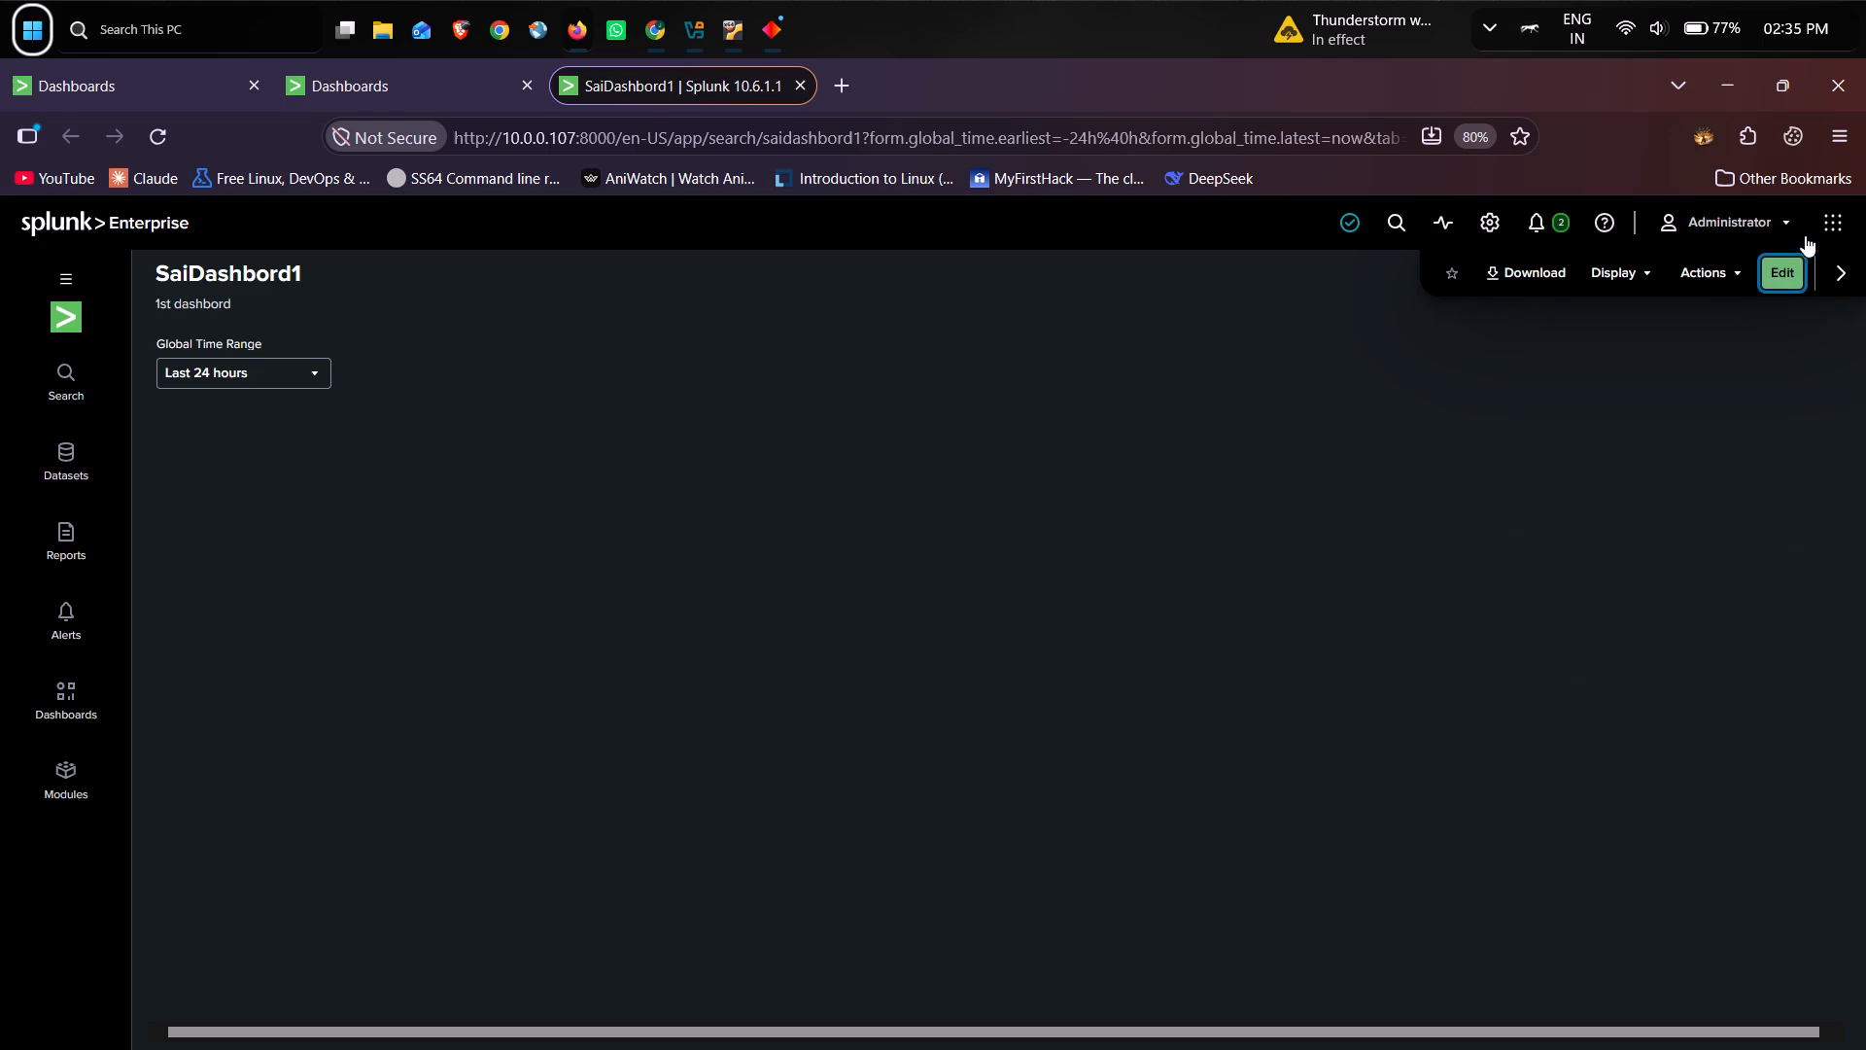
click(1836, 207)
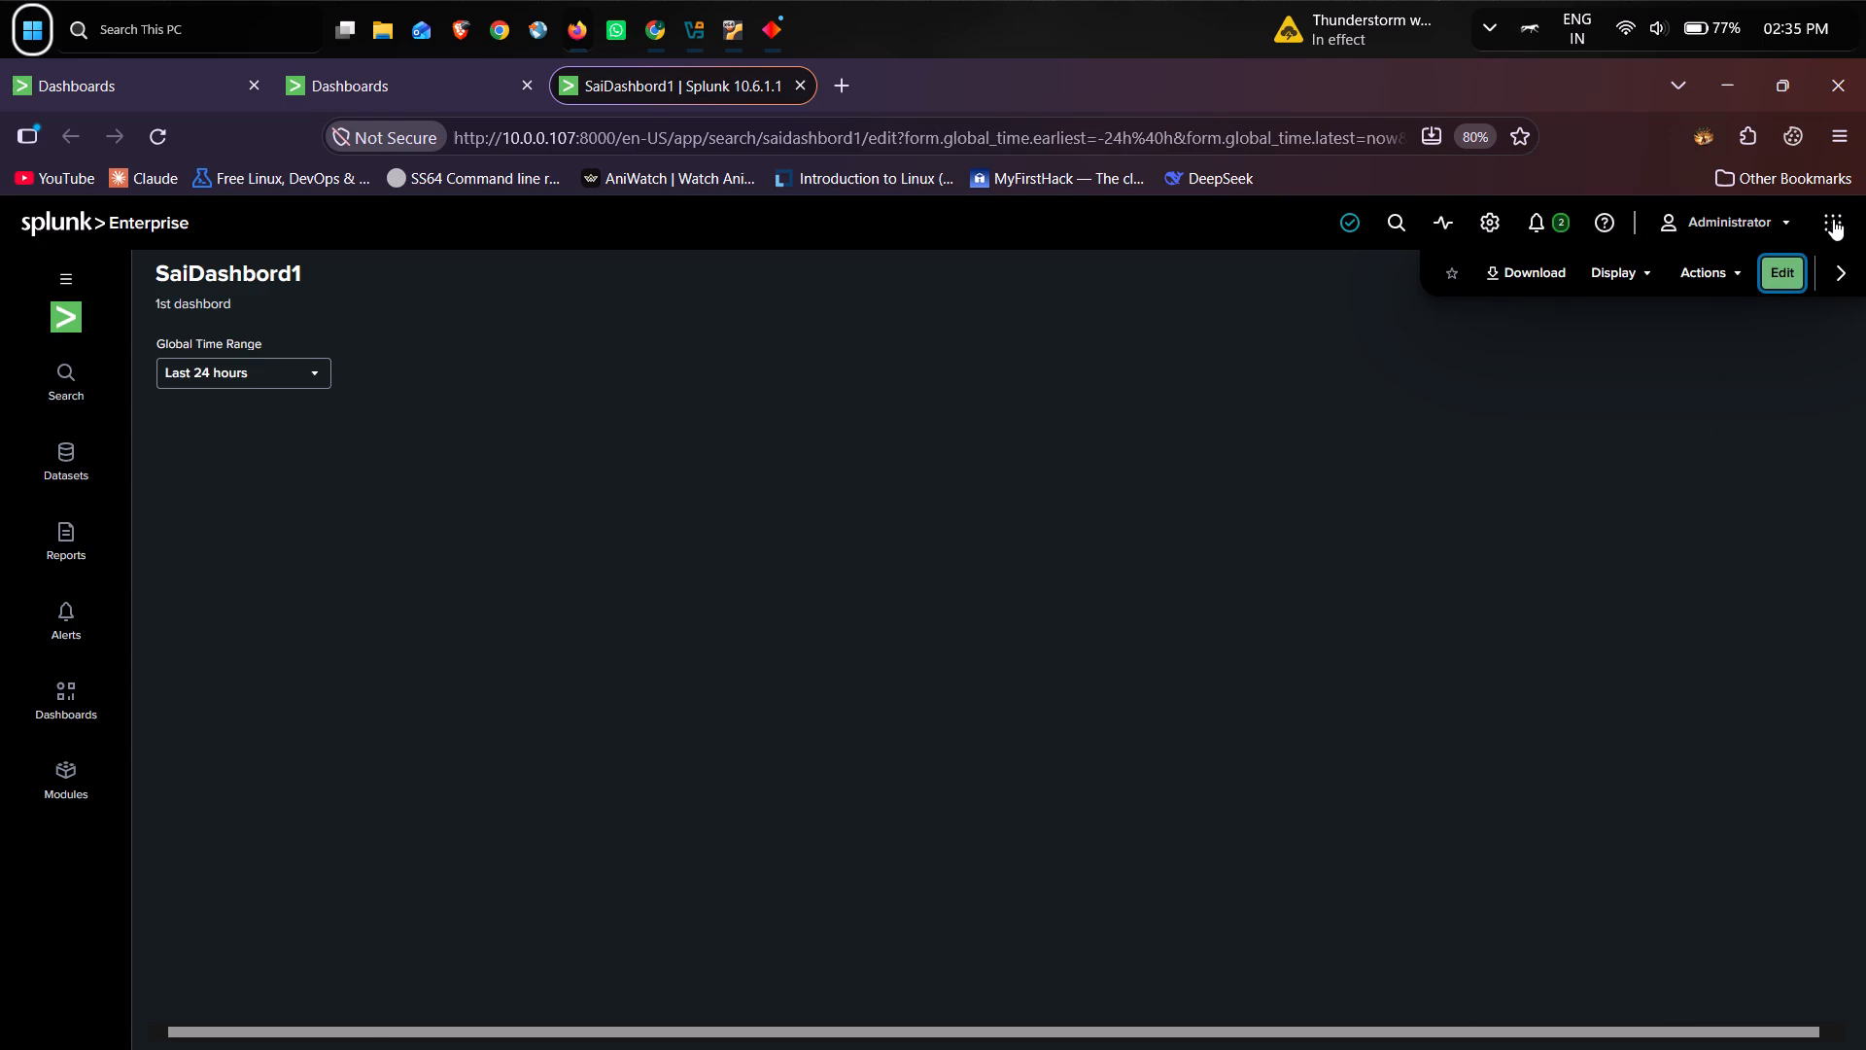
click(1833, 223)
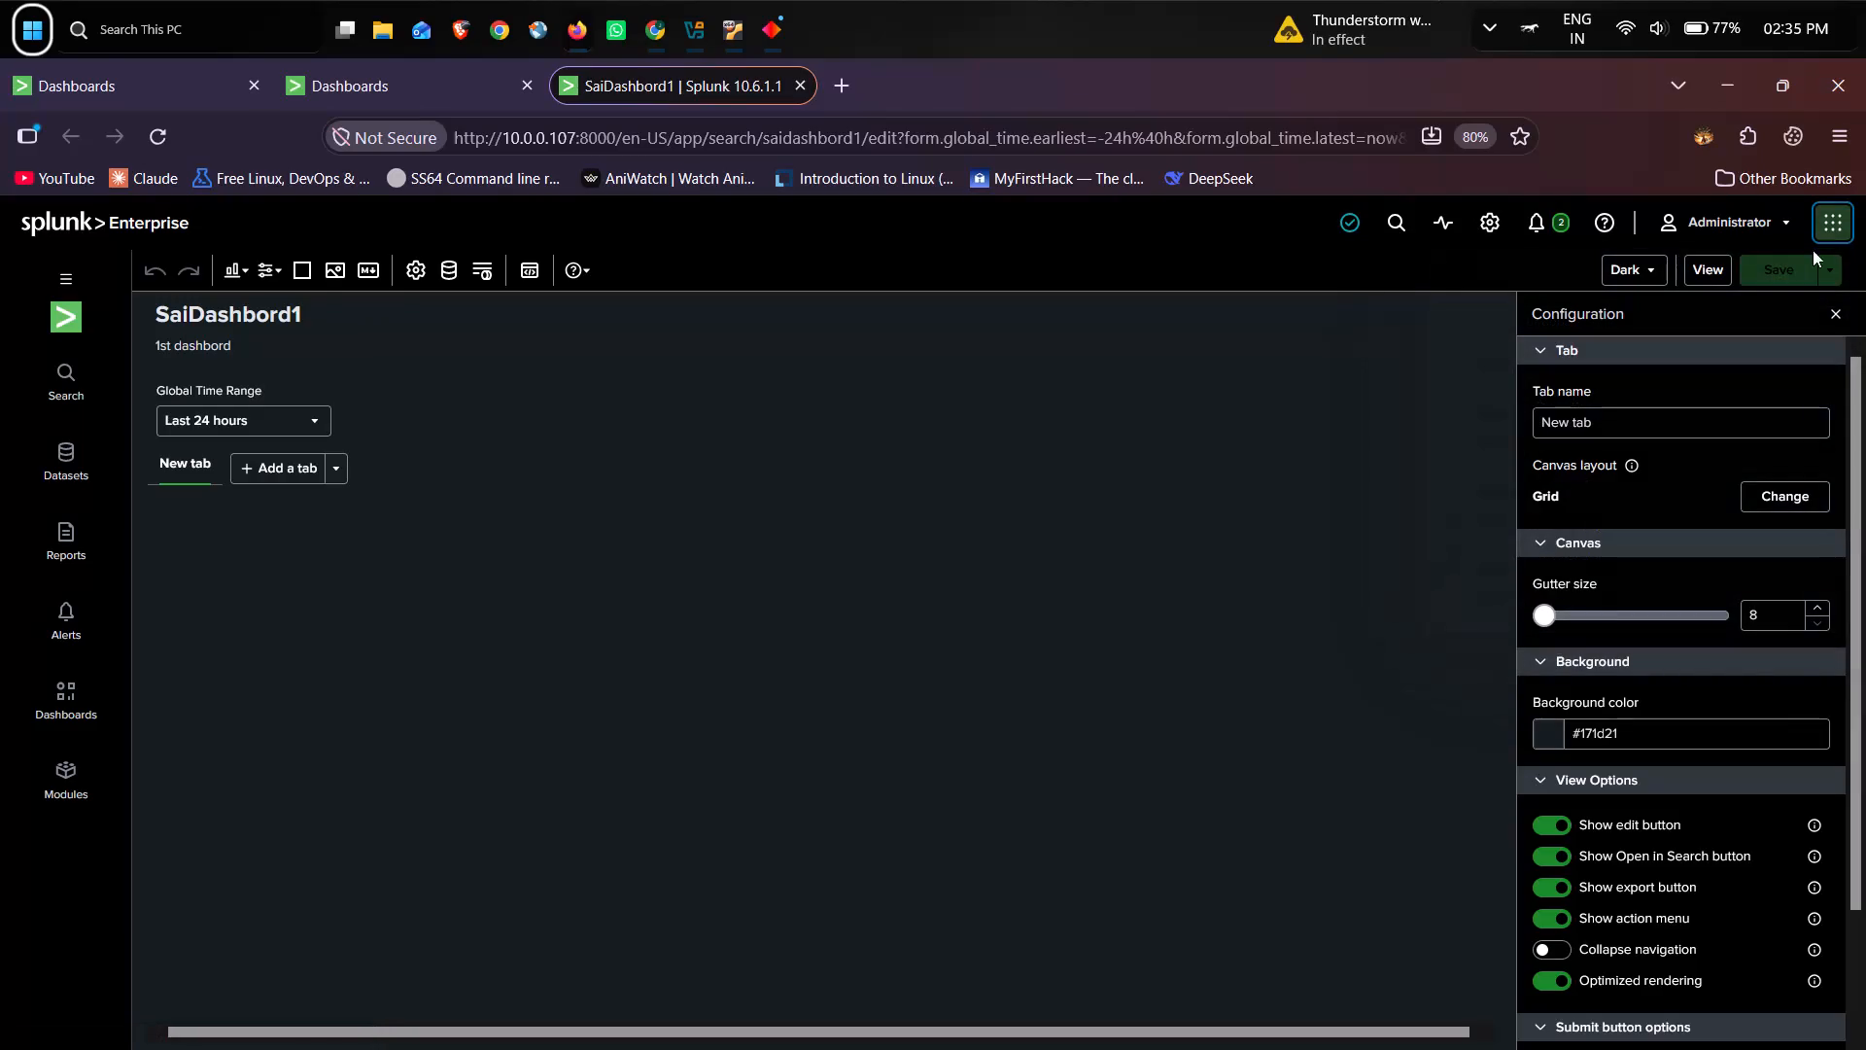
click(1813, 497)
click(1480, 349)
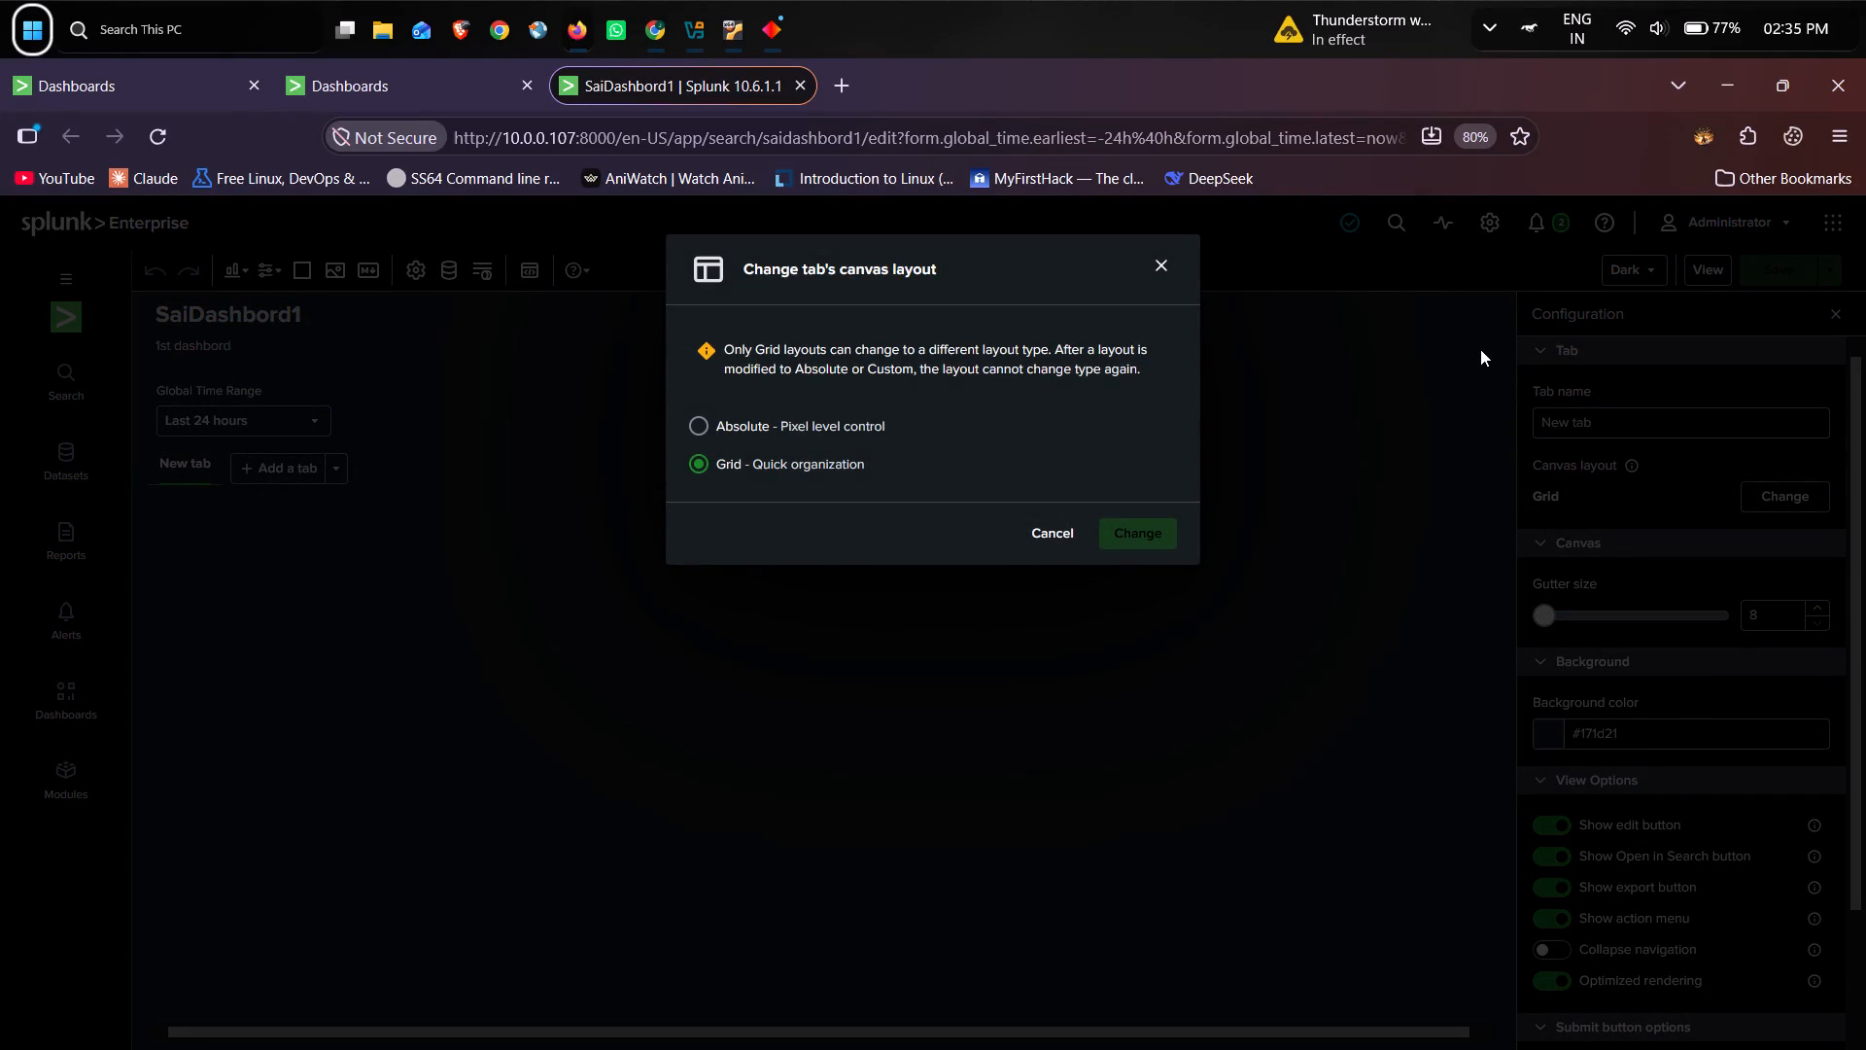
click(1166, 256)
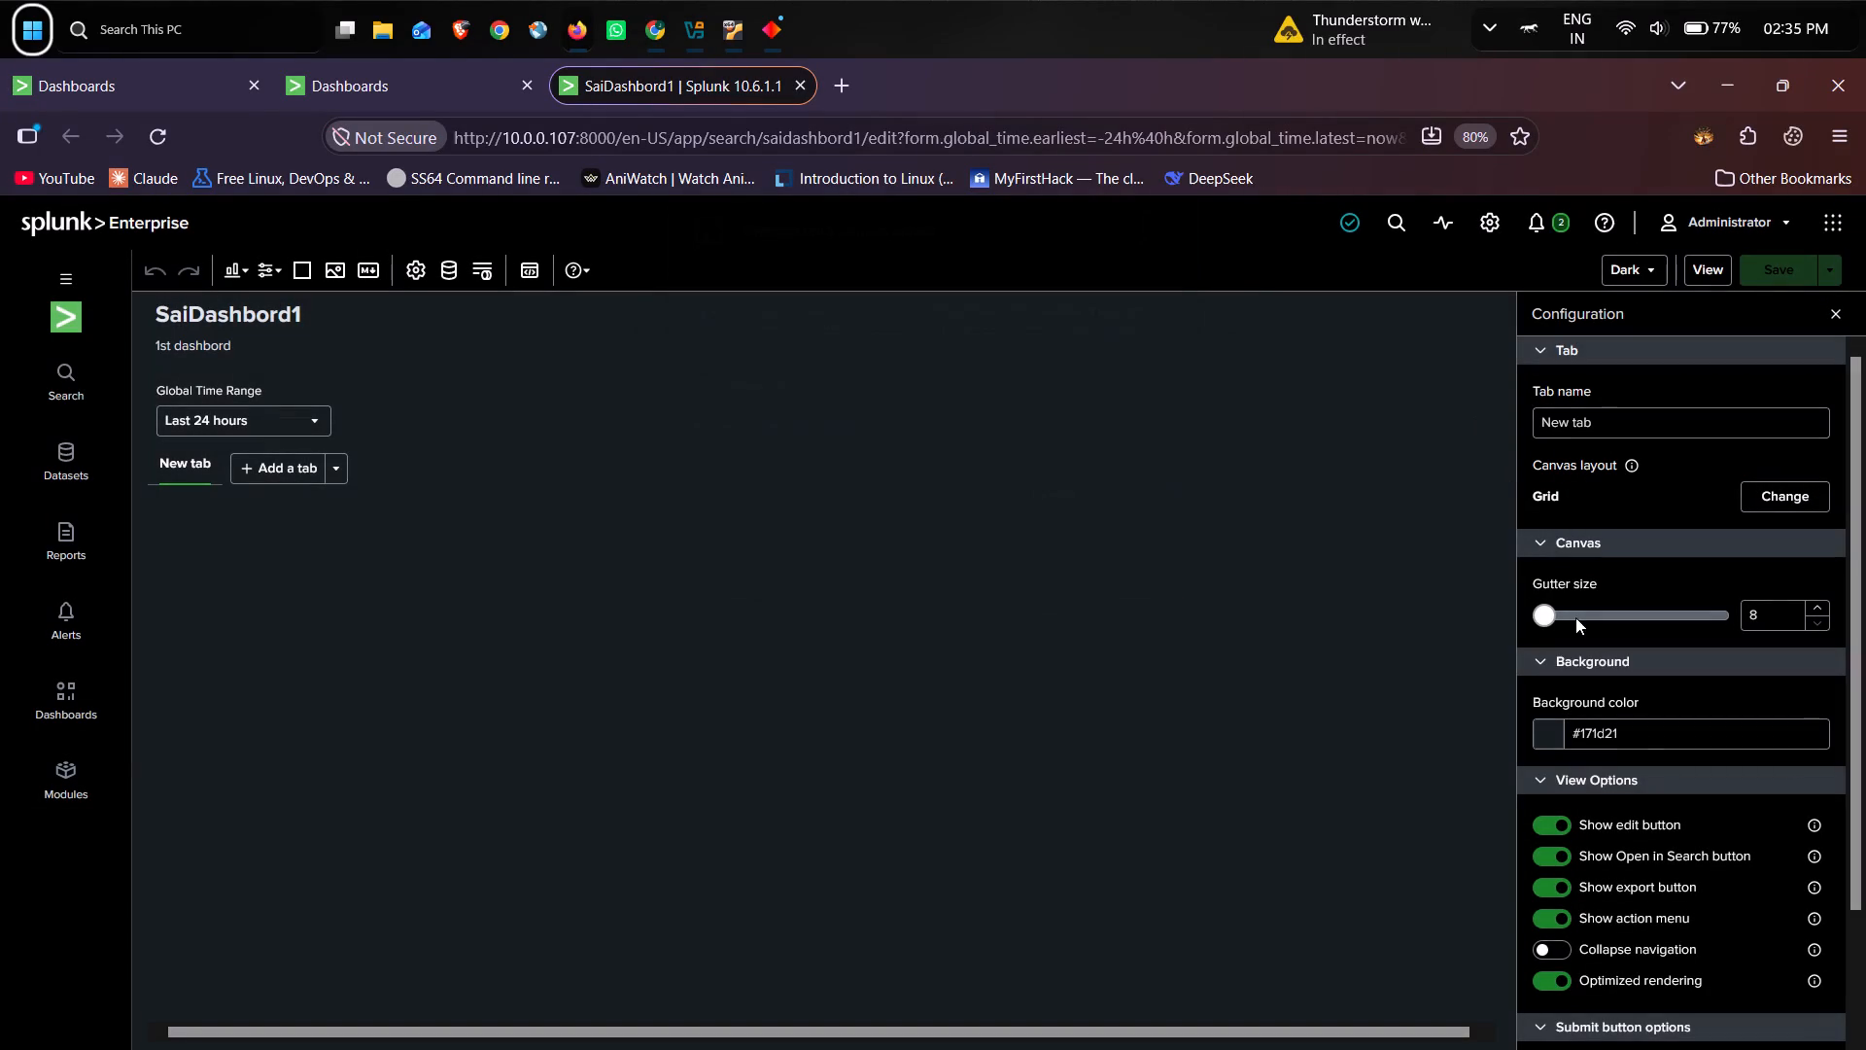
scroll(1580, 622, down, 5)
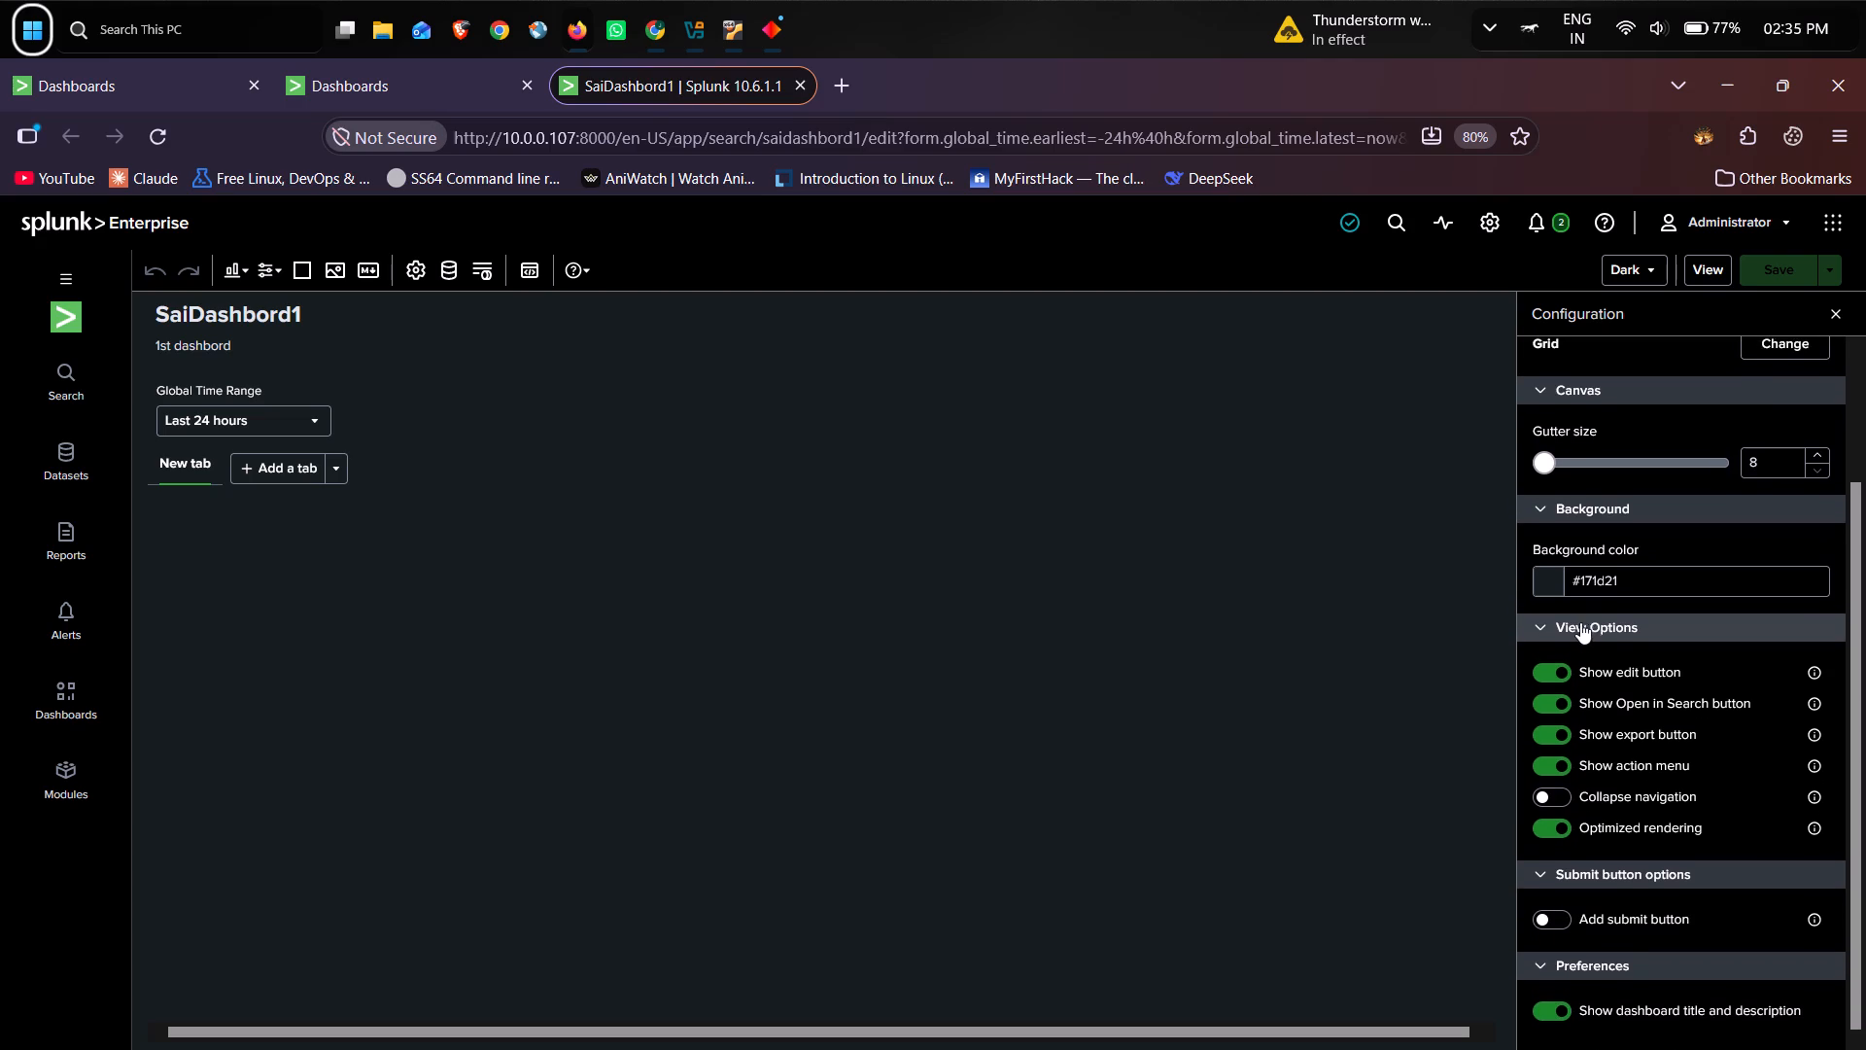
scroll(1580, 622, up, 5)
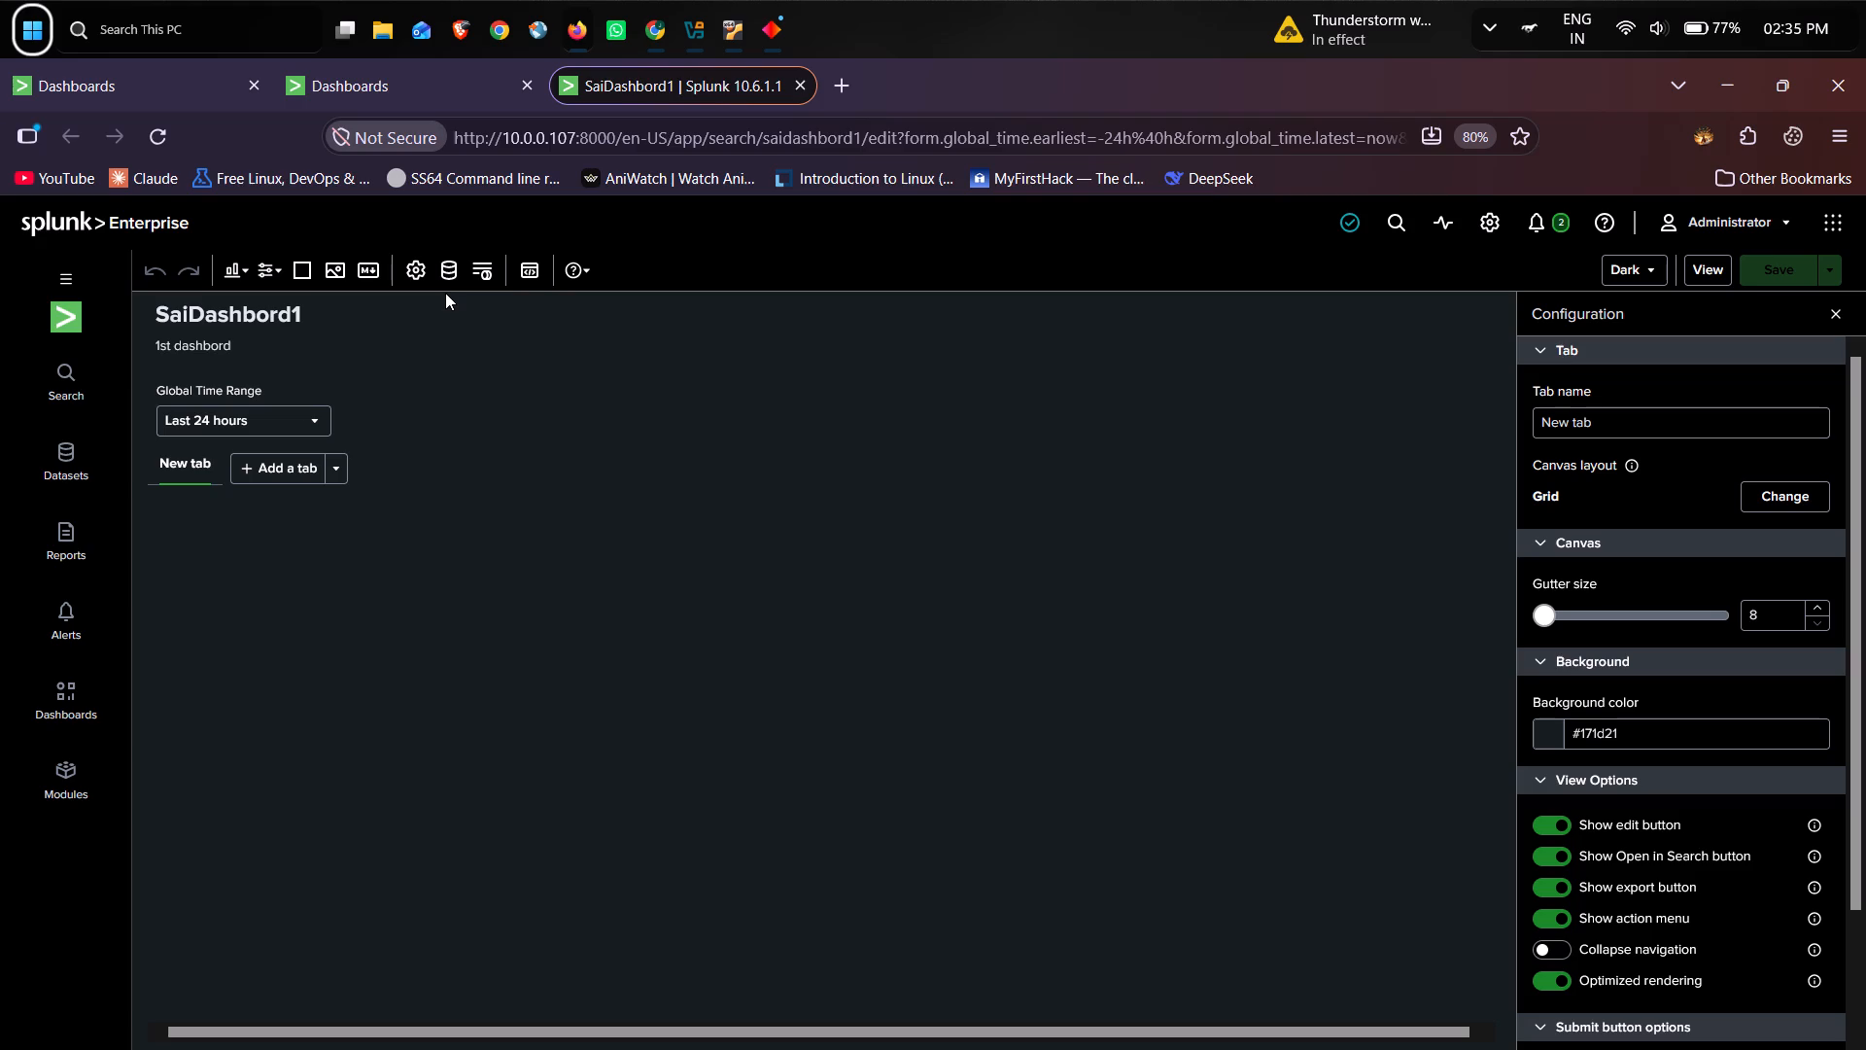
click(1847, 318)
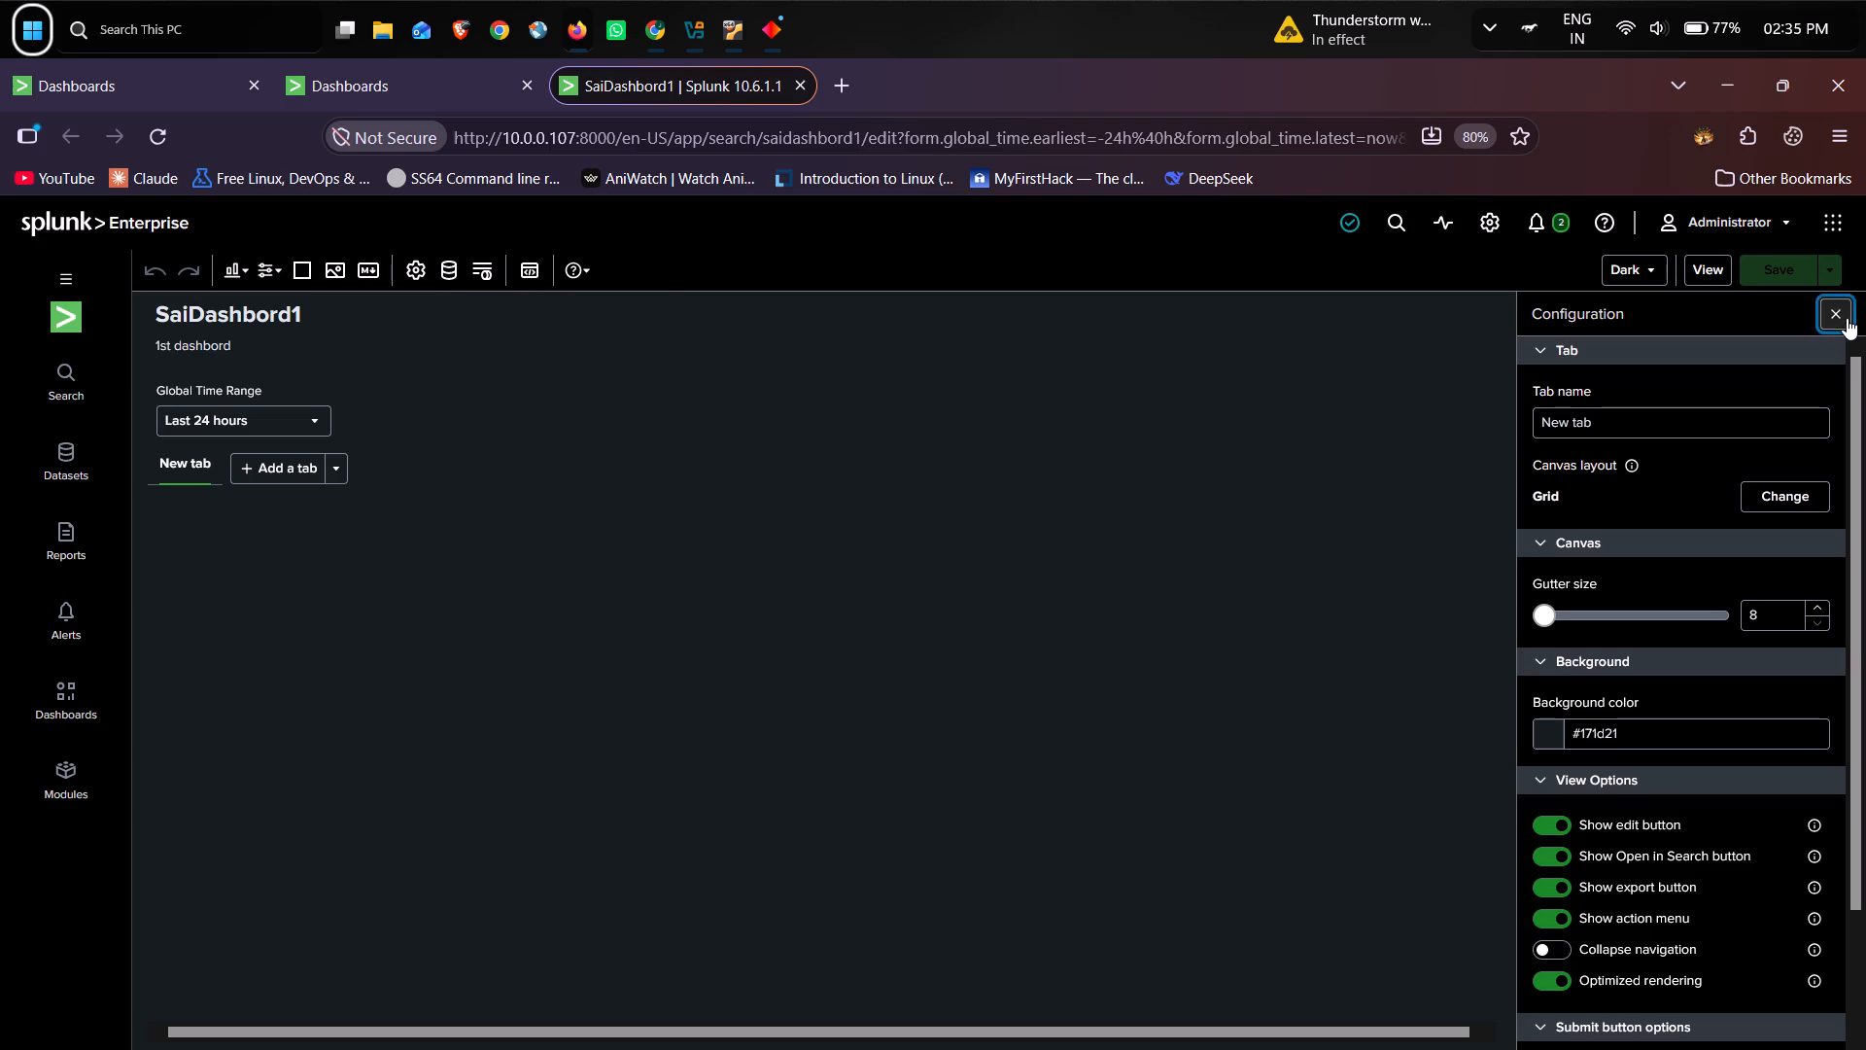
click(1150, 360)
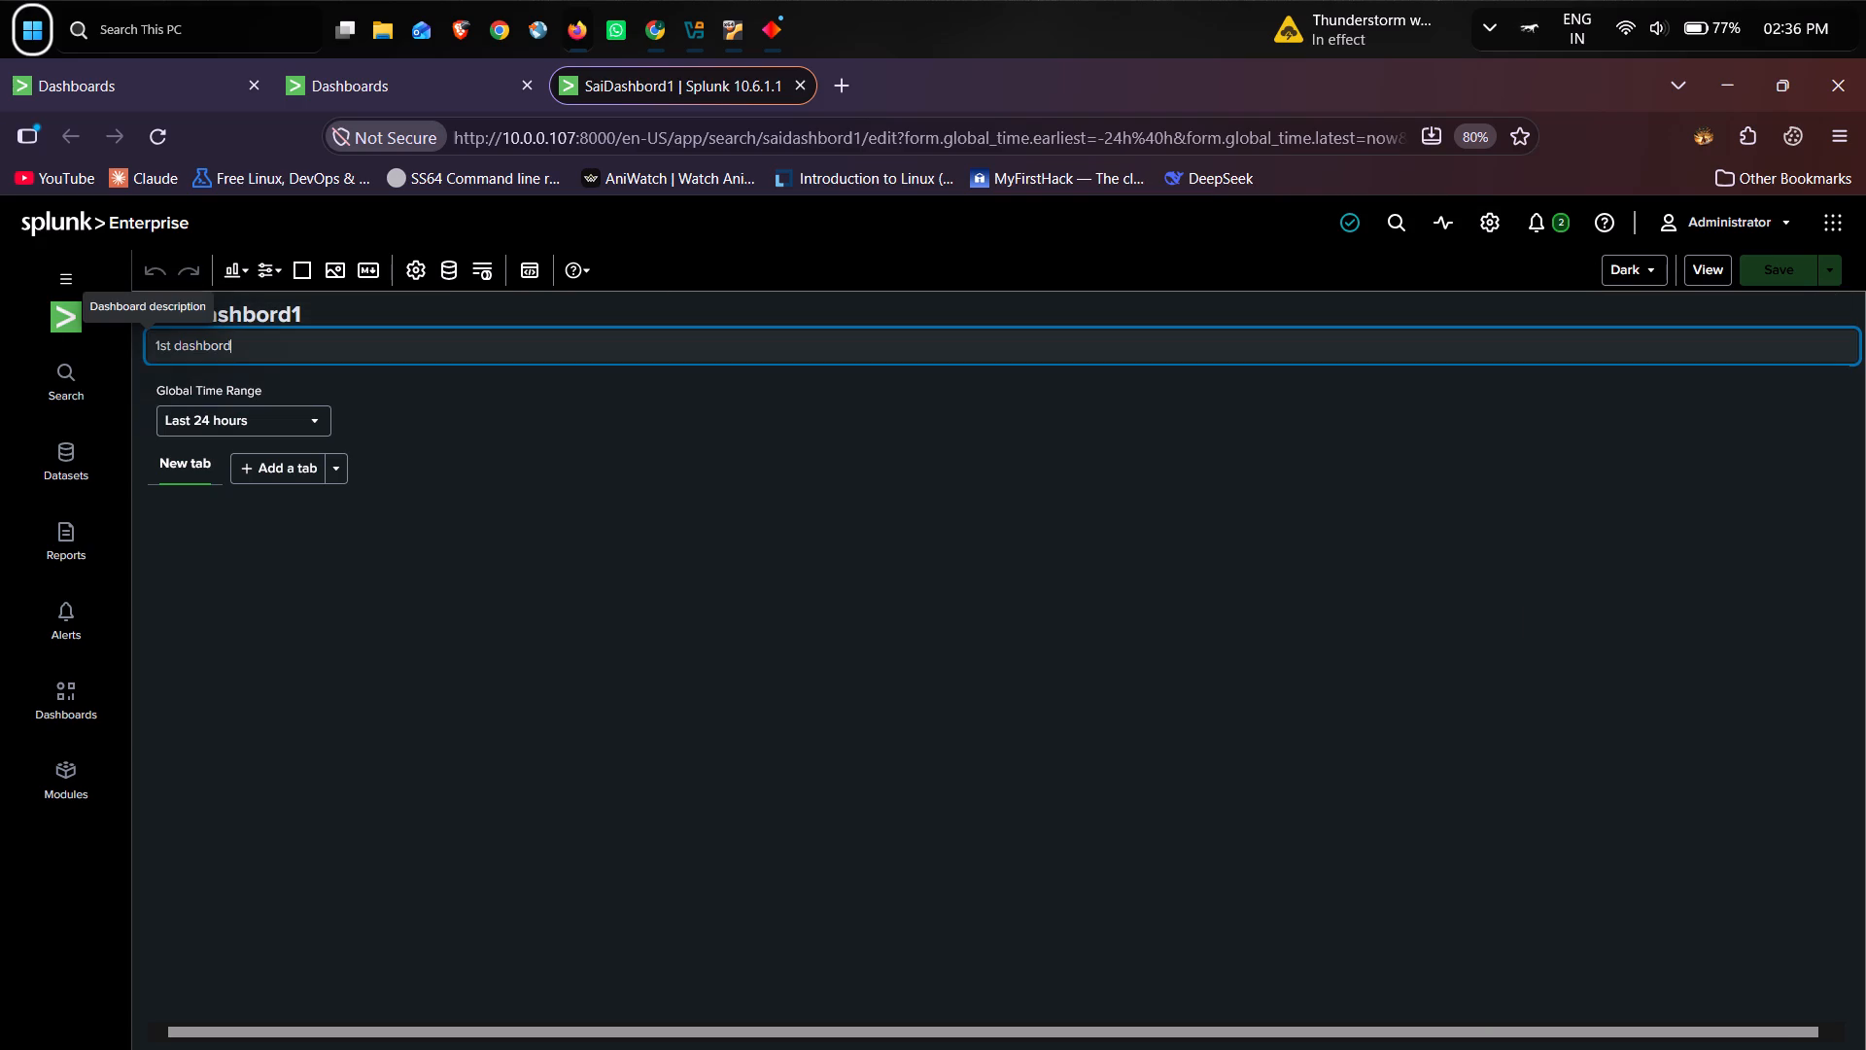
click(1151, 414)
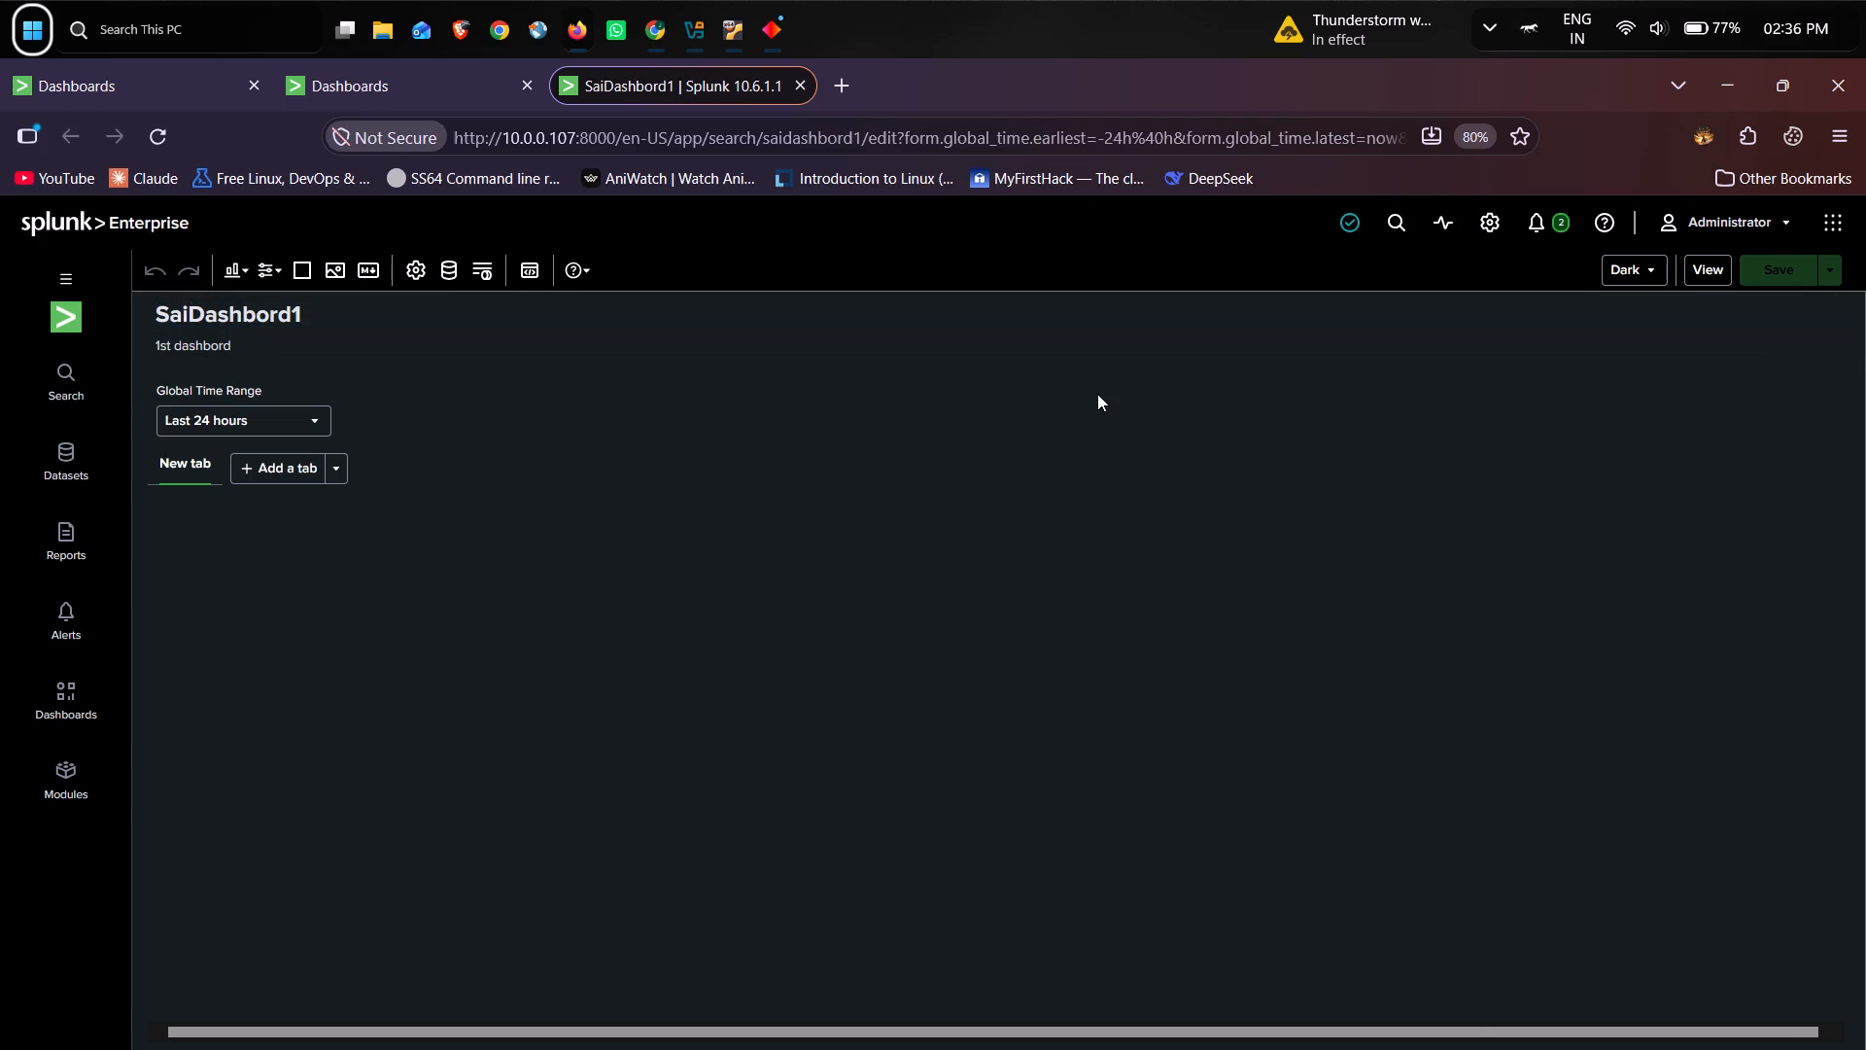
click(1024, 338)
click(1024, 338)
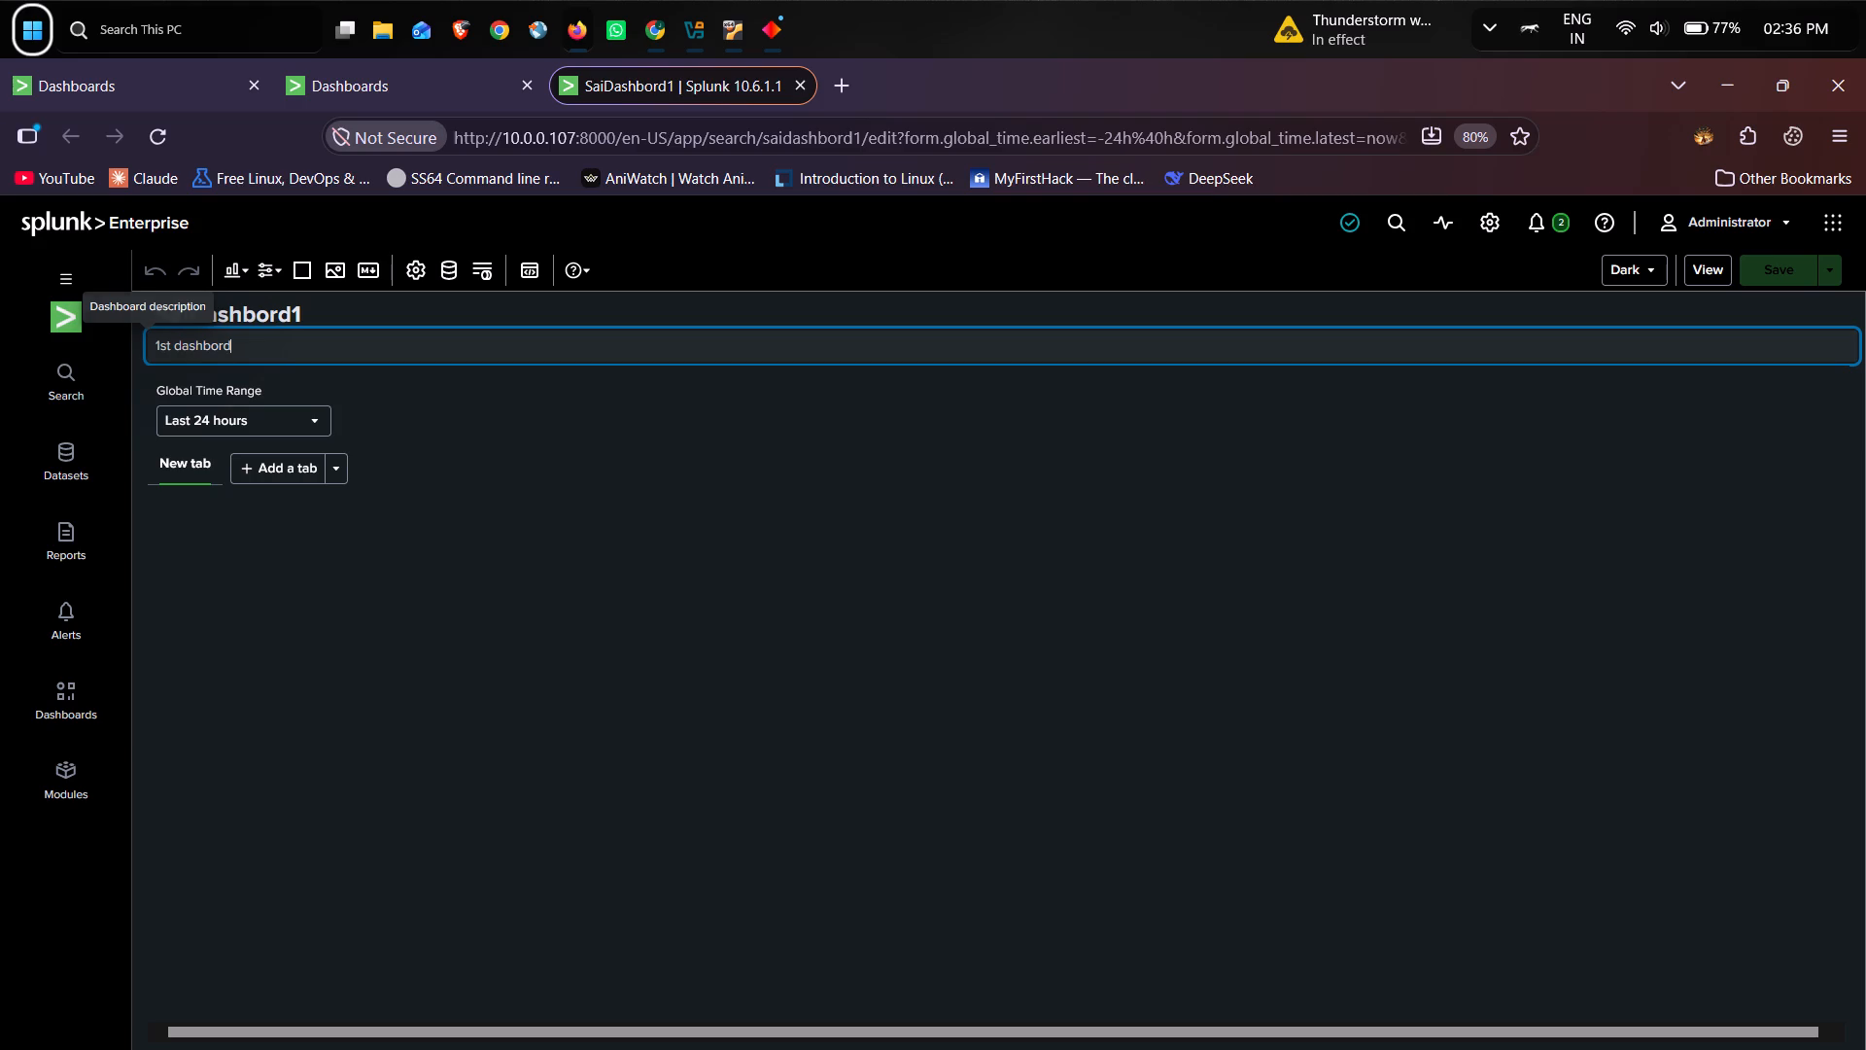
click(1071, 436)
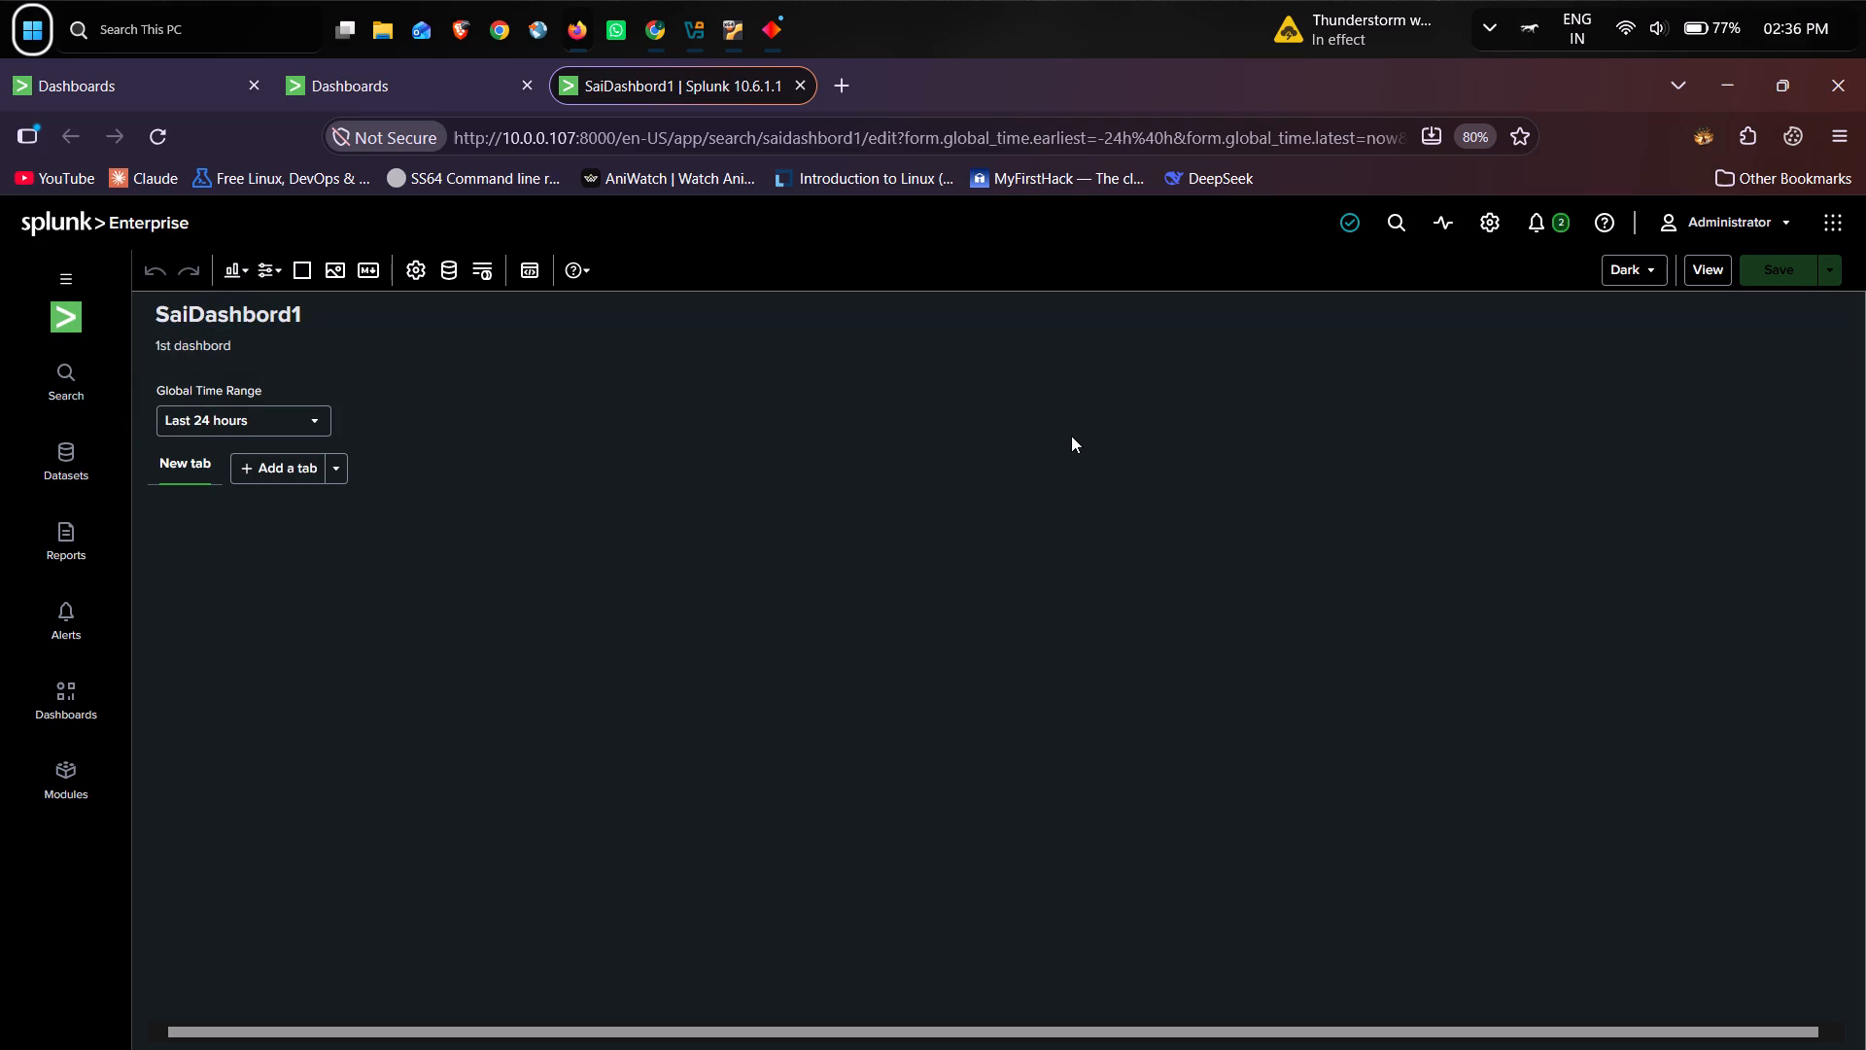
Return SaiDashbord1 to view mode and look at its display options.
click(1715, 279)
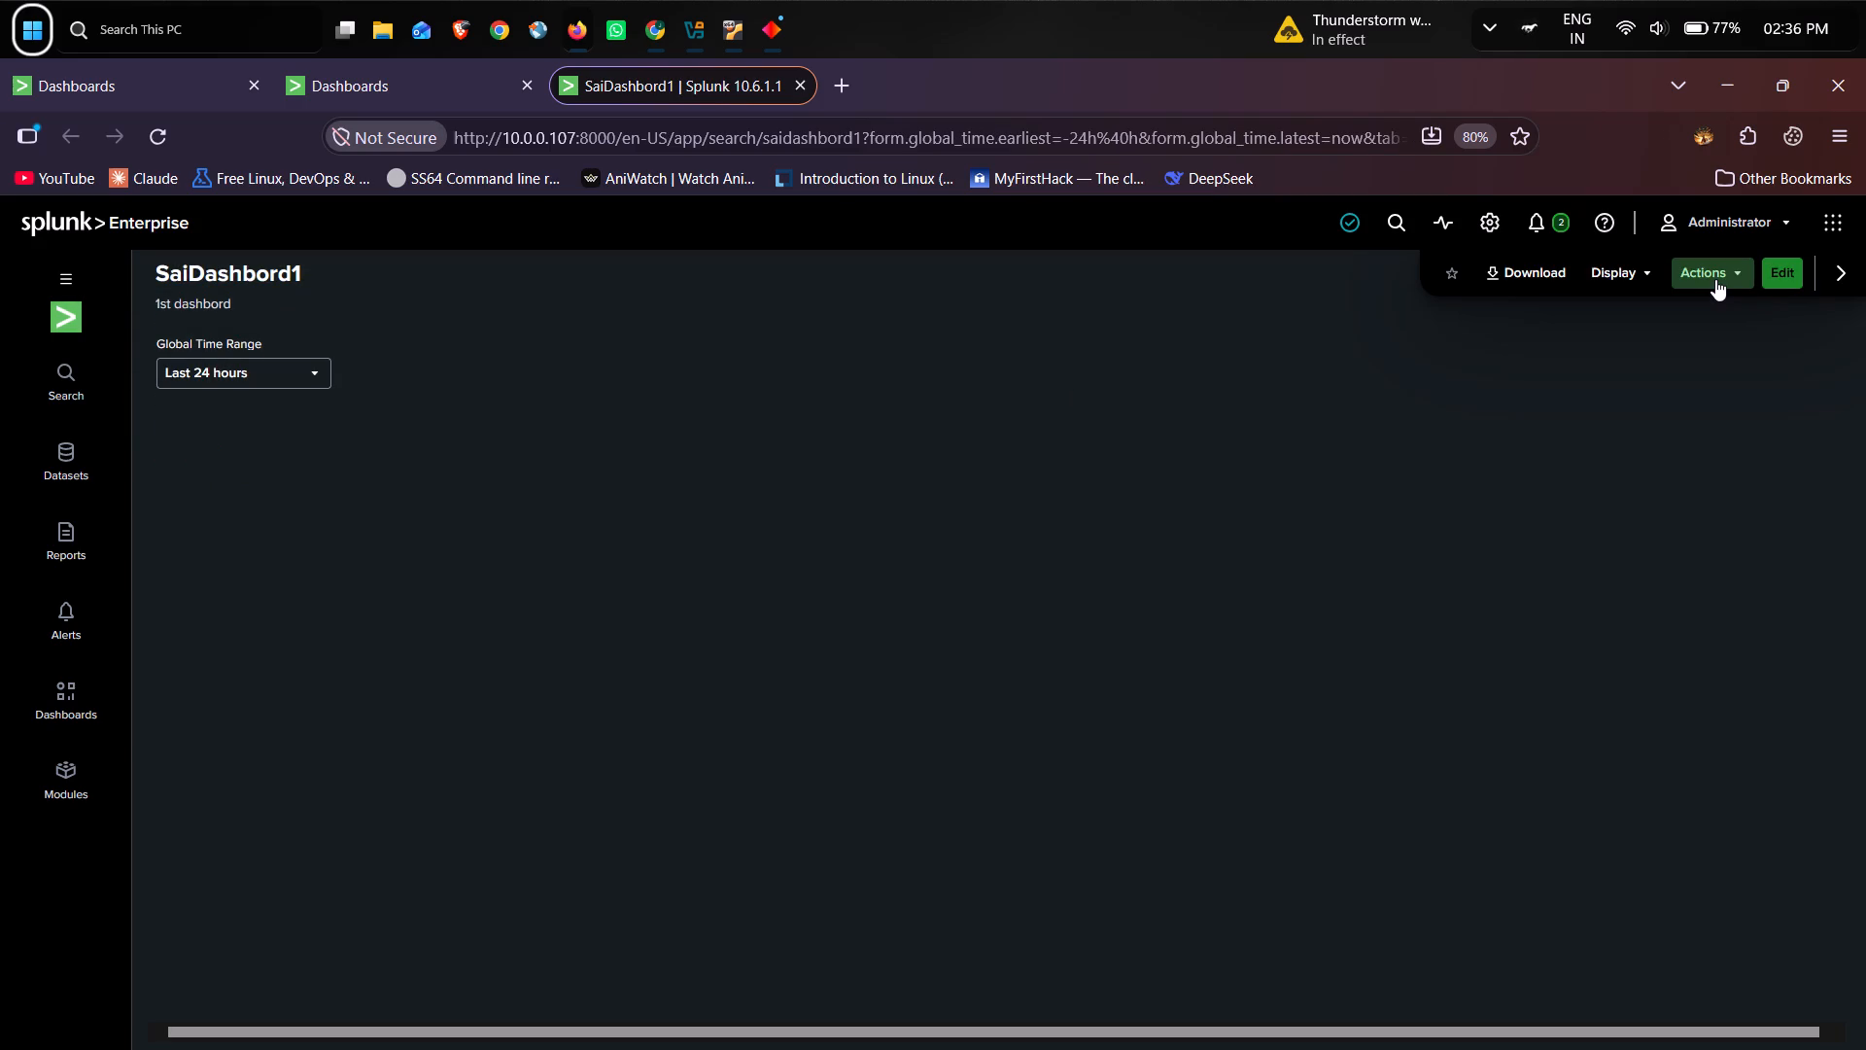
click(1839, 273)
click(1839, 273)
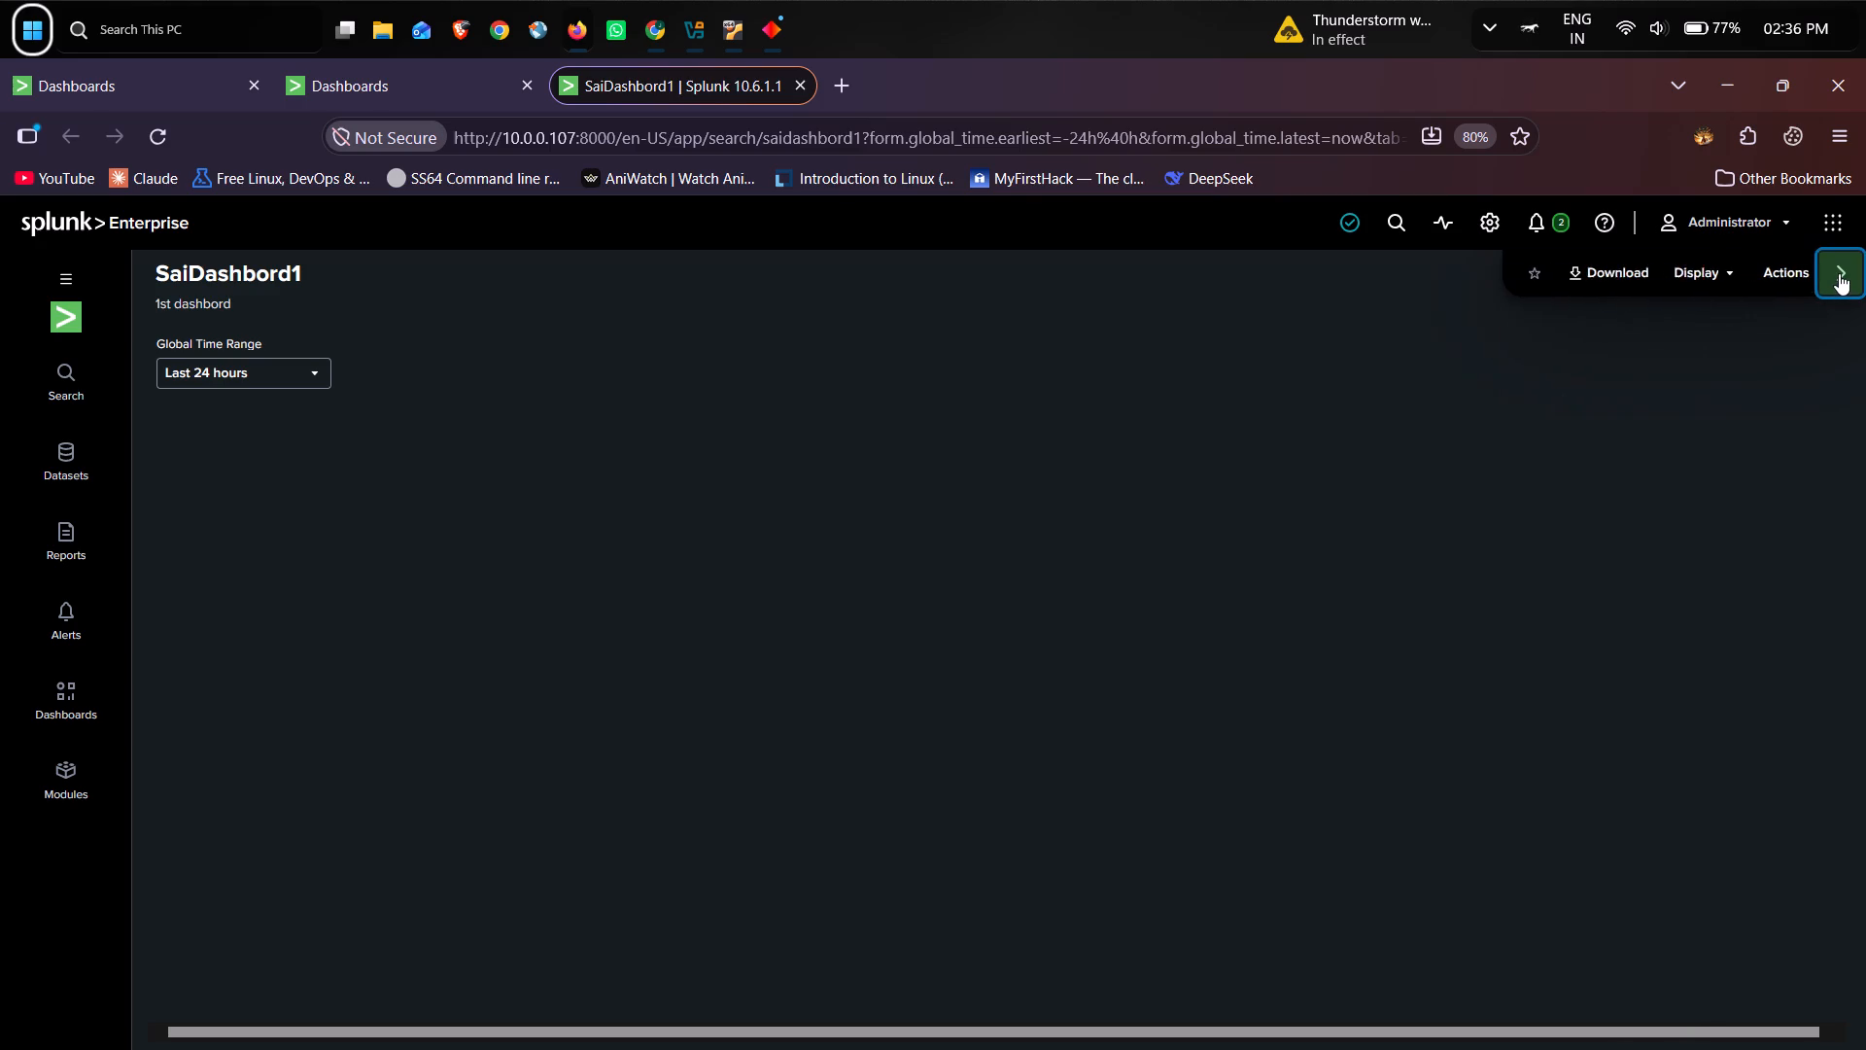
click(759, 247)
right_click(815, 358)
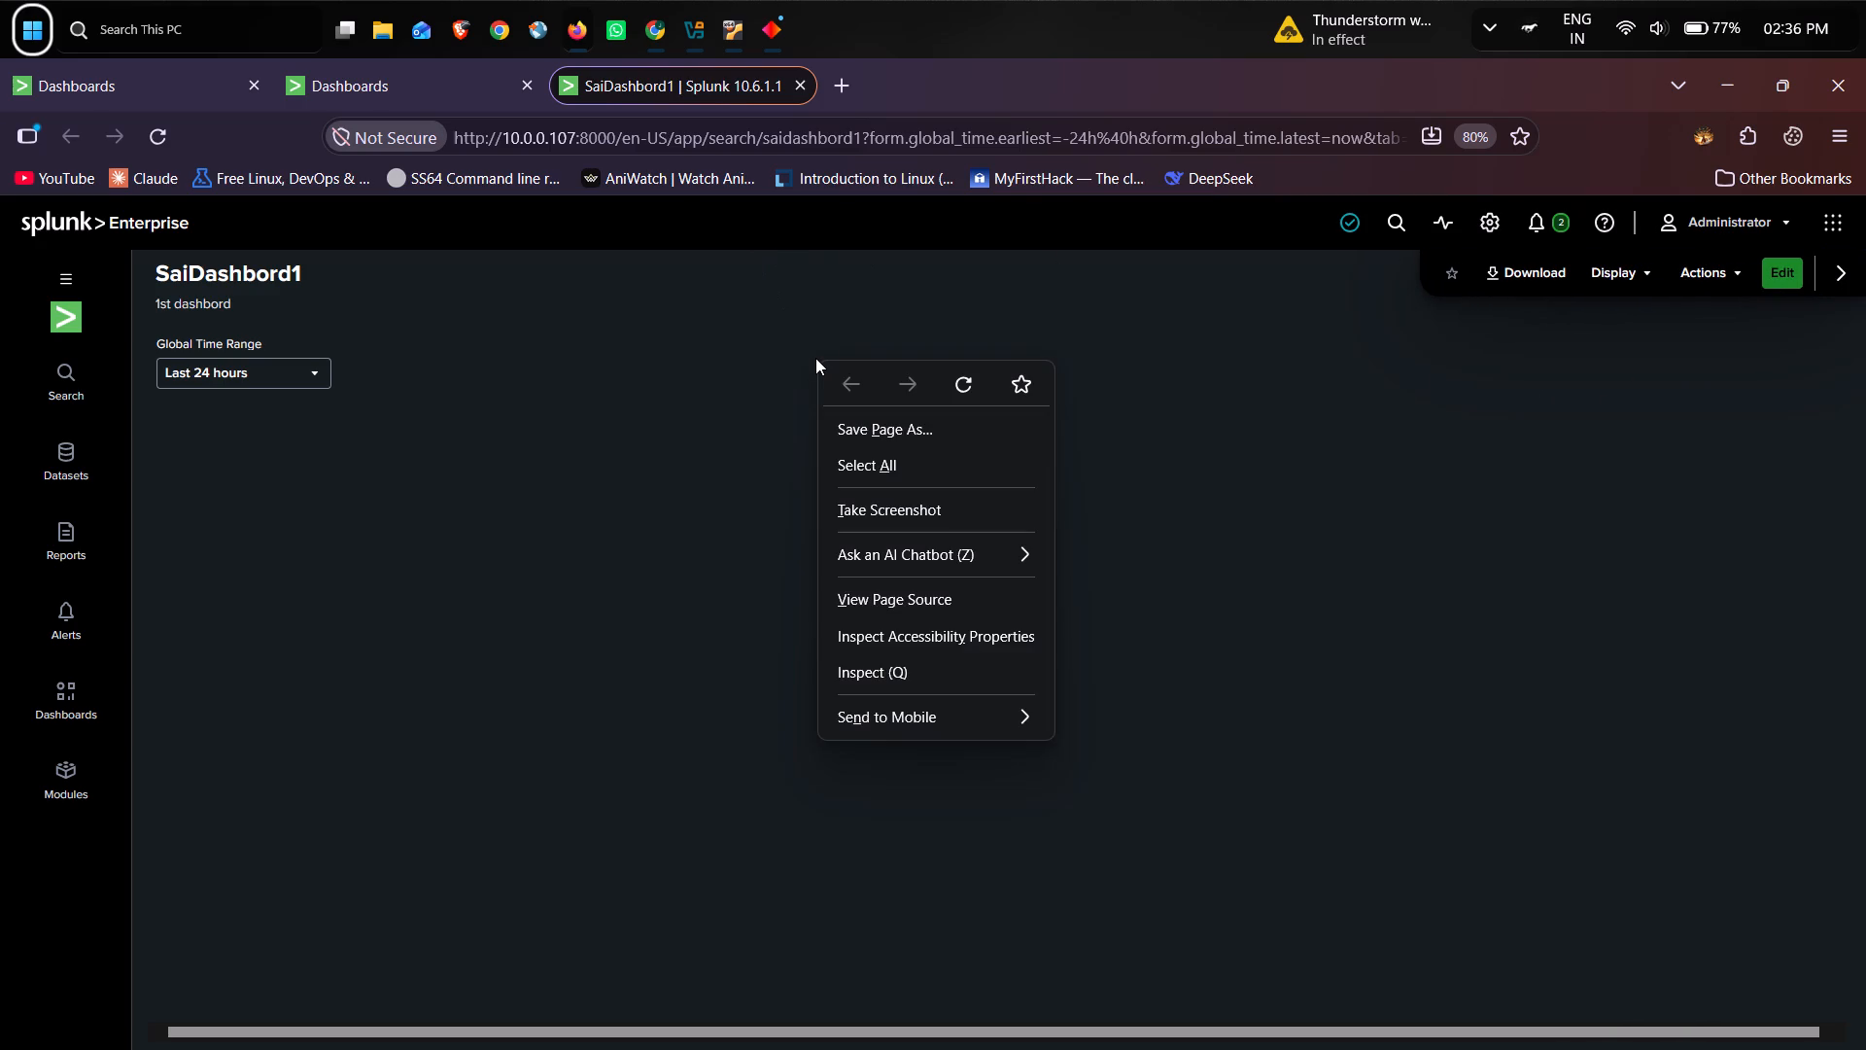
click(774, 555)
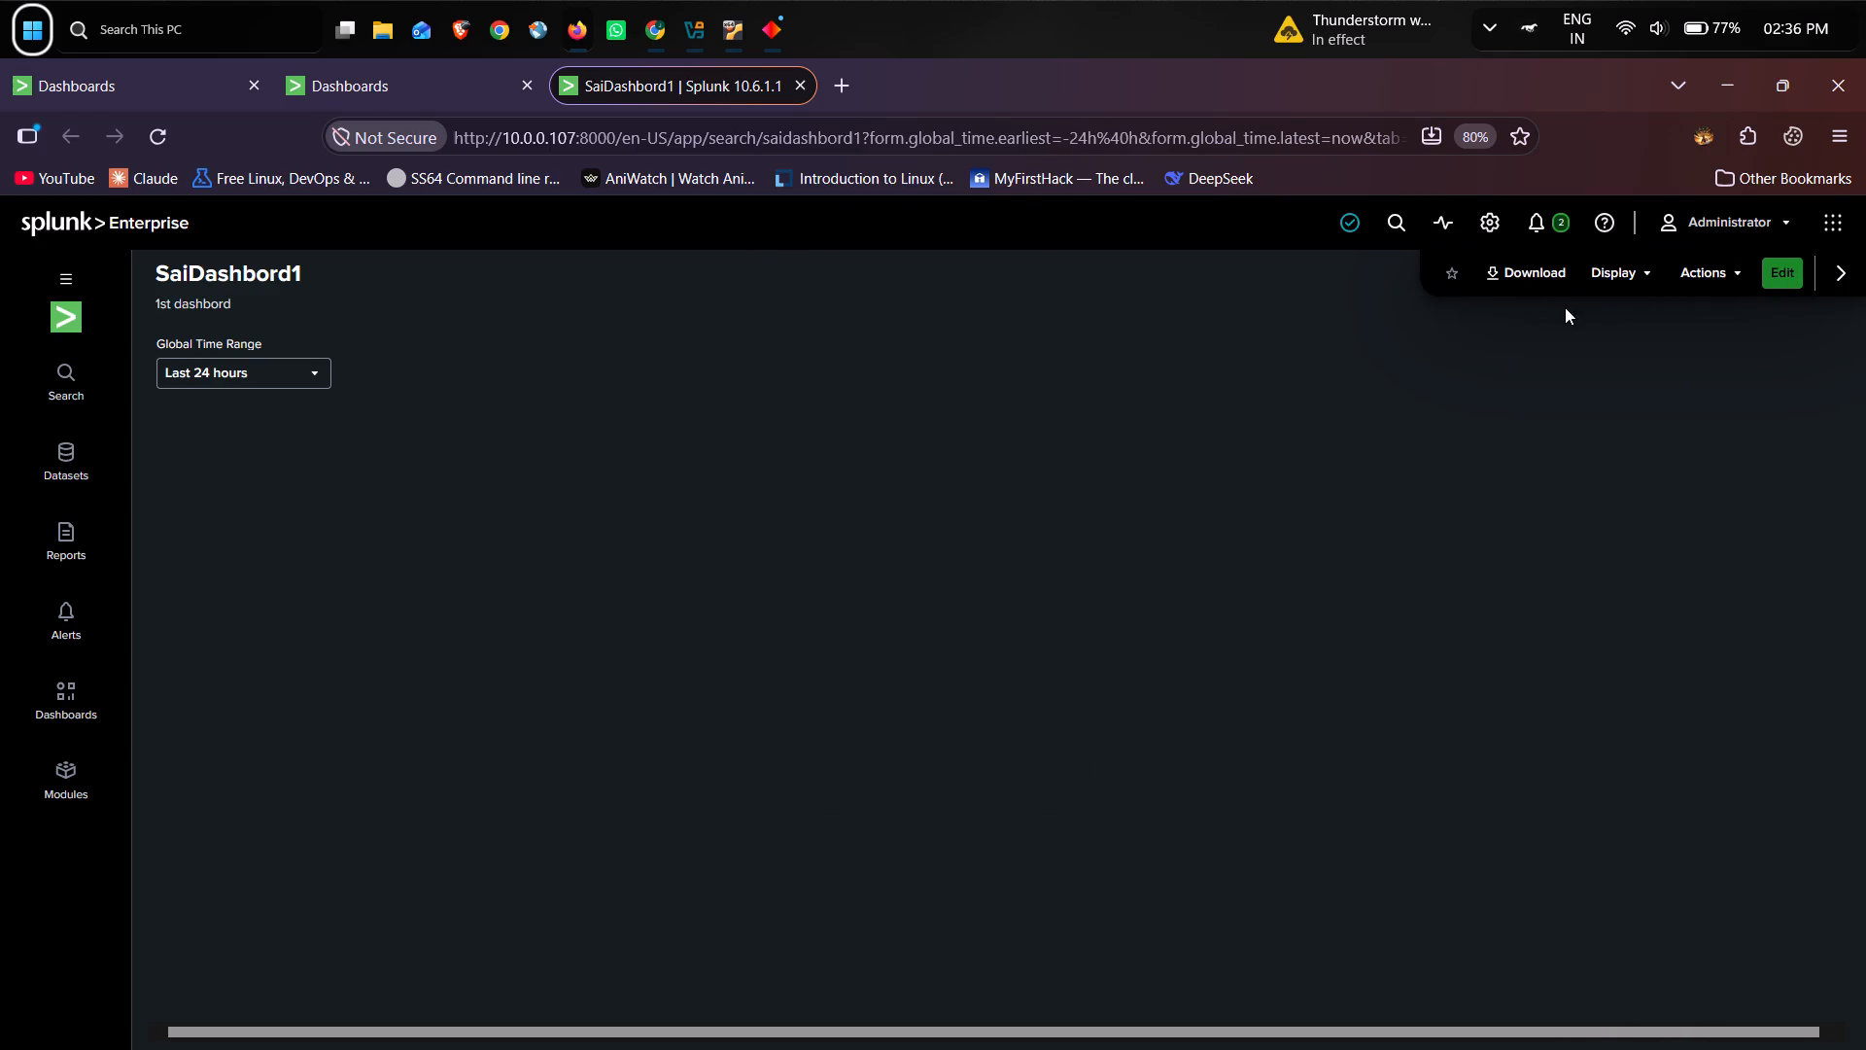
click(1633, 263)
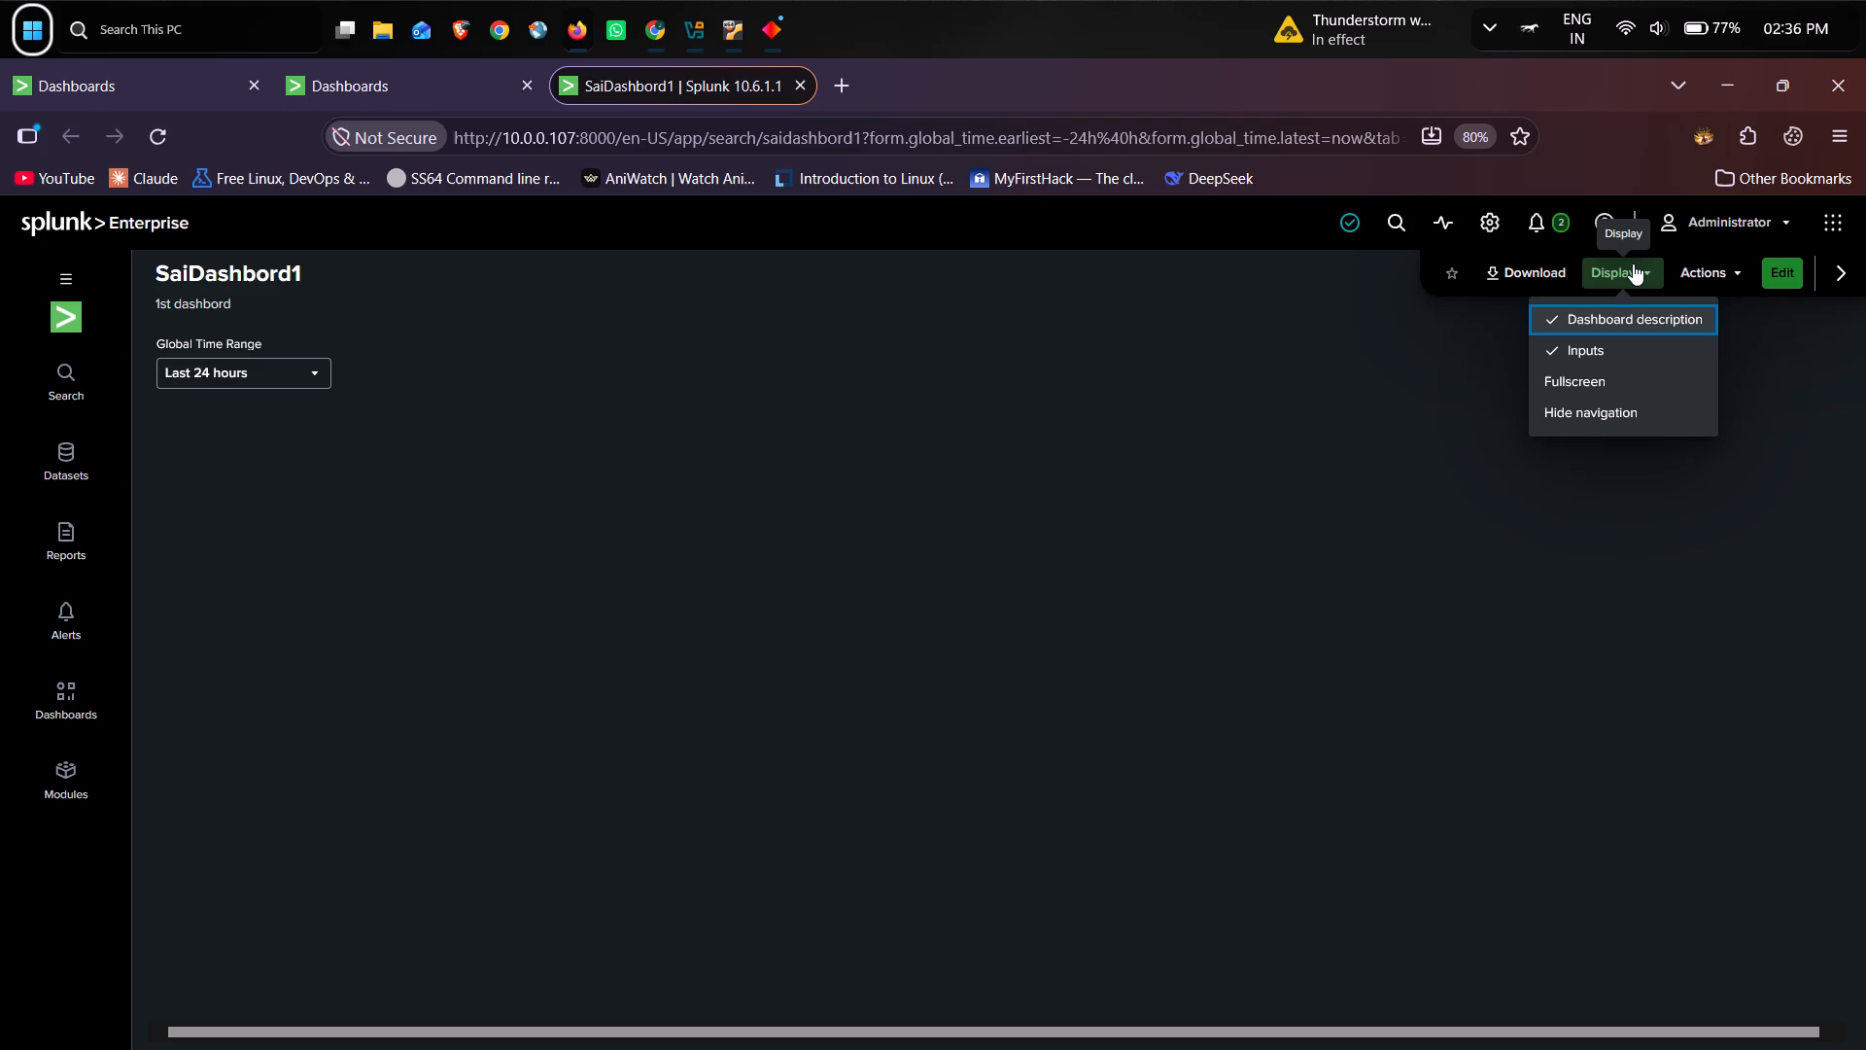
Review SaiDashbord1's configuration settings in edit mode again and leave for the Dashboards list without changes.
click(1773, 285)
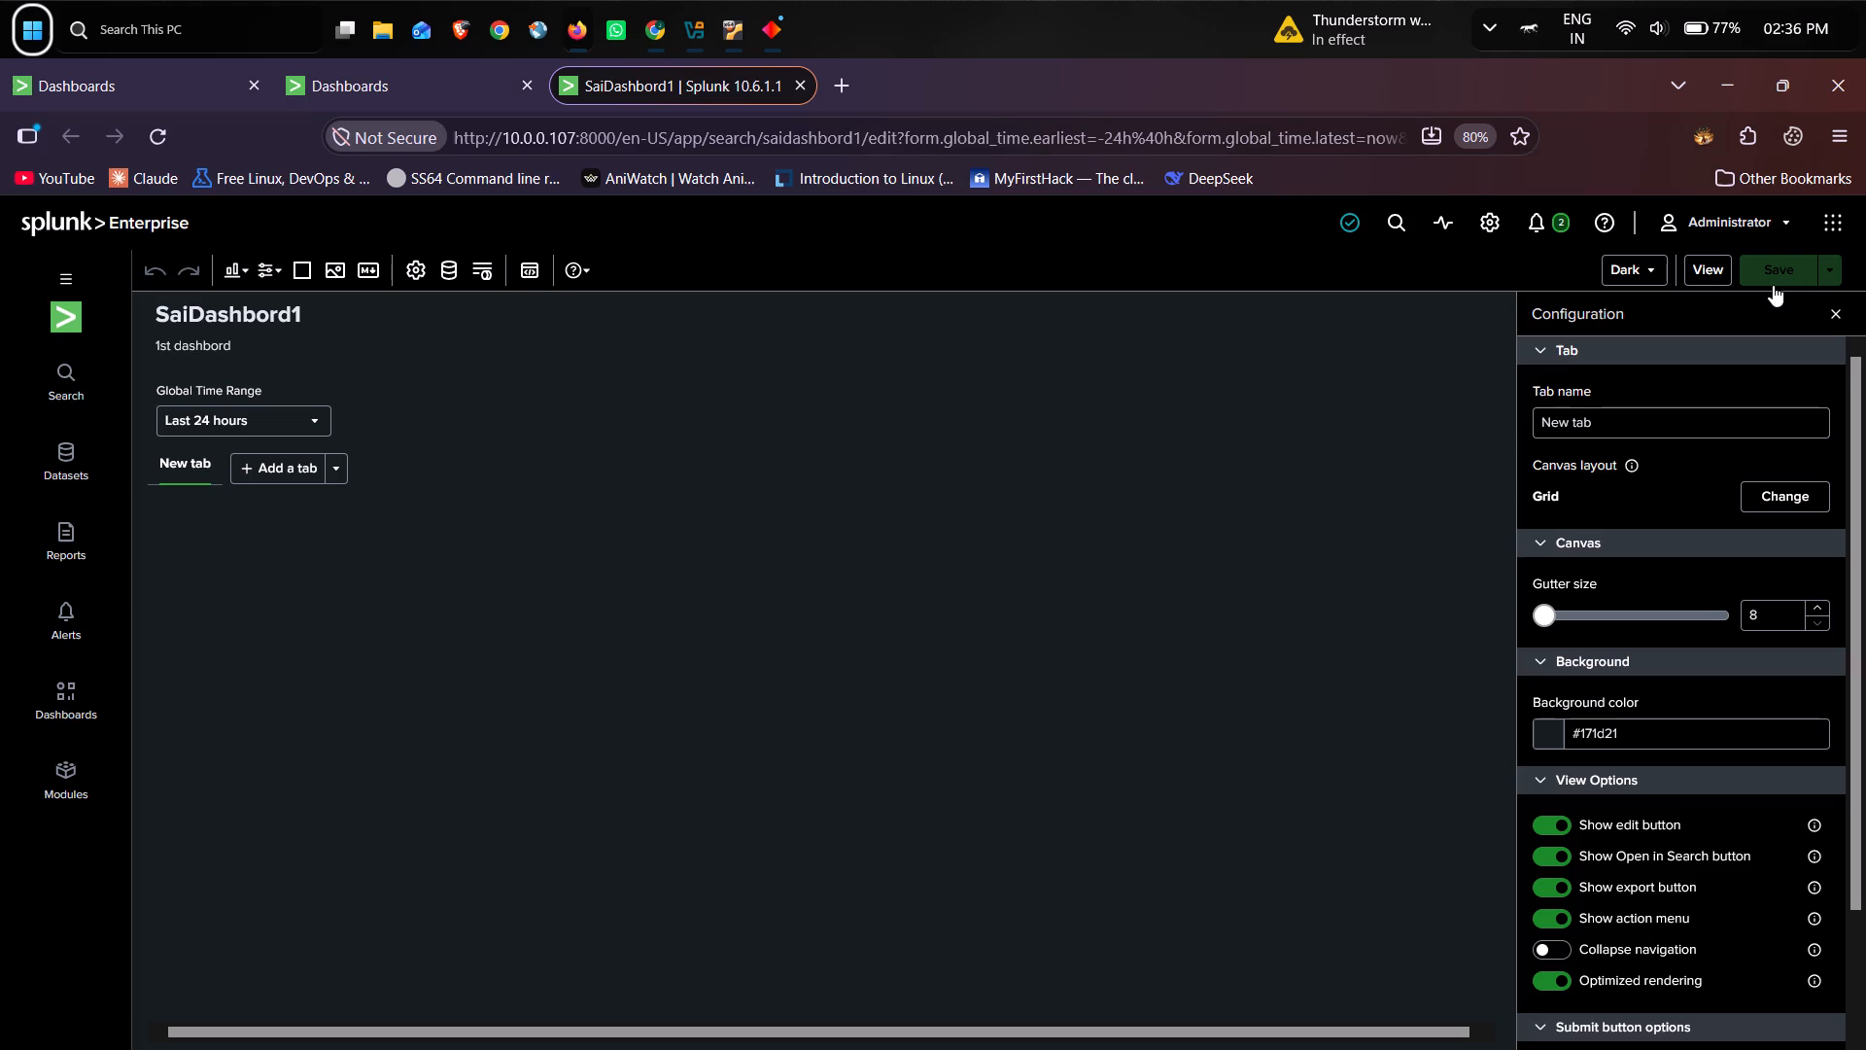
scroll(1798, 342, down, 1)
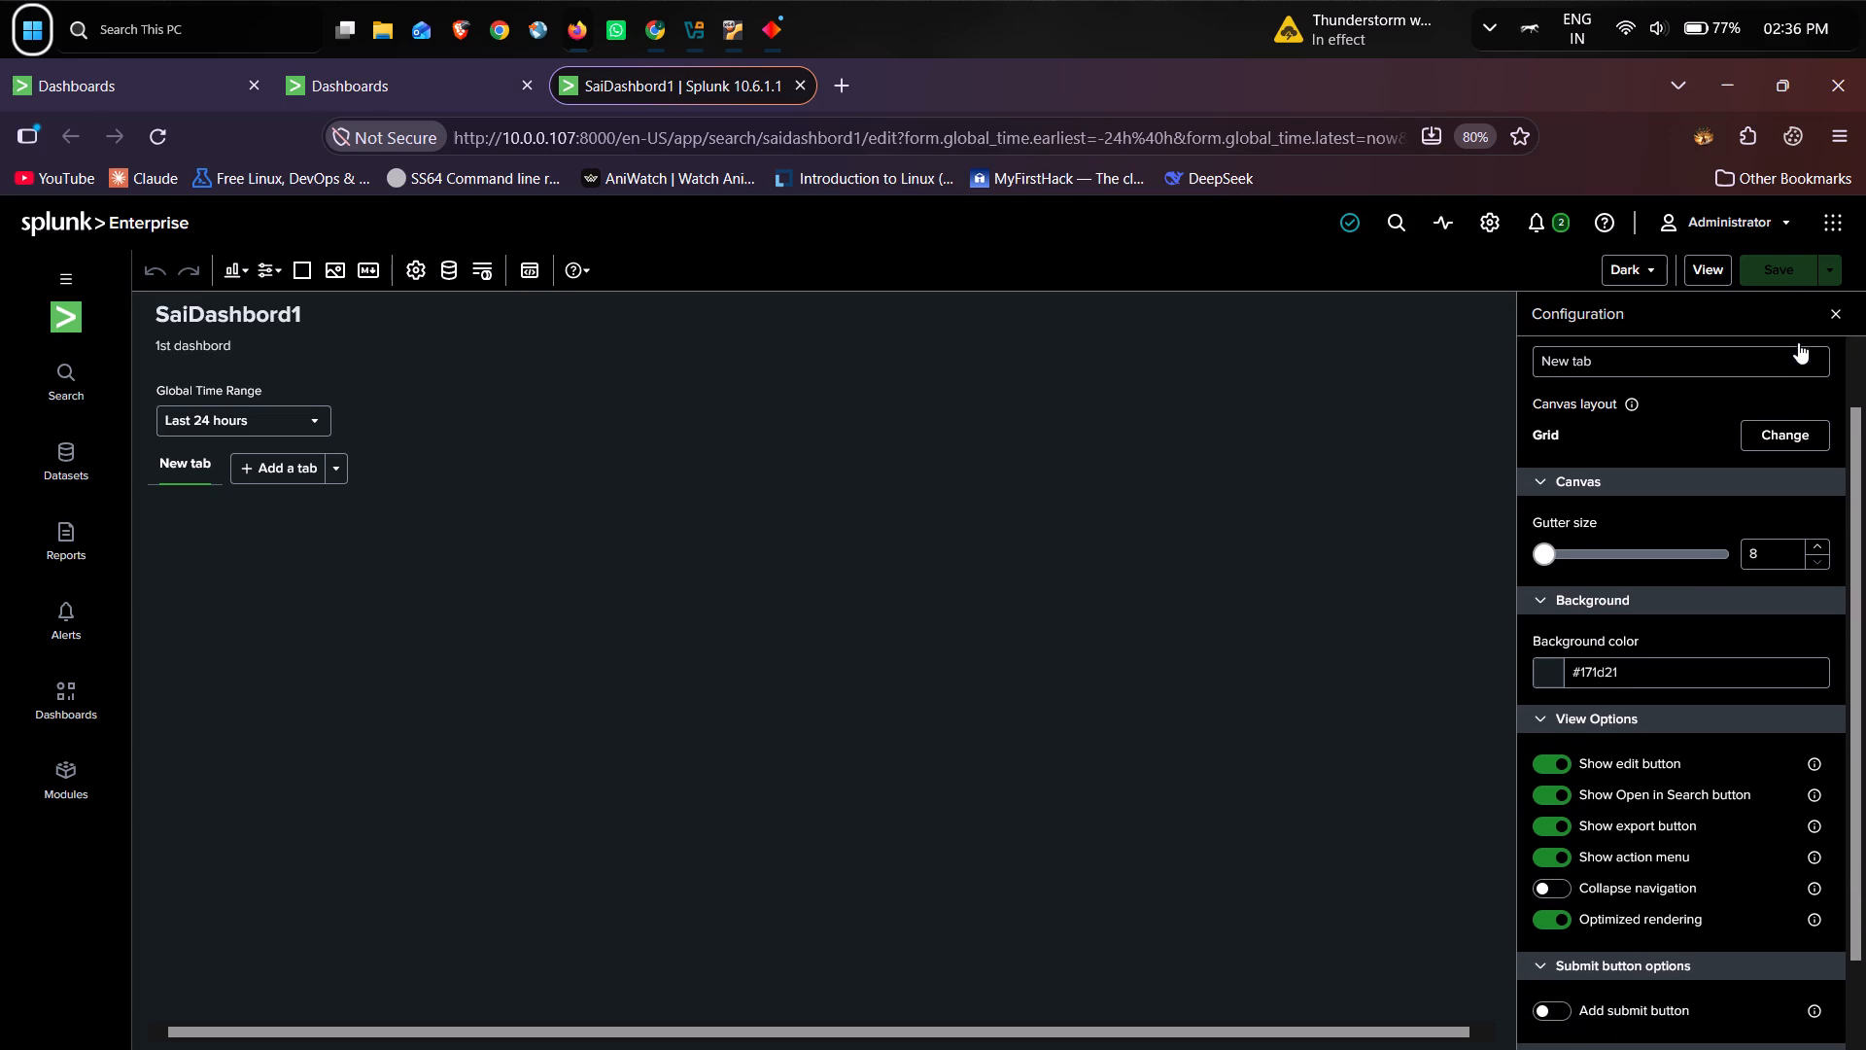
scroll(1798, 342, down, 1)
click(877, 609)
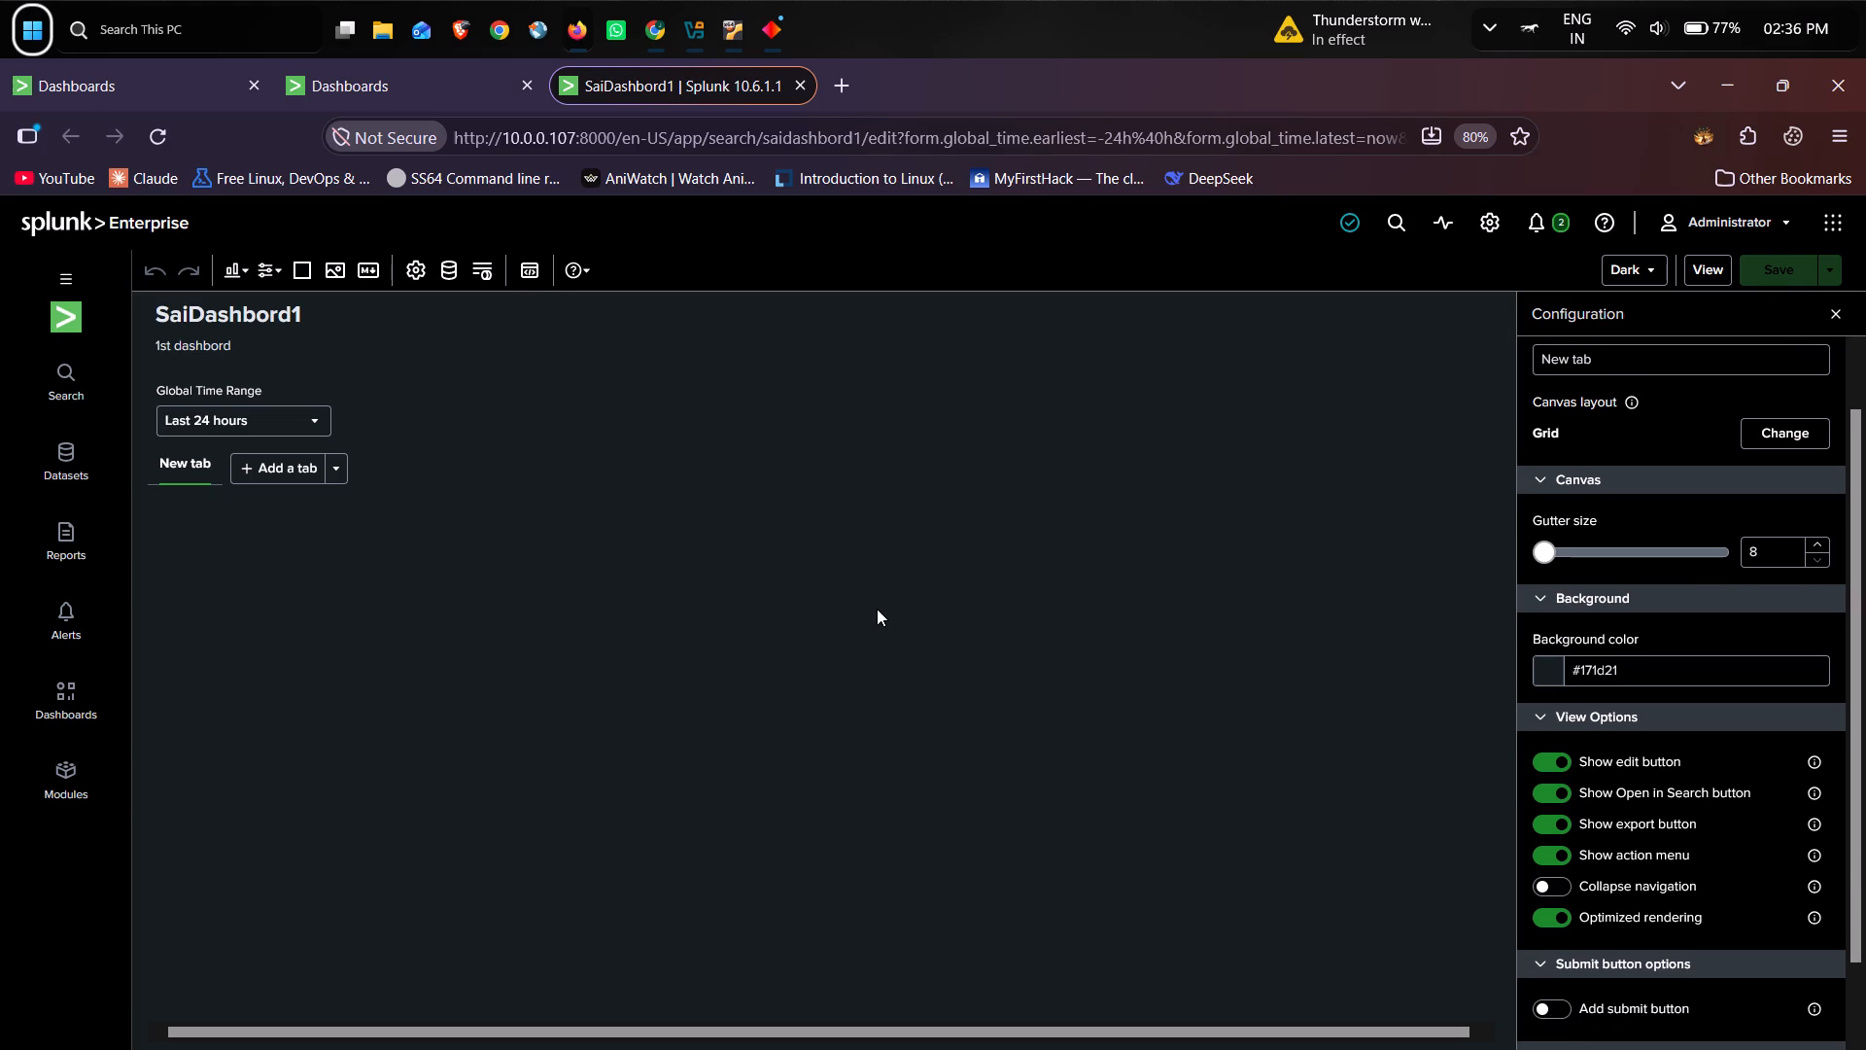
click(877, 609)
click(1034, 595)
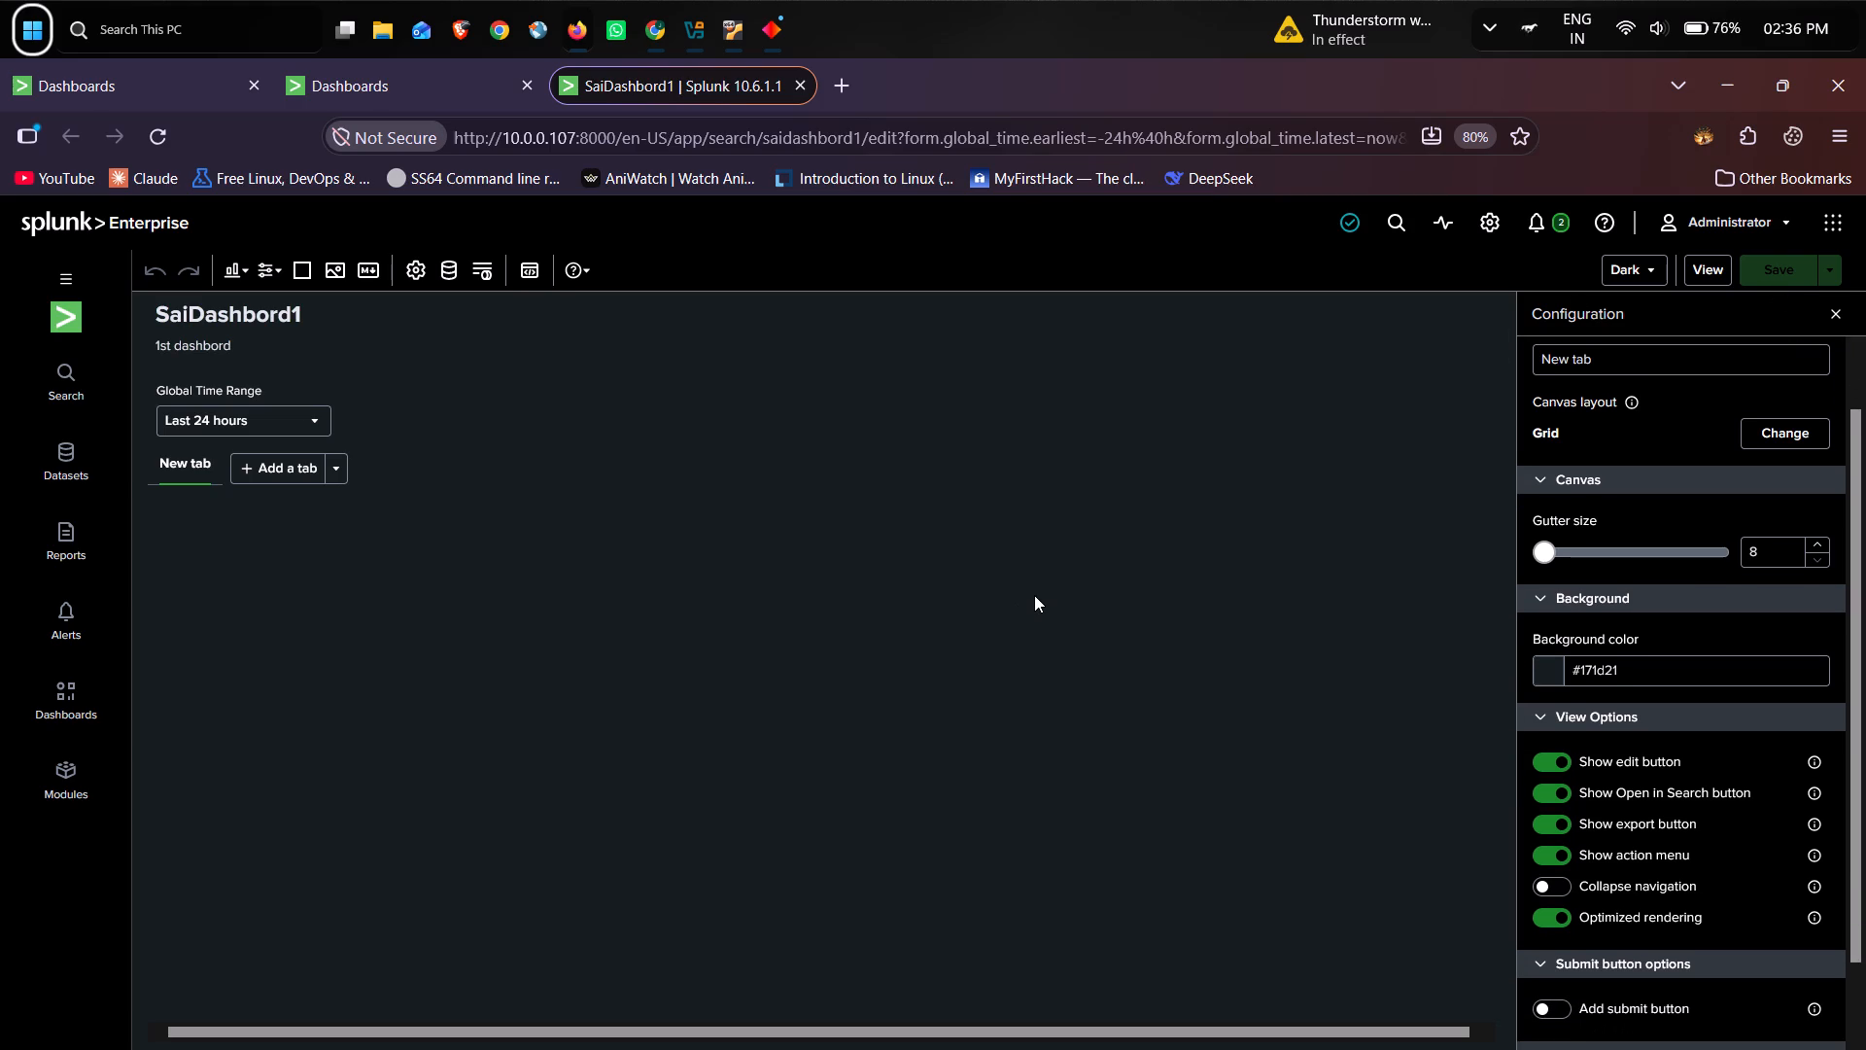
click(1446, 405)
drag(1183, 789, 1840, 322)
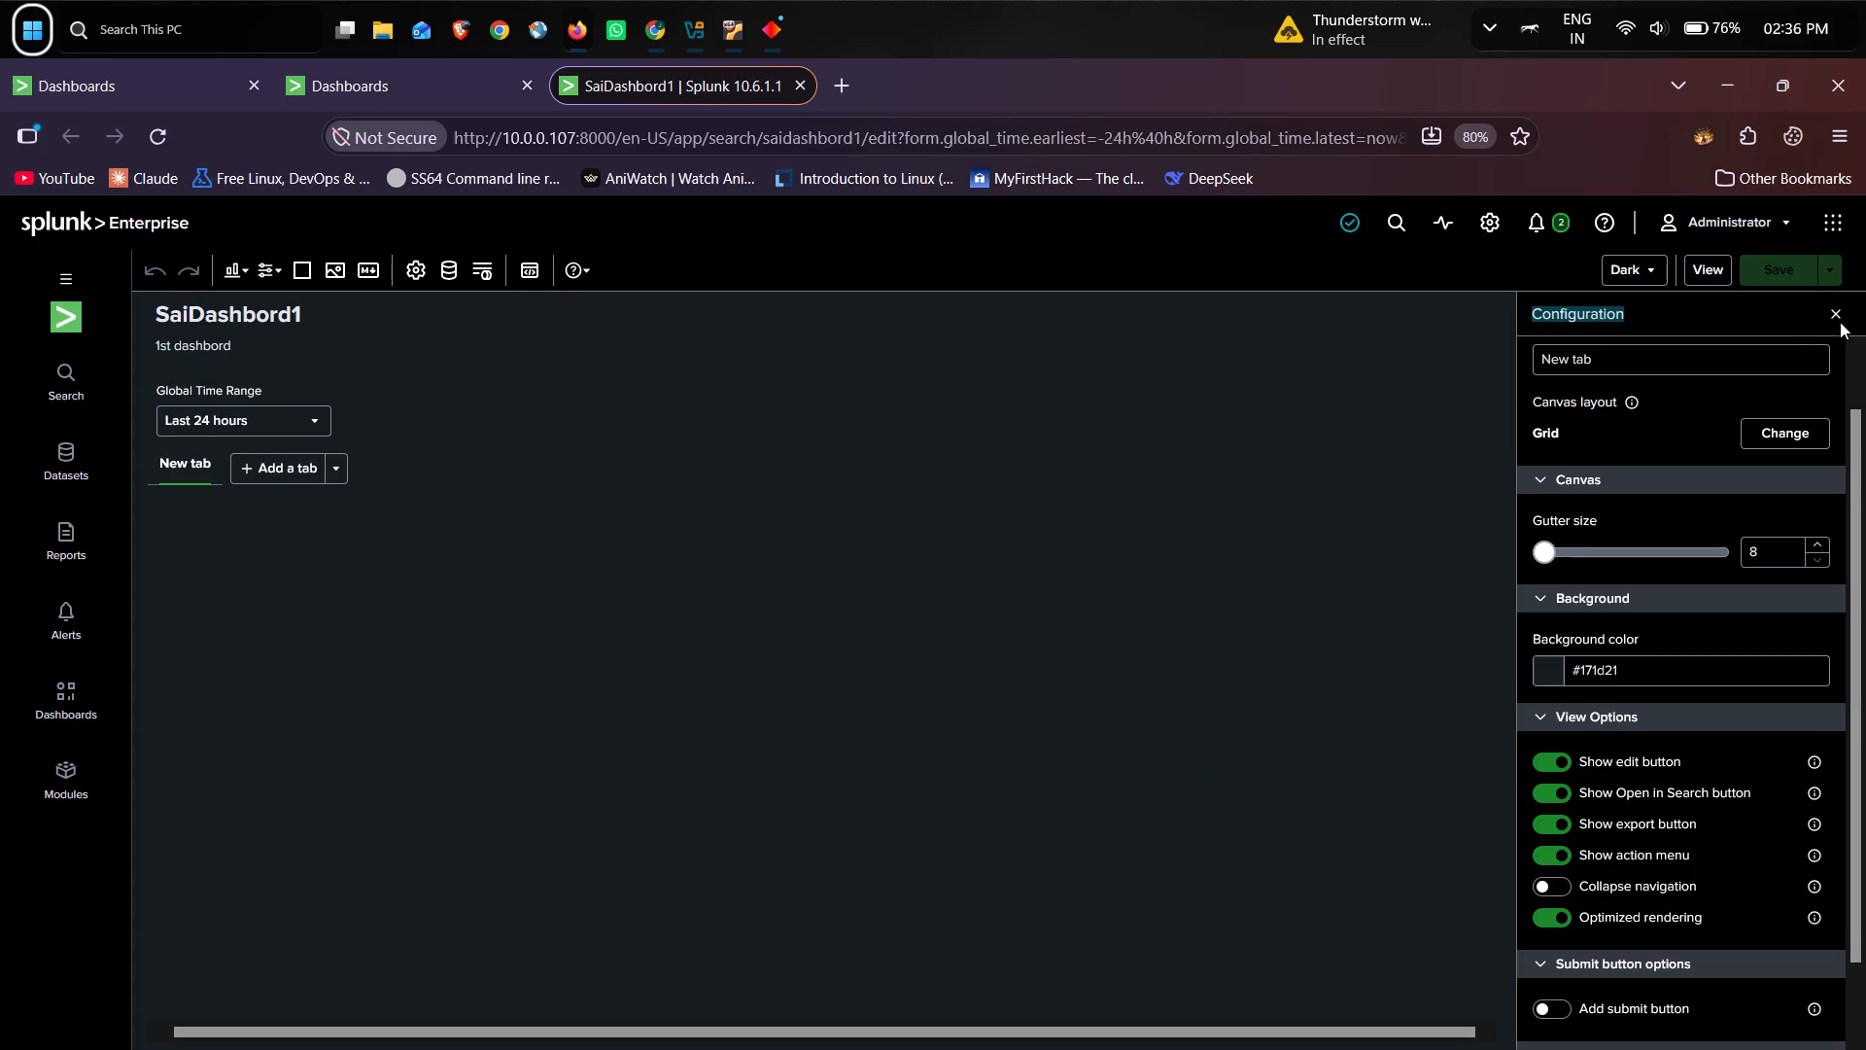
drag(1840, 322, 1824, 316)
click(1824, 316)
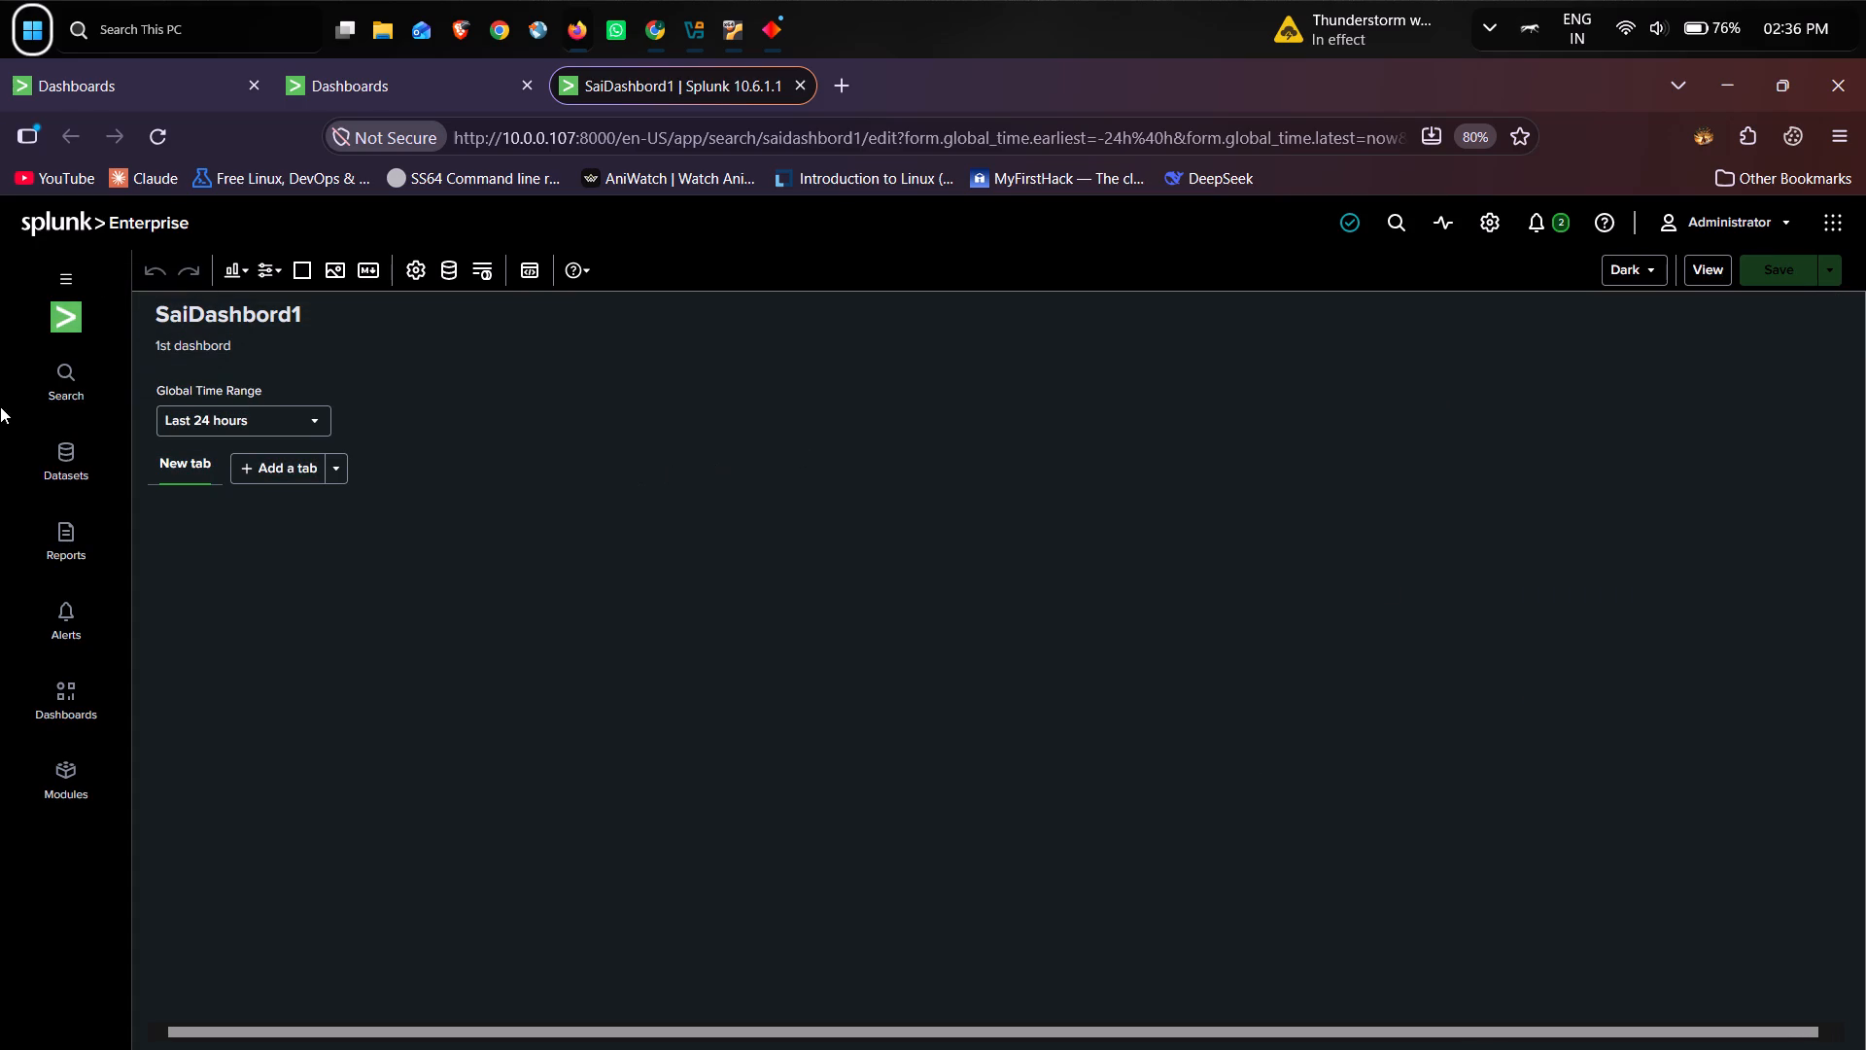
click(50, 711)
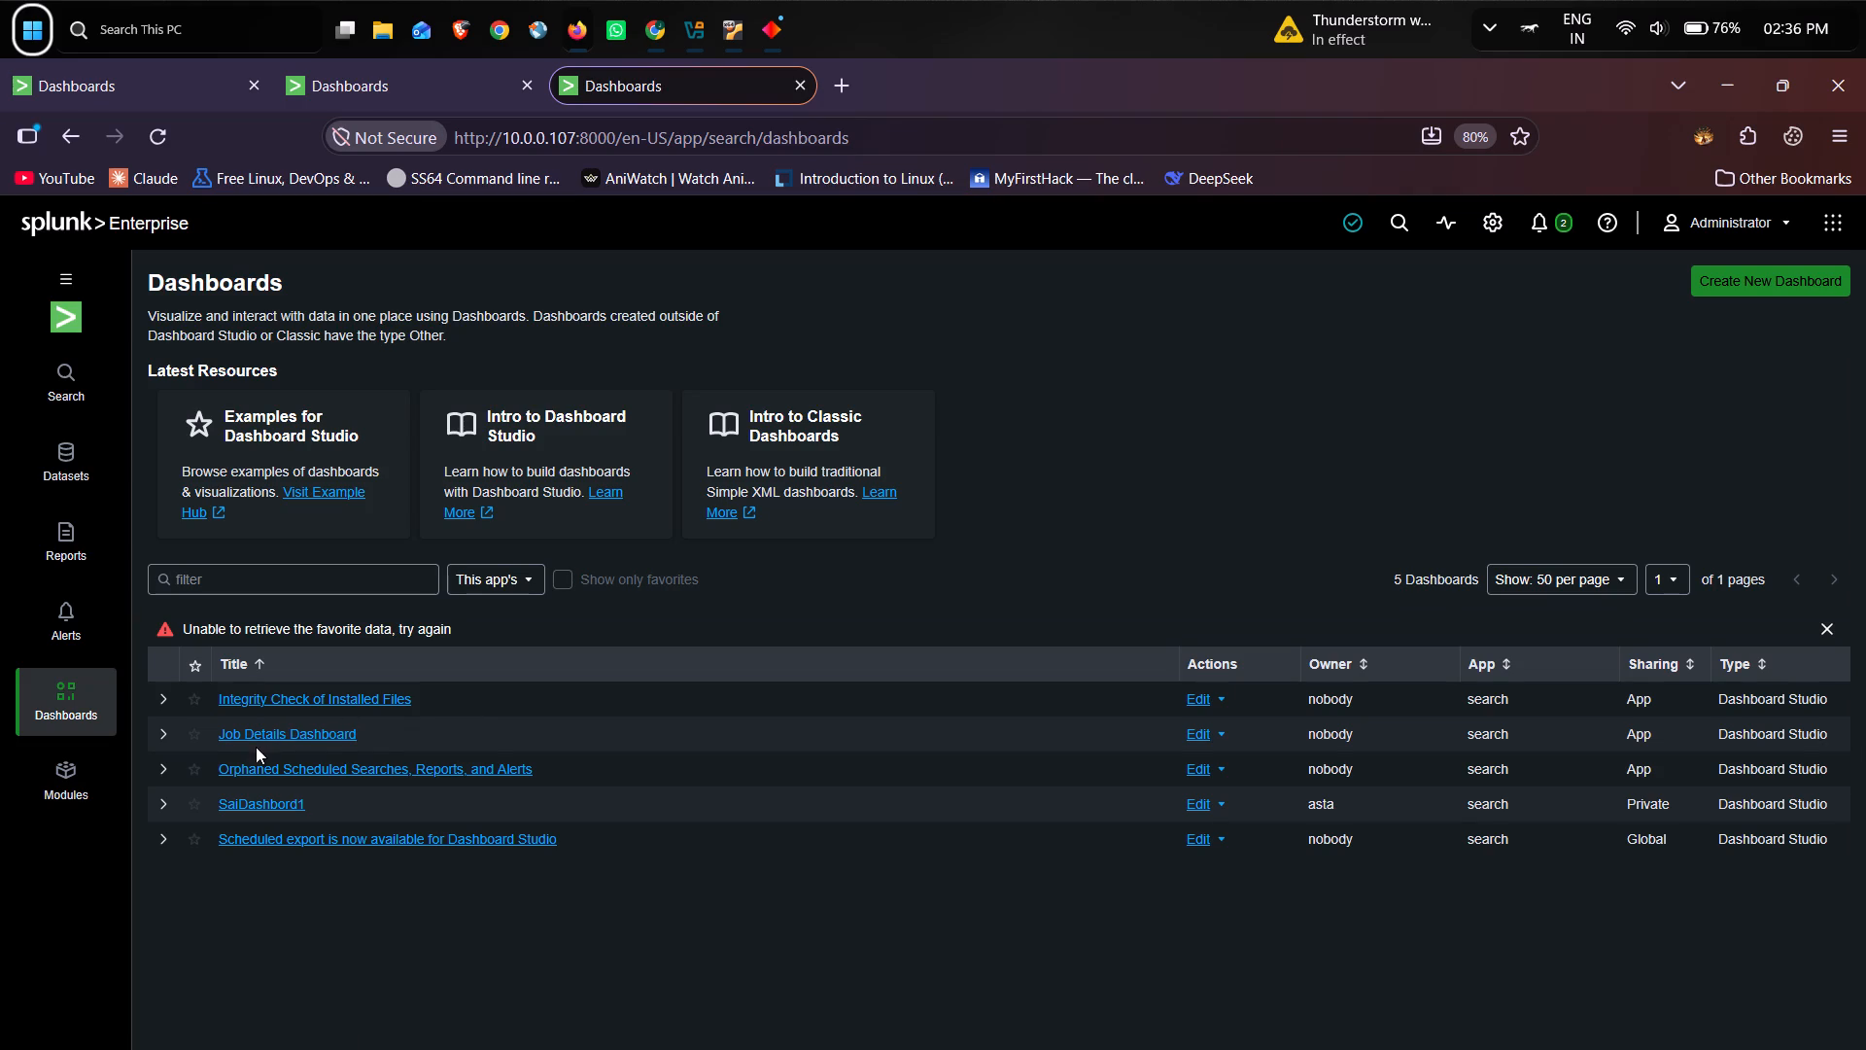
View the SaiDashbord1 dashboard once more and return to the Dashboards list.
click(260, 807)
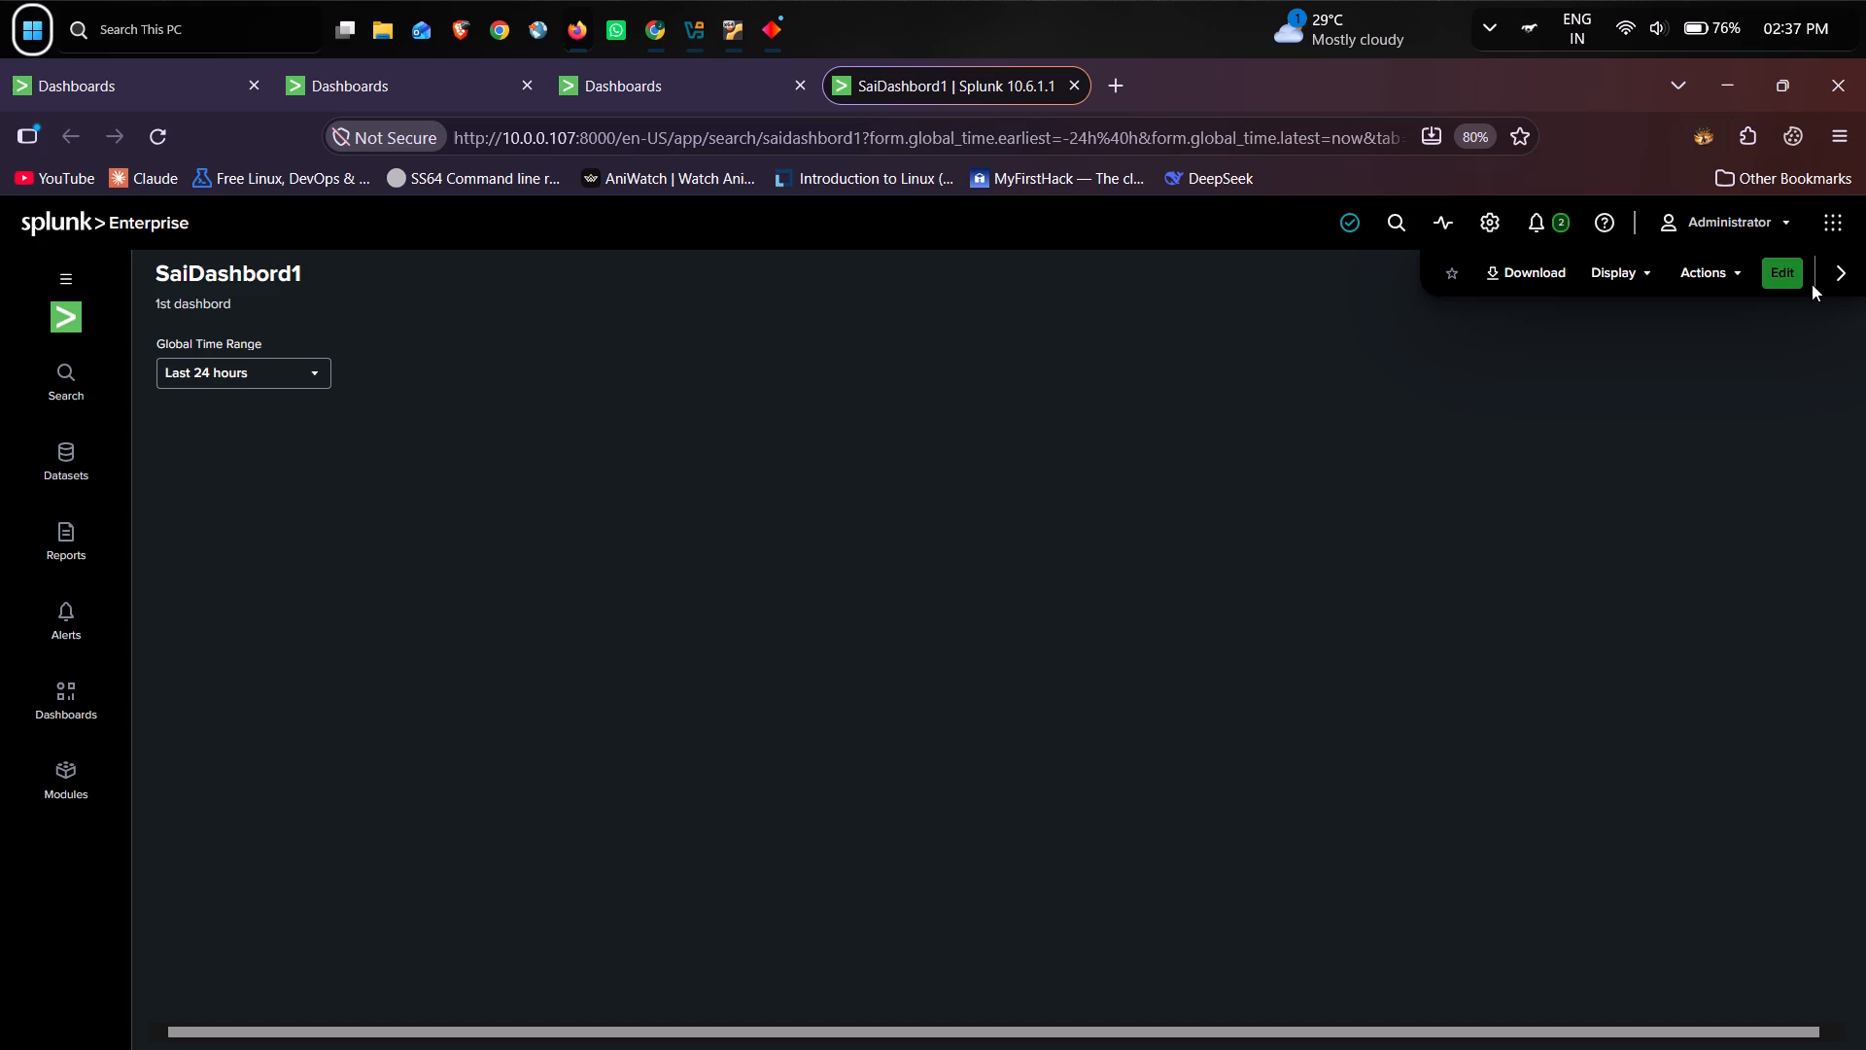
click(53, 711)
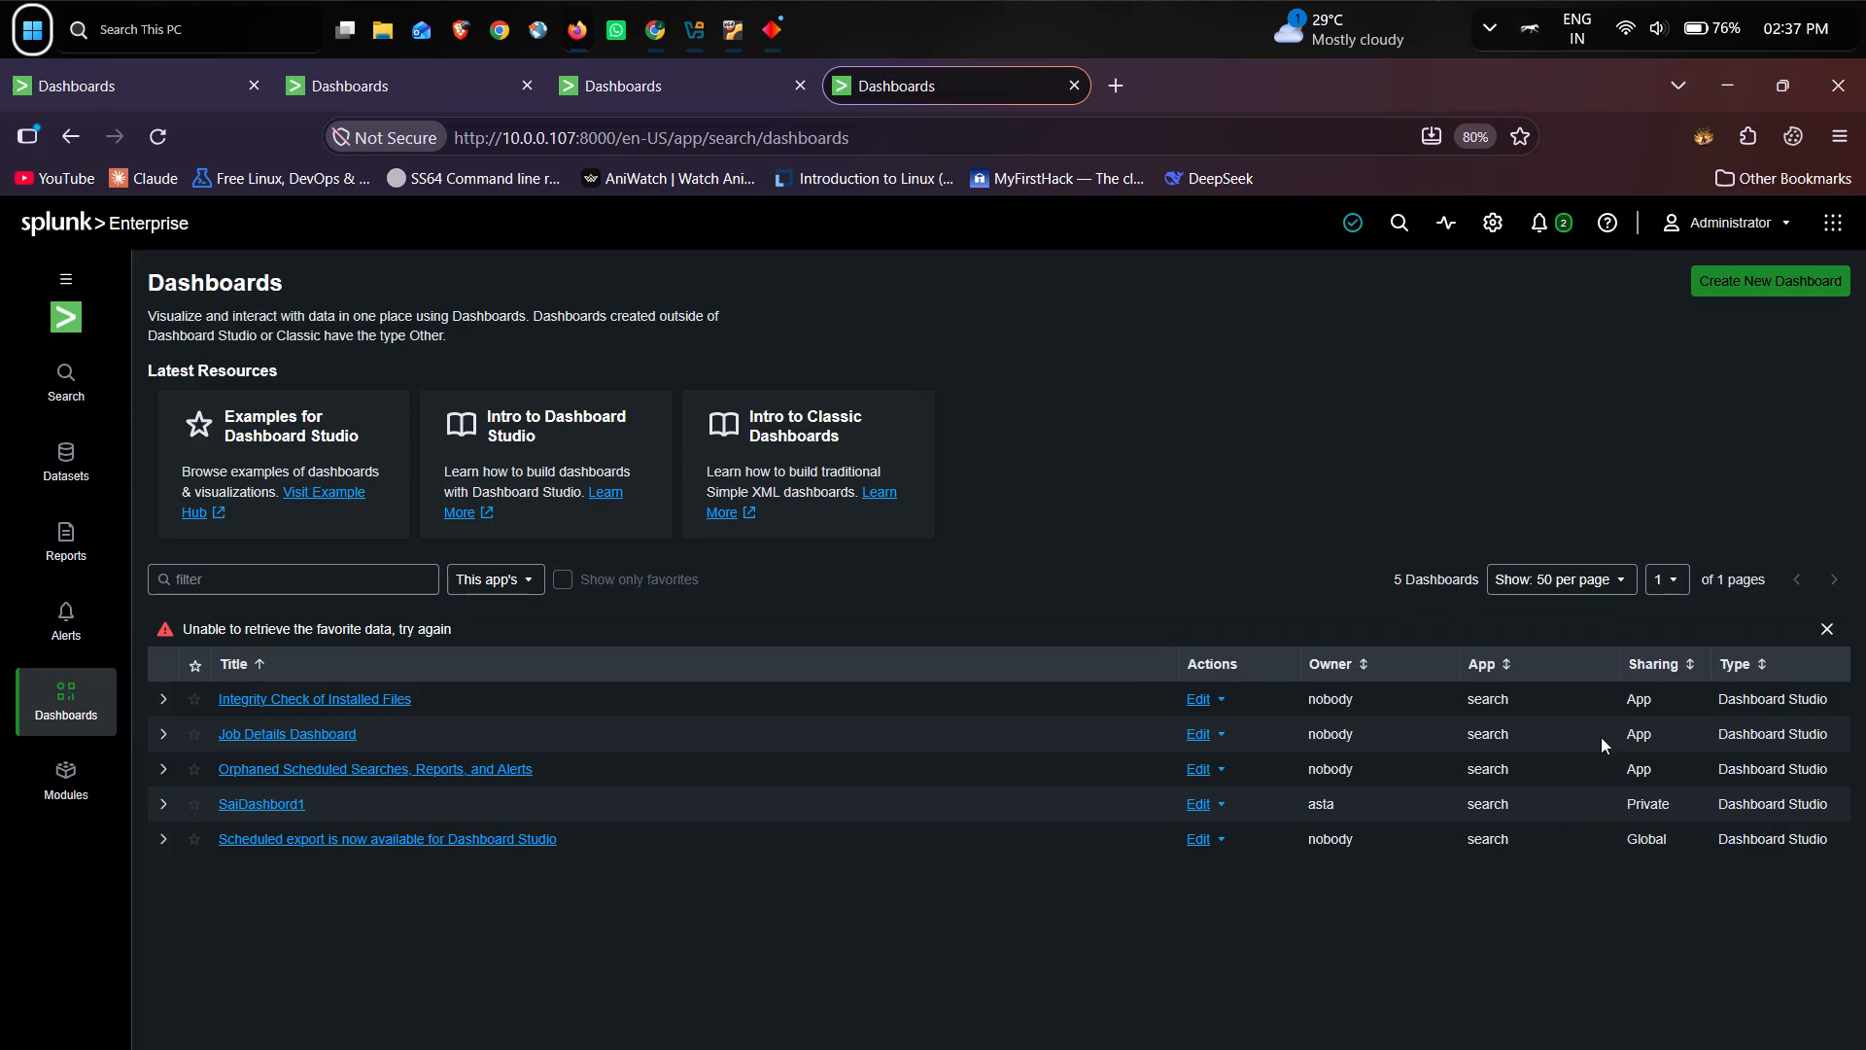
Delete the SaiDashbord1 dashboard and reload the Dashboards list.
click(1211, 729)
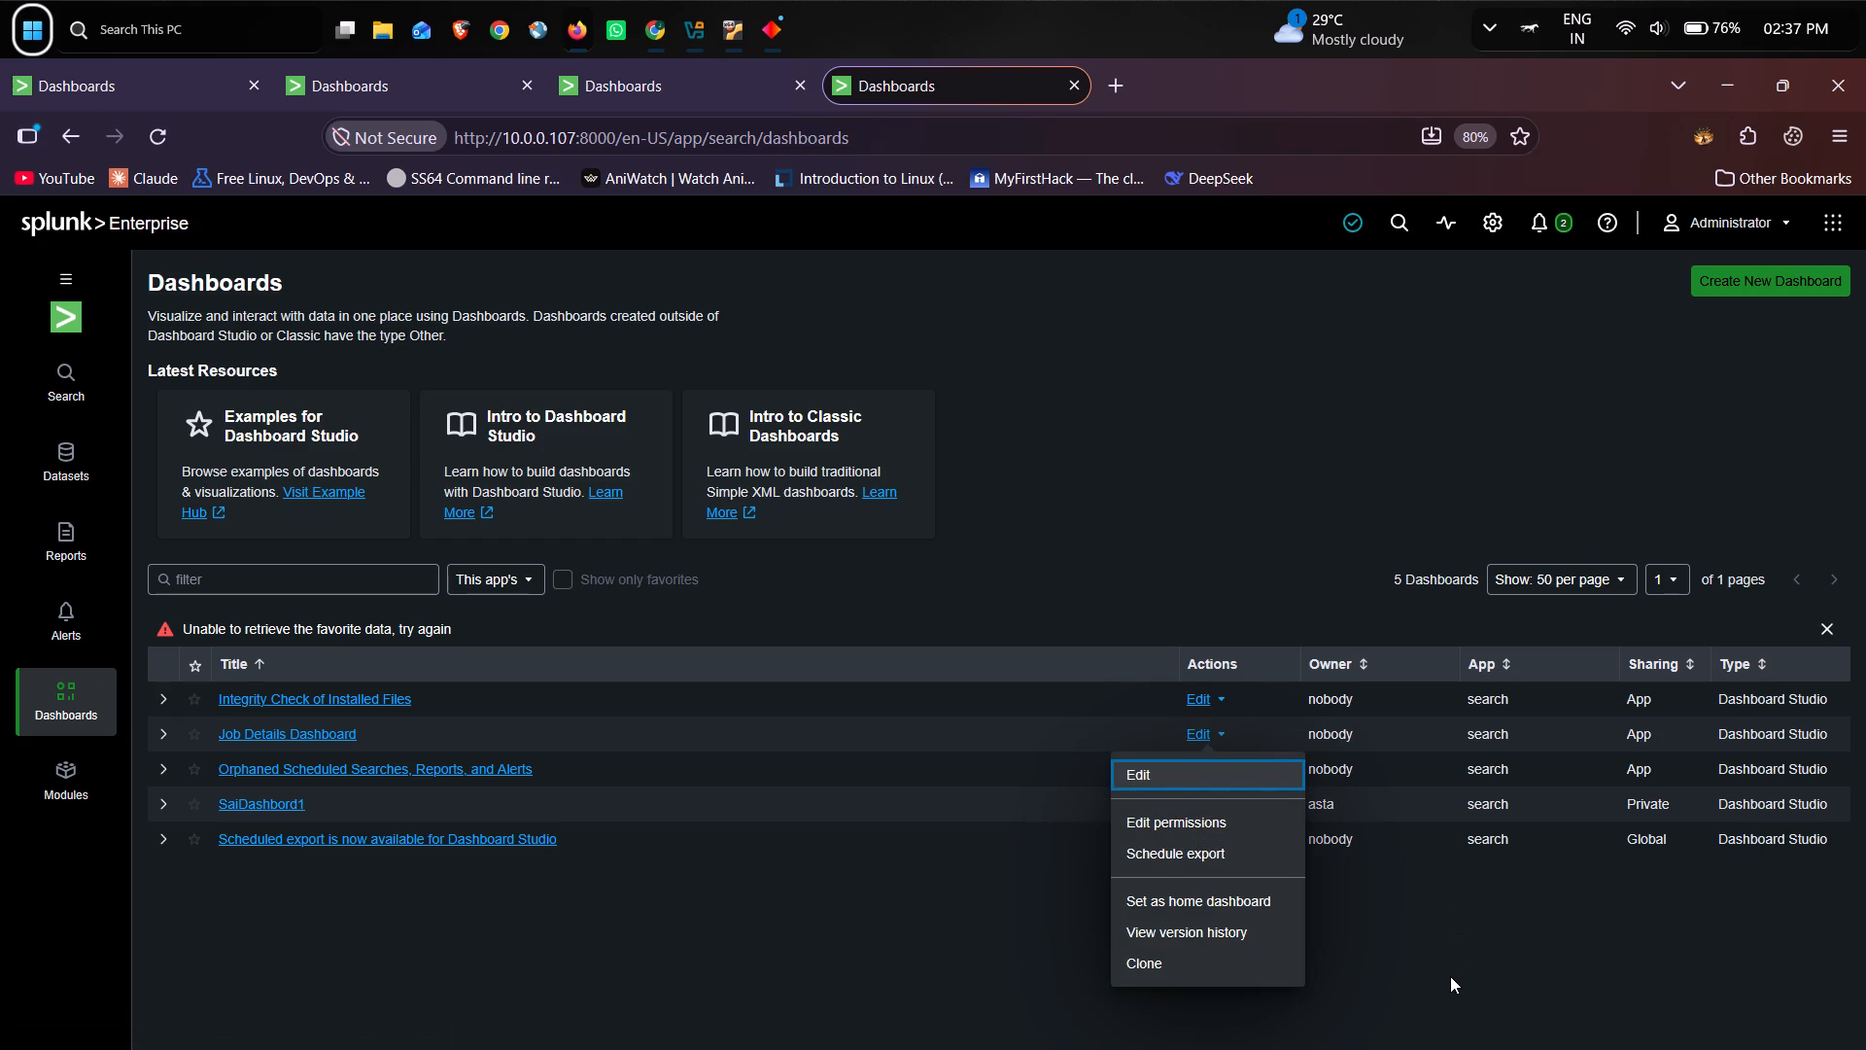
click(1450, 976)
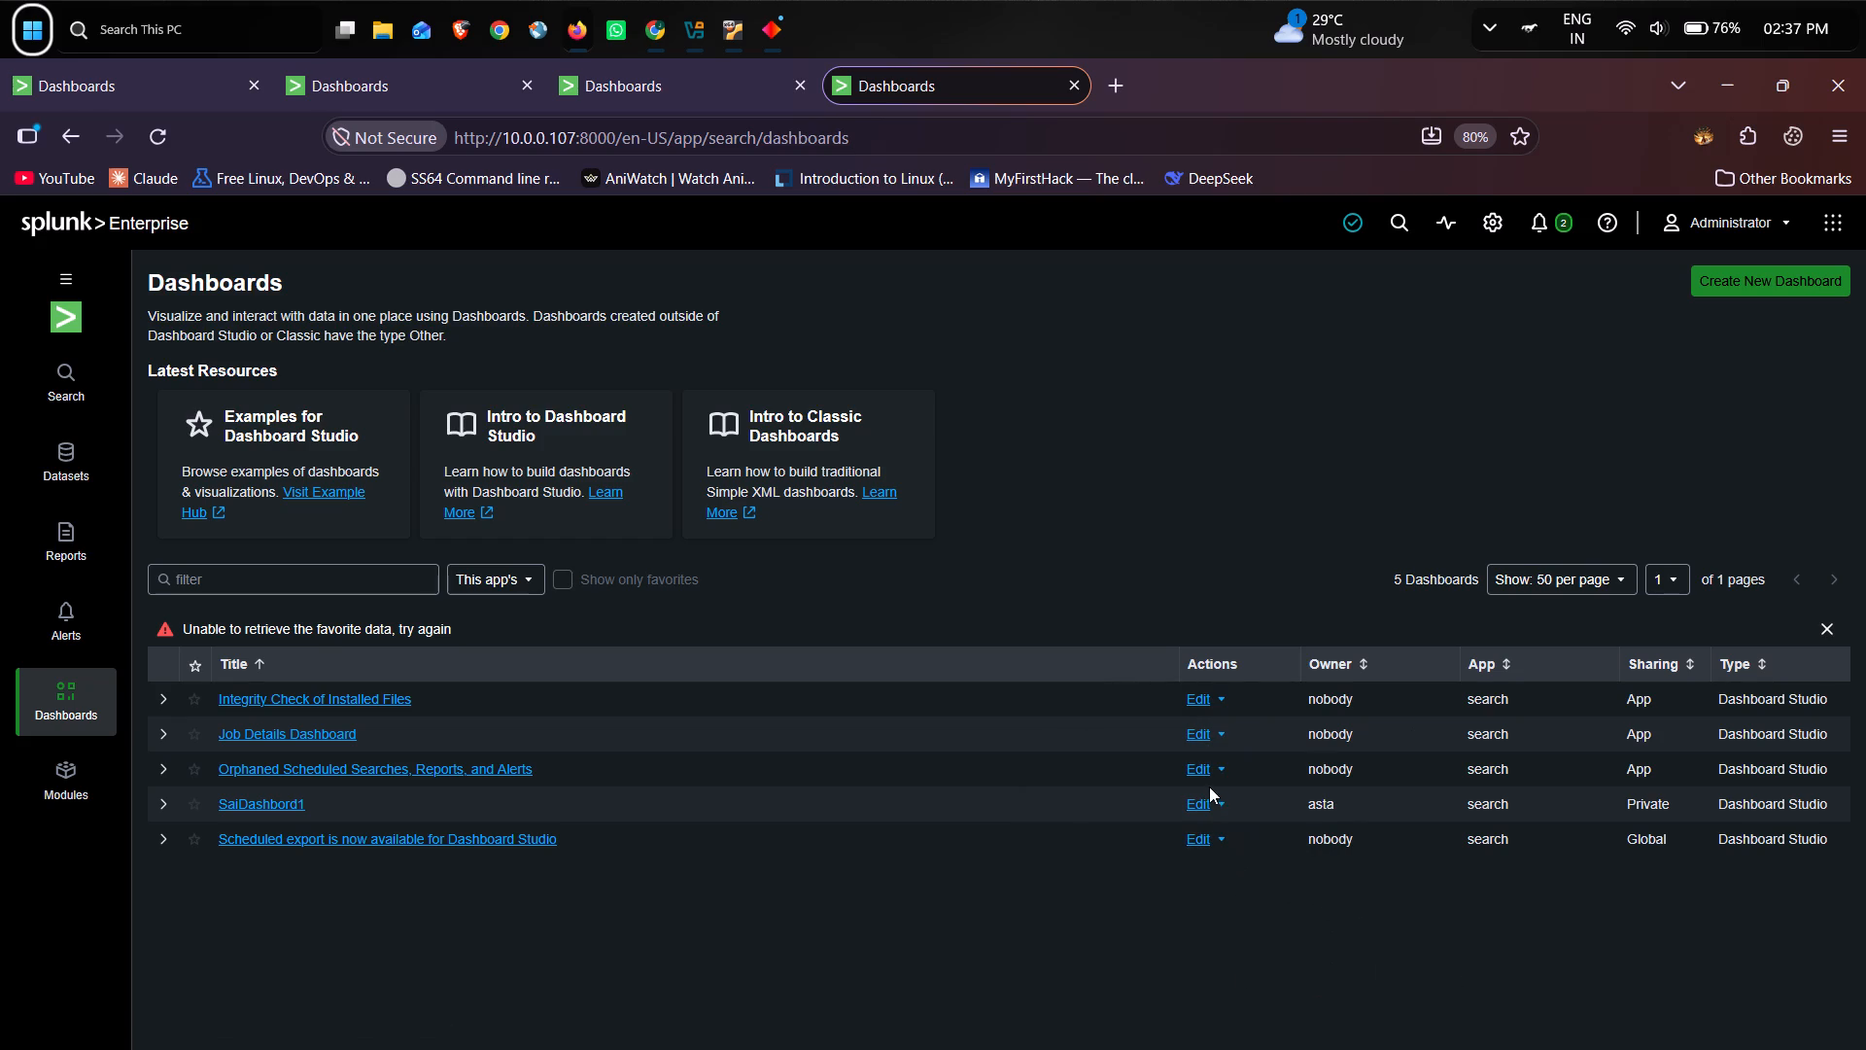
click(1214, 798)
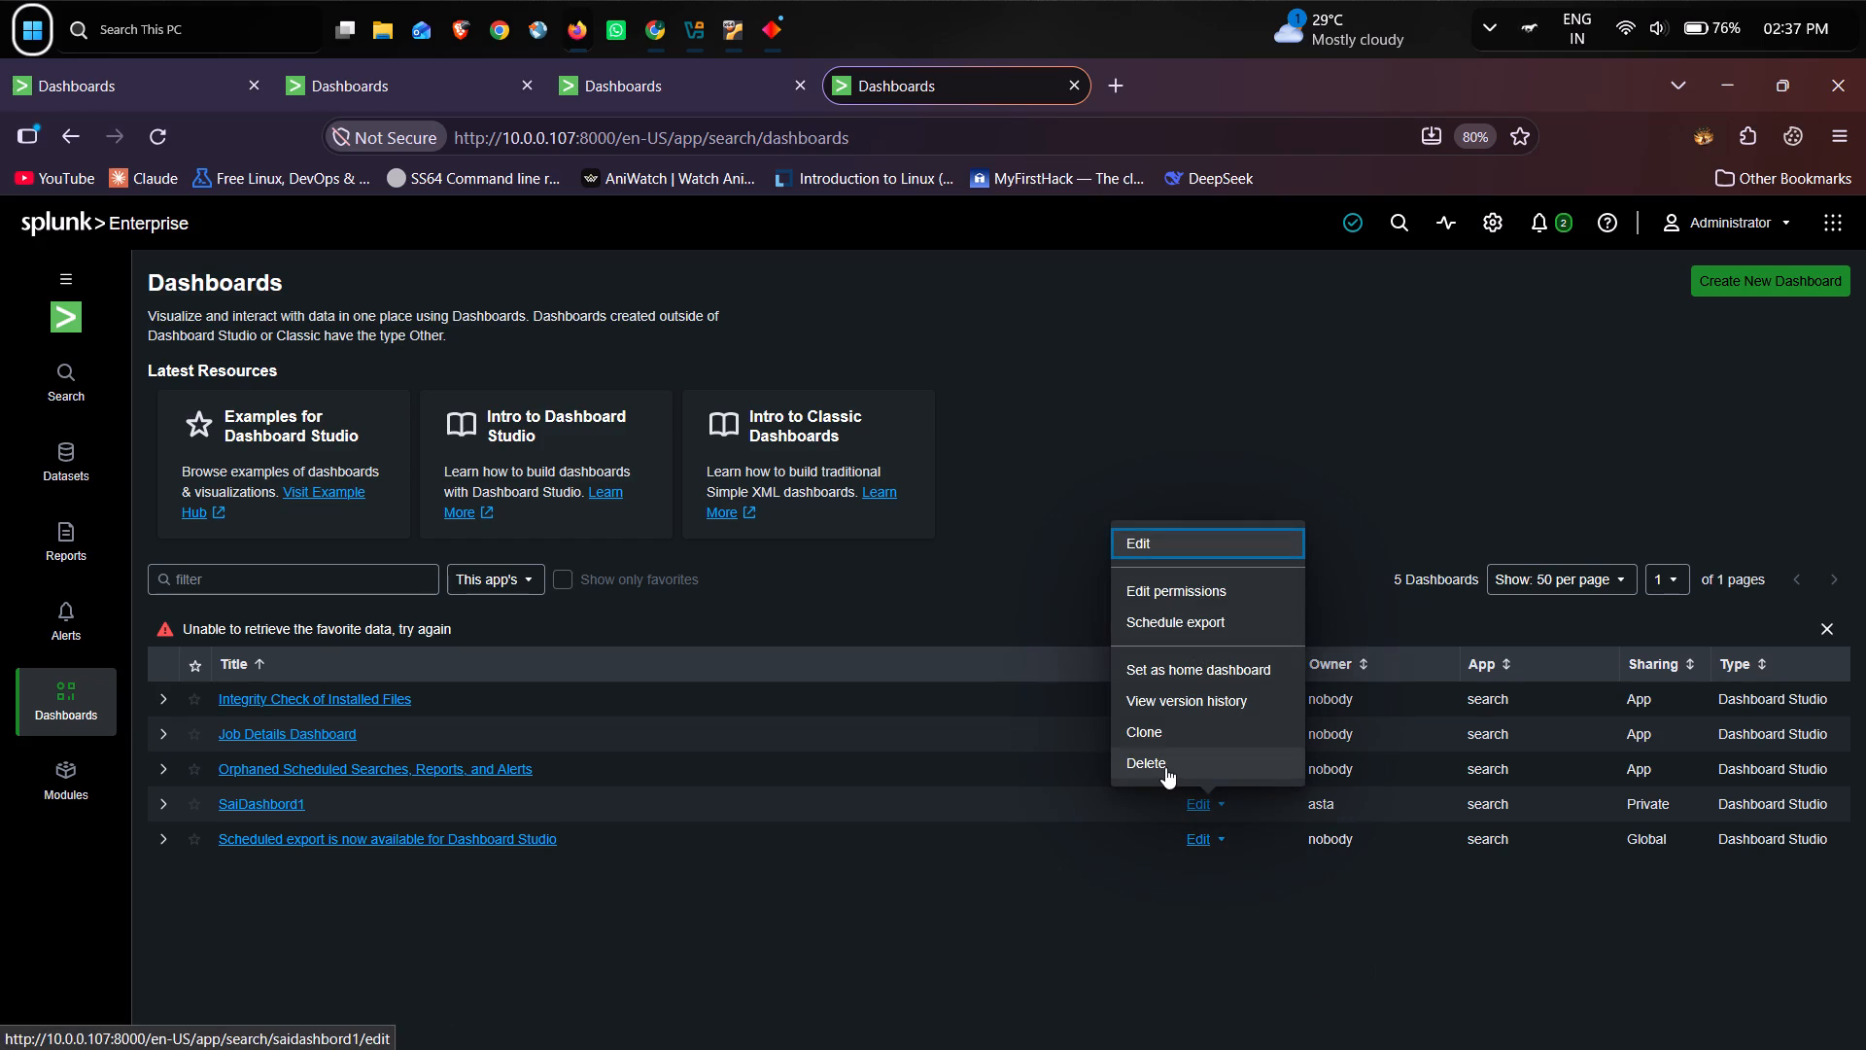
click(1161, 767)
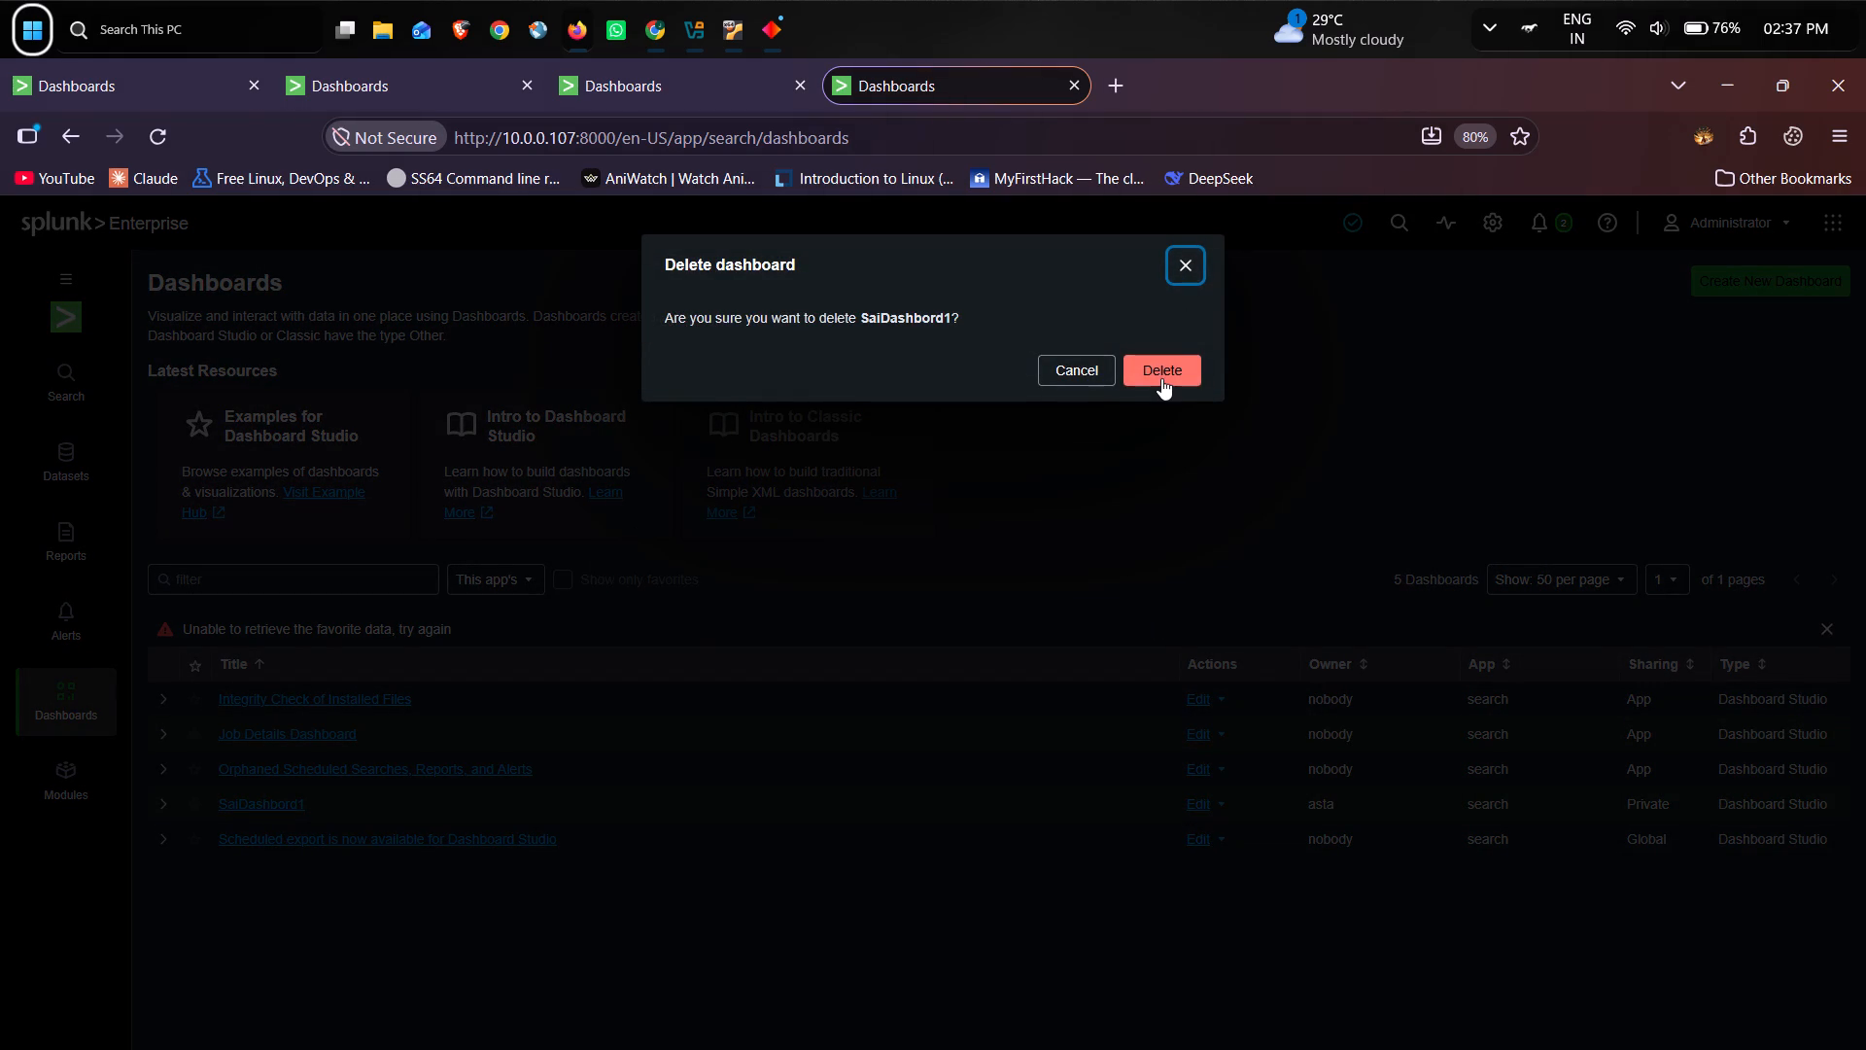
click(1161, 378)
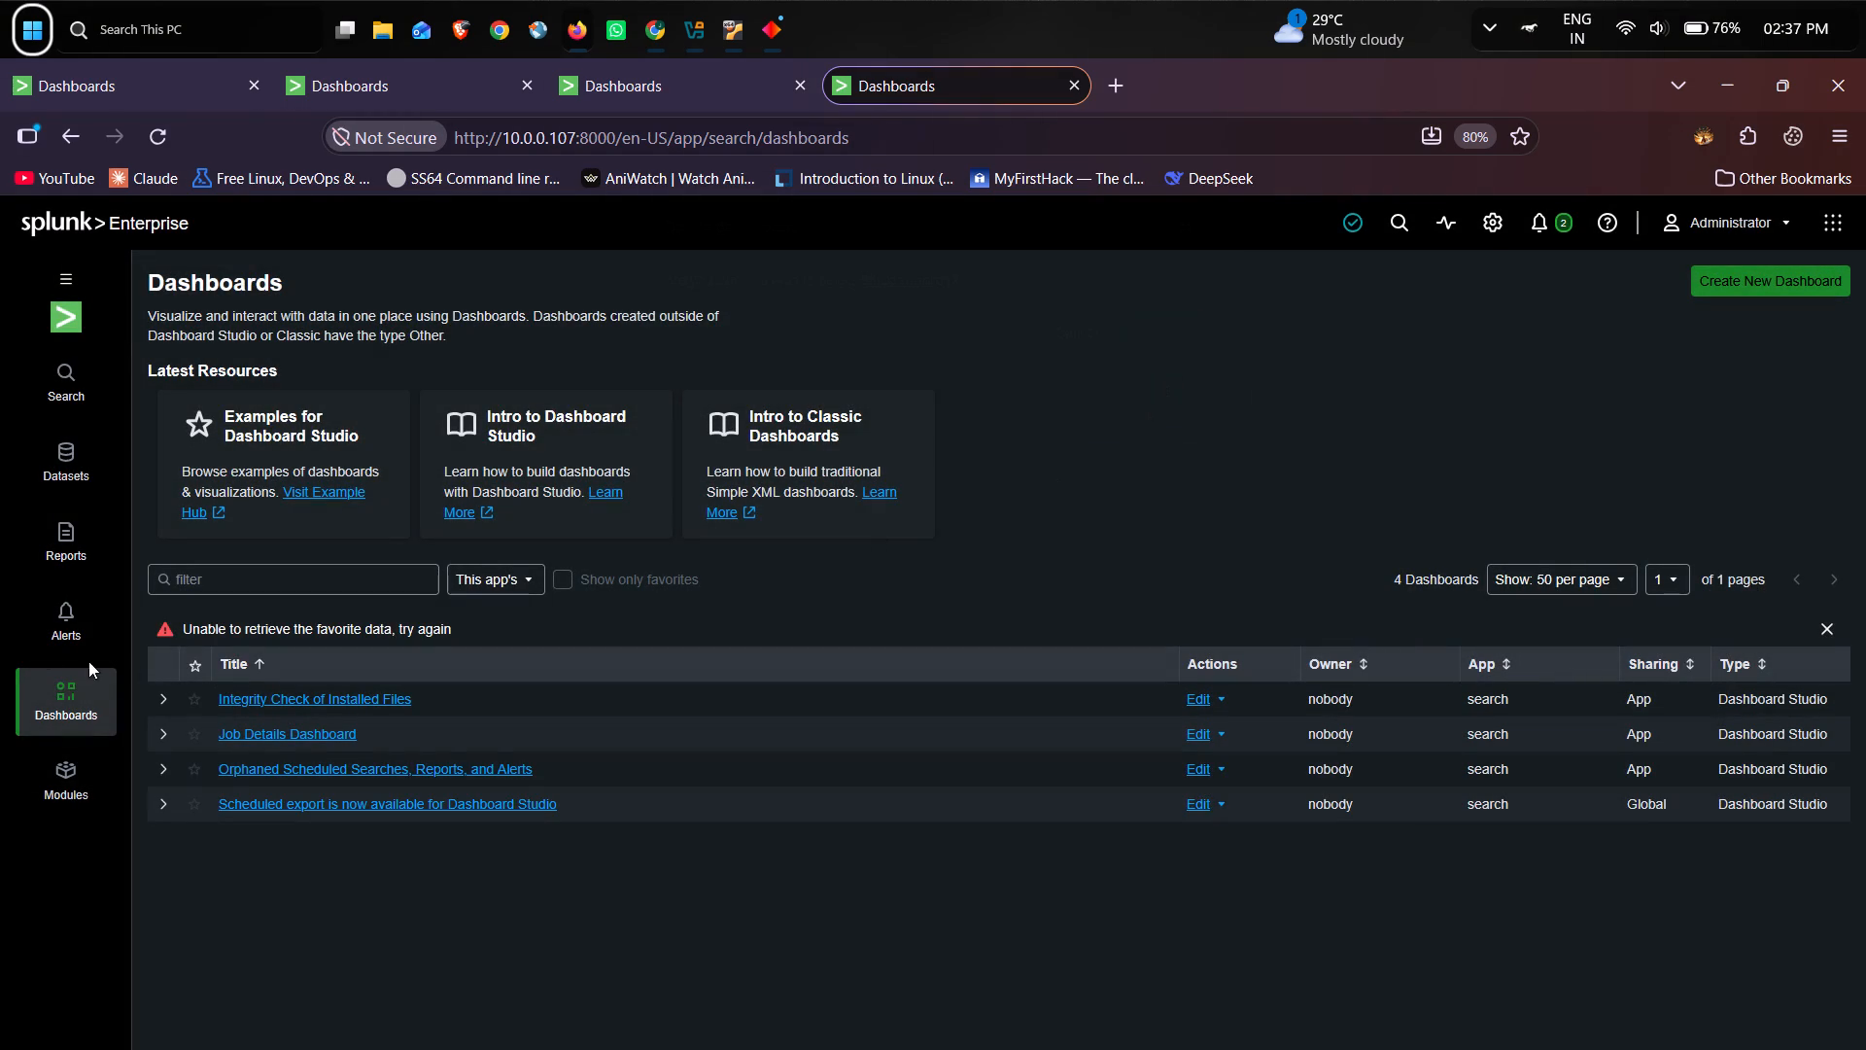
double_click(68, 695)
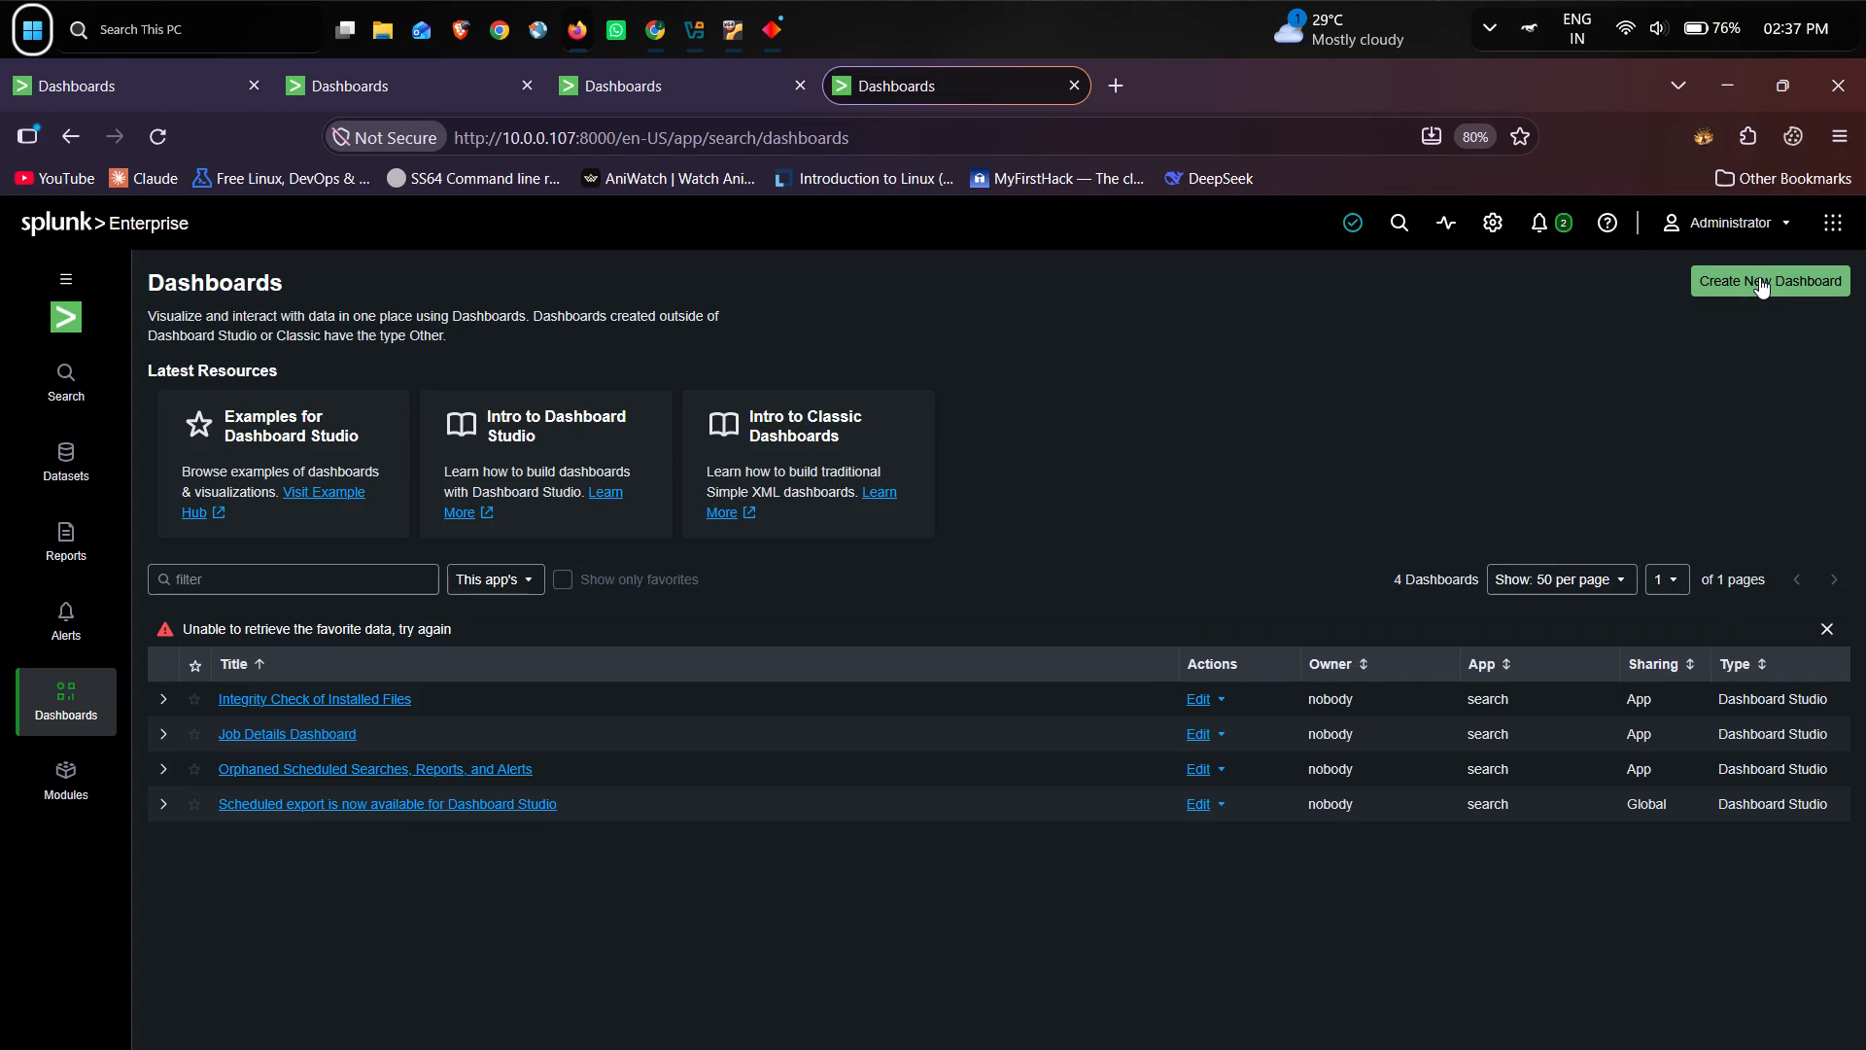
Start a new dashboard of the Classic Dashboards type and title it Saidashbord.
click(1759, 277)
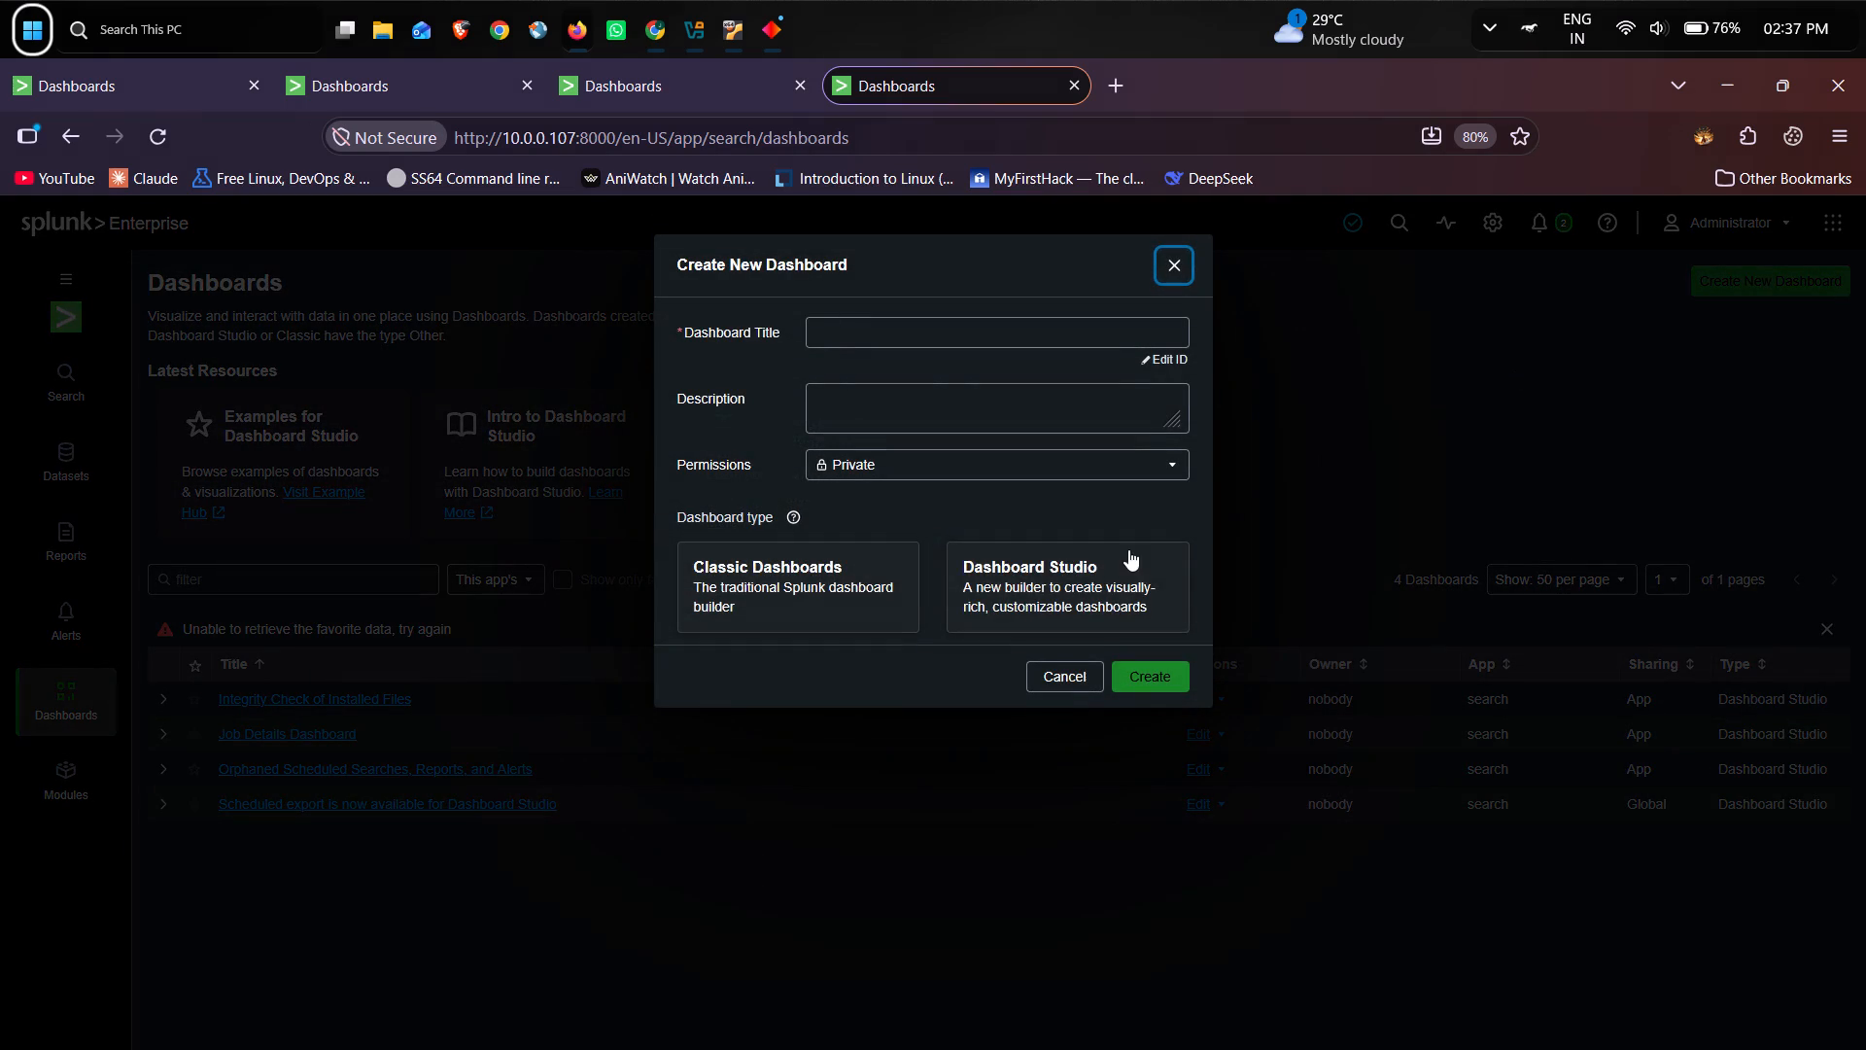
click(779, 565)
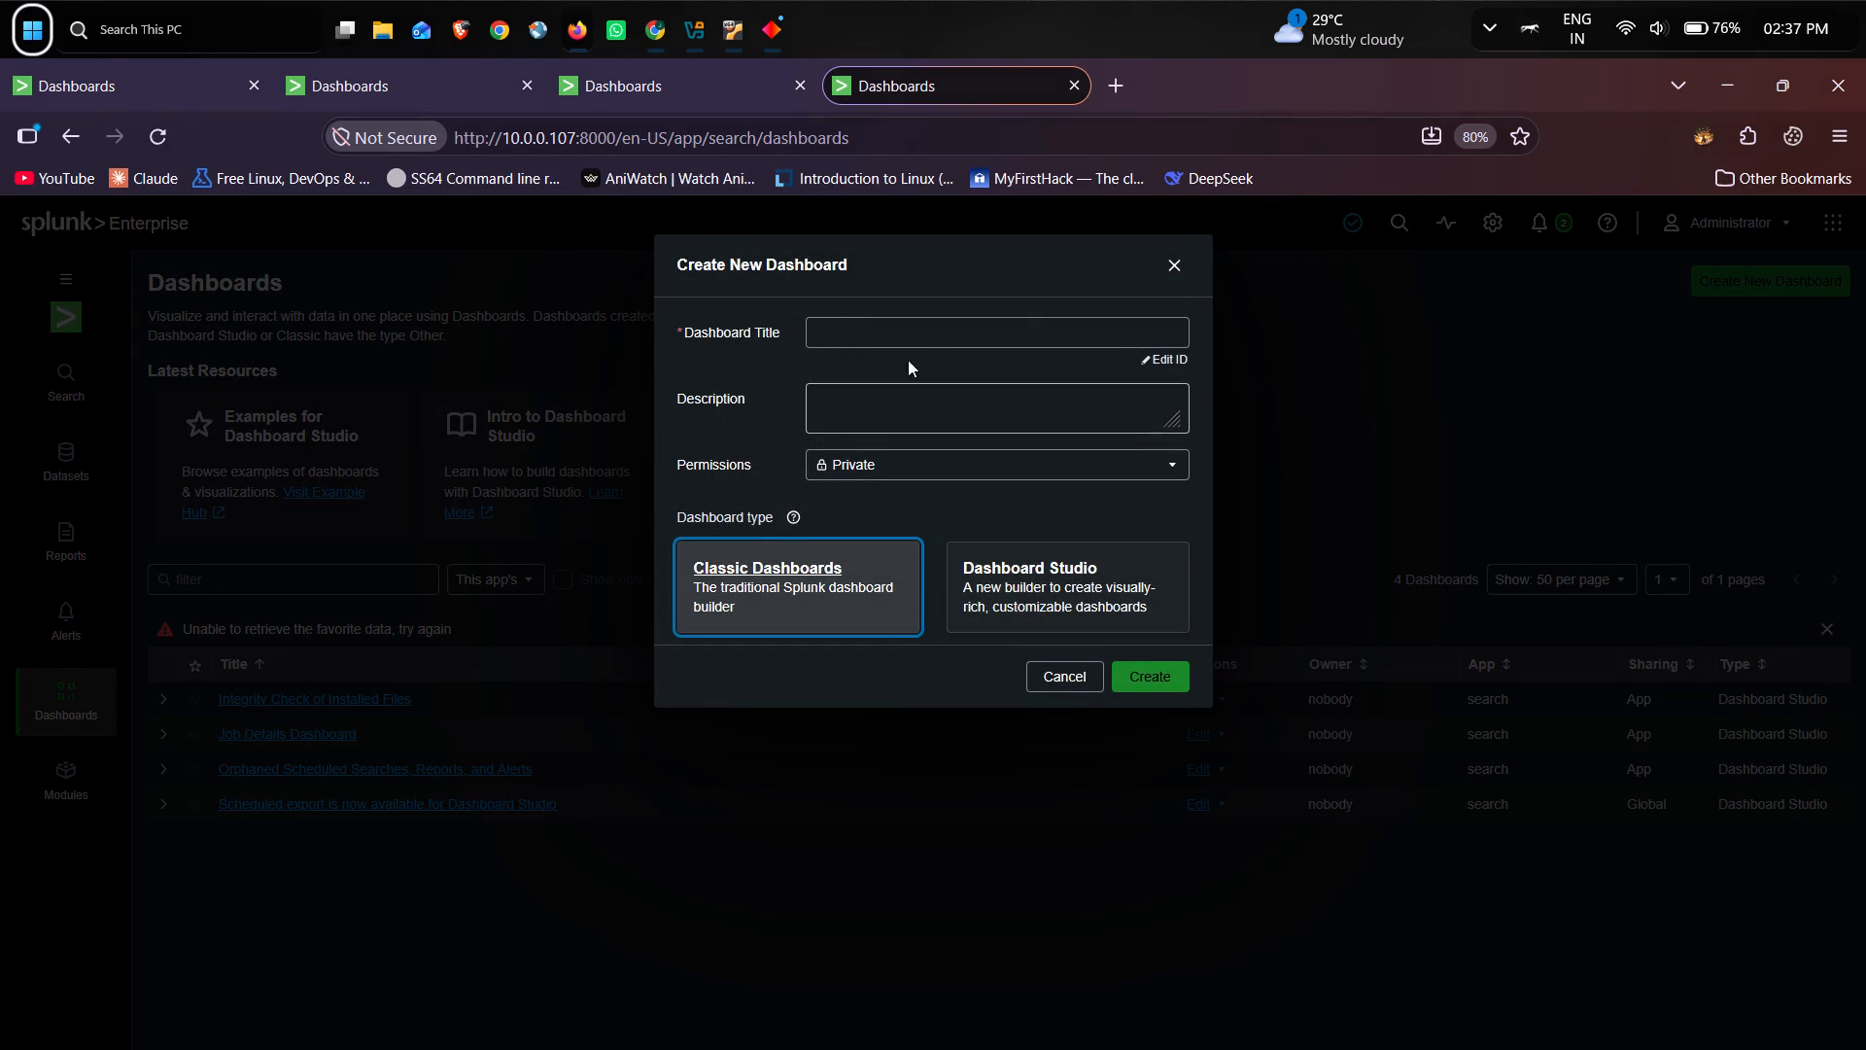
click(936, 333)
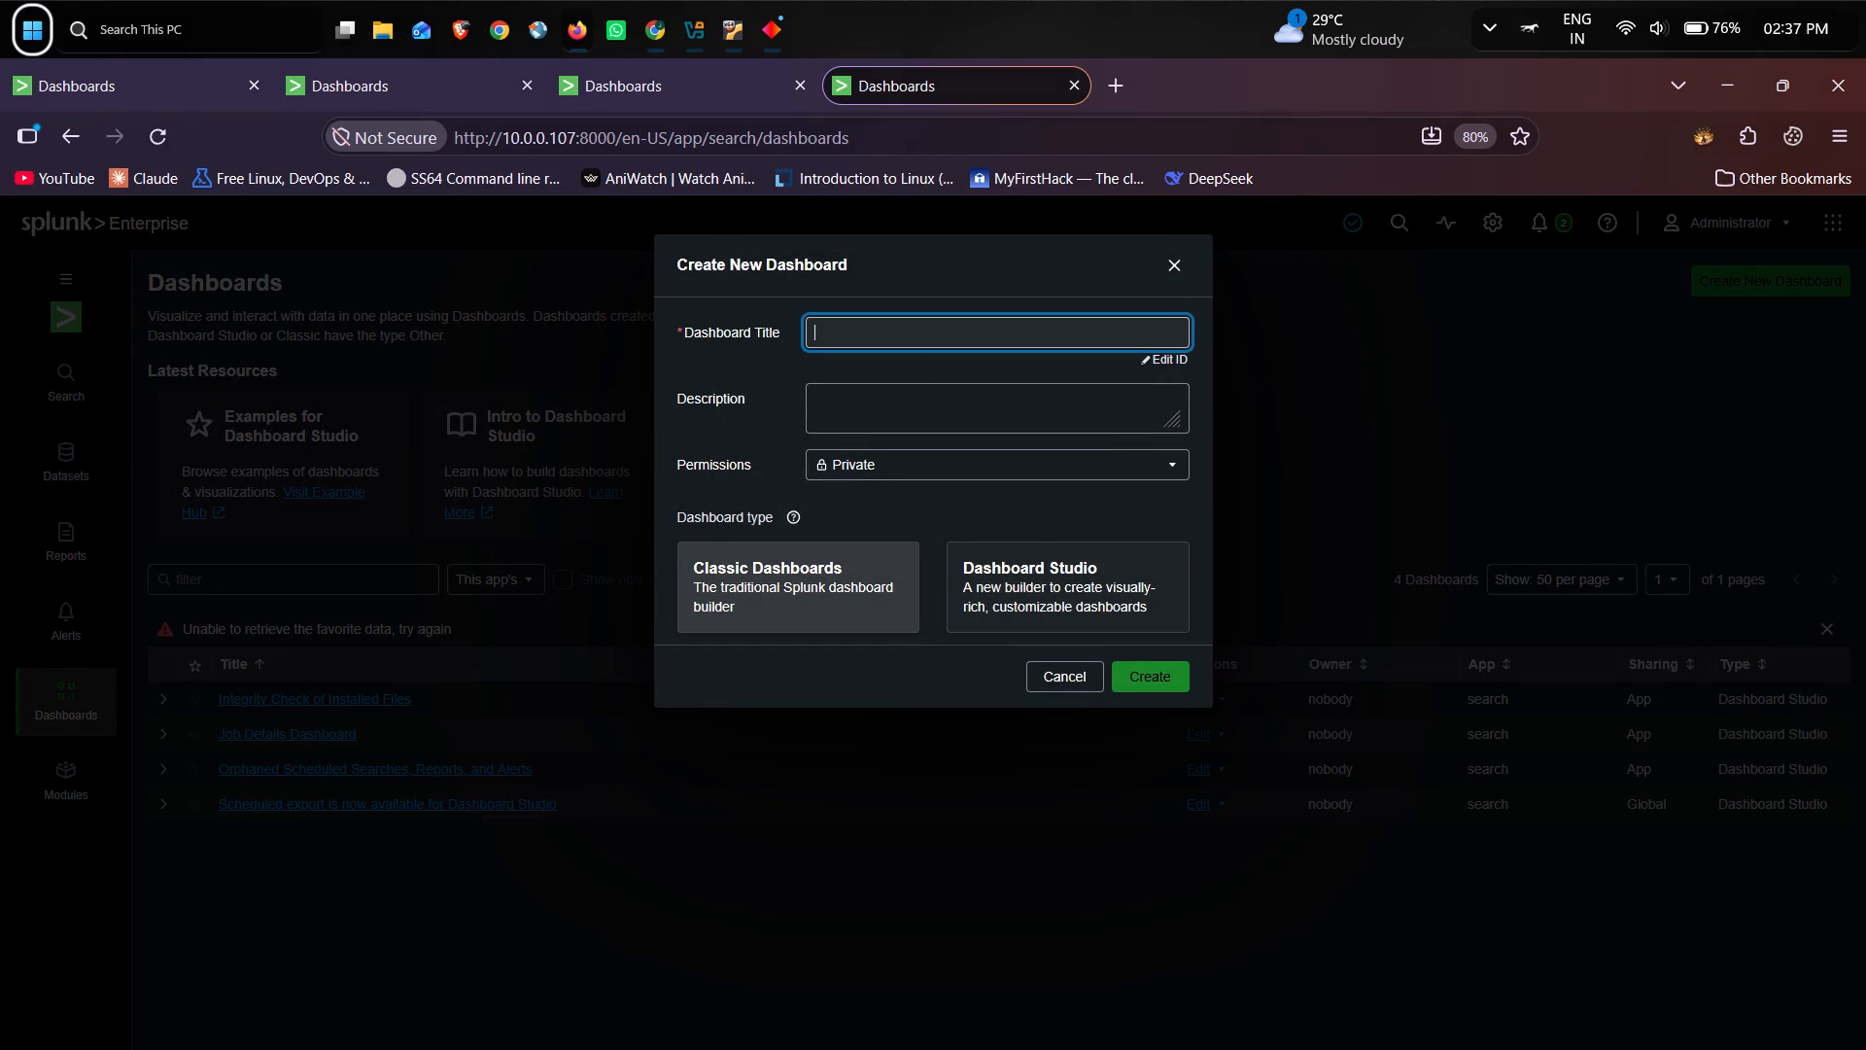
text(sai)
key(BackSpace)
key(BackSpace)
key(BackSpace)
key(BackSpace)
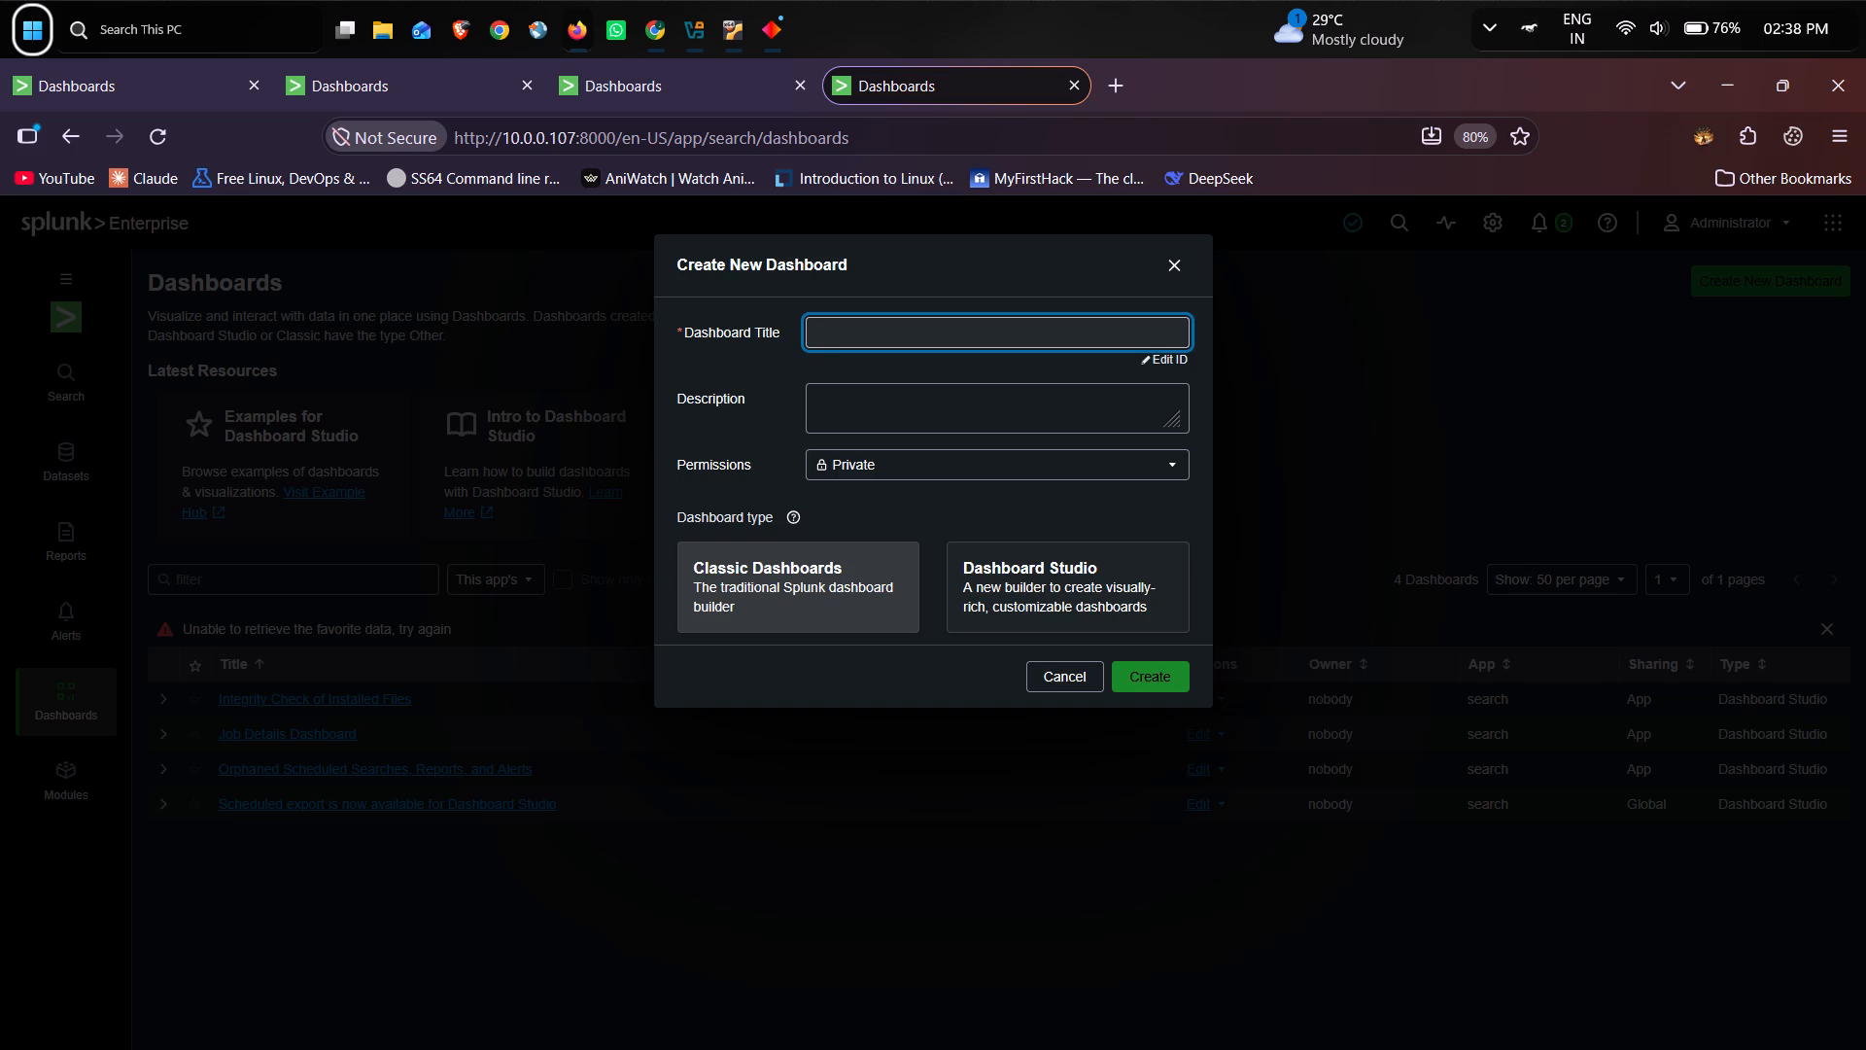
text(Sai)
text(da)
key(s)
key(h)
text(bord)
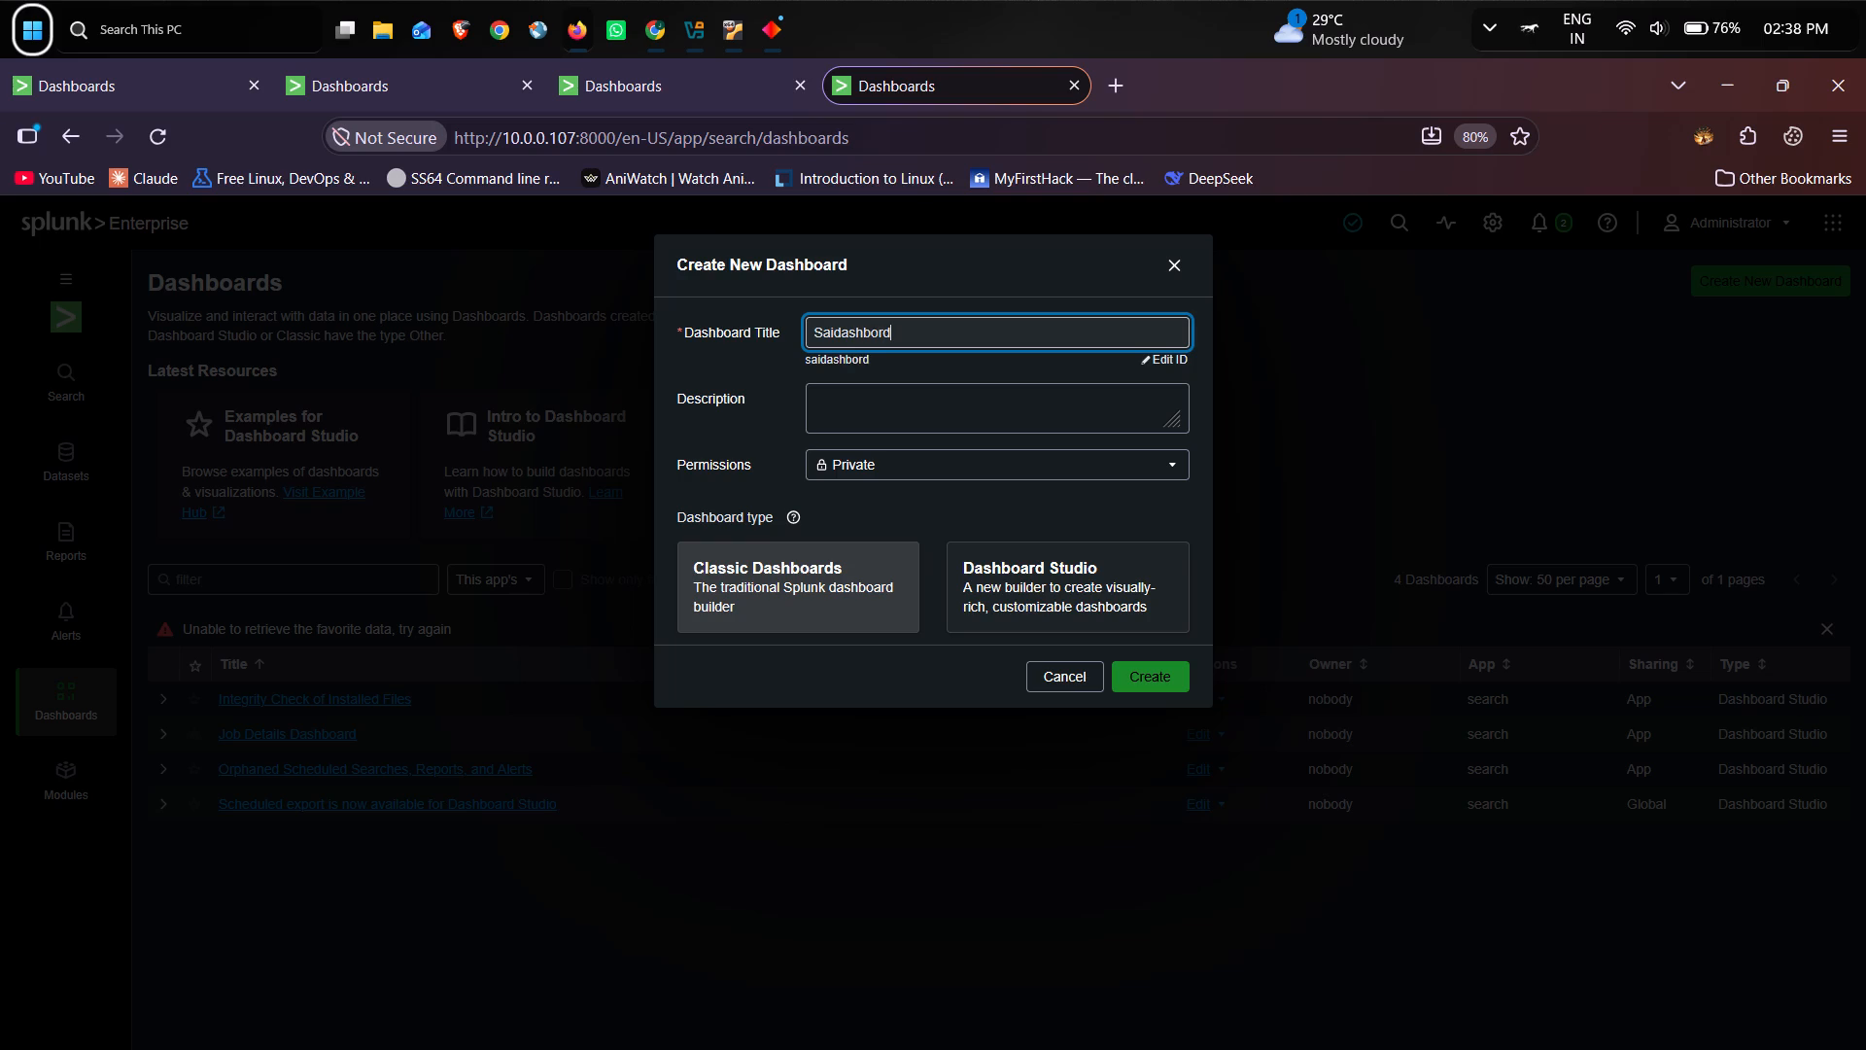
Give the new dashboard the description "1st dashbord" and create it as a Classic dashboard.
click(971, 400)
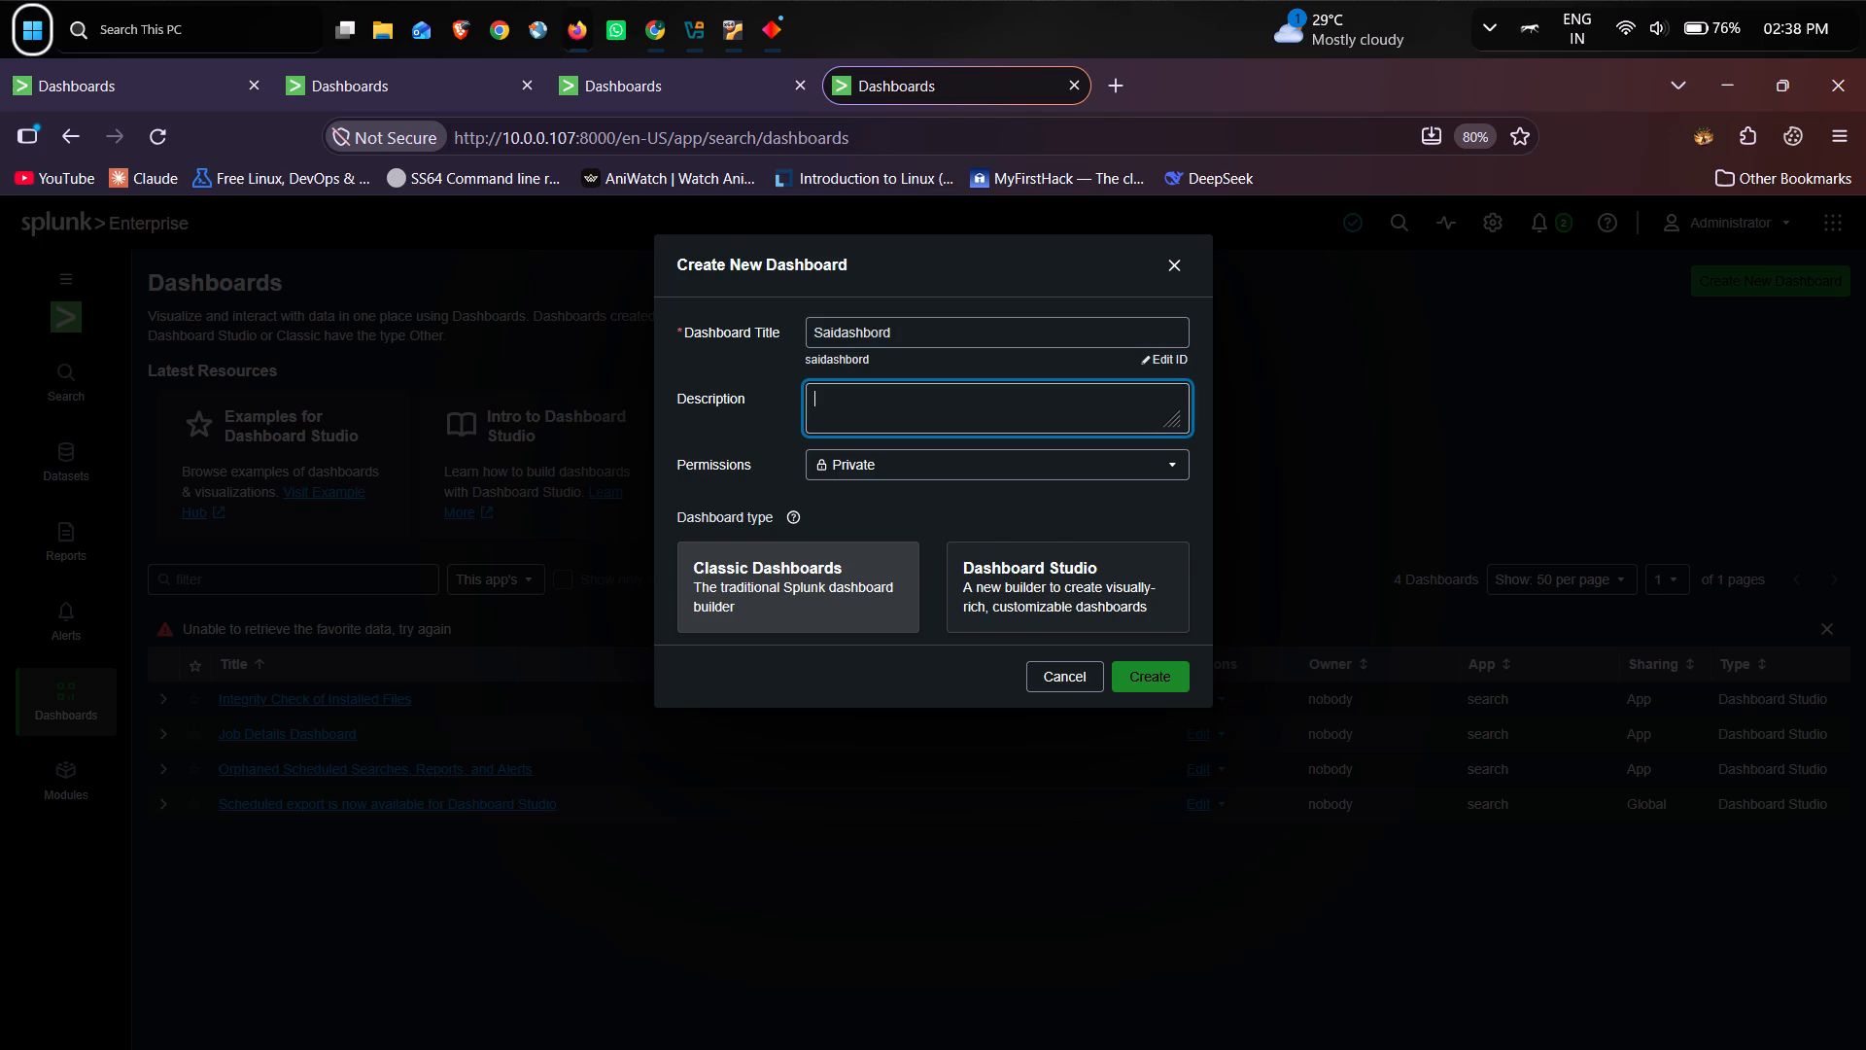
text(1st)
key(space)
text(dashbord)
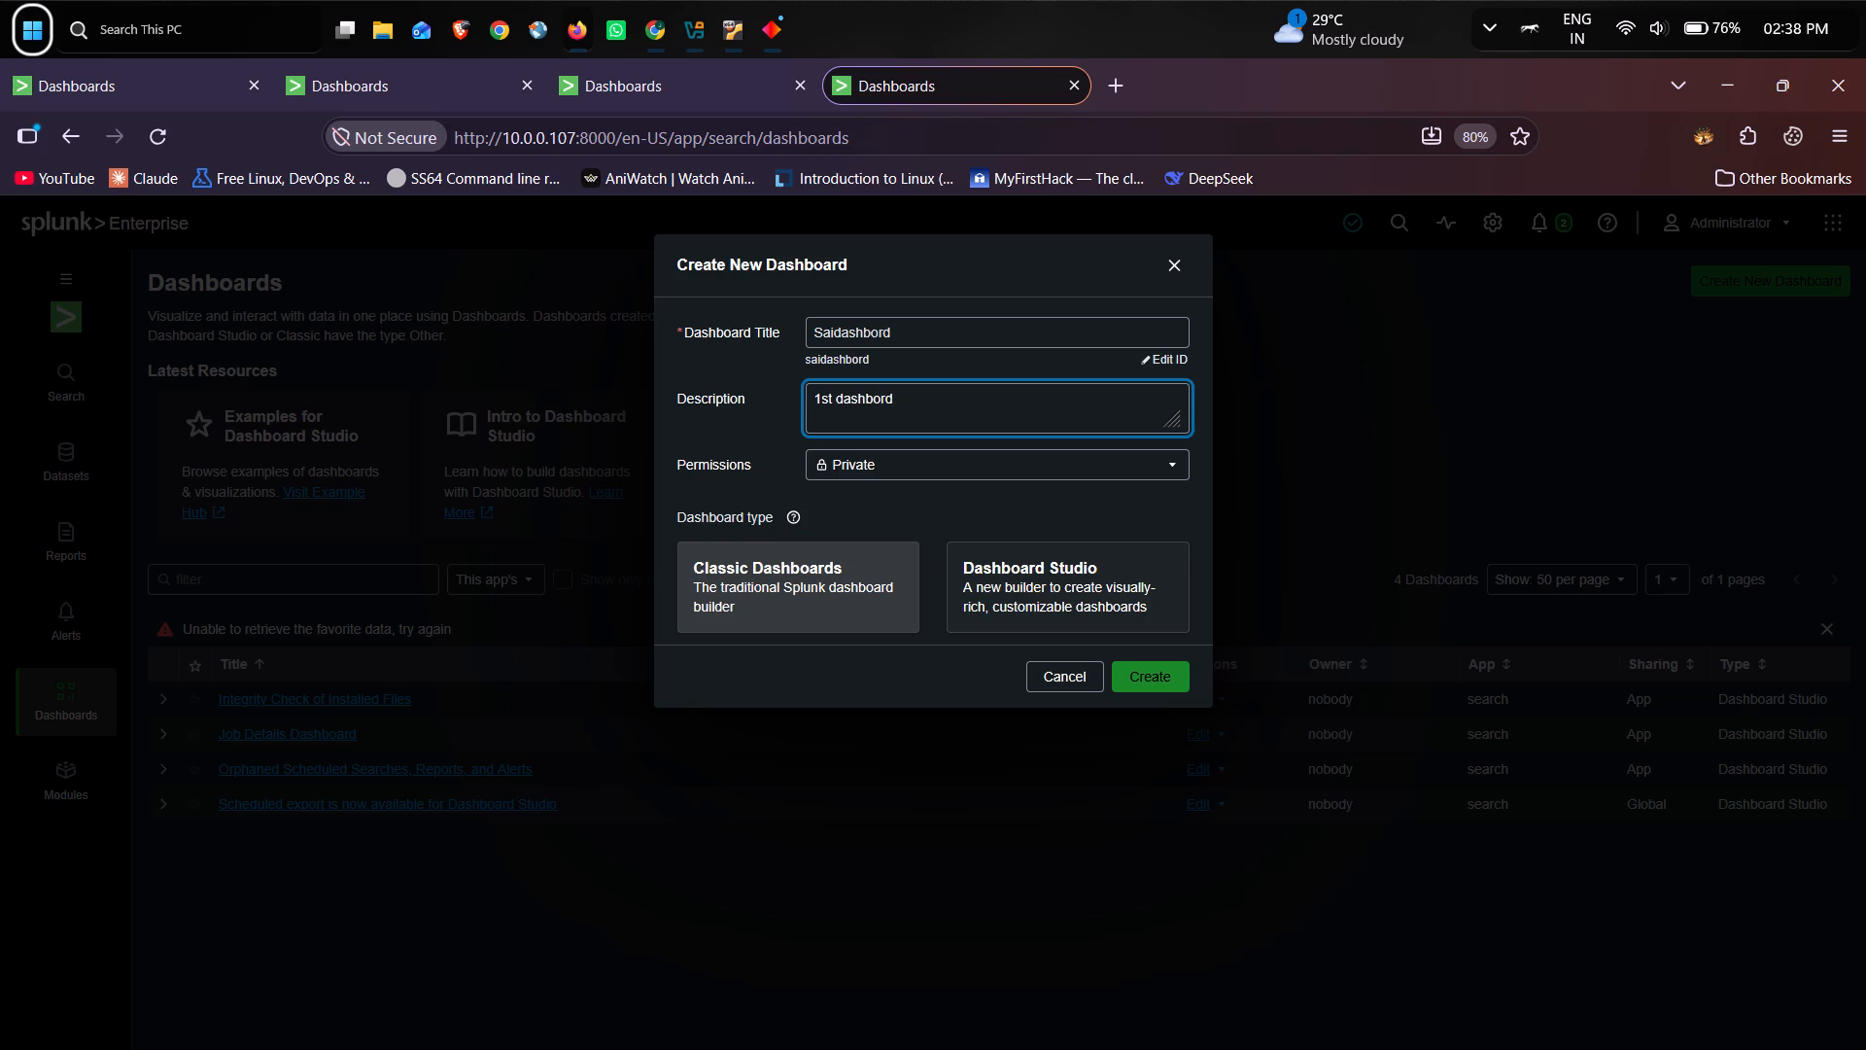
click(850, 585)
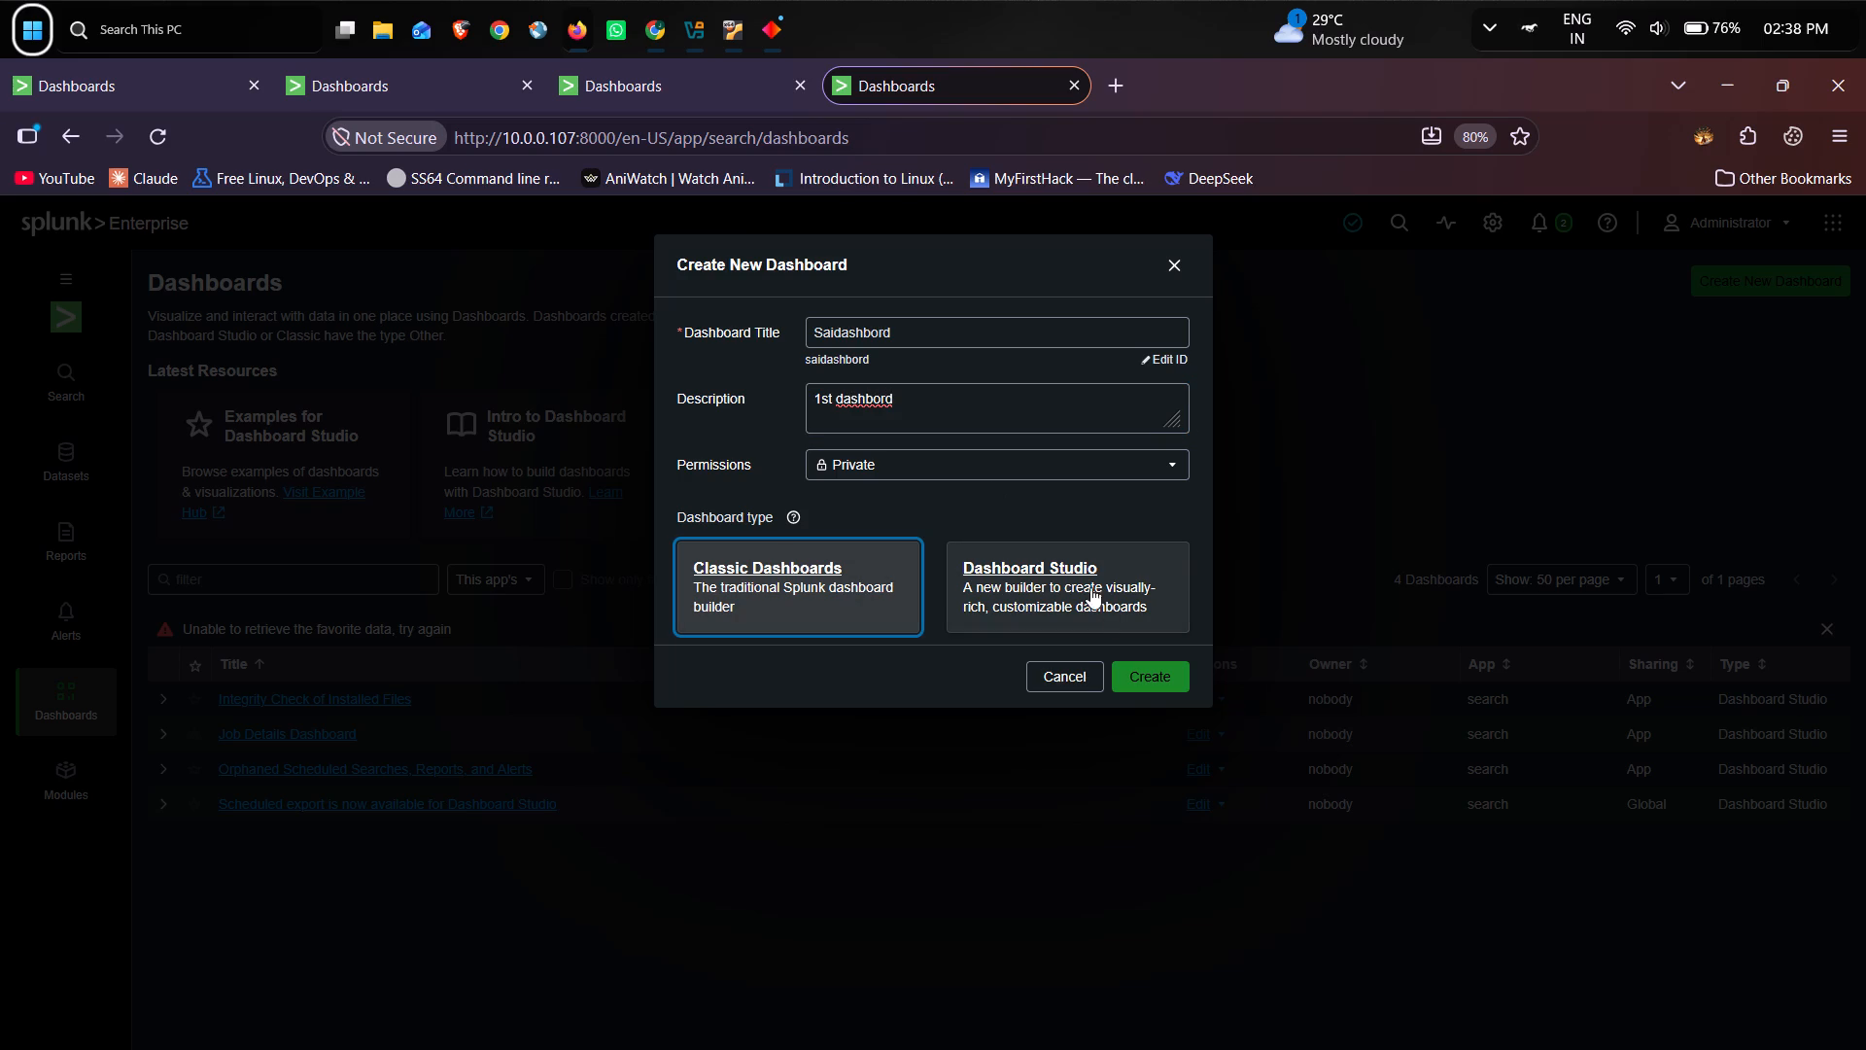
click(1135, 682)
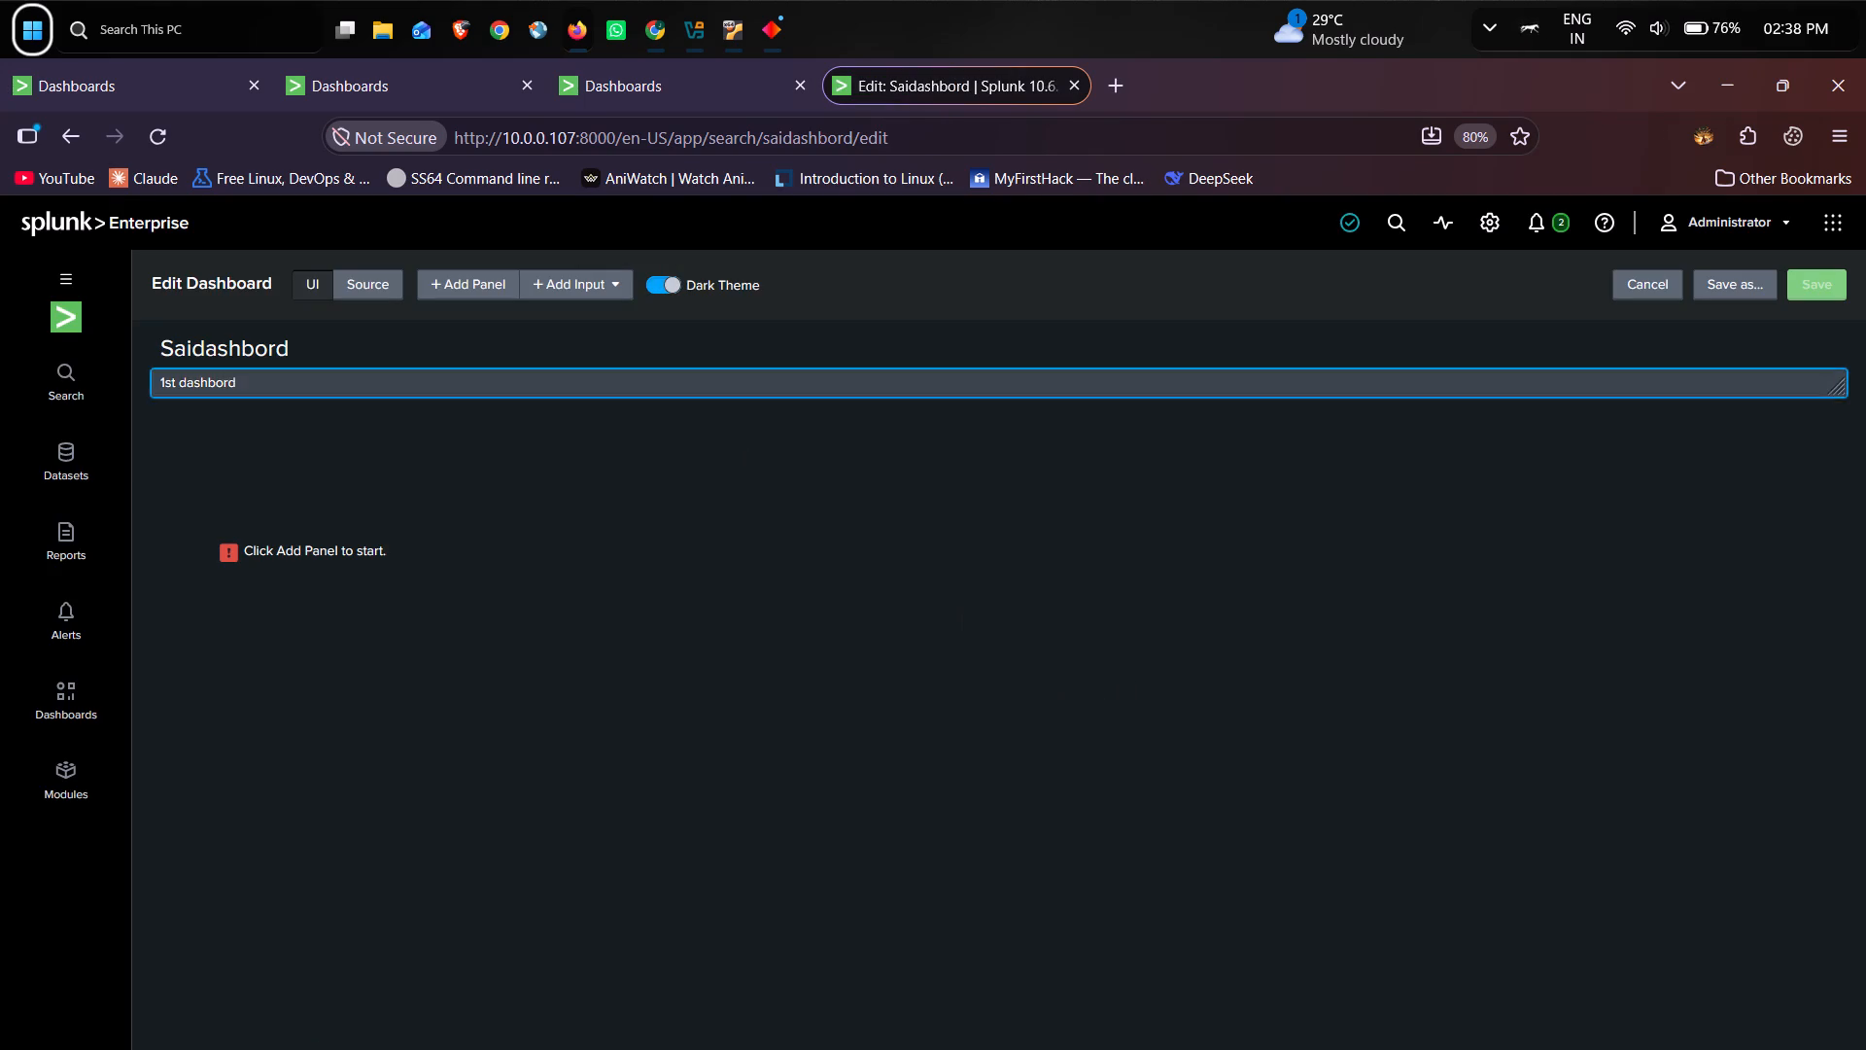
Start adding a new Statistics Table panel to the Saidashbord dashboard.
click(456, 295)
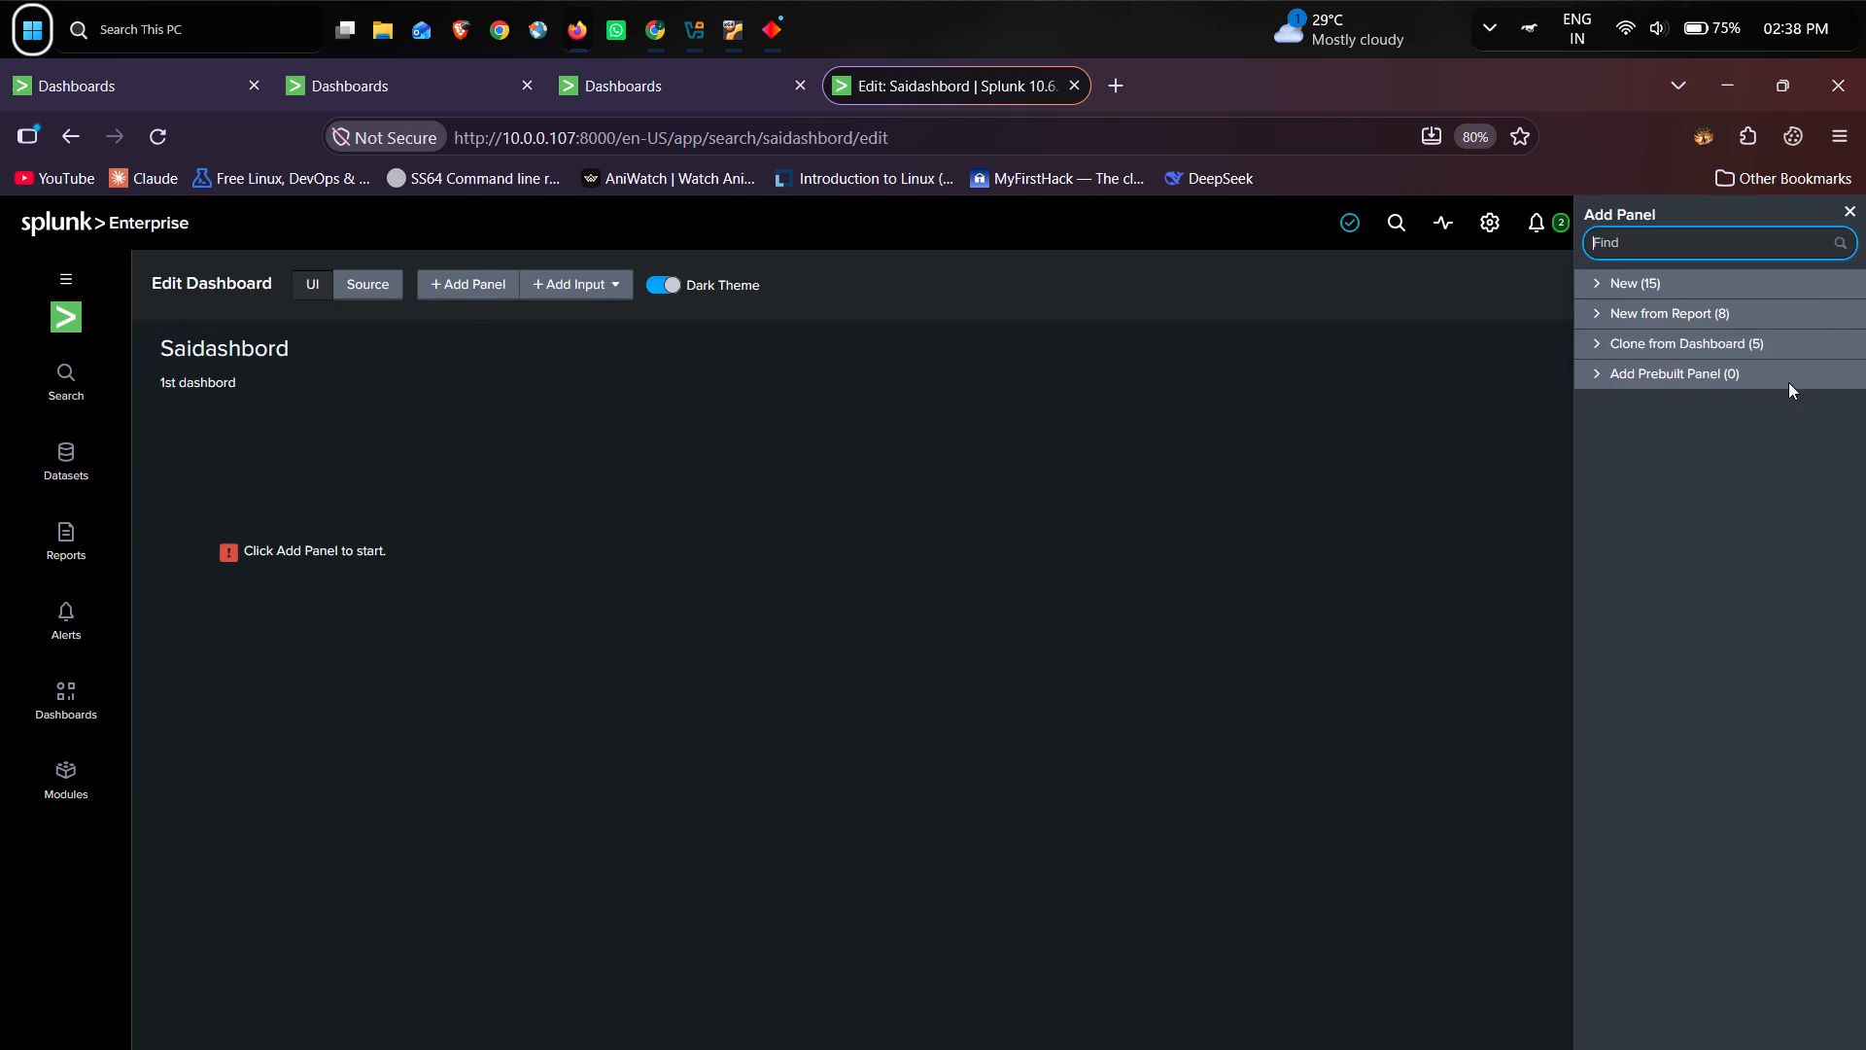
click(1597, 278)
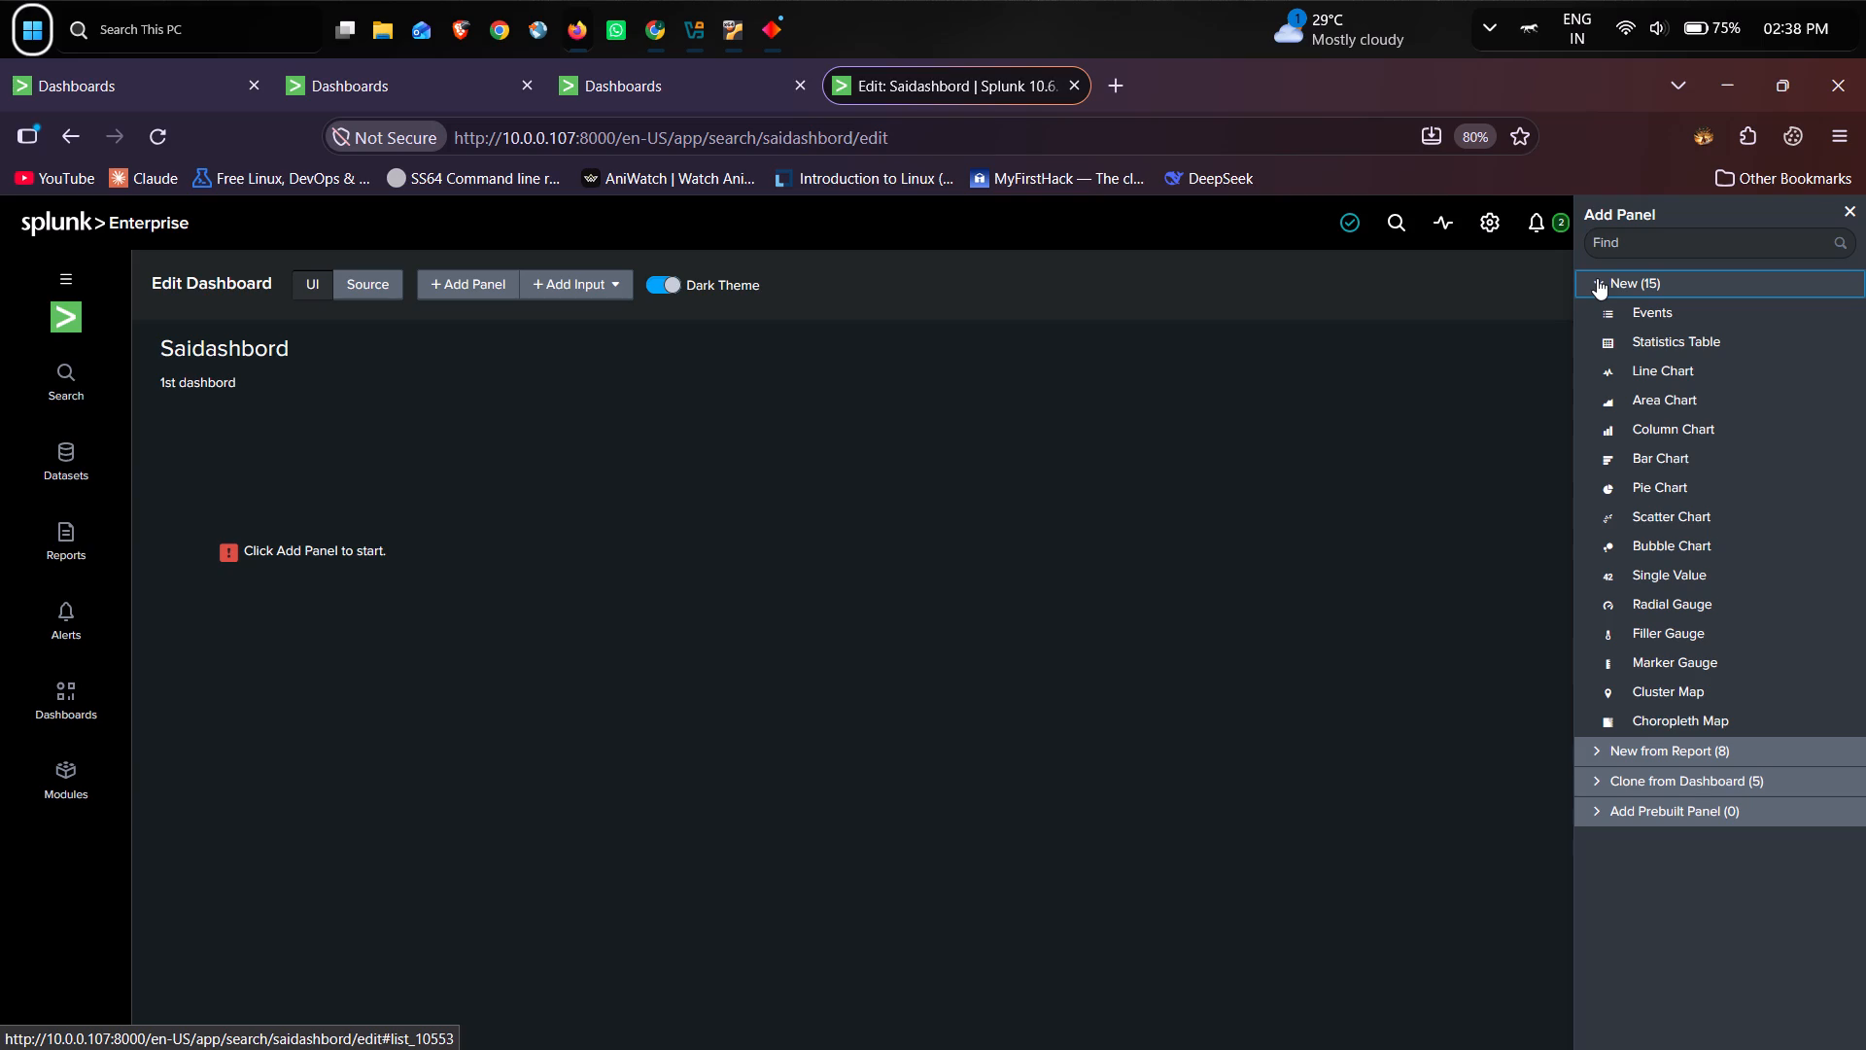
click(1637, 347)
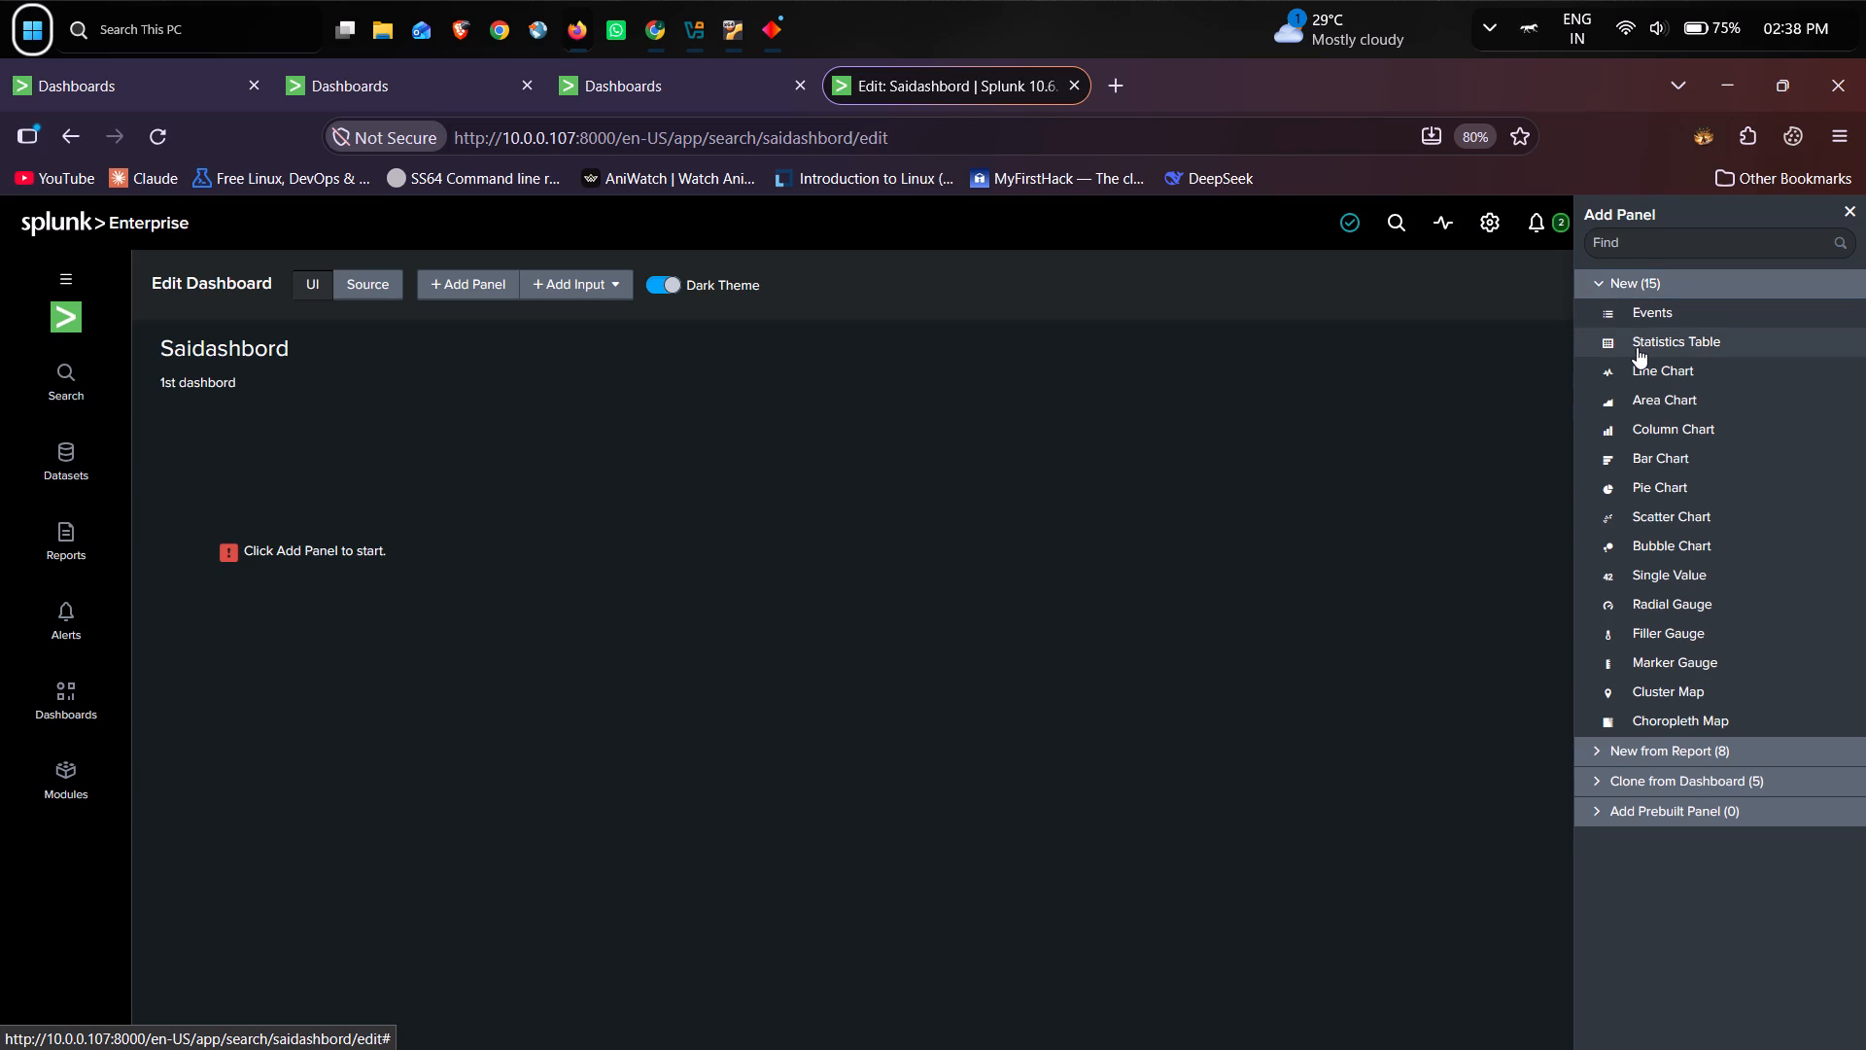
click(1620, 369)
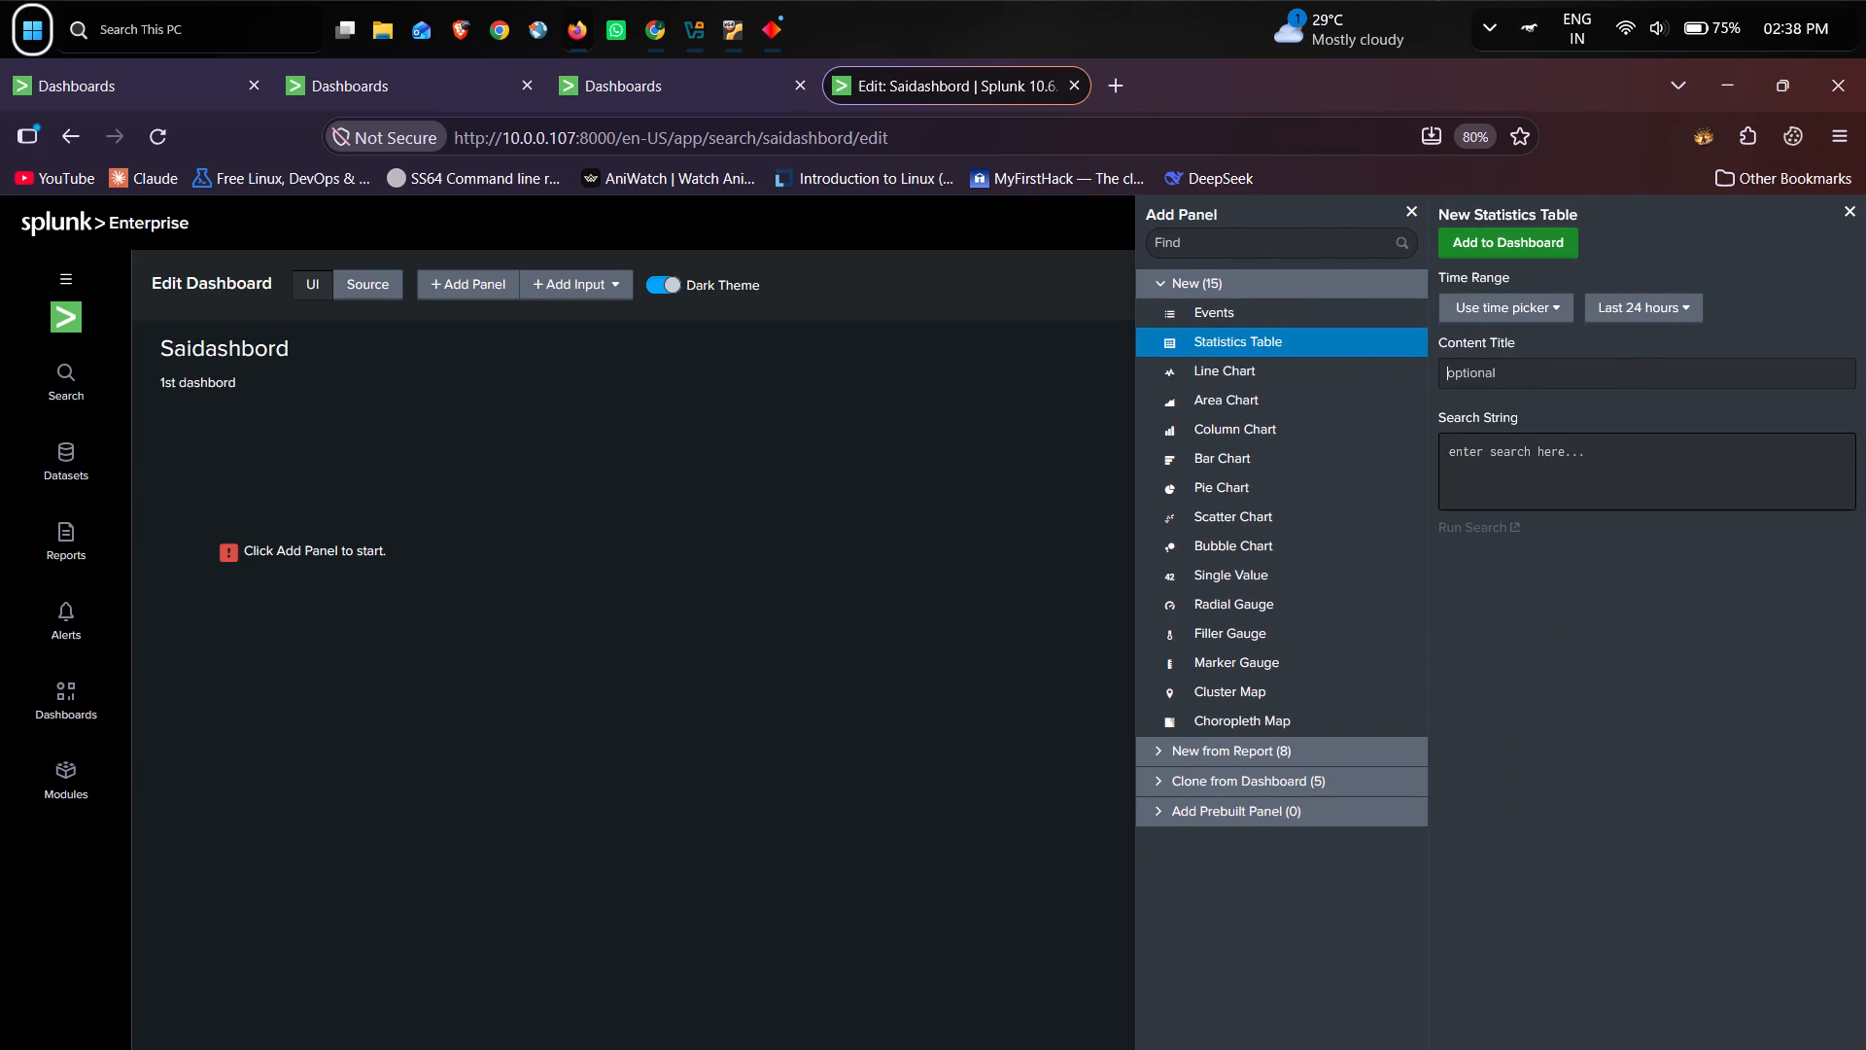
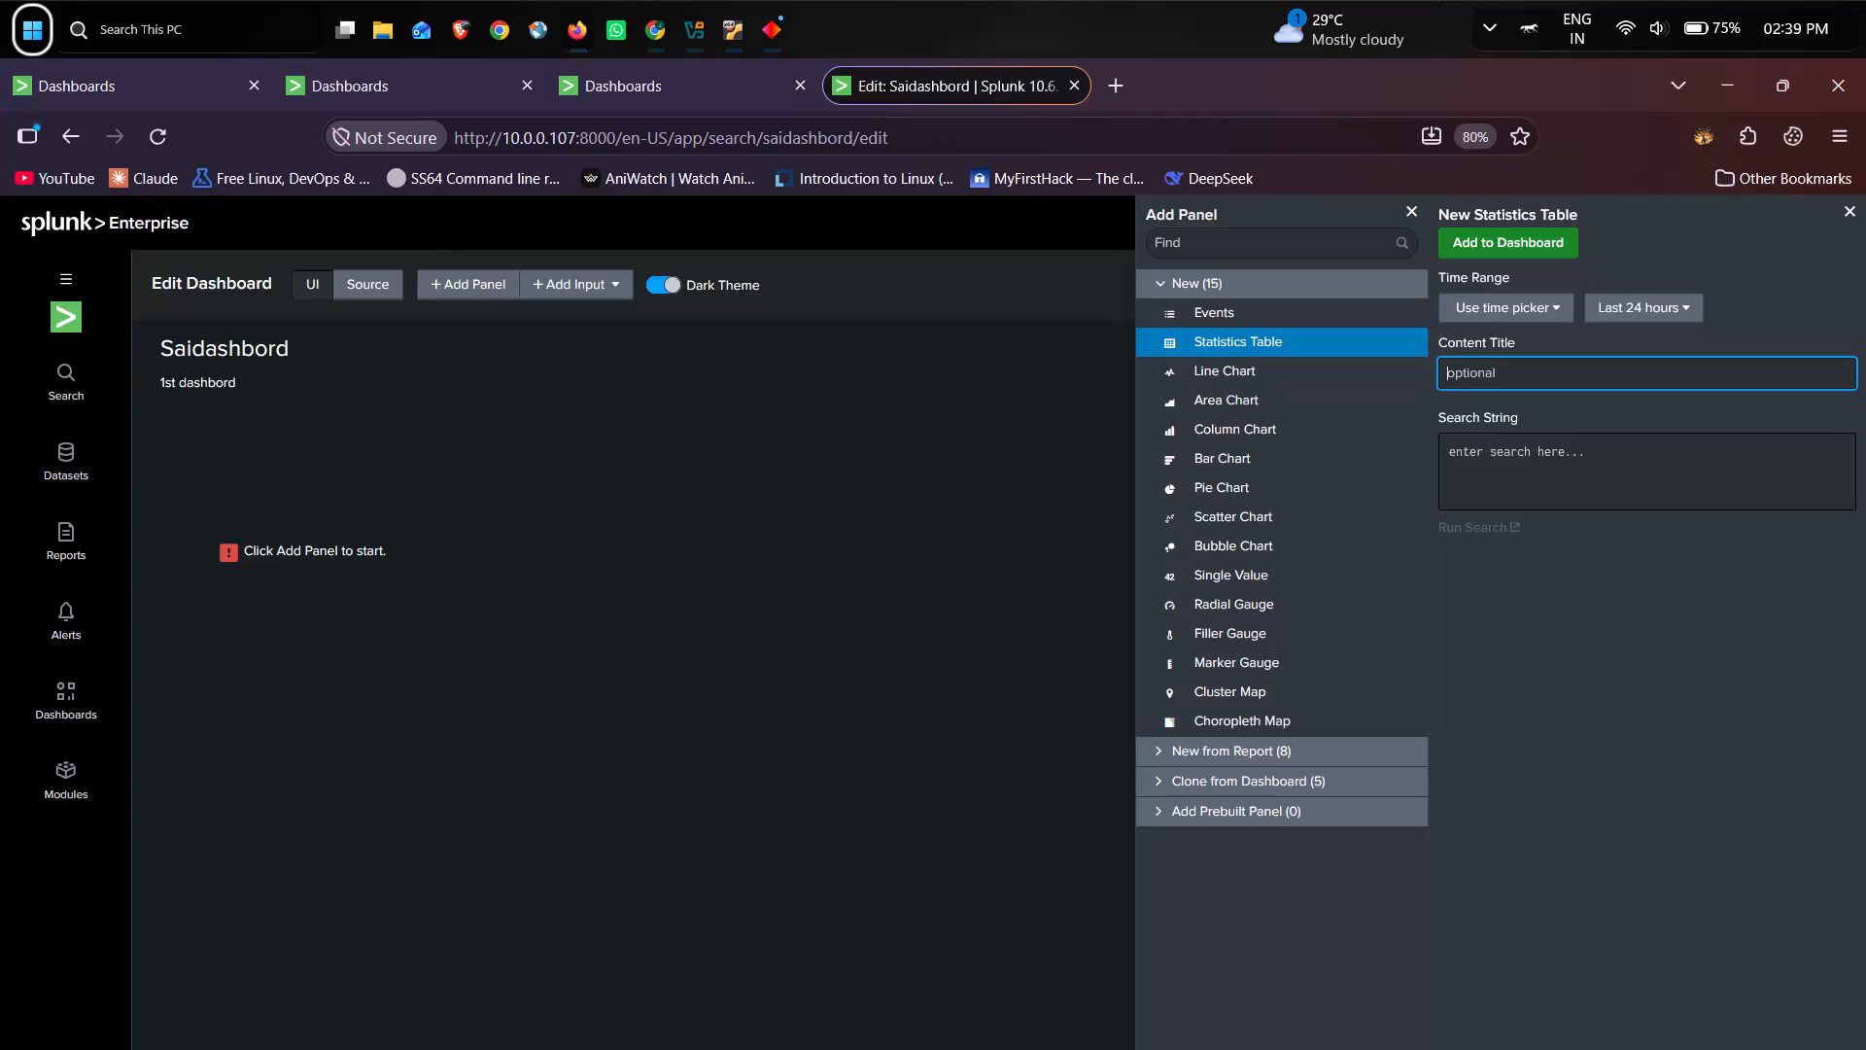
Begin the Statistics Table panel's search string with index="*" followed by a space.
click(1622, 477)
text(index)
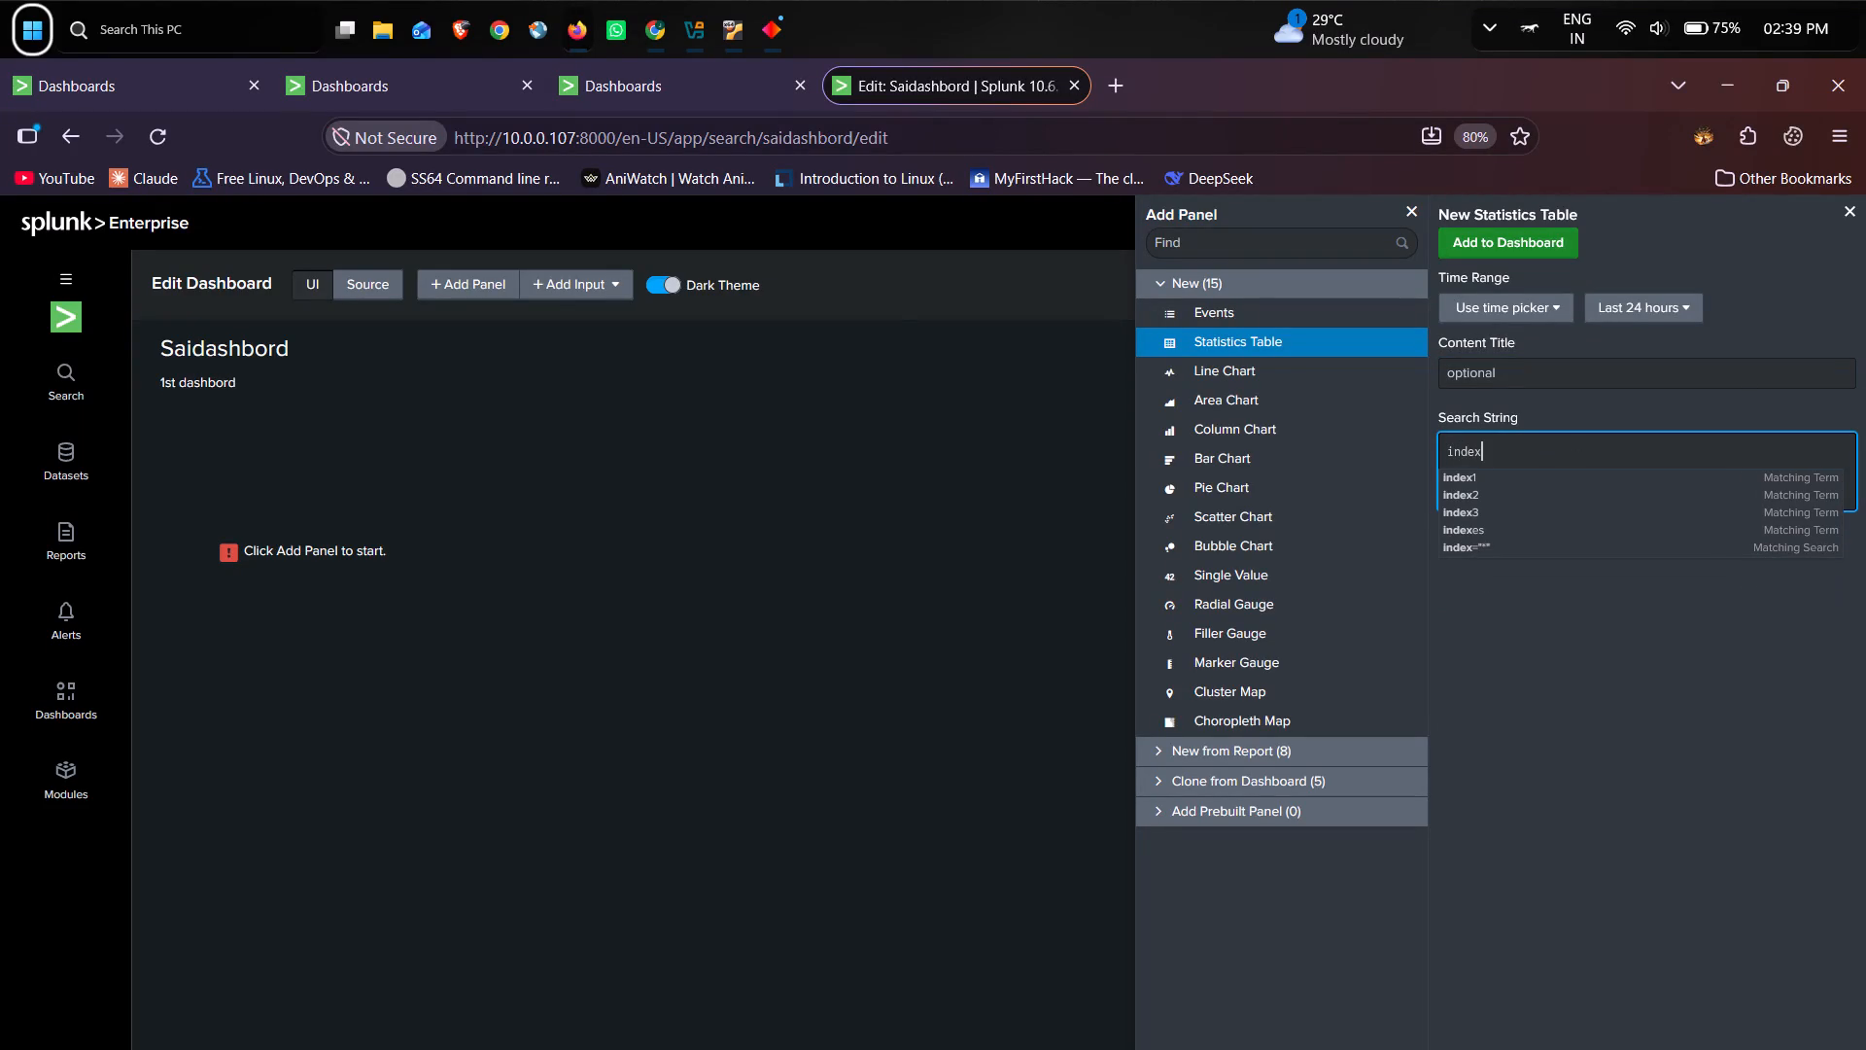
key(equal)
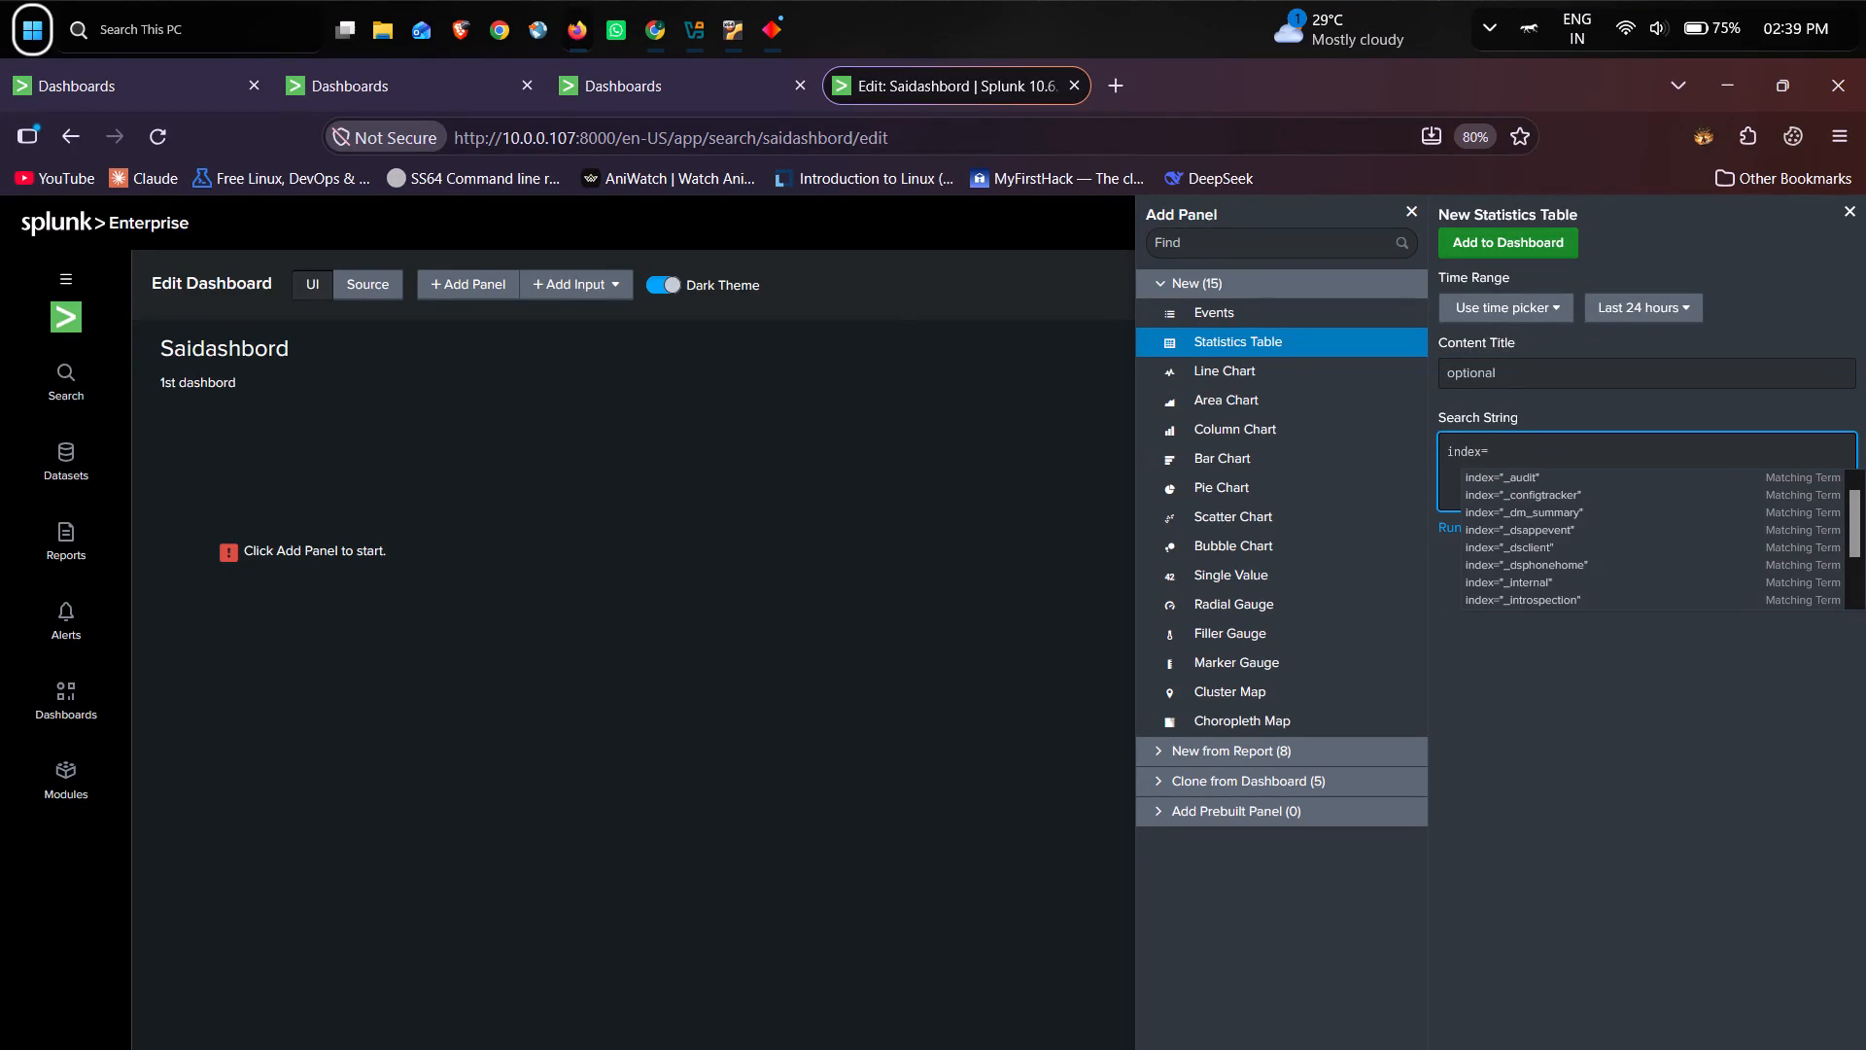
text("")
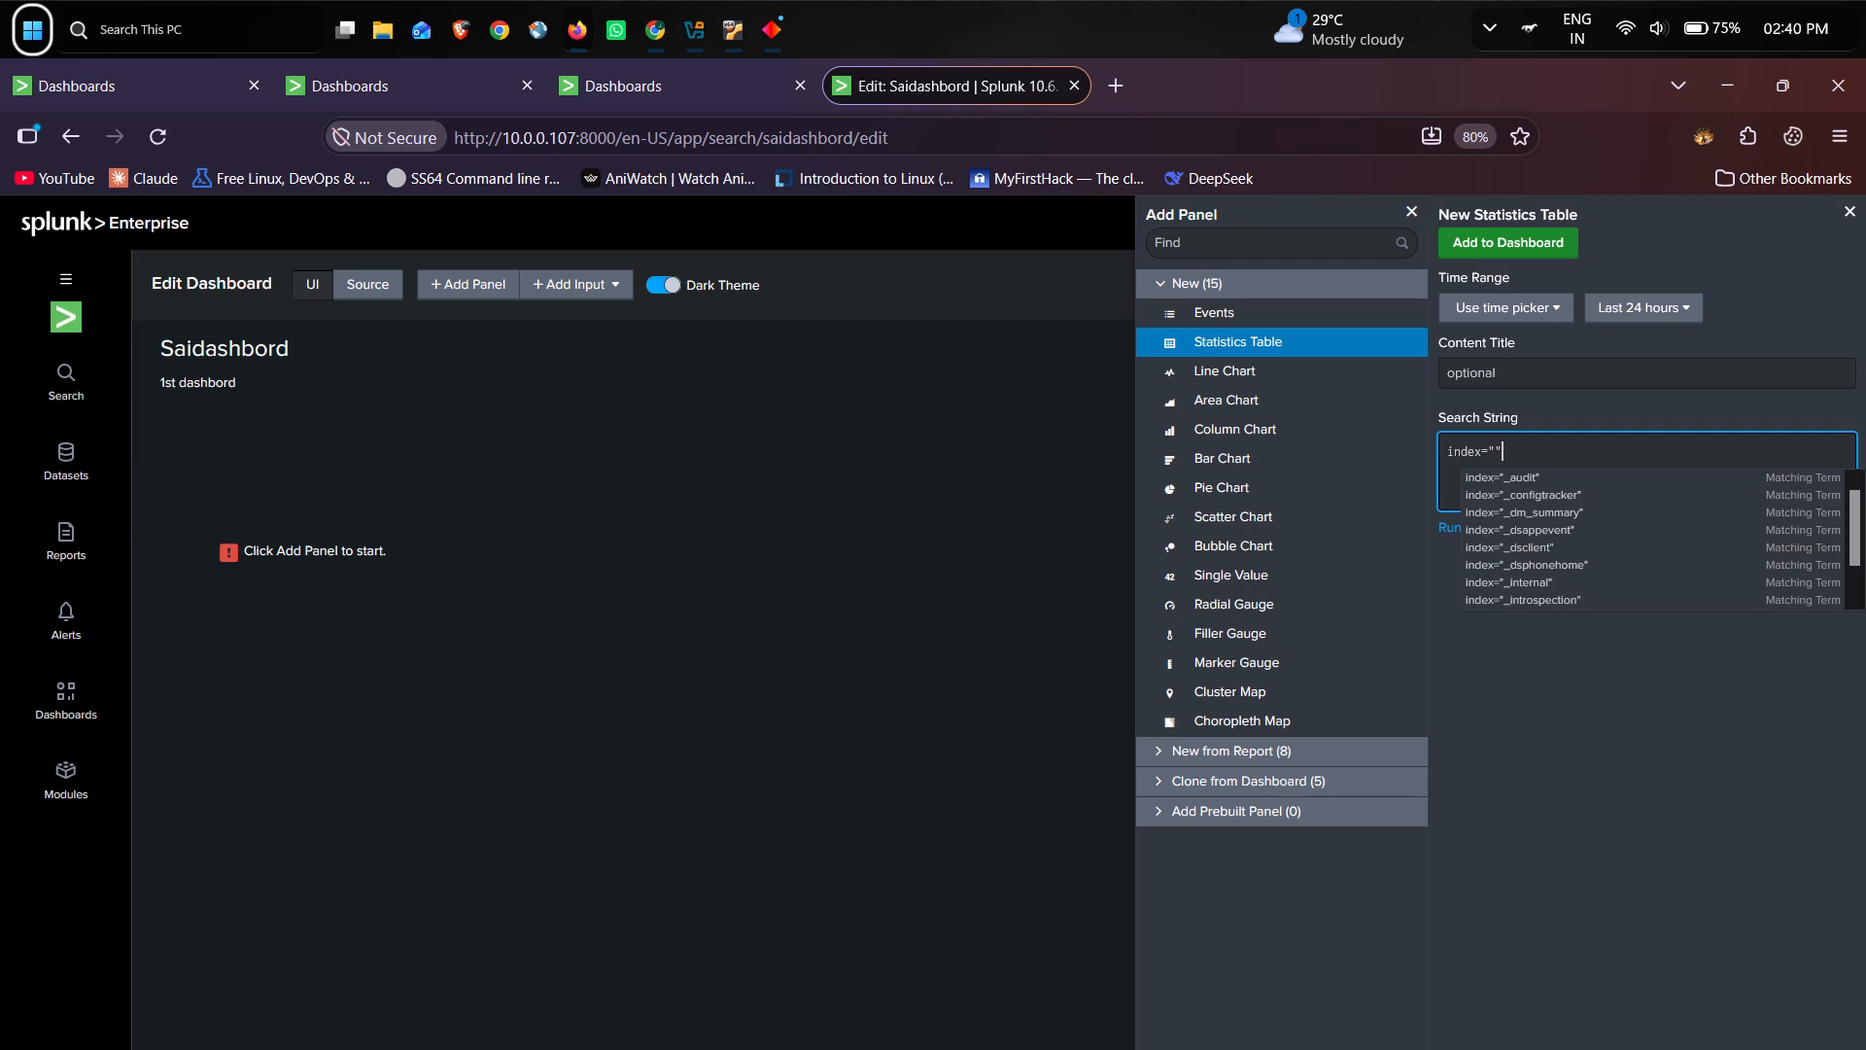
key(BackSpace)
key(d)
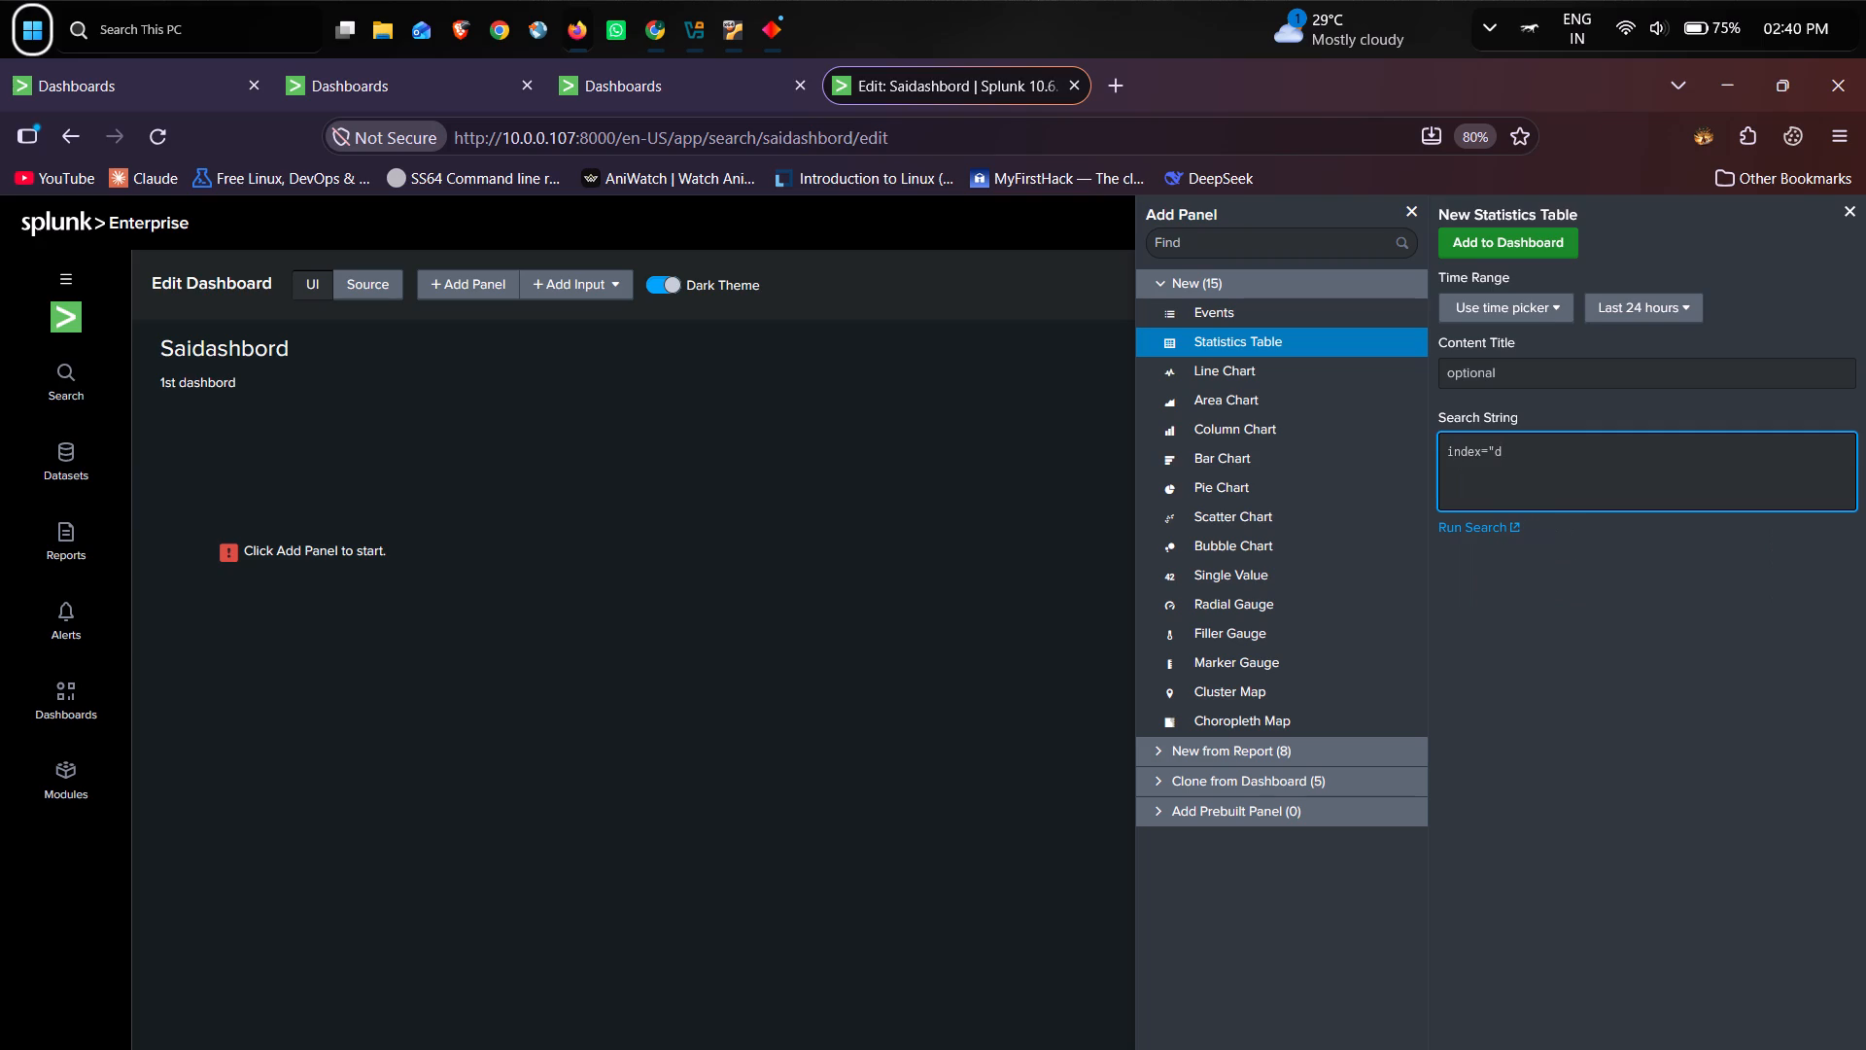
key(BackSpace)
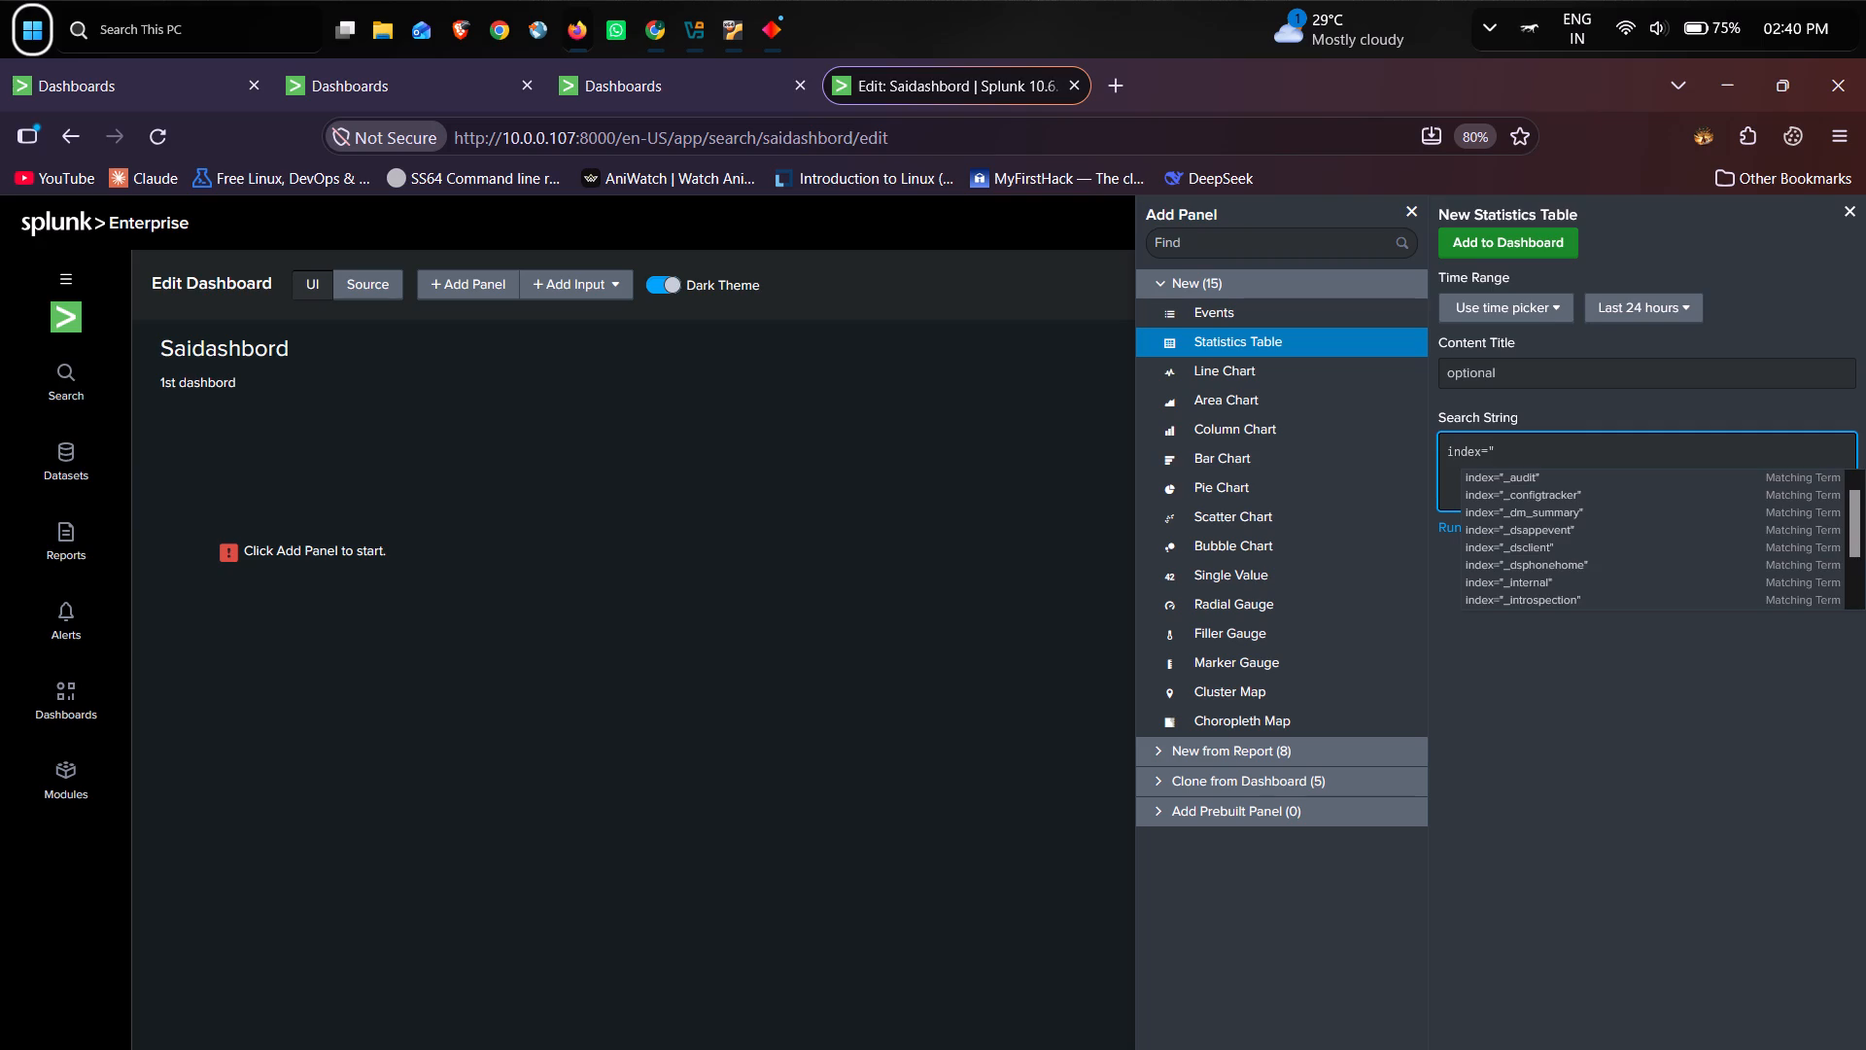
key(s)
key(BackSpace)
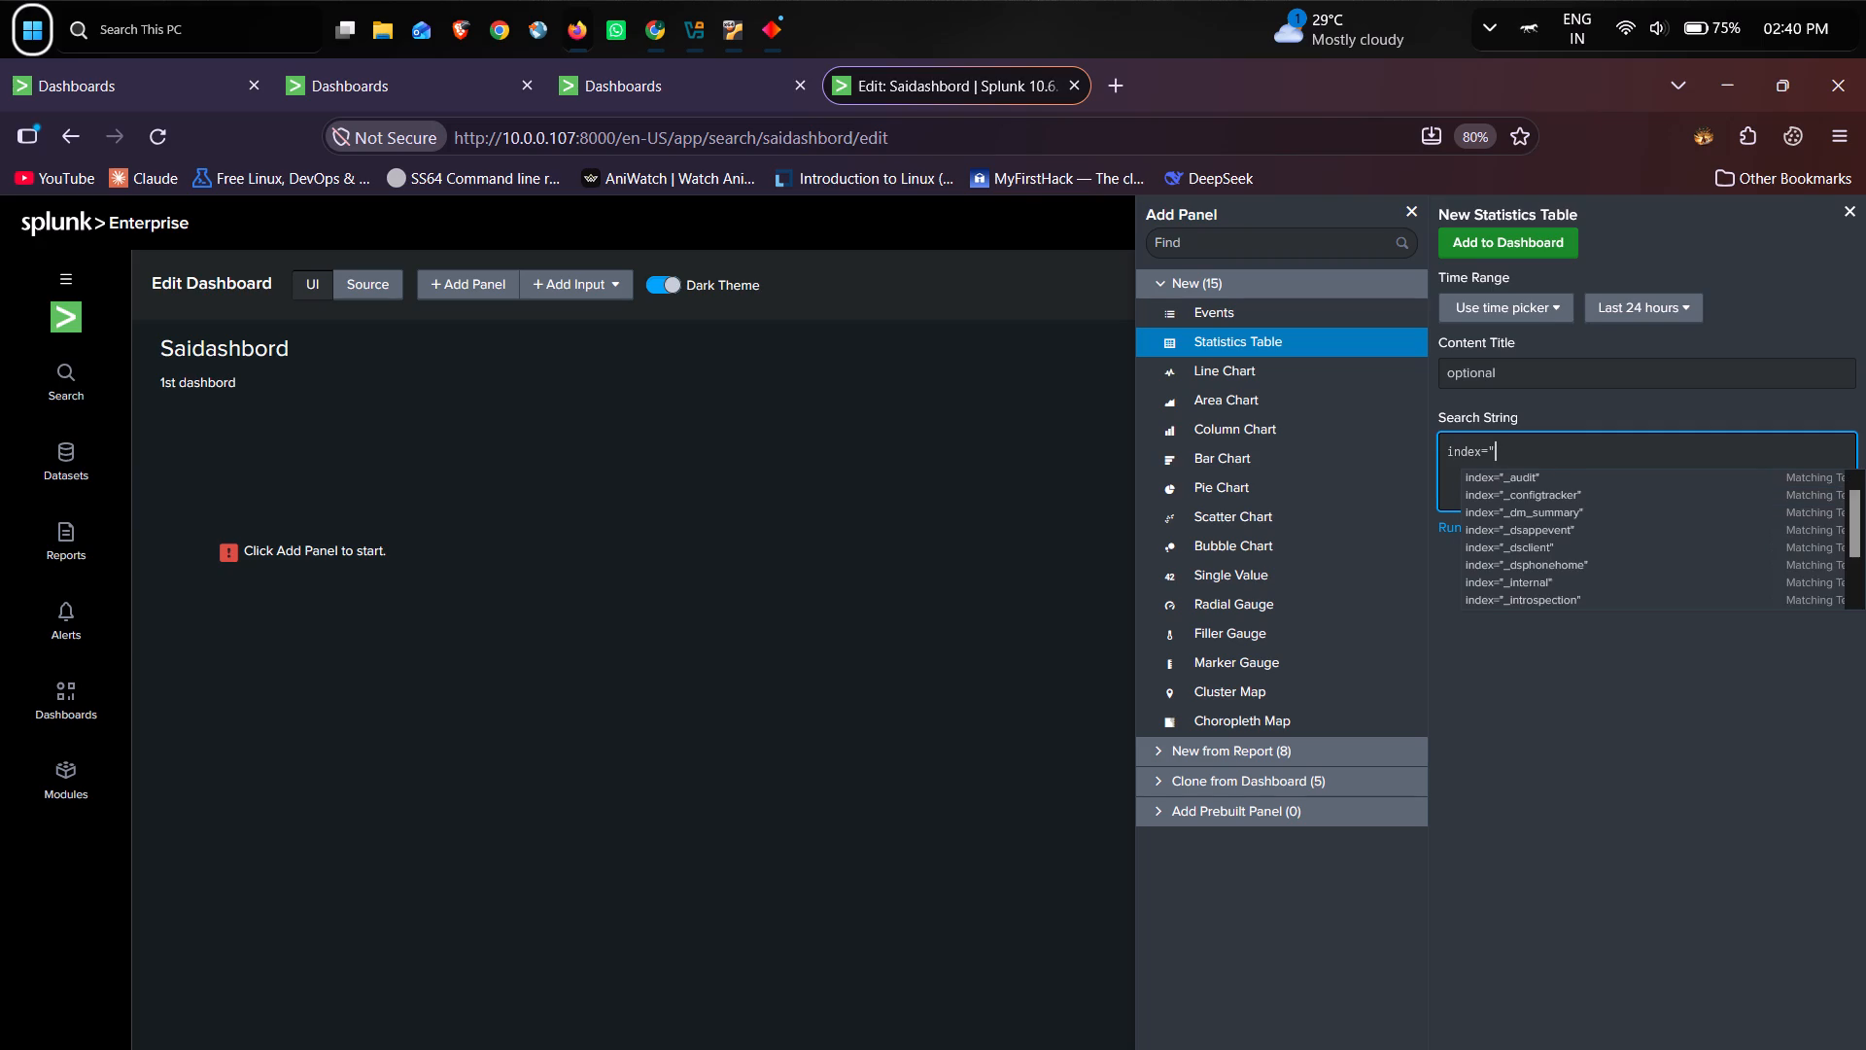
key(asterisk)
key(shift+quotedbl)
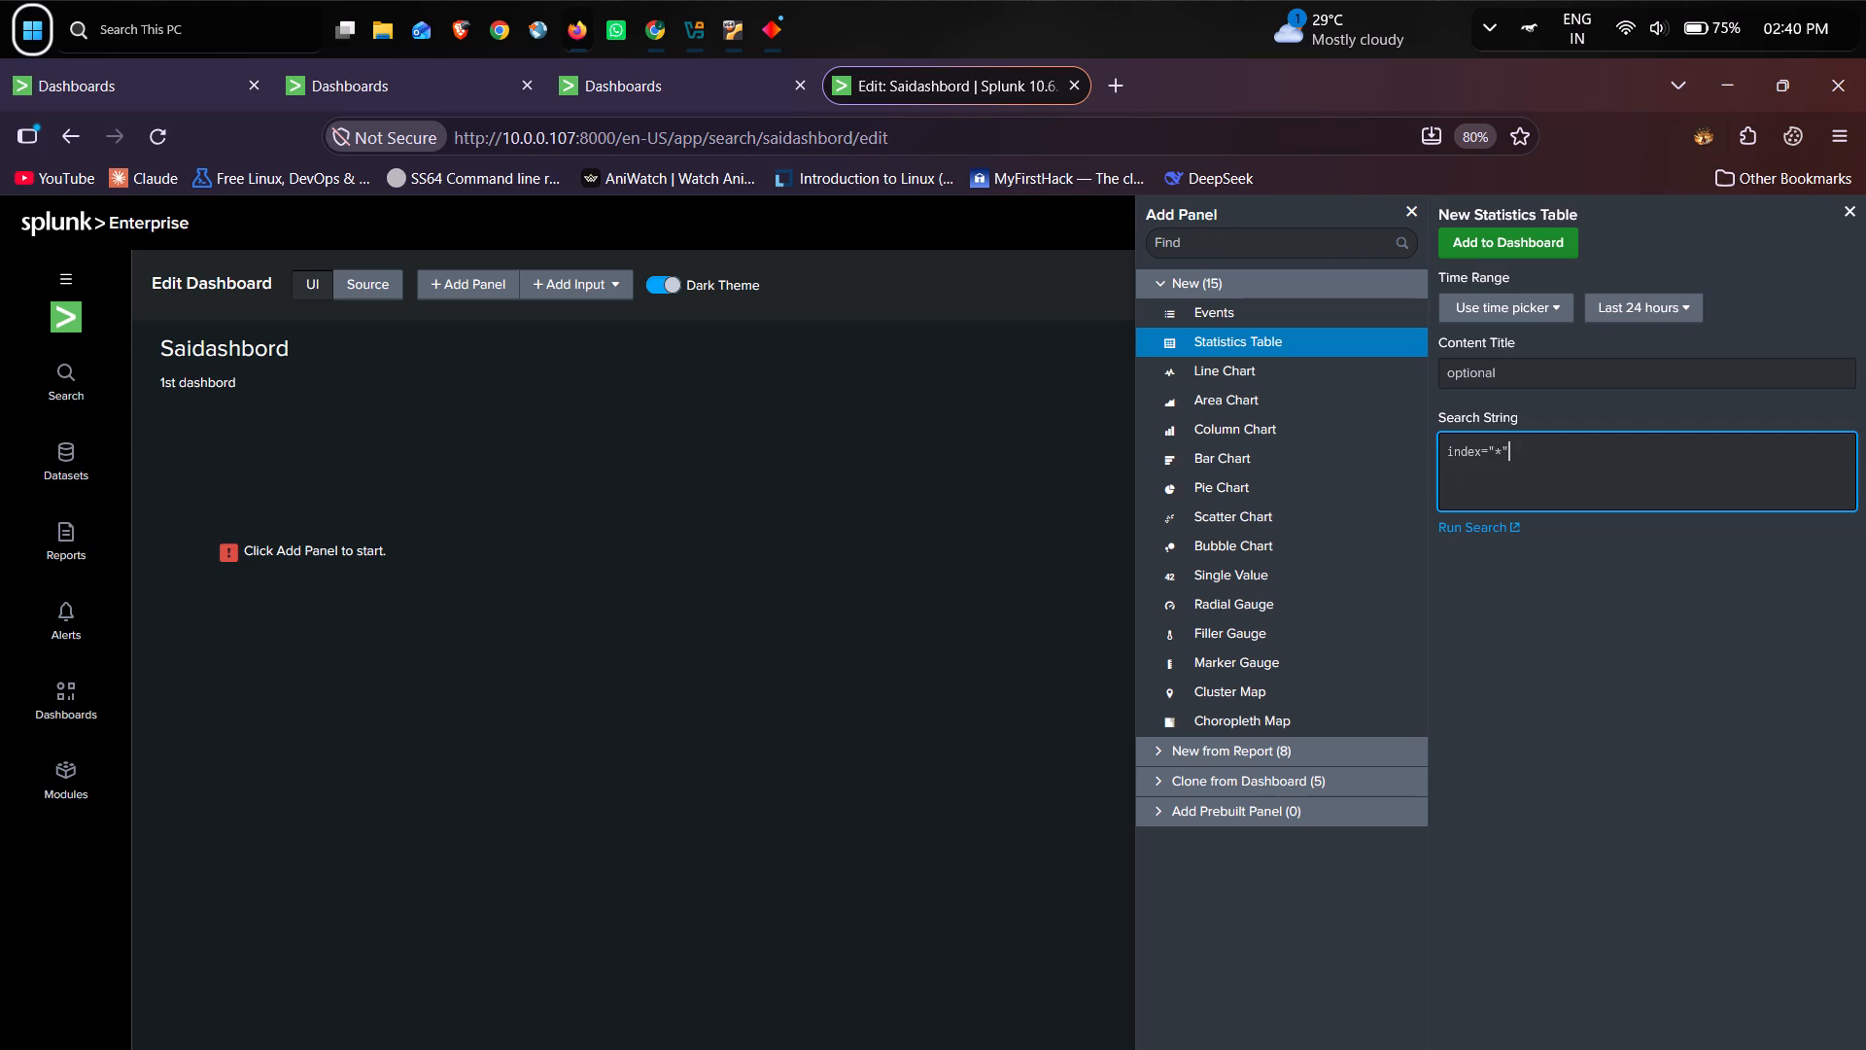
key(space)
Add a source filter to the search string after the index term, writing source= and an opening quotation mark.
key(s)
text(cor)
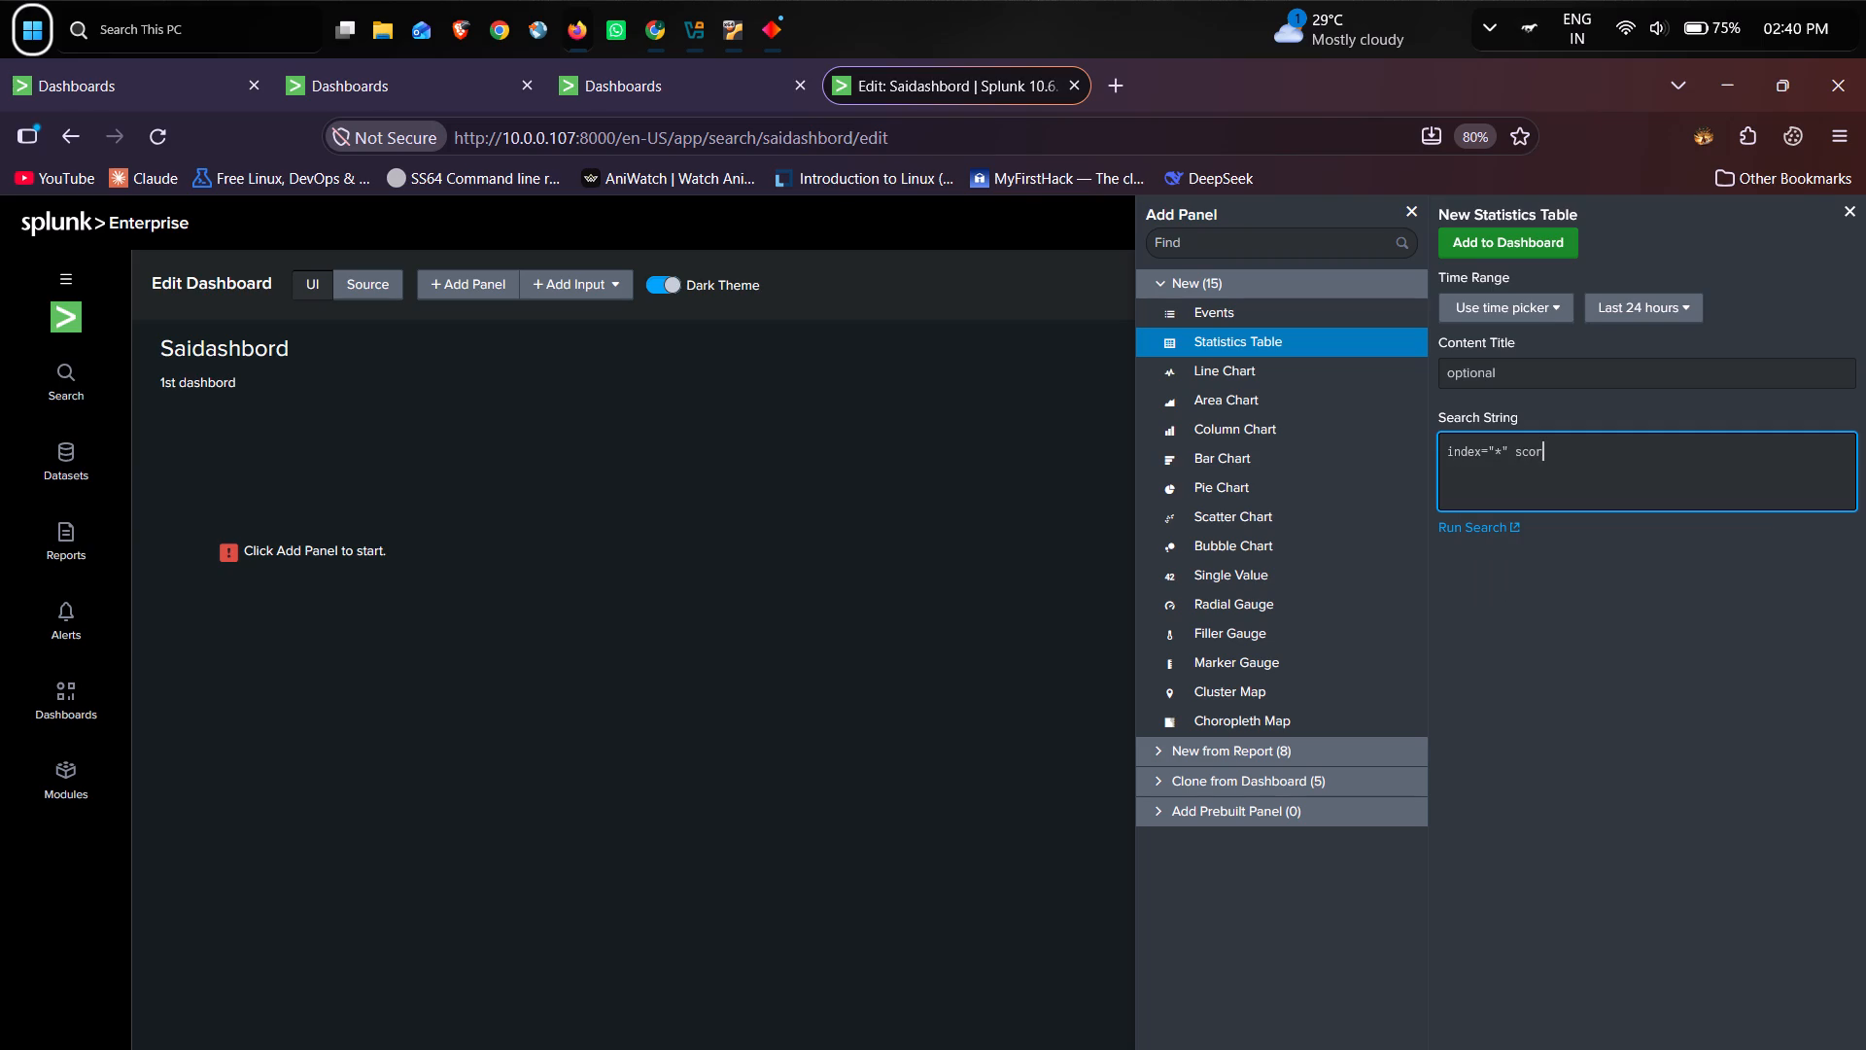
key(BackSpace)
key(BackSpace)
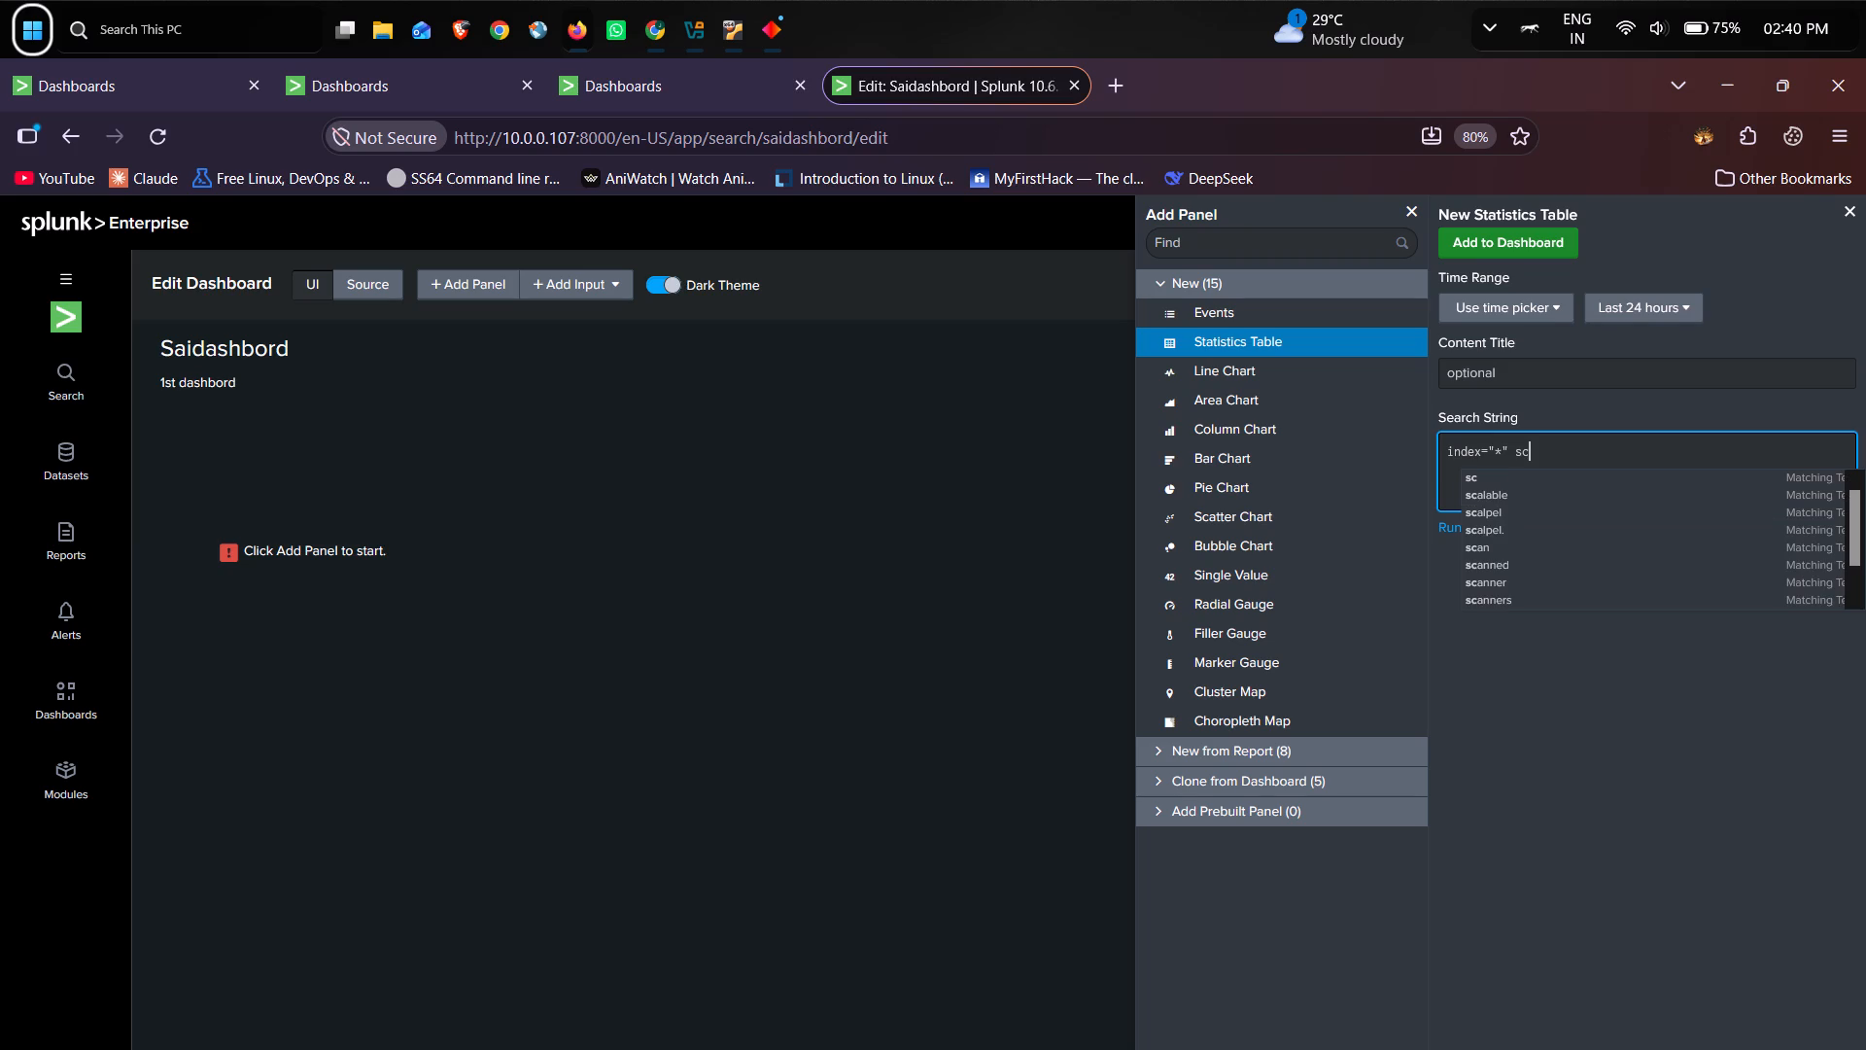
key(BackSpace)
text(ourc)
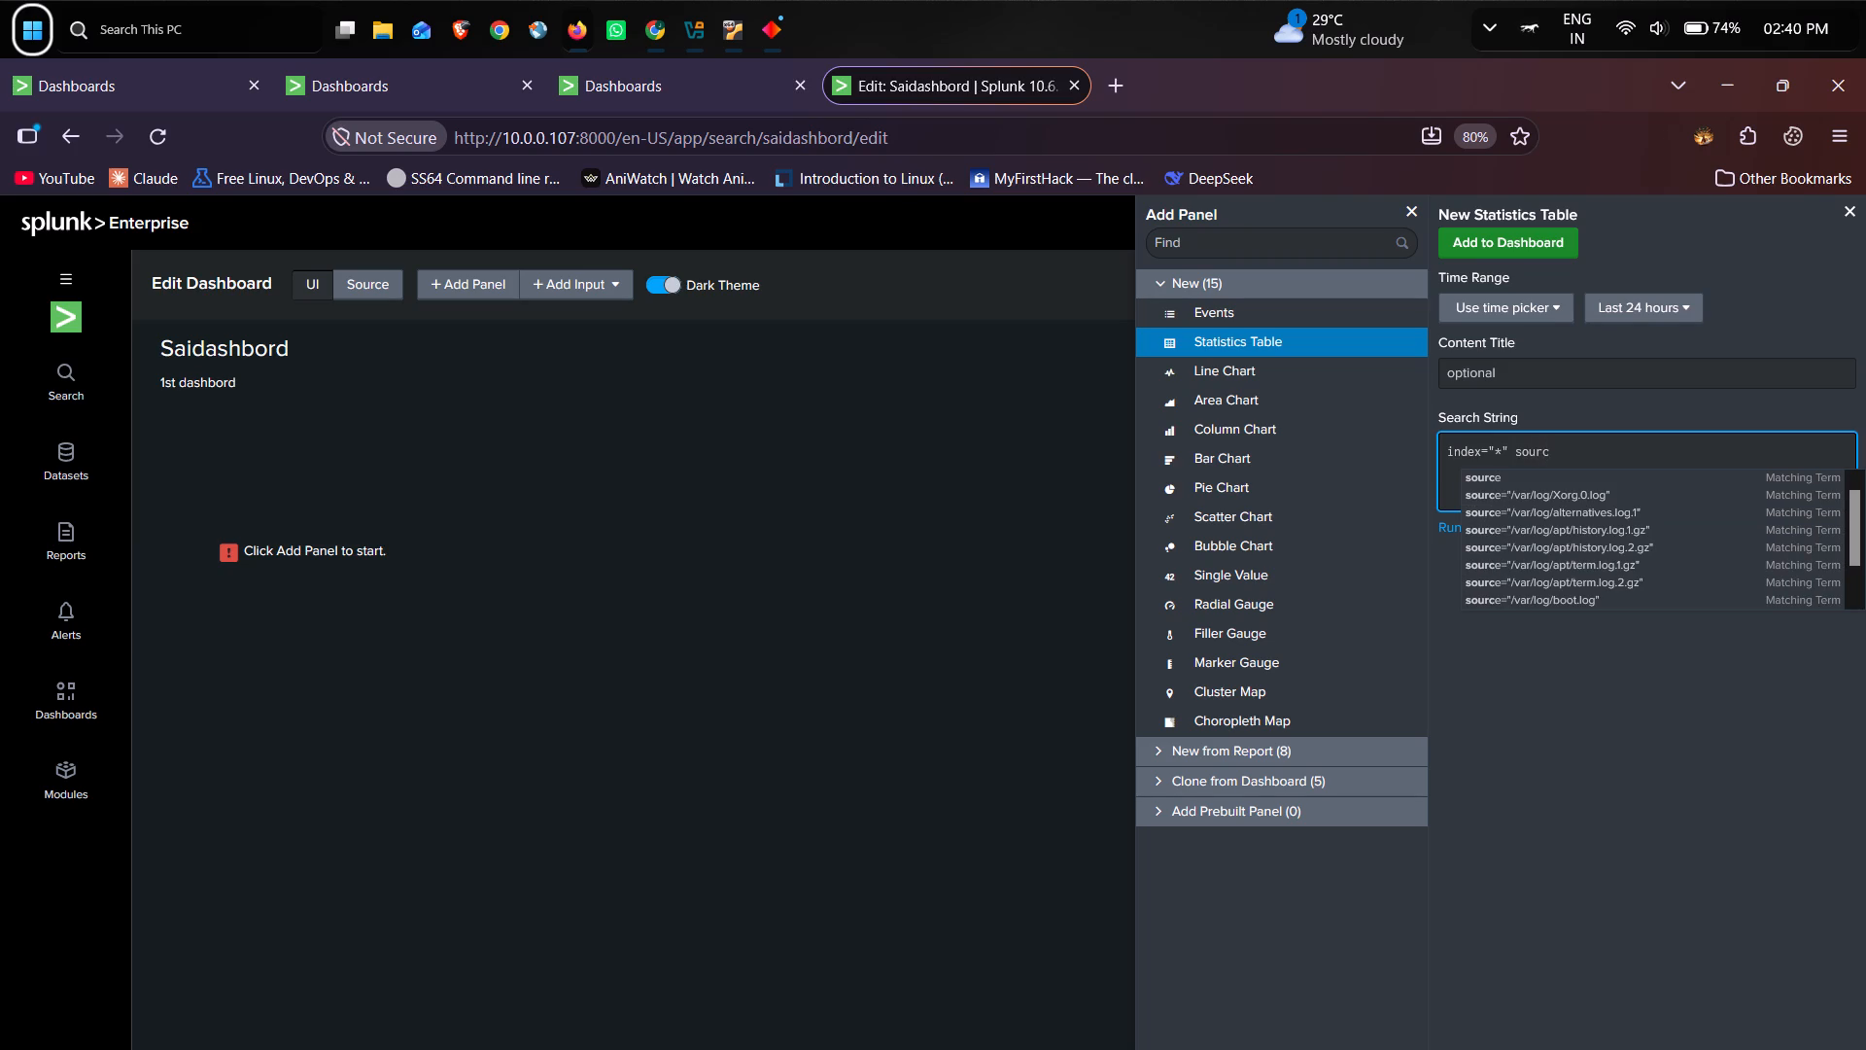
key(equal)
key(BackSpace)
key(equal)
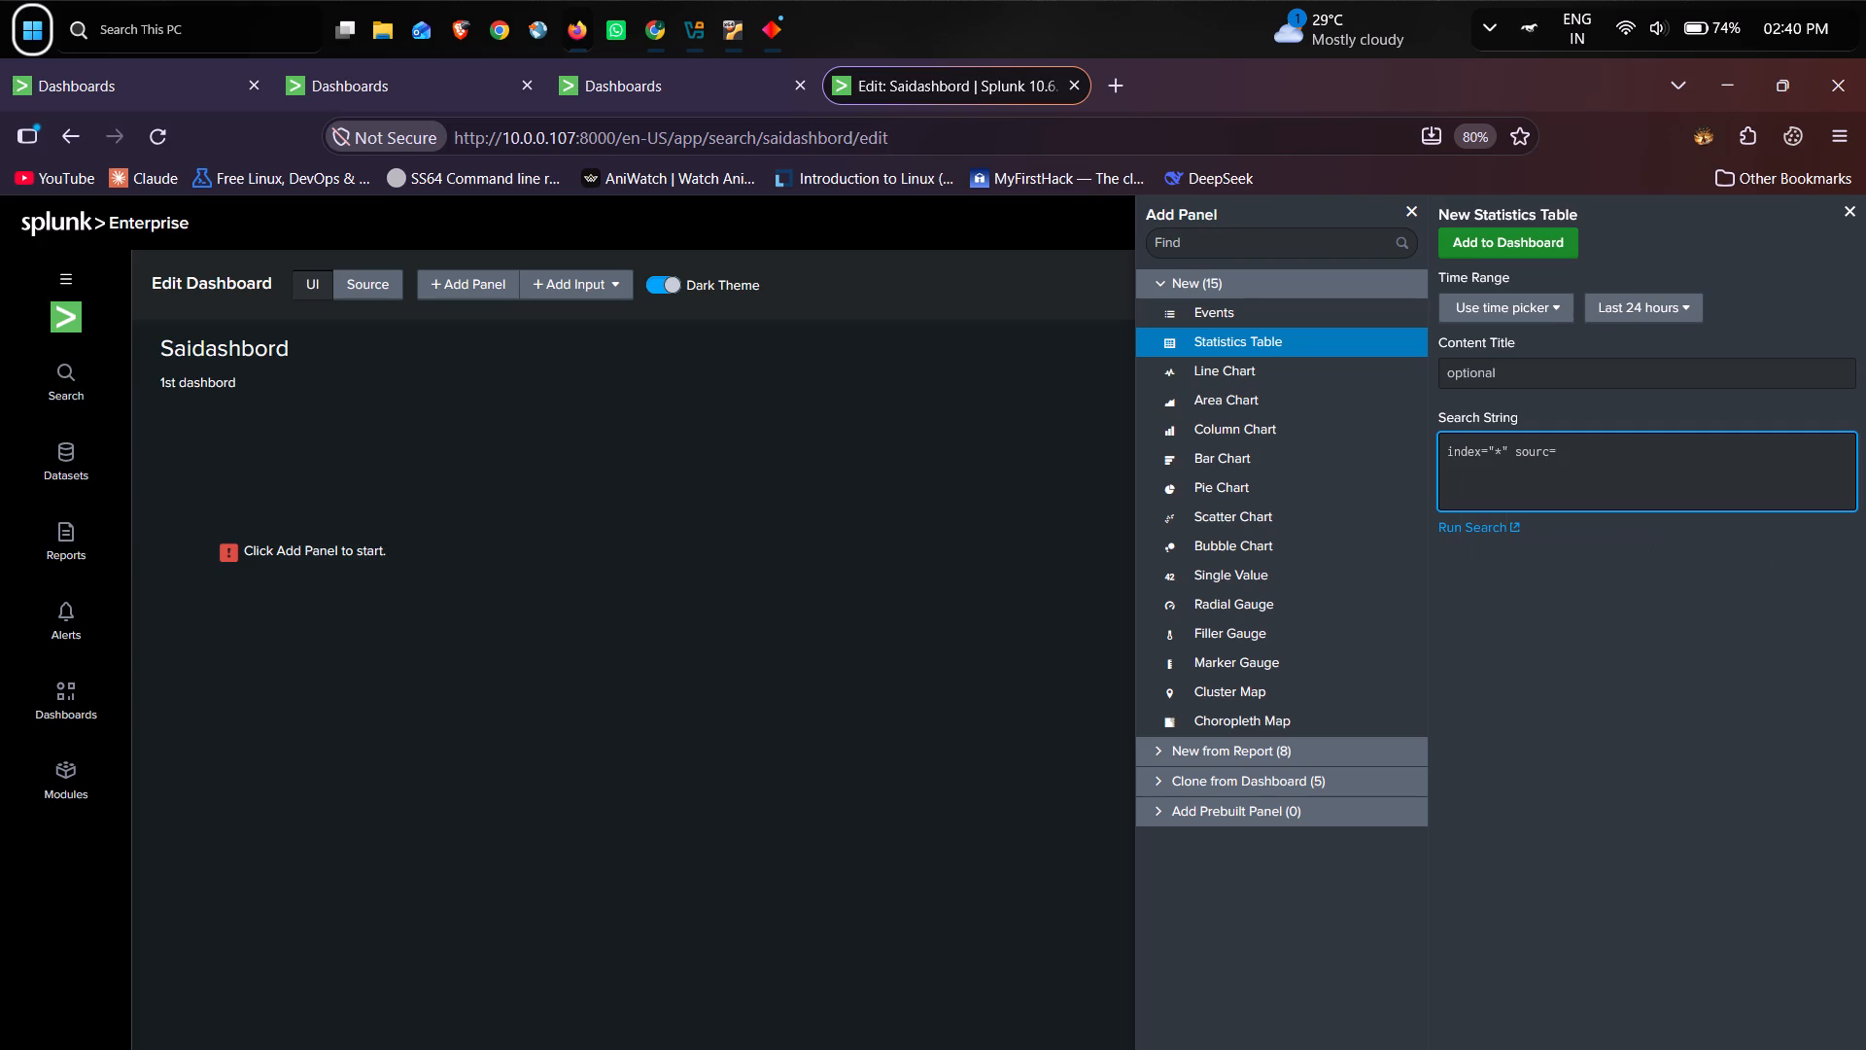
key(shift+quotedbl)
key(BackSpace)
key(BackSpace)
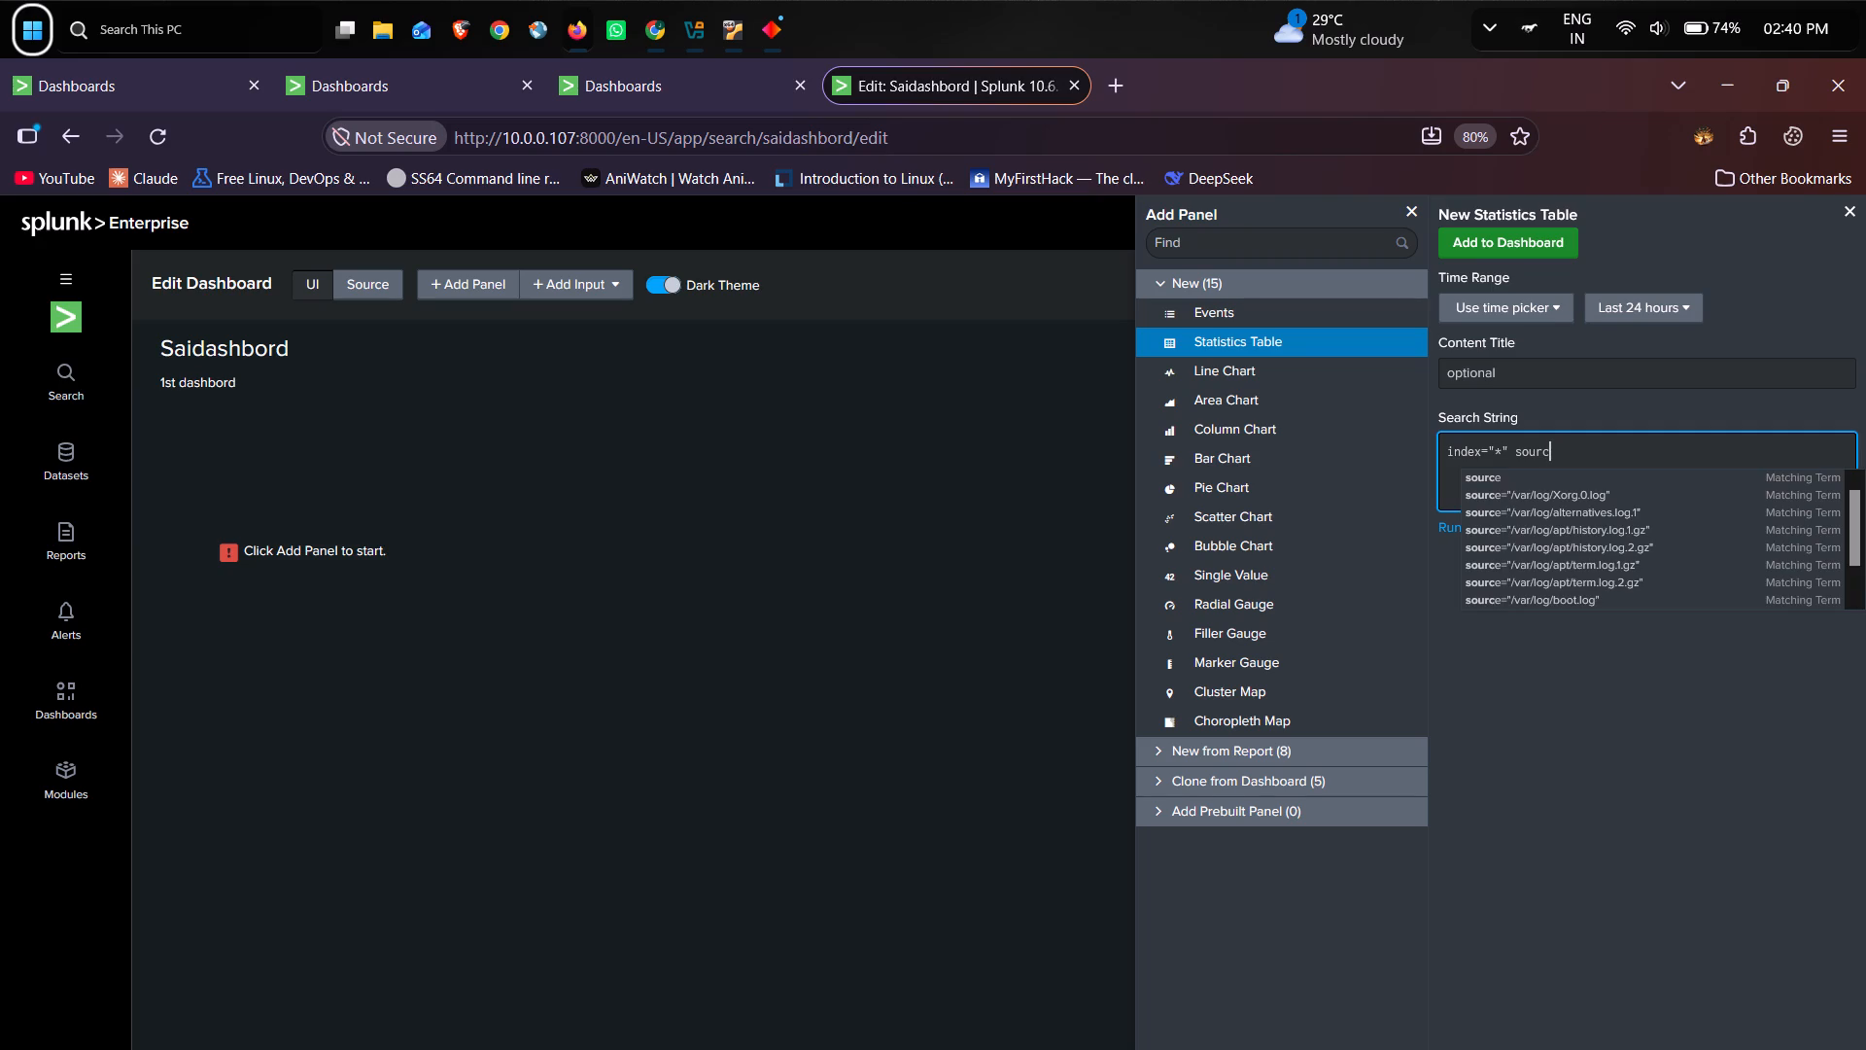
key(e)
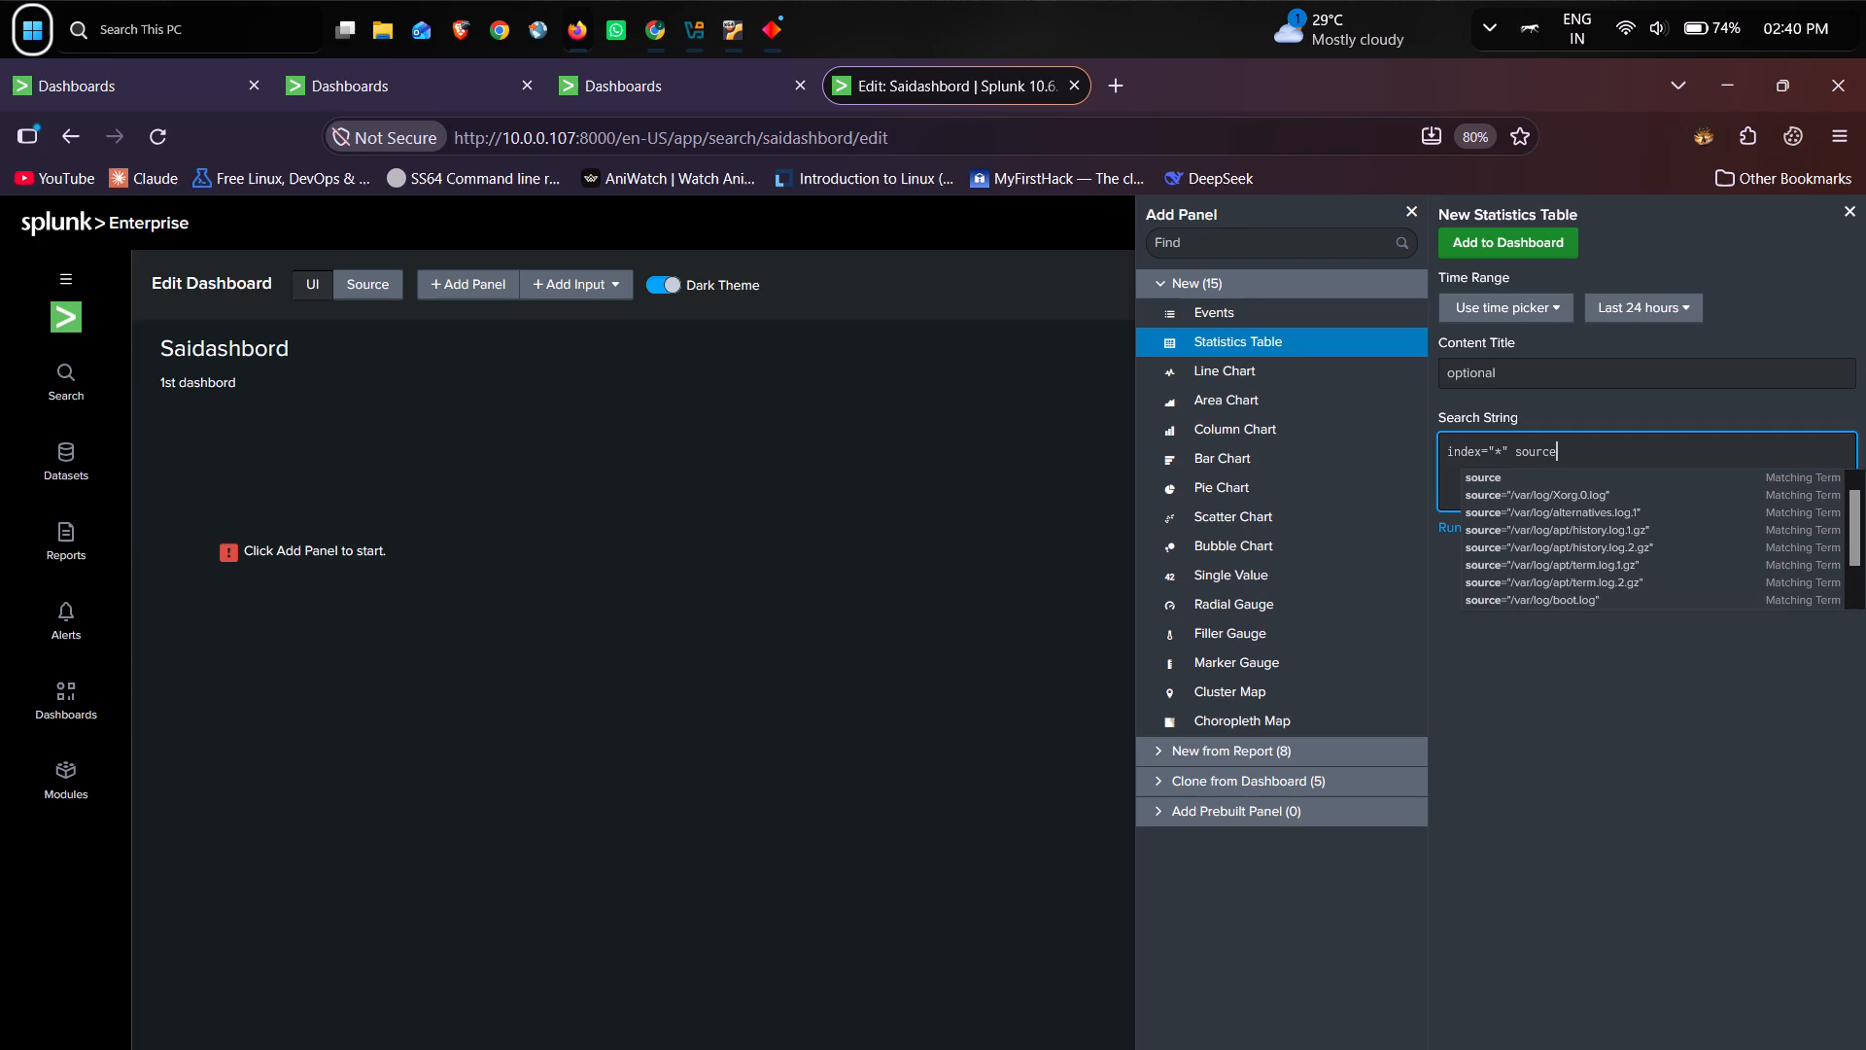
key(Down)
key(Down)
key(Down)
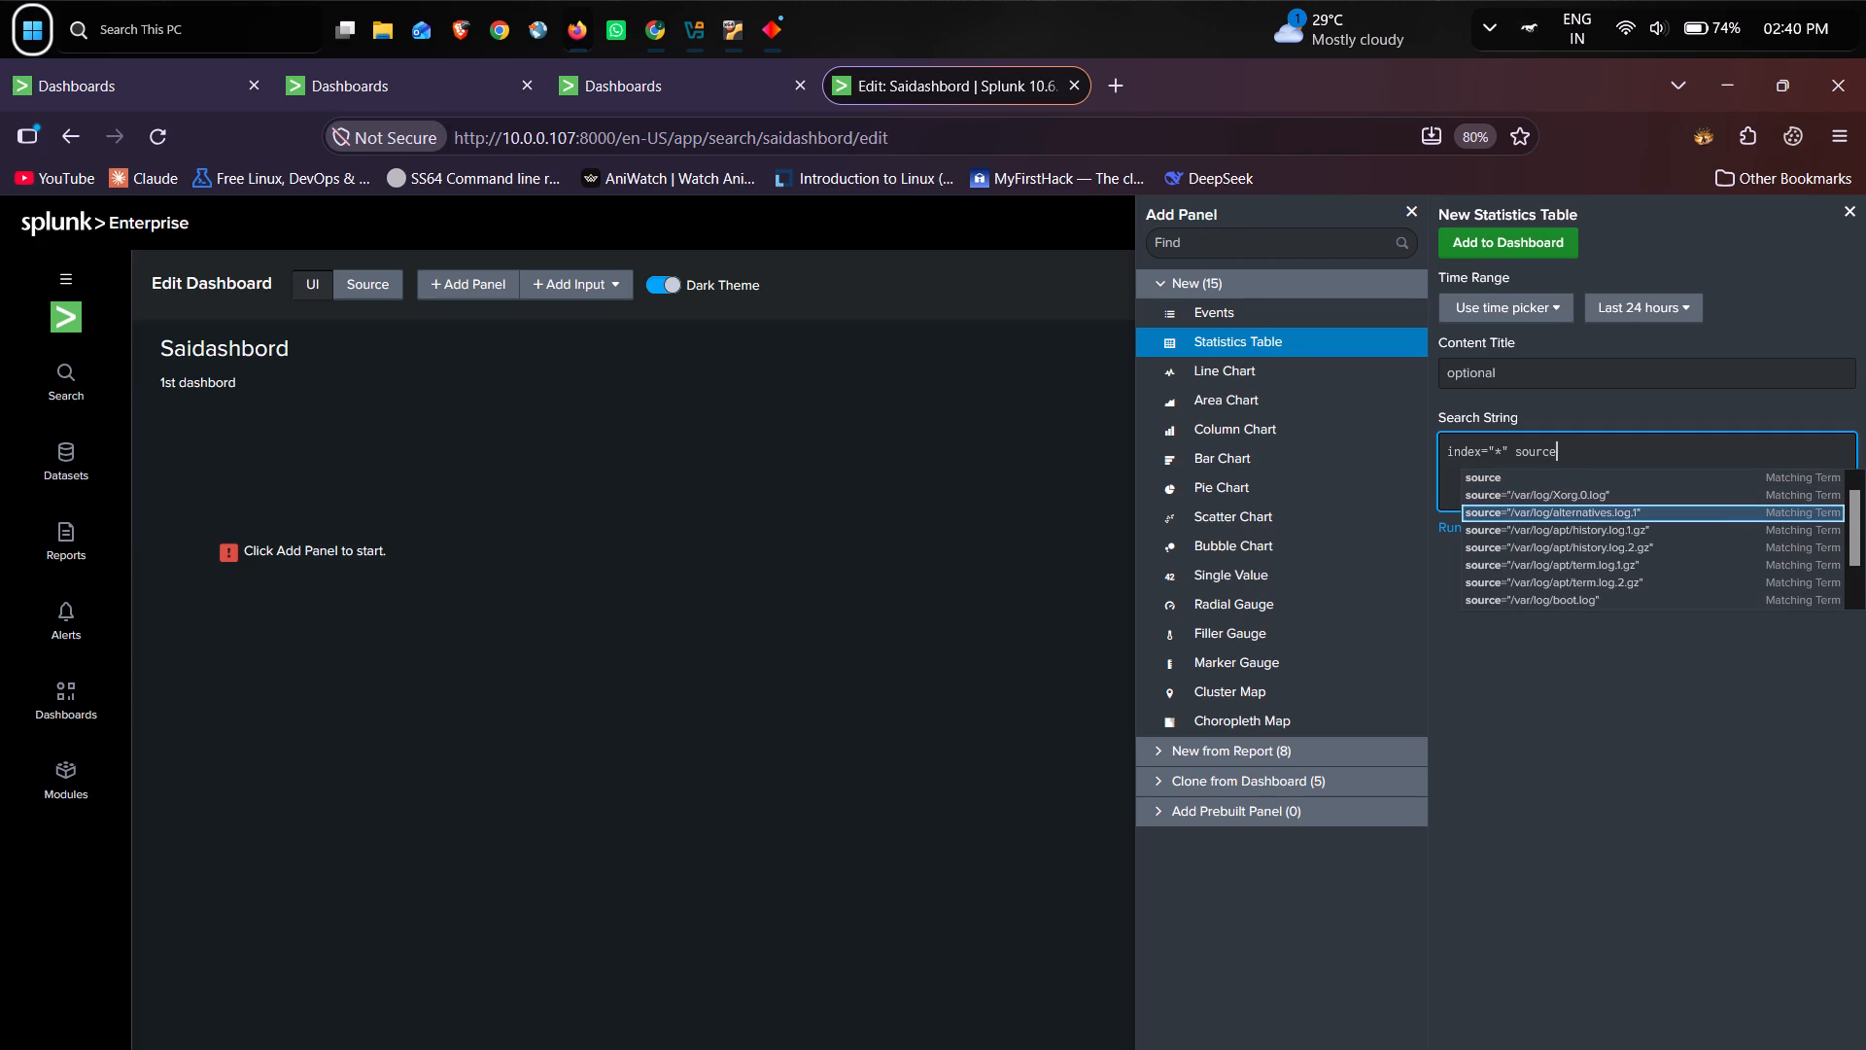
key(Up)
key(Up)
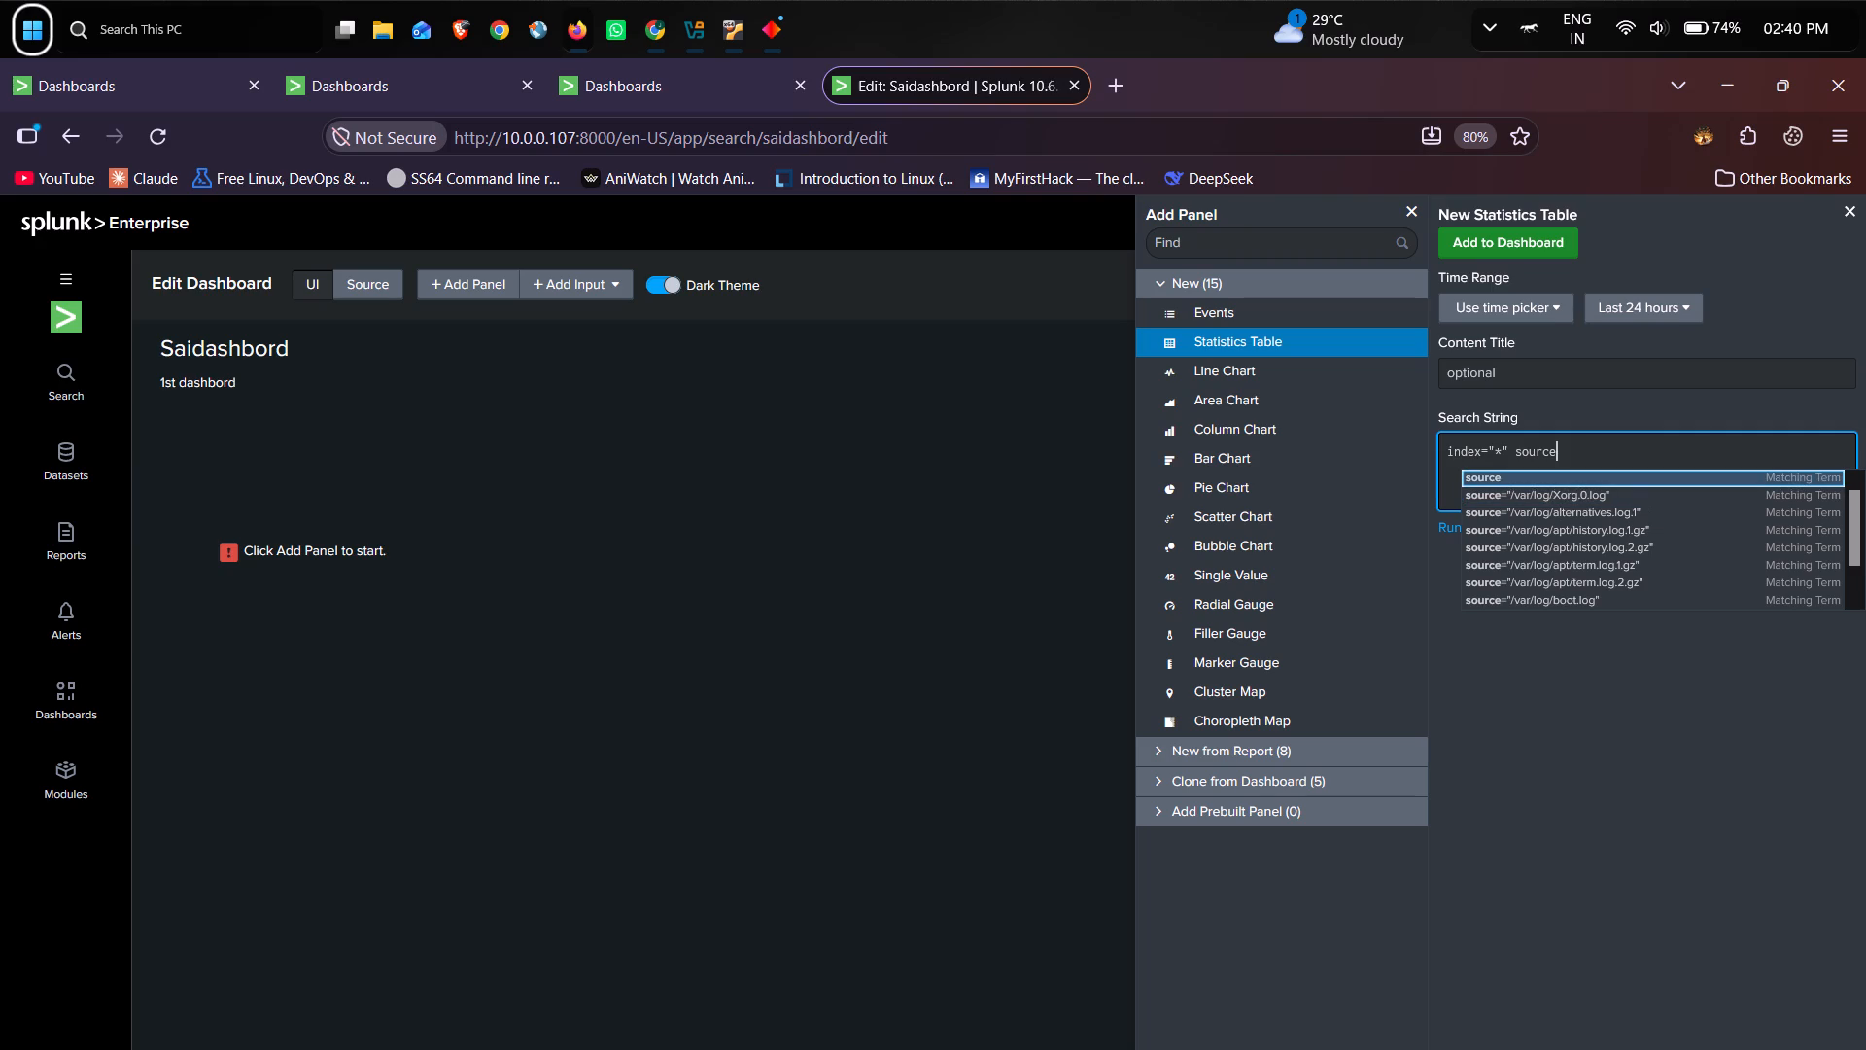
text(=")
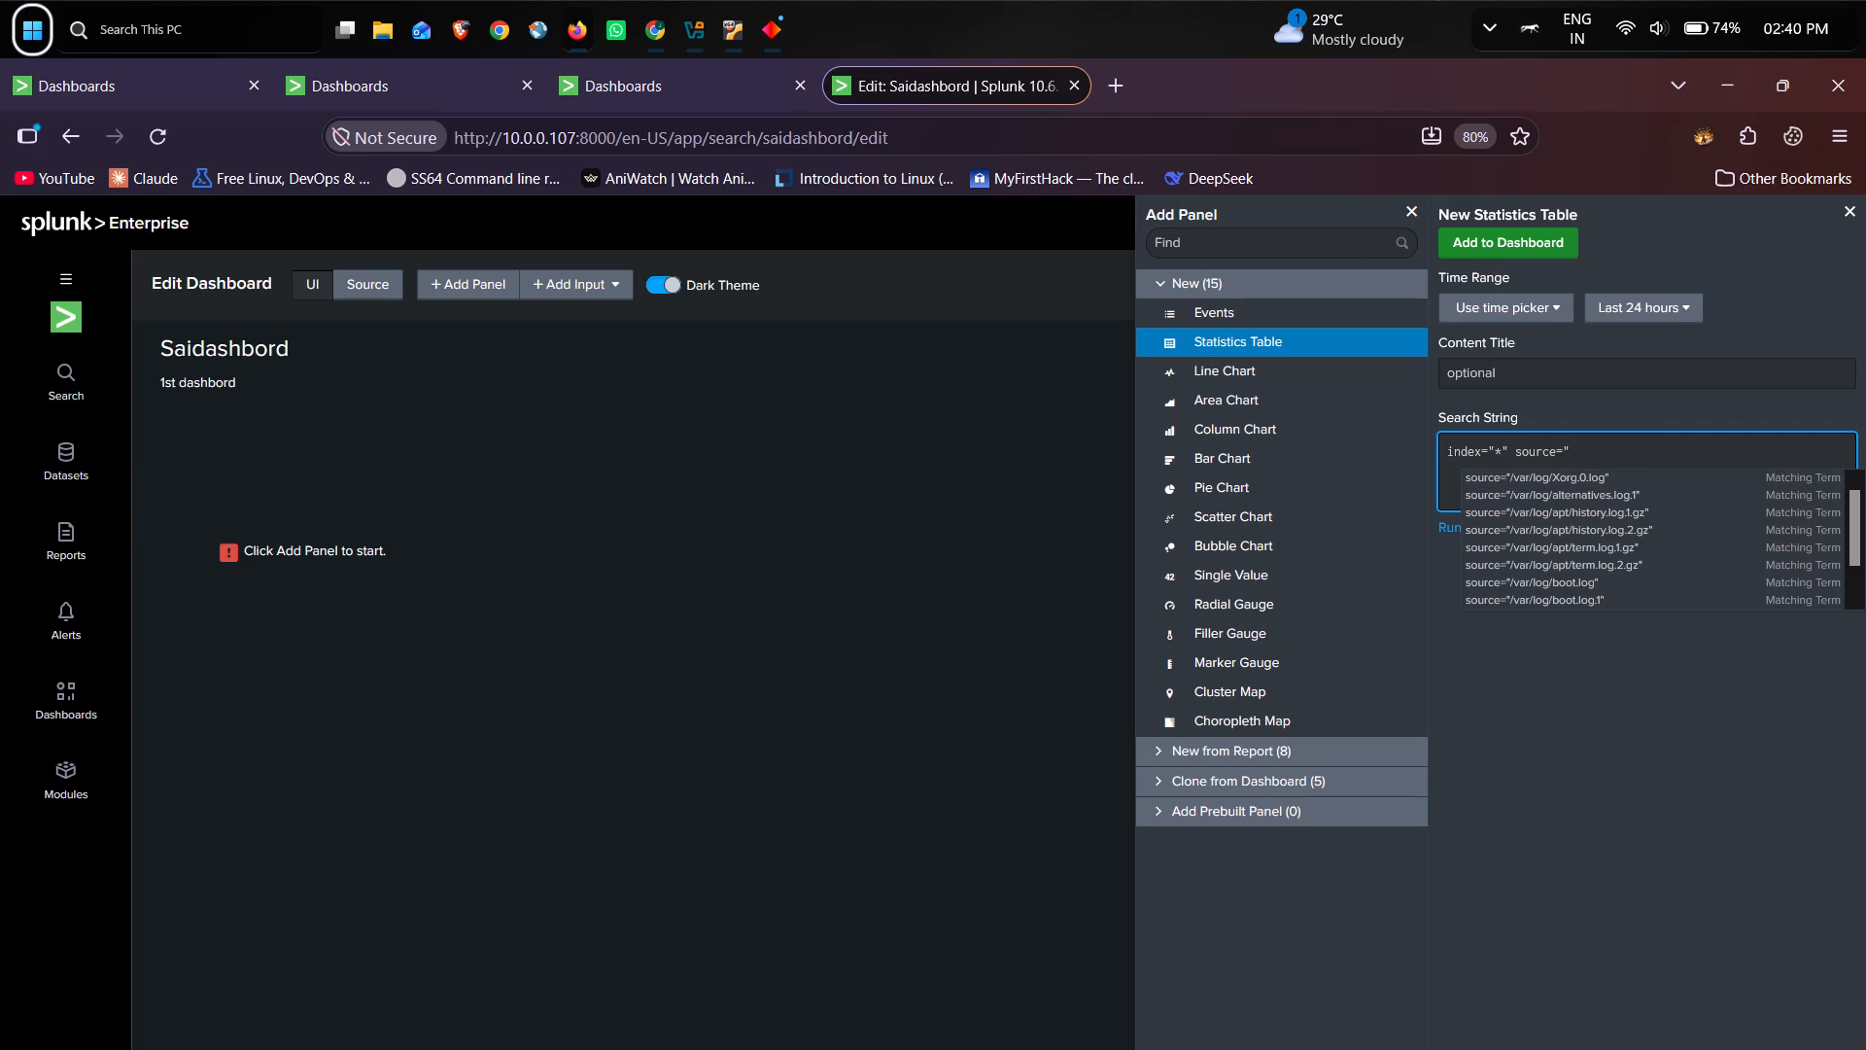
Enter the path /var/log/apache2/access.log as the source filter's value in the search string.
text(/var)
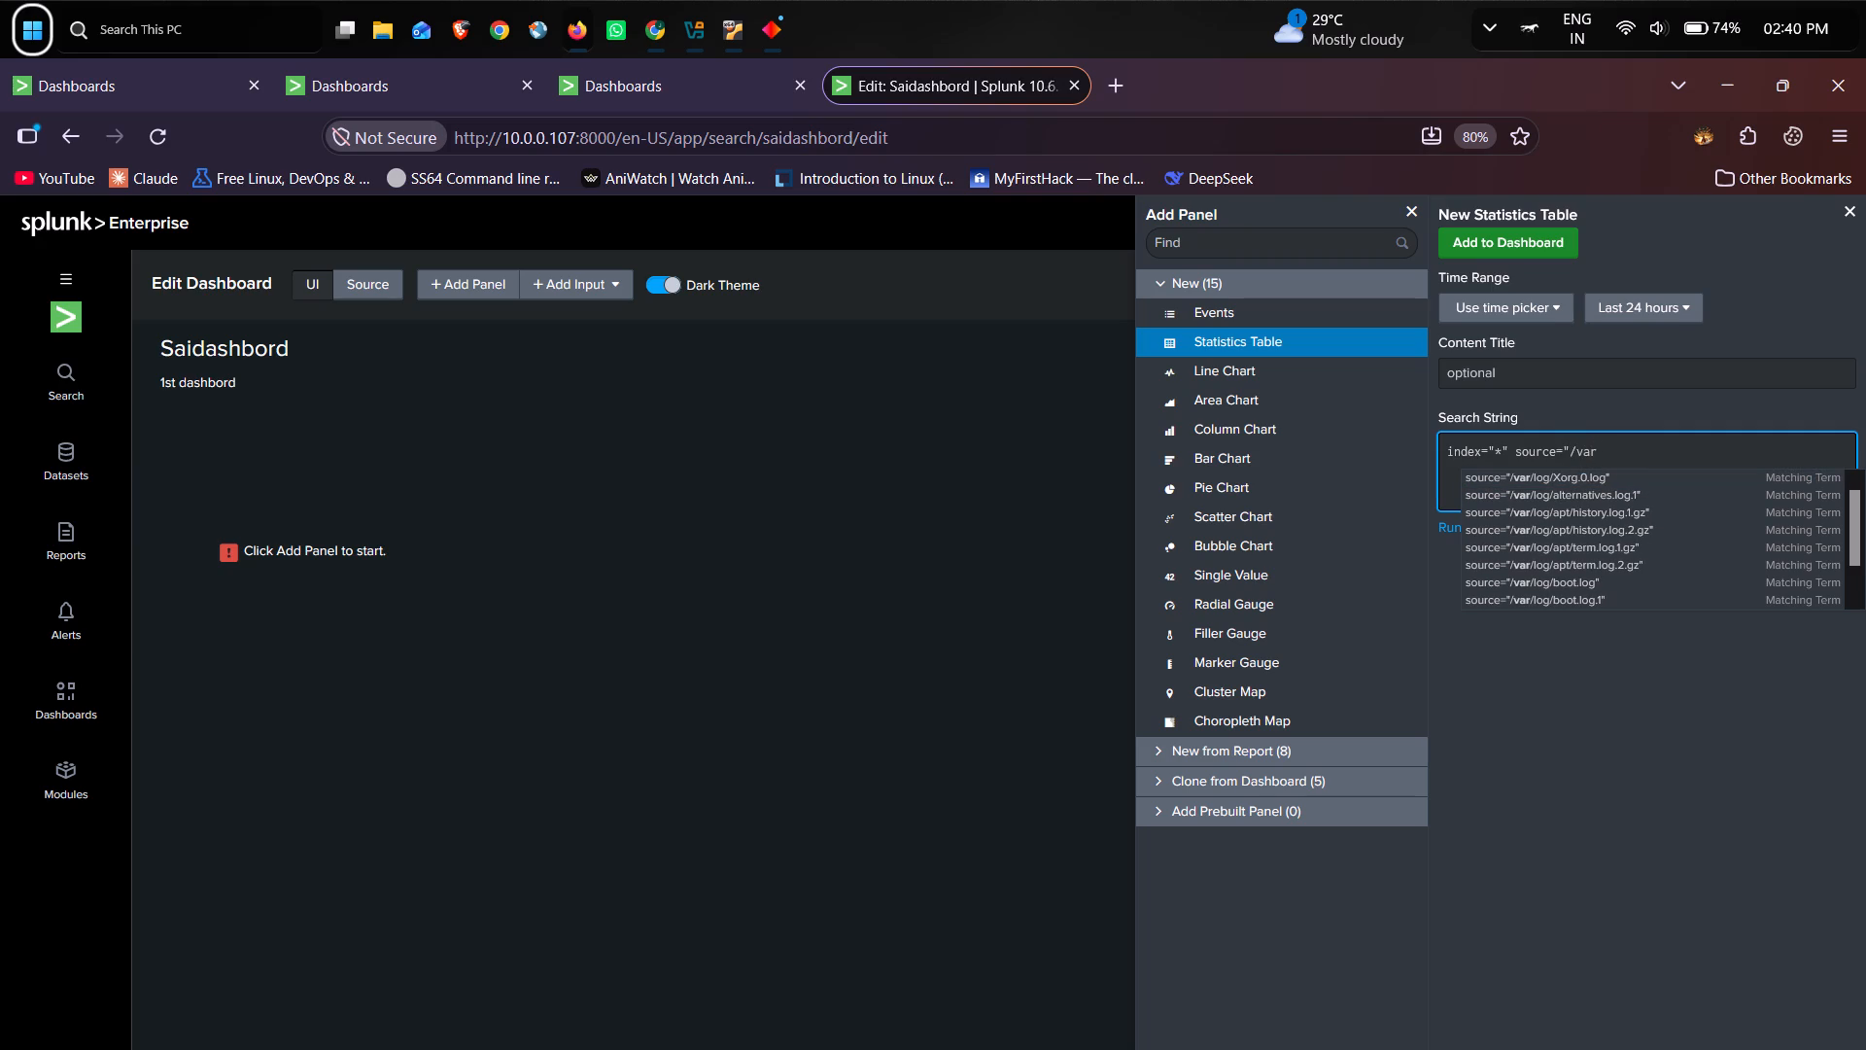
key(l)
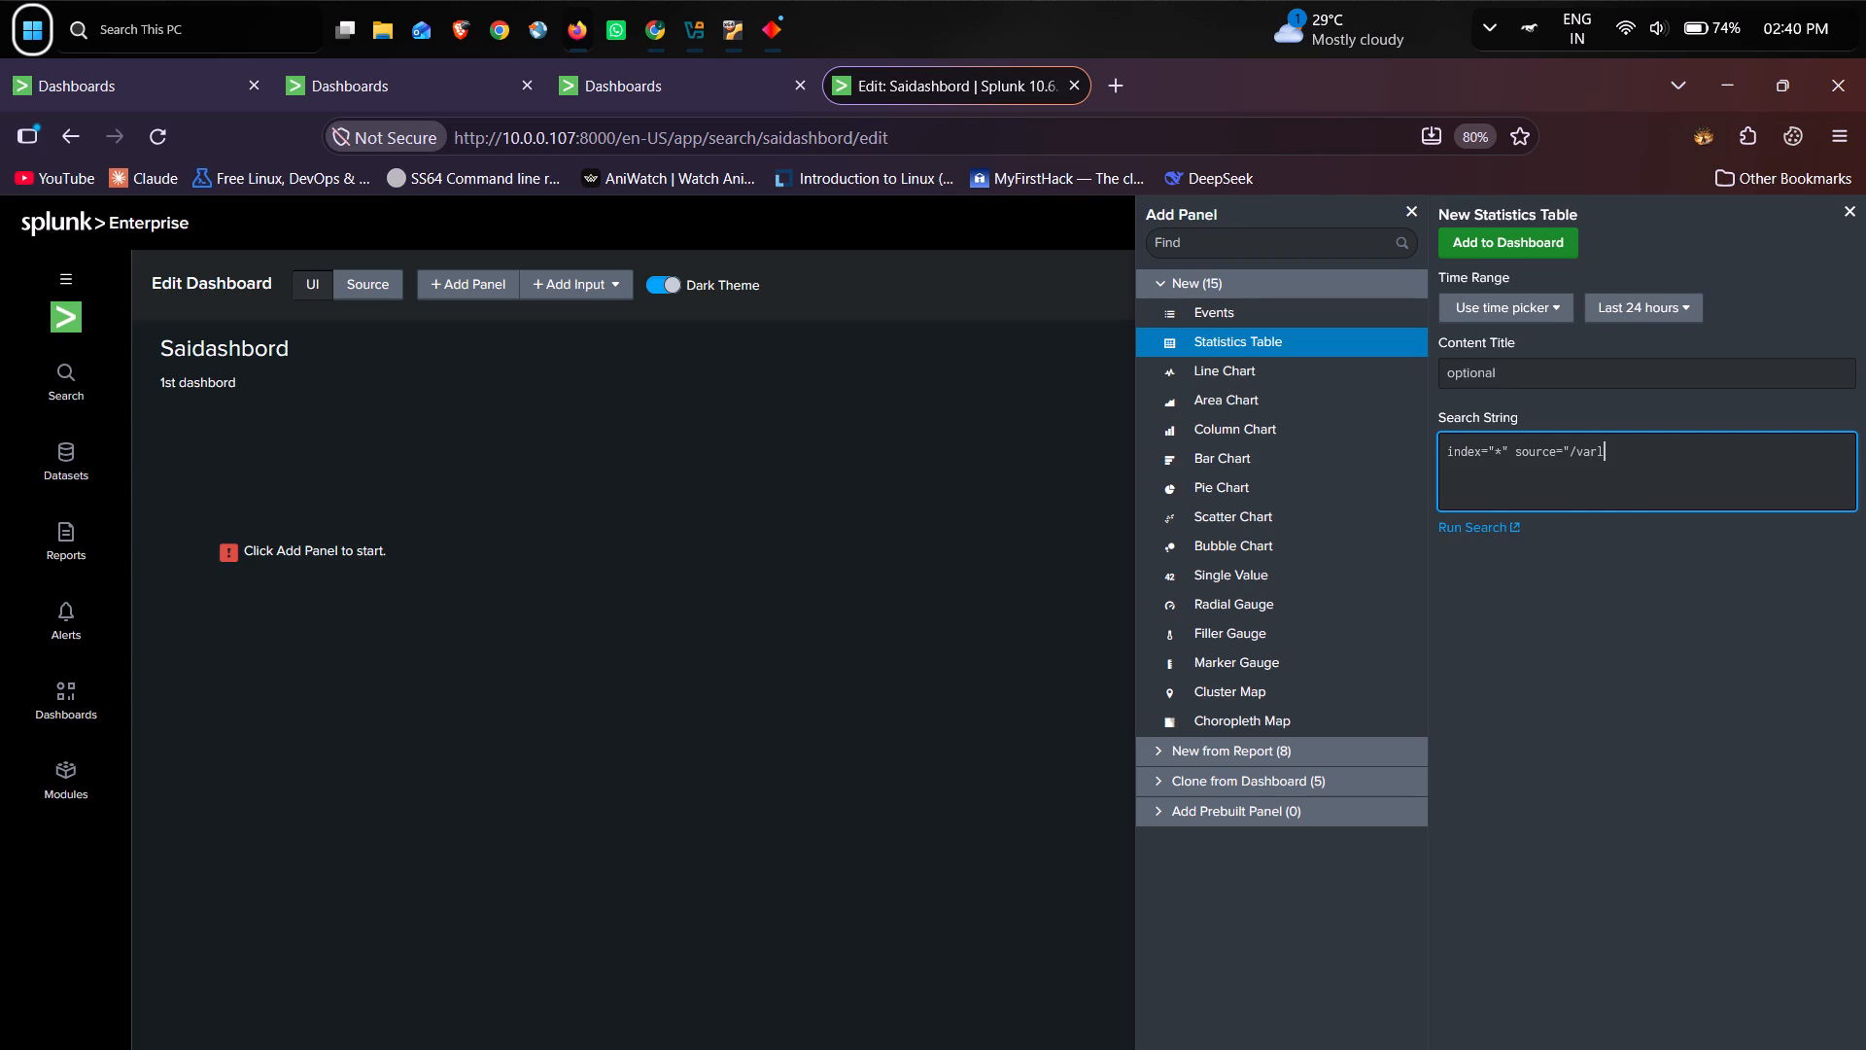
key(BackSpace)
text(/log)
key(slash)
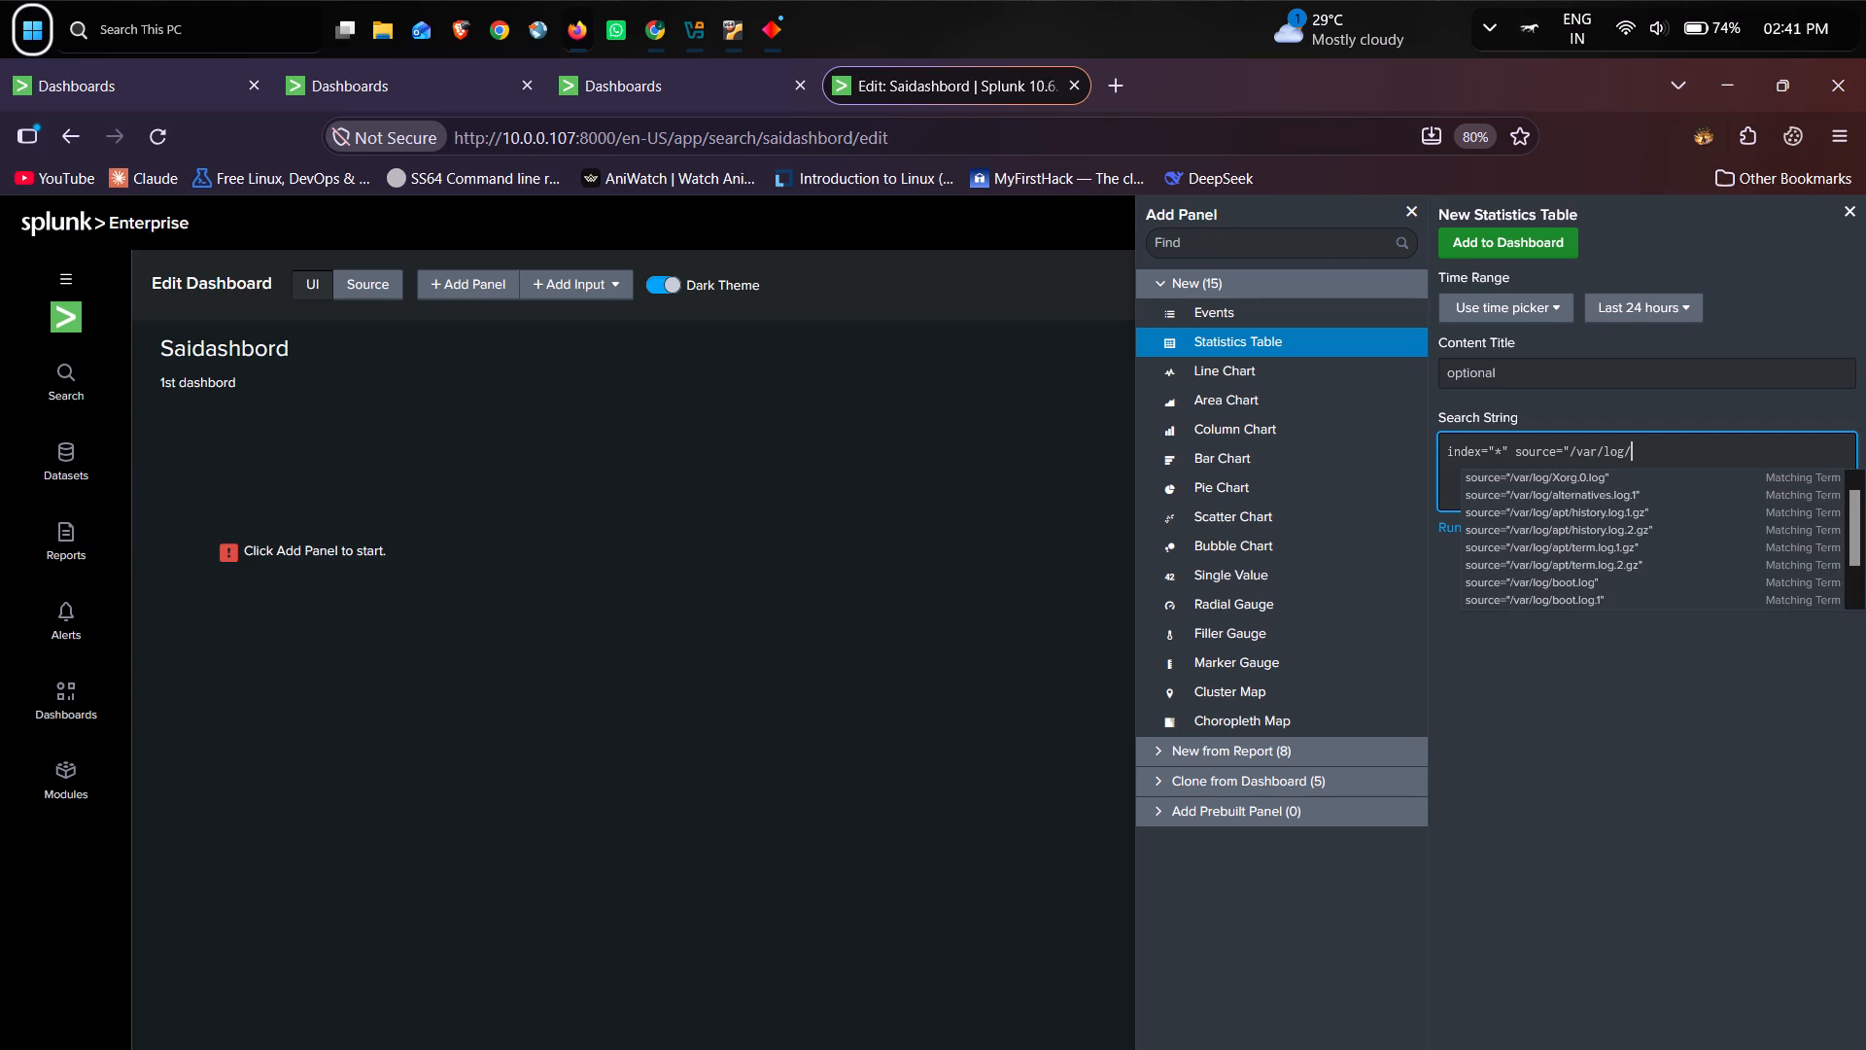
text(apach)
key(e)
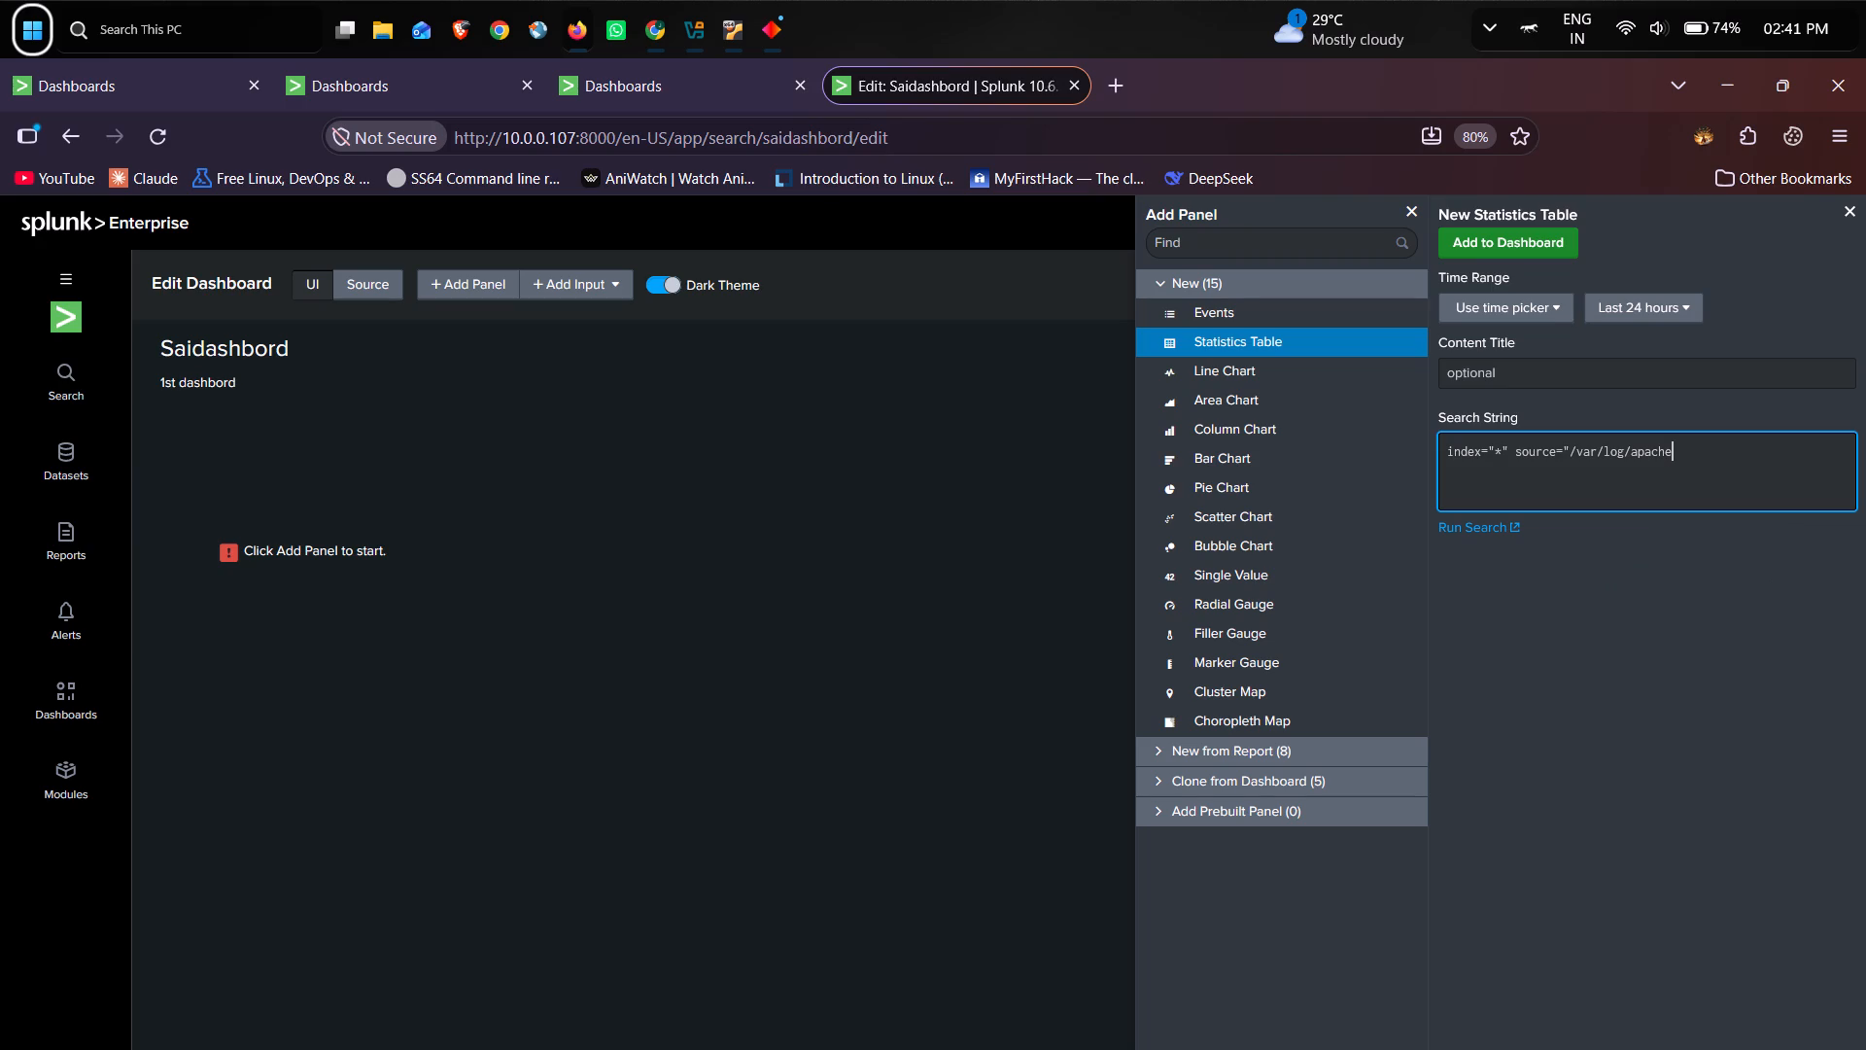
key(2)
key(slash)
key(a)
text(ccess)
key(period)
text(log)
Give the new Statistics Table panel the content title Dirb.
click(1643, 378)
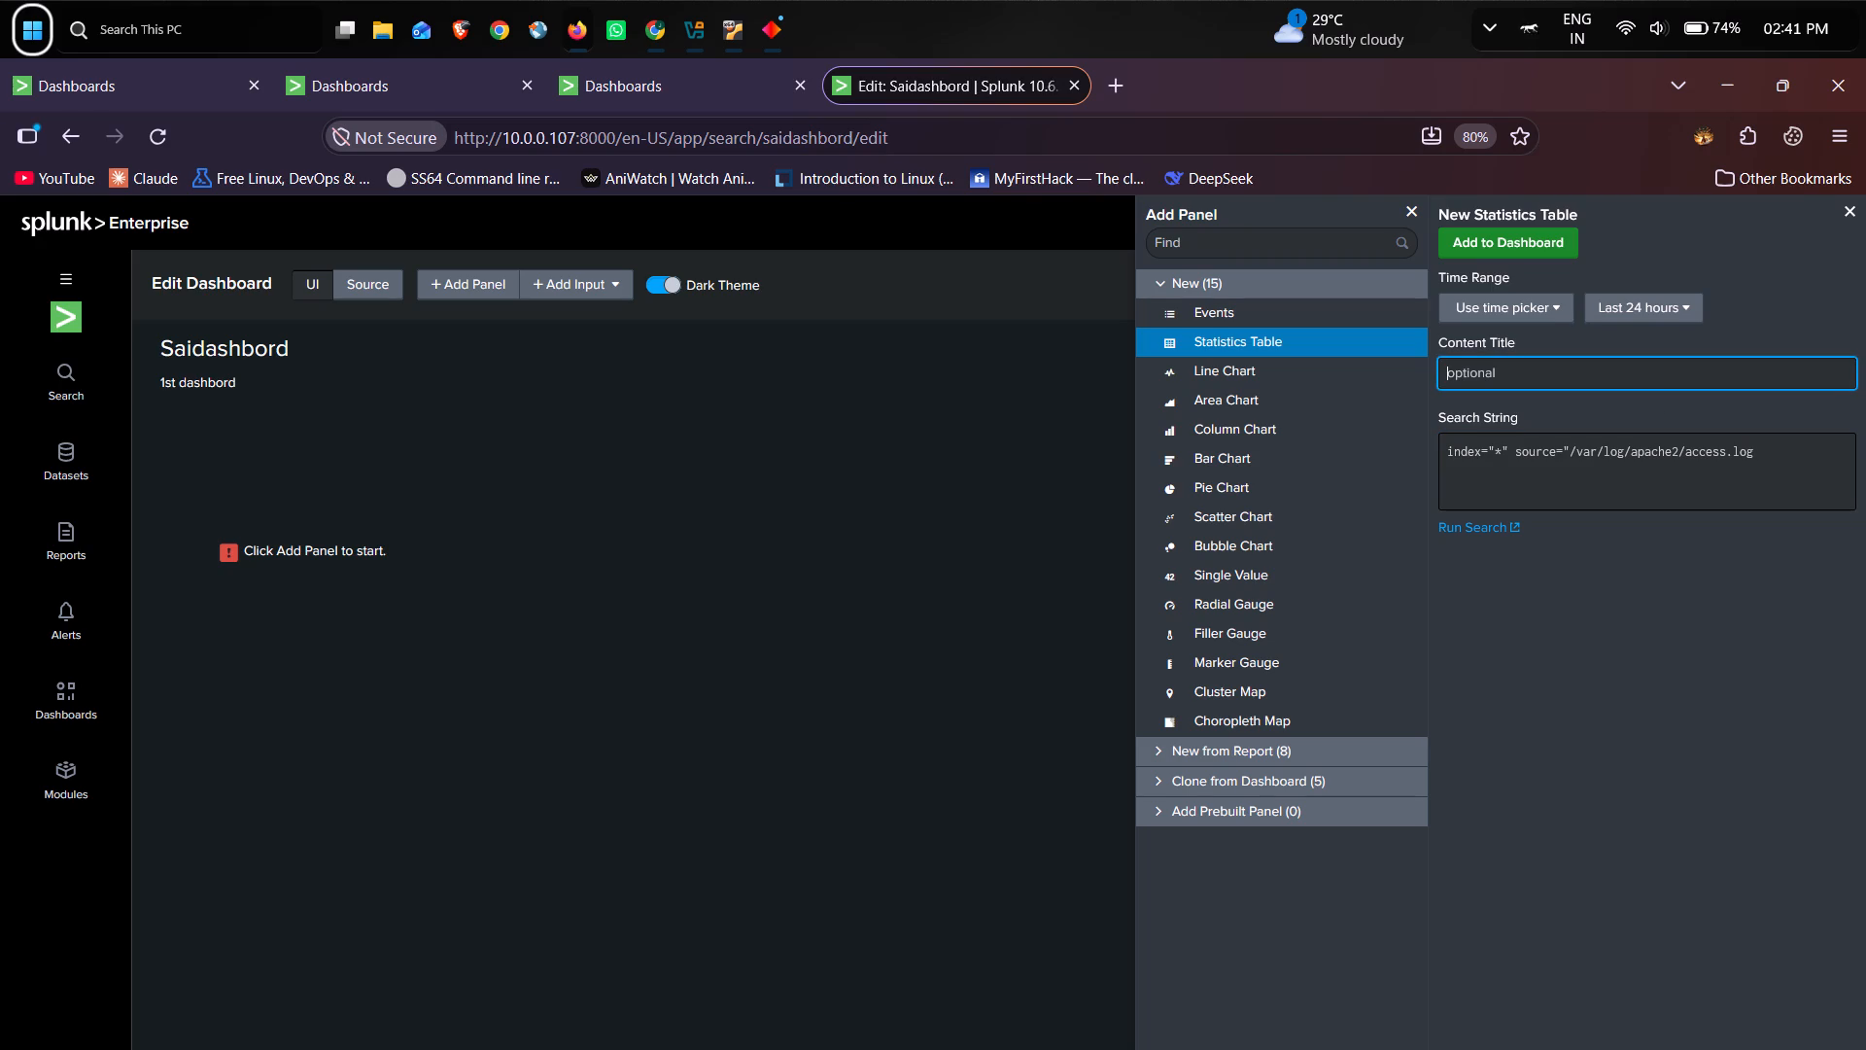
text(Dir)
key(b)
Set the Dirb panel's time range to the All time (real-time) preset.
click(1689, 303)
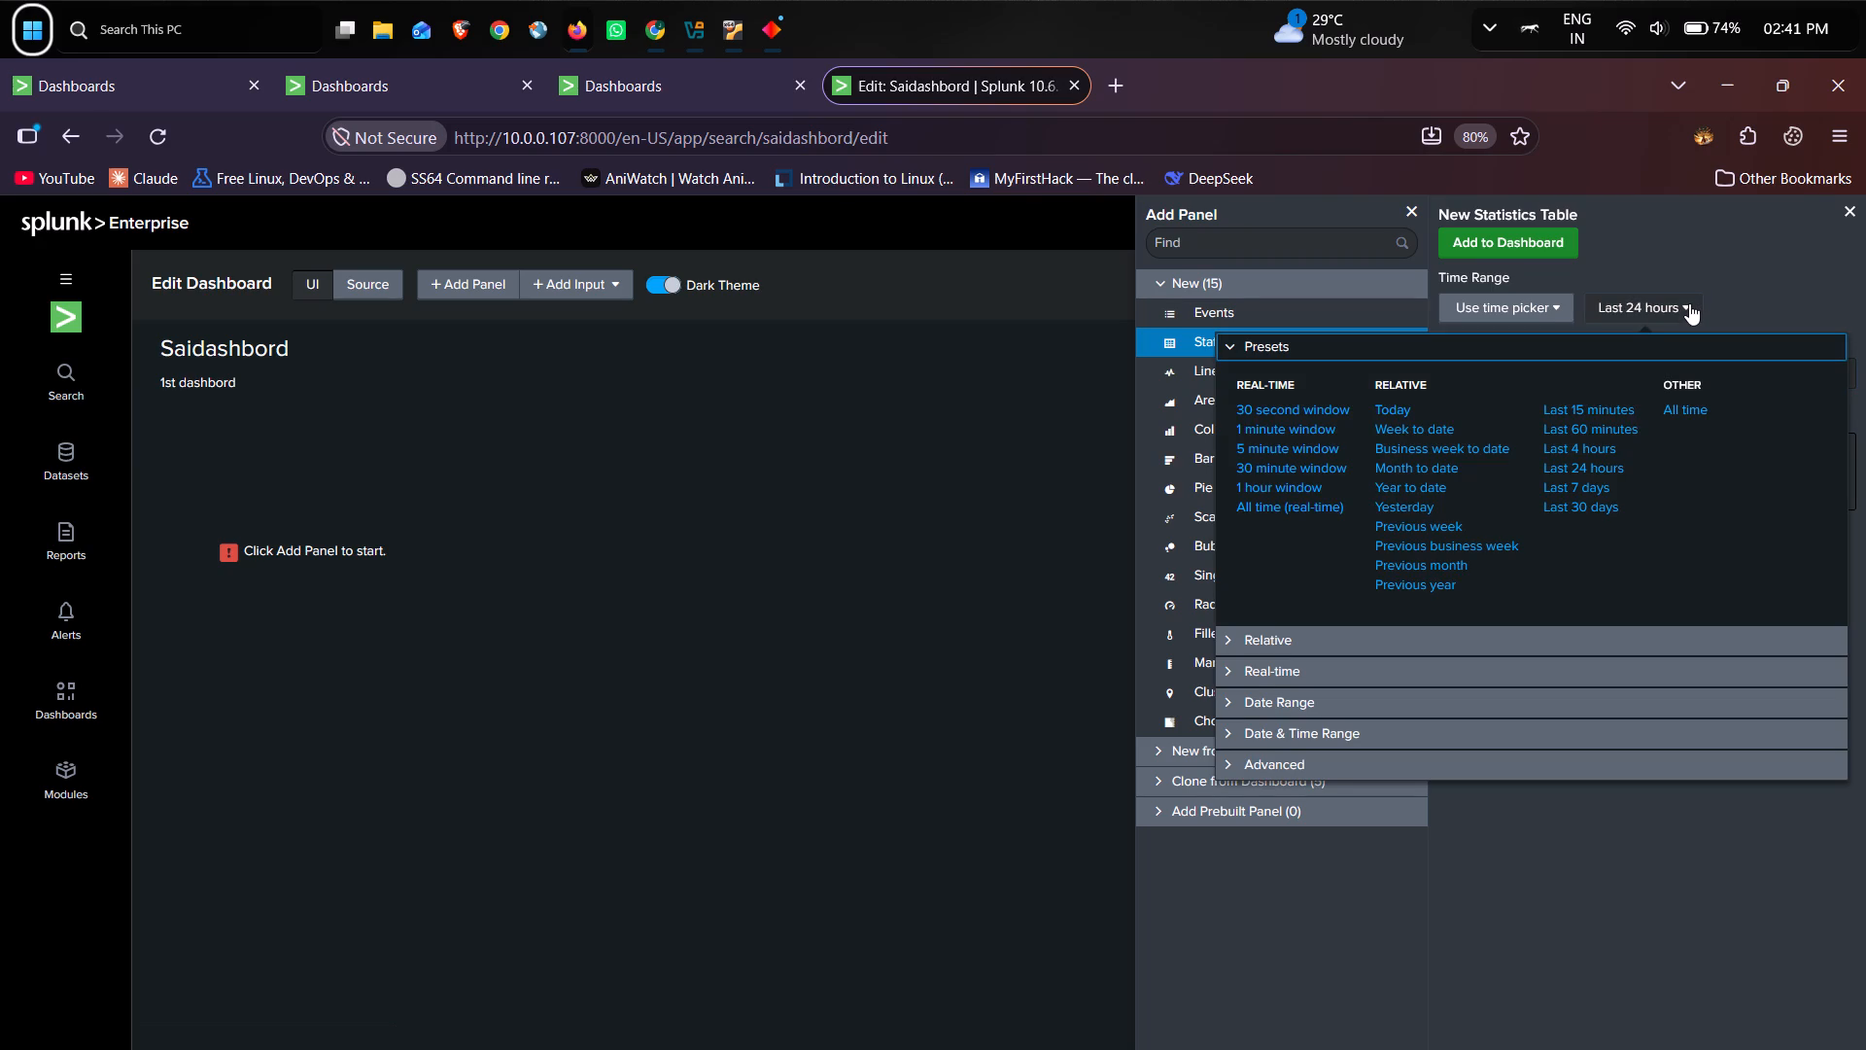
click(1310, 509)
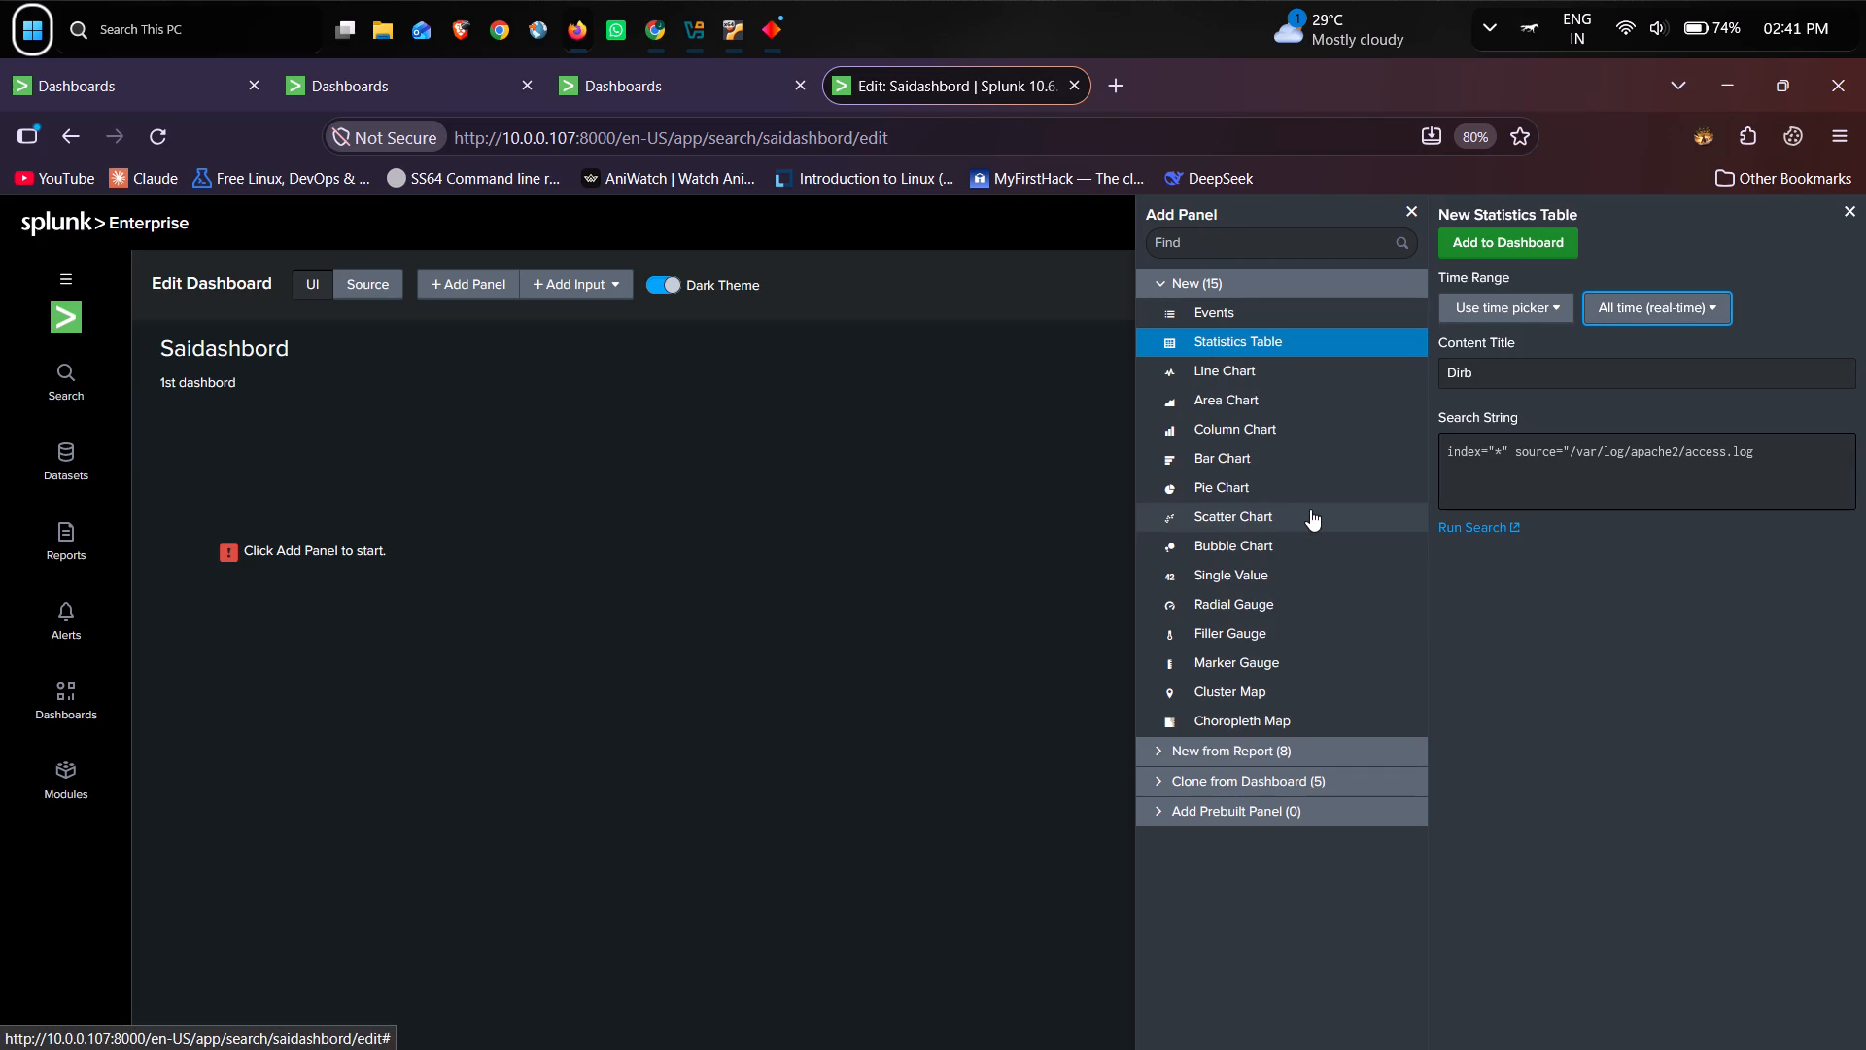
Extend the new Statistics Table panel's content title to DirbLog.
click(1549, 297)
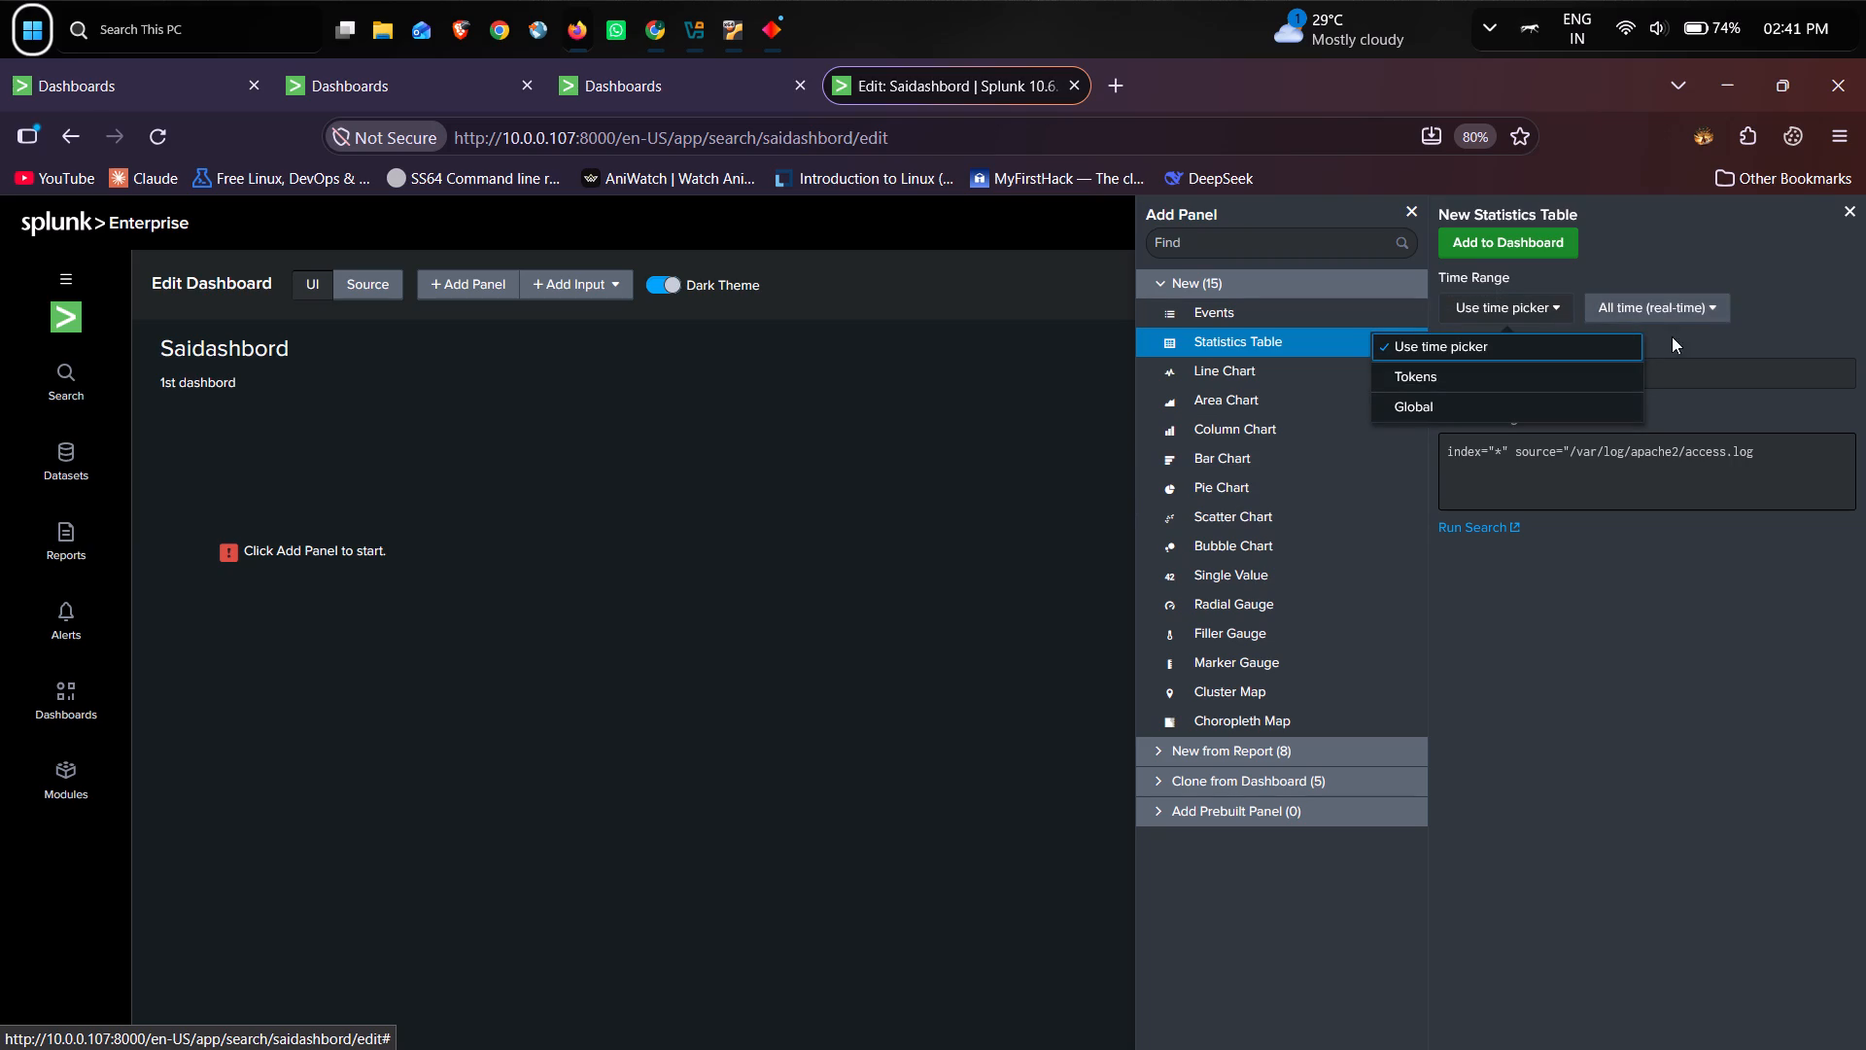
click(1699, 341)
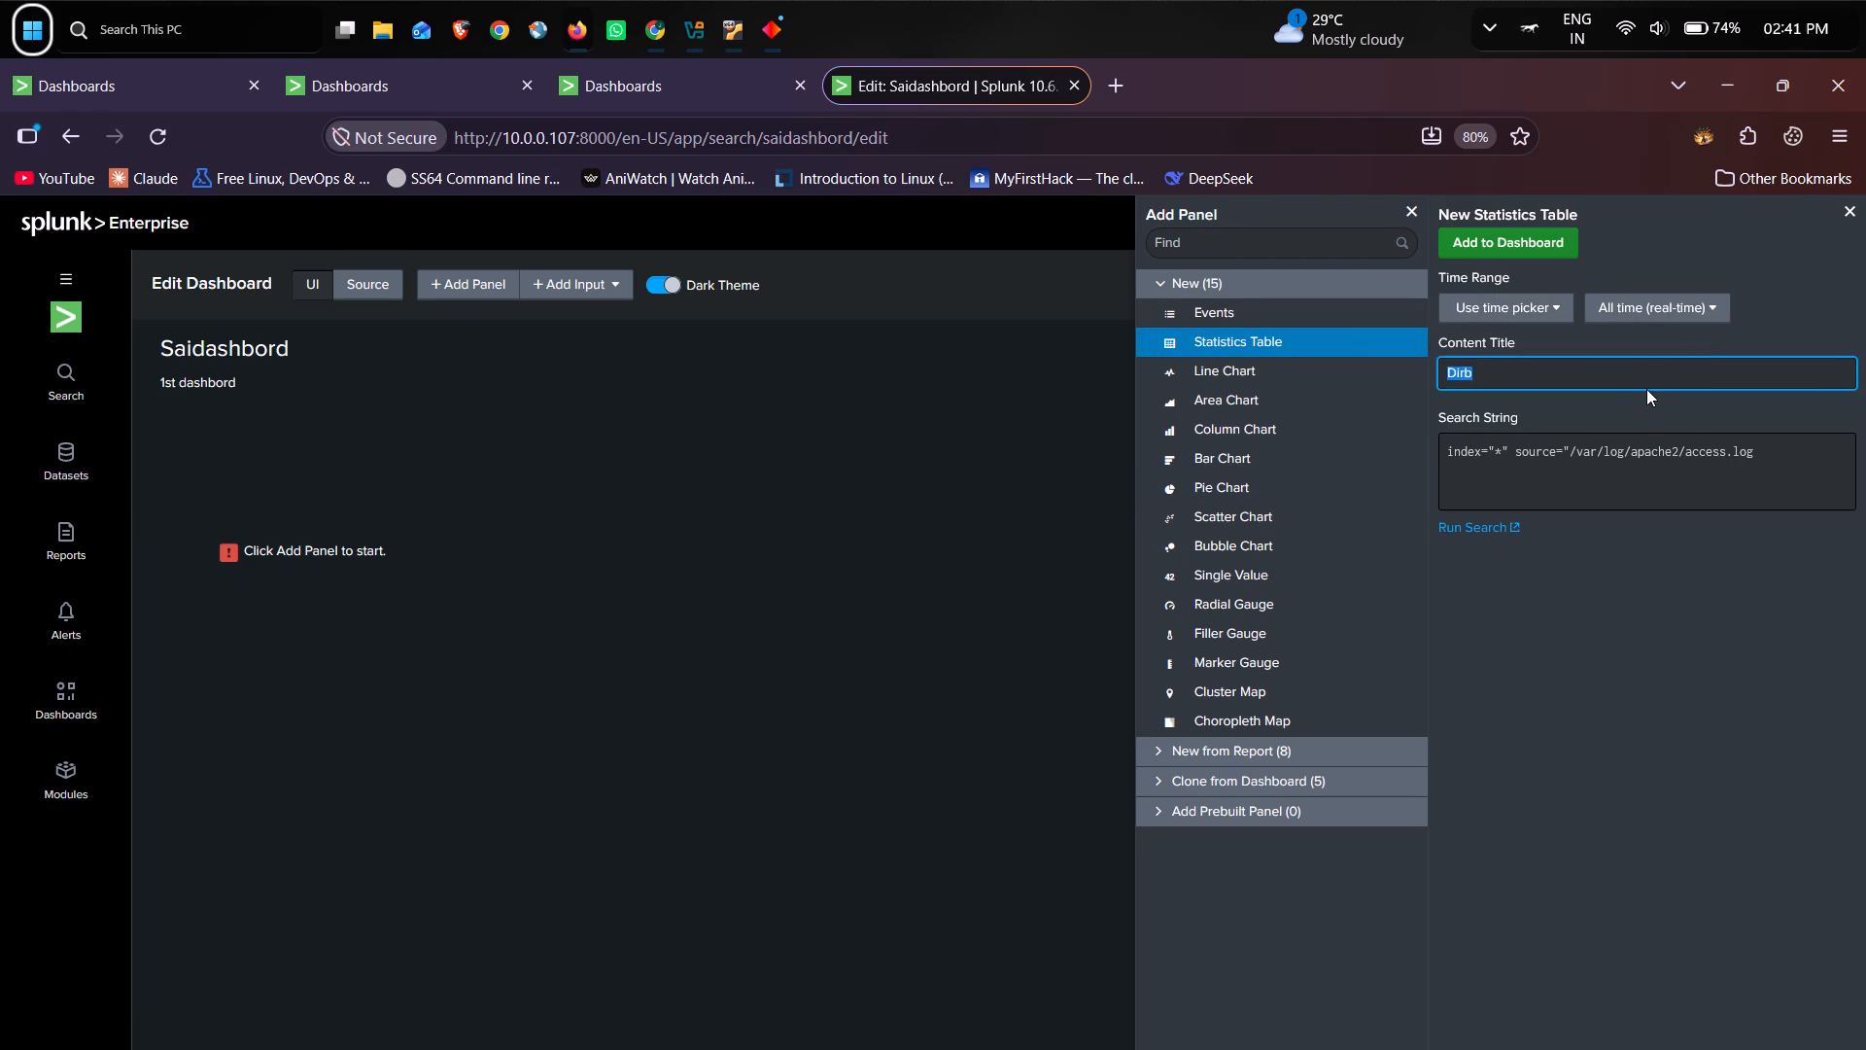
click(1633, 372)
text(Log)
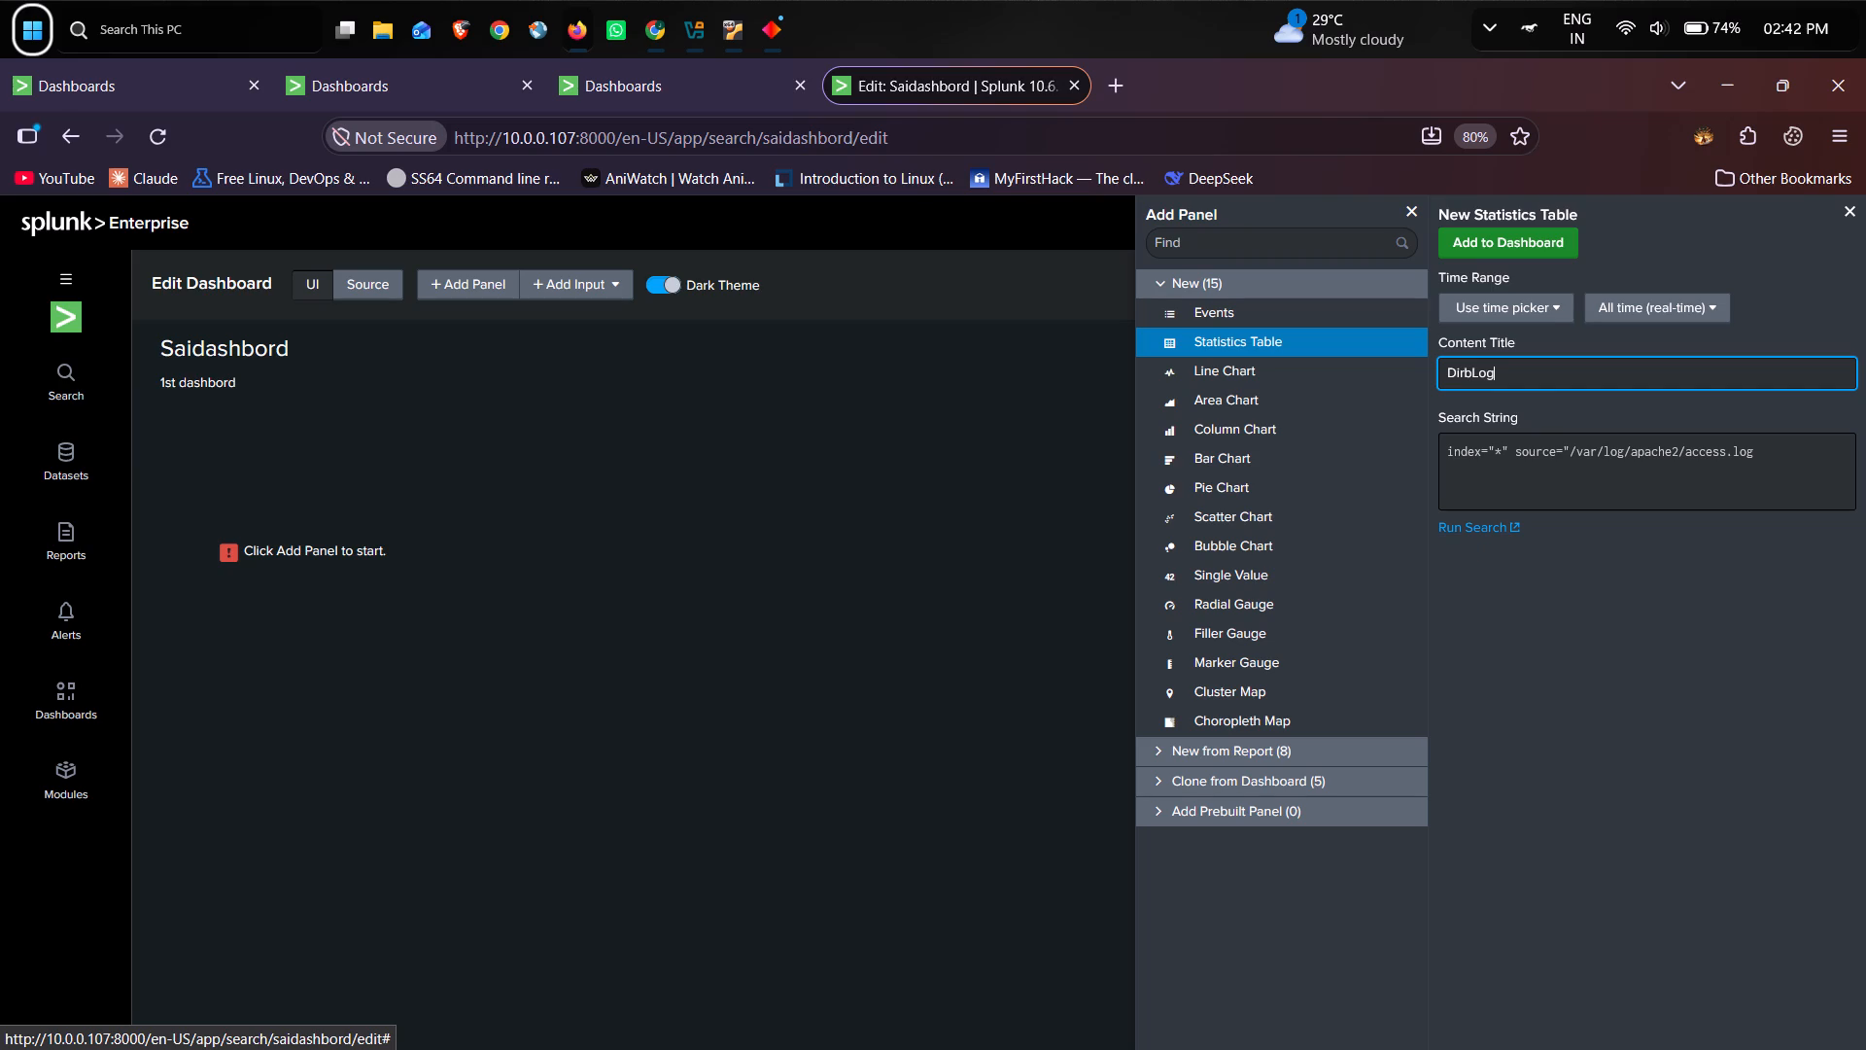
Add the configured DirbLog Statistics Table panel to the Saidashbord dashboard.
click(1536, 248)
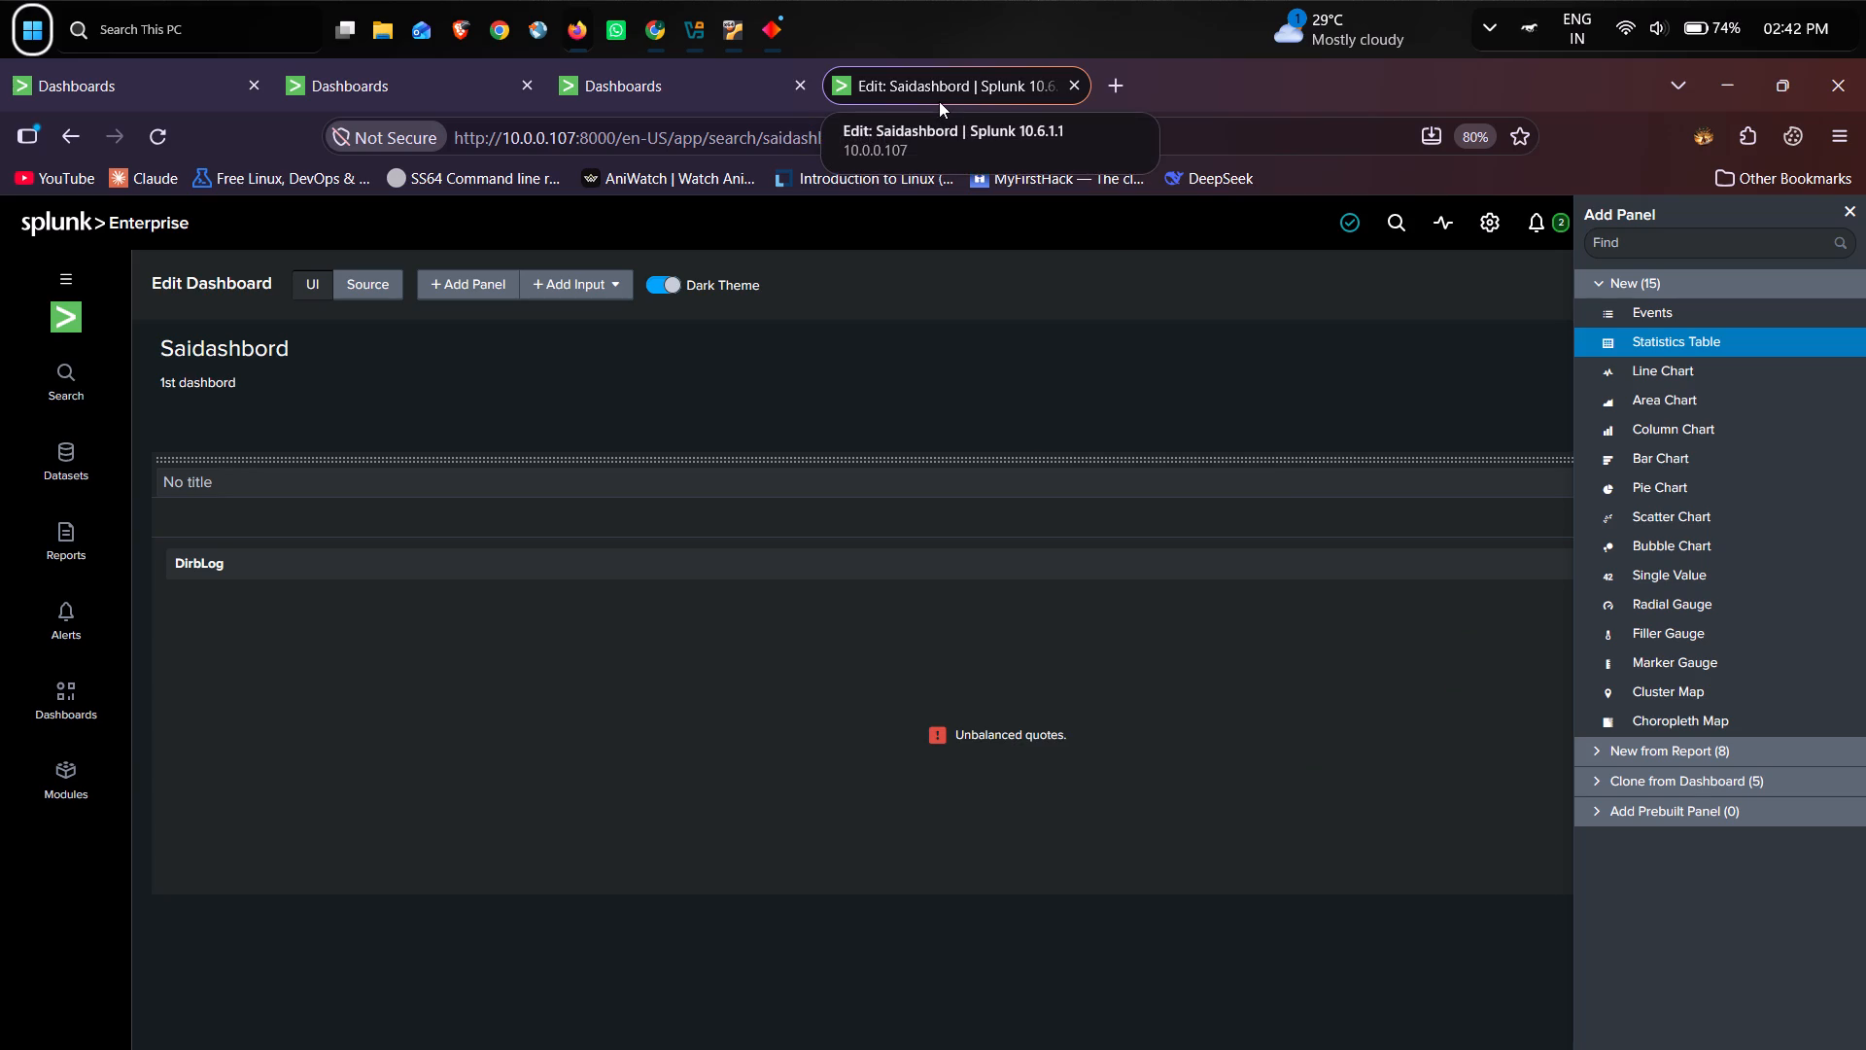
Switch to the Ubuntu virtual machine and copy the enp0s3 address 10.0.0.107 from the terminal output.
click(745, 16)
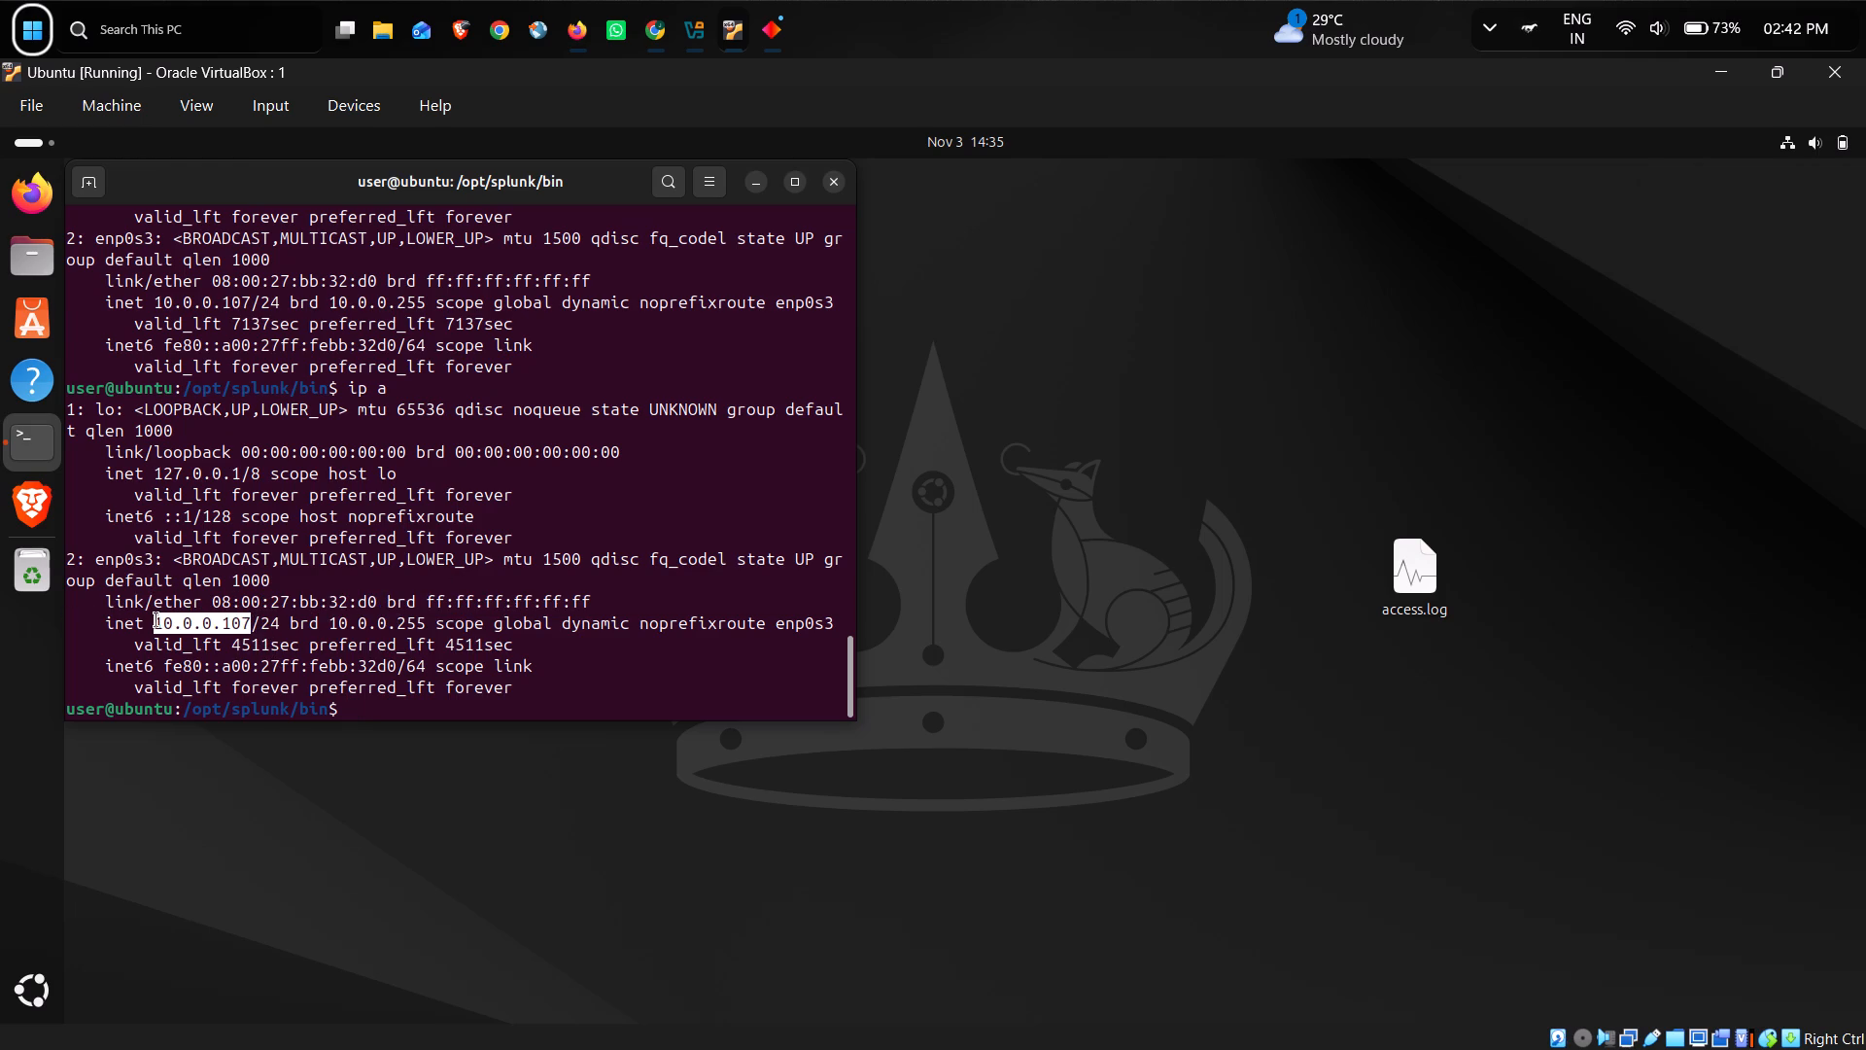
drag(155, 619, 155, 620)
key(shift+c)
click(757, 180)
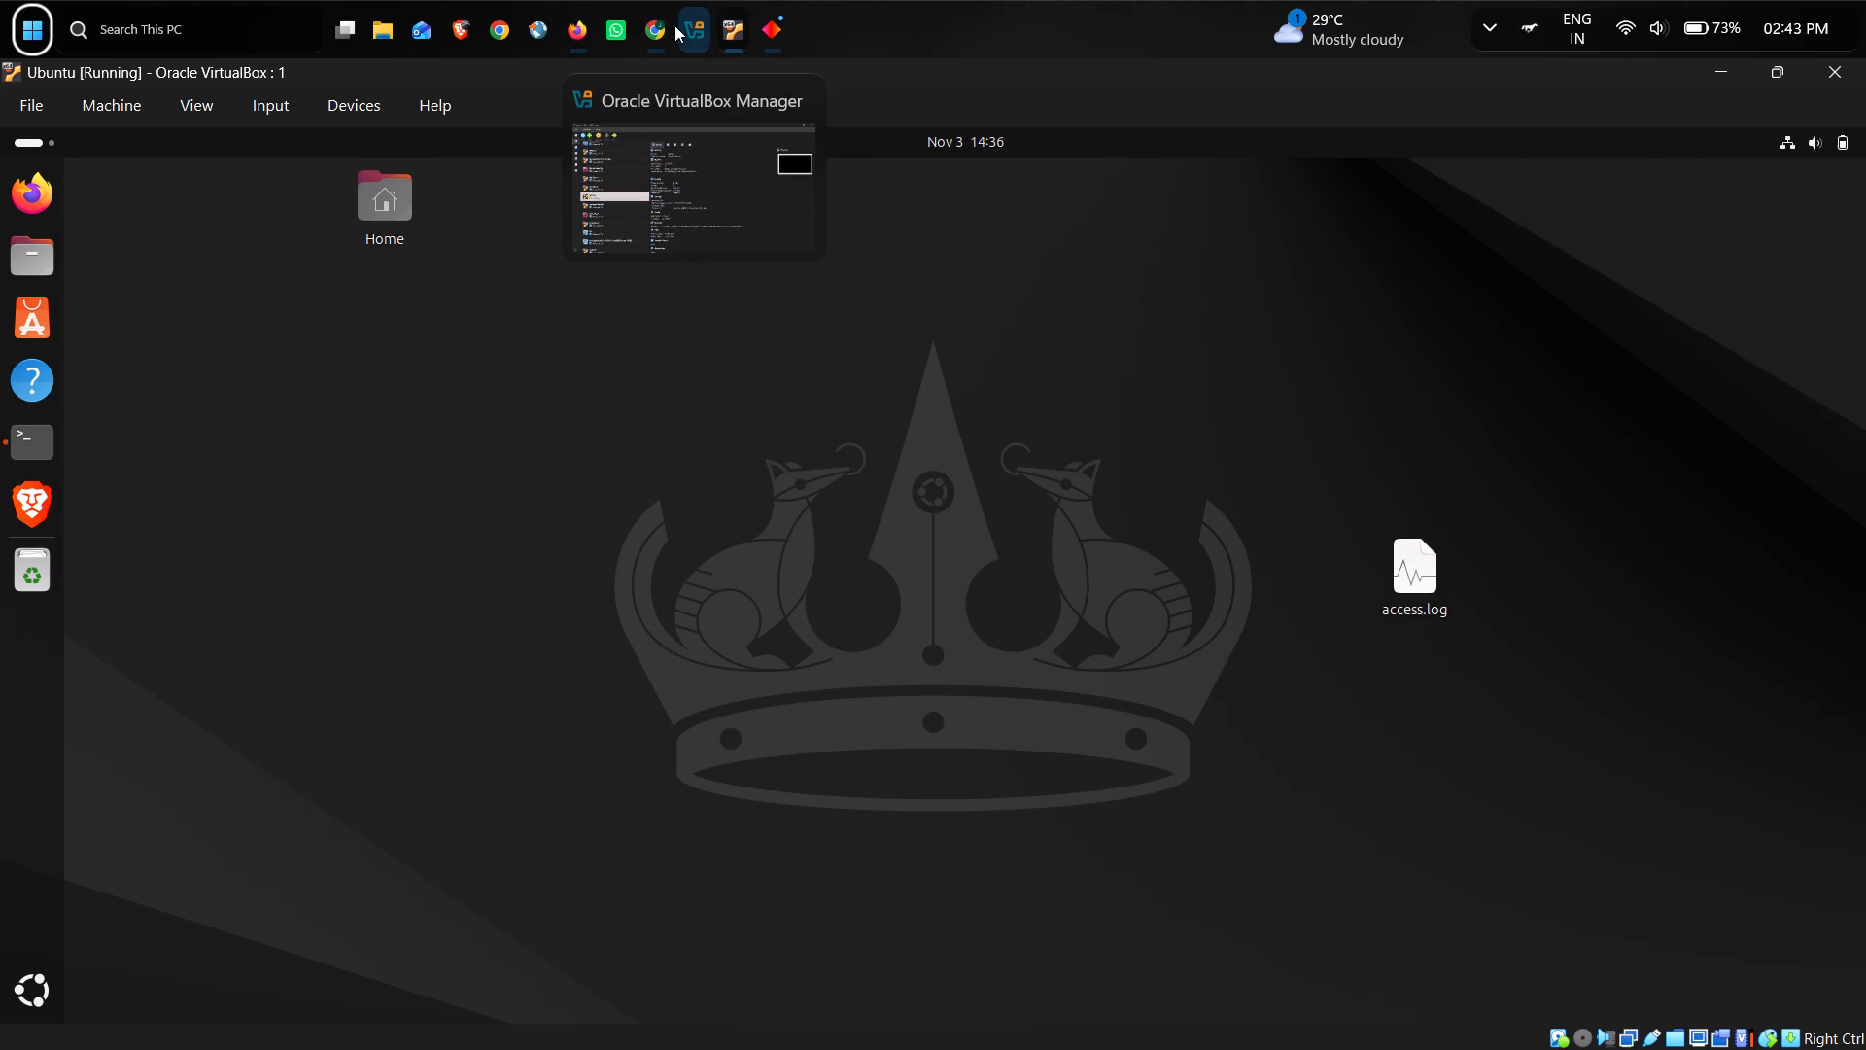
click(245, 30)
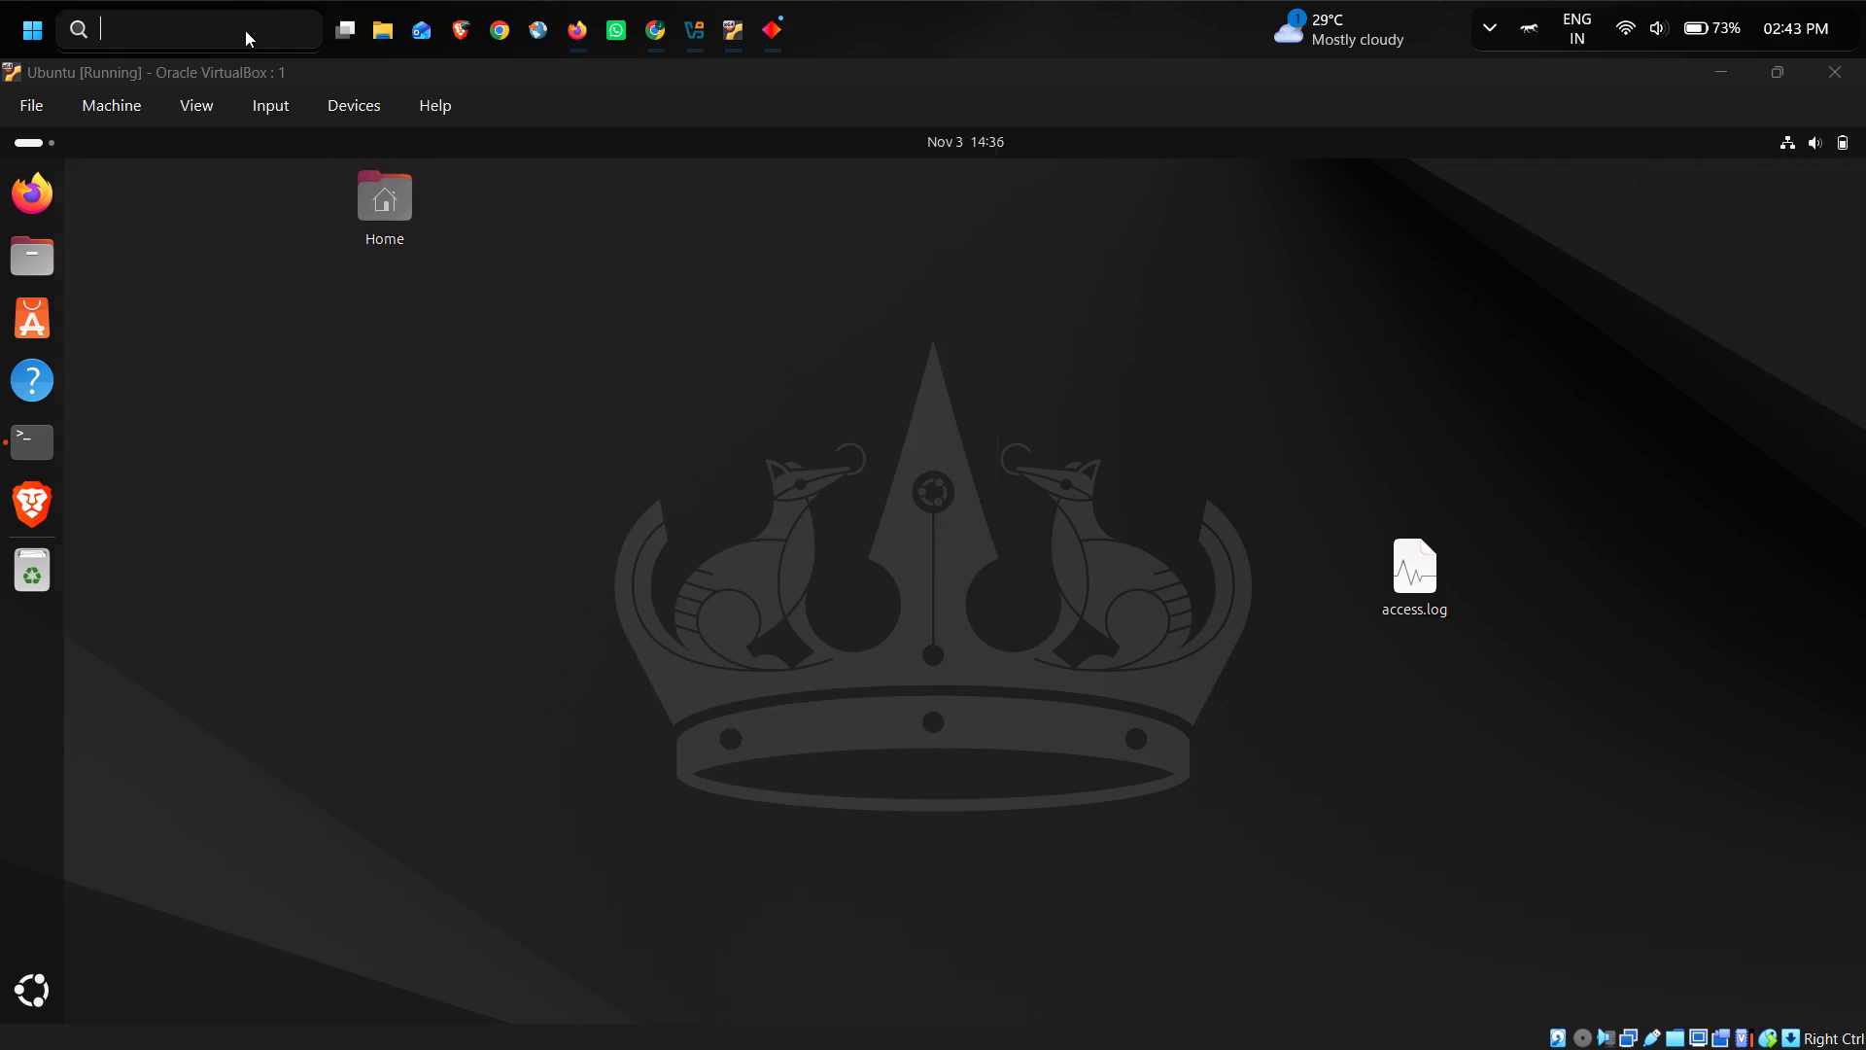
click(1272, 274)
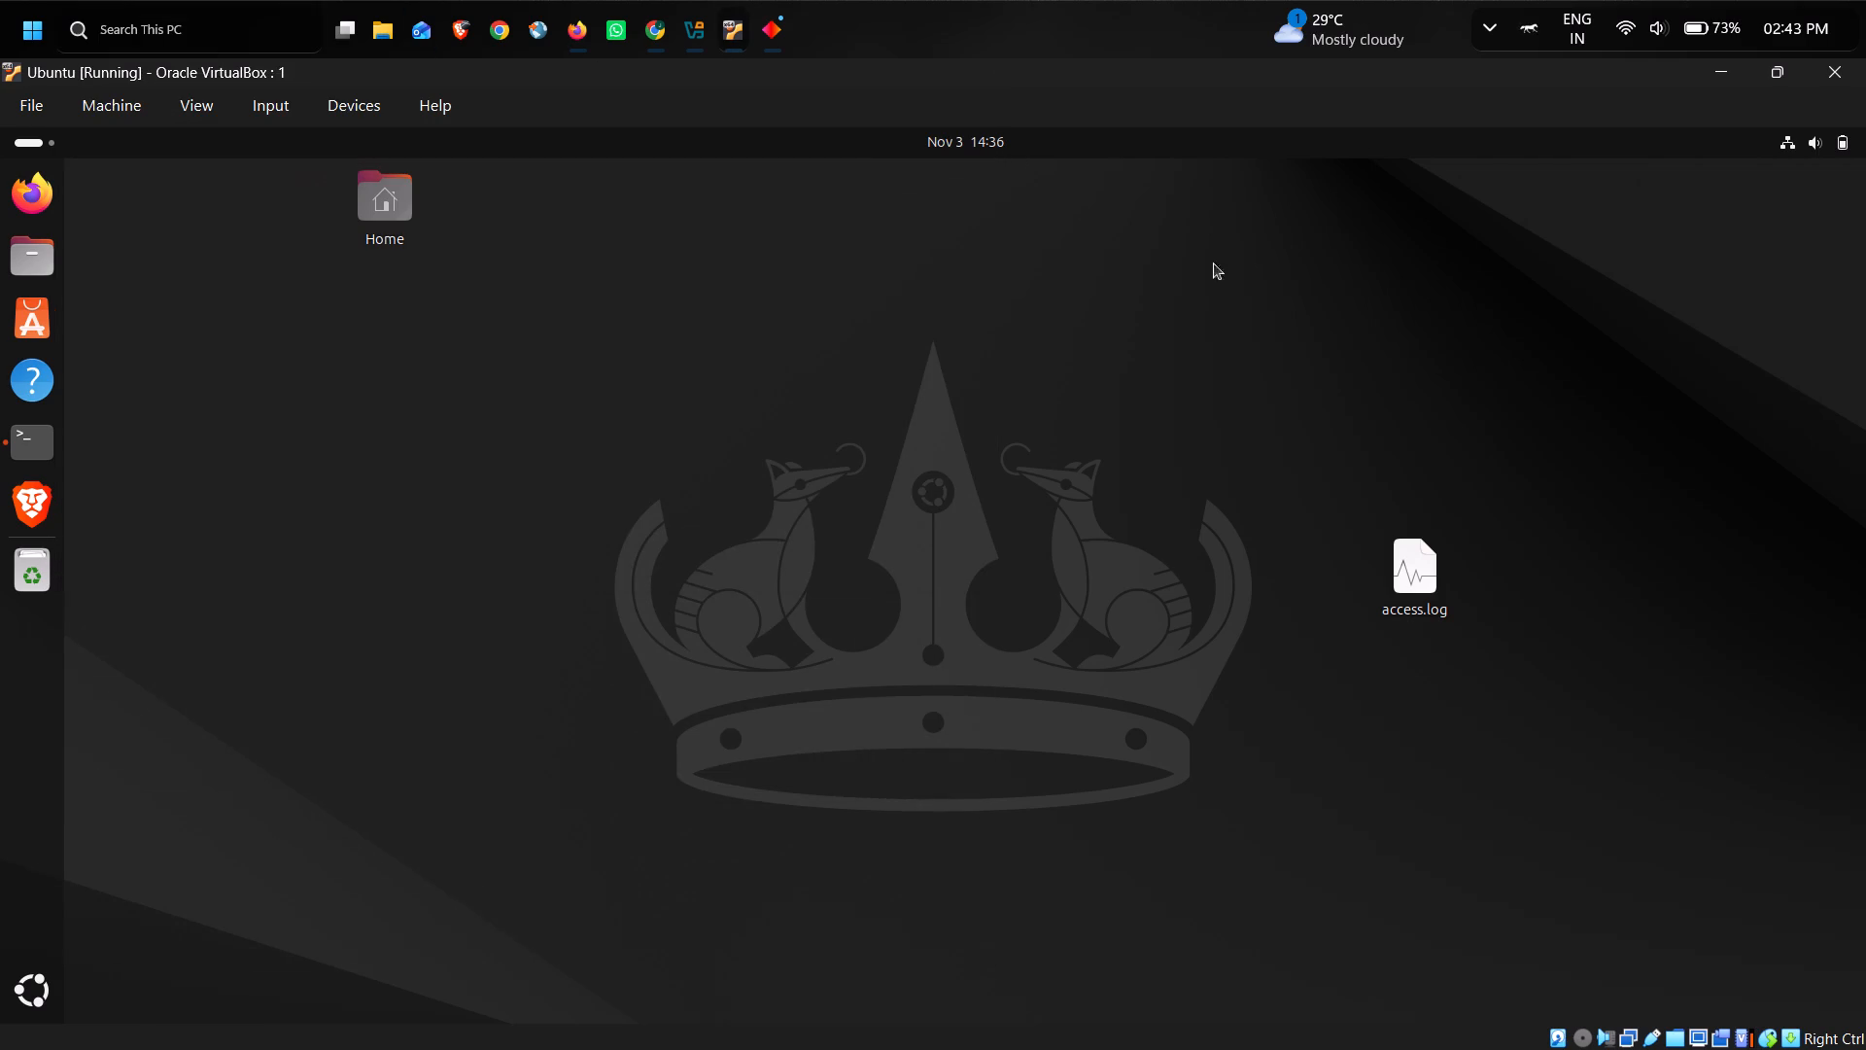
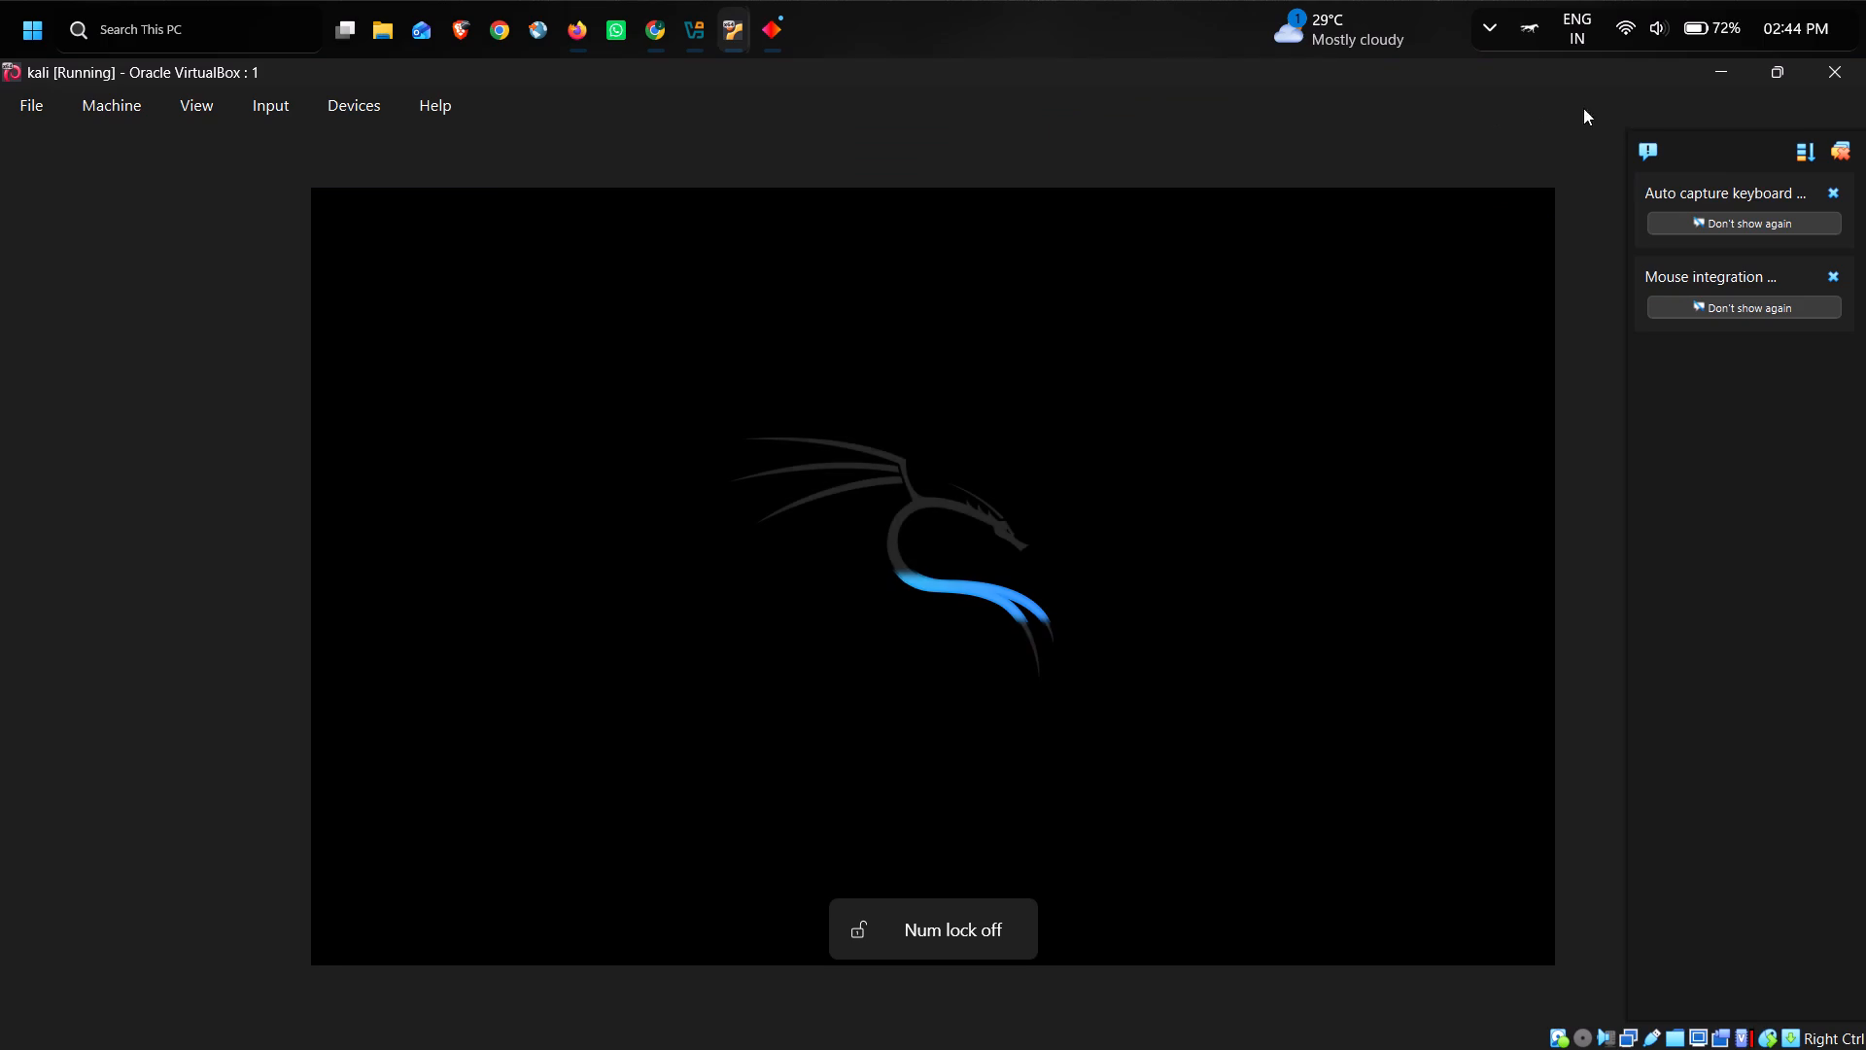
click(1842, 157)
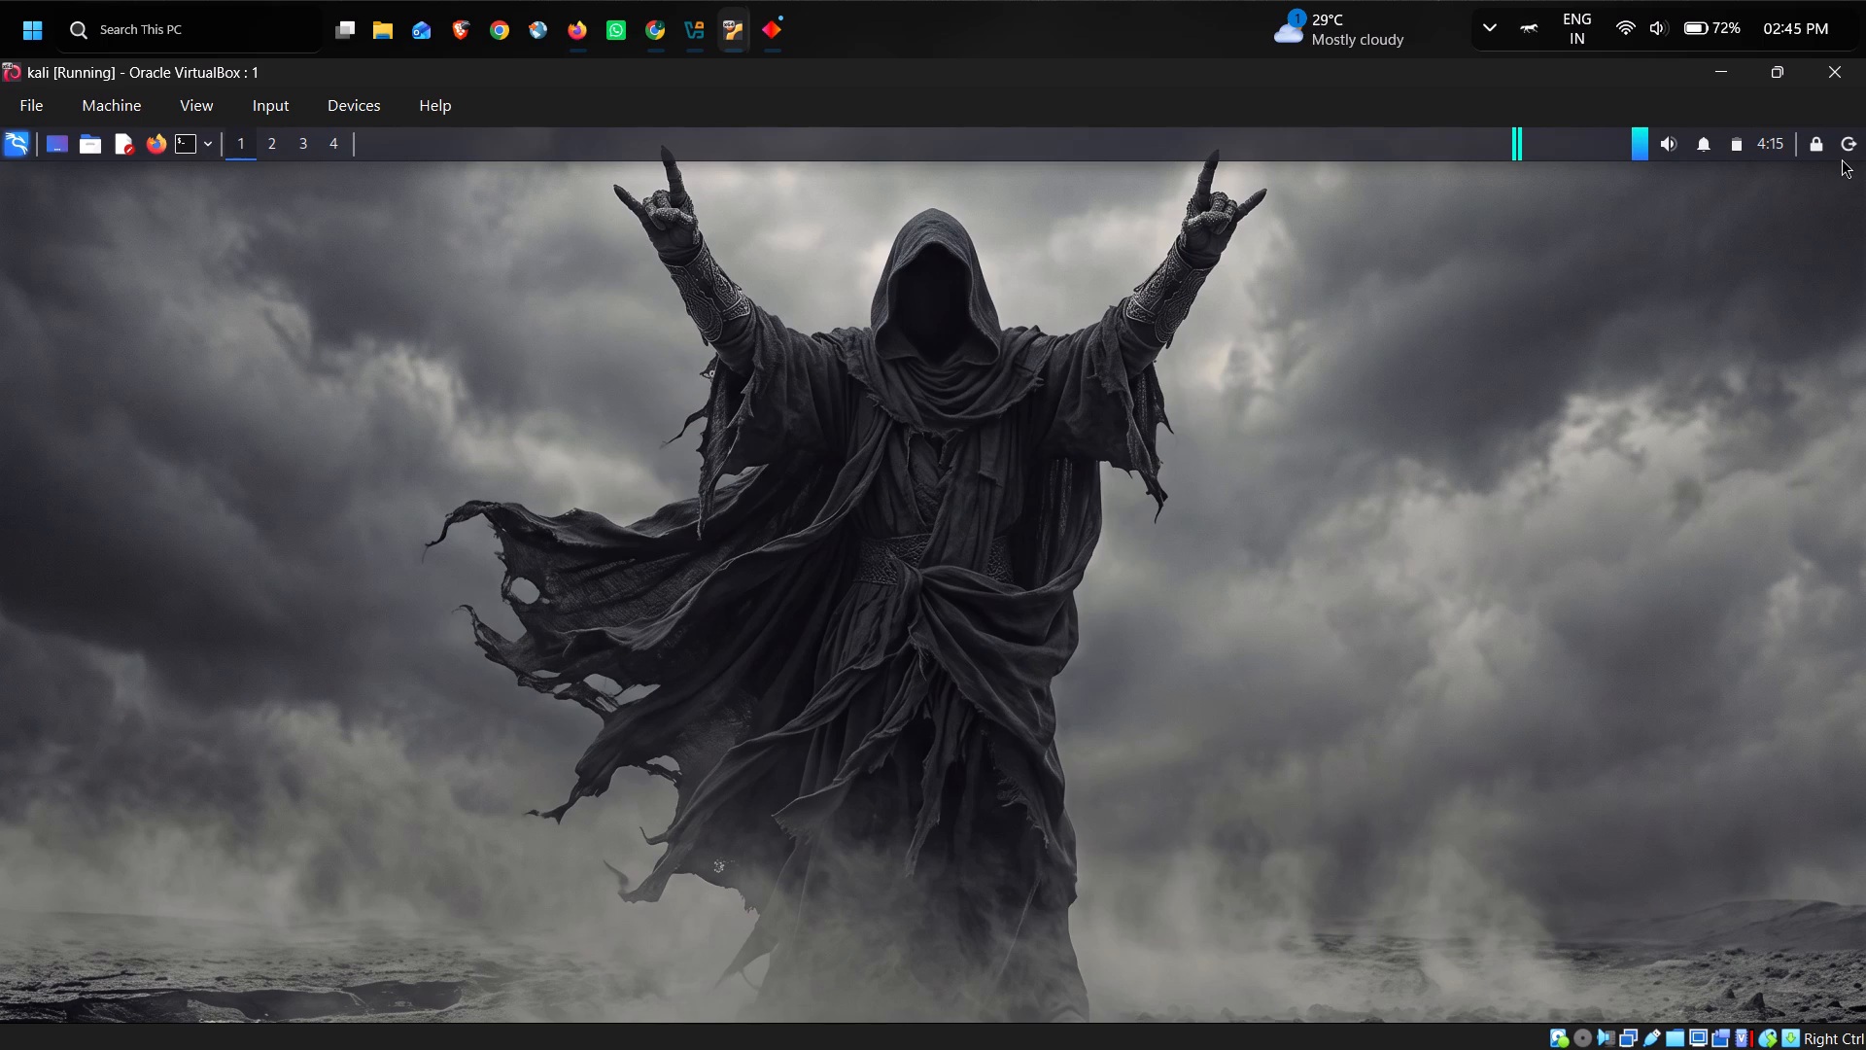
click(181, 157)
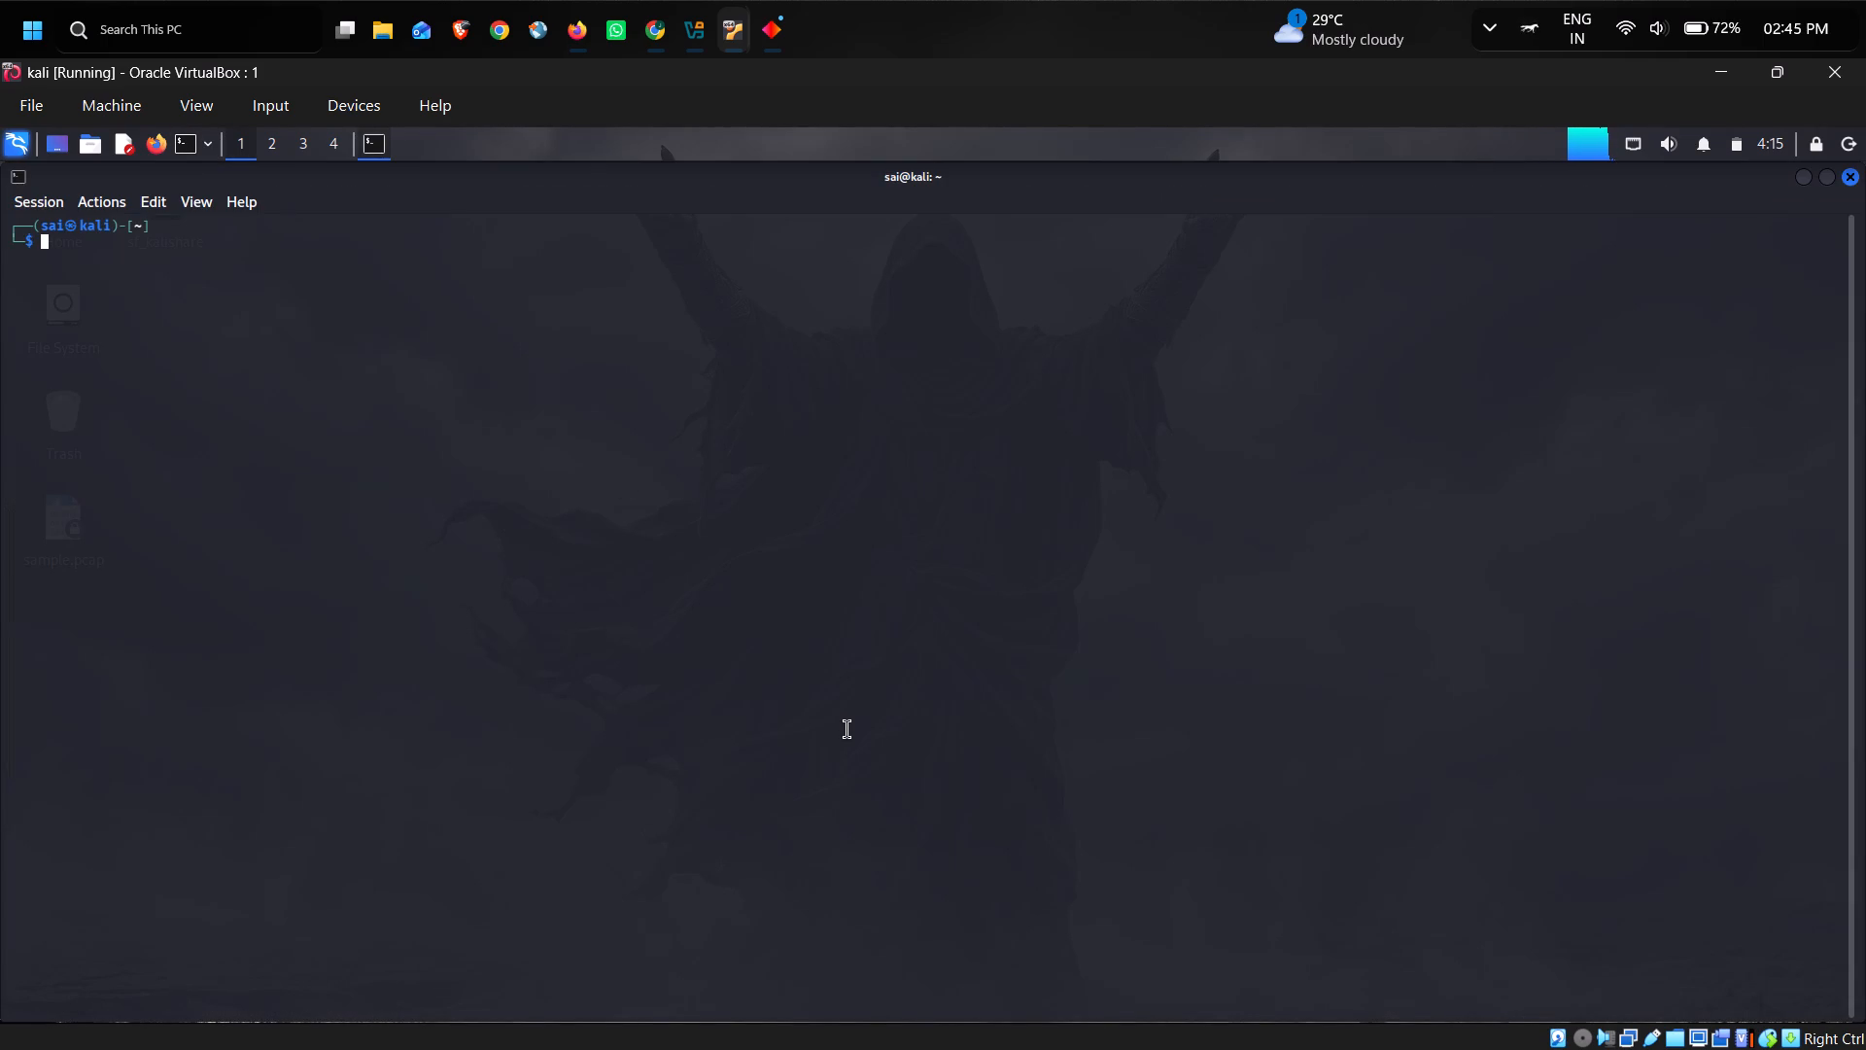
click(847, 728)
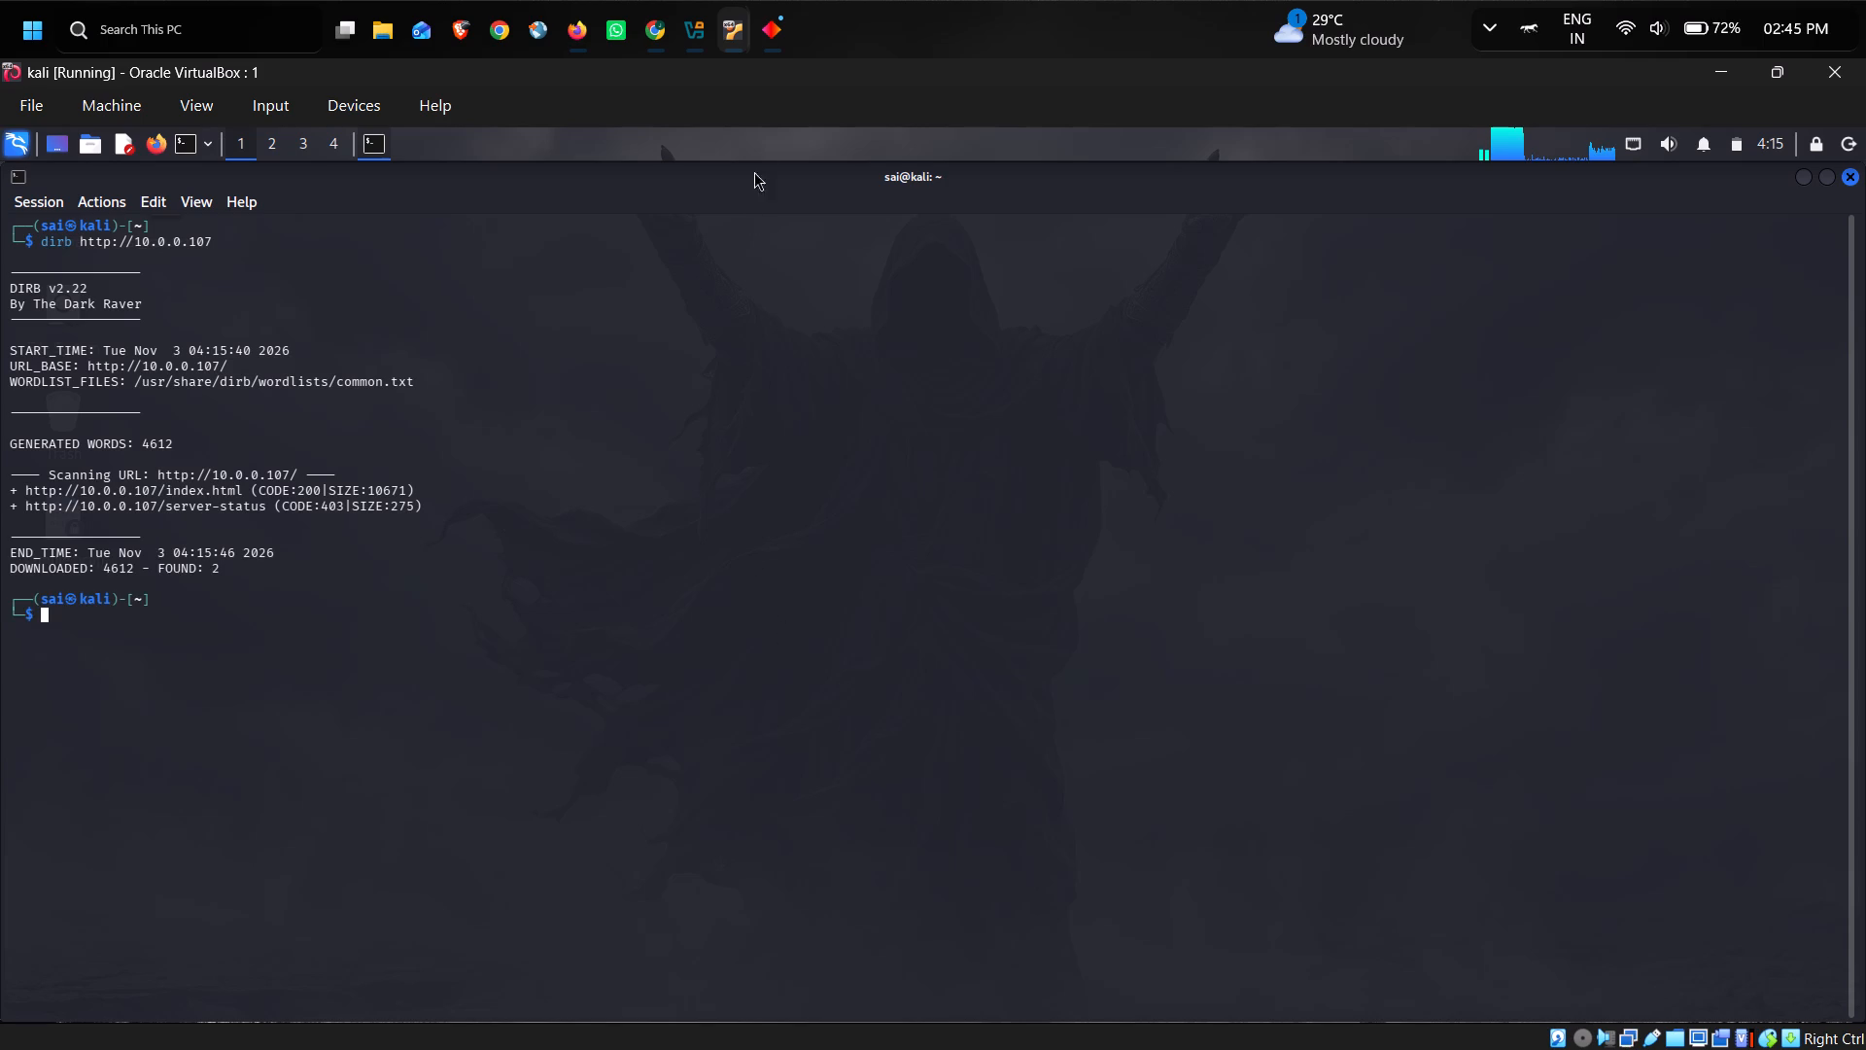
click(579, 39)
click(1127, 882)
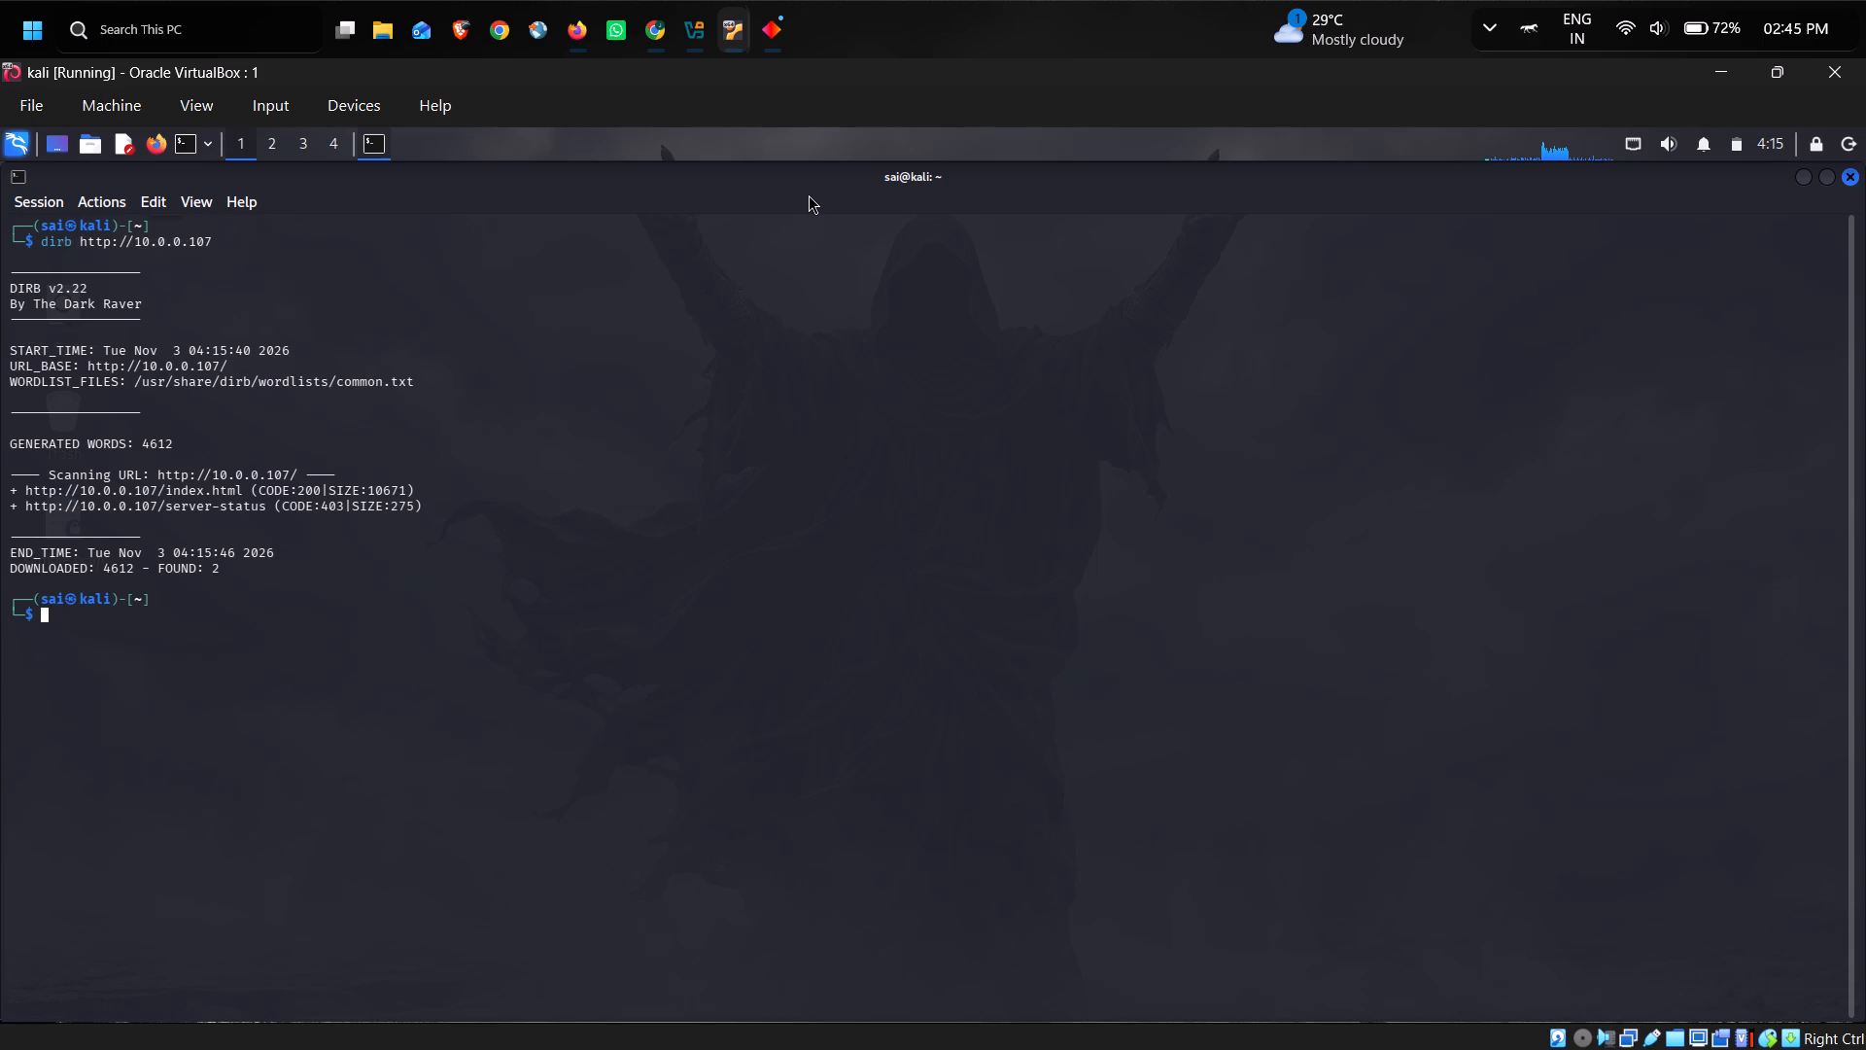
key(Return)
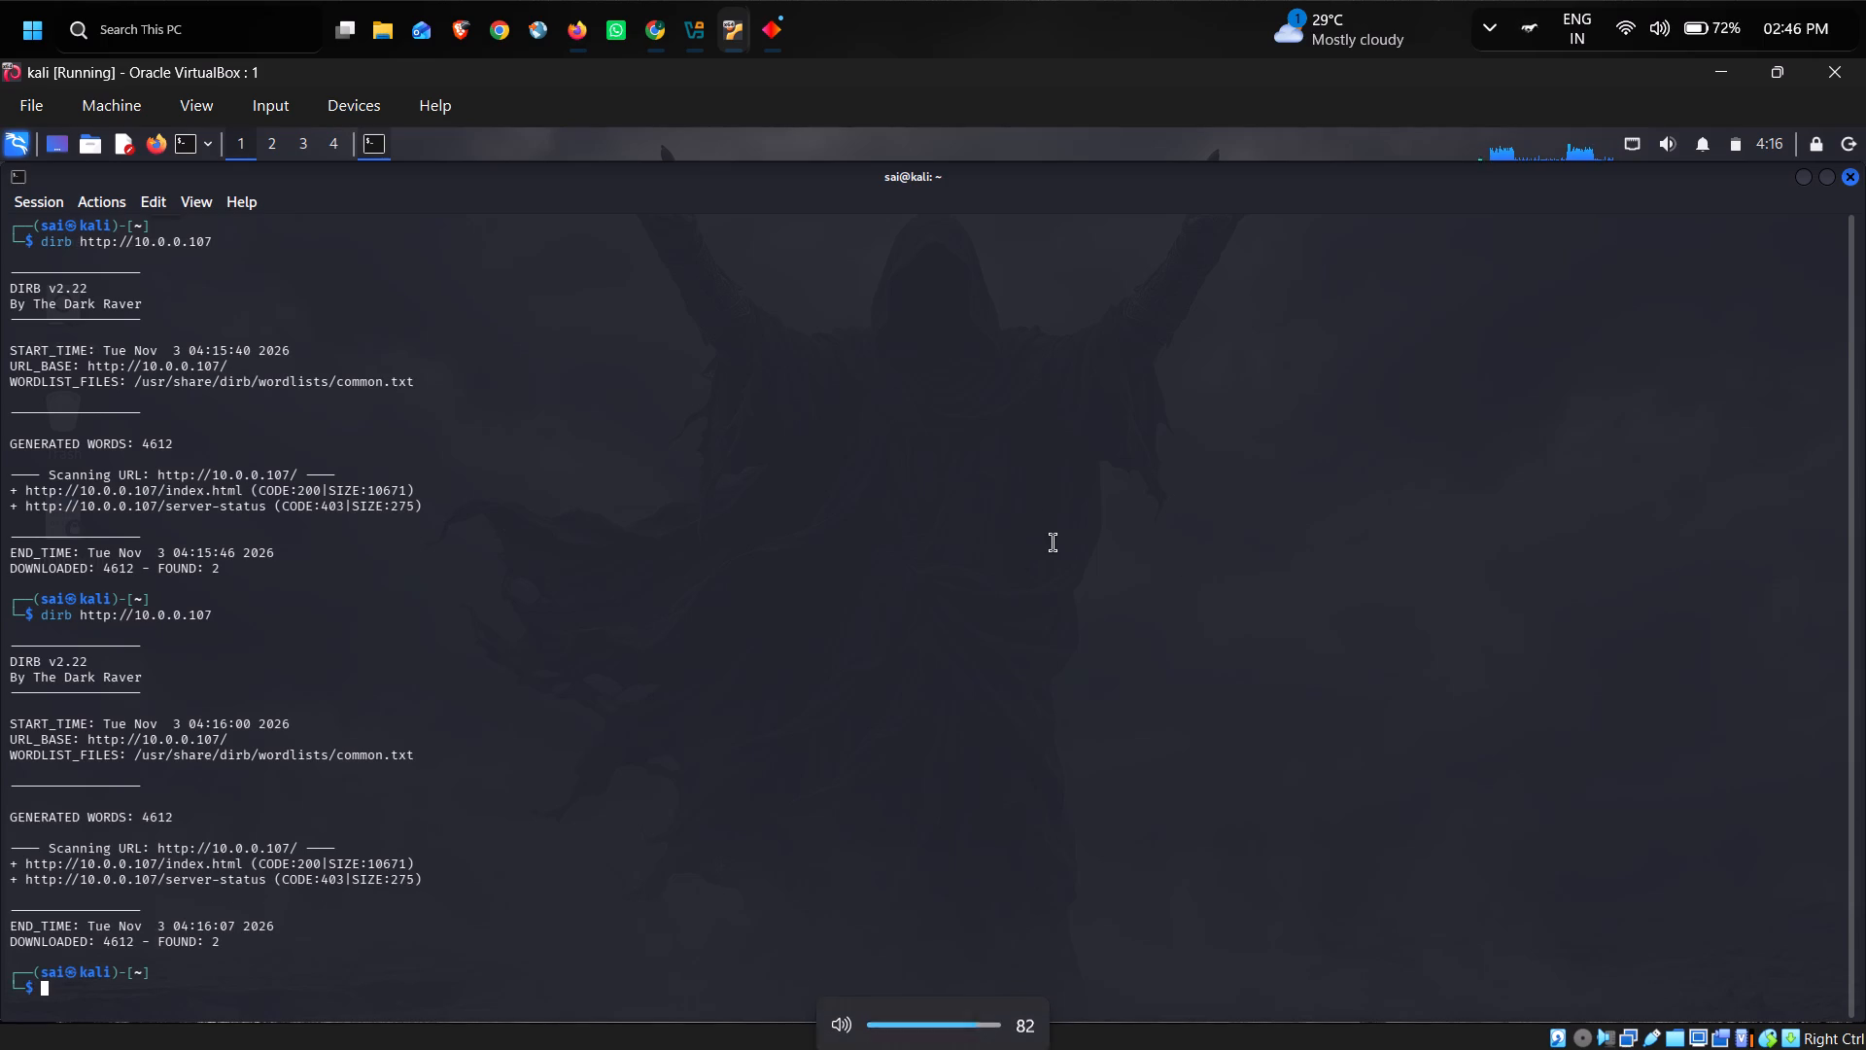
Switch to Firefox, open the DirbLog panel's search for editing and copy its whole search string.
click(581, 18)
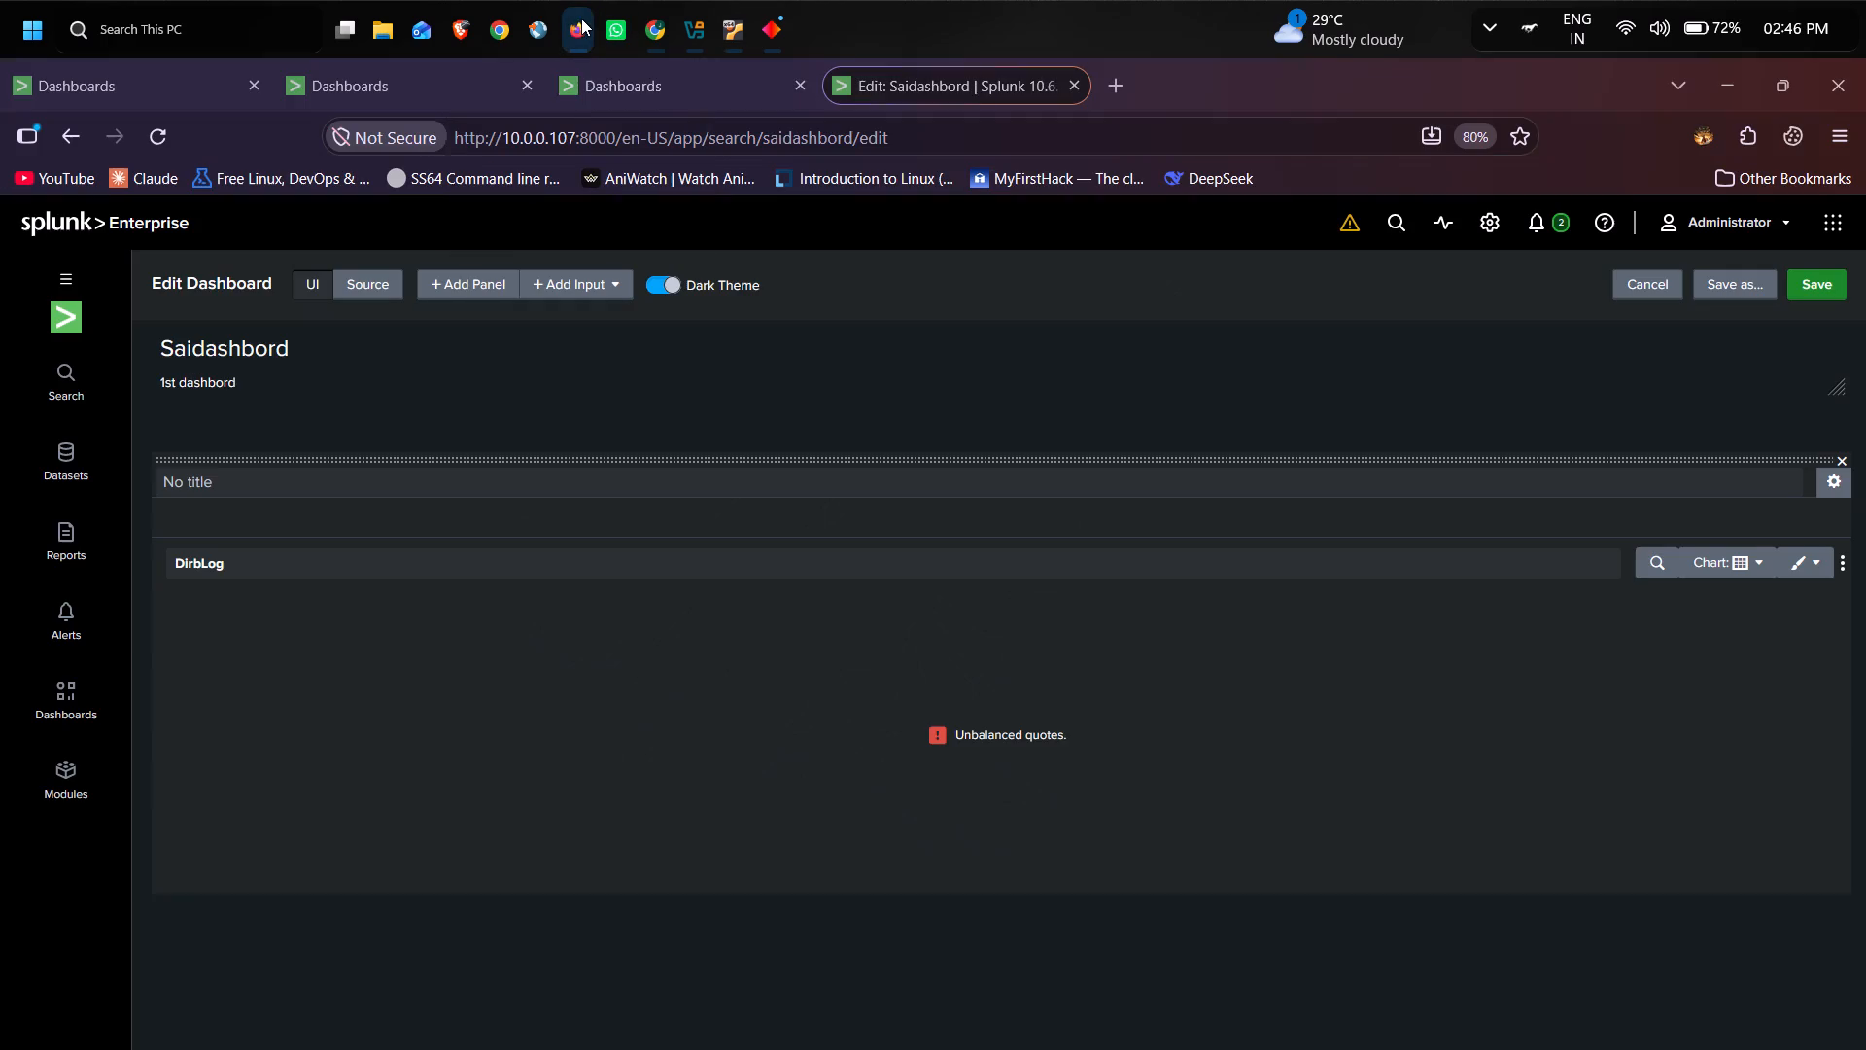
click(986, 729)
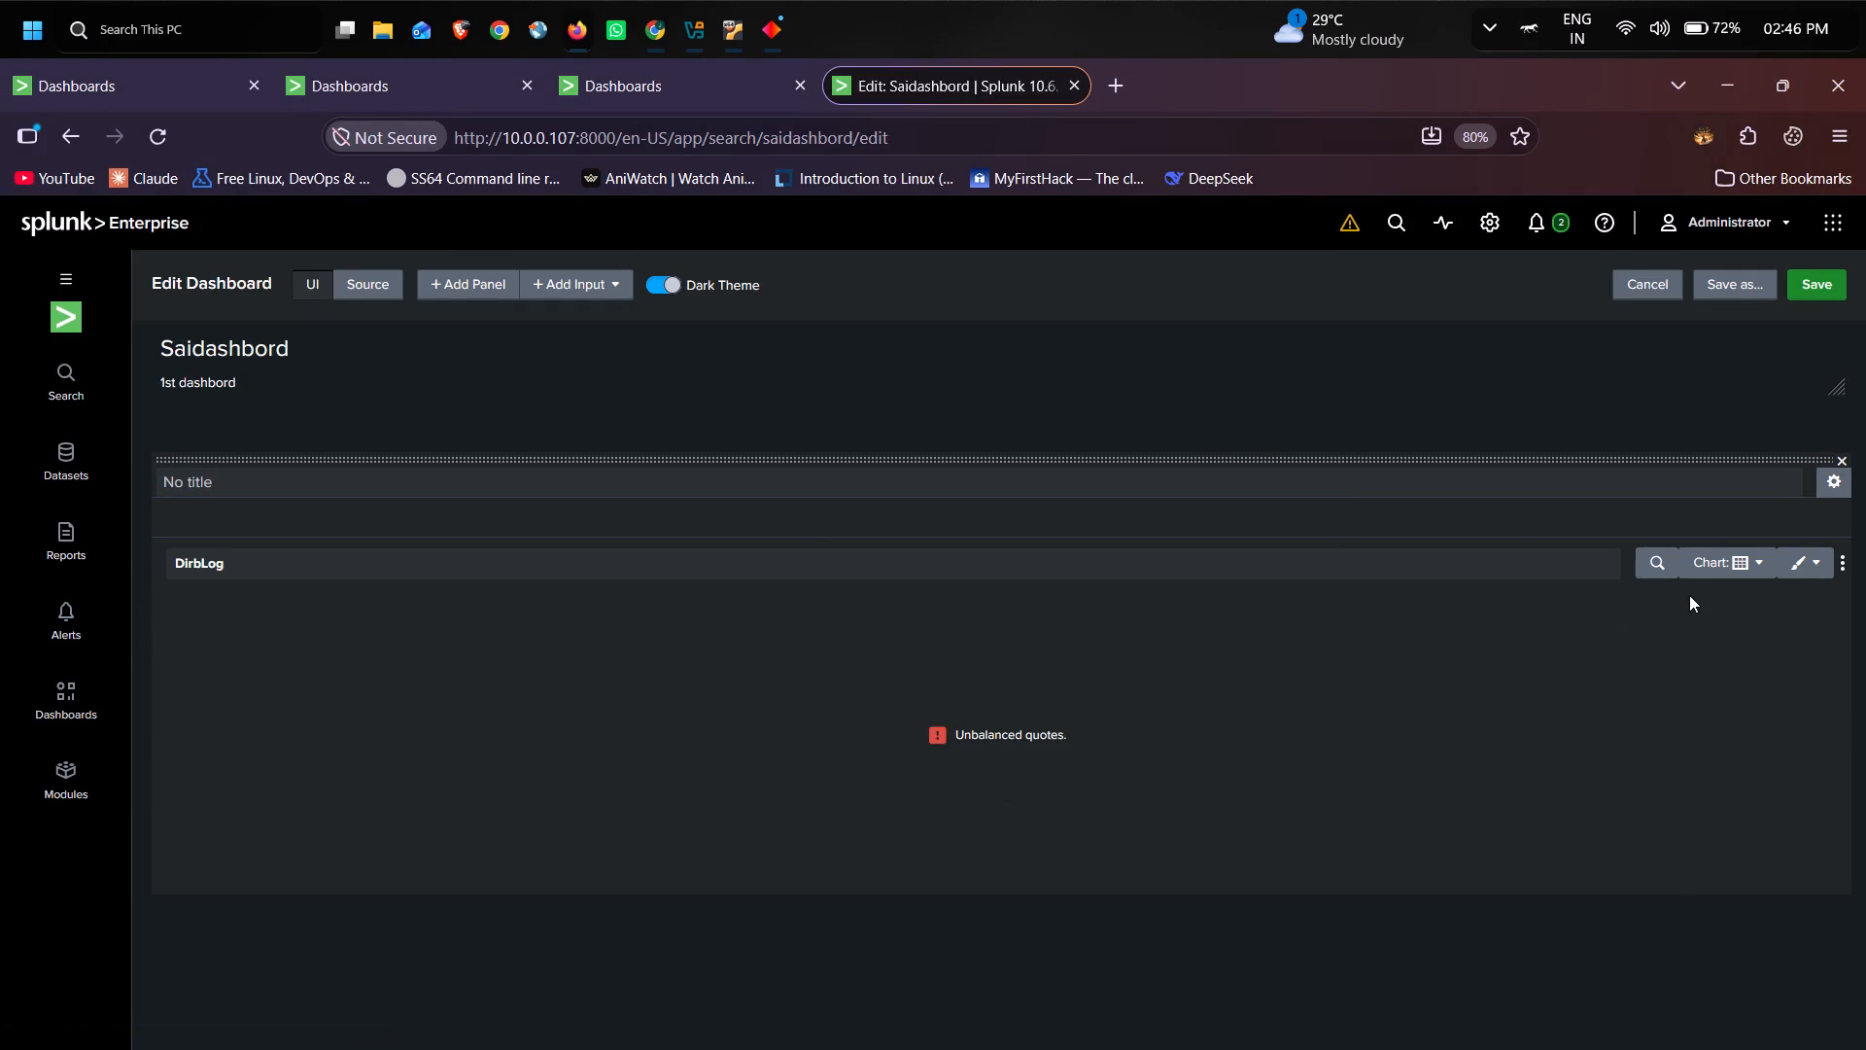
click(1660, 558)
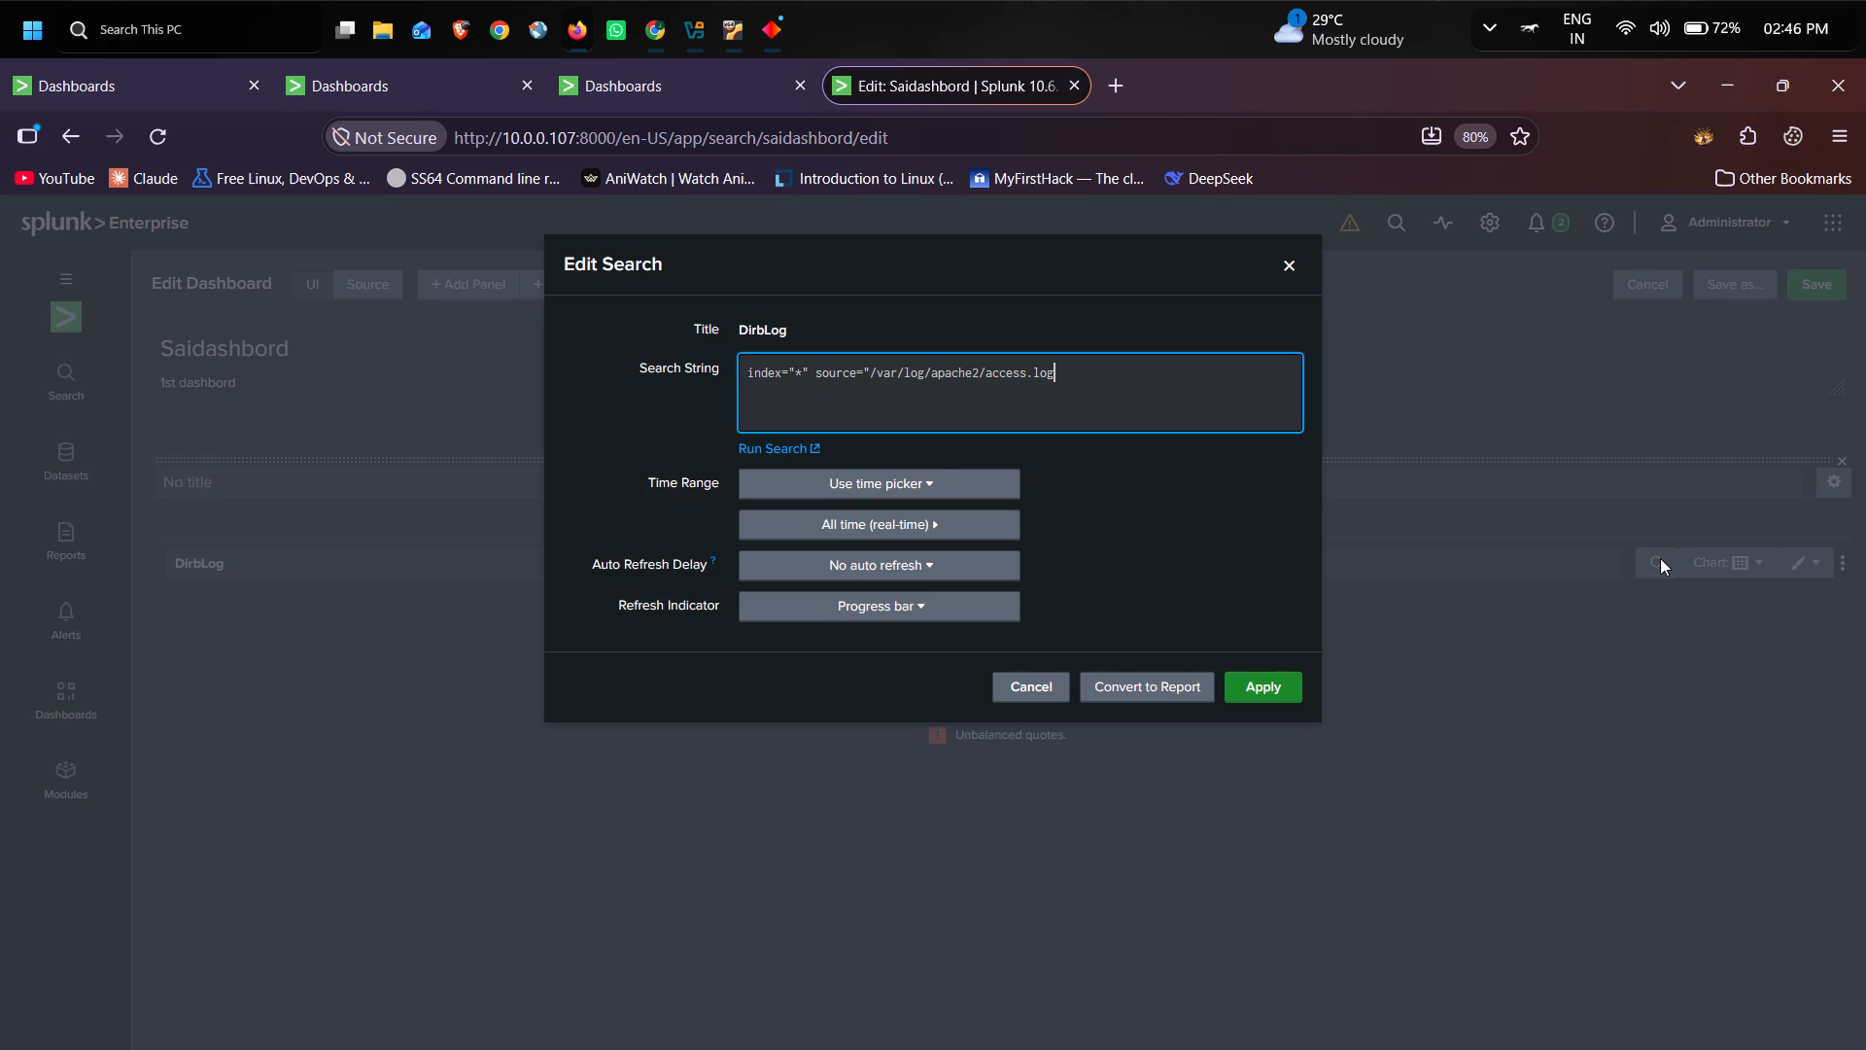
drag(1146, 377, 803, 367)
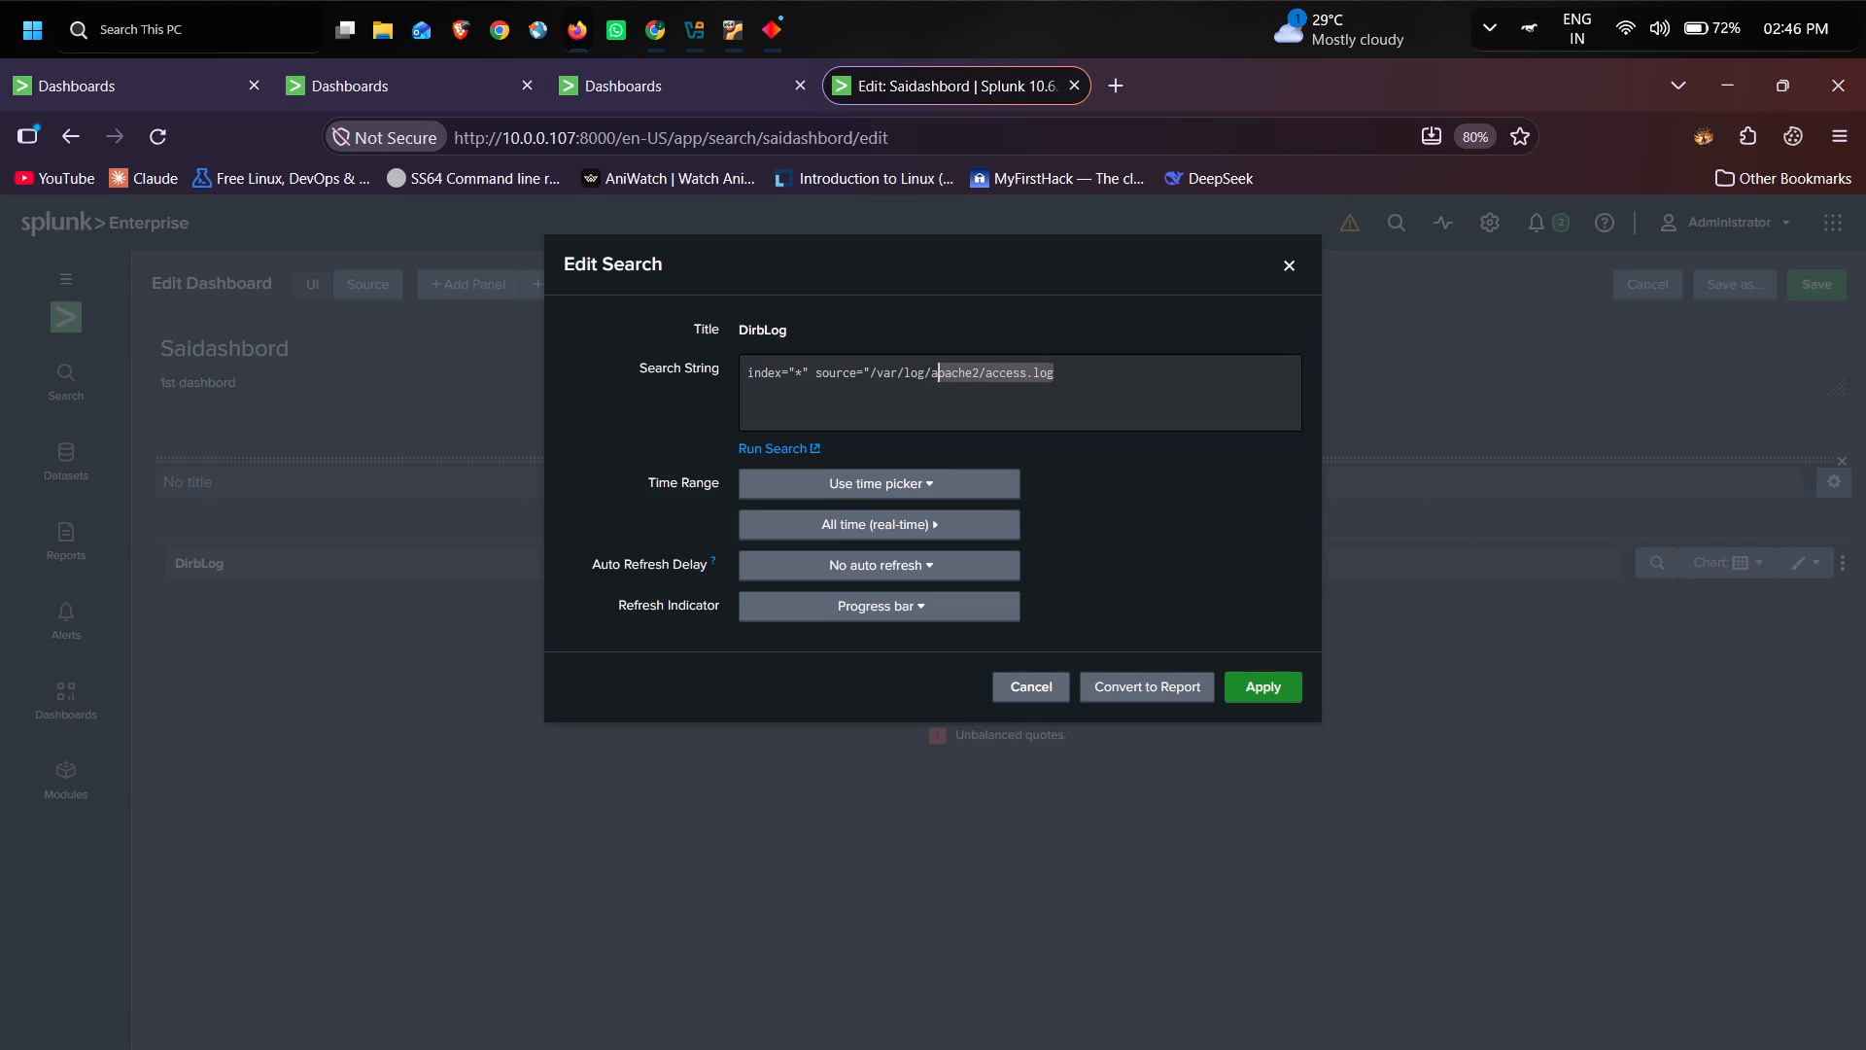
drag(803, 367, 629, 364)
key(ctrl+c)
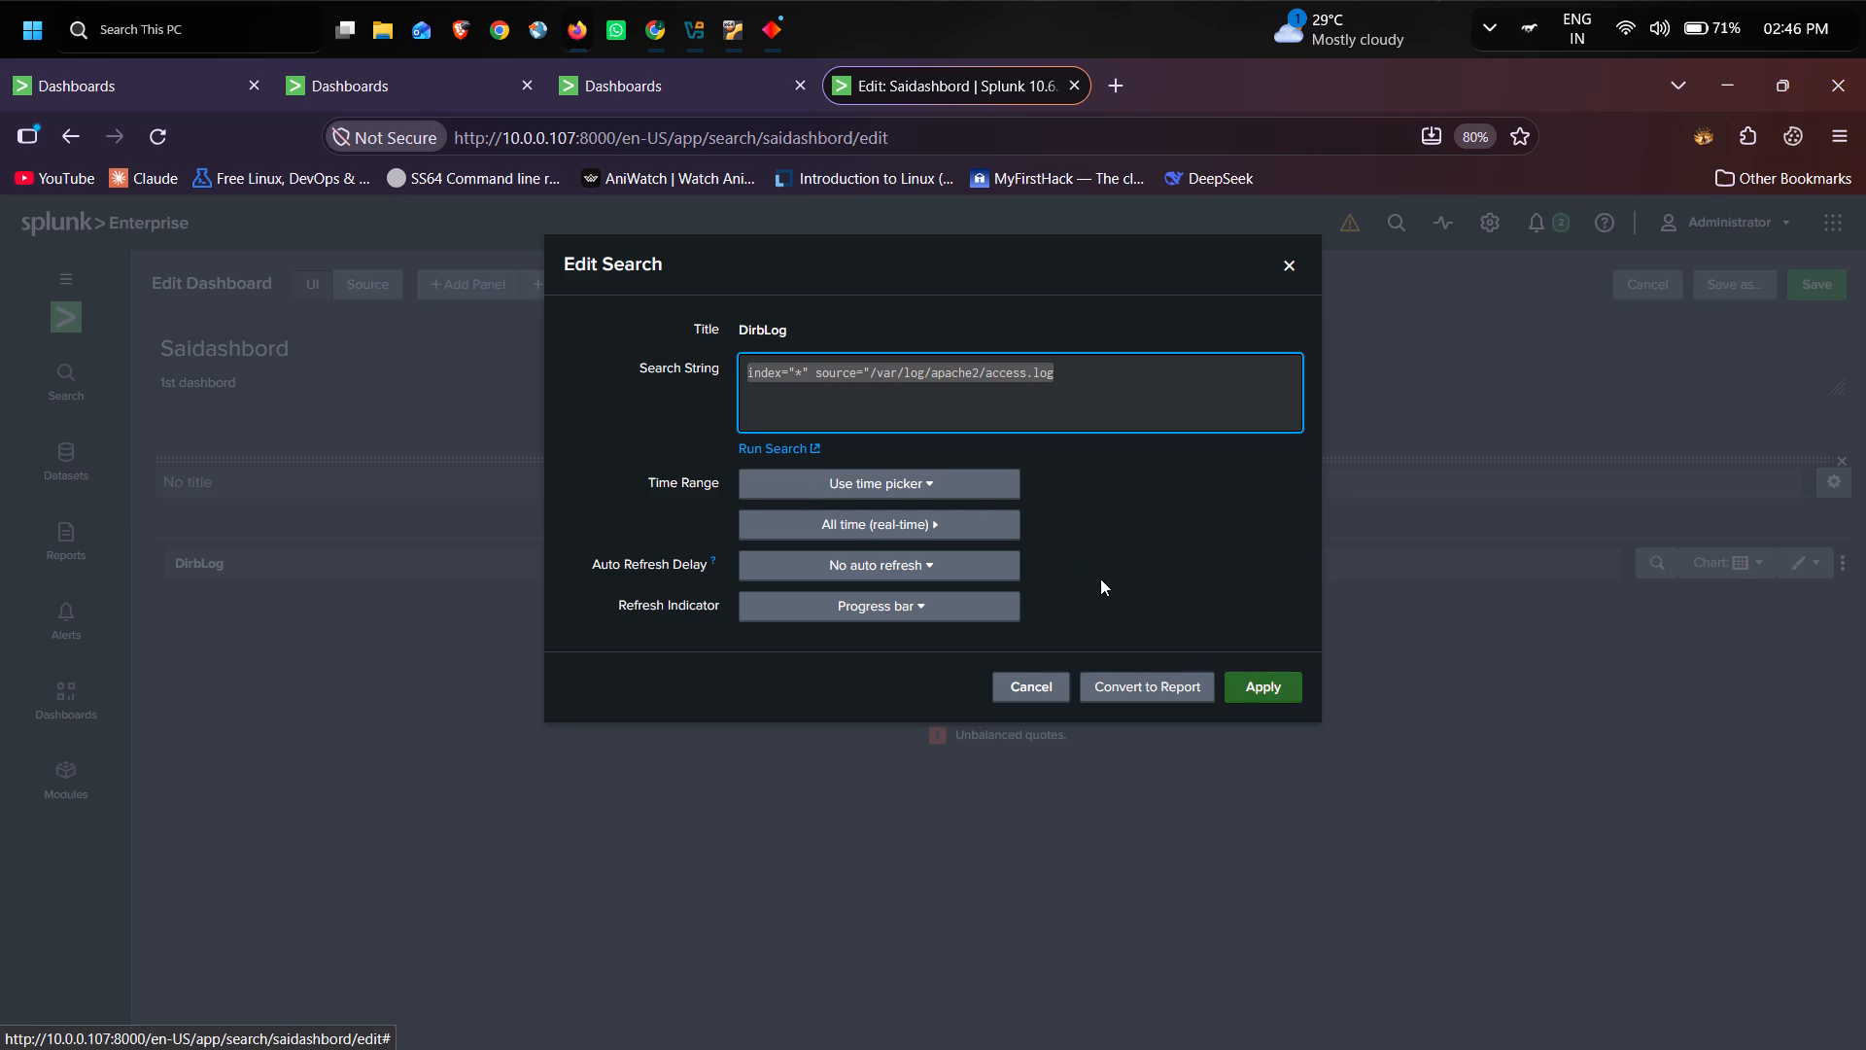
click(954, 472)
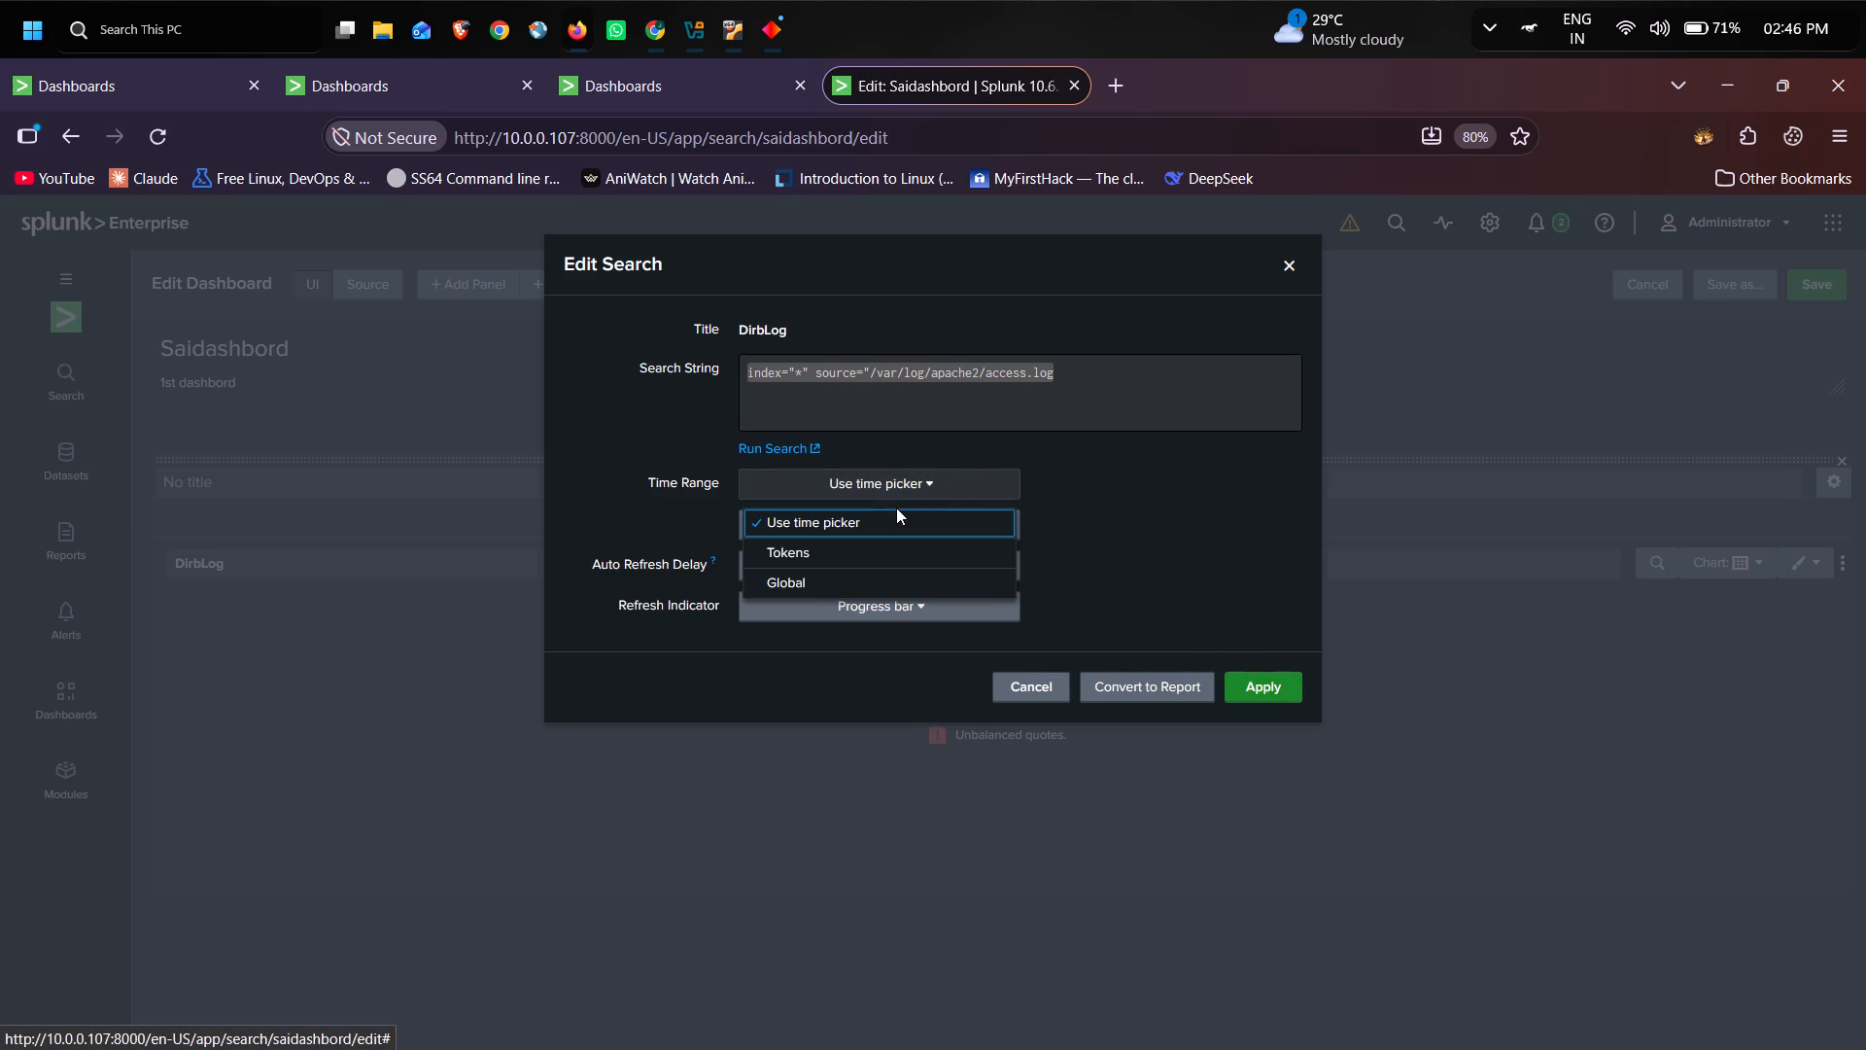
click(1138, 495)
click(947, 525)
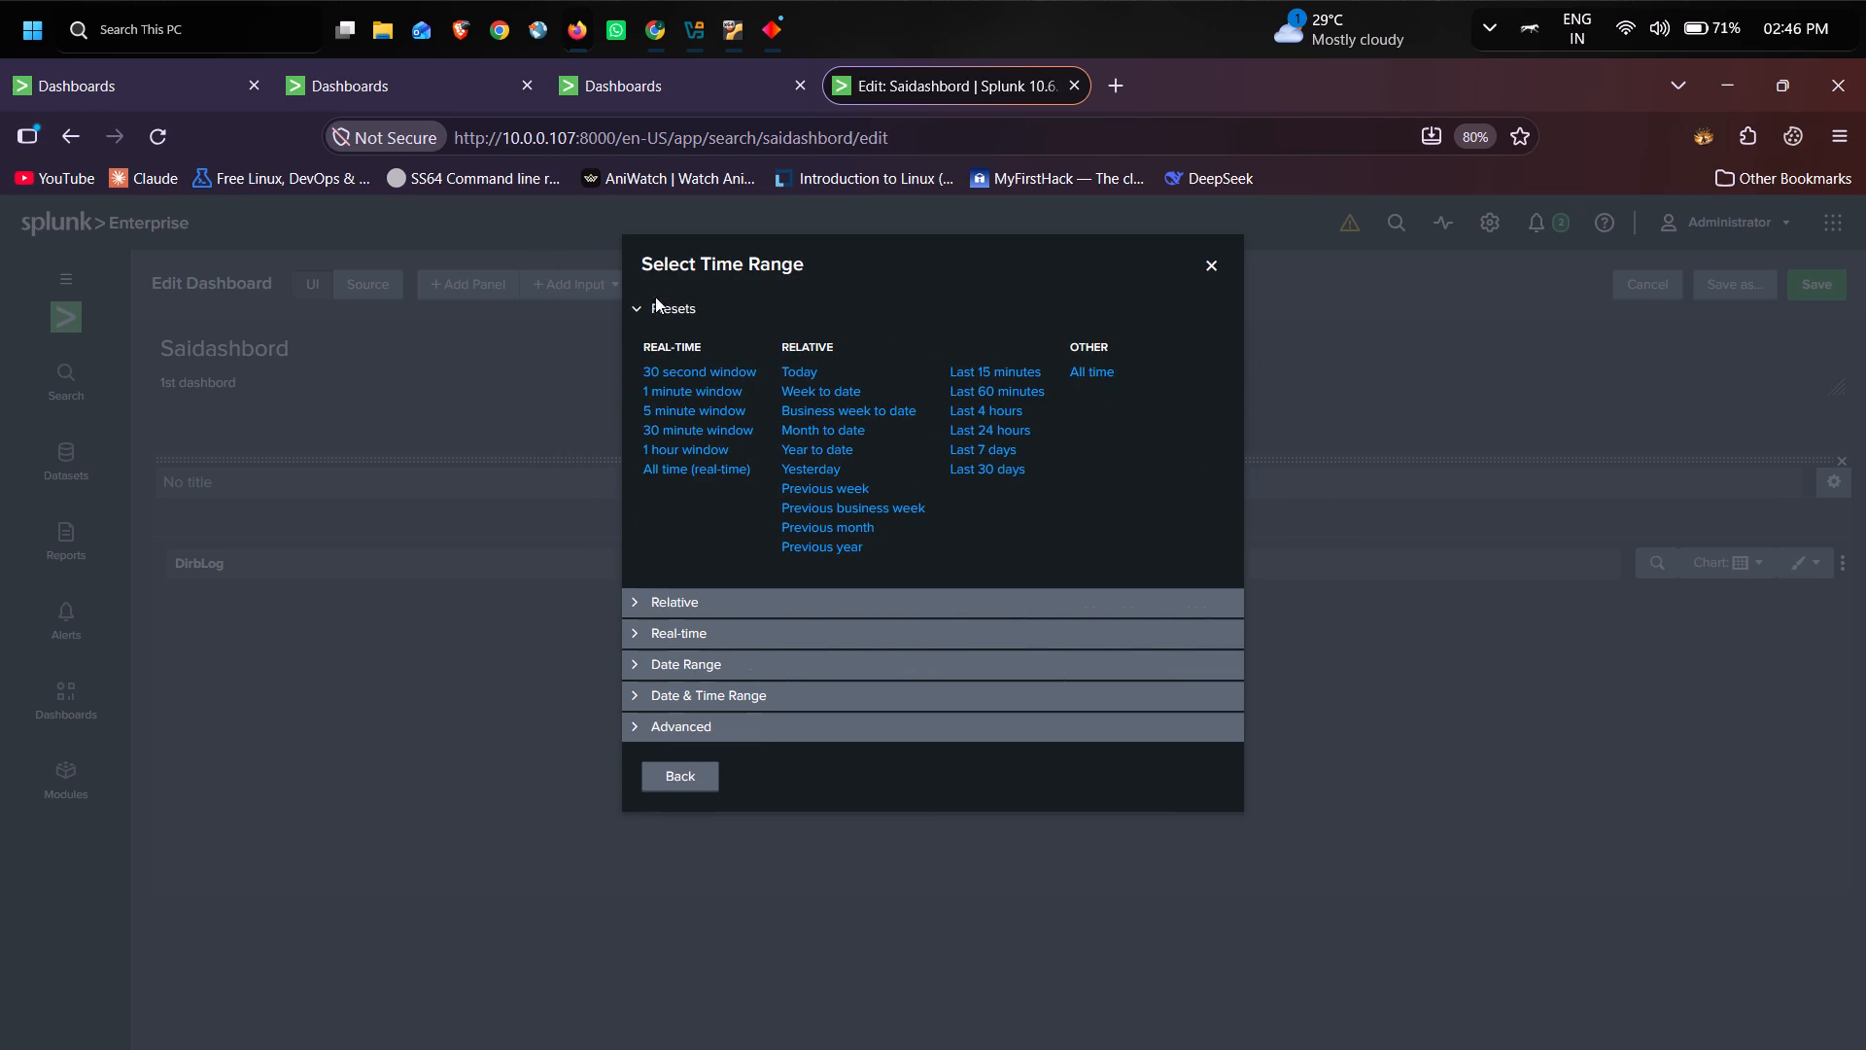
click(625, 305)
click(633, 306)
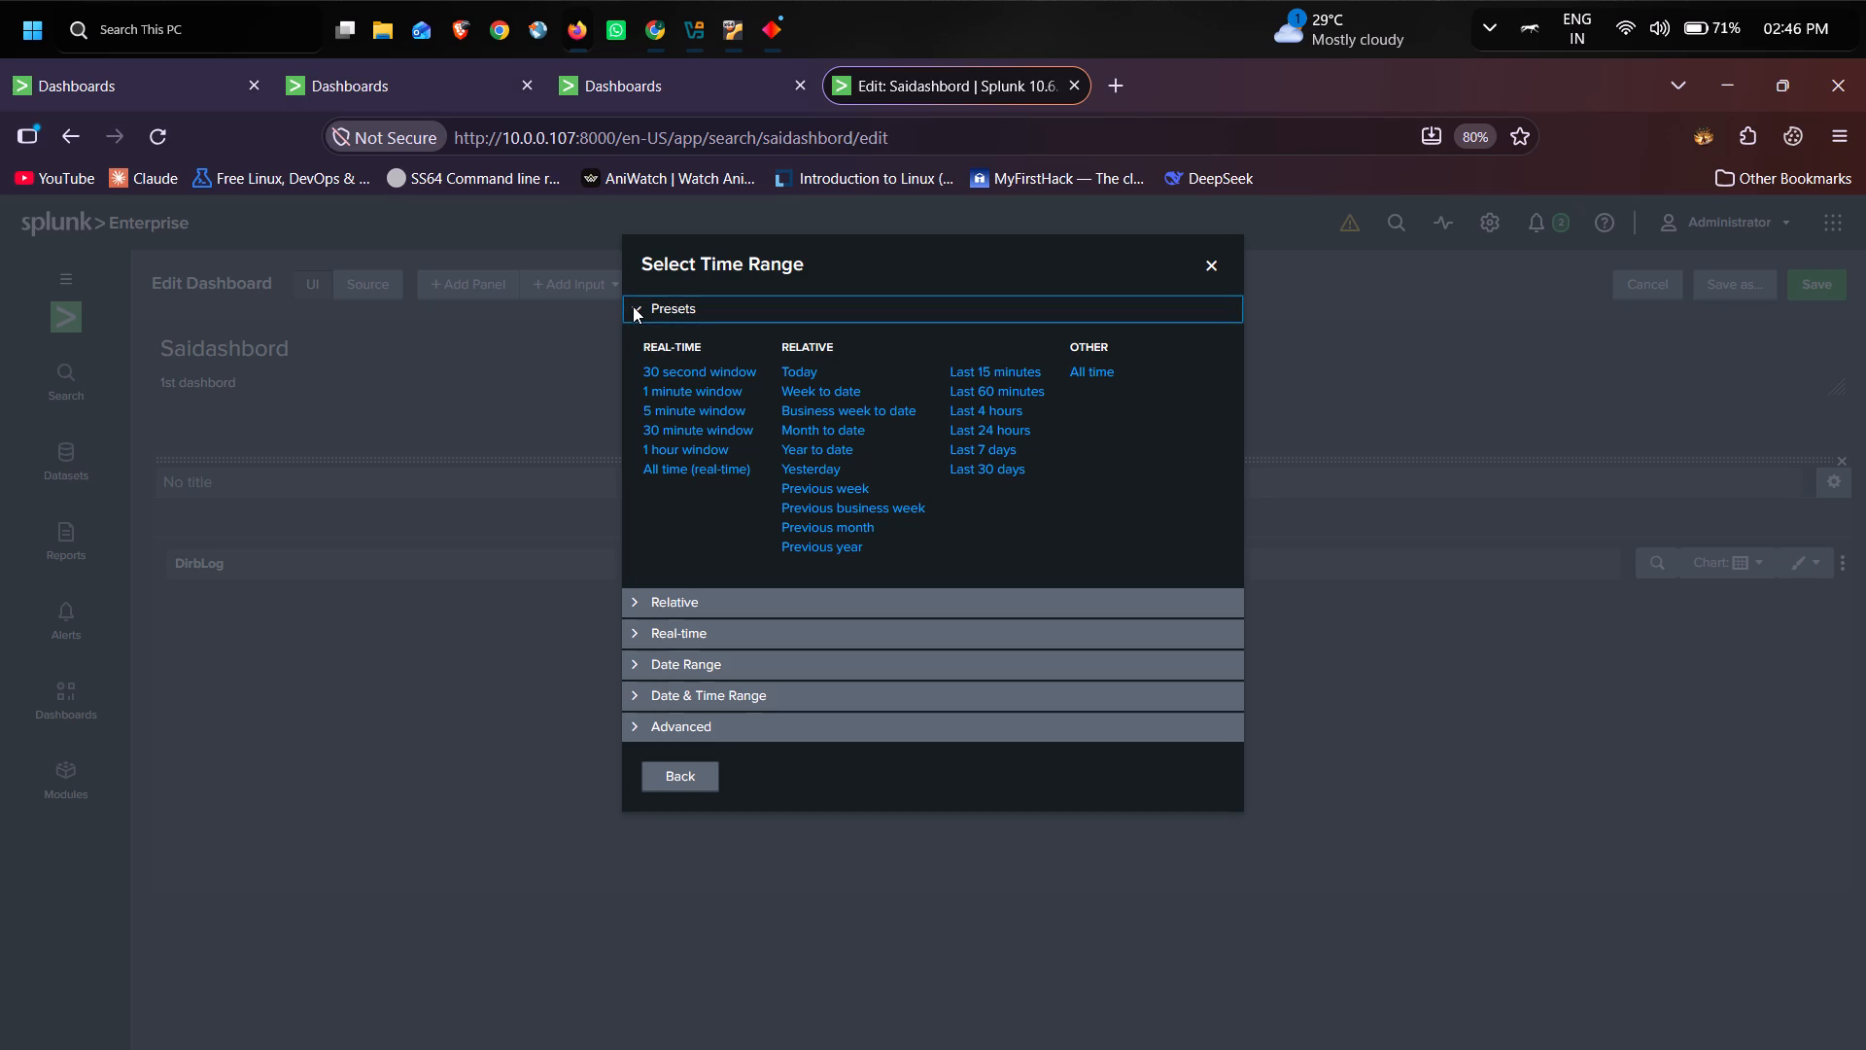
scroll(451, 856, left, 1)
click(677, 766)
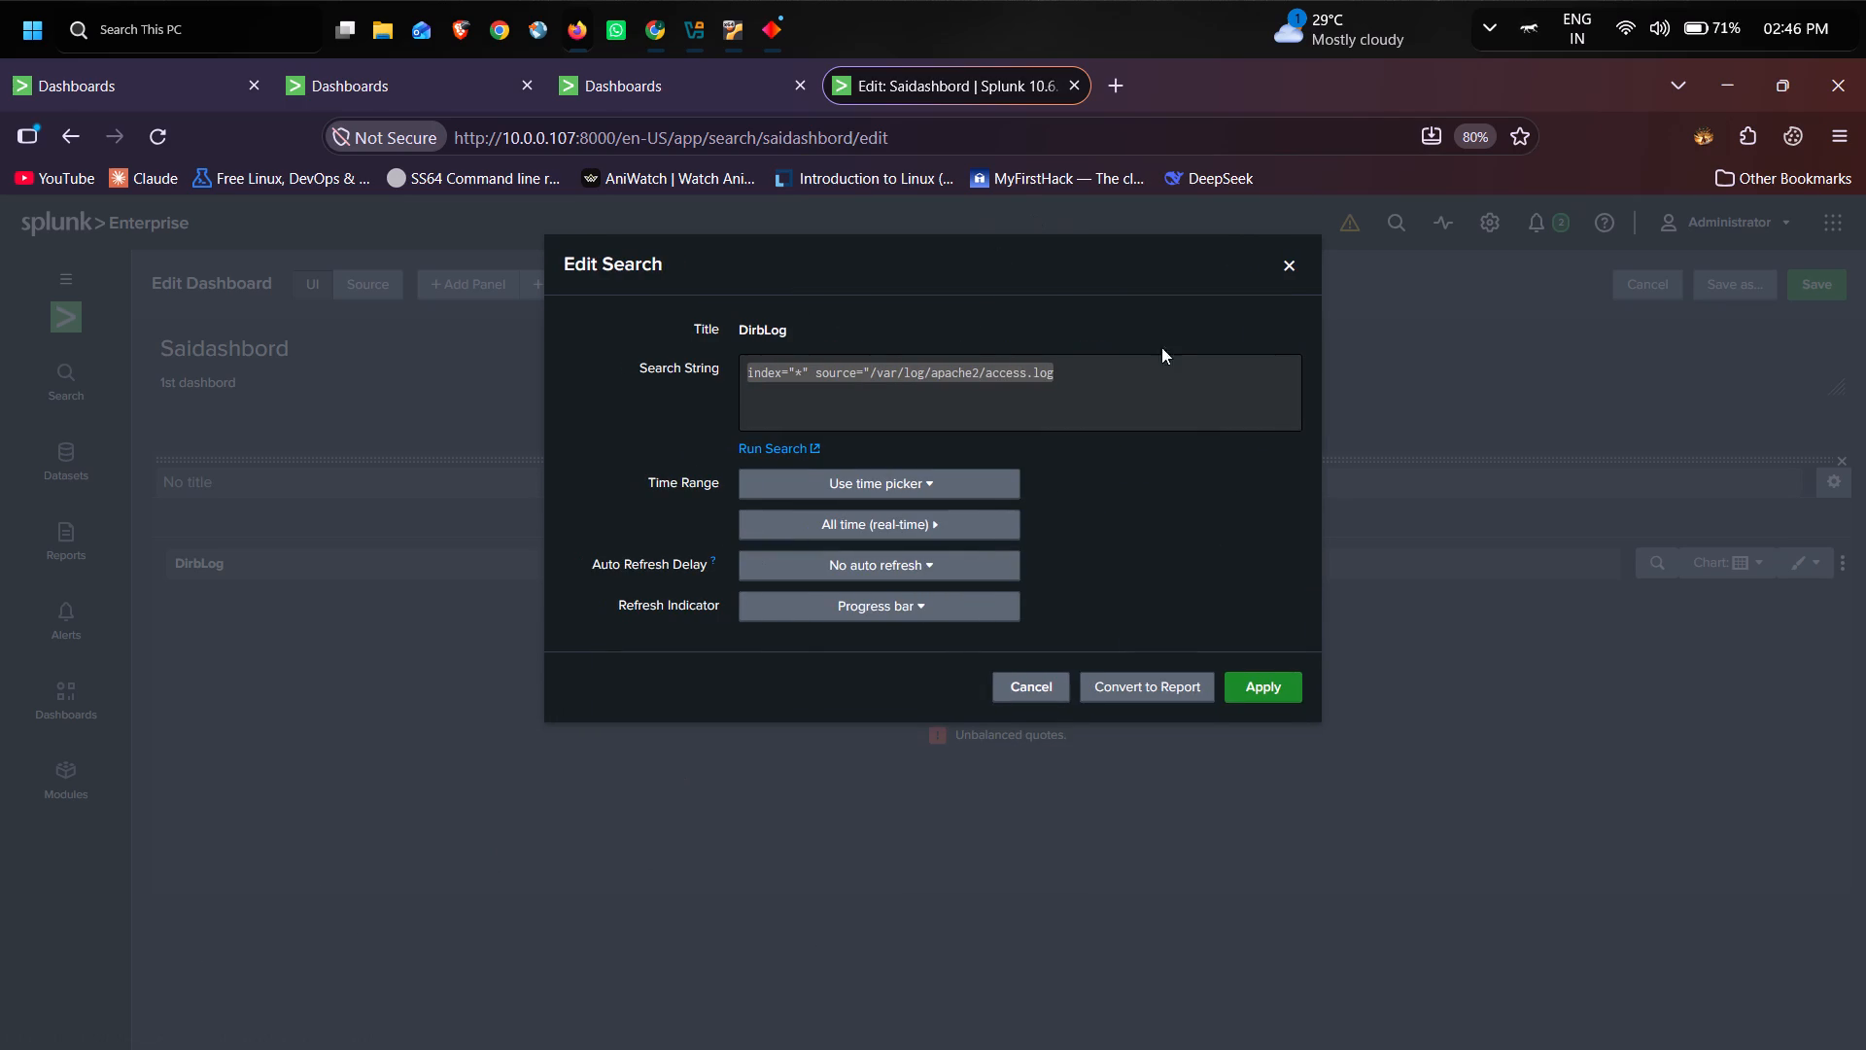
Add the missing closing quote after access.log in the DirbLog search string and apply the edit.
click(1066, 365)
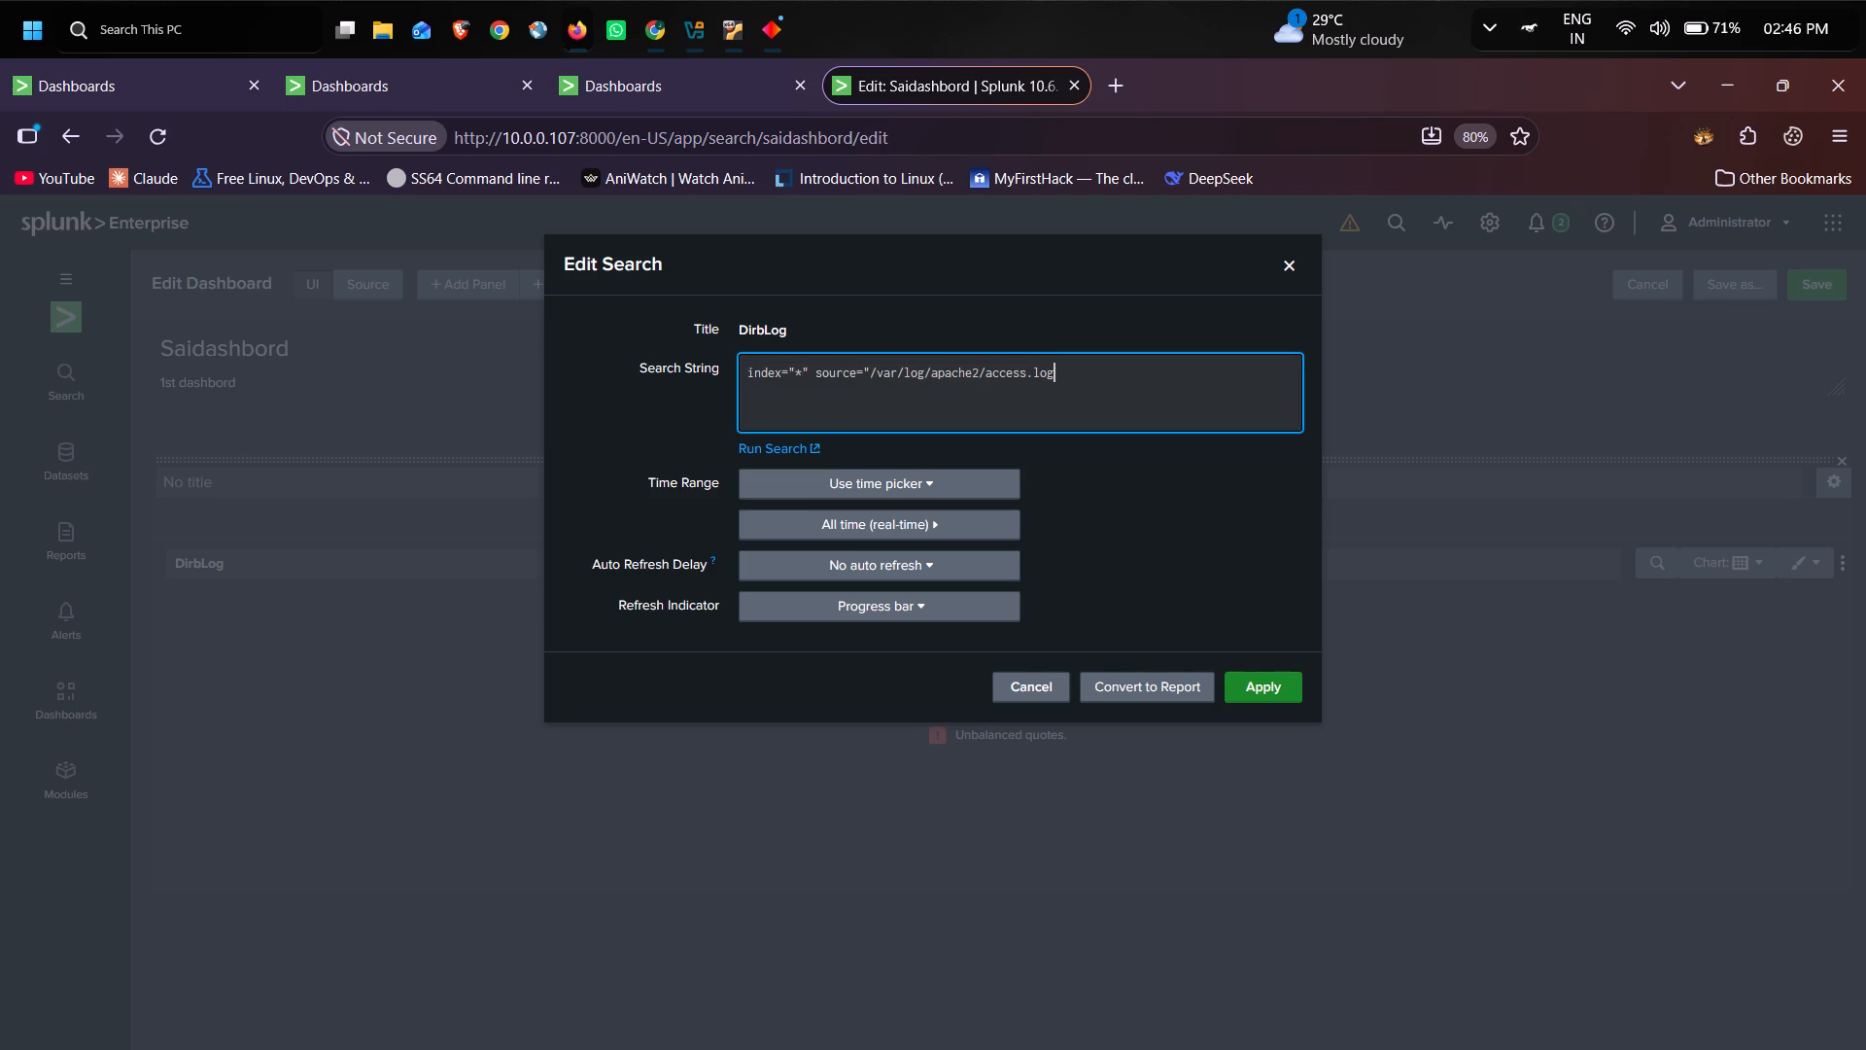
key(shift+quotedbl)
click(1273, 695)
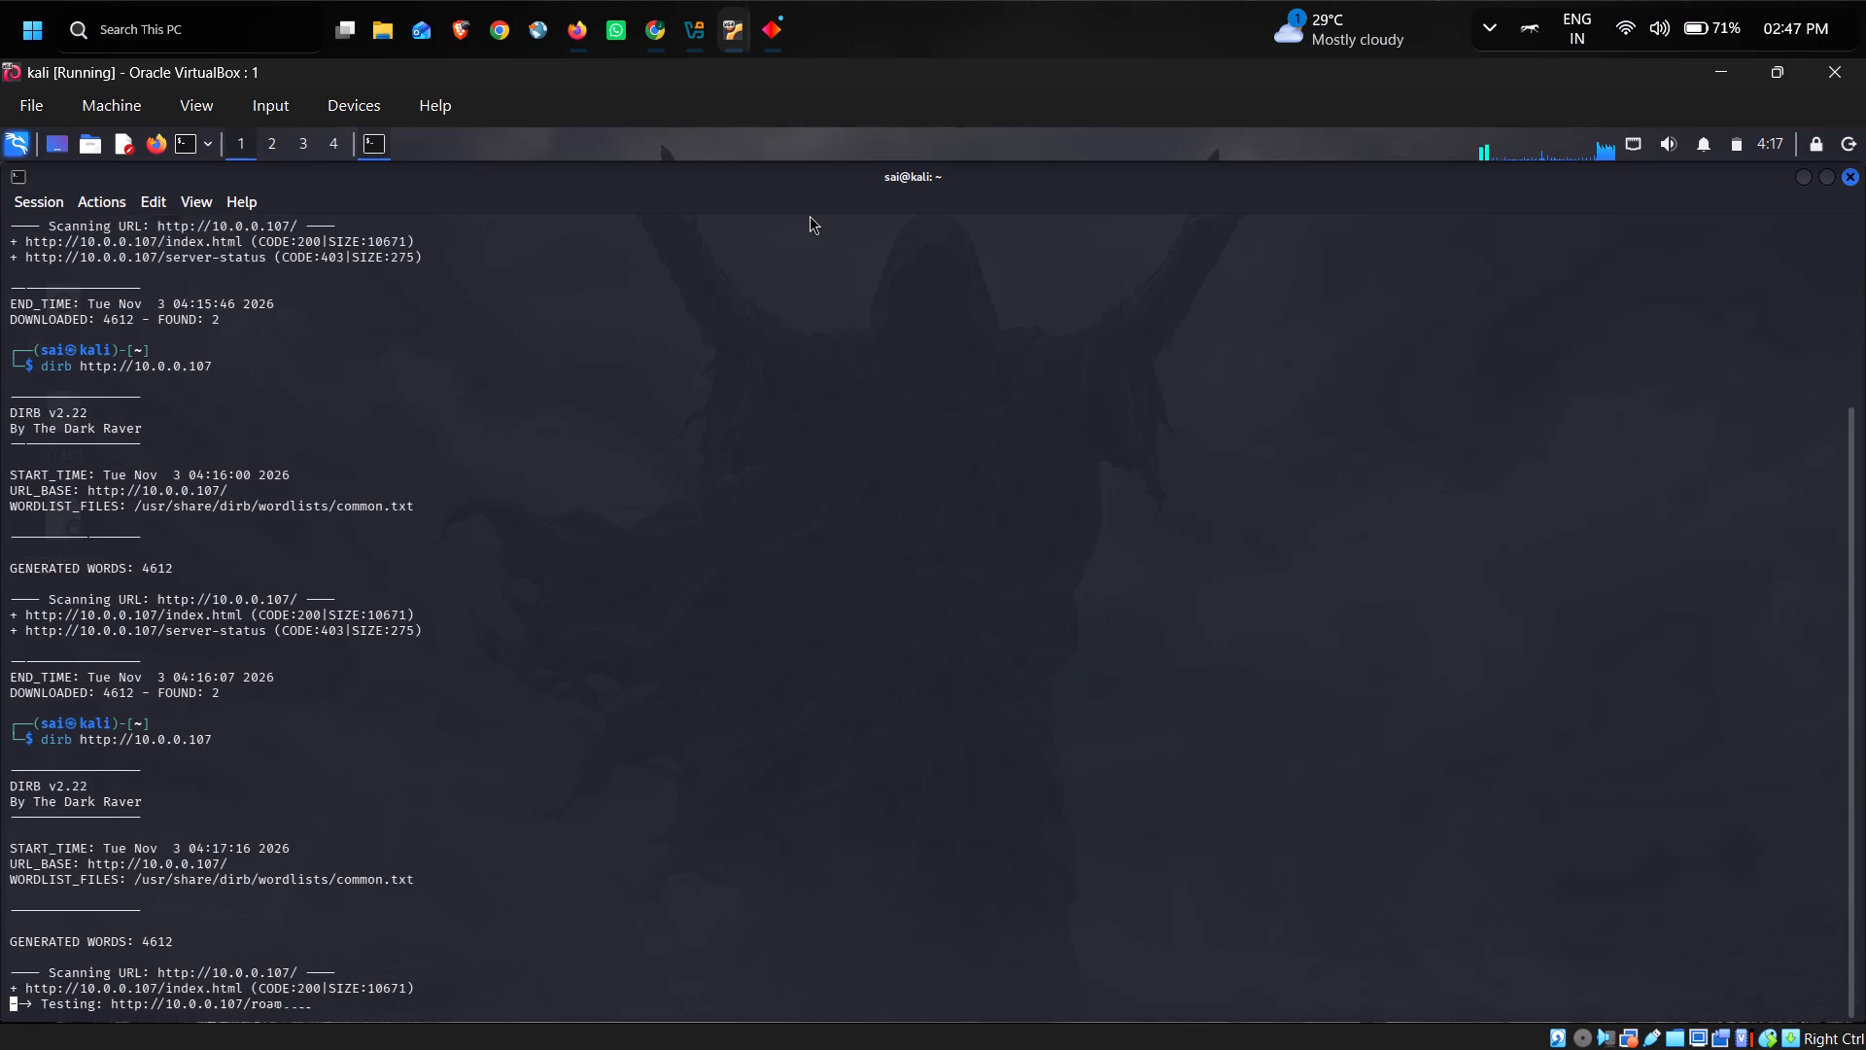
Return to Firefox, leave the Saidashbord editor without saving and open the Search & Reporting app.
click(586, 22)
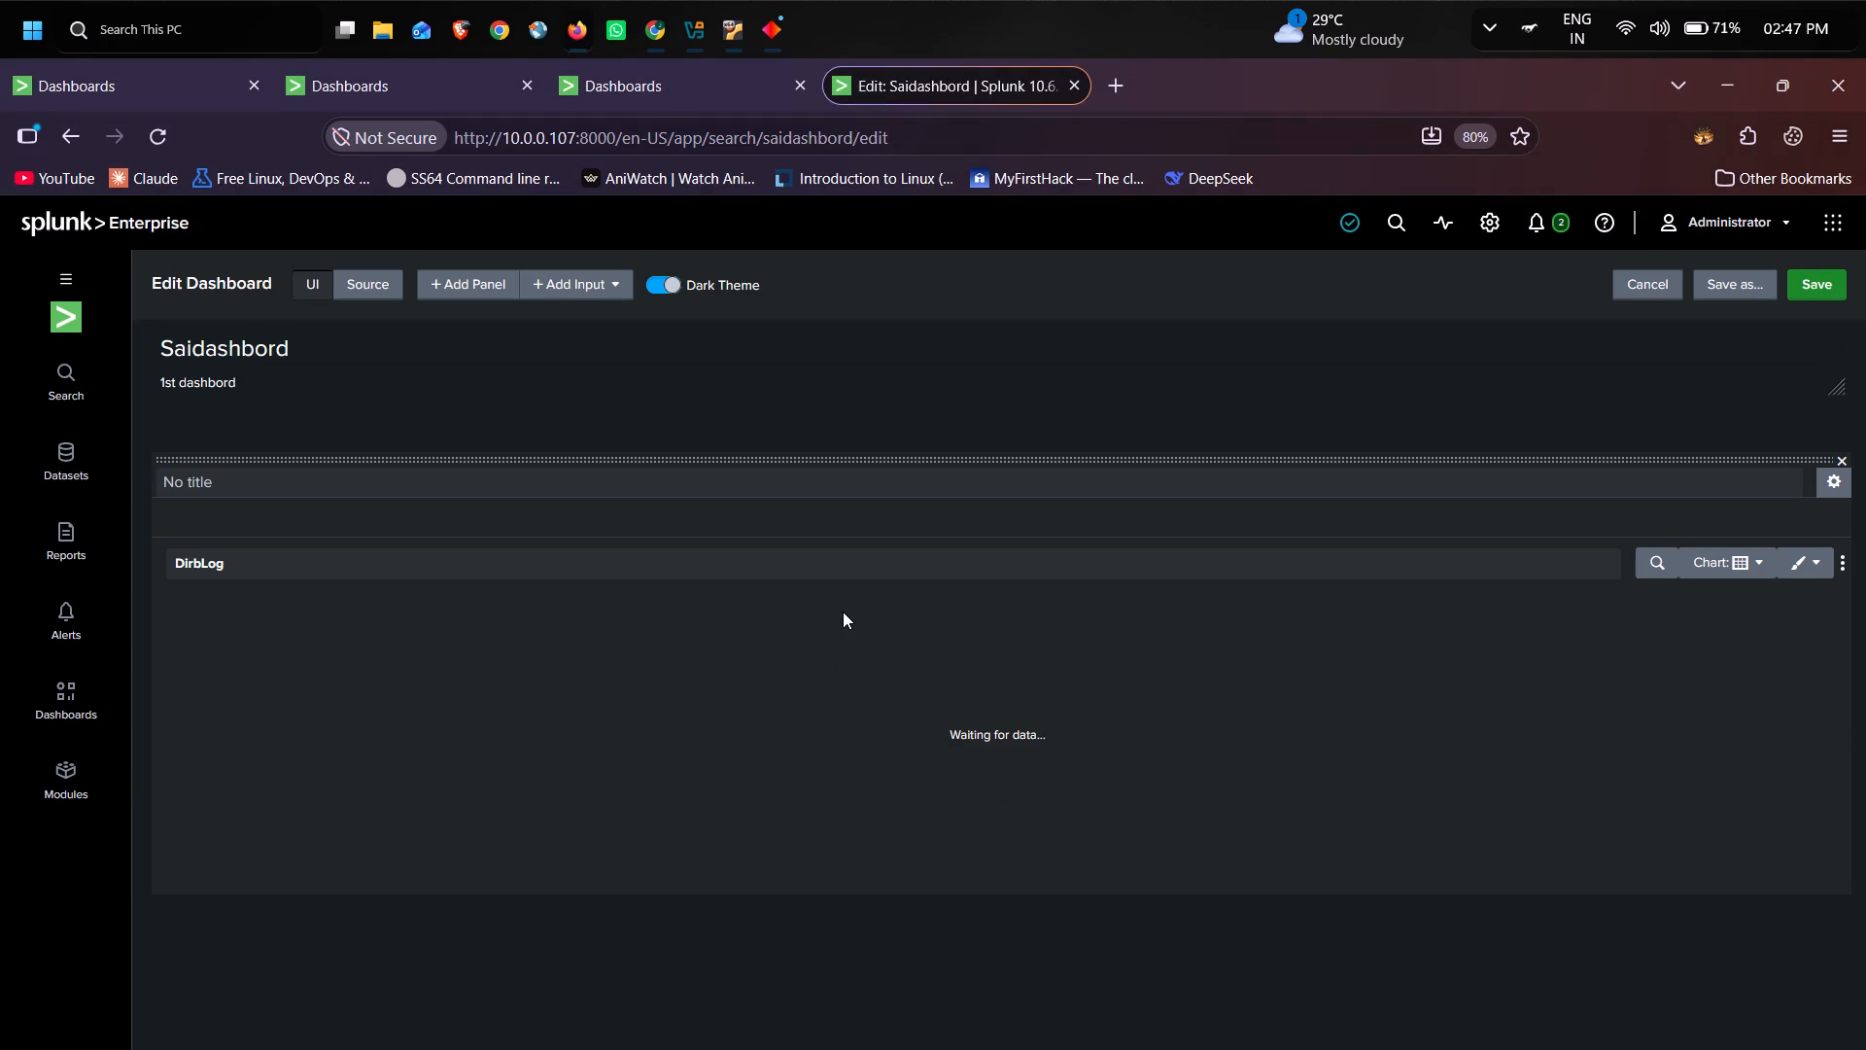
click(67, 213)
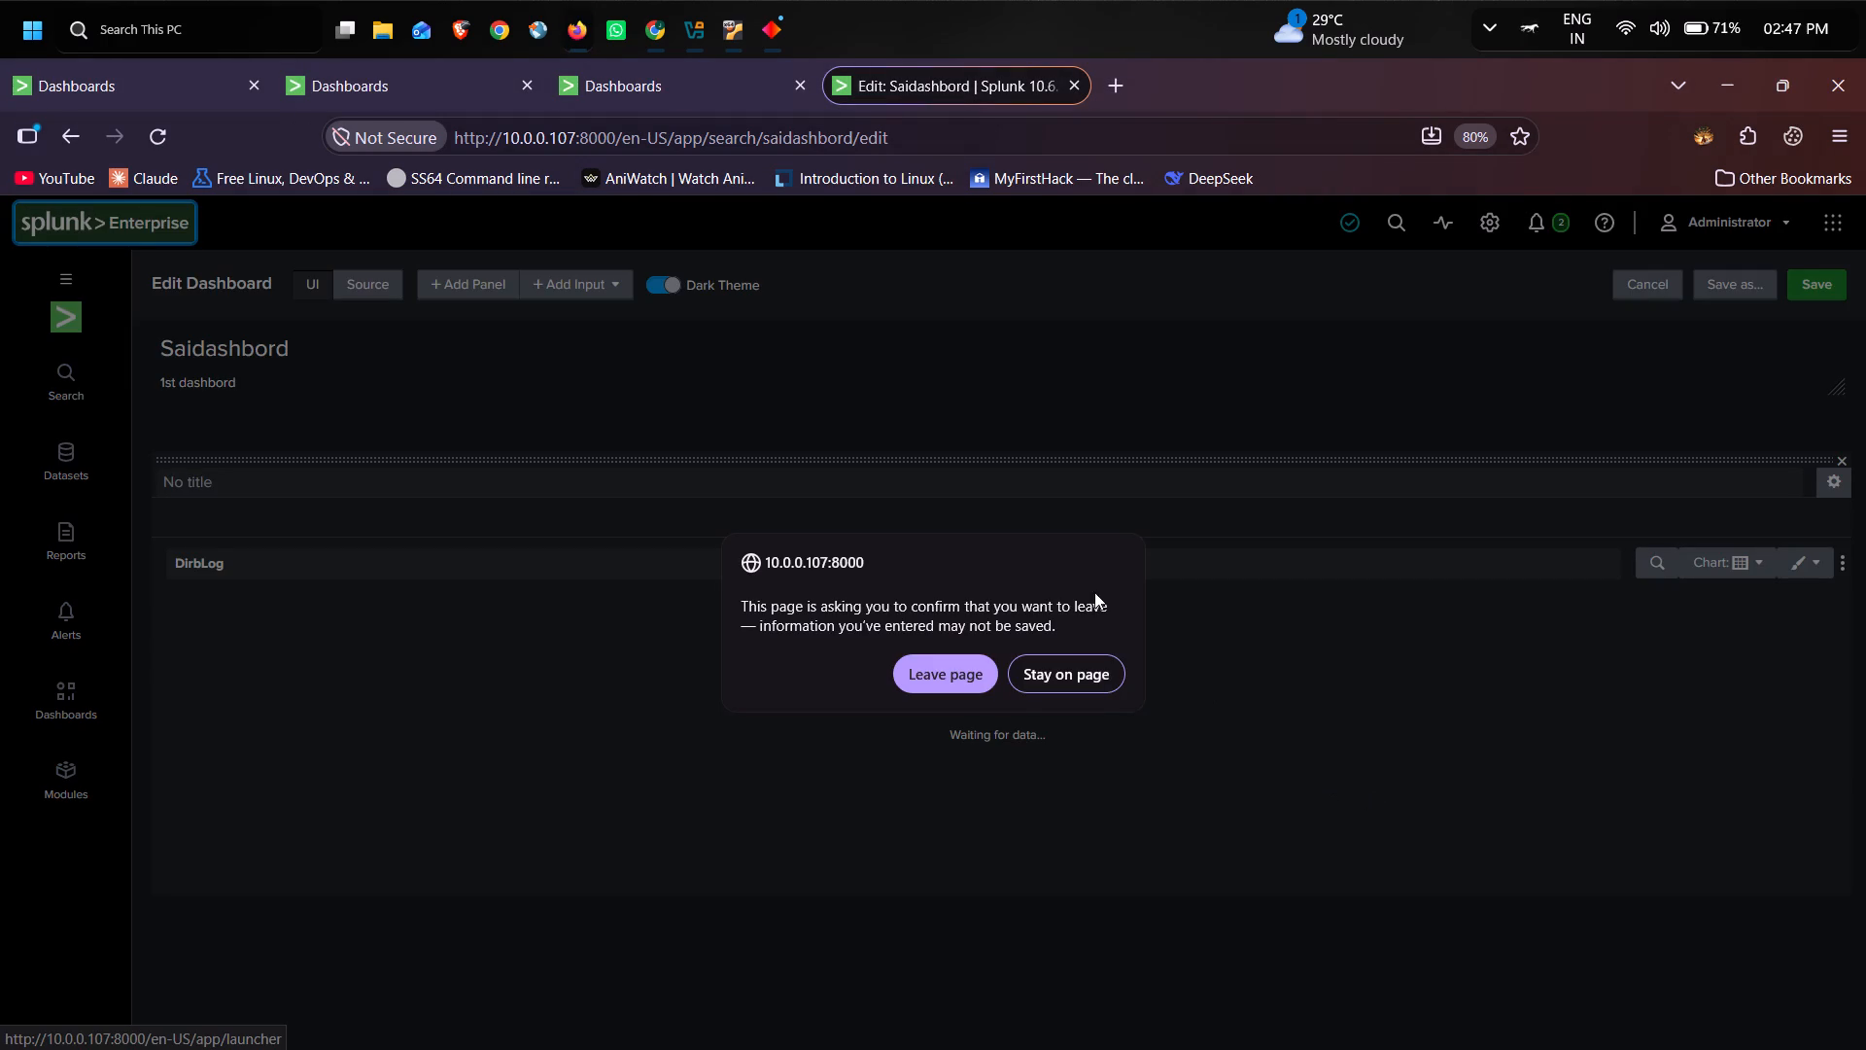
click(972, 672)
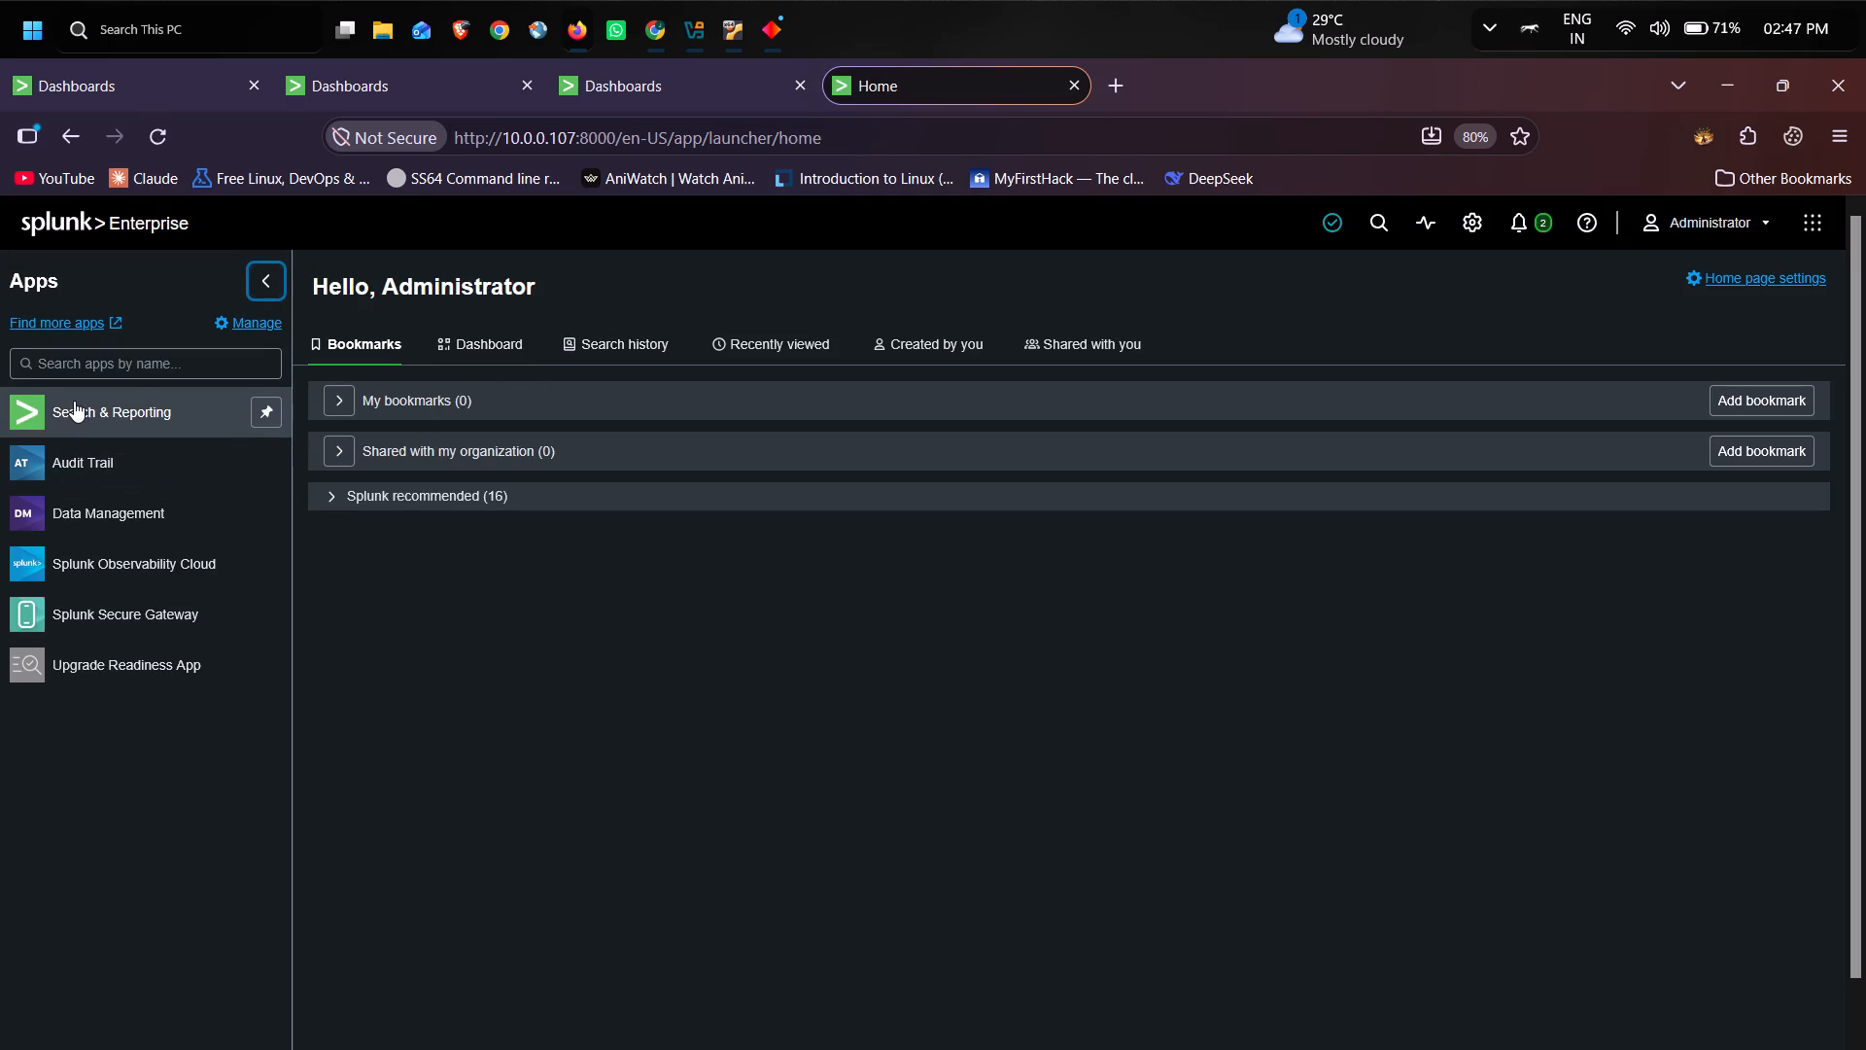
click(74, 401)
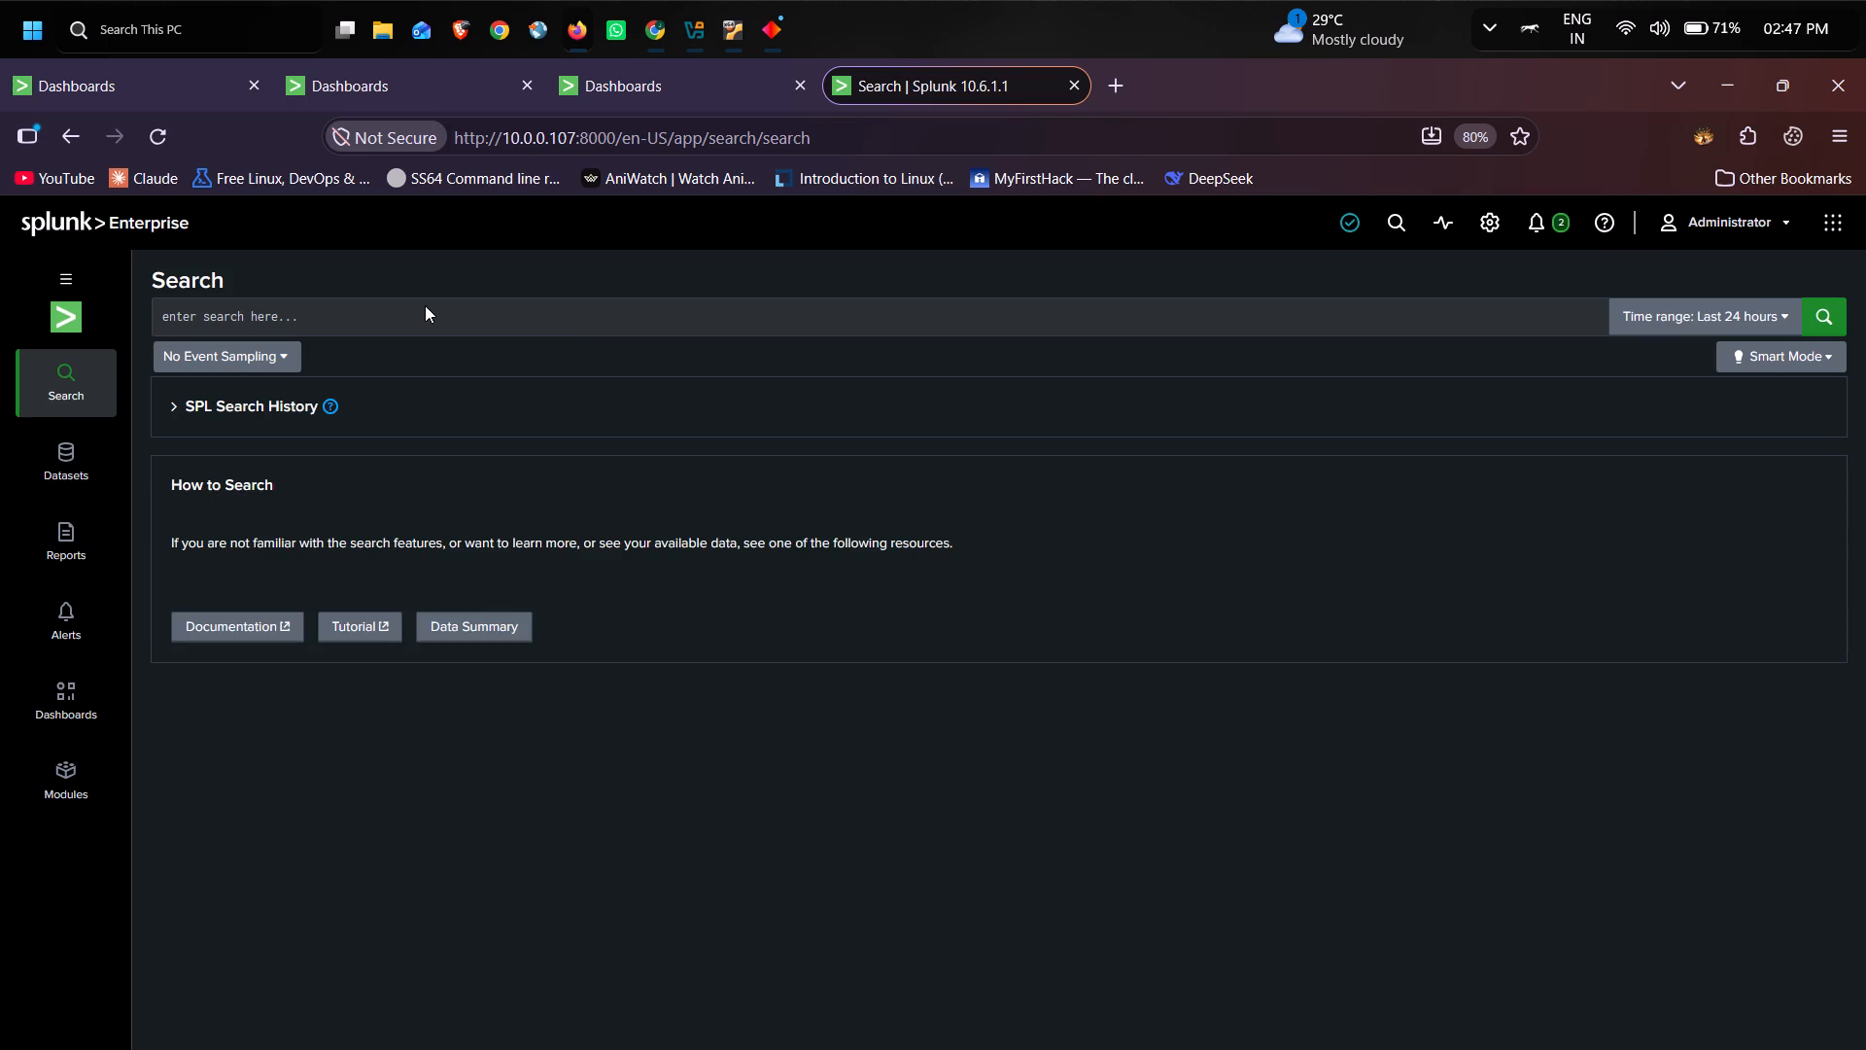
Load index="*" source="/var/log/apache2/access.log" from the SPL search history and run it over the last 24 hours.
click(425, 303)
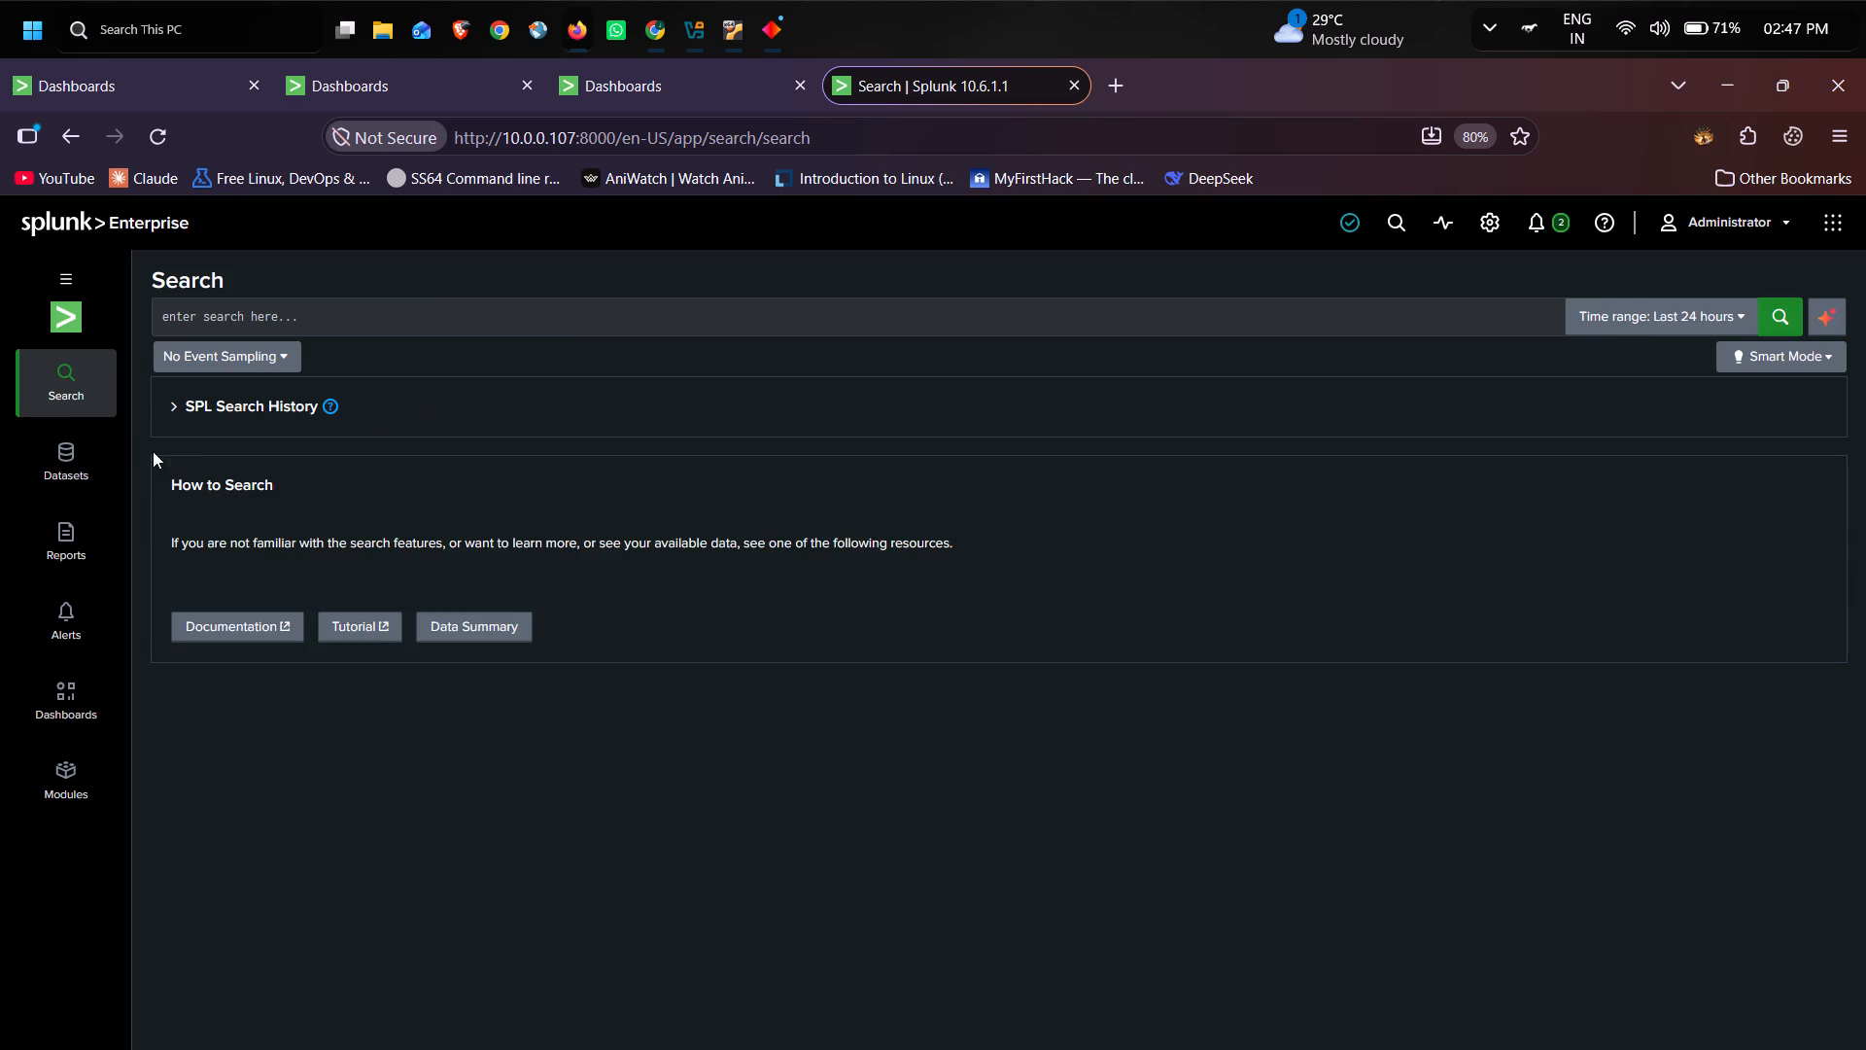
click(167, 409)
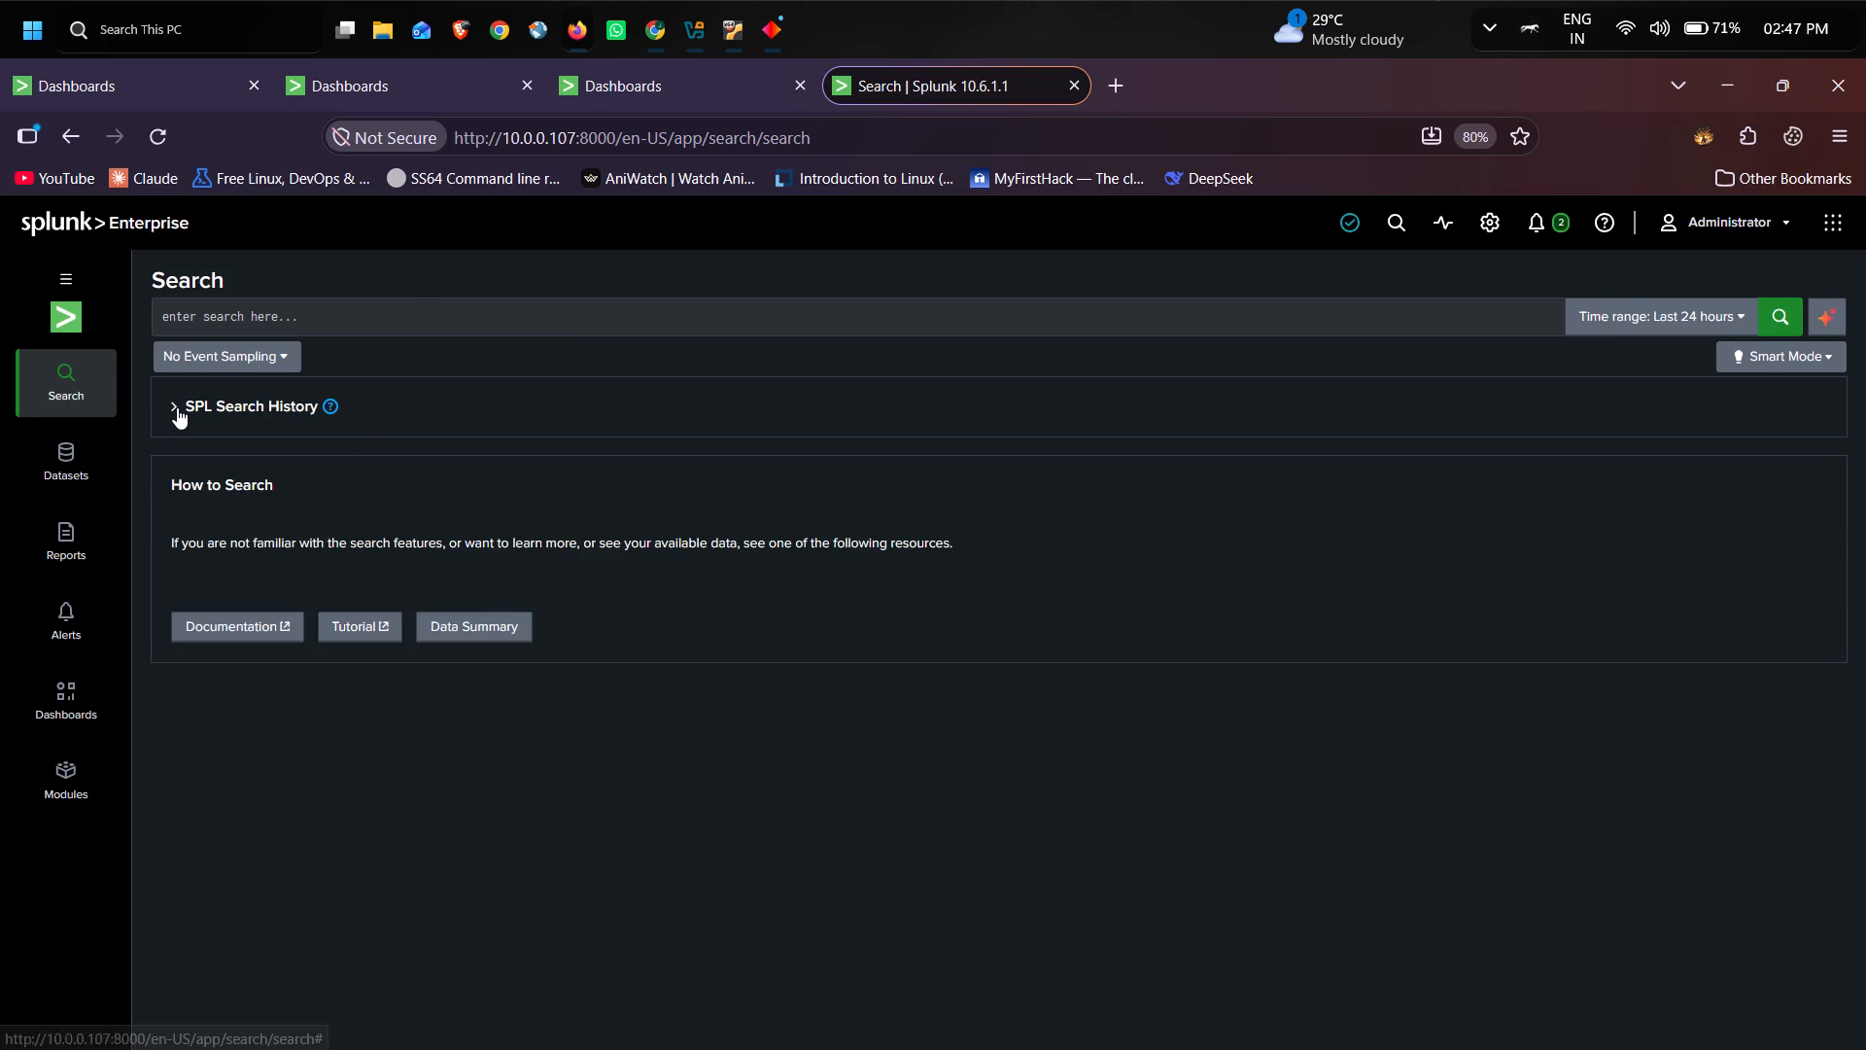
click(177, 407)
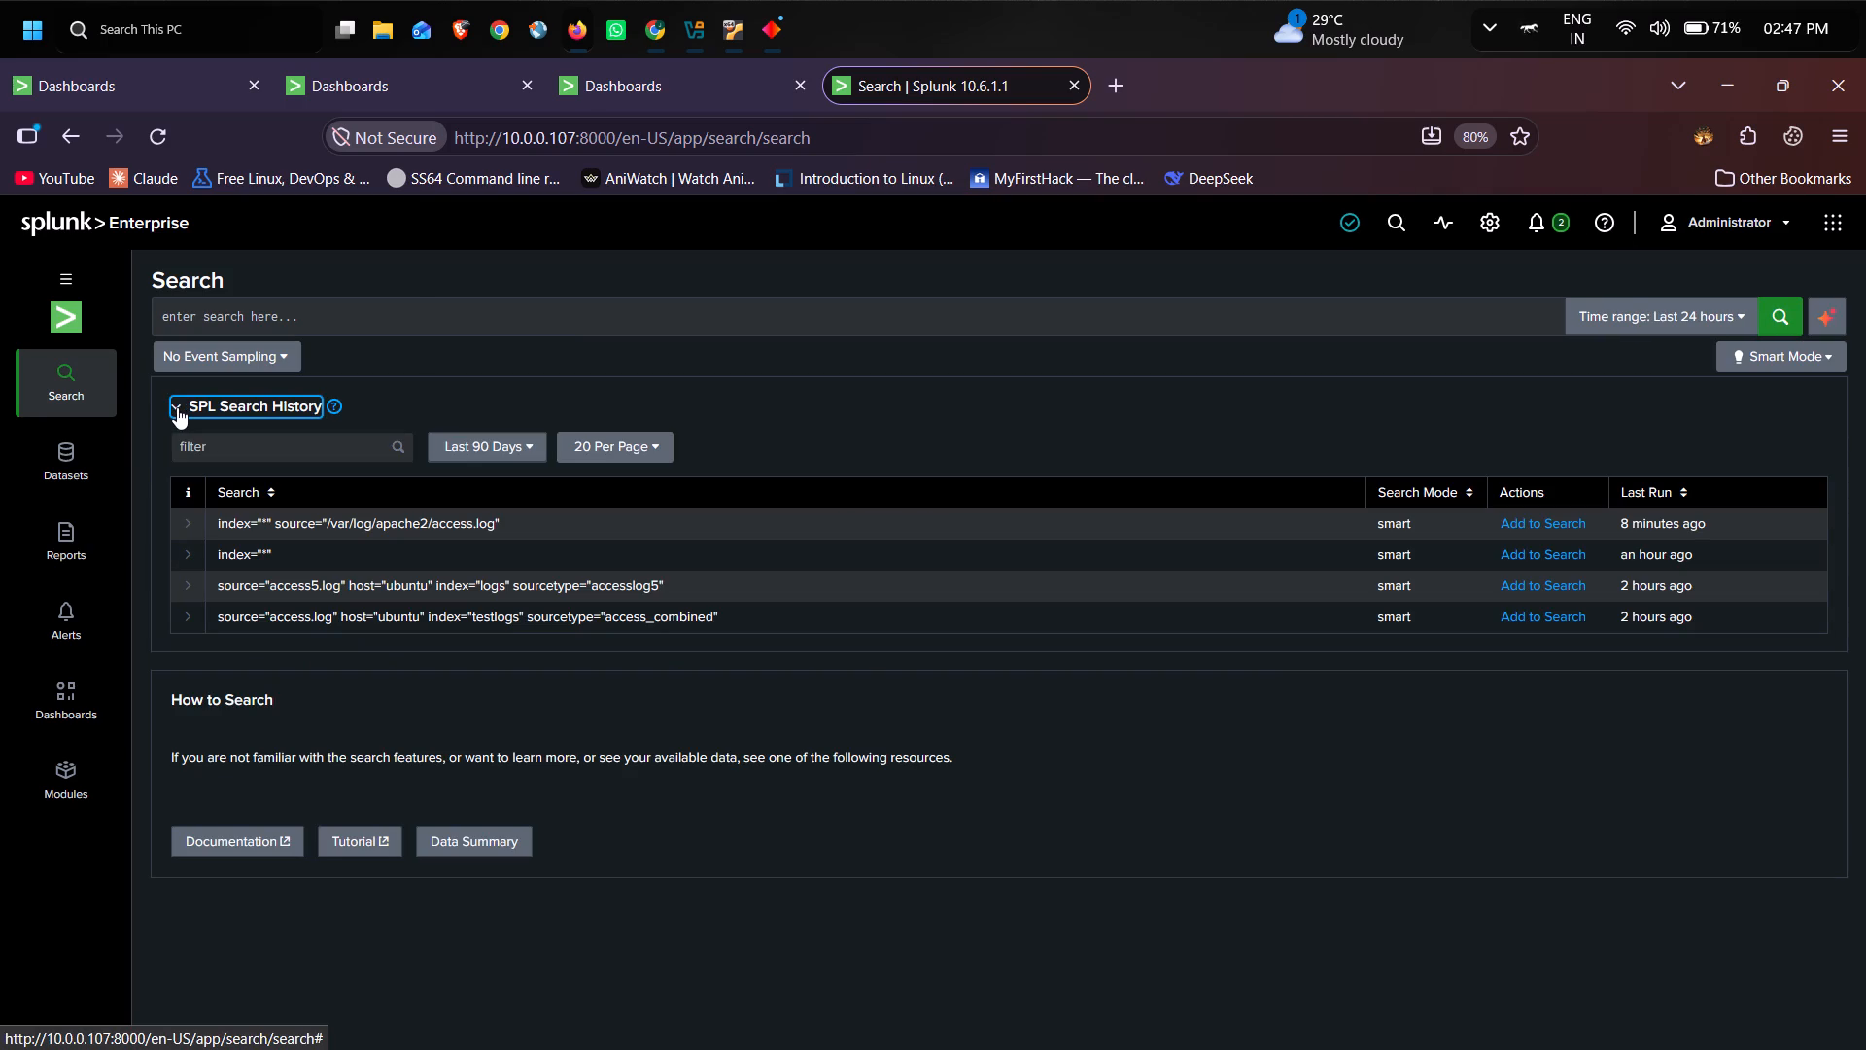
click(1549, 516)
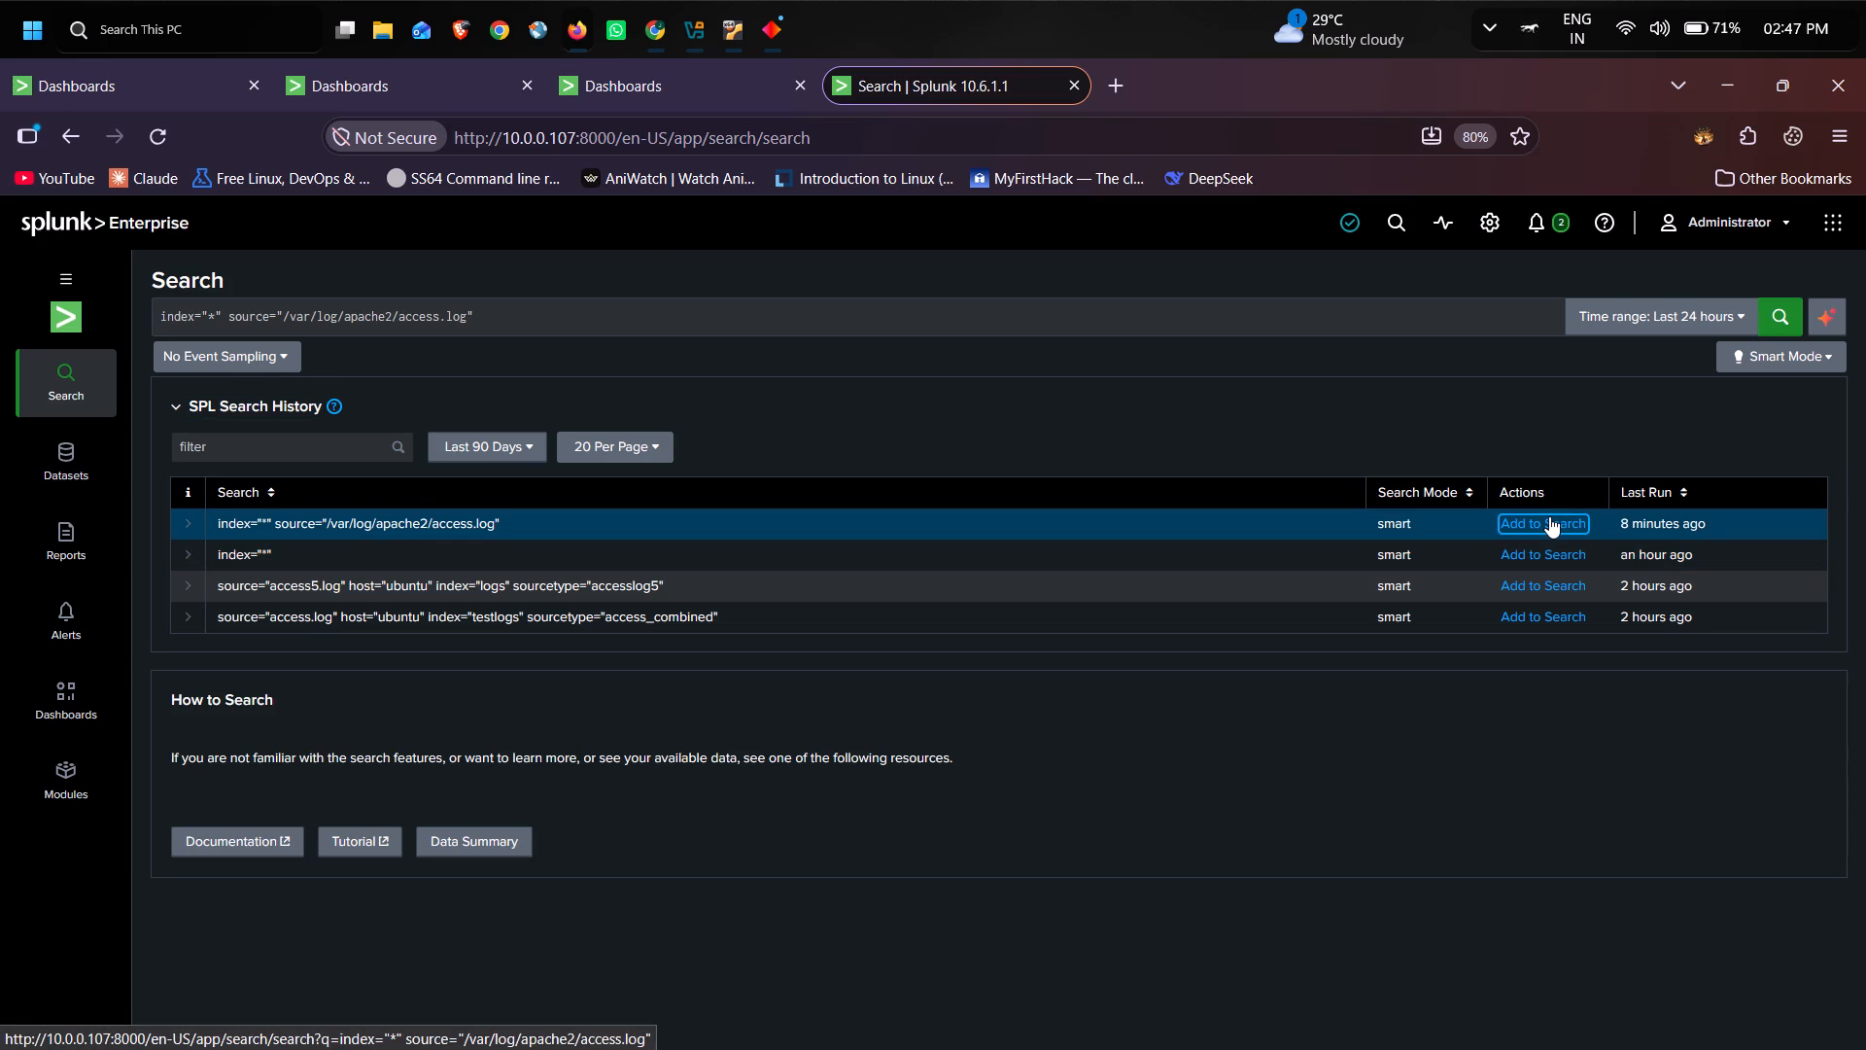
click(1549, 516)
click(1770, 310)
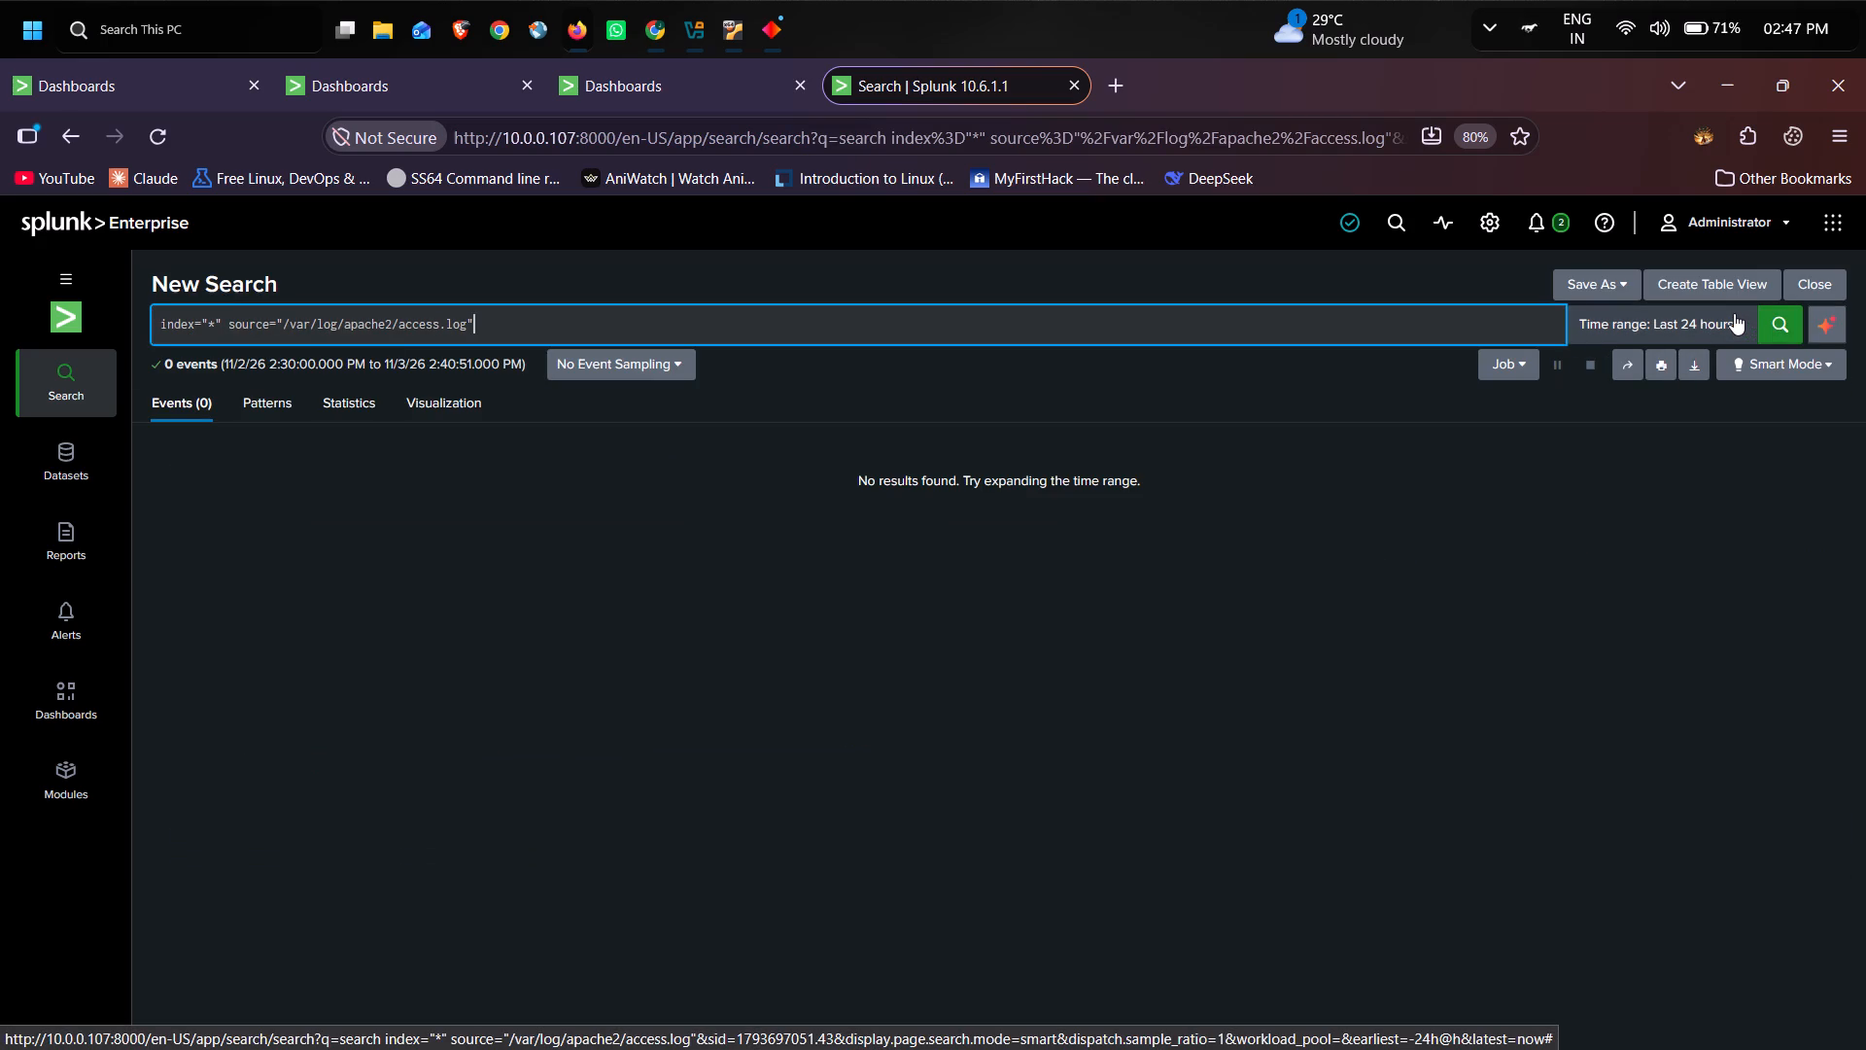
Set the access log search's time range to All time and rerun the search several times.
click(1734, 313)
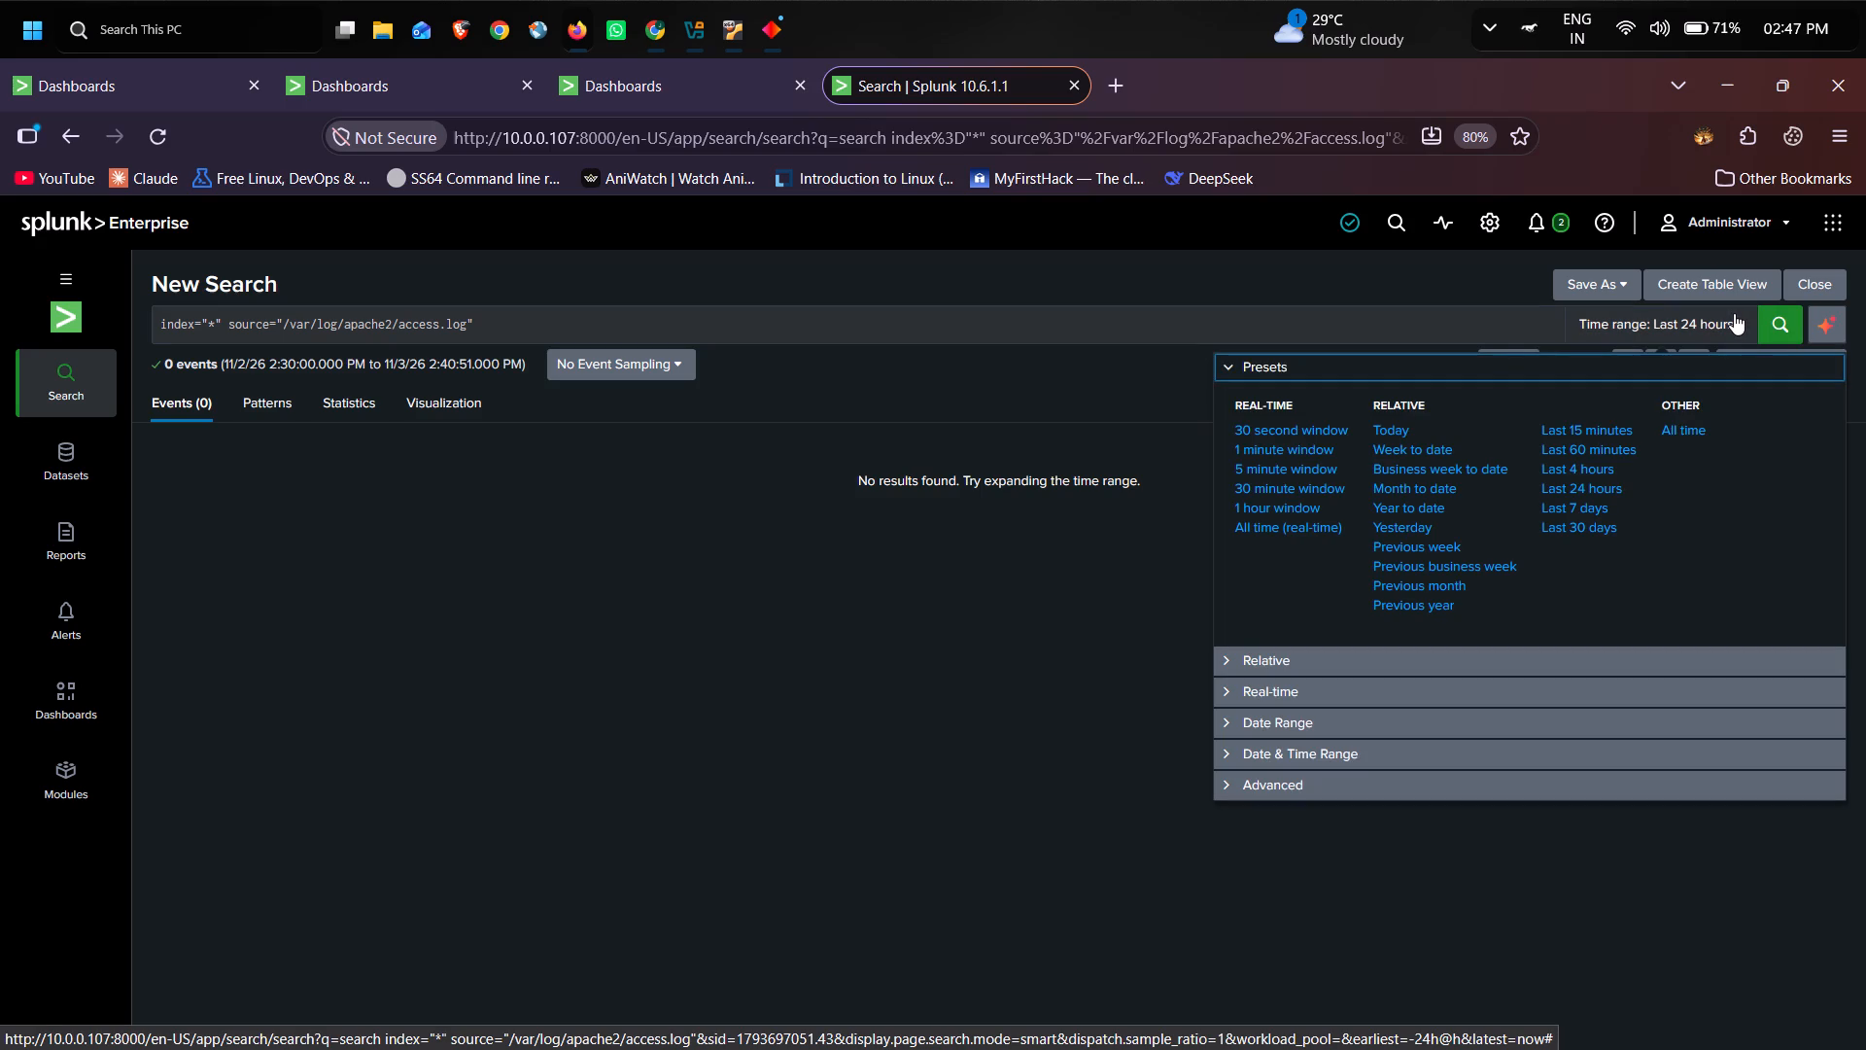
click(1680, 425)
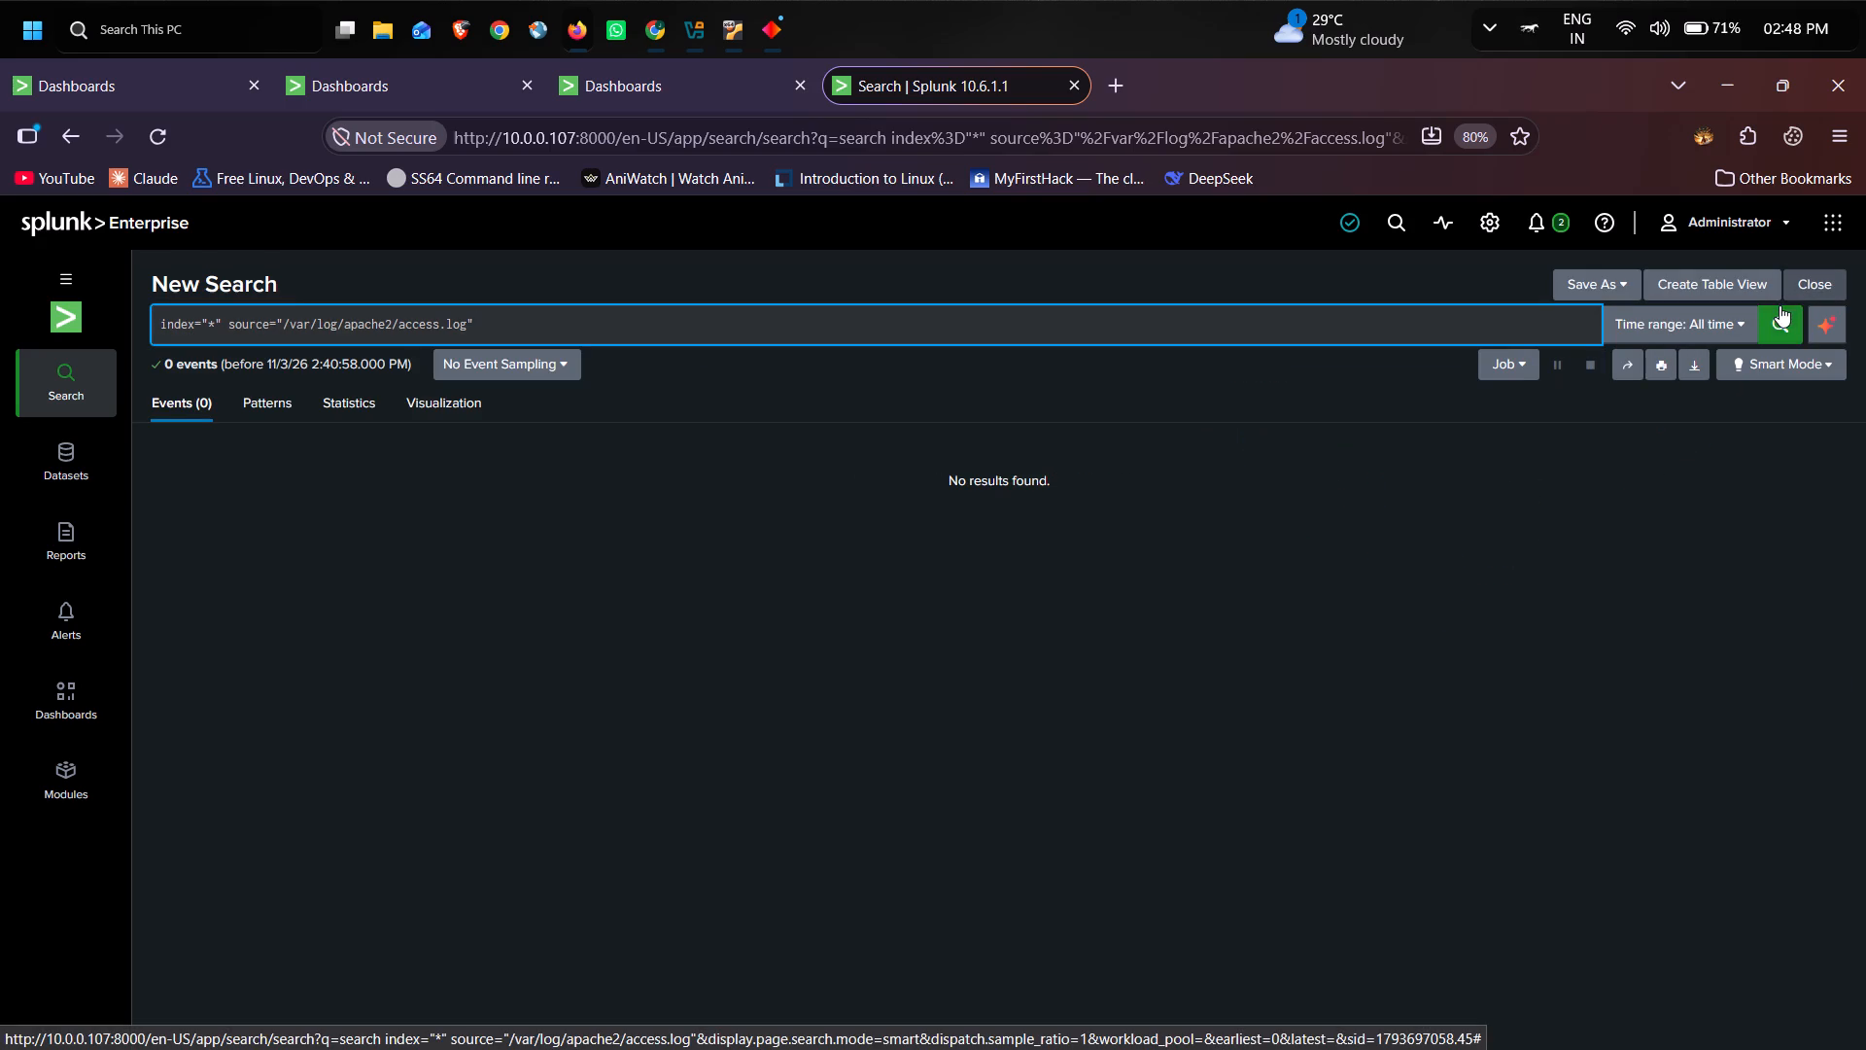
click(1780, 305)
double_click(1780, 305)
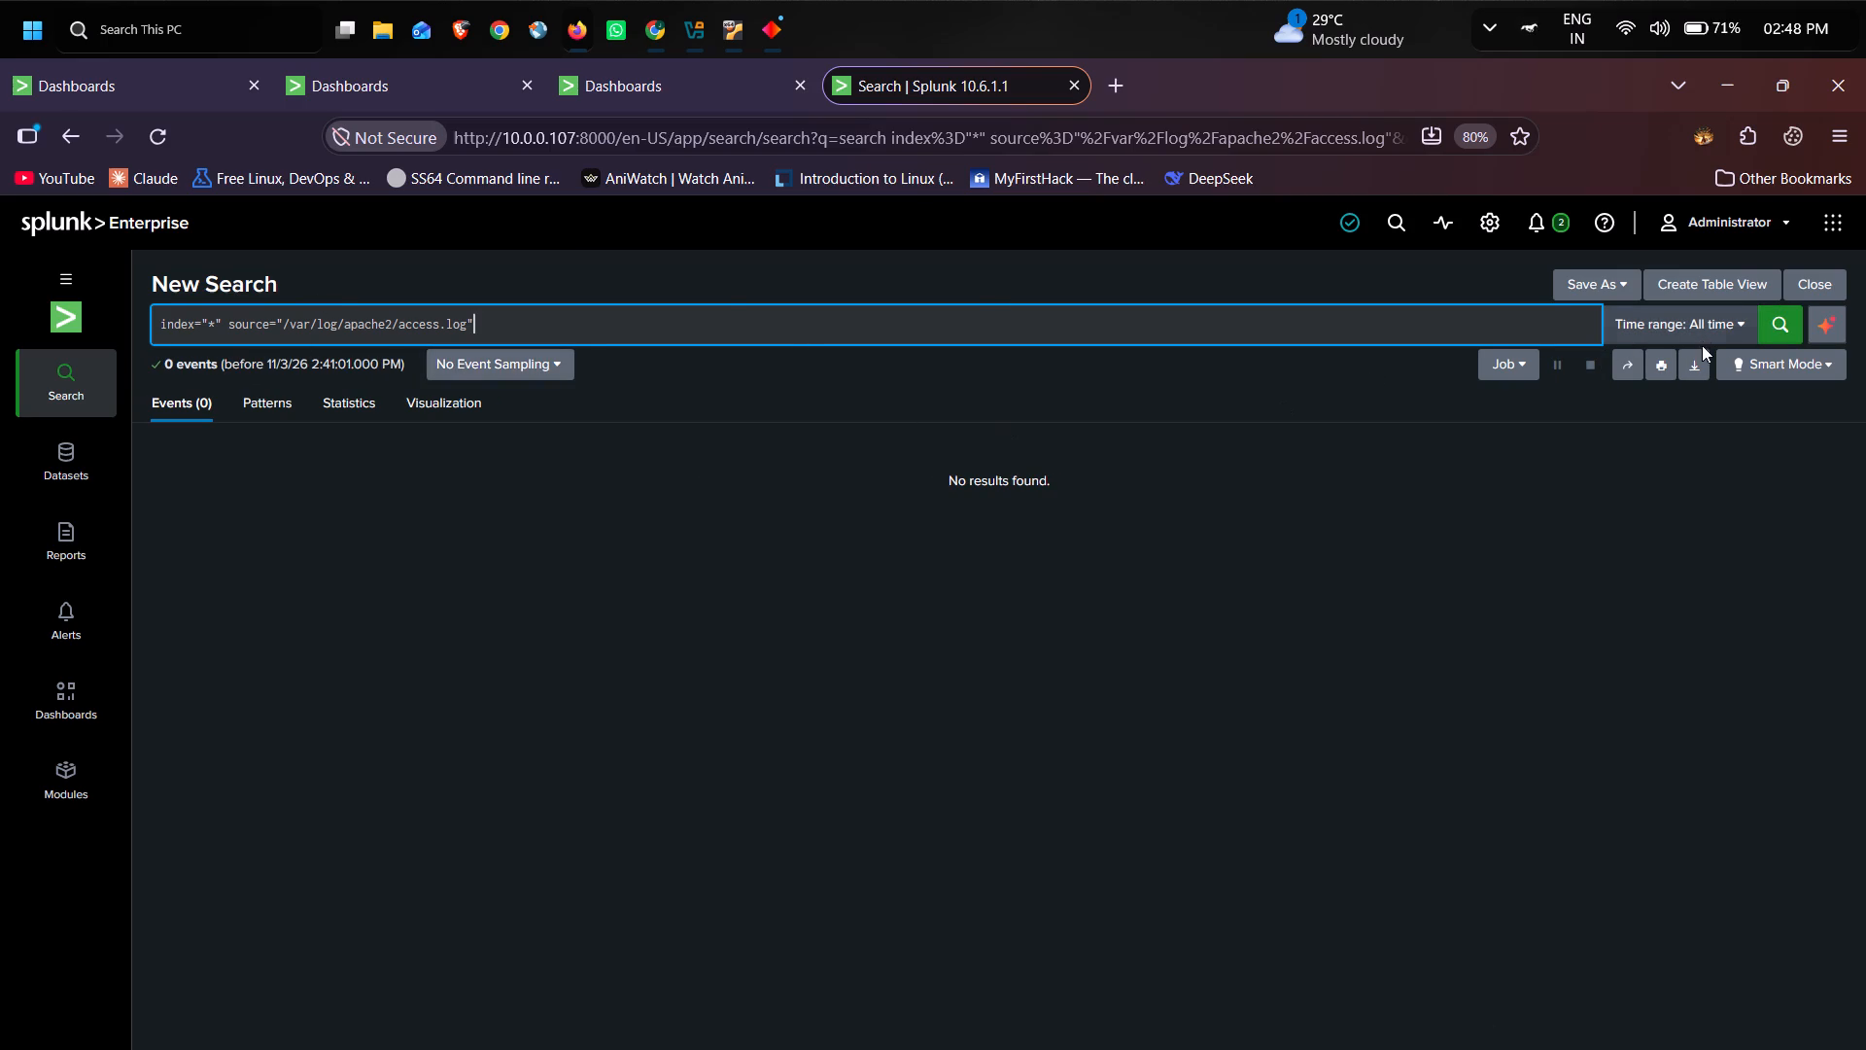
click(1740, 318)
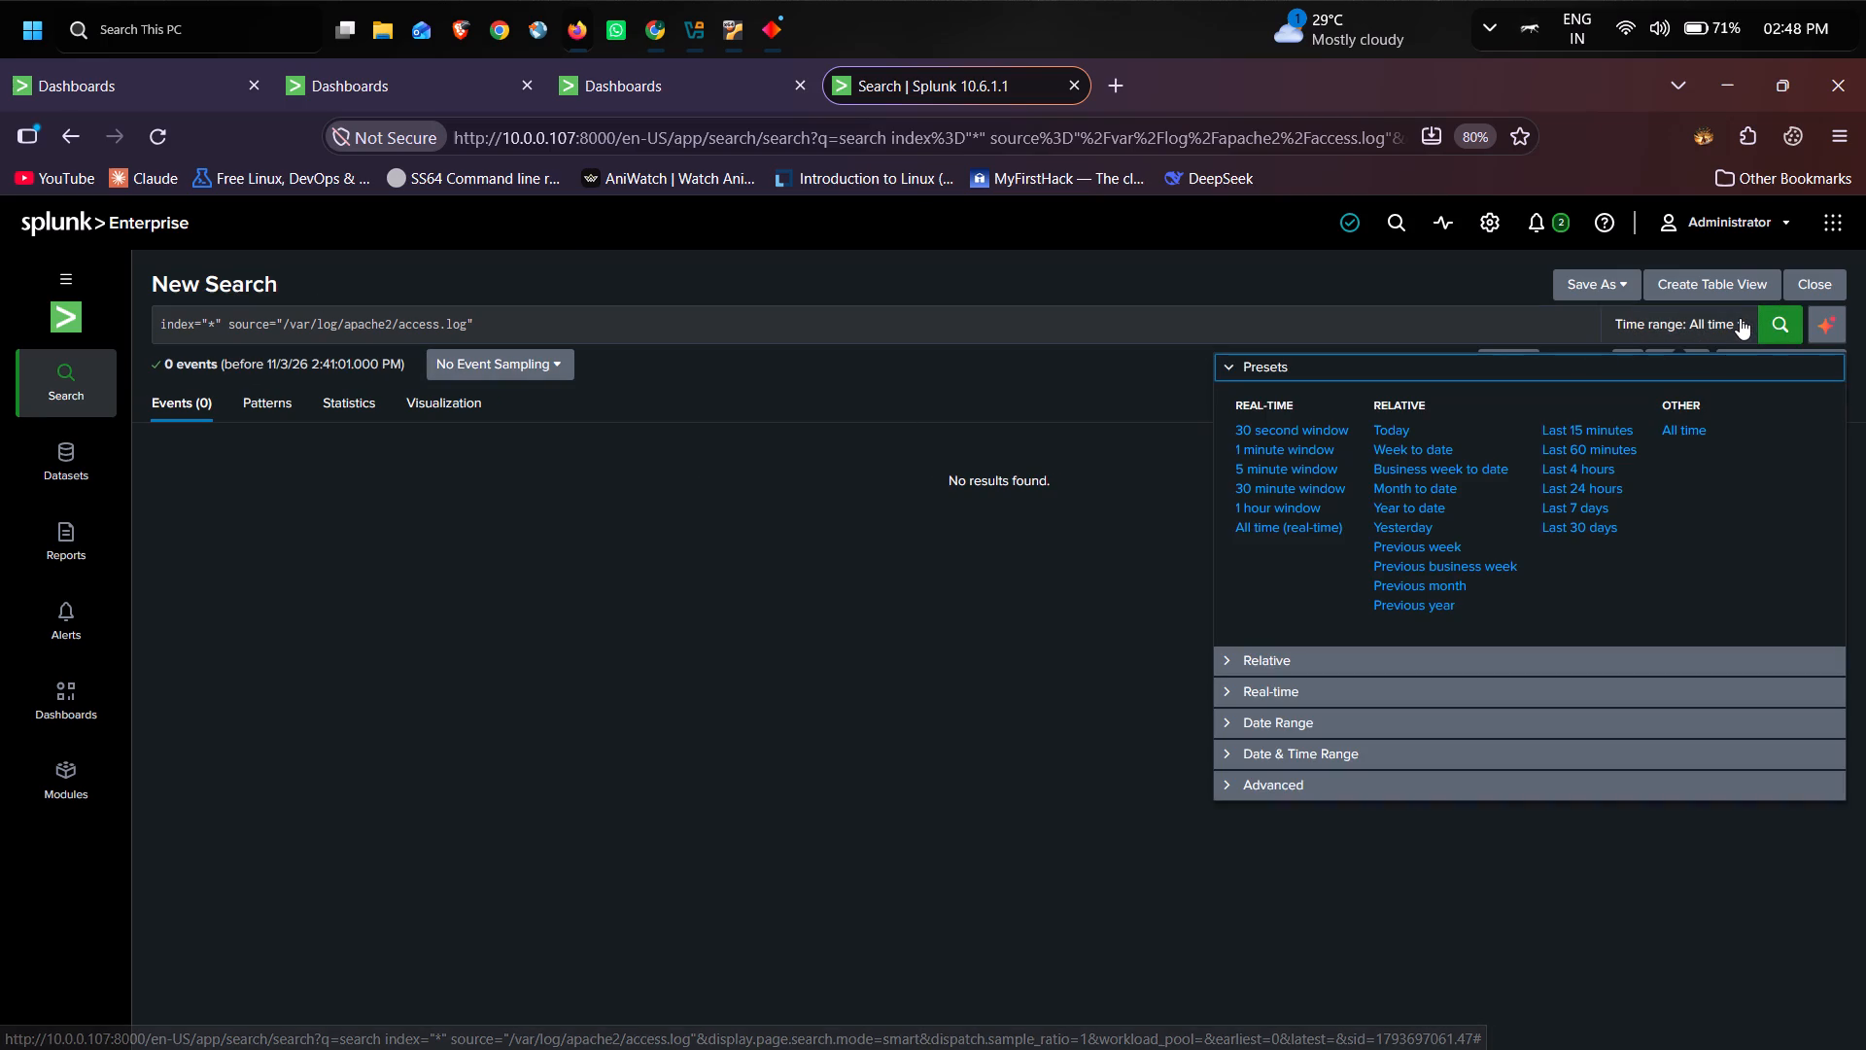
click(1675, 425)
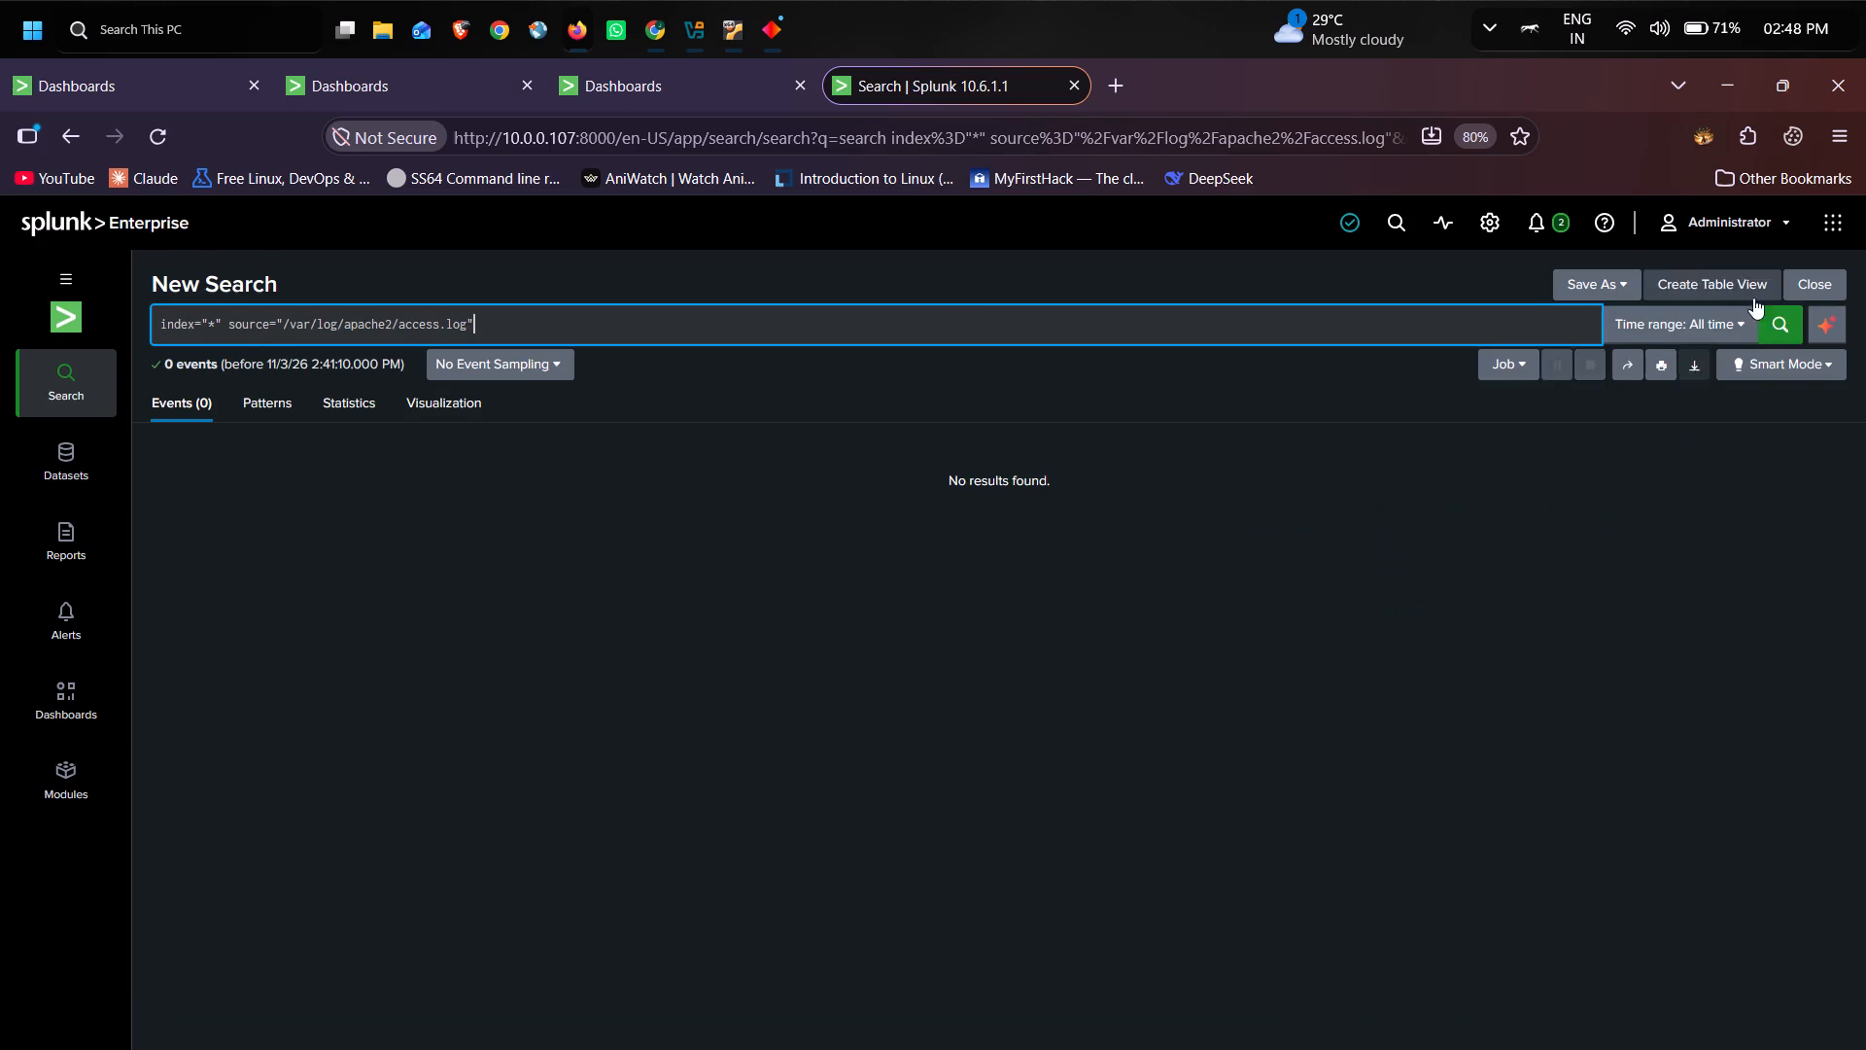
triple_click(1772, 320)
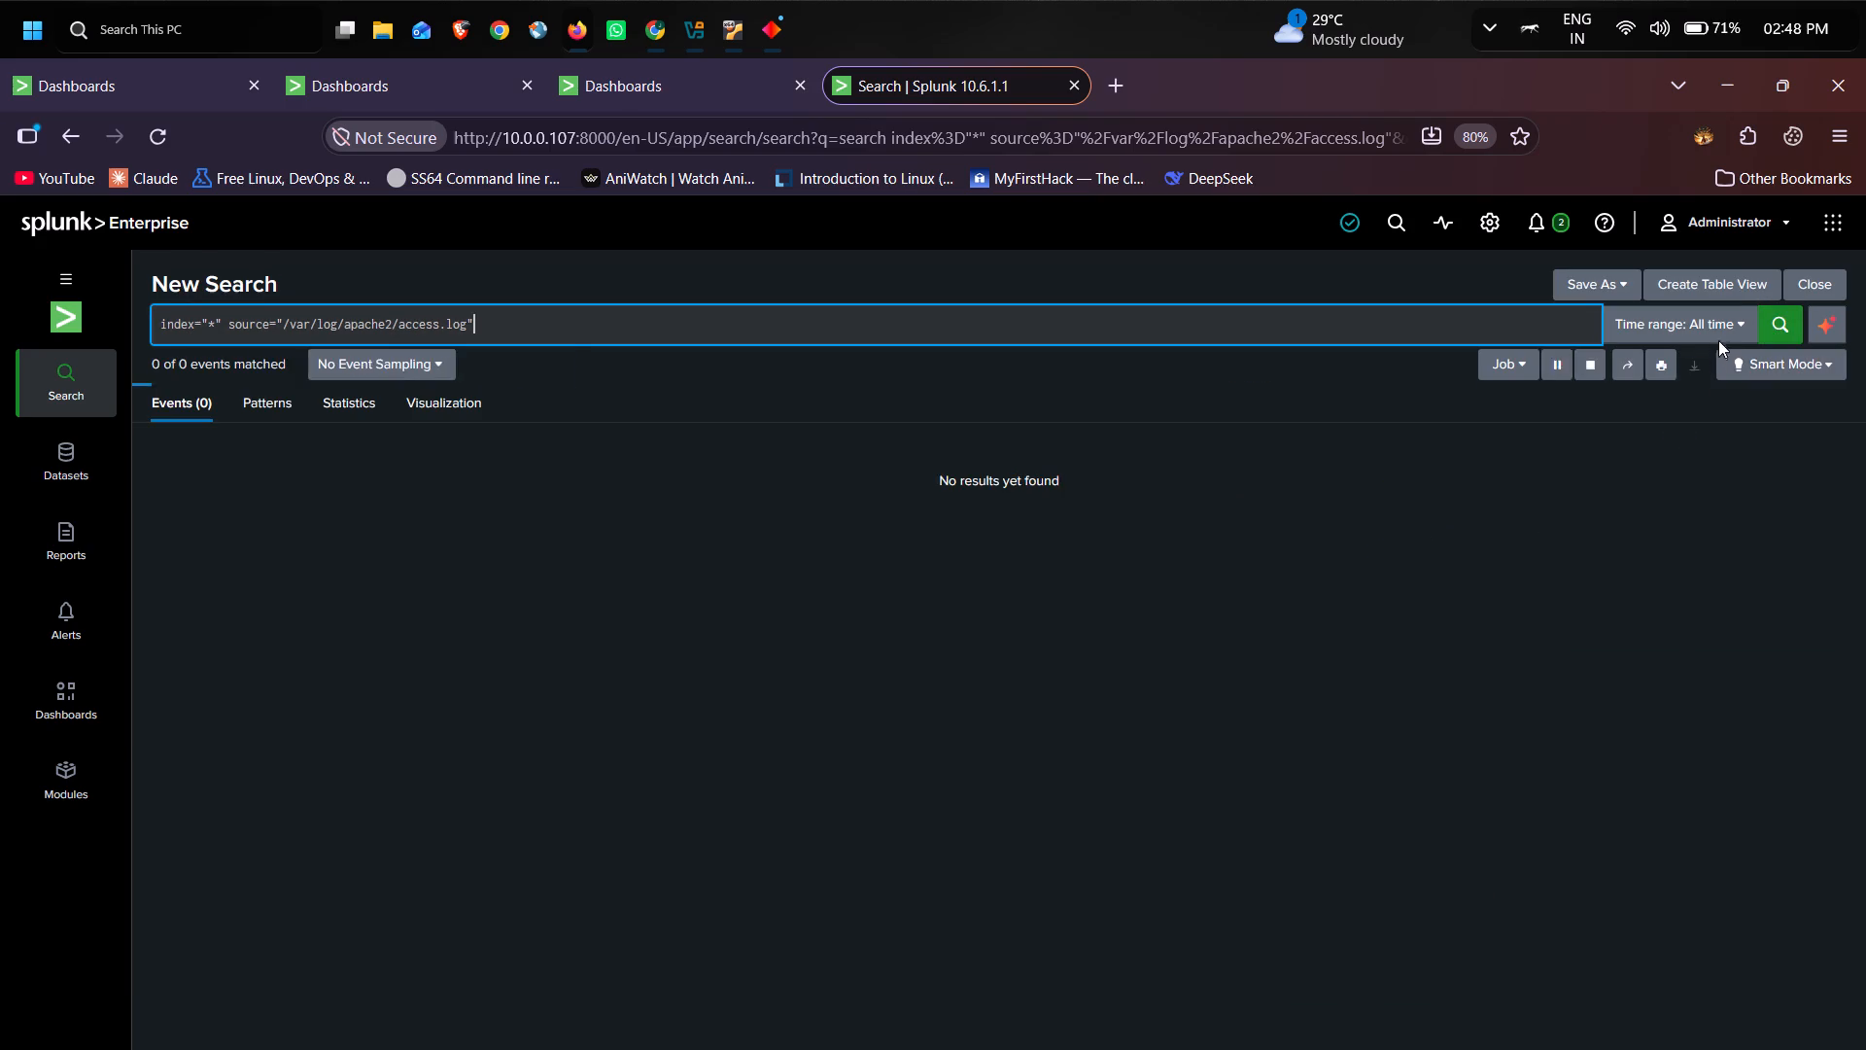
Set the access log search's time range to All time (real-time) and rerun the search.
click(1731, 320)
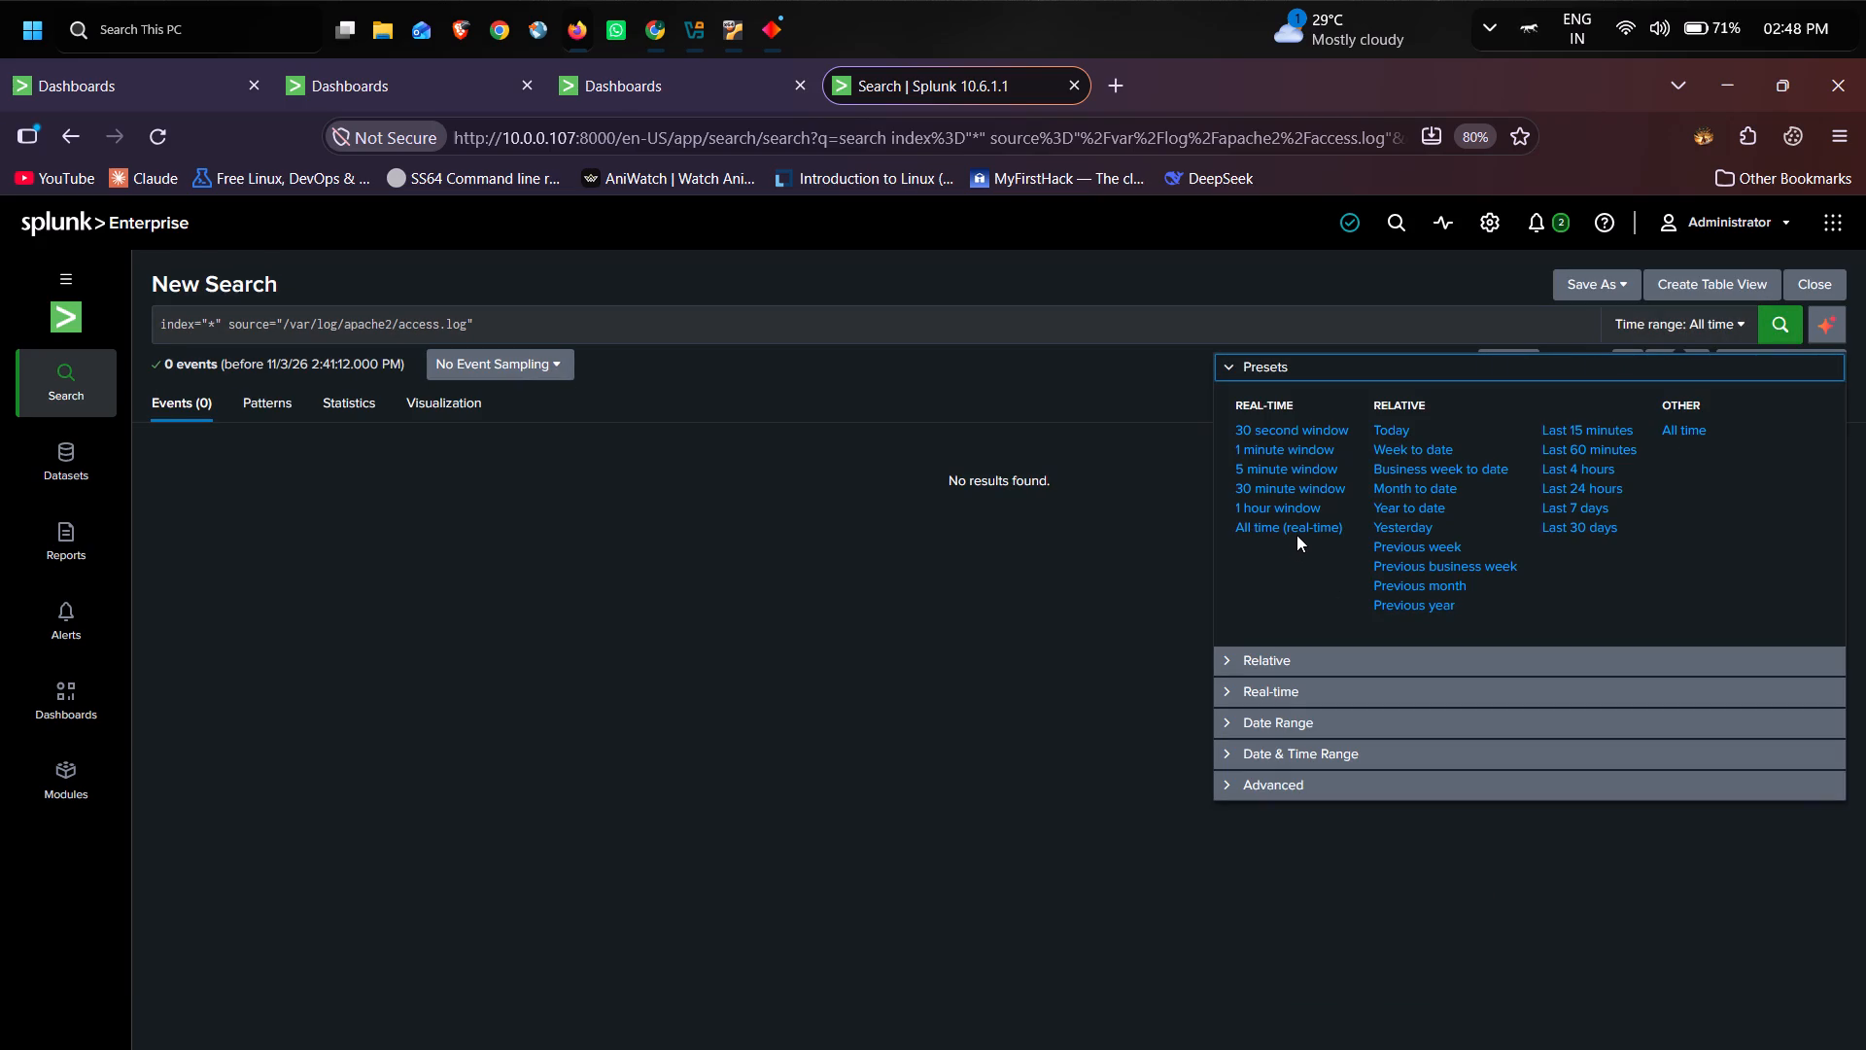
click(1300, 526)
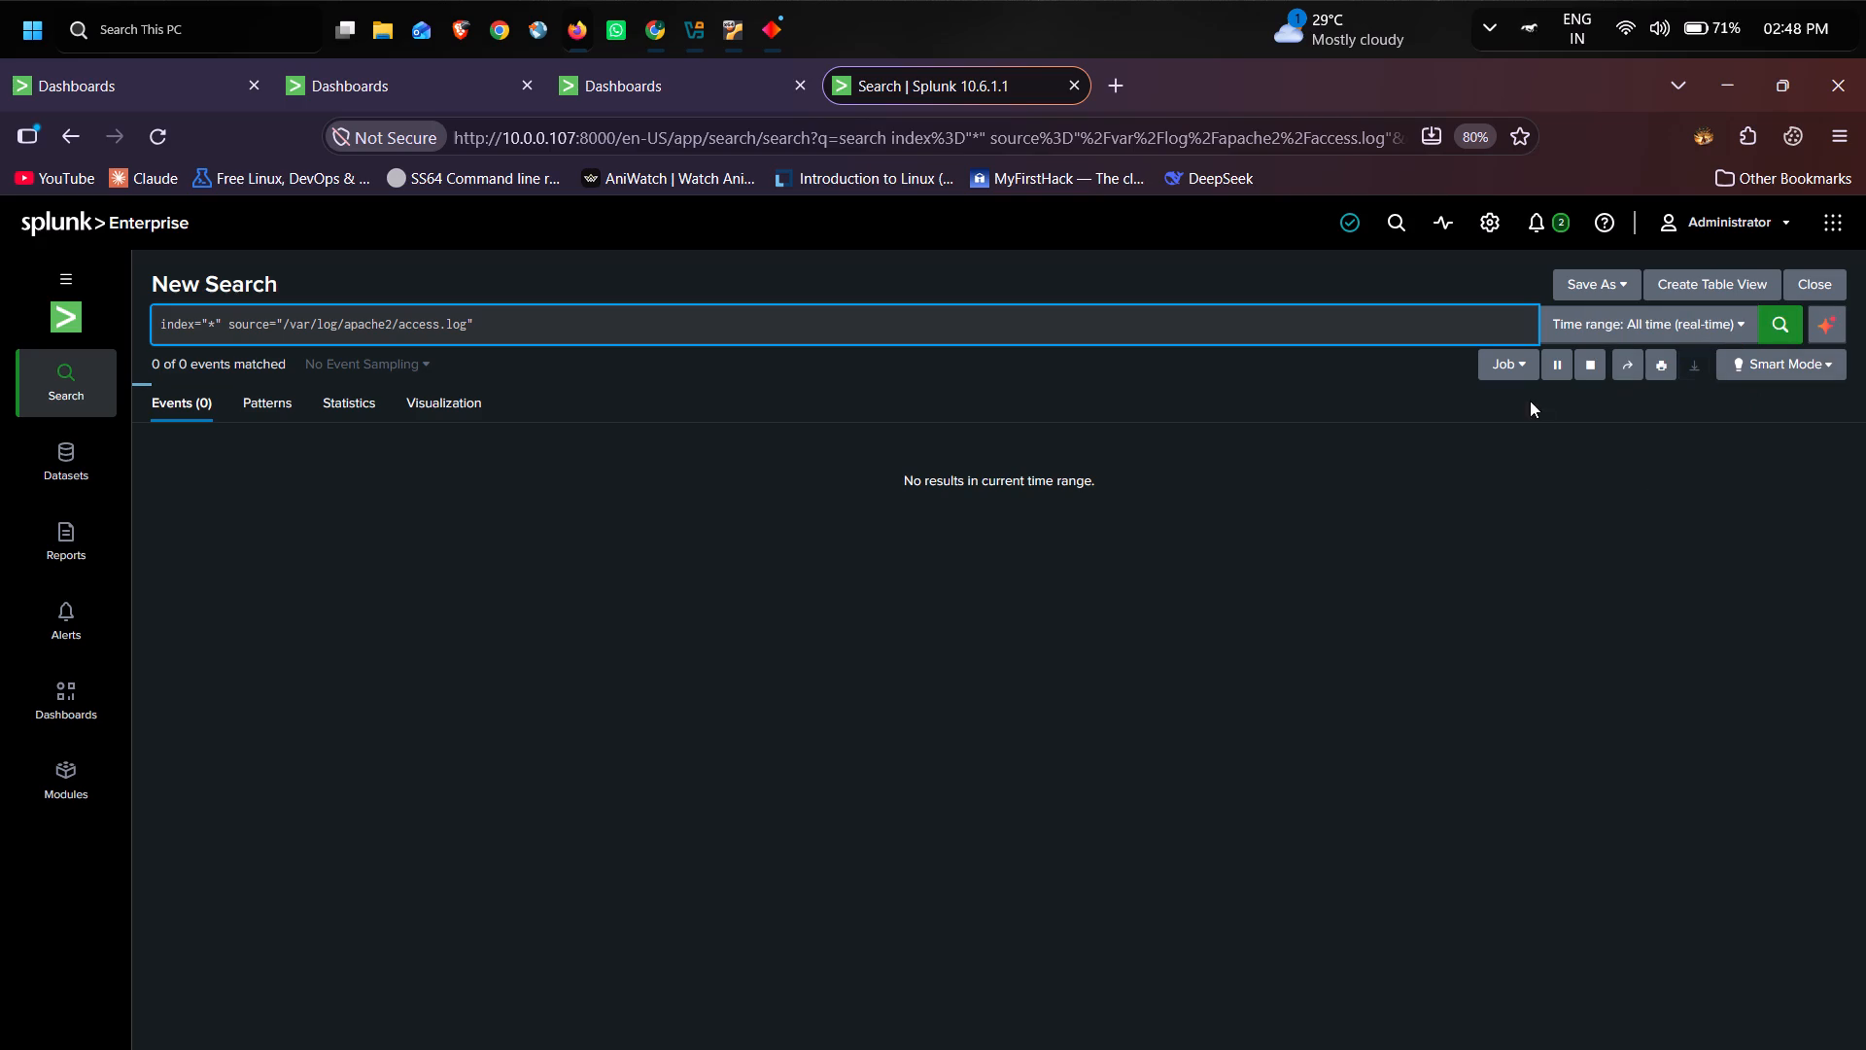
triple_click(1770, 320)
Copy the full access log search query and switch to the Ubuntu virtual machine.
drag(697, 327, 202, 284)
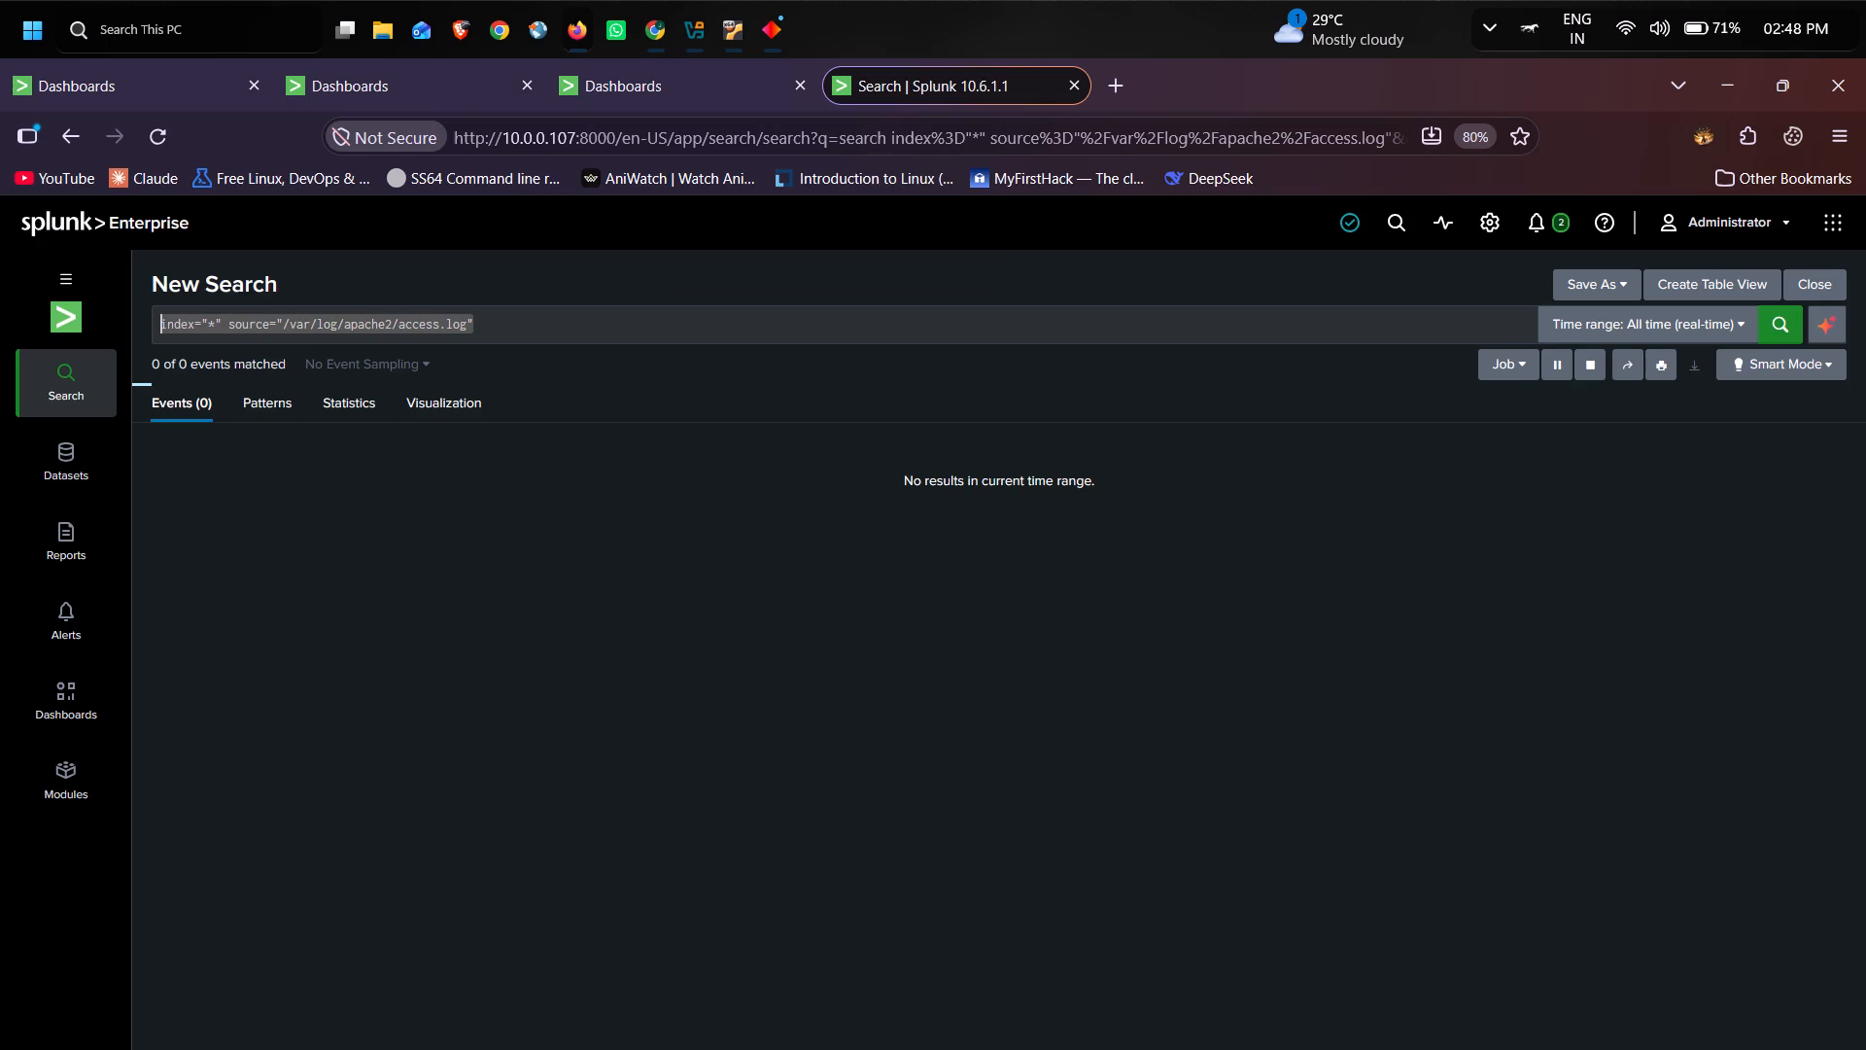
drag(202, 284, 151, 305)
key(ctrl+c)
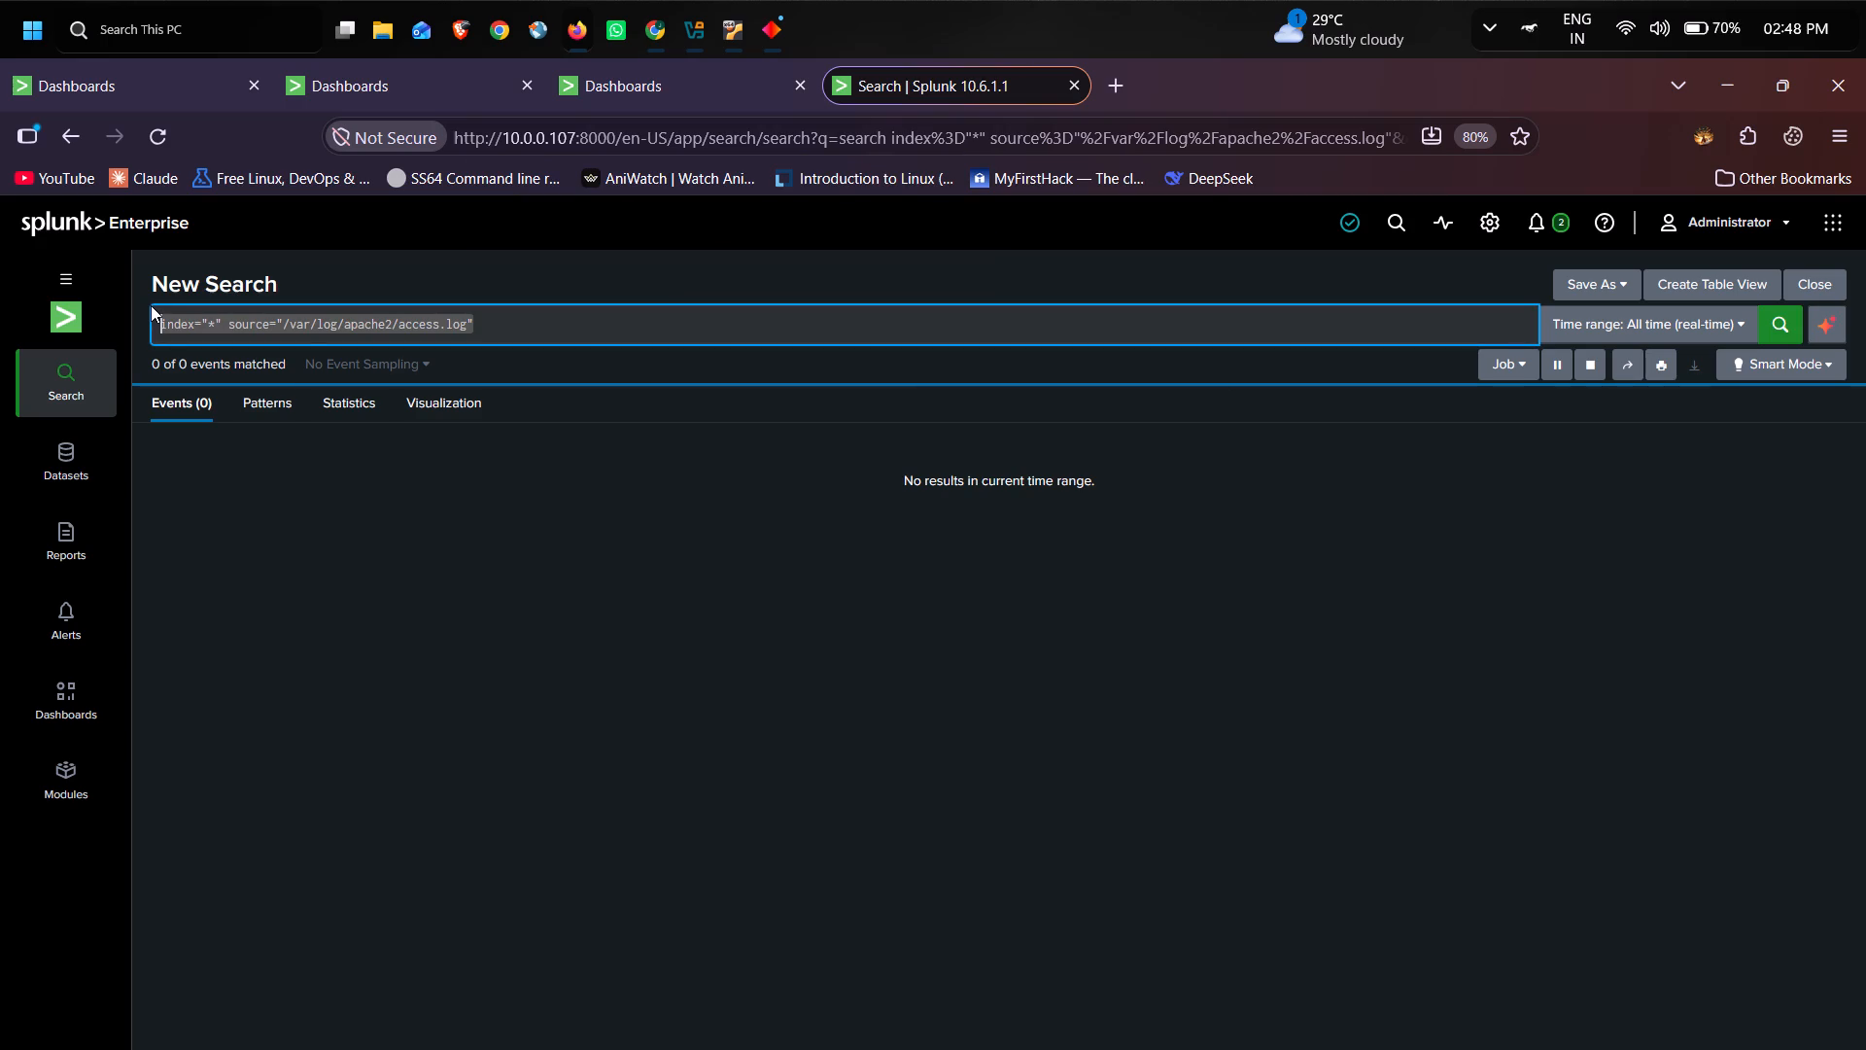
click(728, 30)
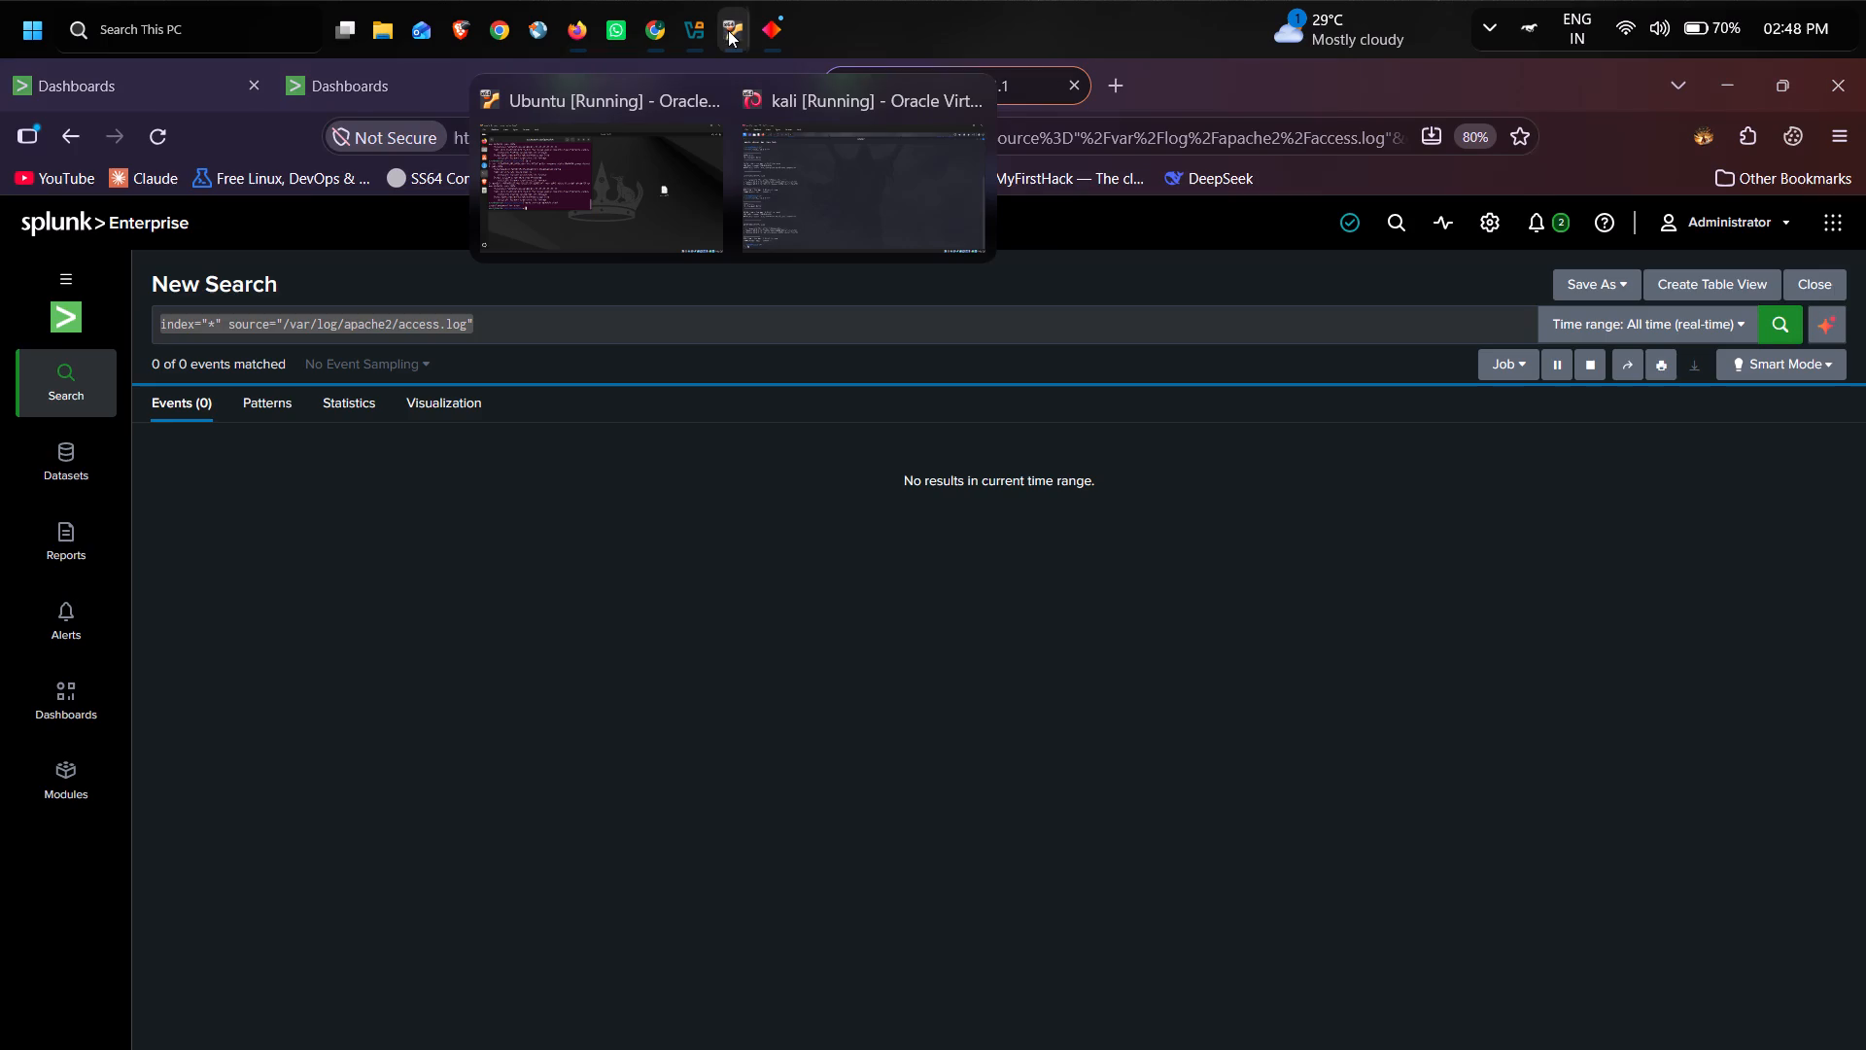
click(684, 175)
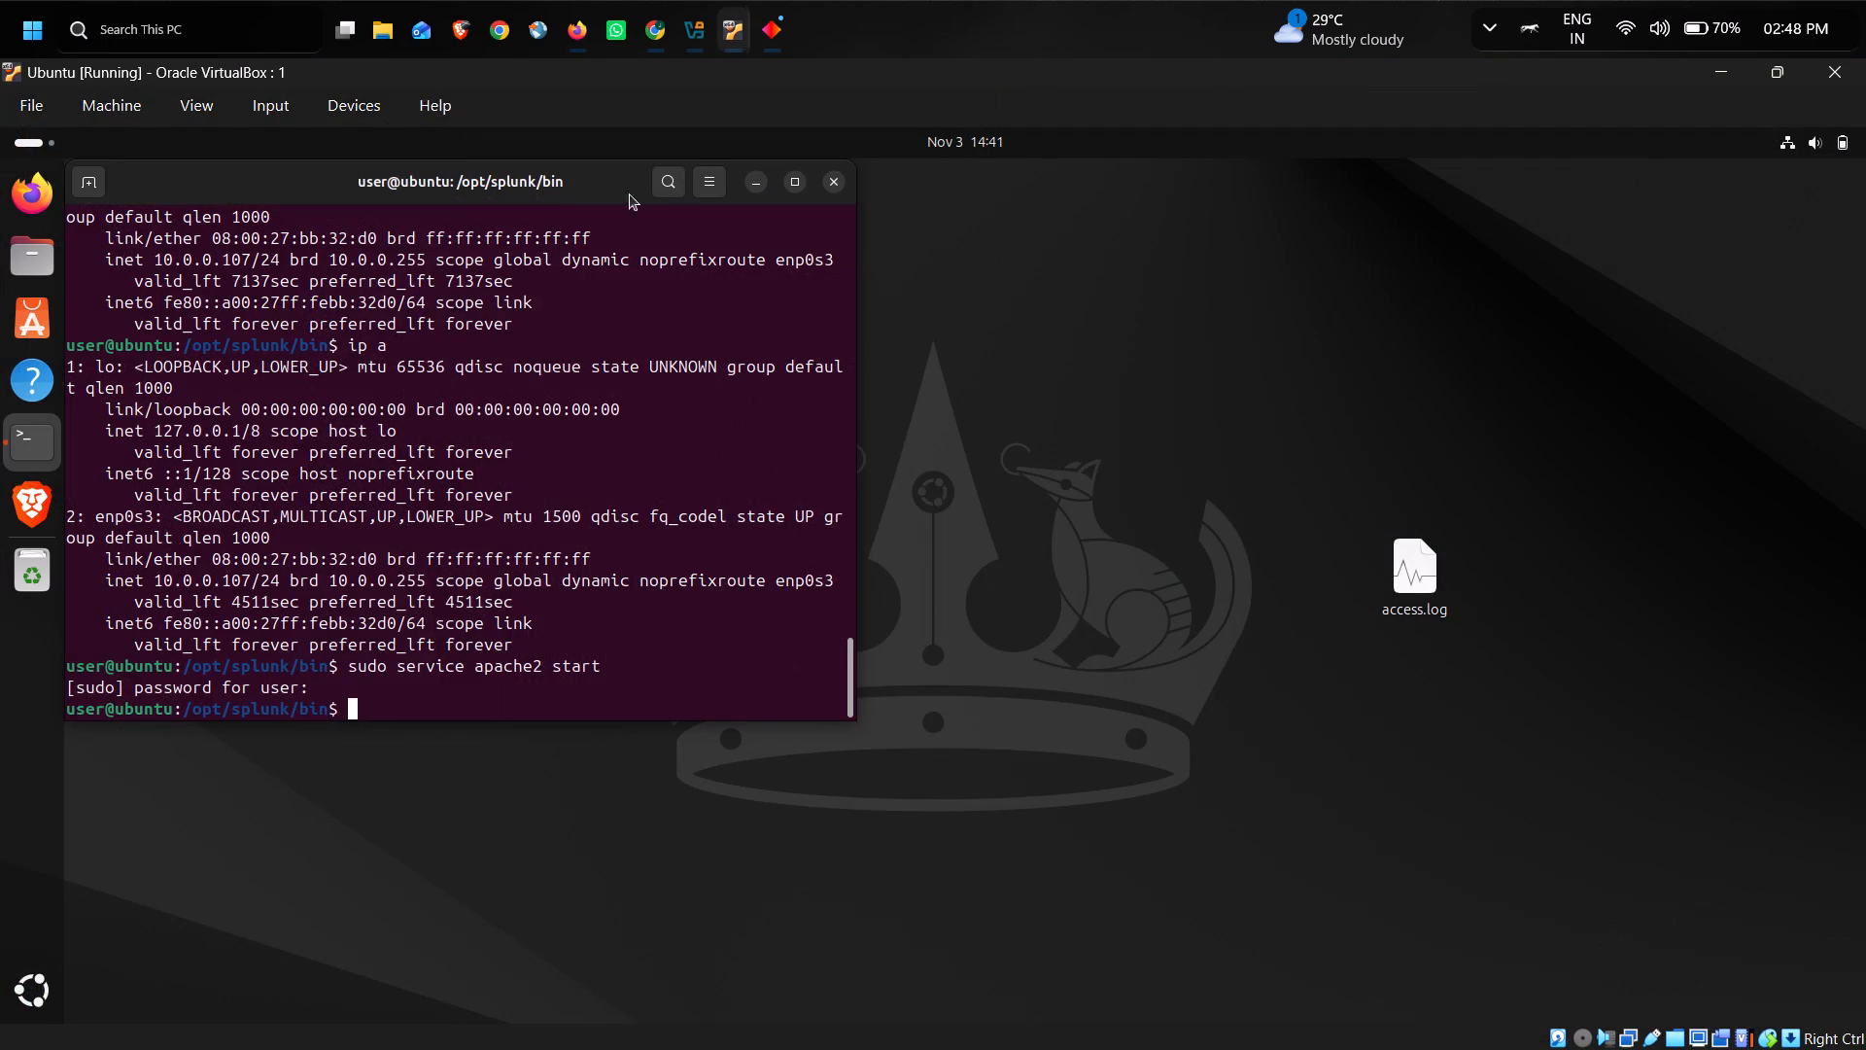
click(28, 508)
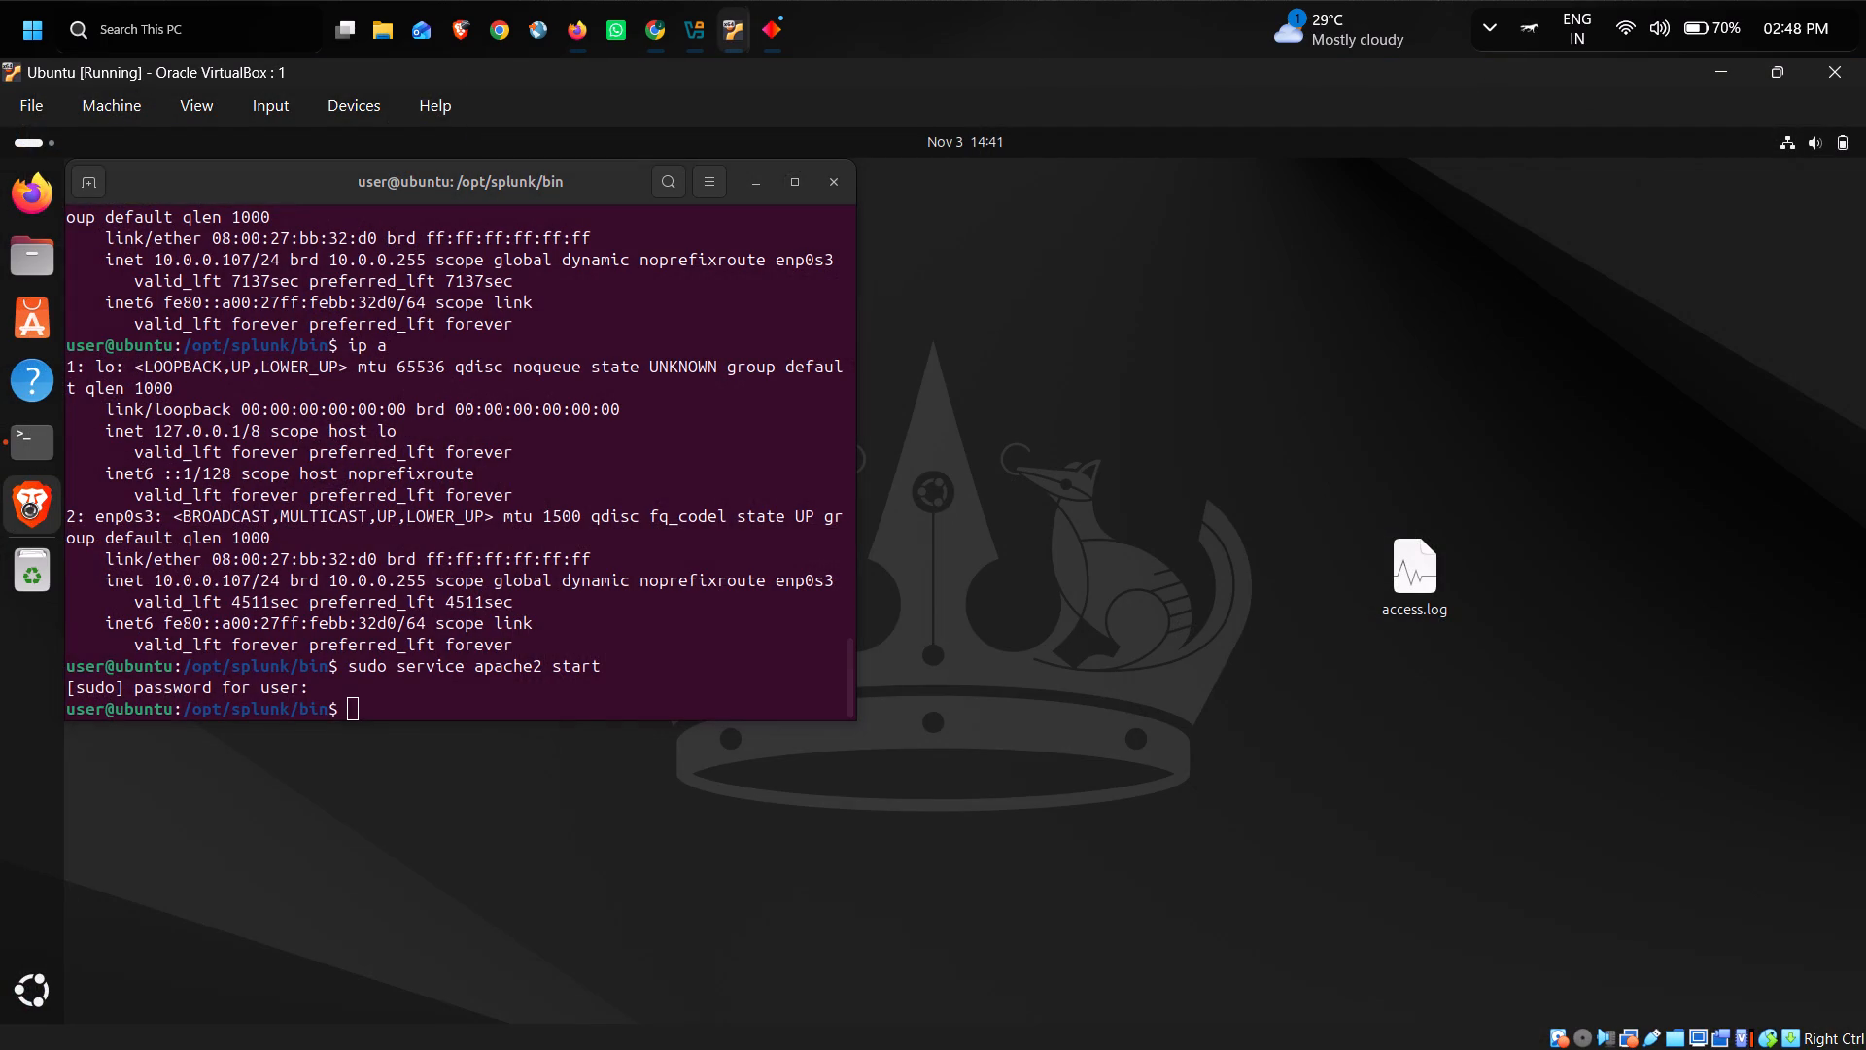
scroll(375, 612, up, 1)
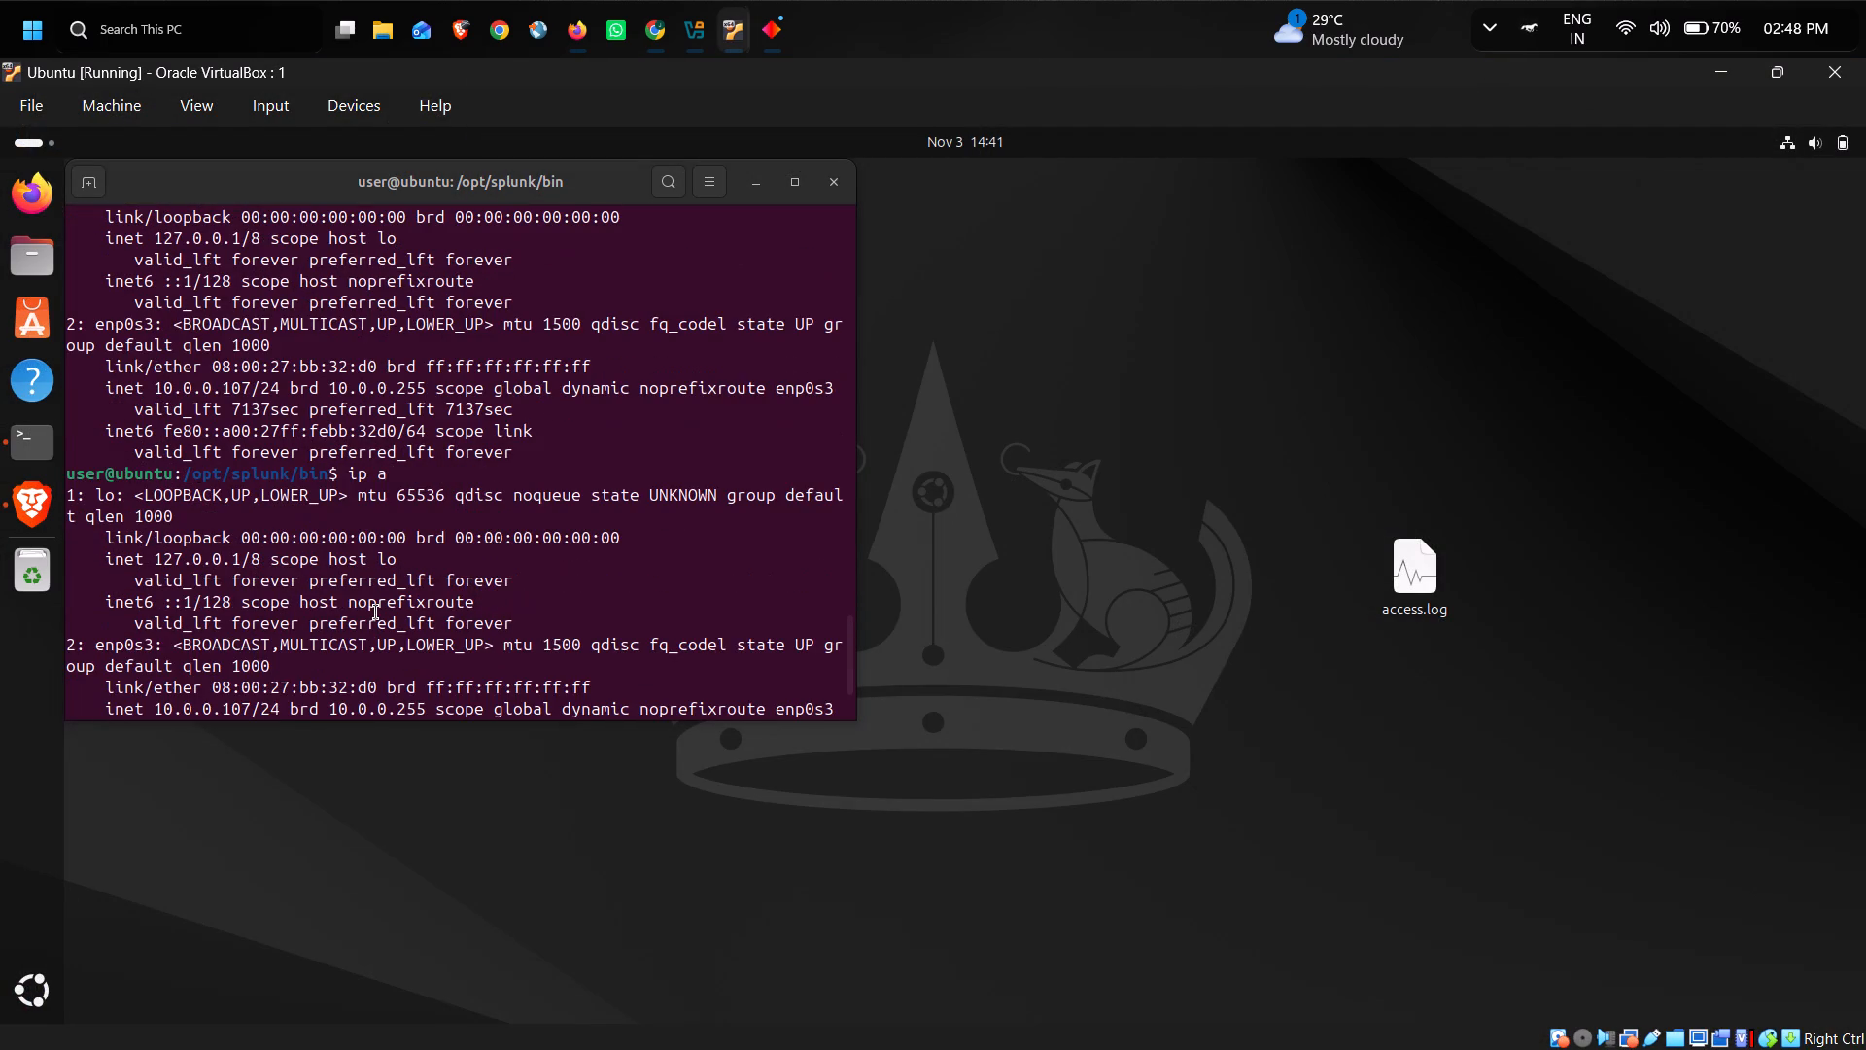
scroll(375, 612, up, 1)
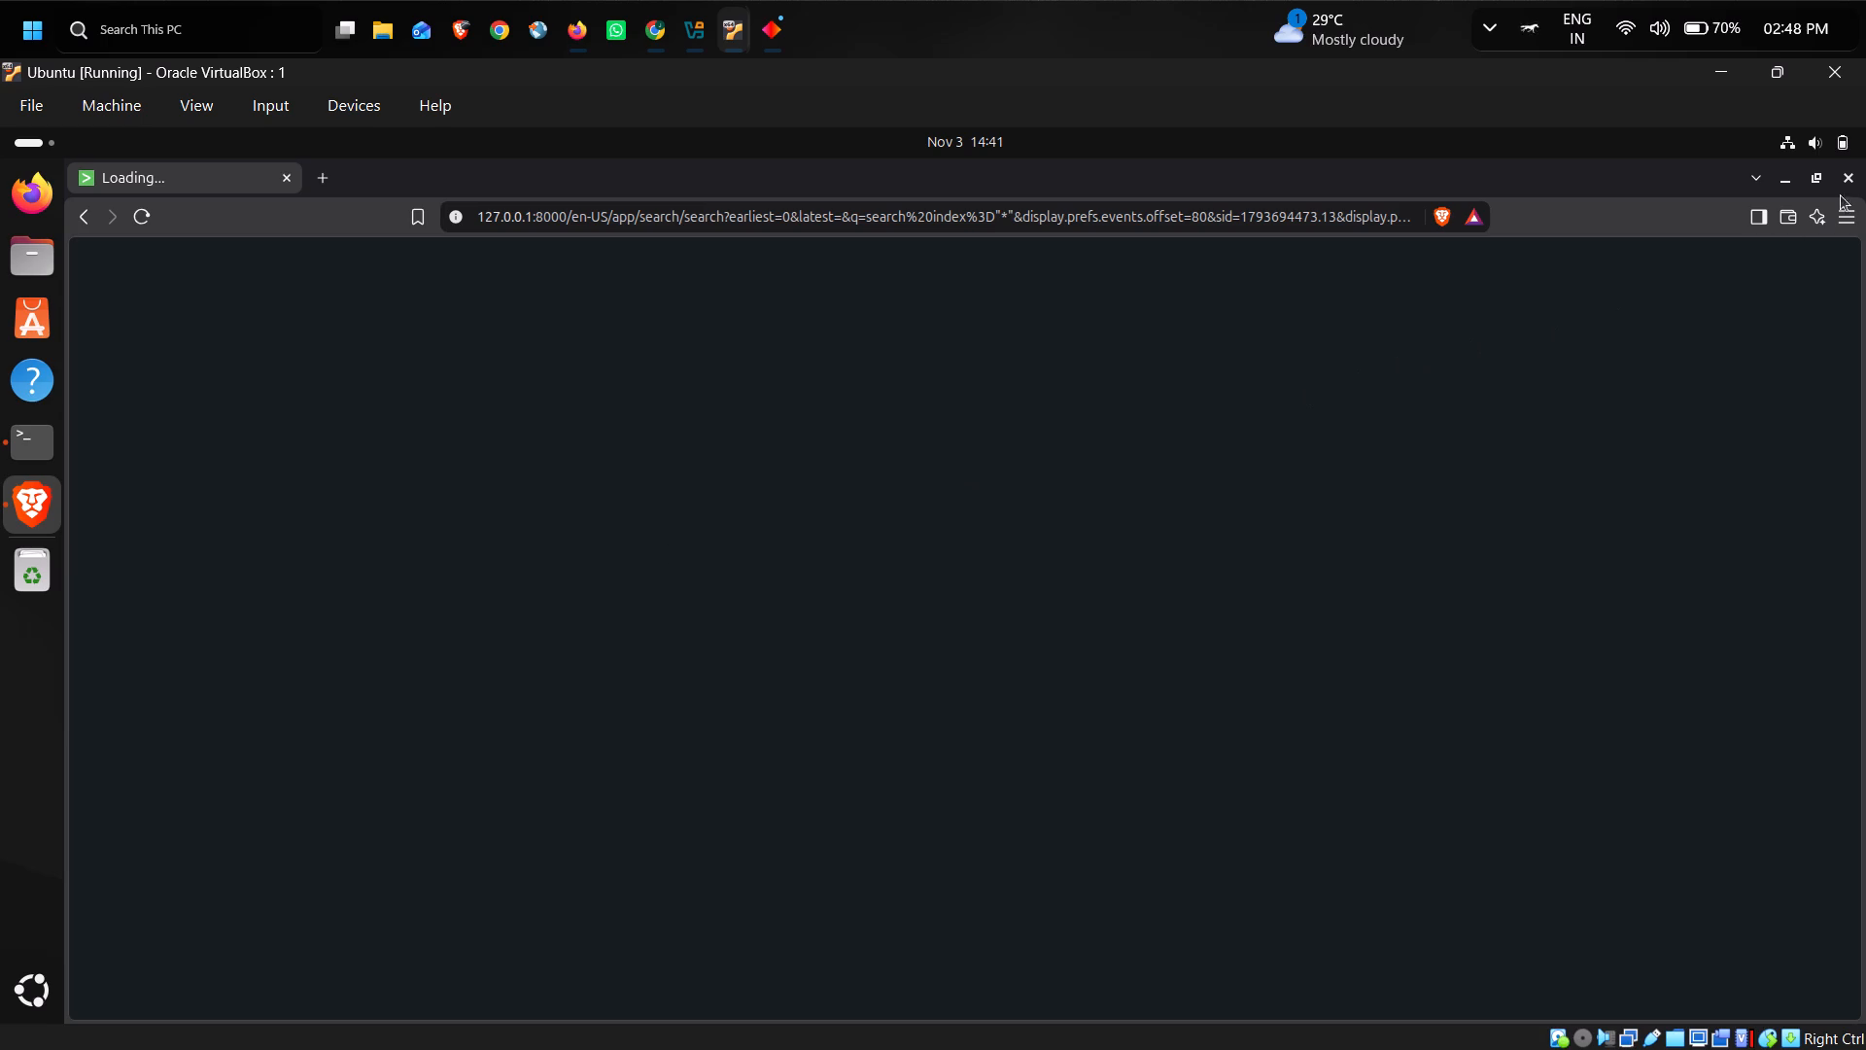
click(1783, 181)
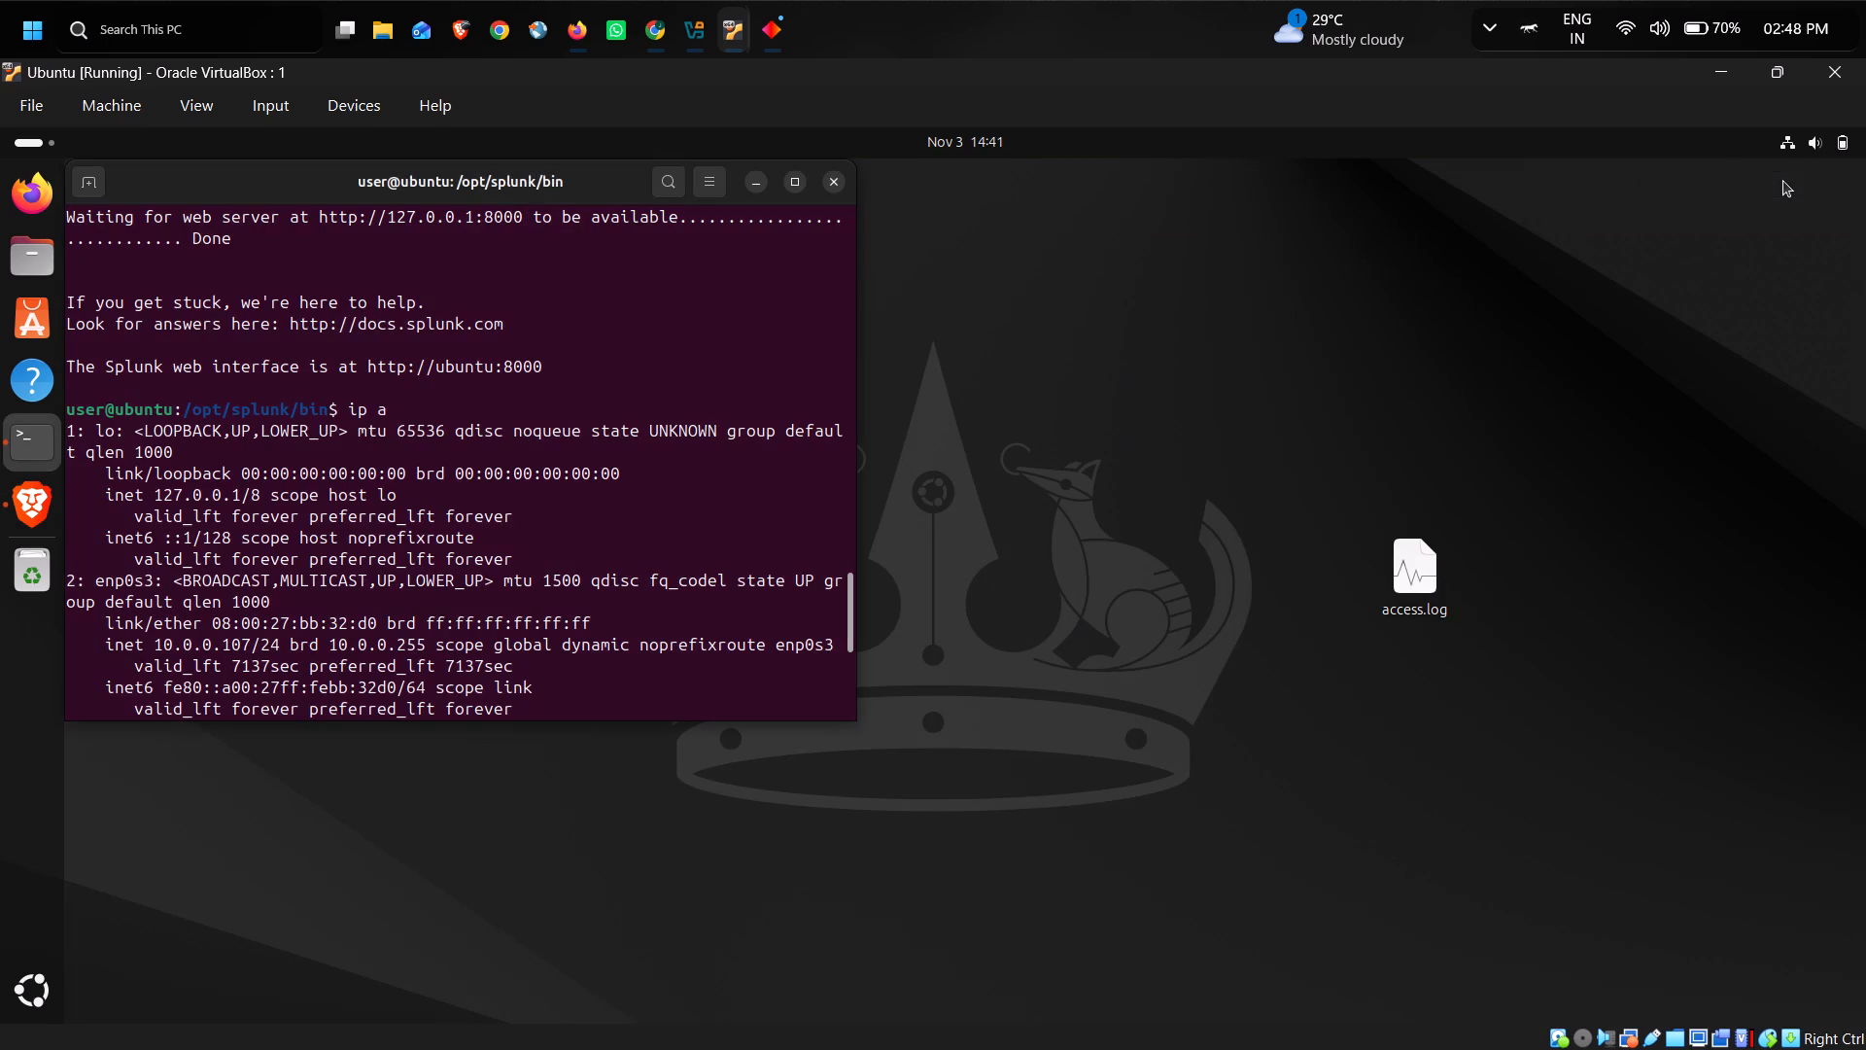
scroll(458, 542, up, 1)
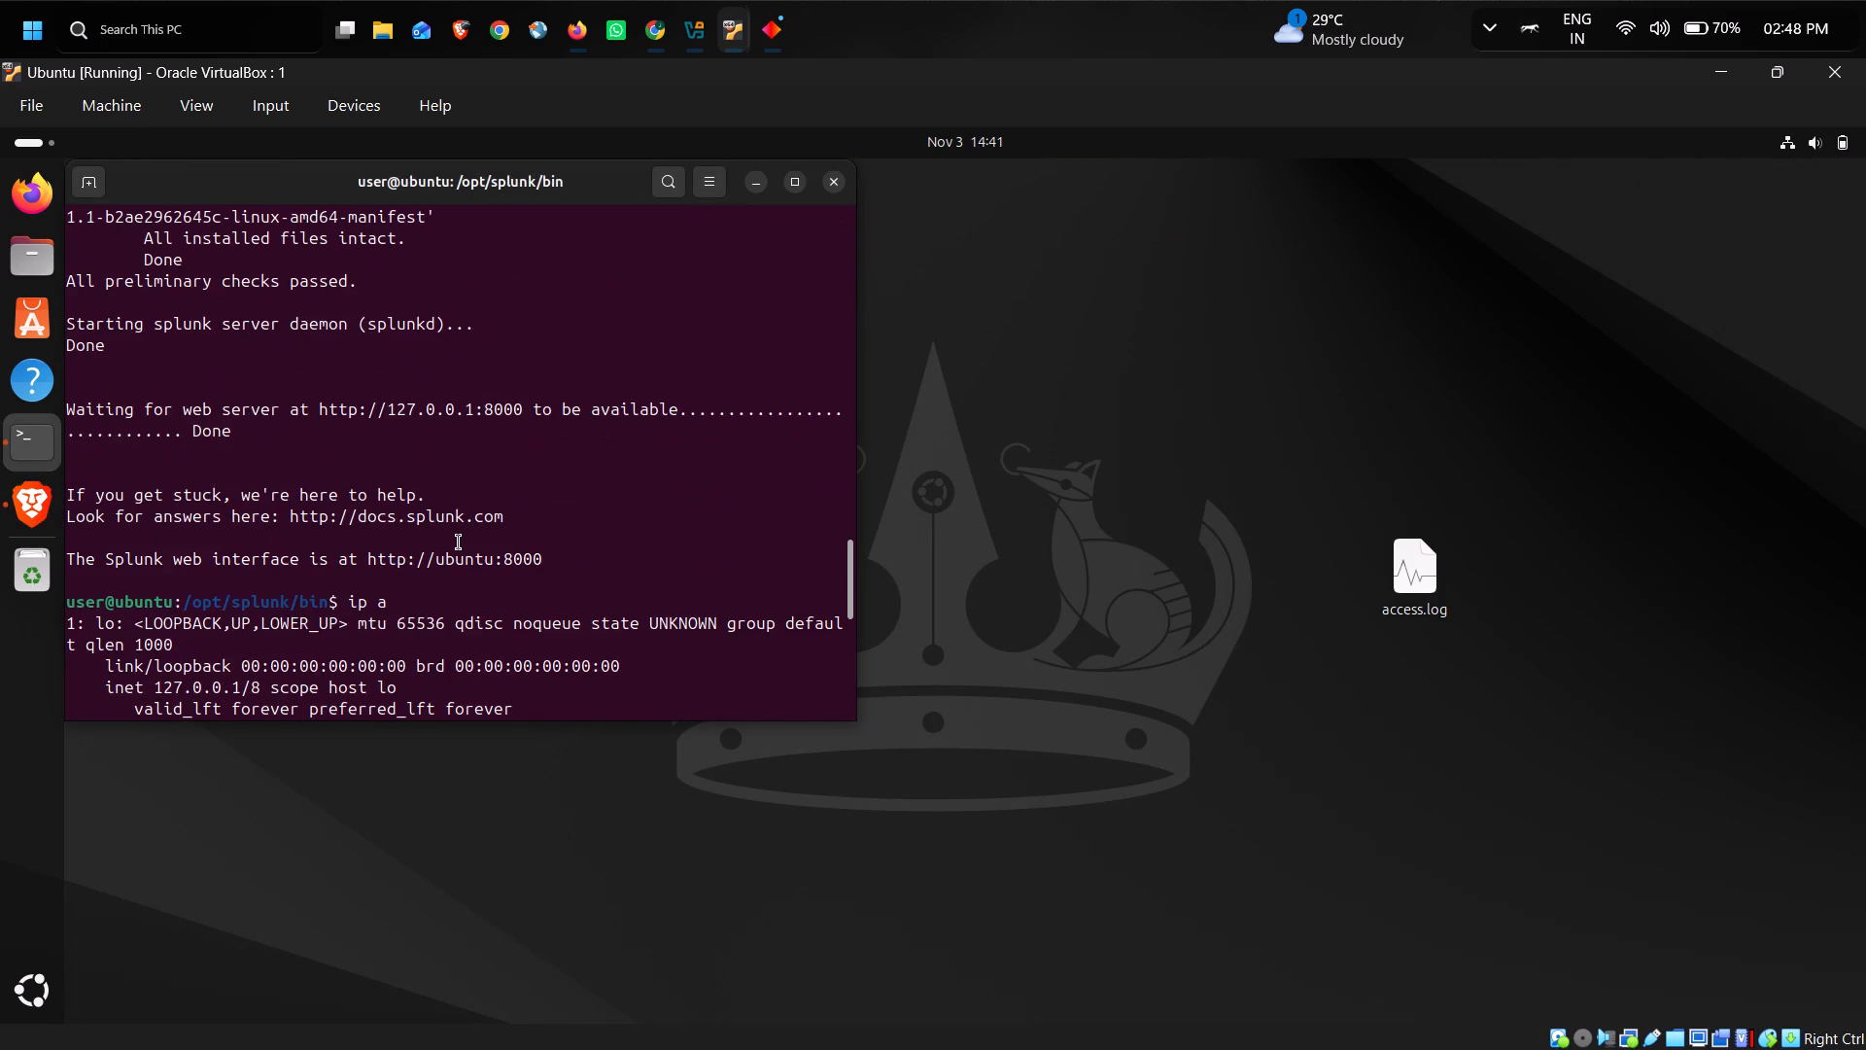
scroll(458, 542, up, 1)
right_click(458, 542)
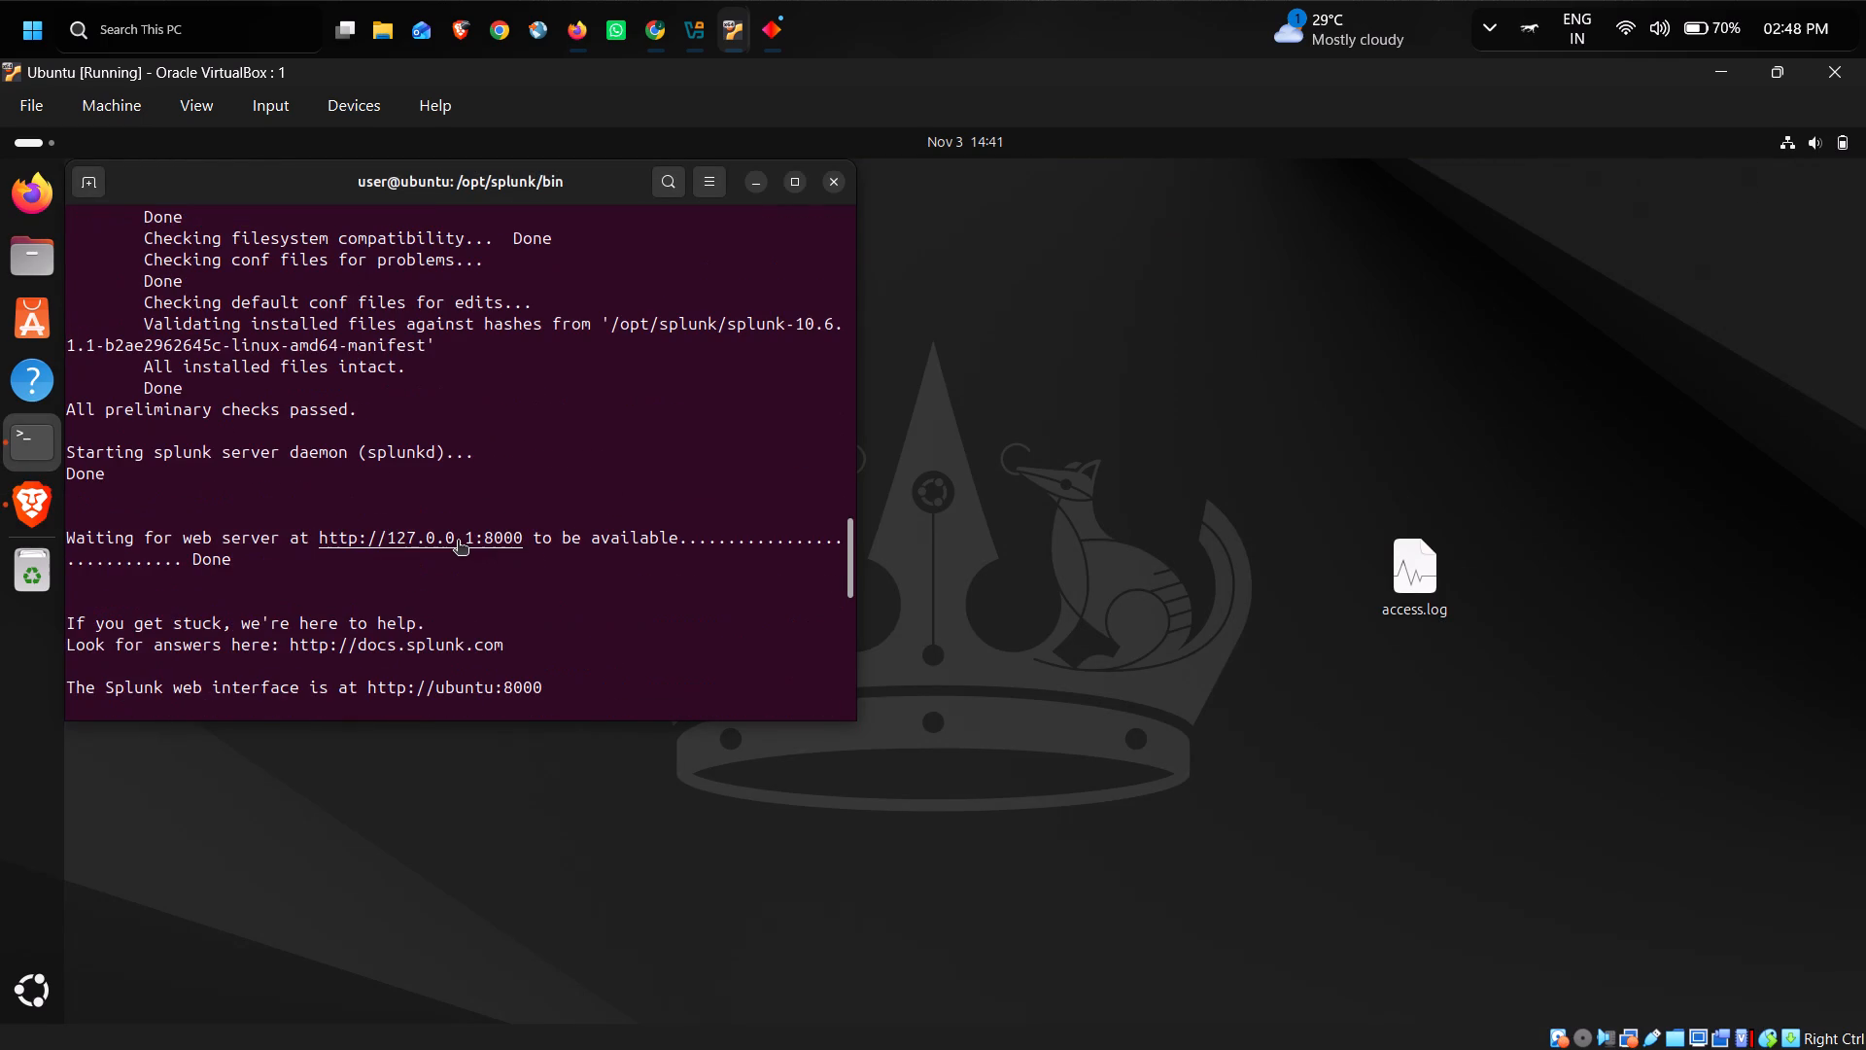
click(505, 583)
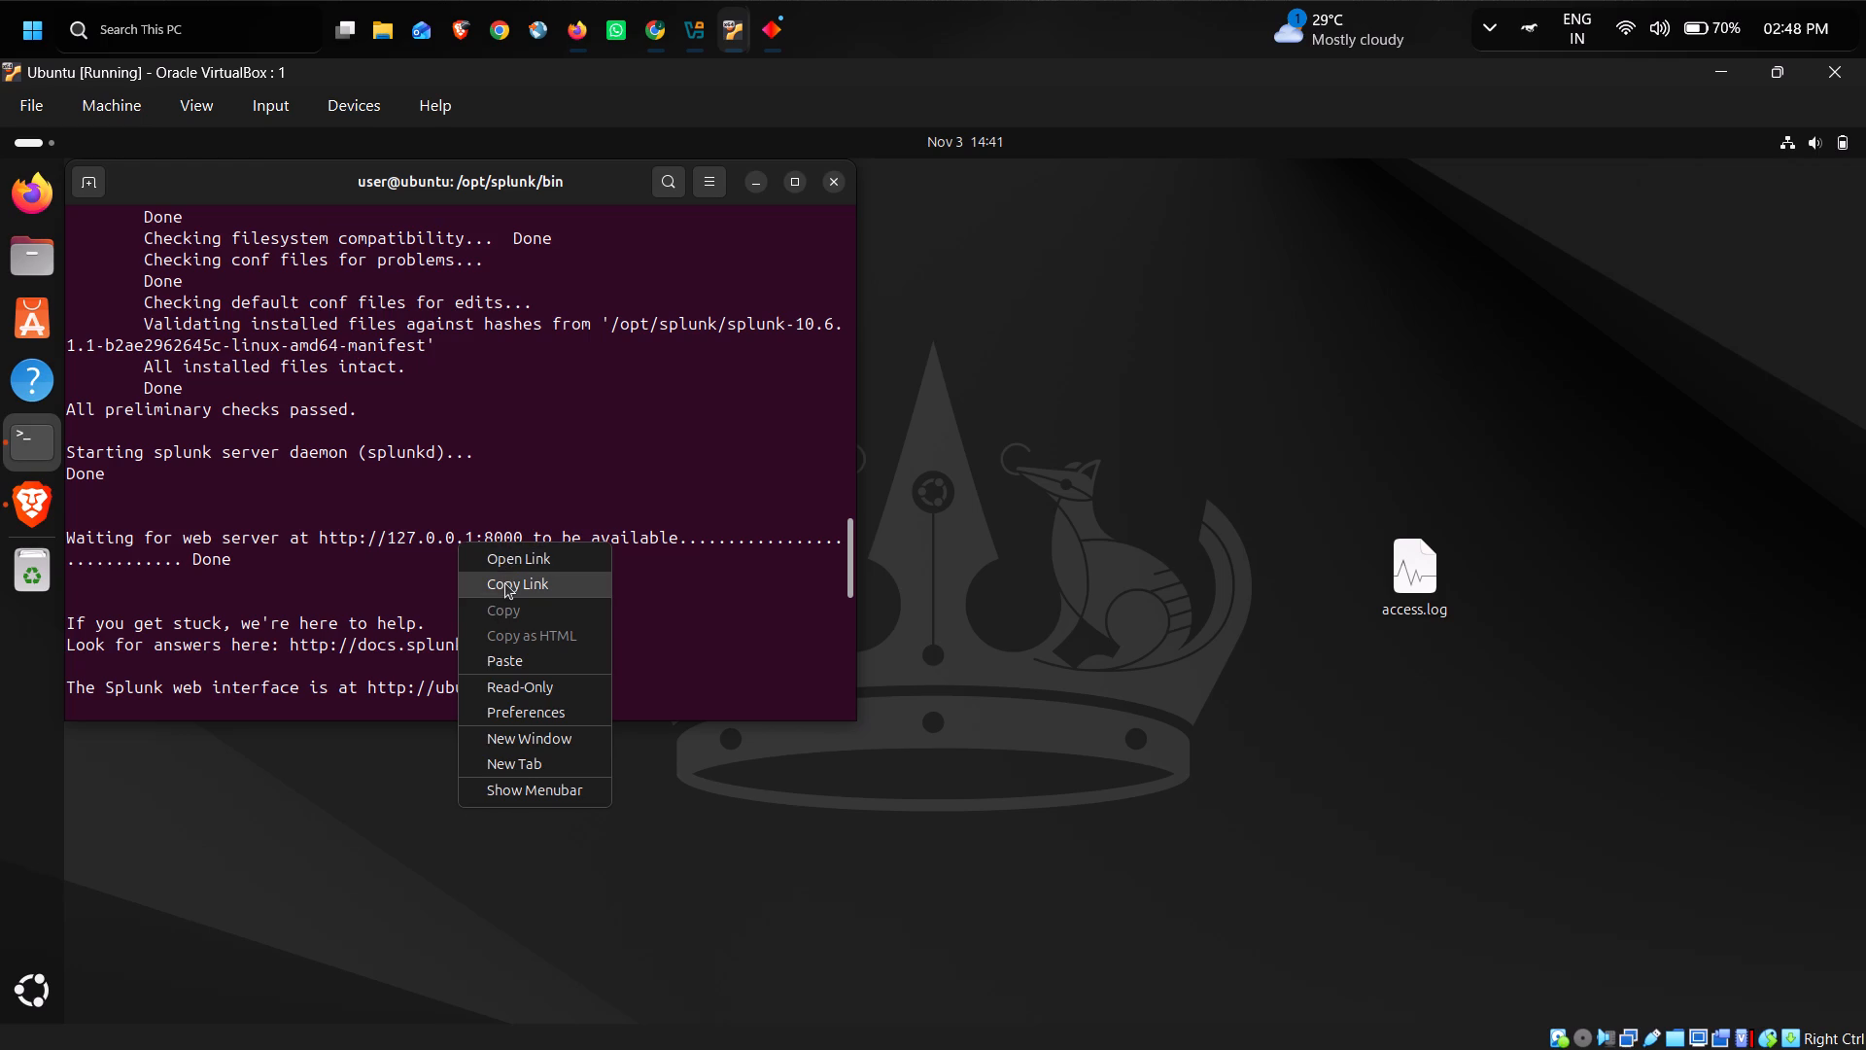
Switch to the Splunk search page in Ubuntu's Brave browser.
click(54, 524)
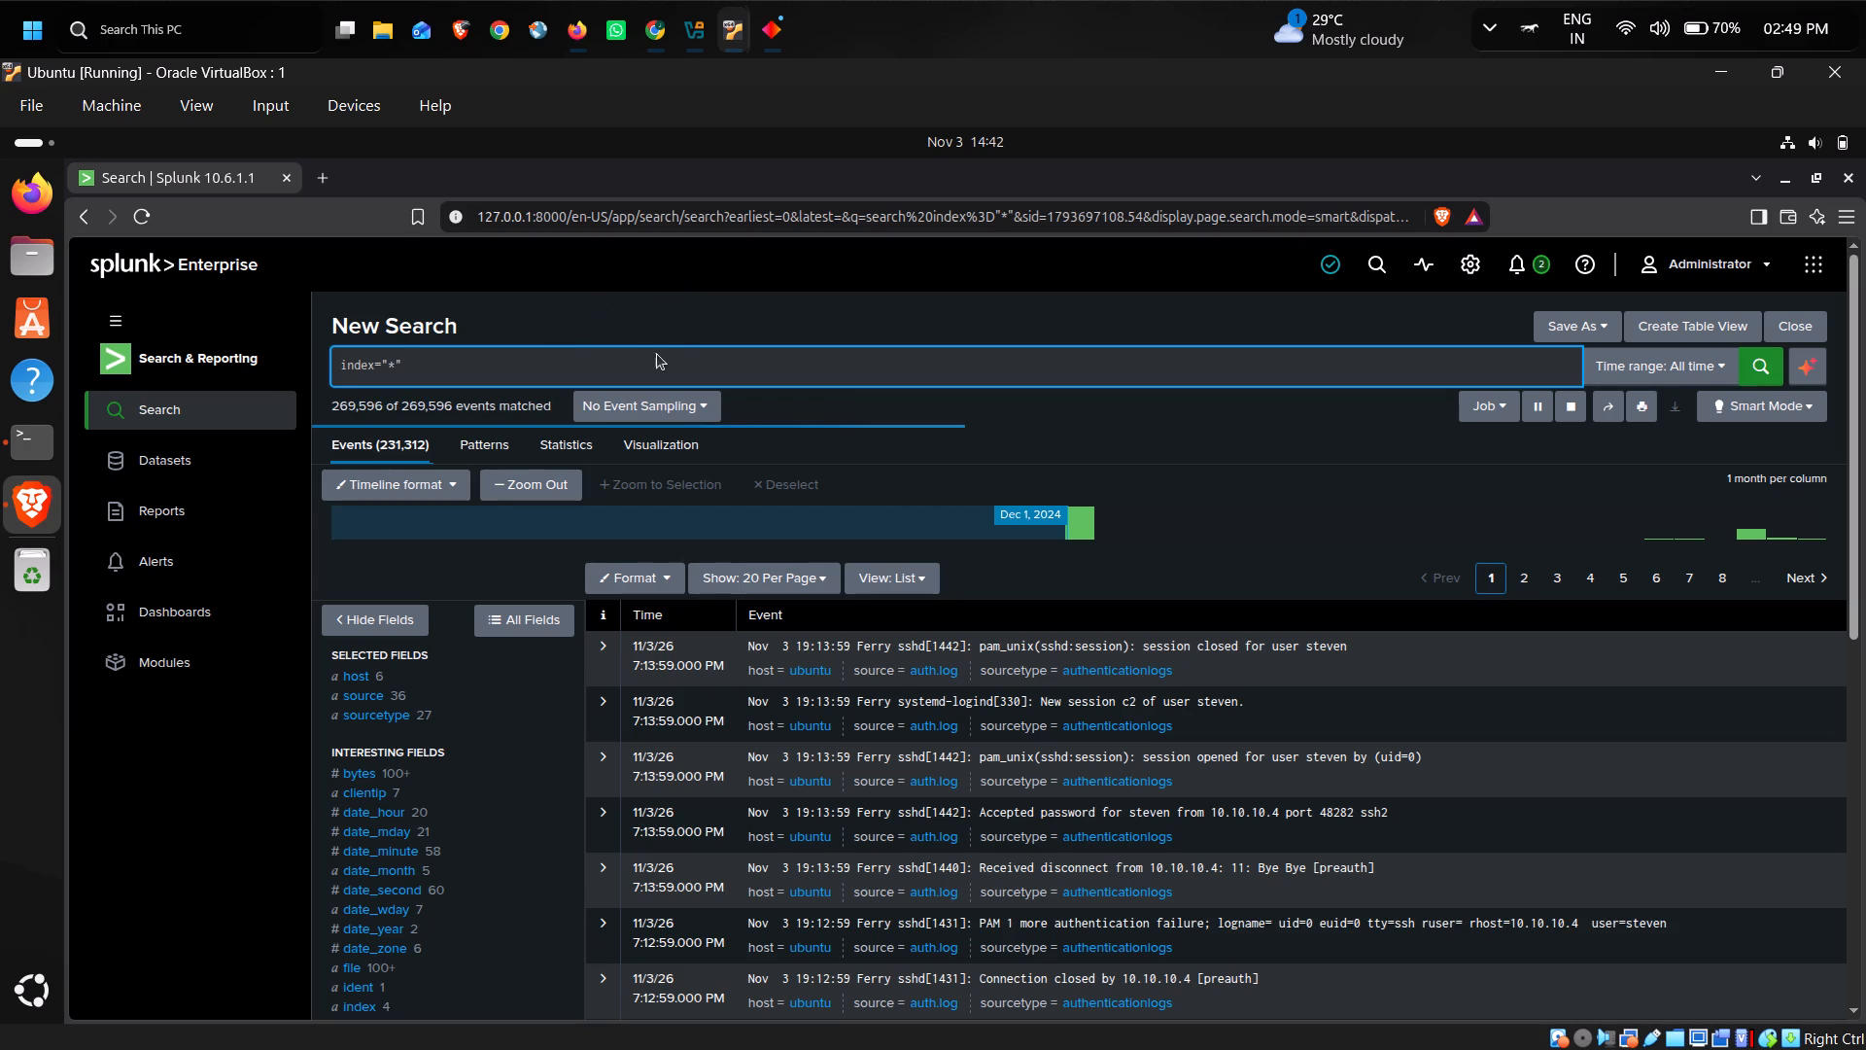
click(1003, 365)
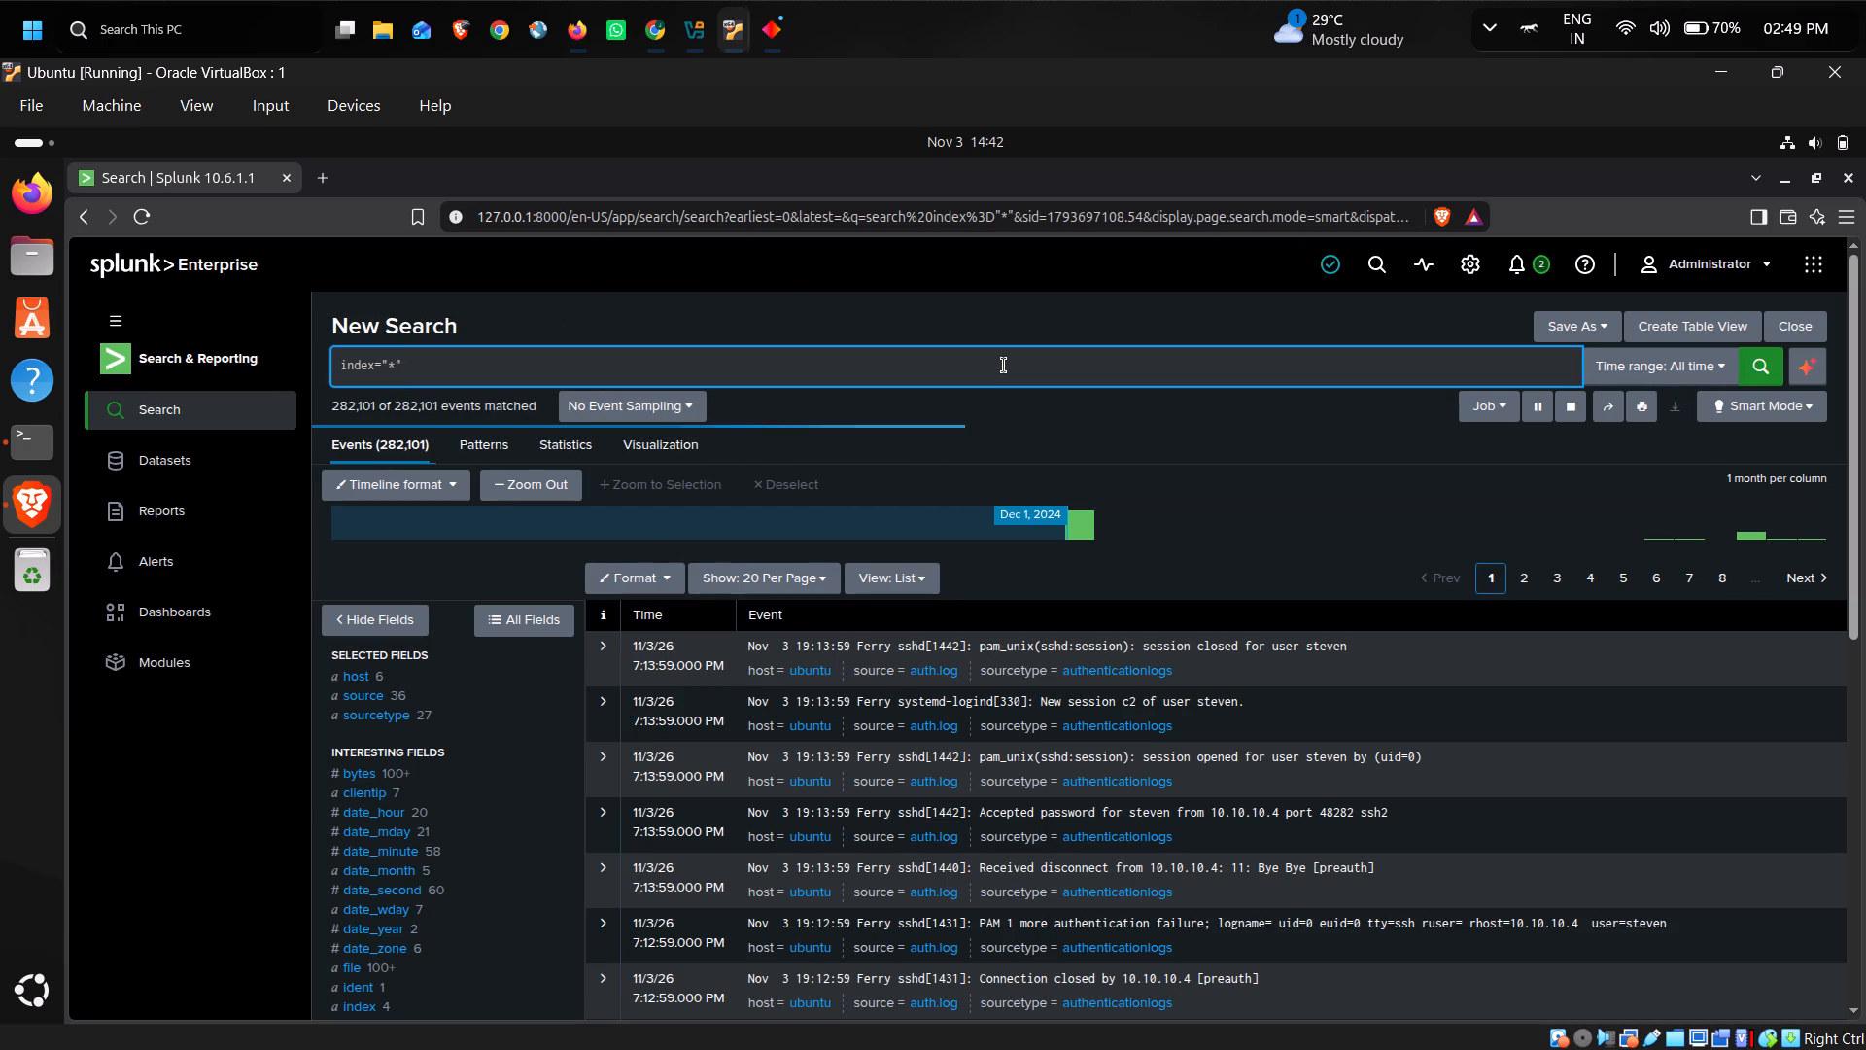
click(17, 503)
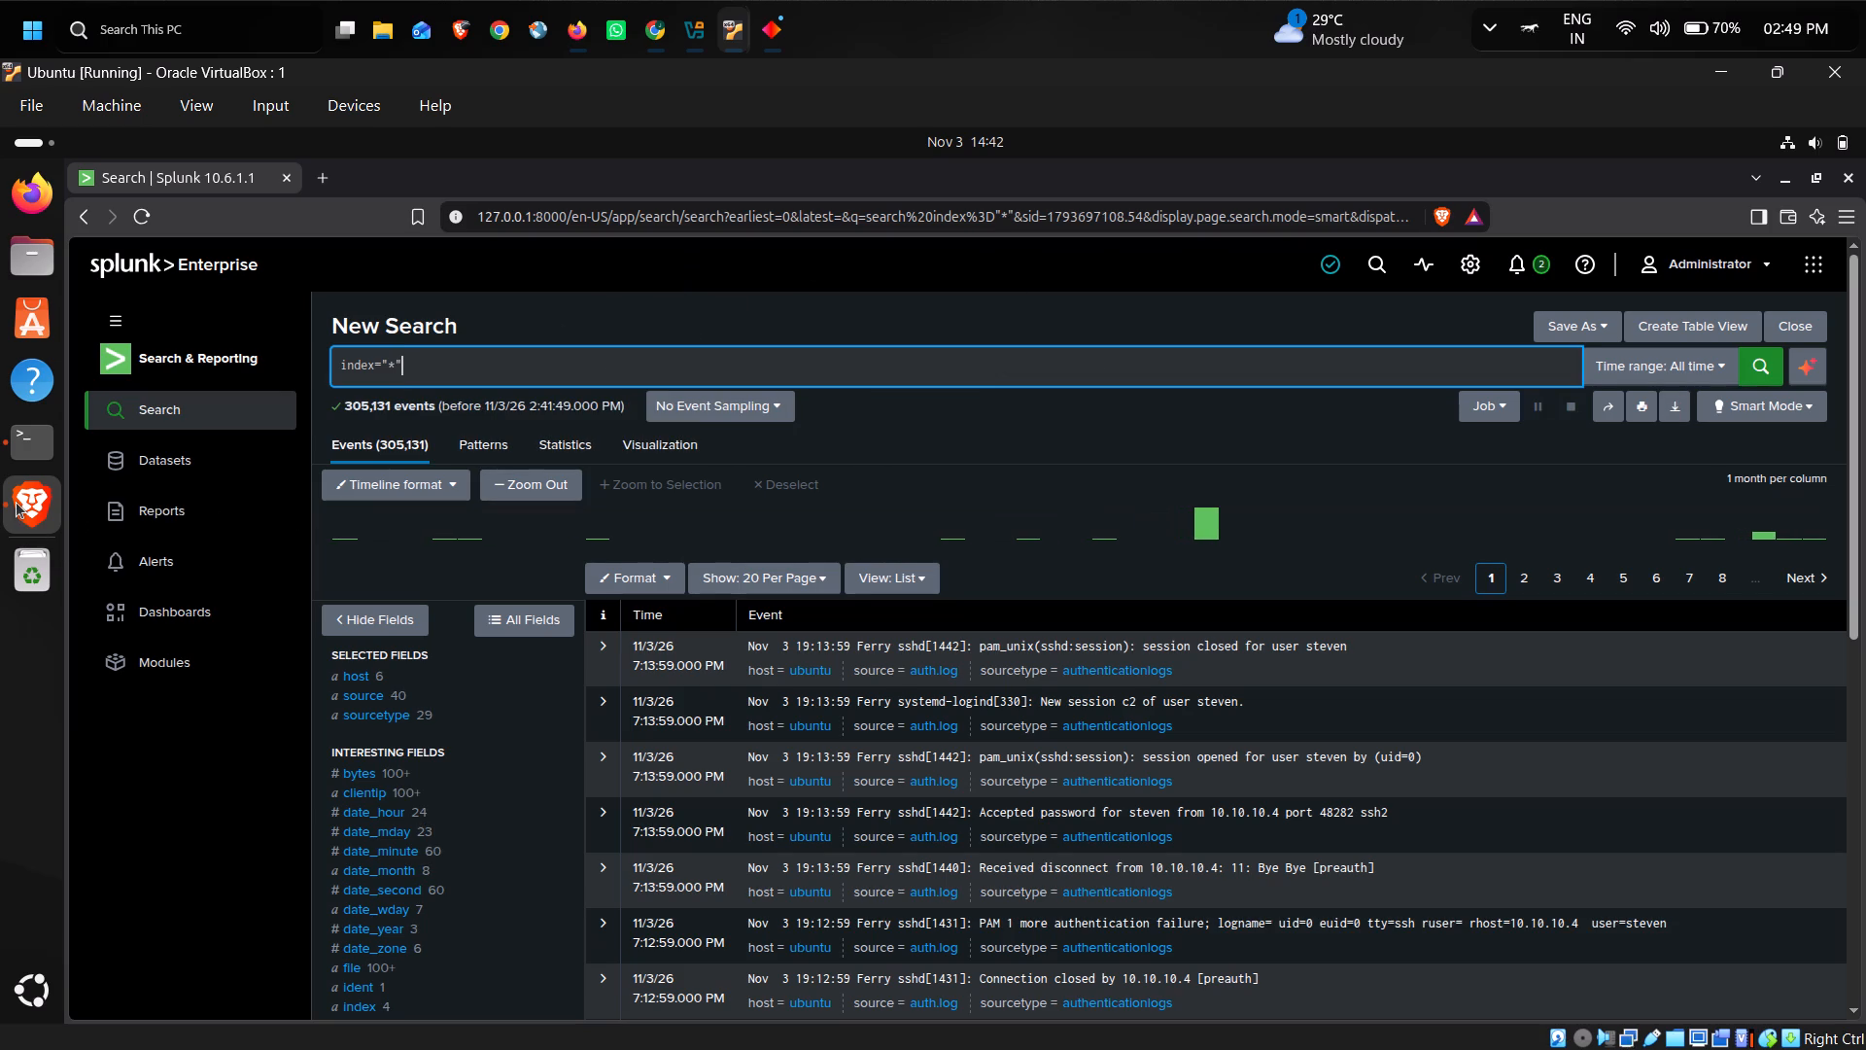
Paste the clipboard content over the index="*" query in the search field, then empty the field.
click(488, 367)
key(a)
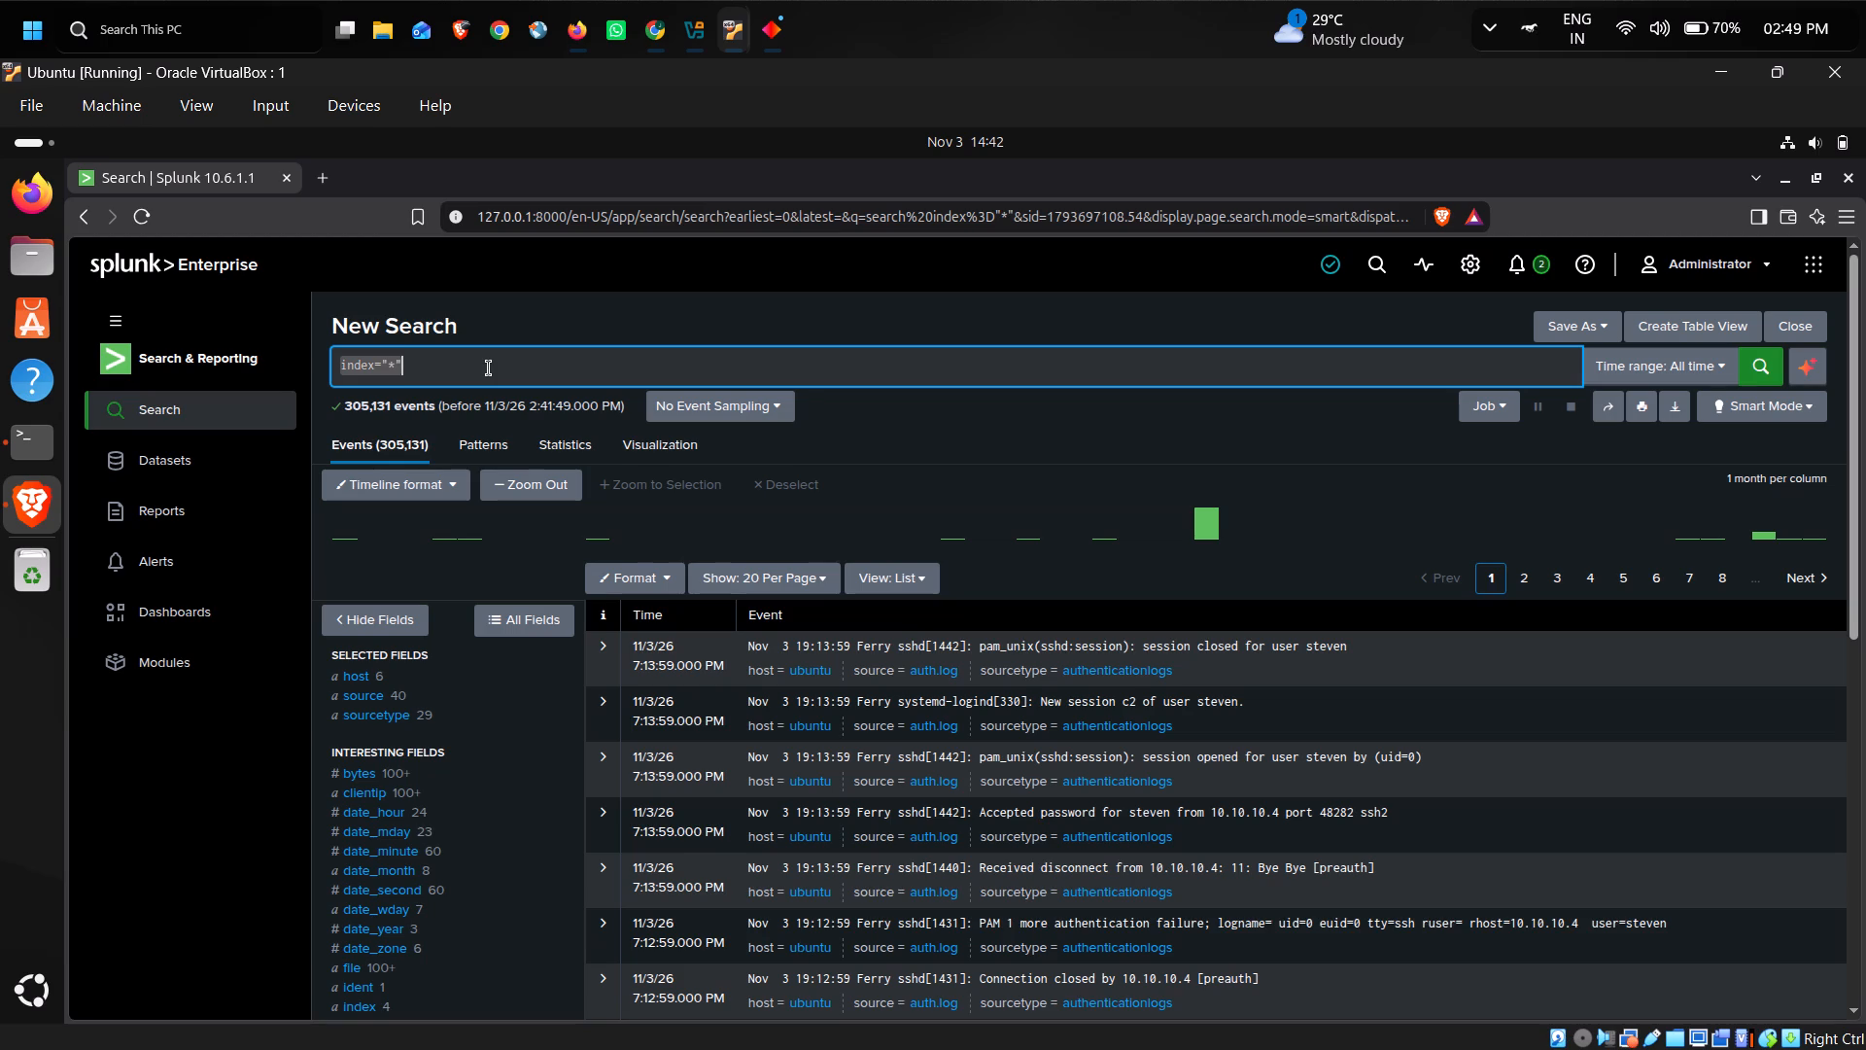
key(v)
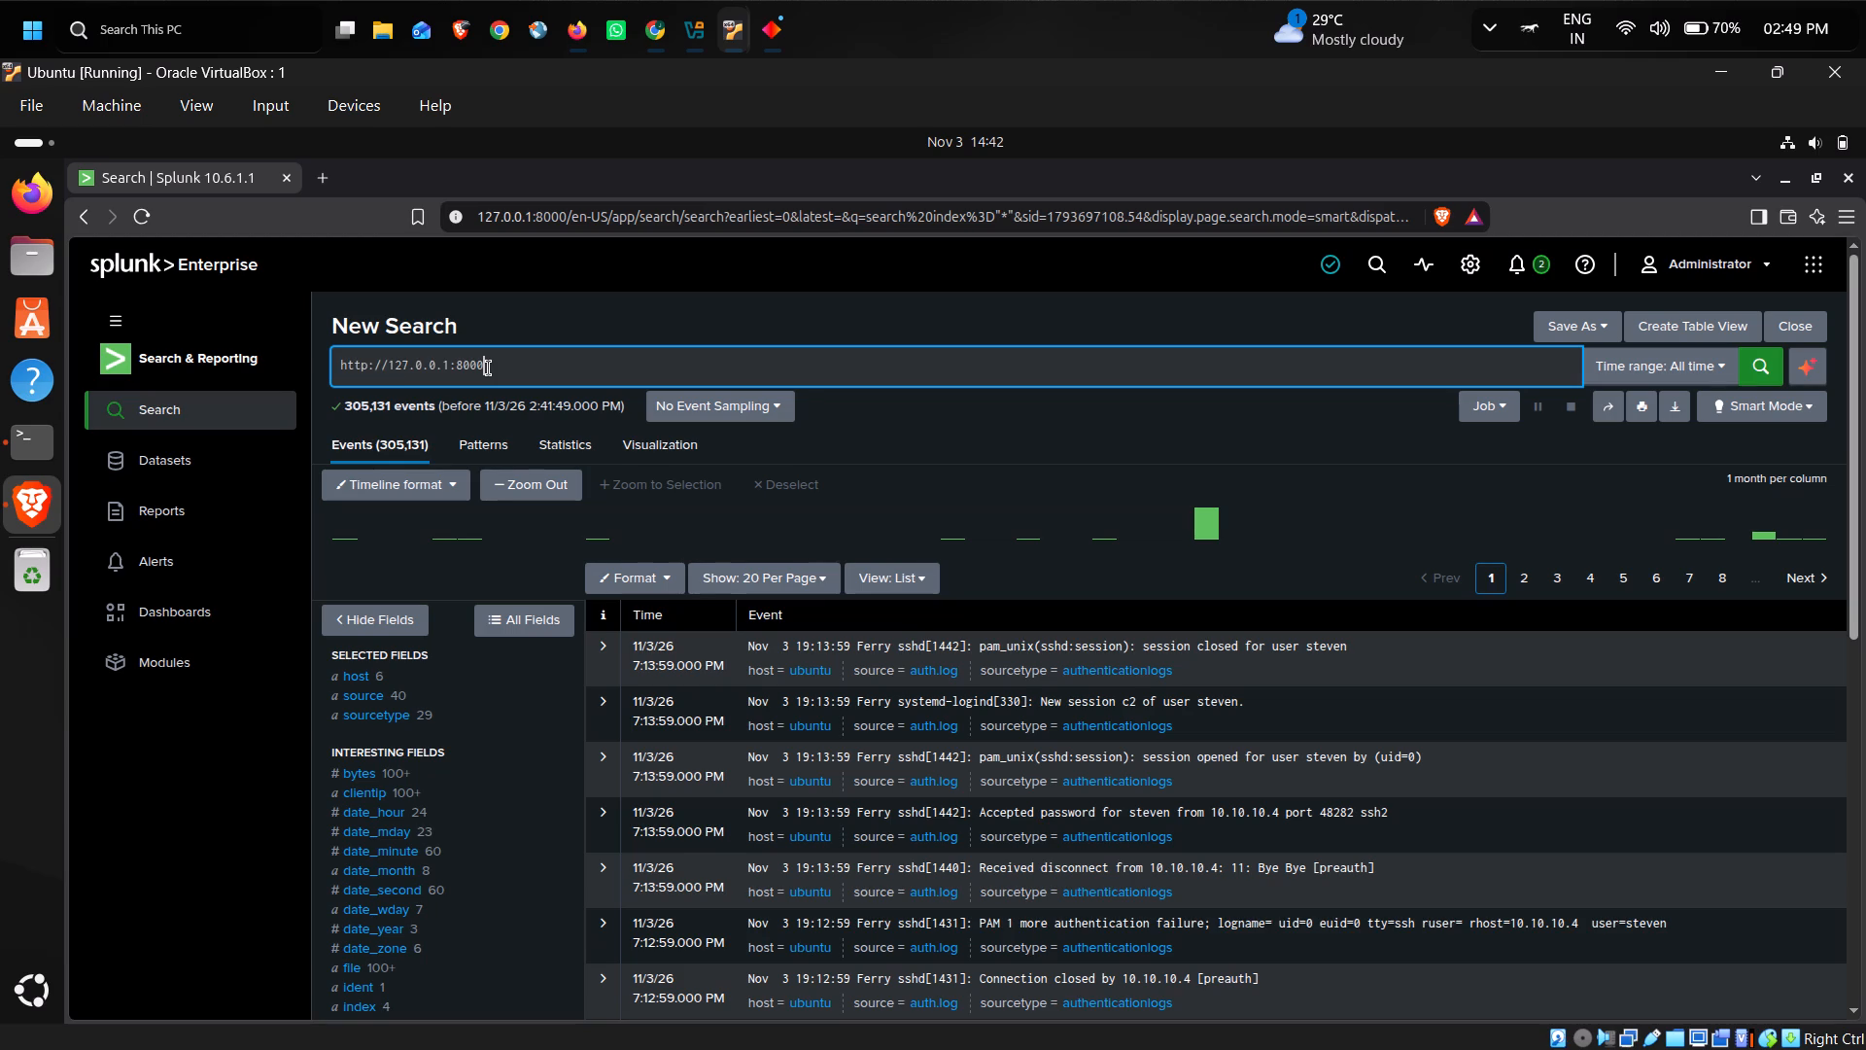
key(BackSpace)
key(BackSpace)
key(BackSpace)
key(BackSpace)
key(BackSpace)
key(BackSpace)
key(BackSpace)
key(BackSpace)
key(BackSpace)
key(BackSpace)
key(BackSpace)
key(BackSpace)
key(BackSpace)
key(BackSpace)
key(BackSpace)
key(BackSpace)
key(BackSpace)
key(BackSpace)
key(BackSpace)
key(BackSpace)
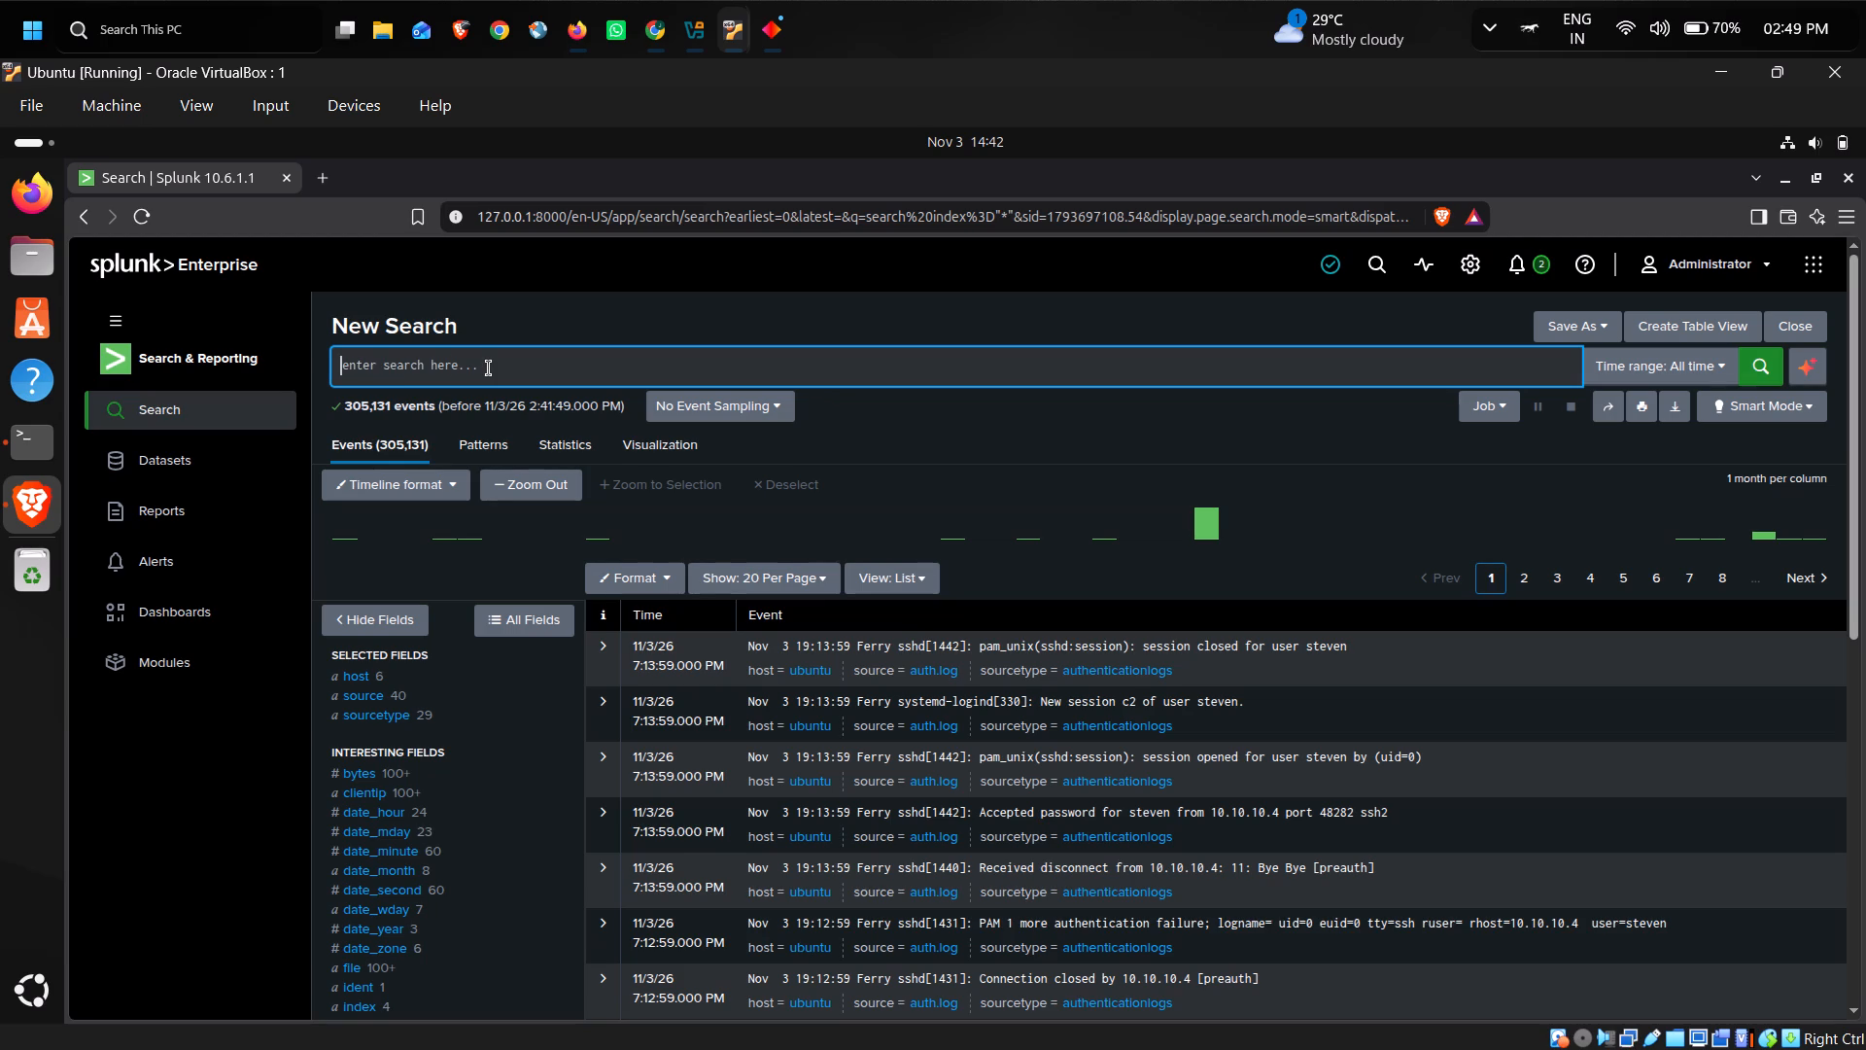
Open the Saidashbord dashboard from the dashboards list and start editing it.
click(182, 605)
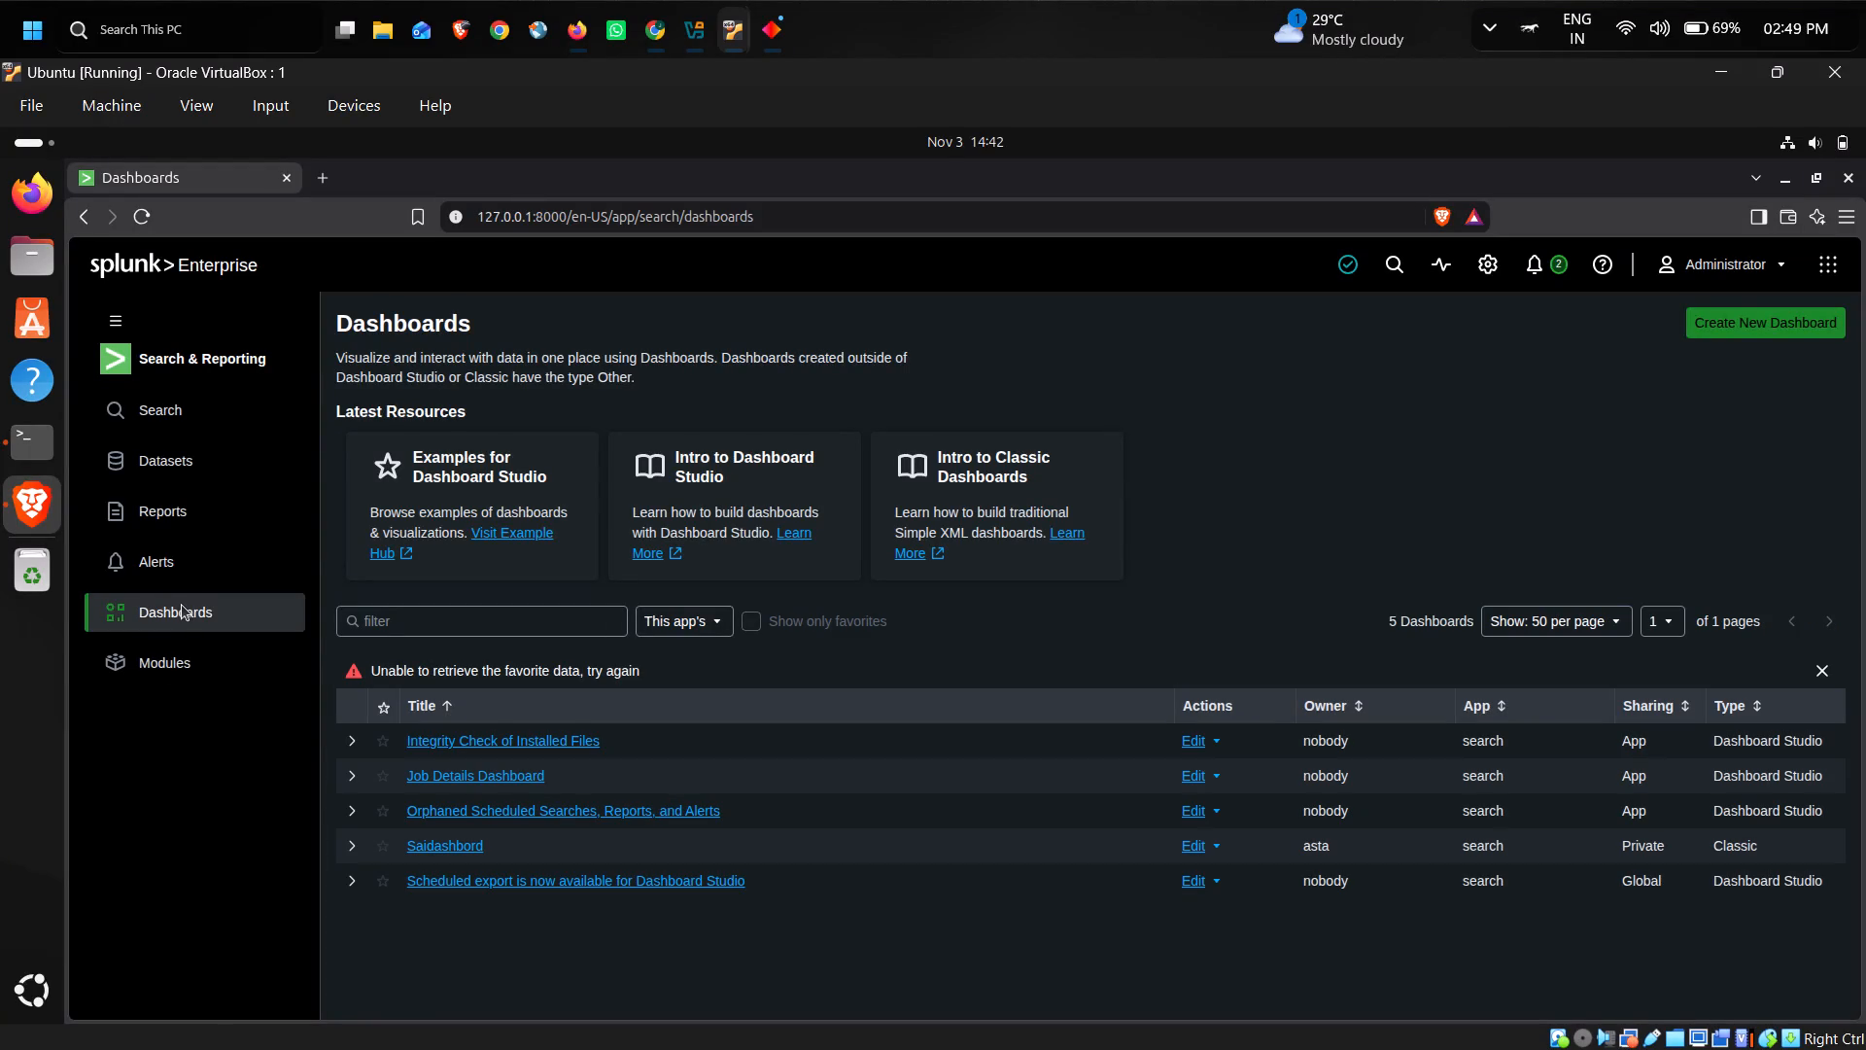
click(460, 842)
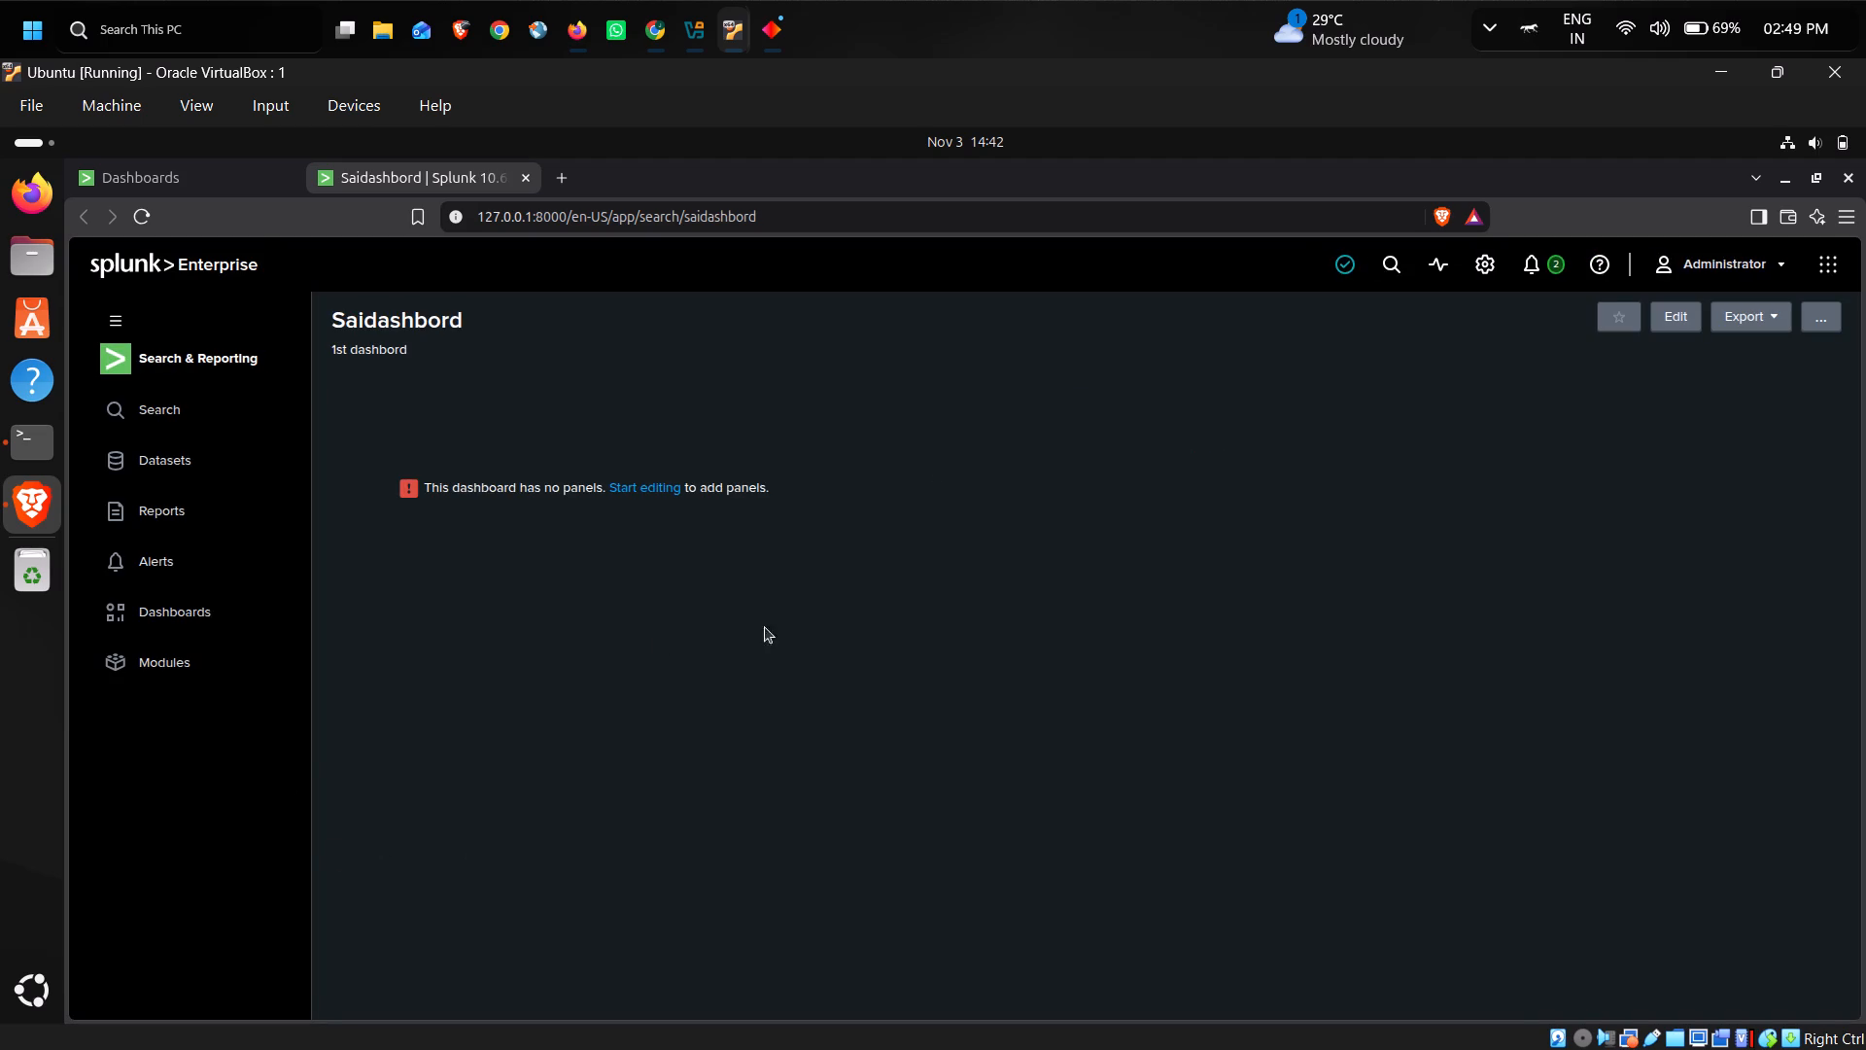
click(651, 491)
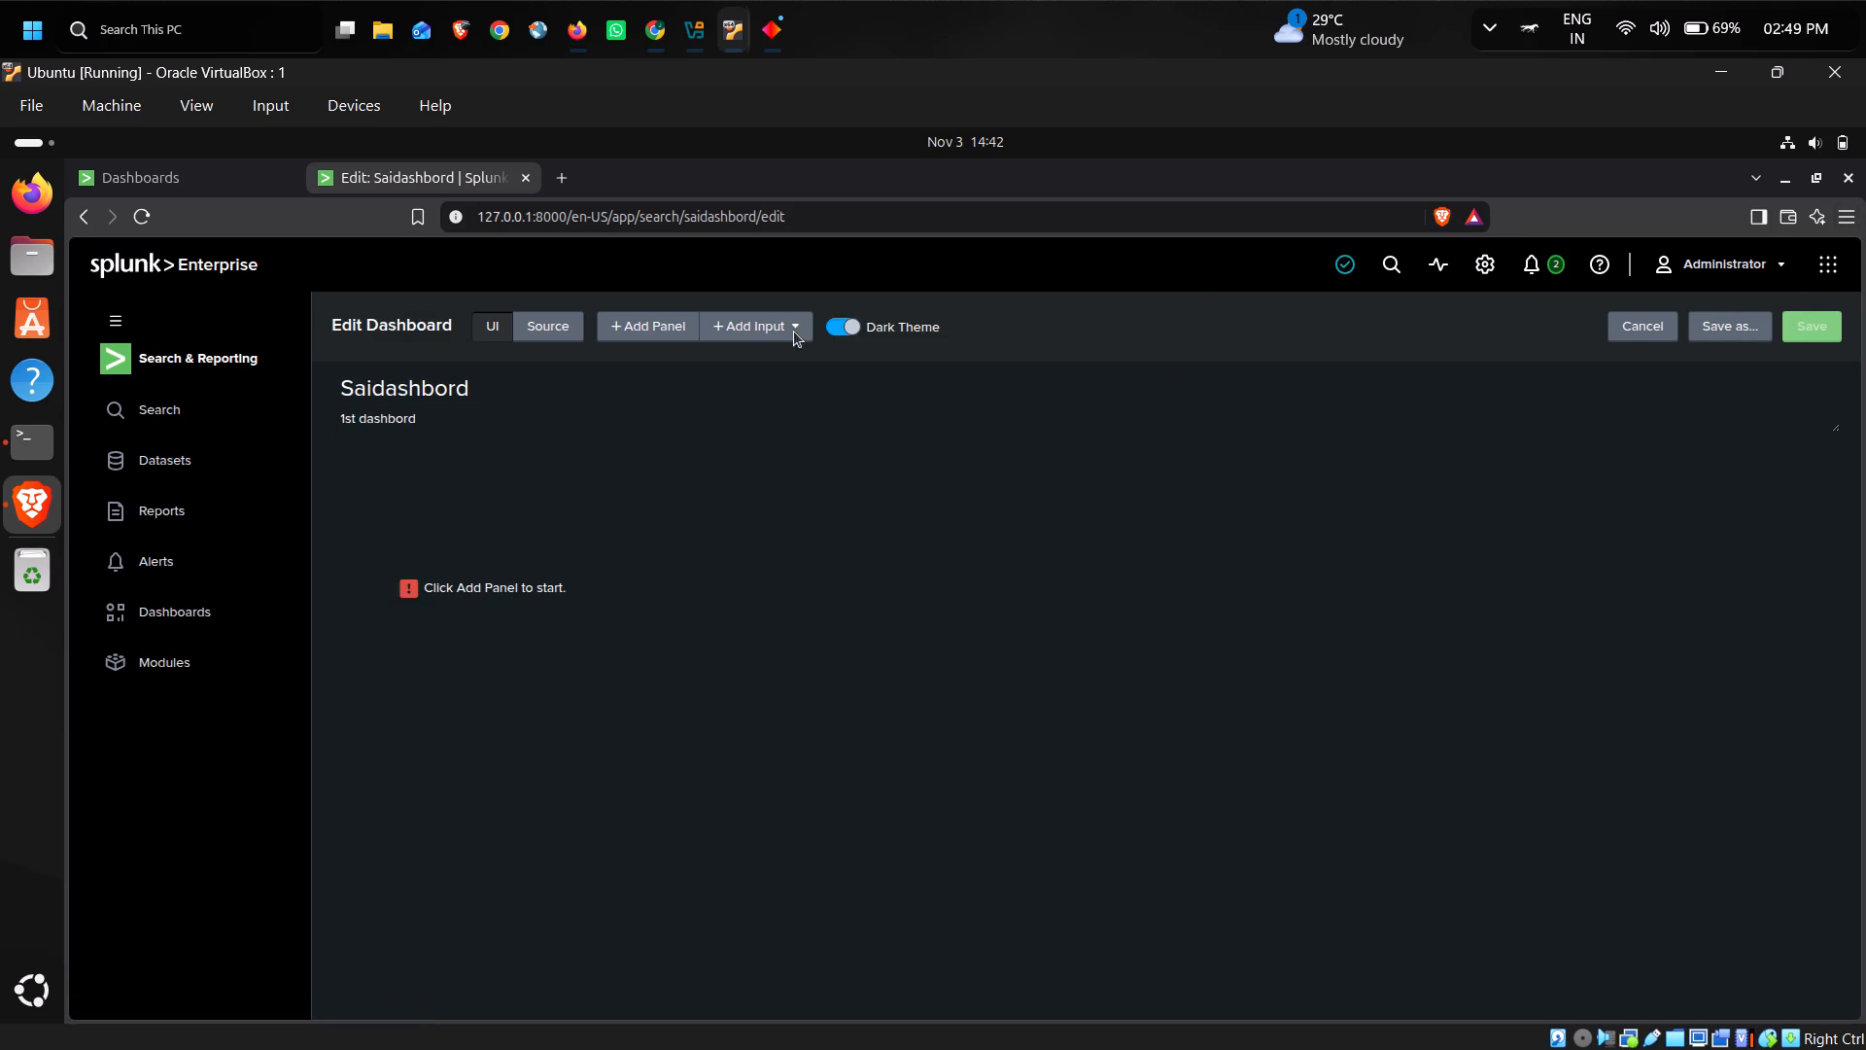
Start a new Statistics Table panel on Saidashbord with the content title Dirb Logs.
click(672, 335)
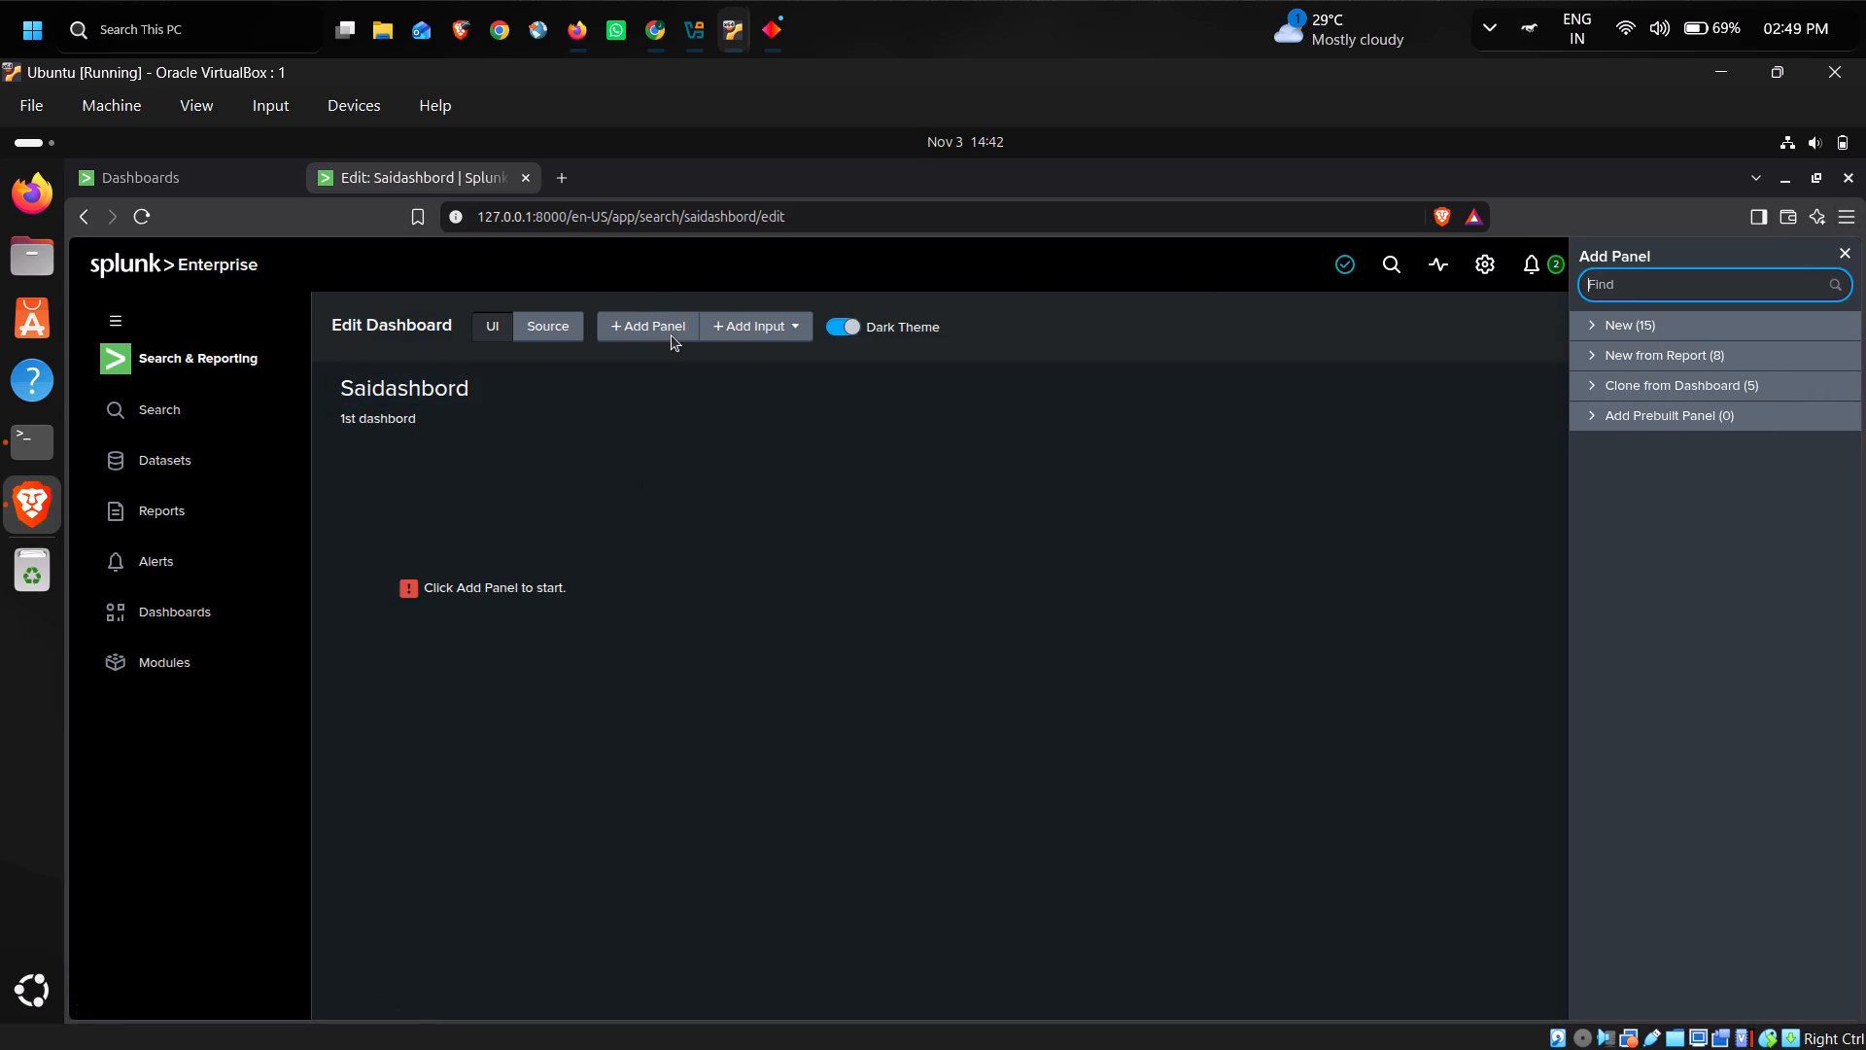
click(1599, 329)
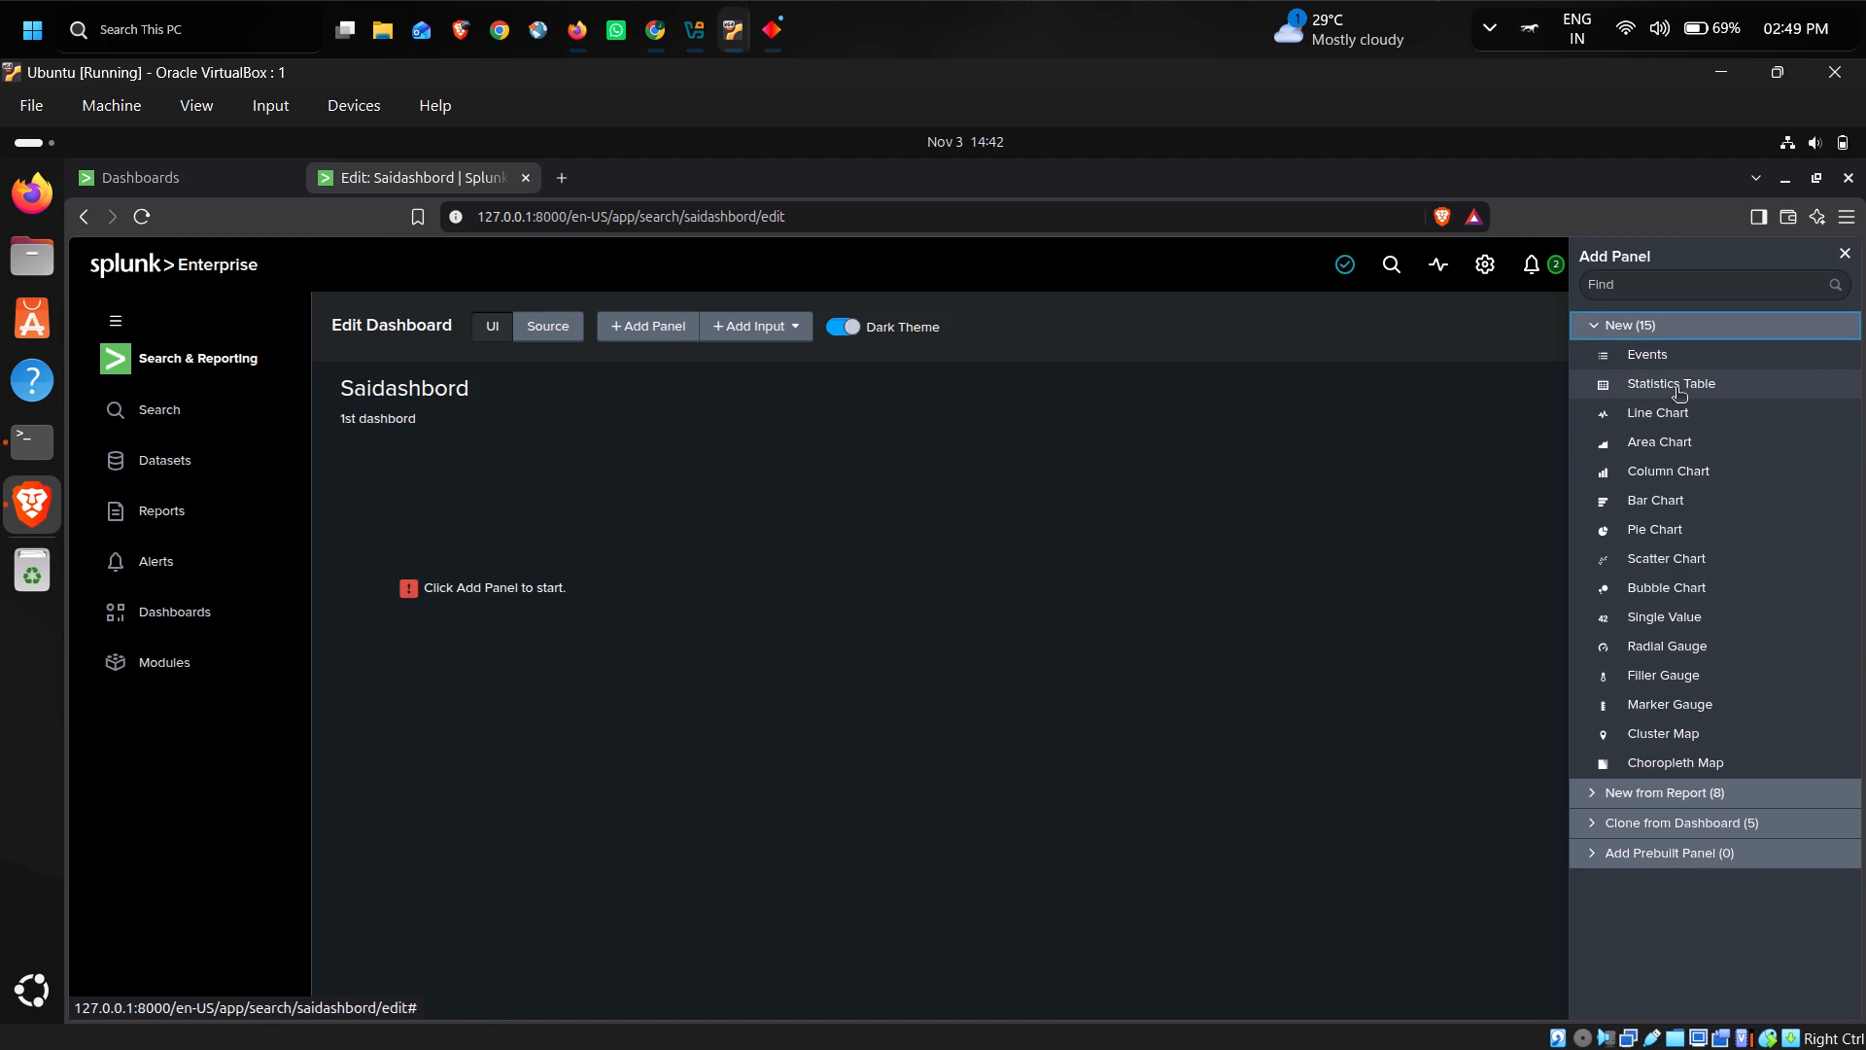
click(1676, 389)
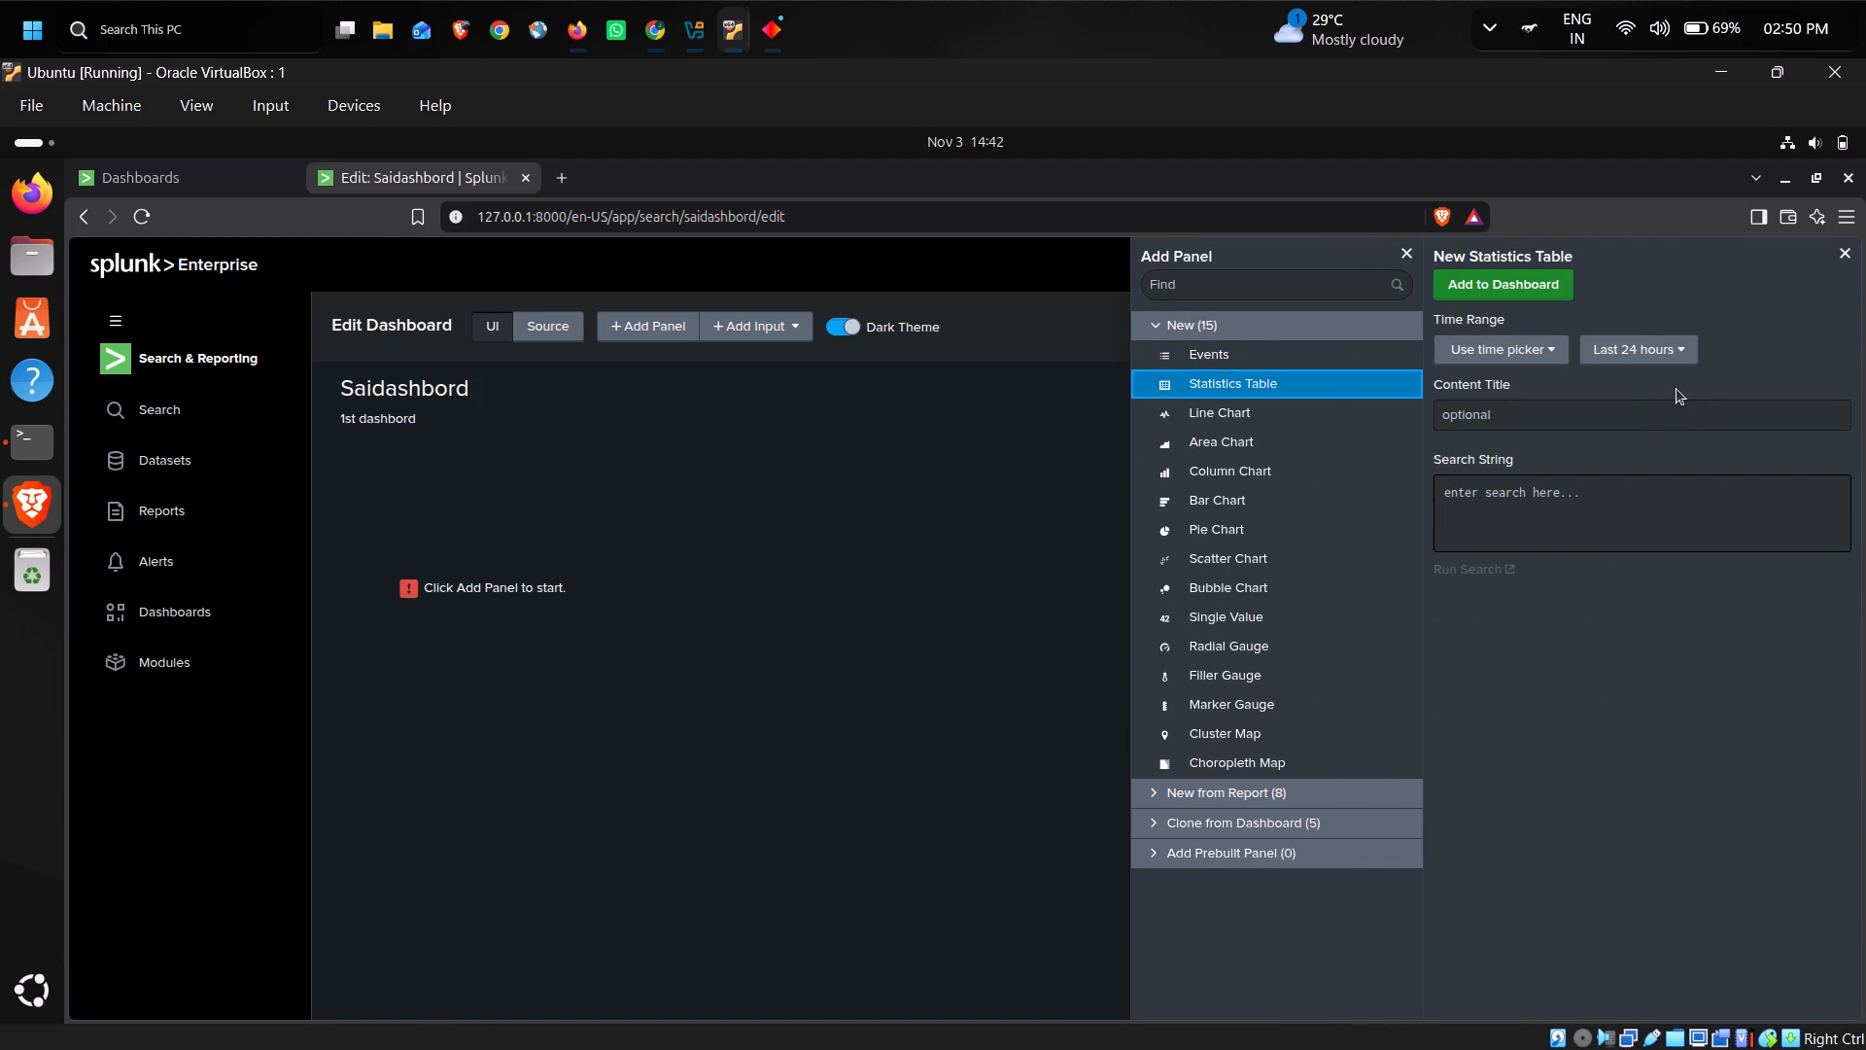
click(1628, 416)
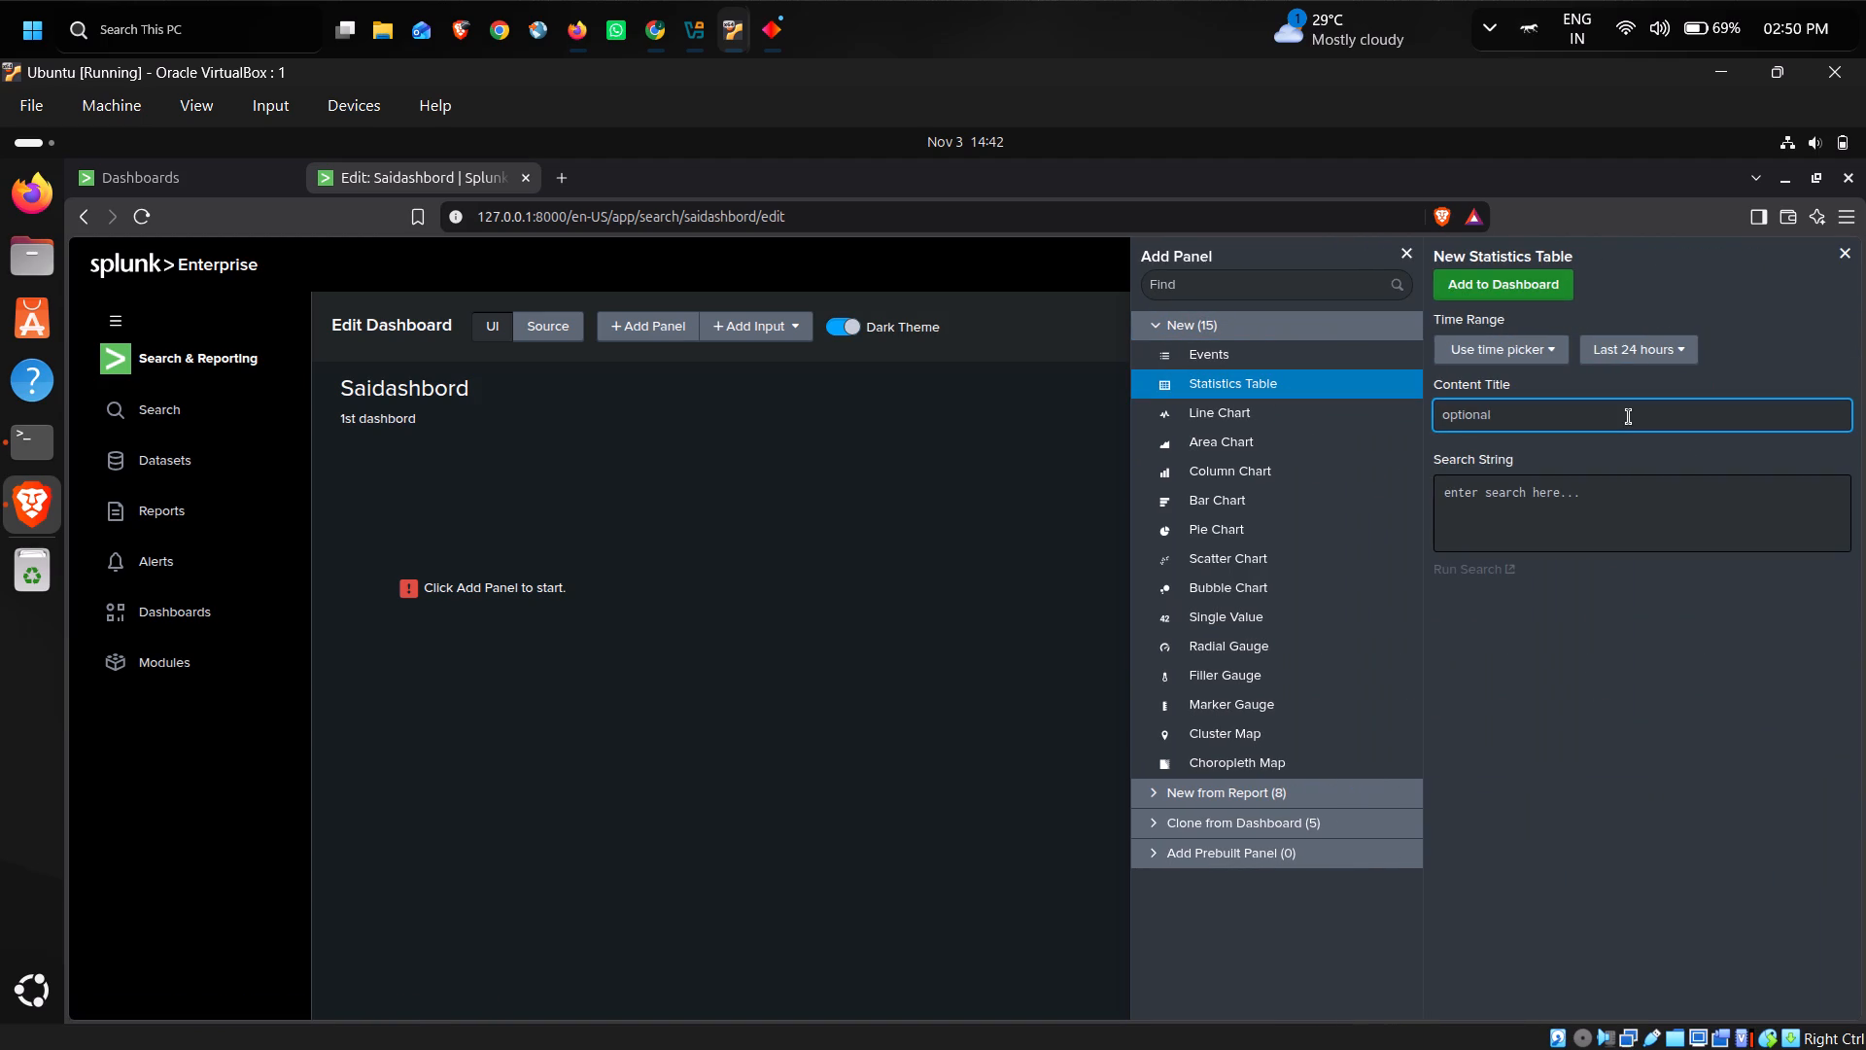
text(Dir)
text(b)
key(space)
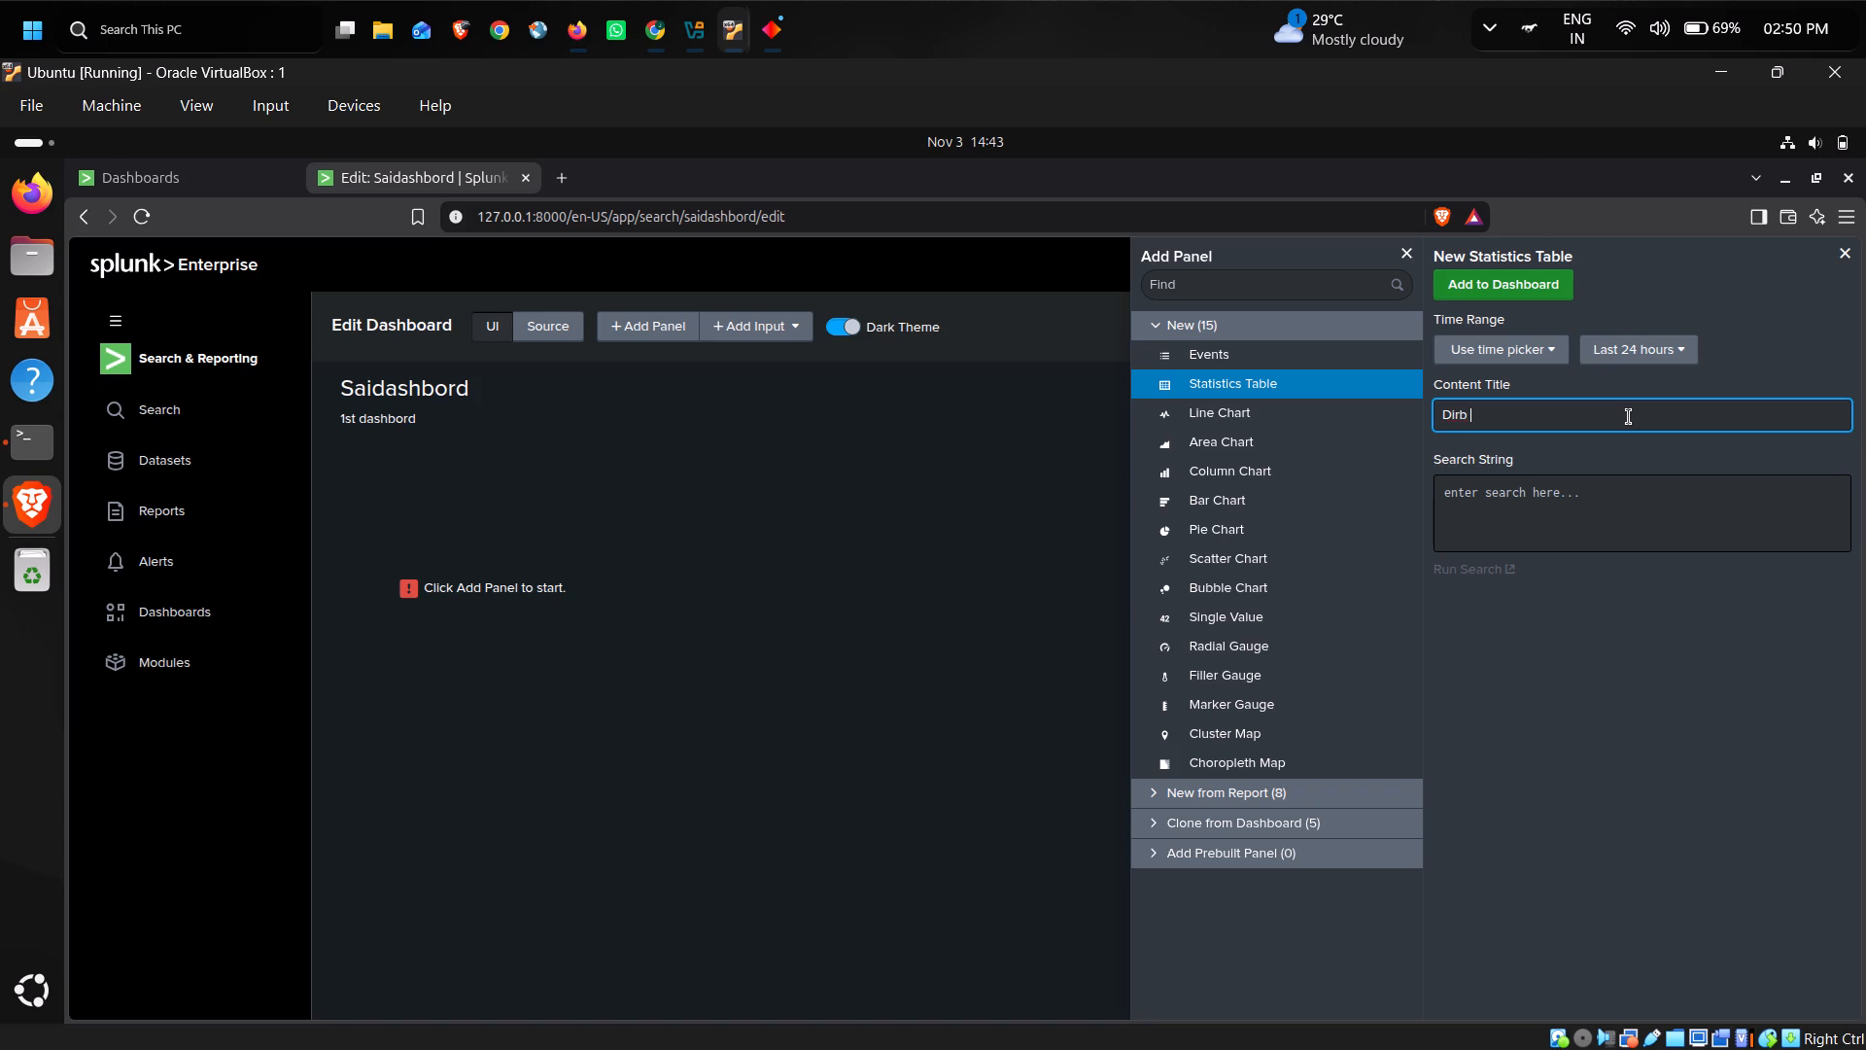
key(ctrl+l)
text(og)
click(1632, 472)
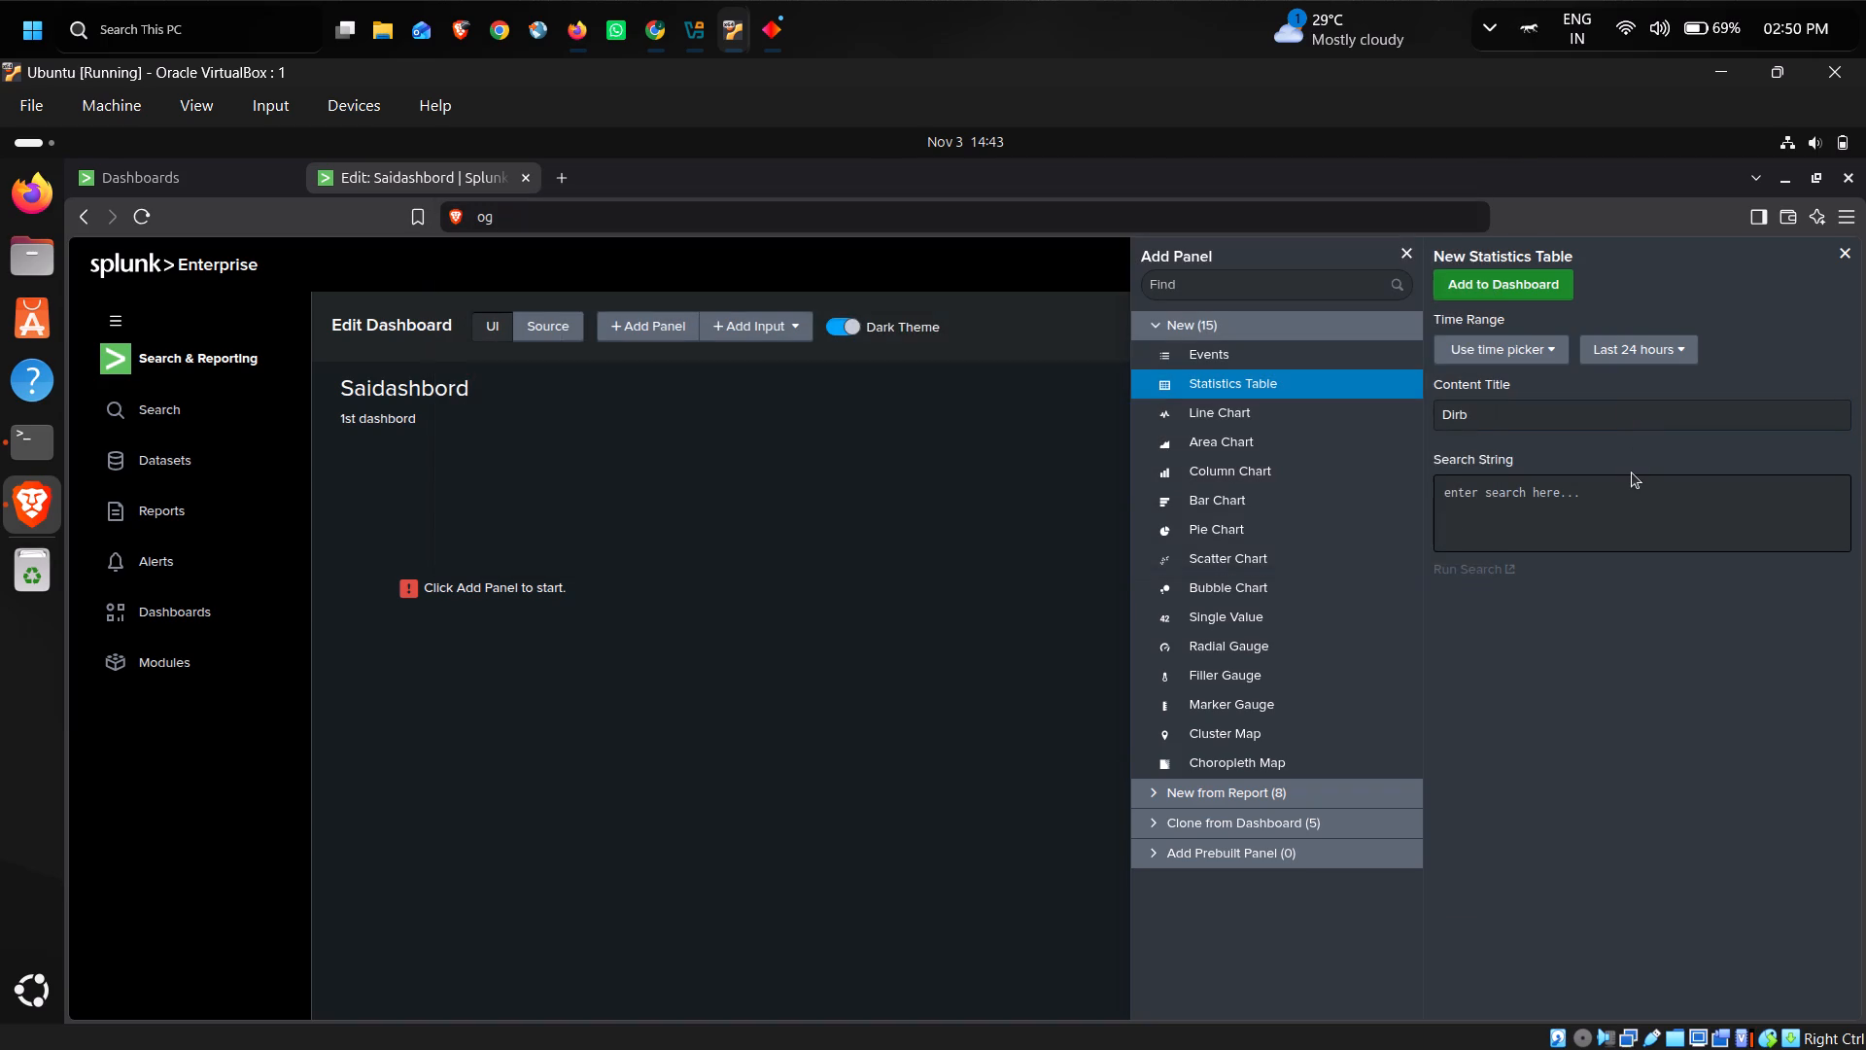
click(1578, 417)
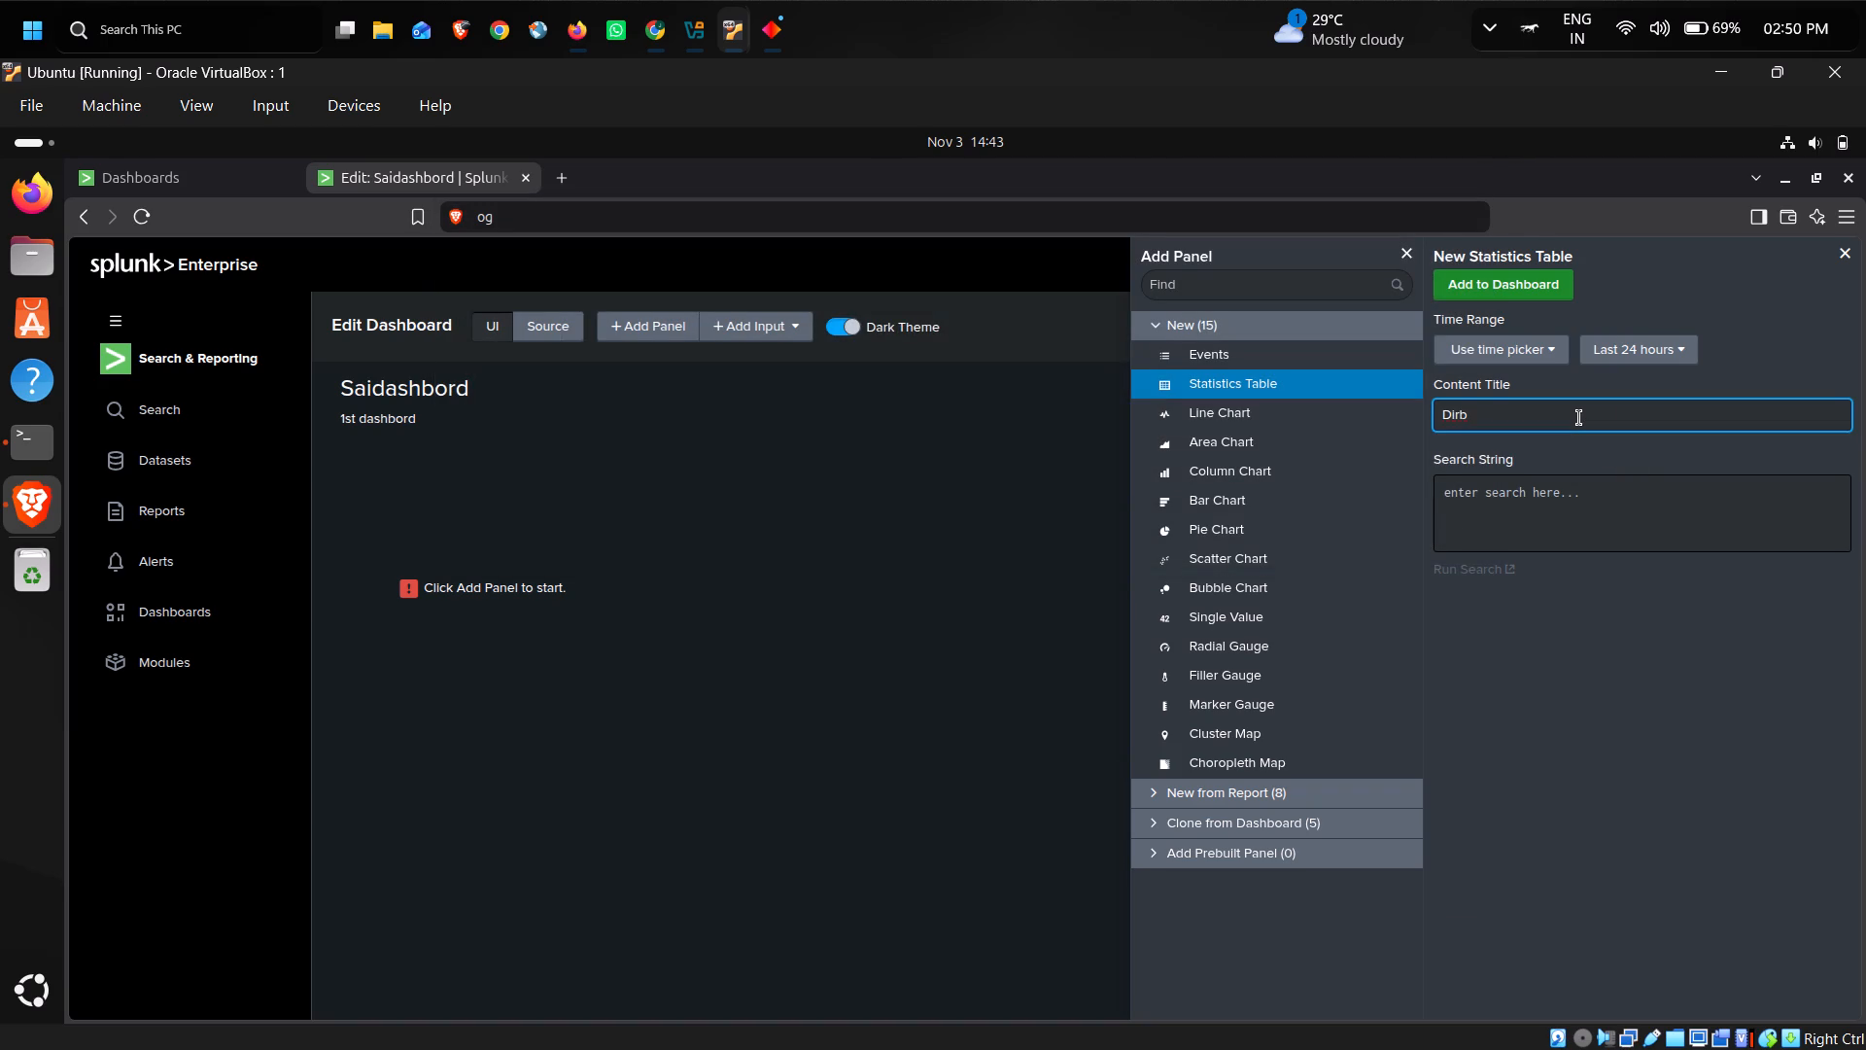
key(ctrl+l)
click(1578, 417)
key(space)
text(Logs)
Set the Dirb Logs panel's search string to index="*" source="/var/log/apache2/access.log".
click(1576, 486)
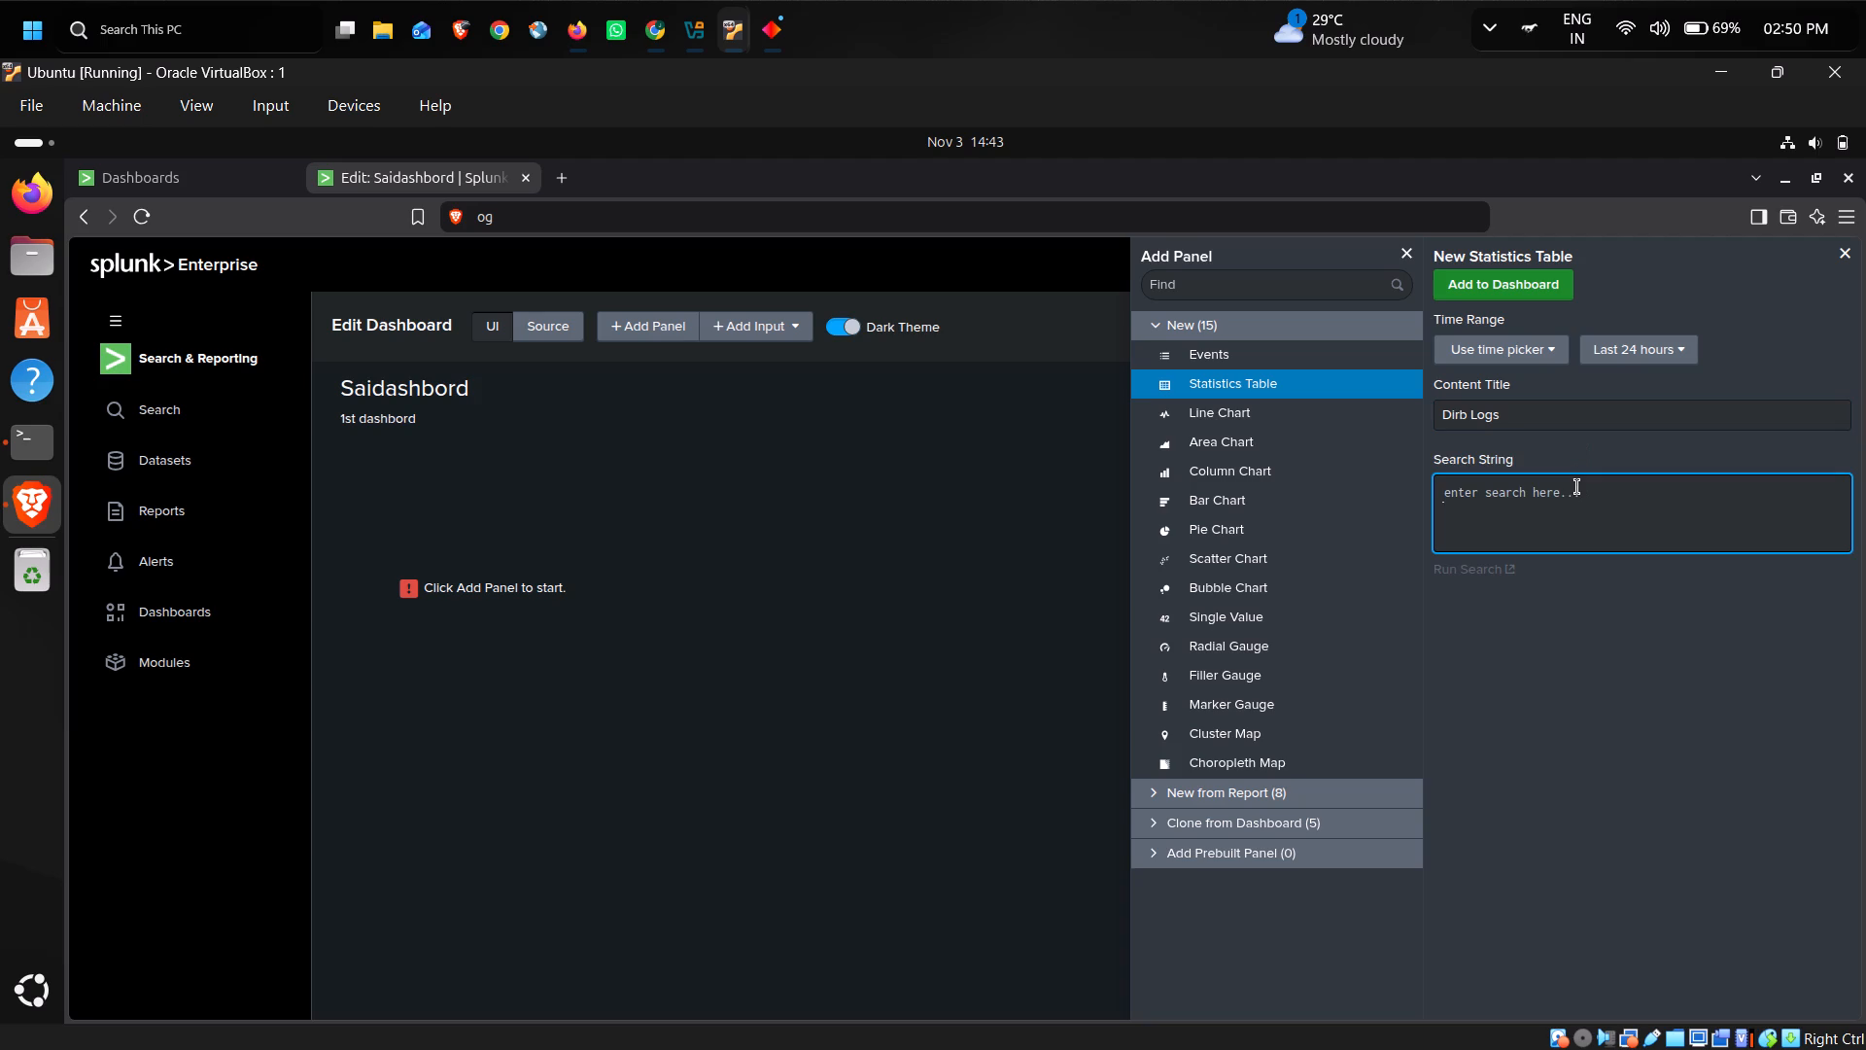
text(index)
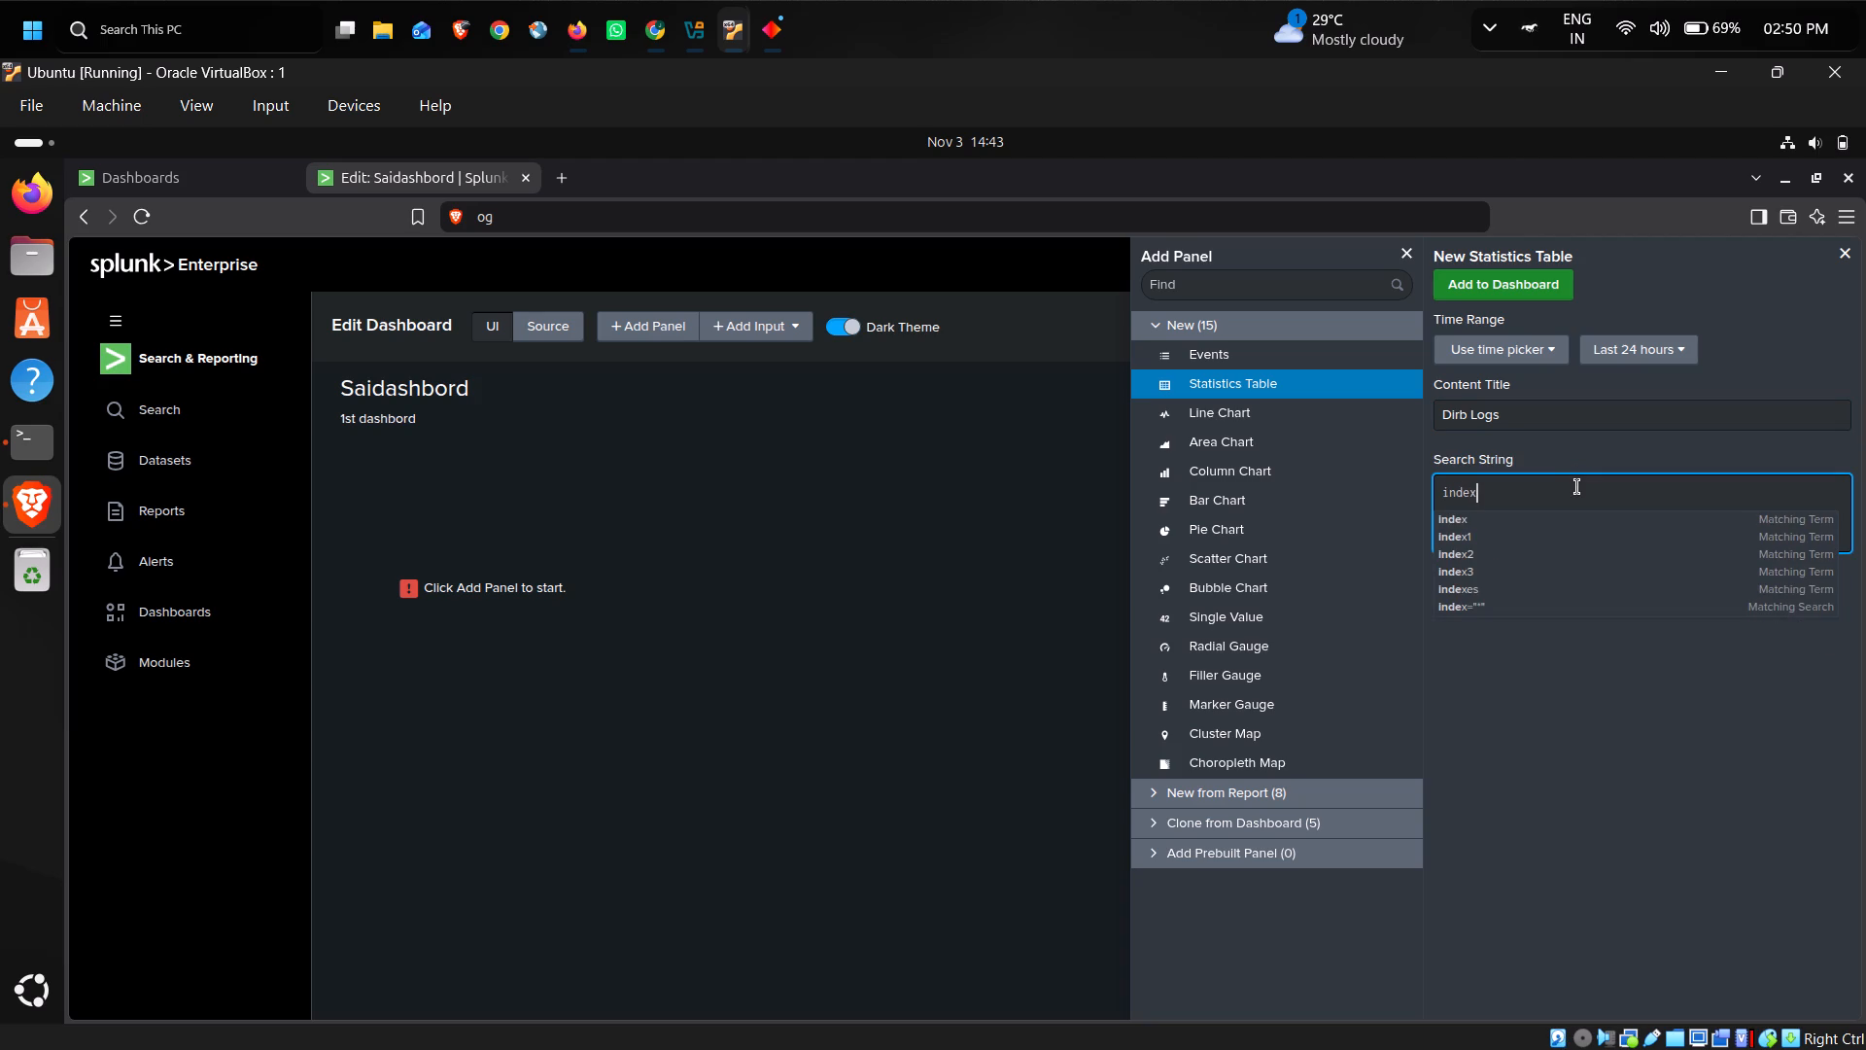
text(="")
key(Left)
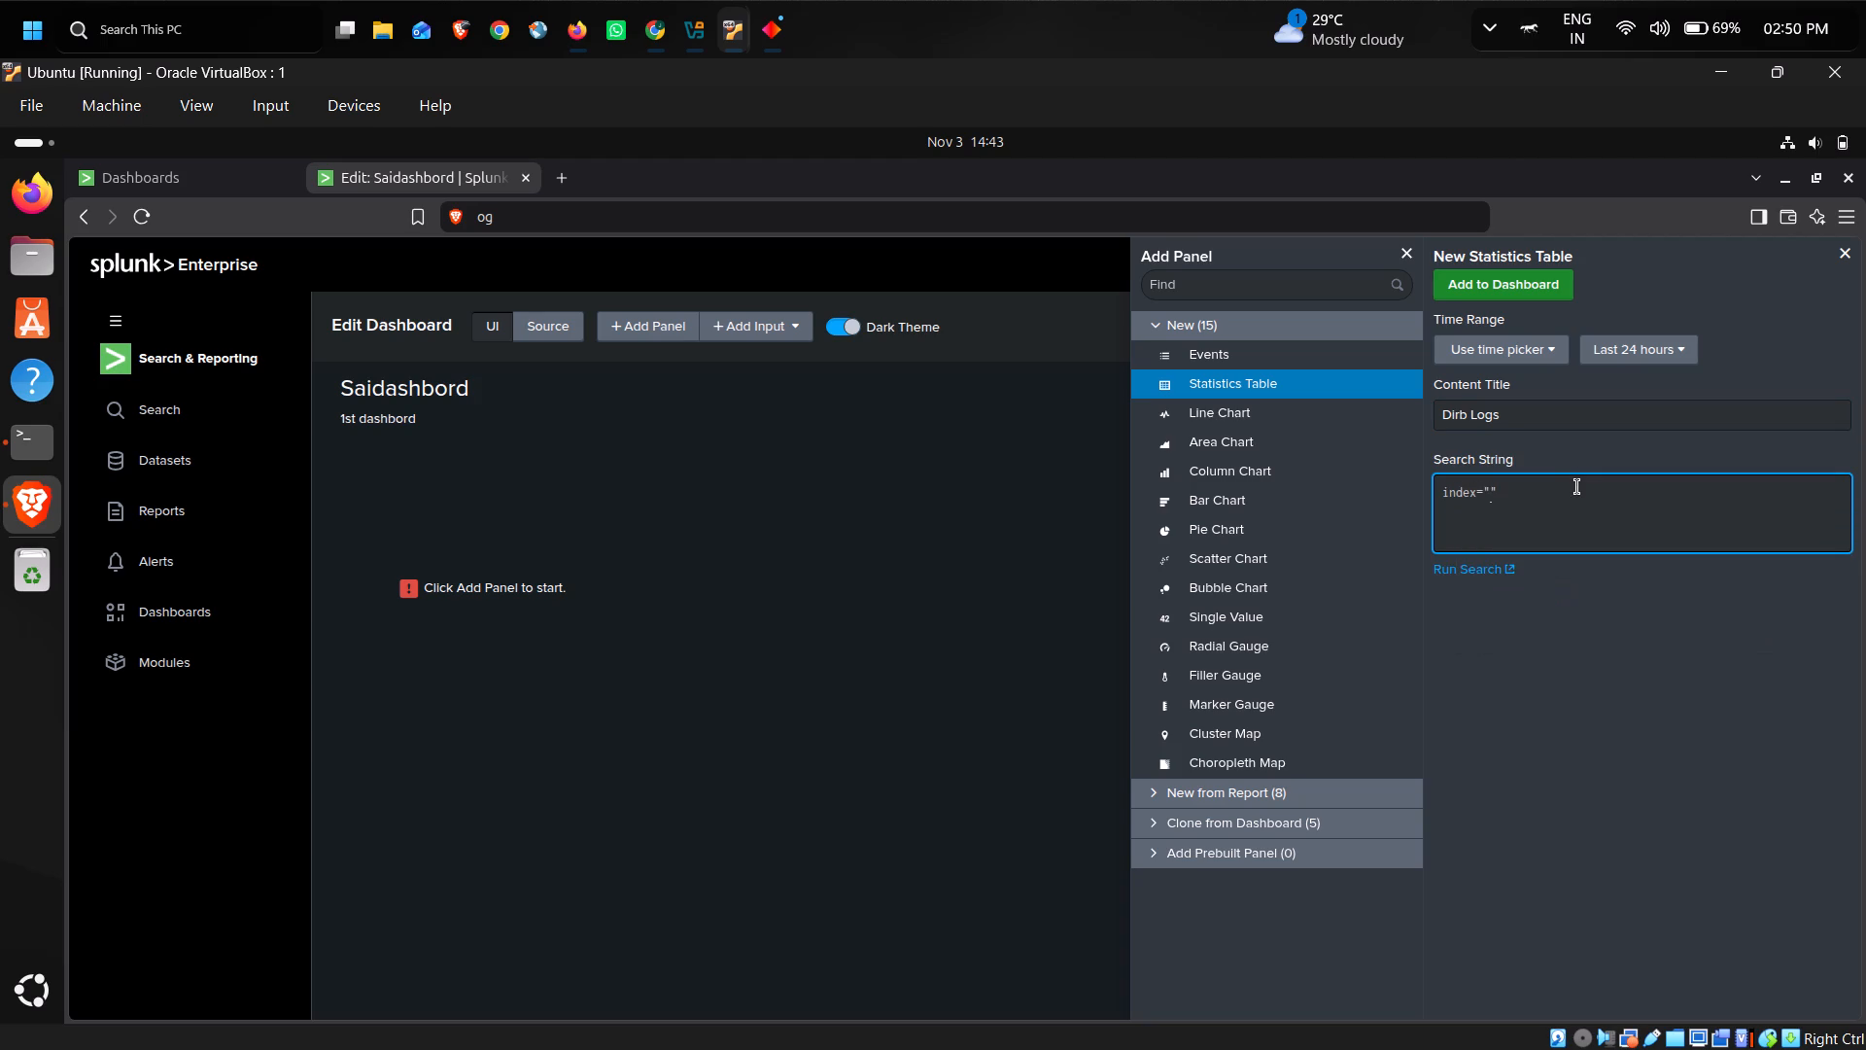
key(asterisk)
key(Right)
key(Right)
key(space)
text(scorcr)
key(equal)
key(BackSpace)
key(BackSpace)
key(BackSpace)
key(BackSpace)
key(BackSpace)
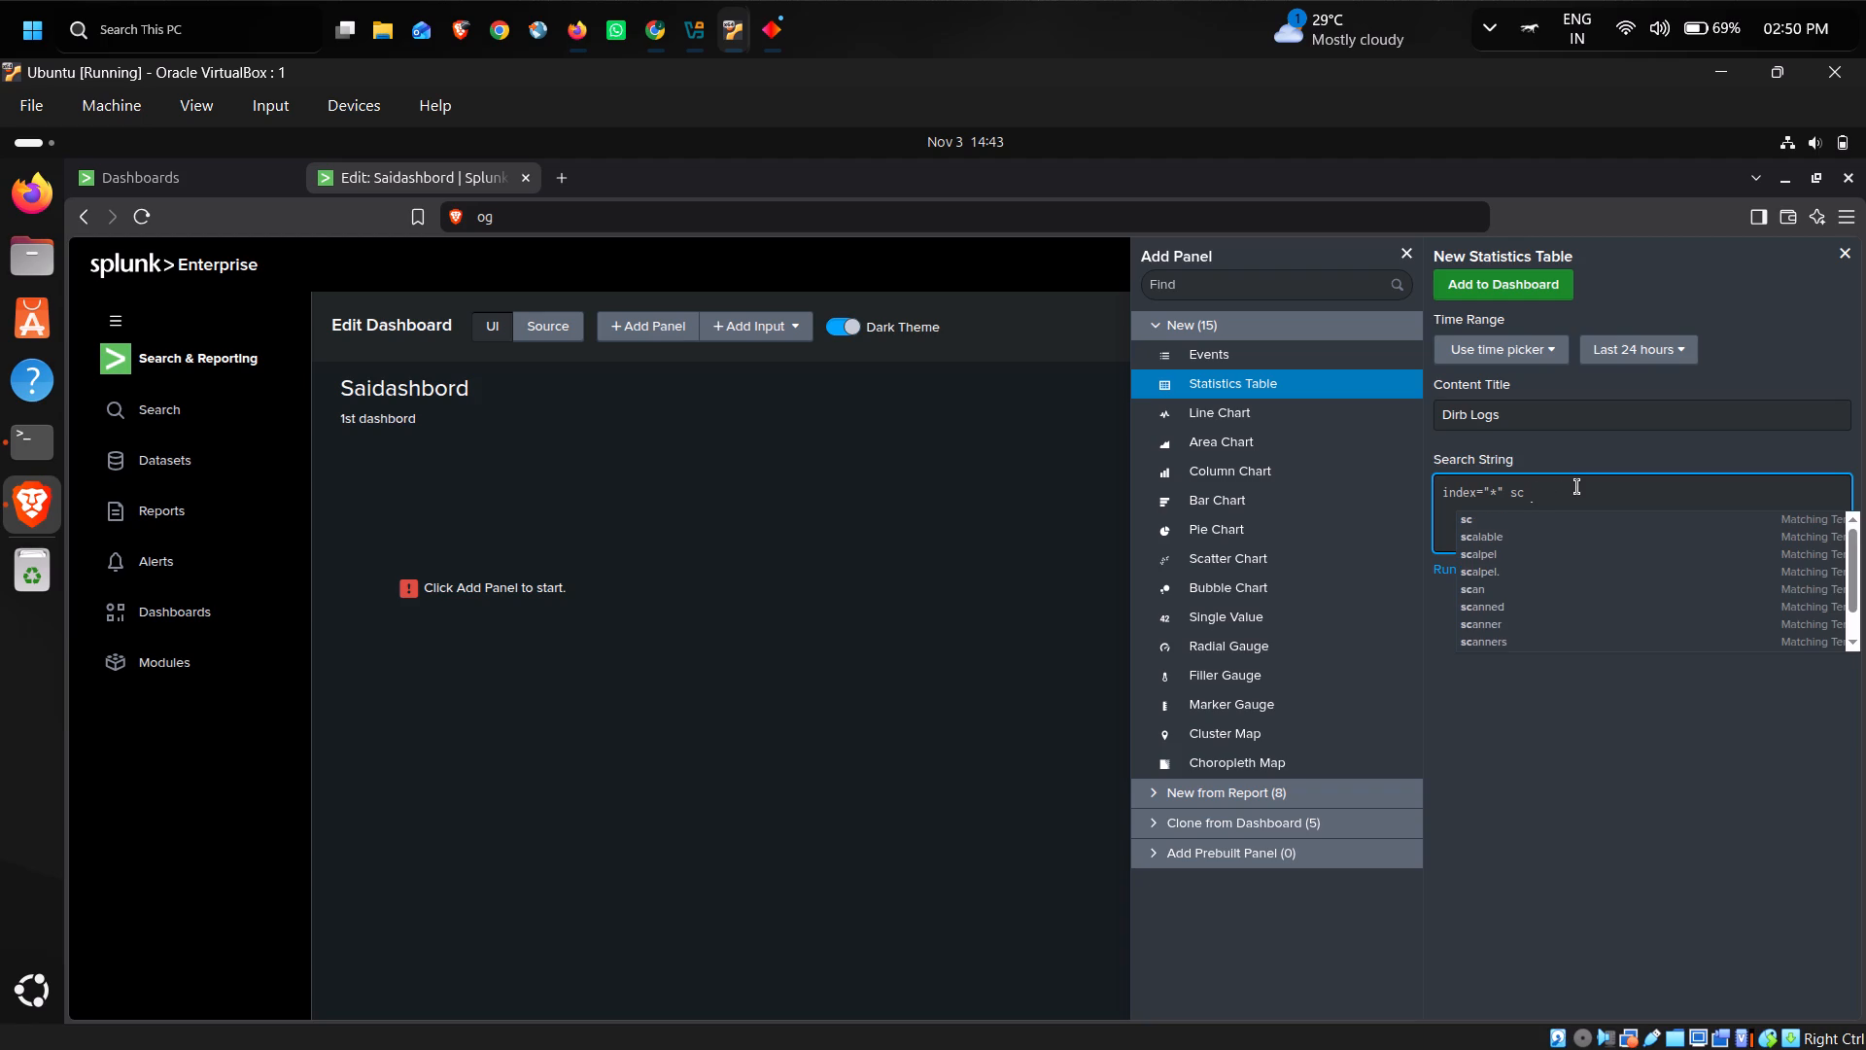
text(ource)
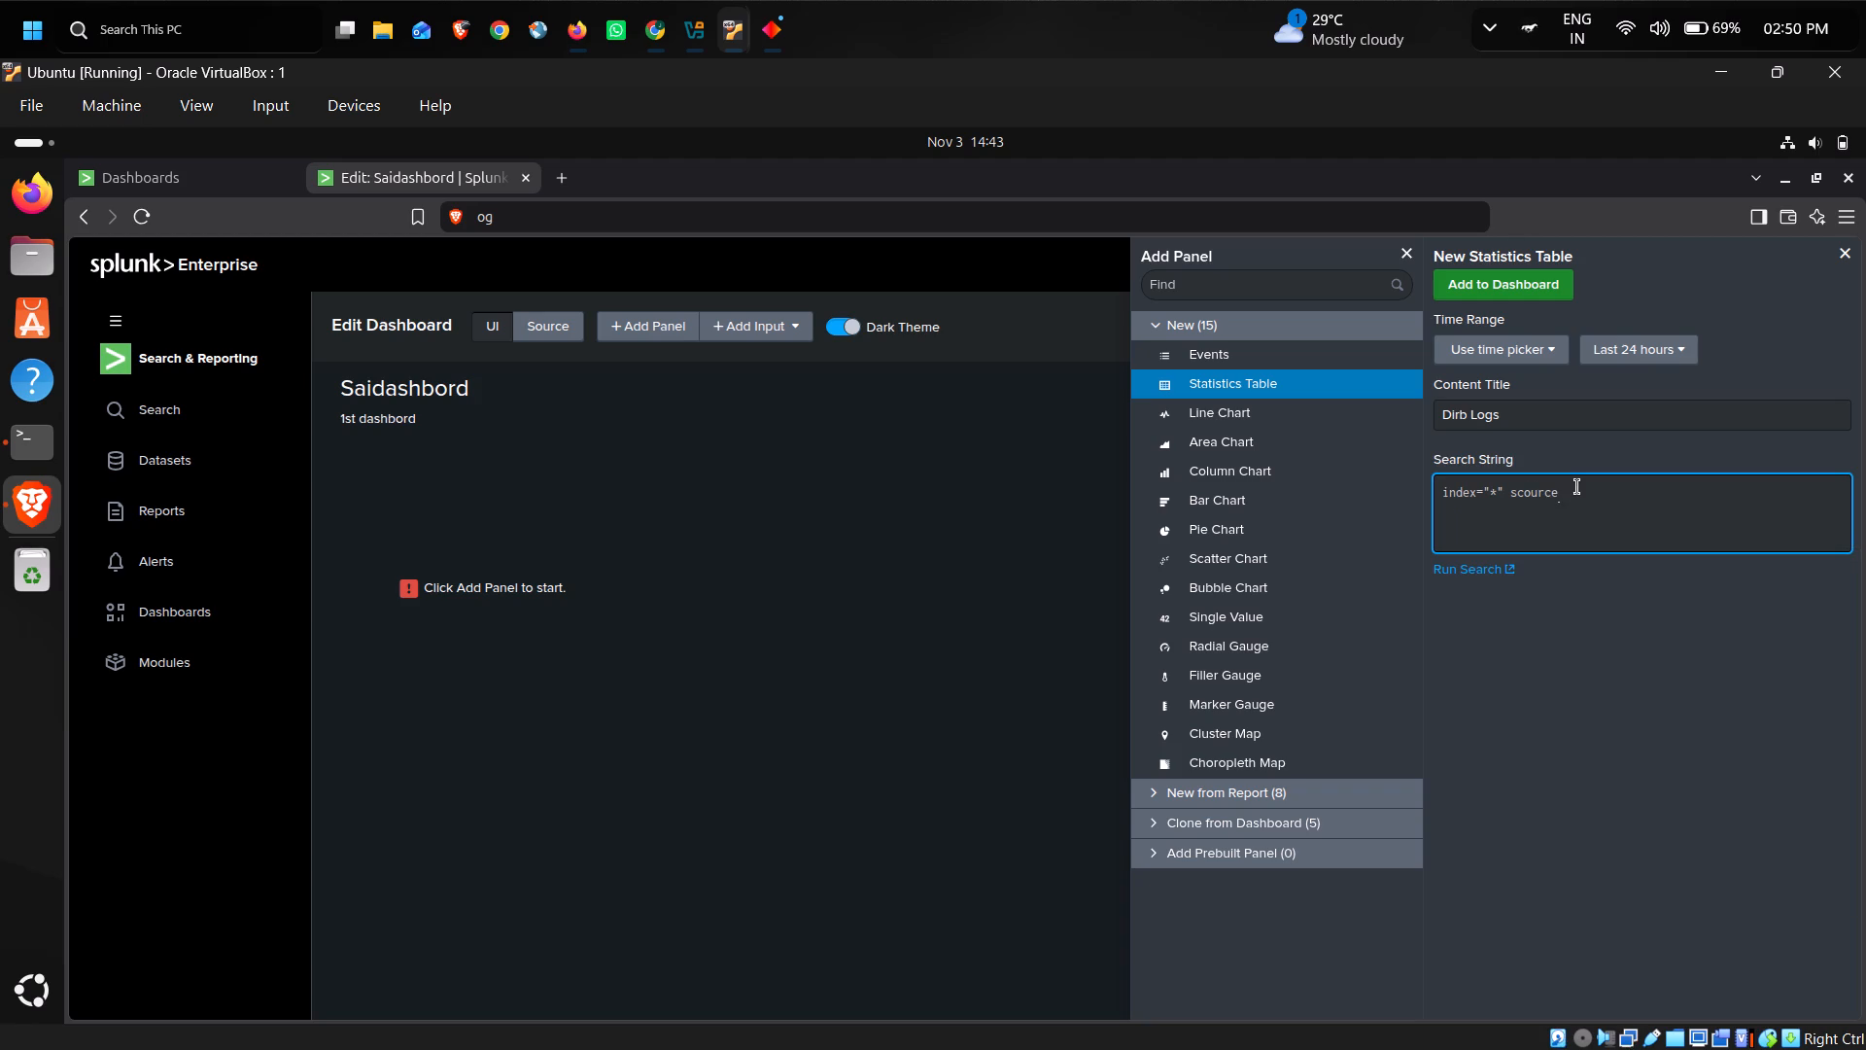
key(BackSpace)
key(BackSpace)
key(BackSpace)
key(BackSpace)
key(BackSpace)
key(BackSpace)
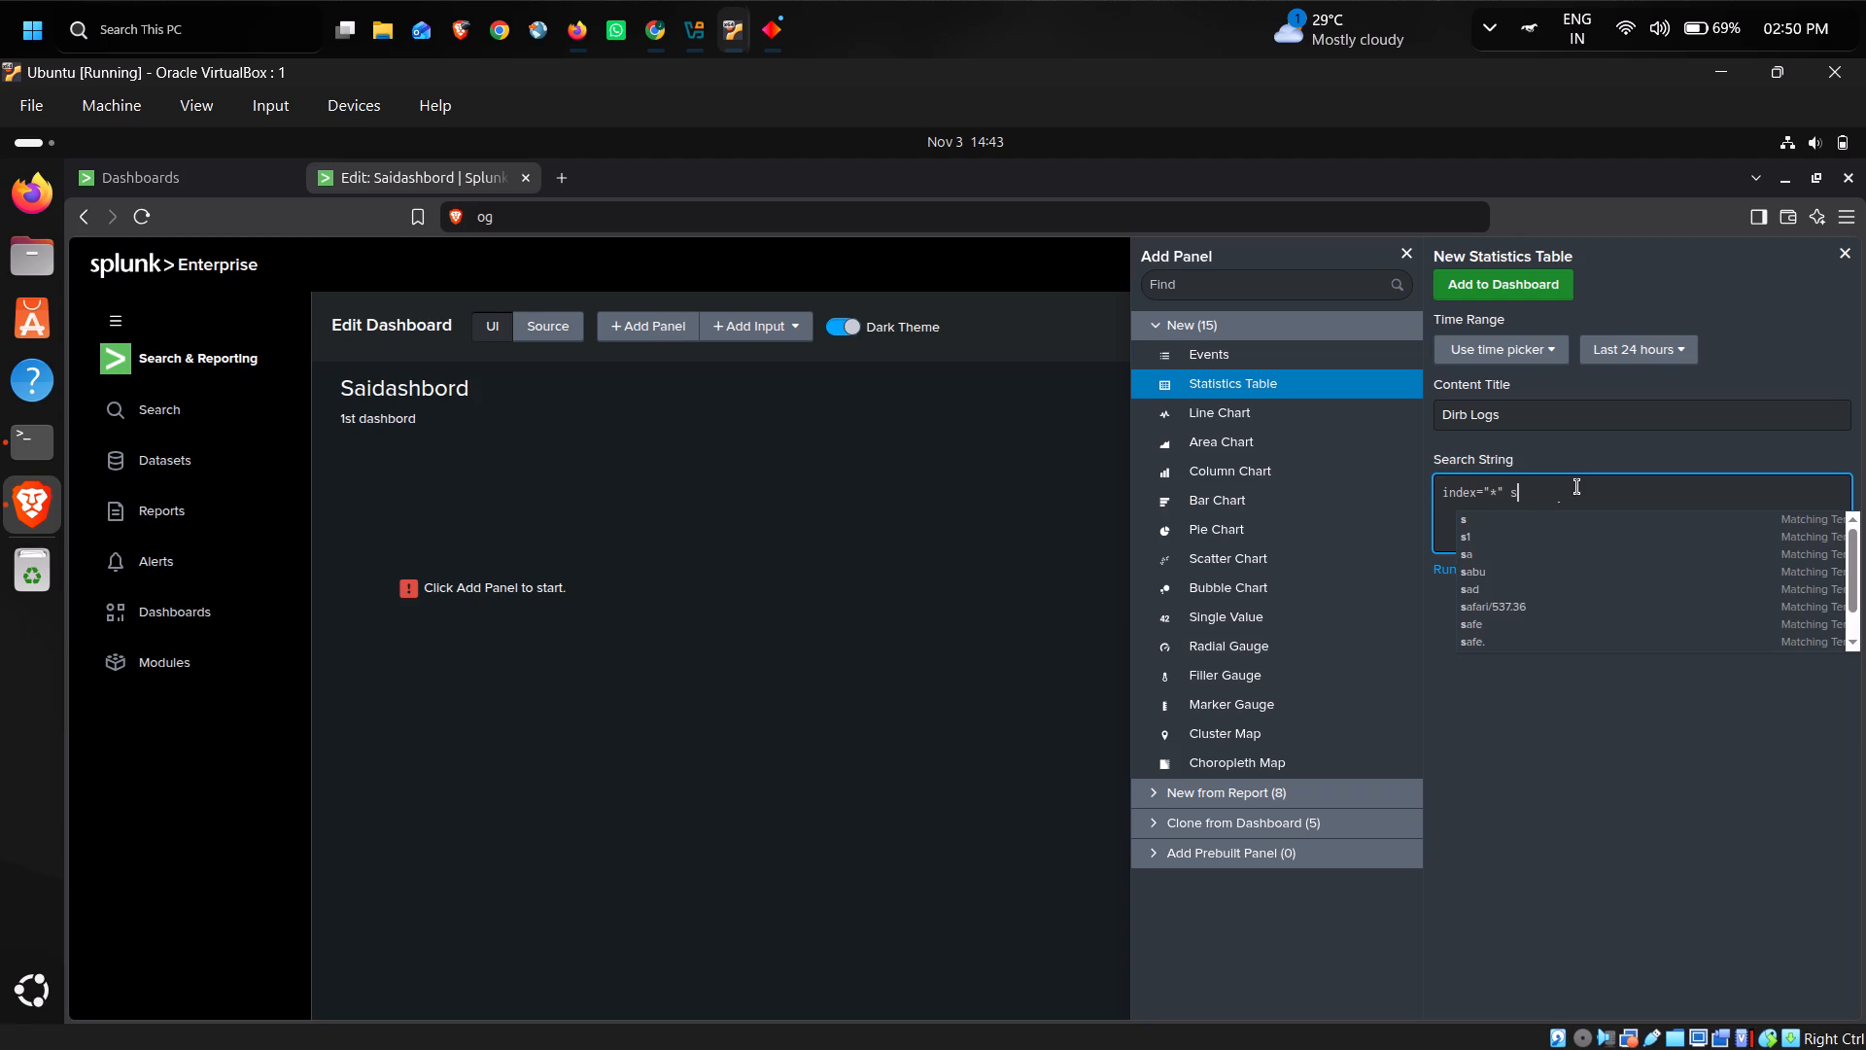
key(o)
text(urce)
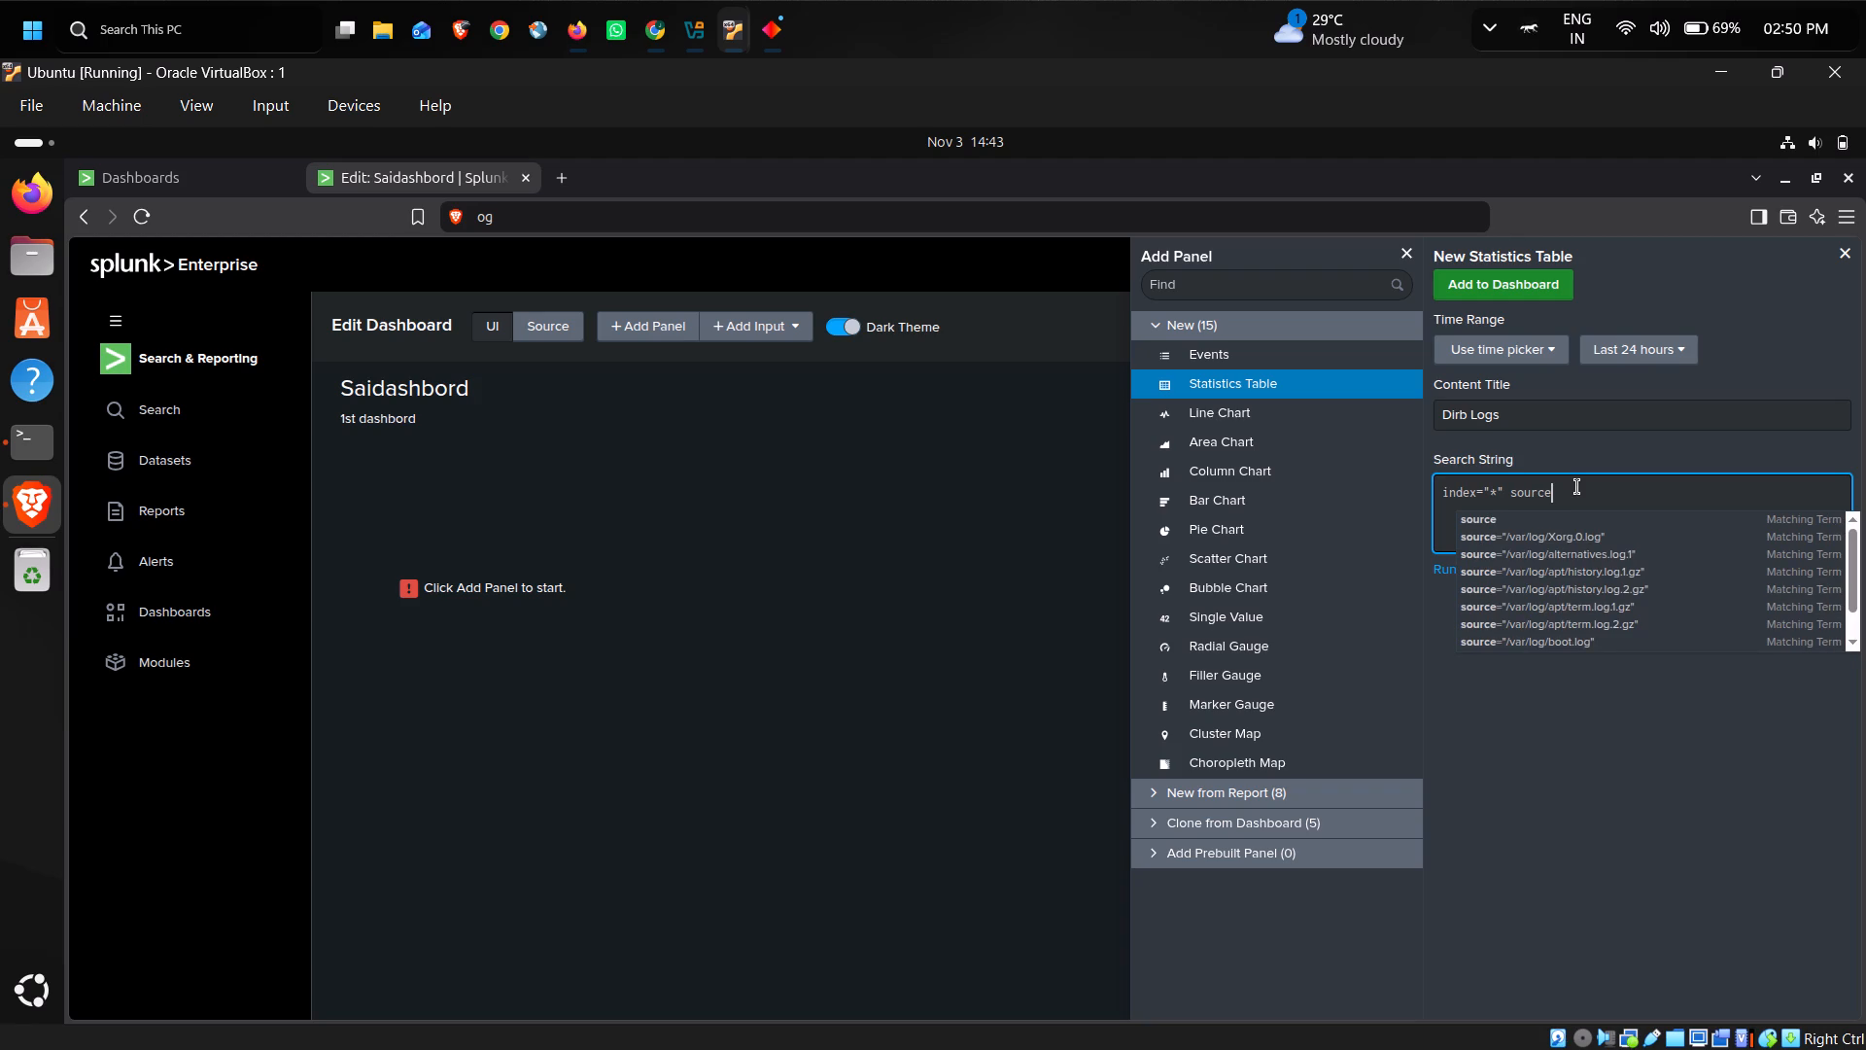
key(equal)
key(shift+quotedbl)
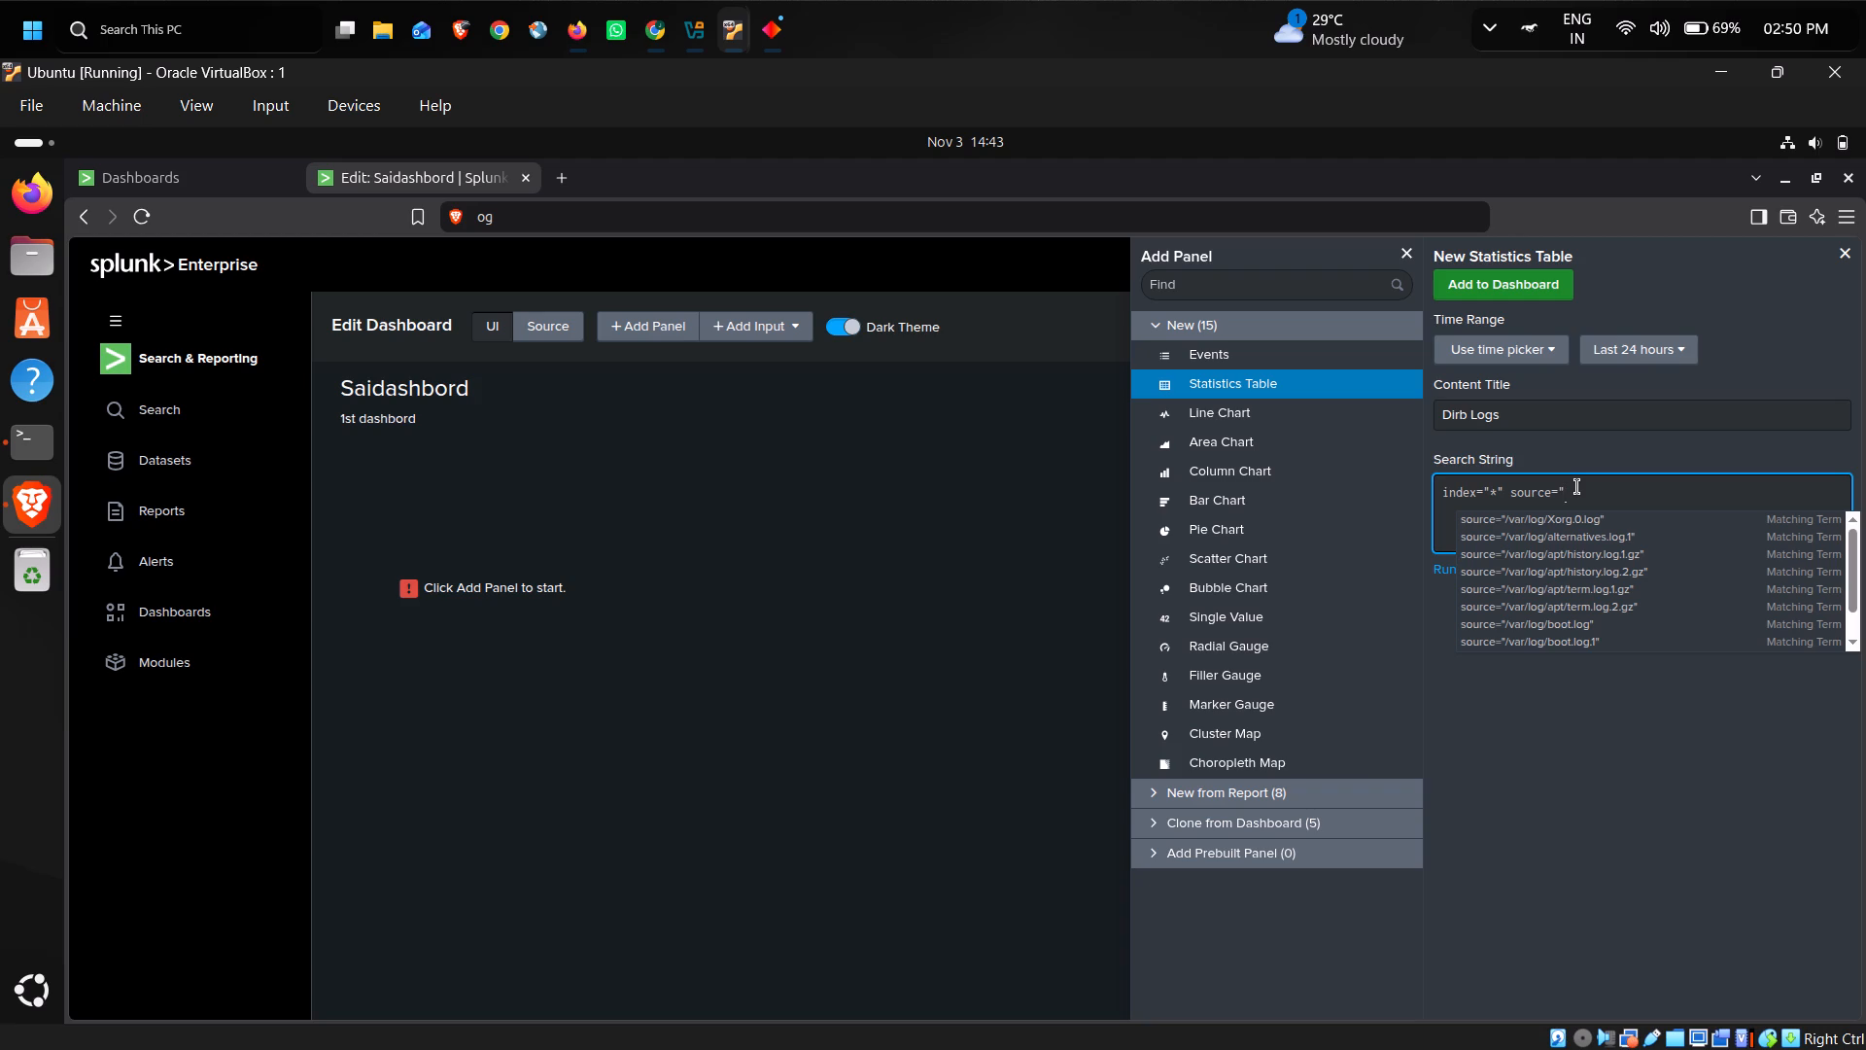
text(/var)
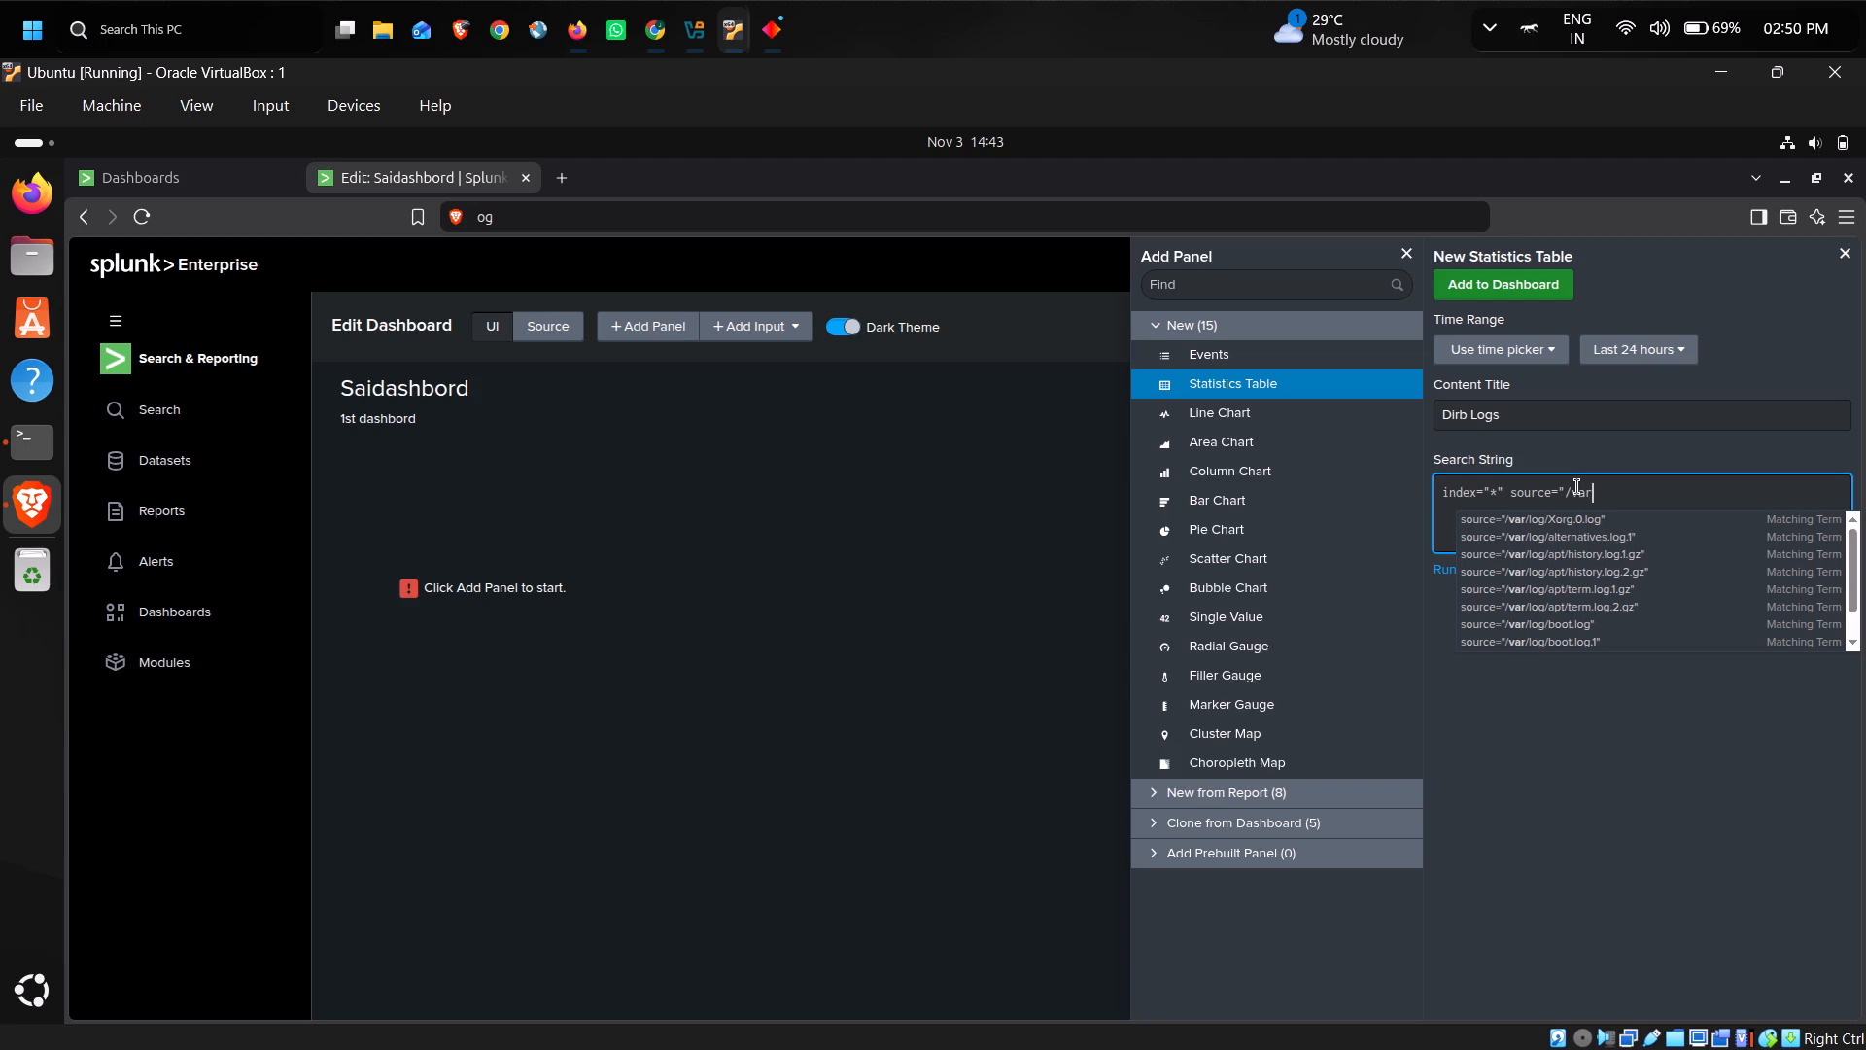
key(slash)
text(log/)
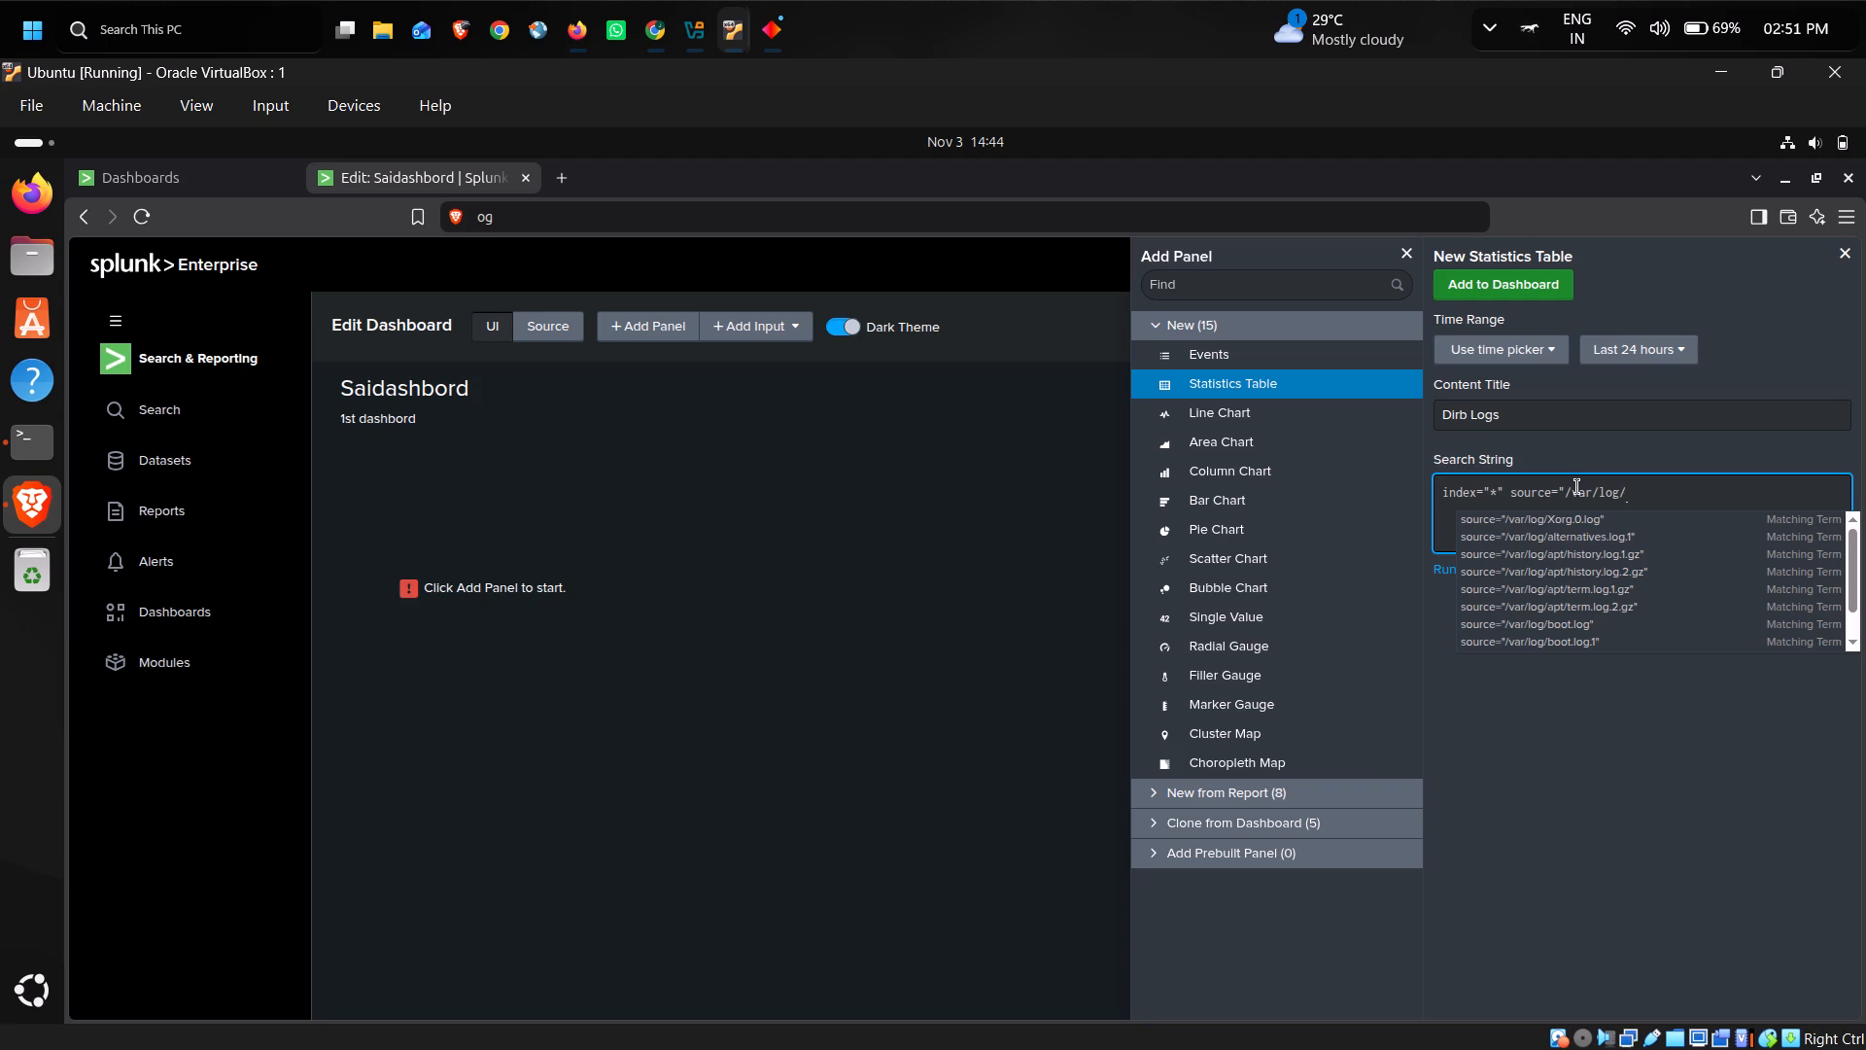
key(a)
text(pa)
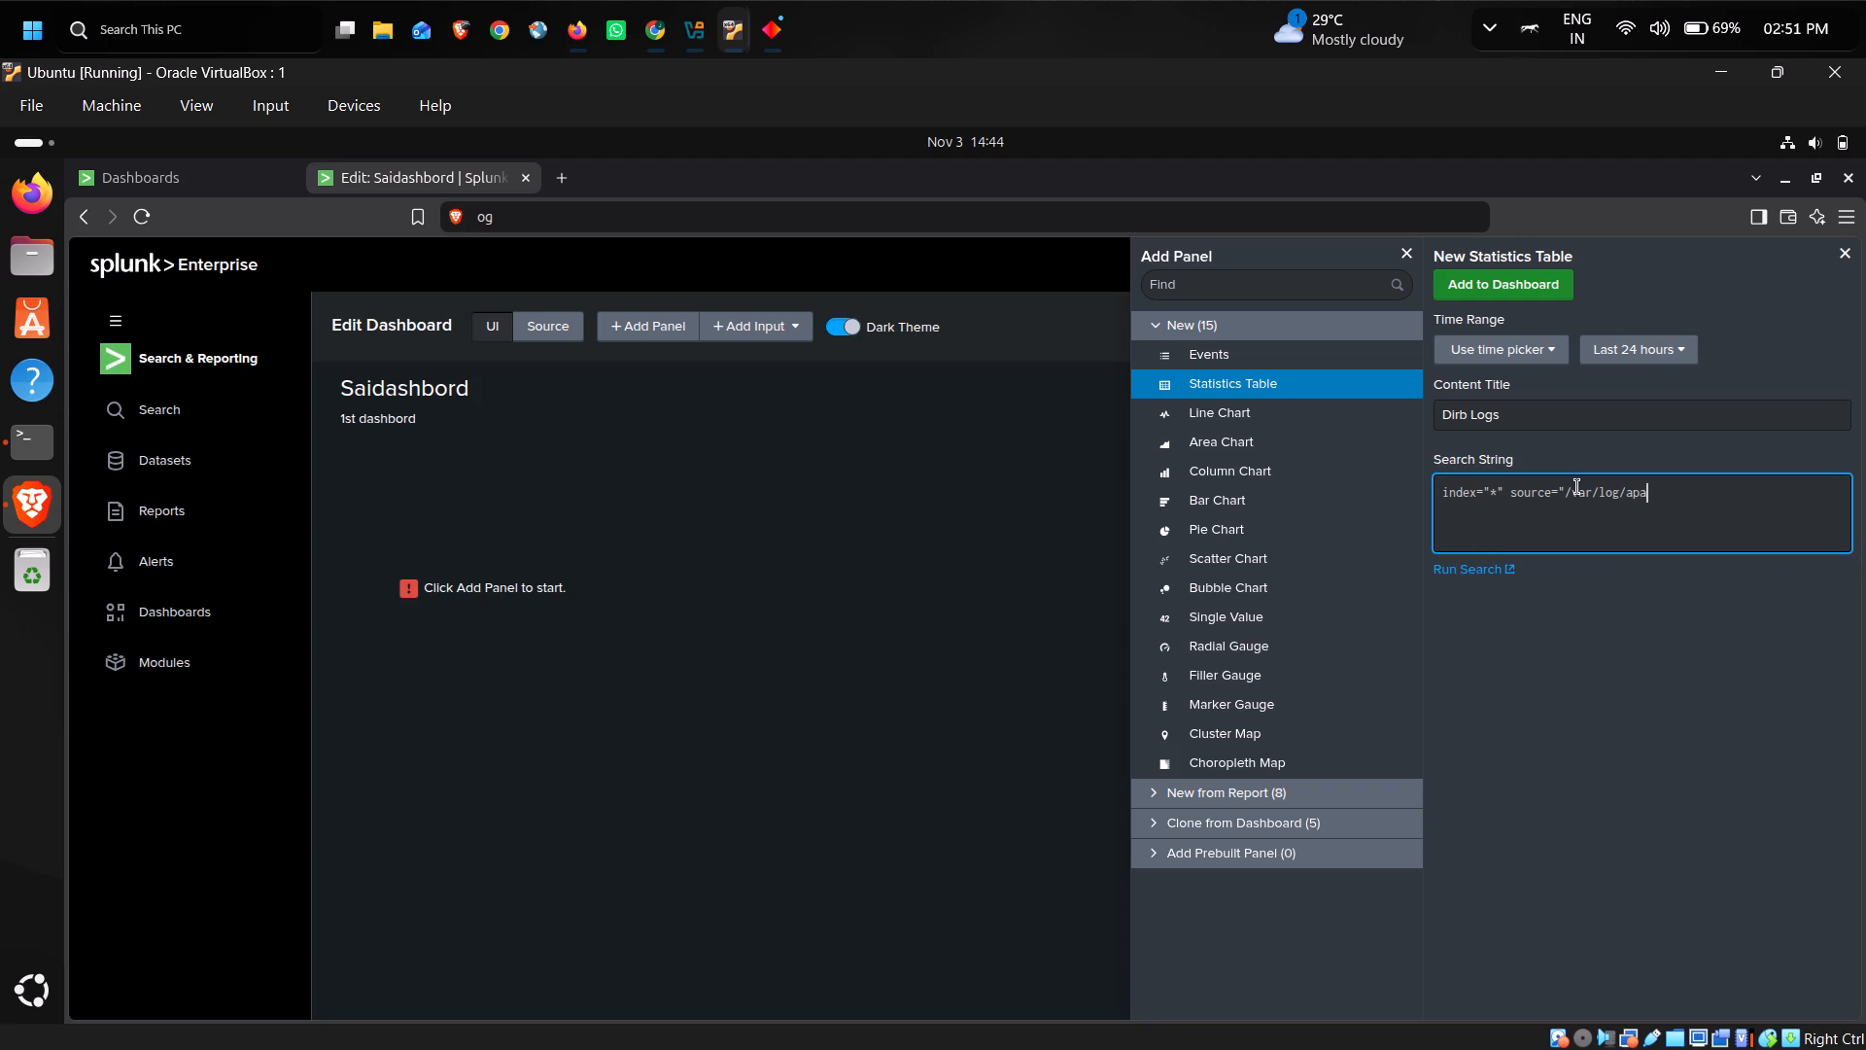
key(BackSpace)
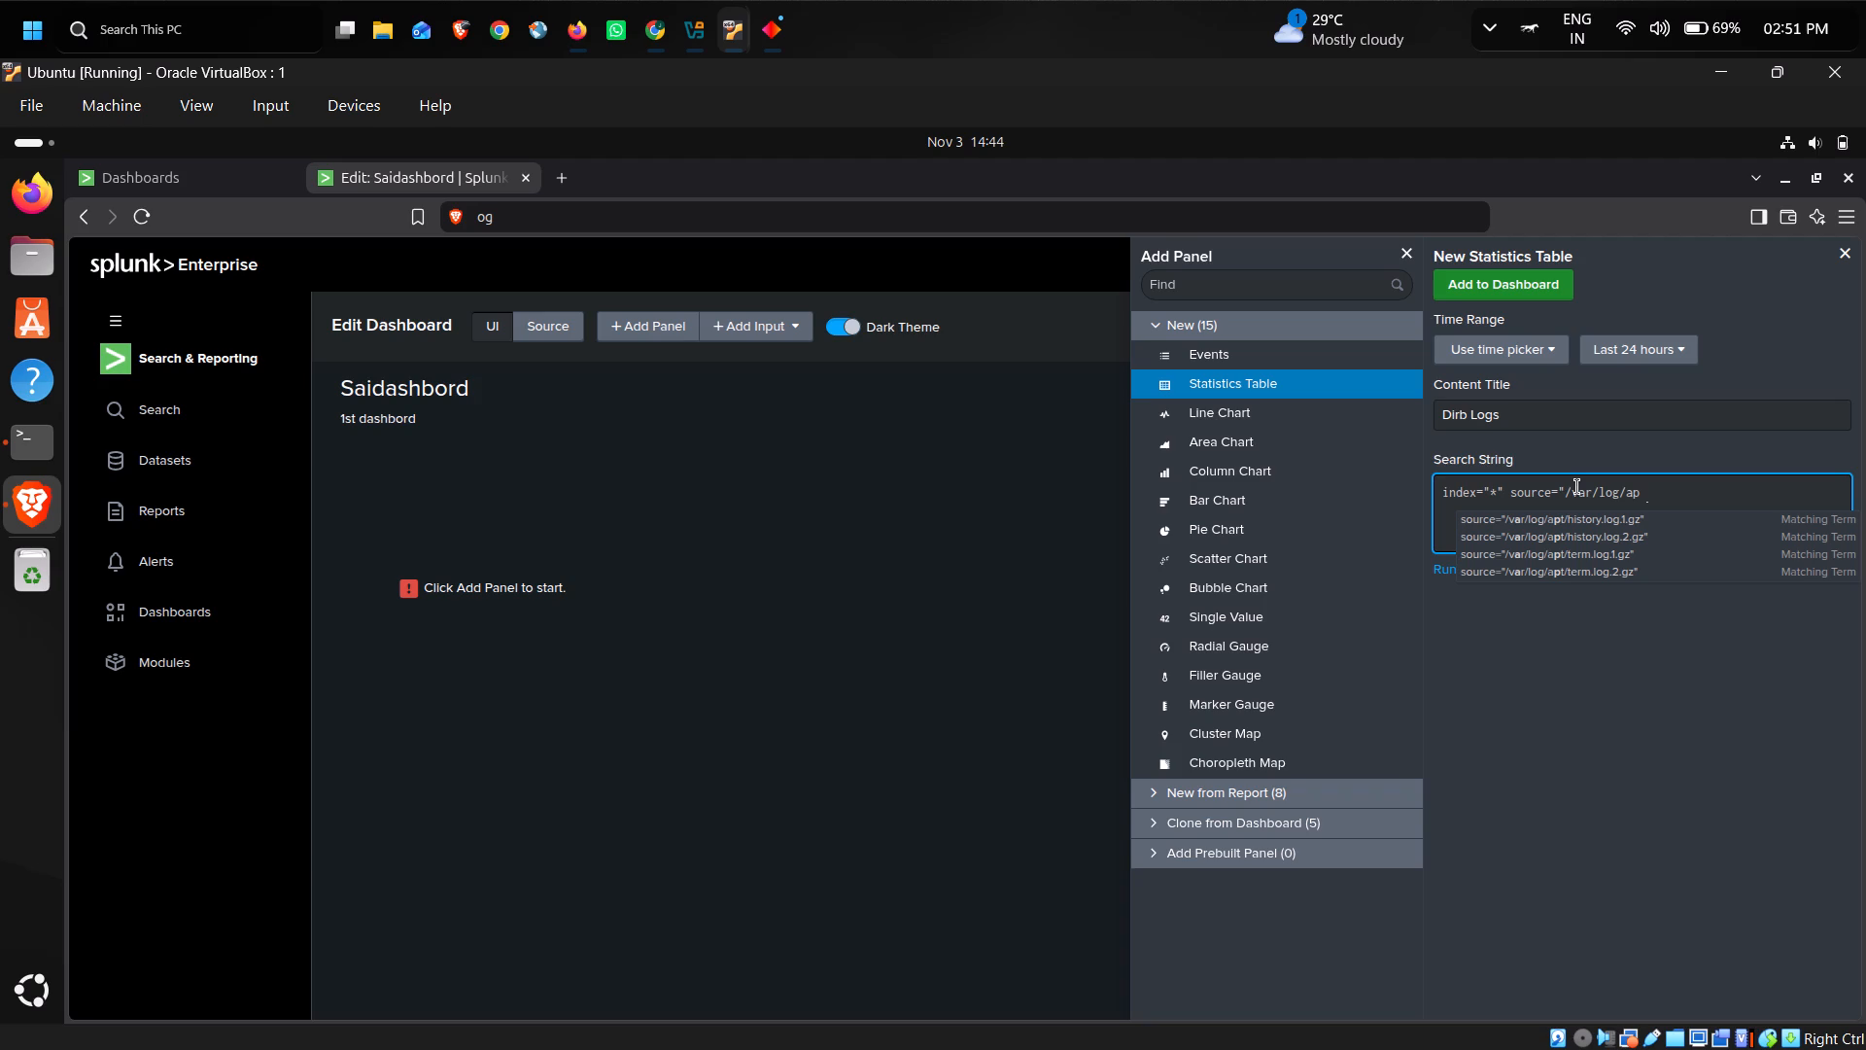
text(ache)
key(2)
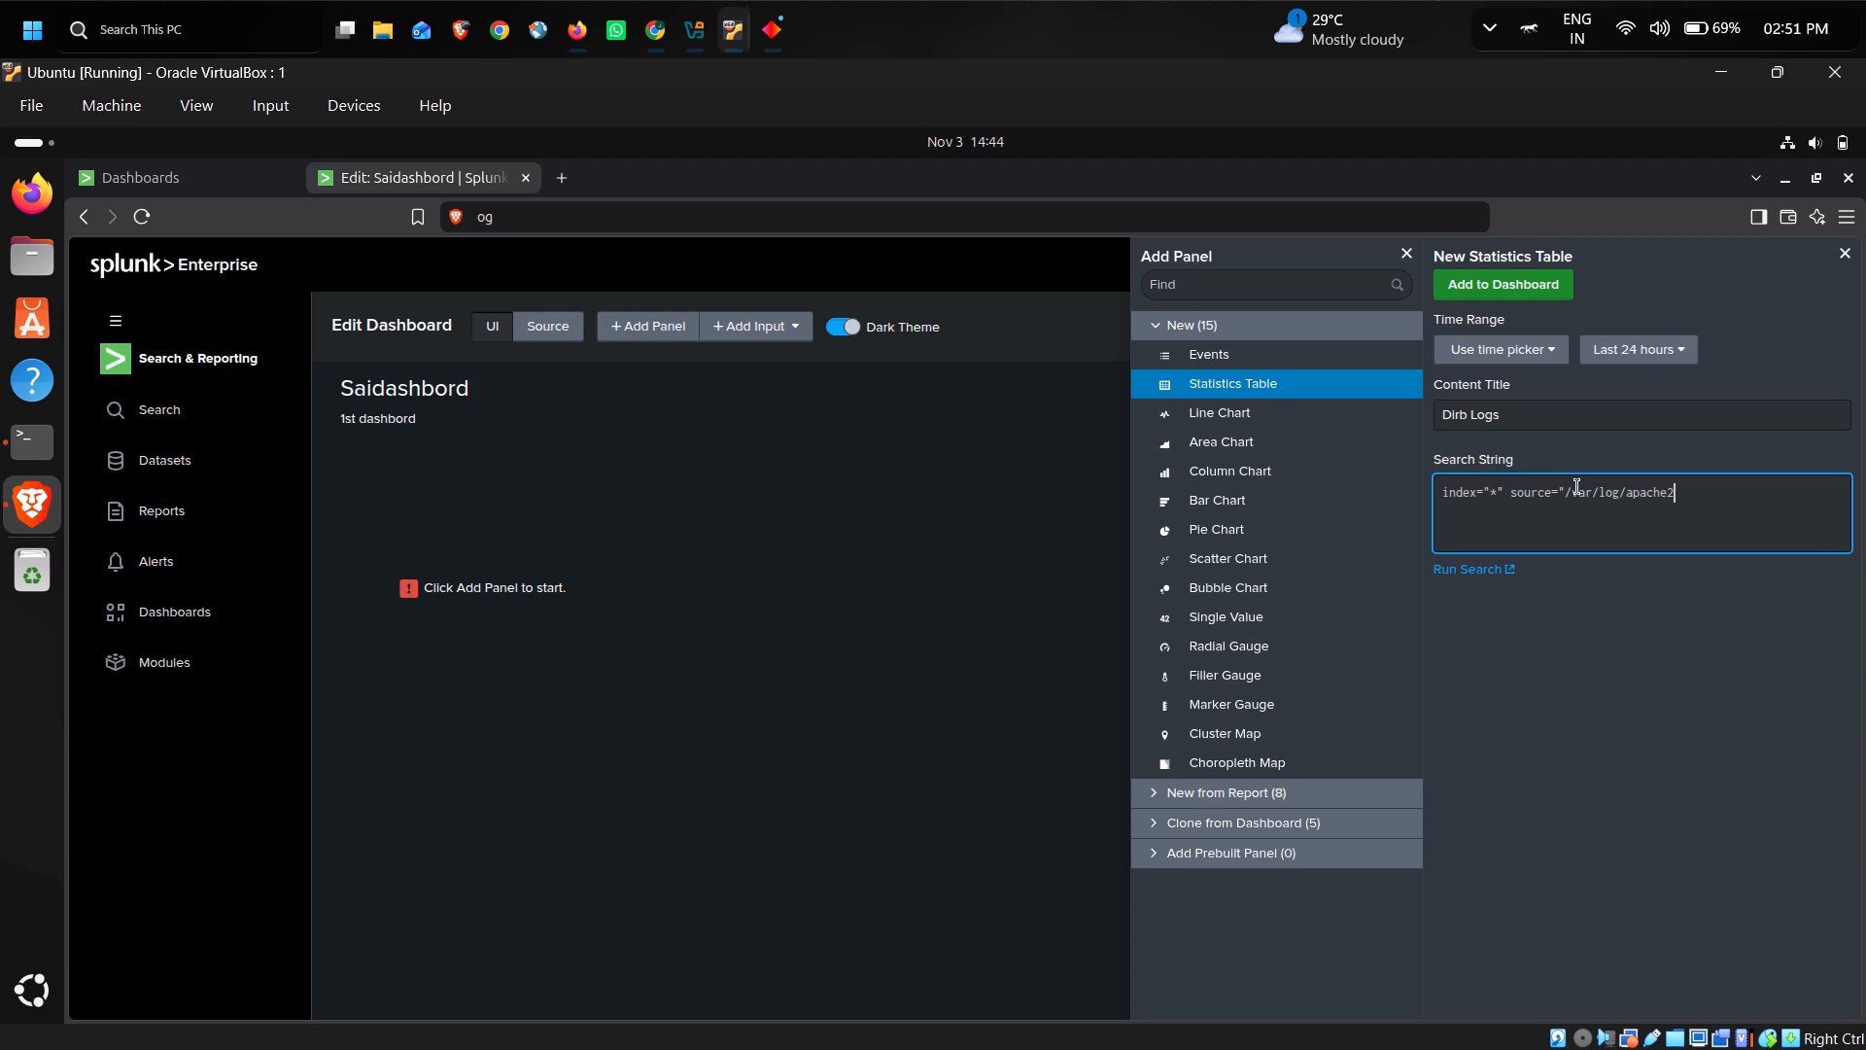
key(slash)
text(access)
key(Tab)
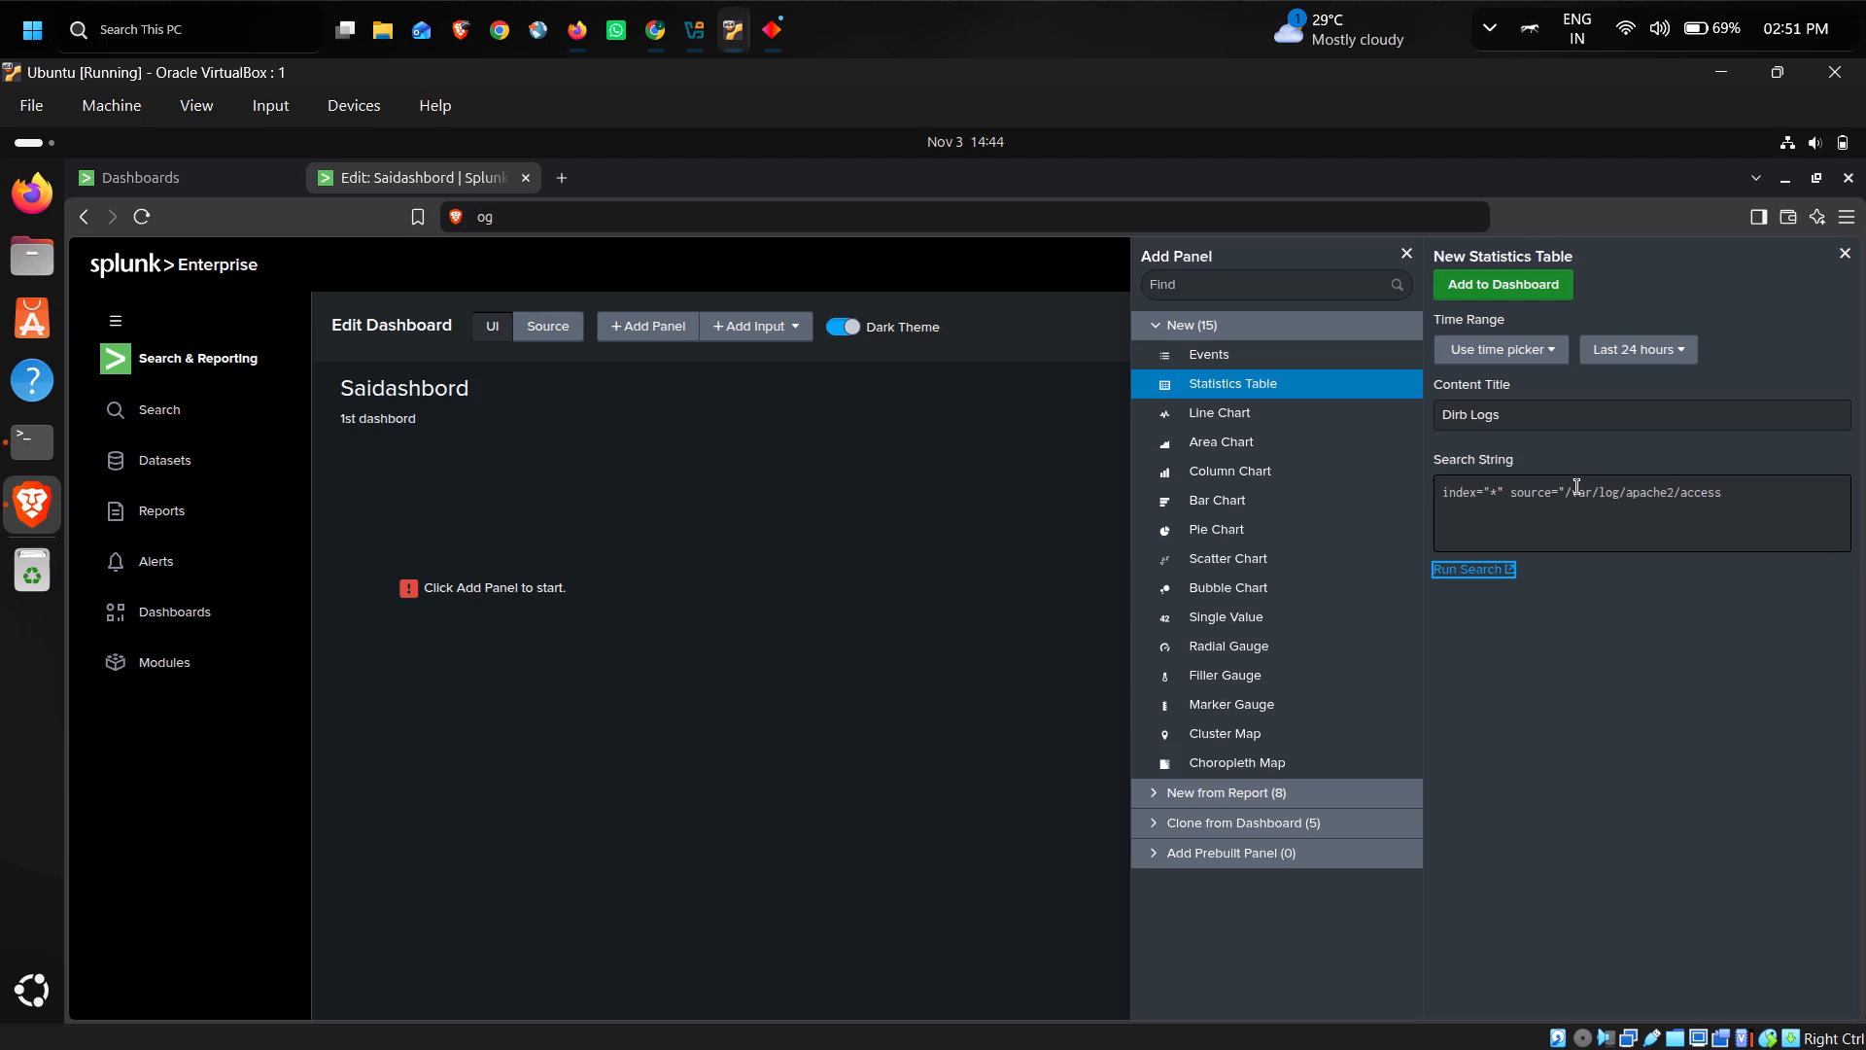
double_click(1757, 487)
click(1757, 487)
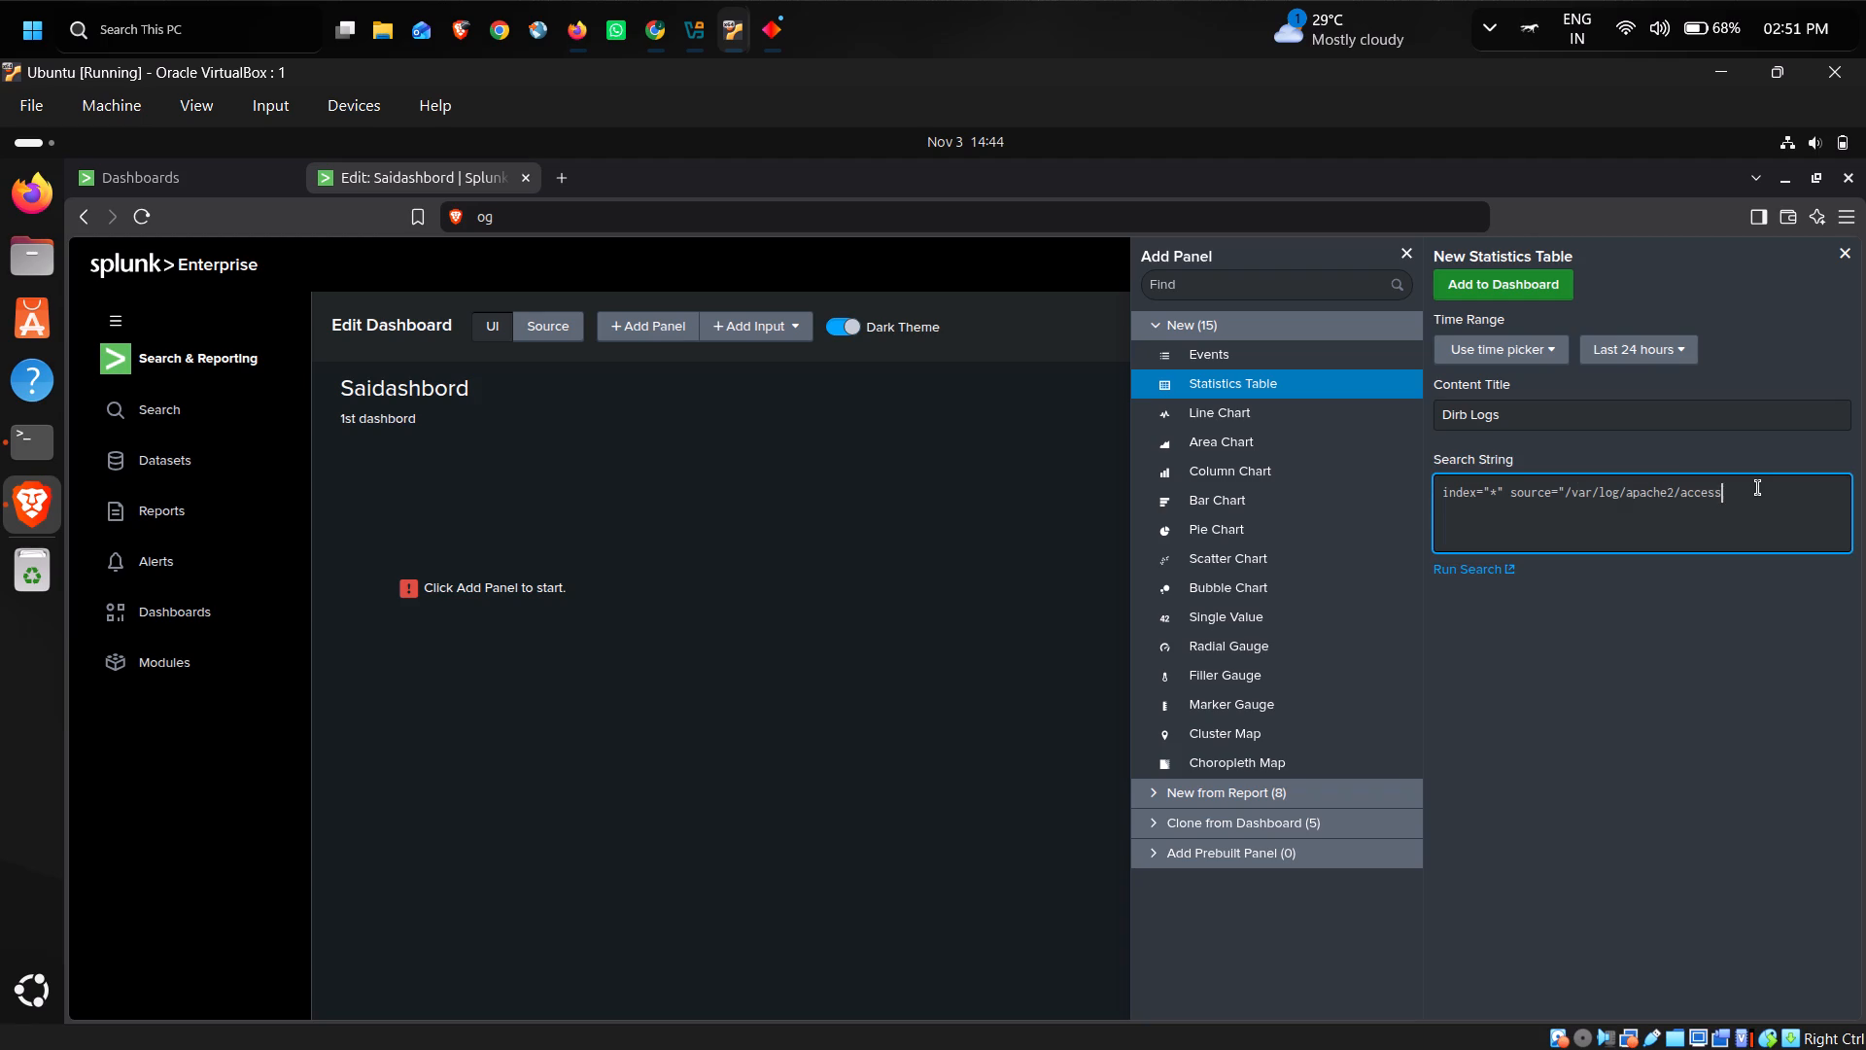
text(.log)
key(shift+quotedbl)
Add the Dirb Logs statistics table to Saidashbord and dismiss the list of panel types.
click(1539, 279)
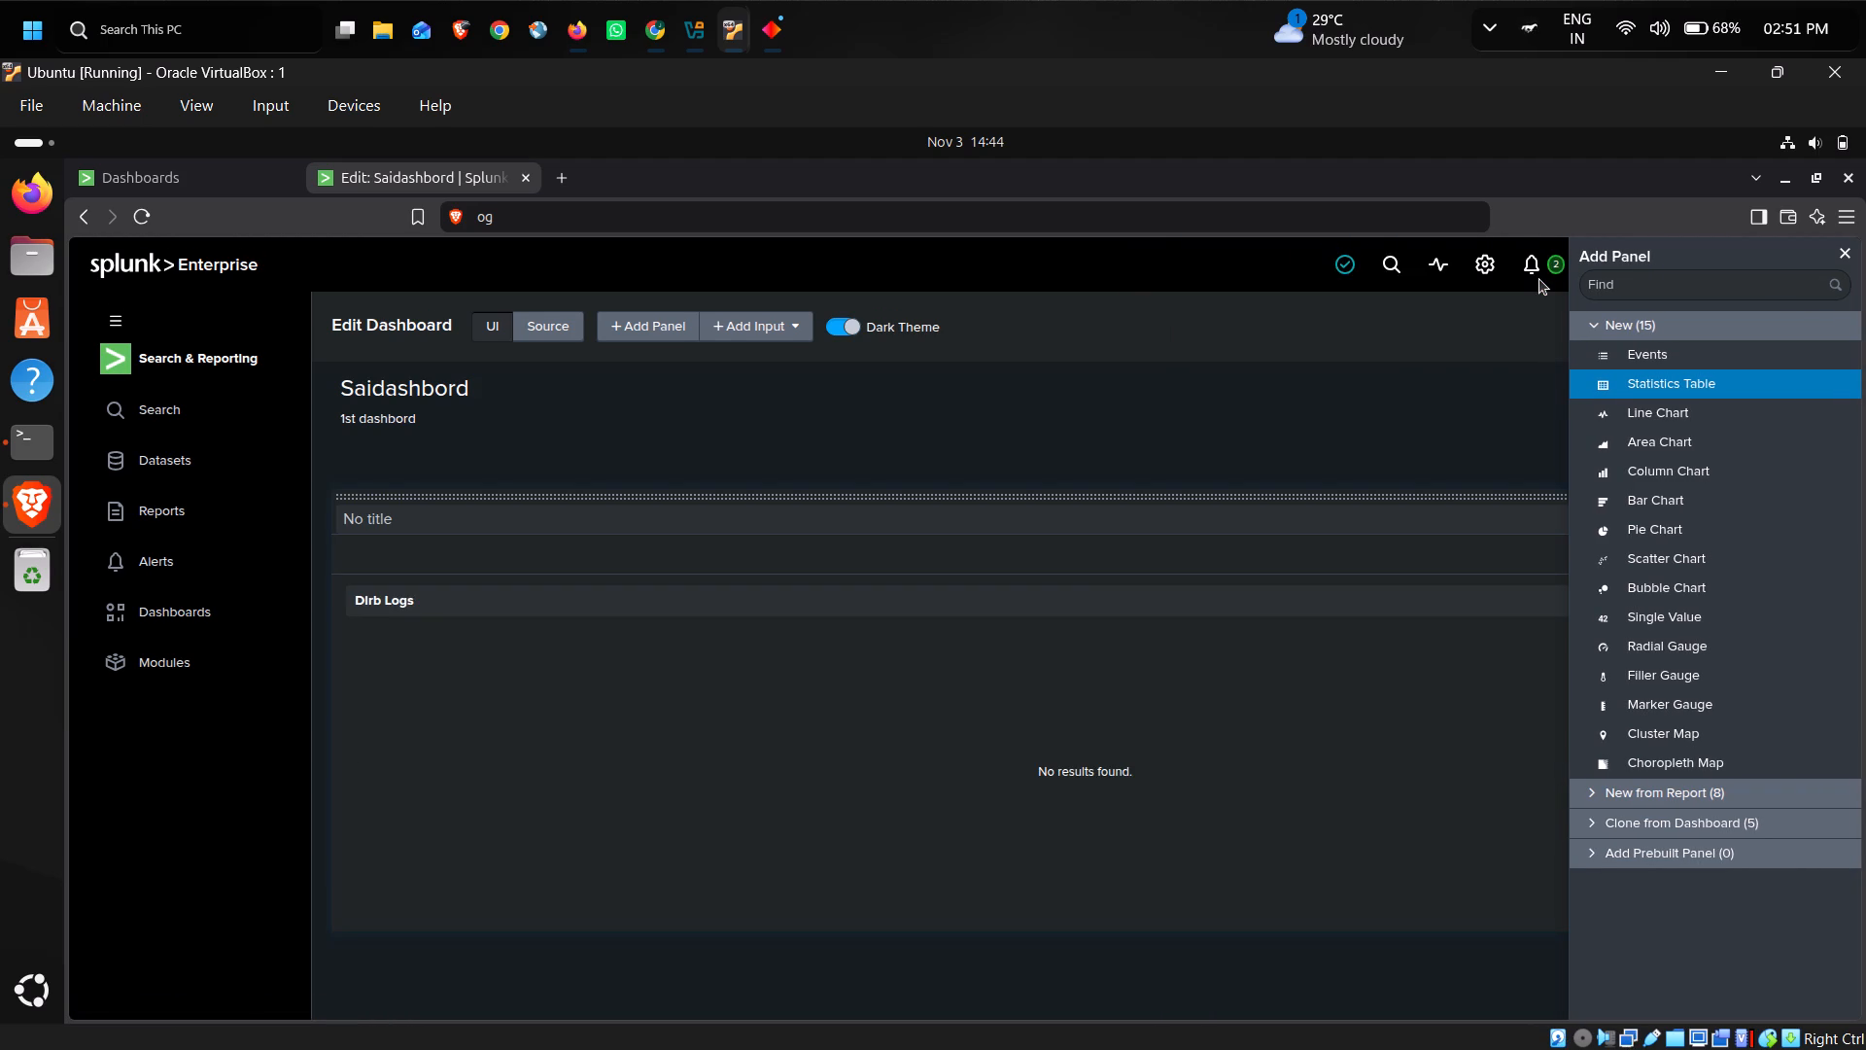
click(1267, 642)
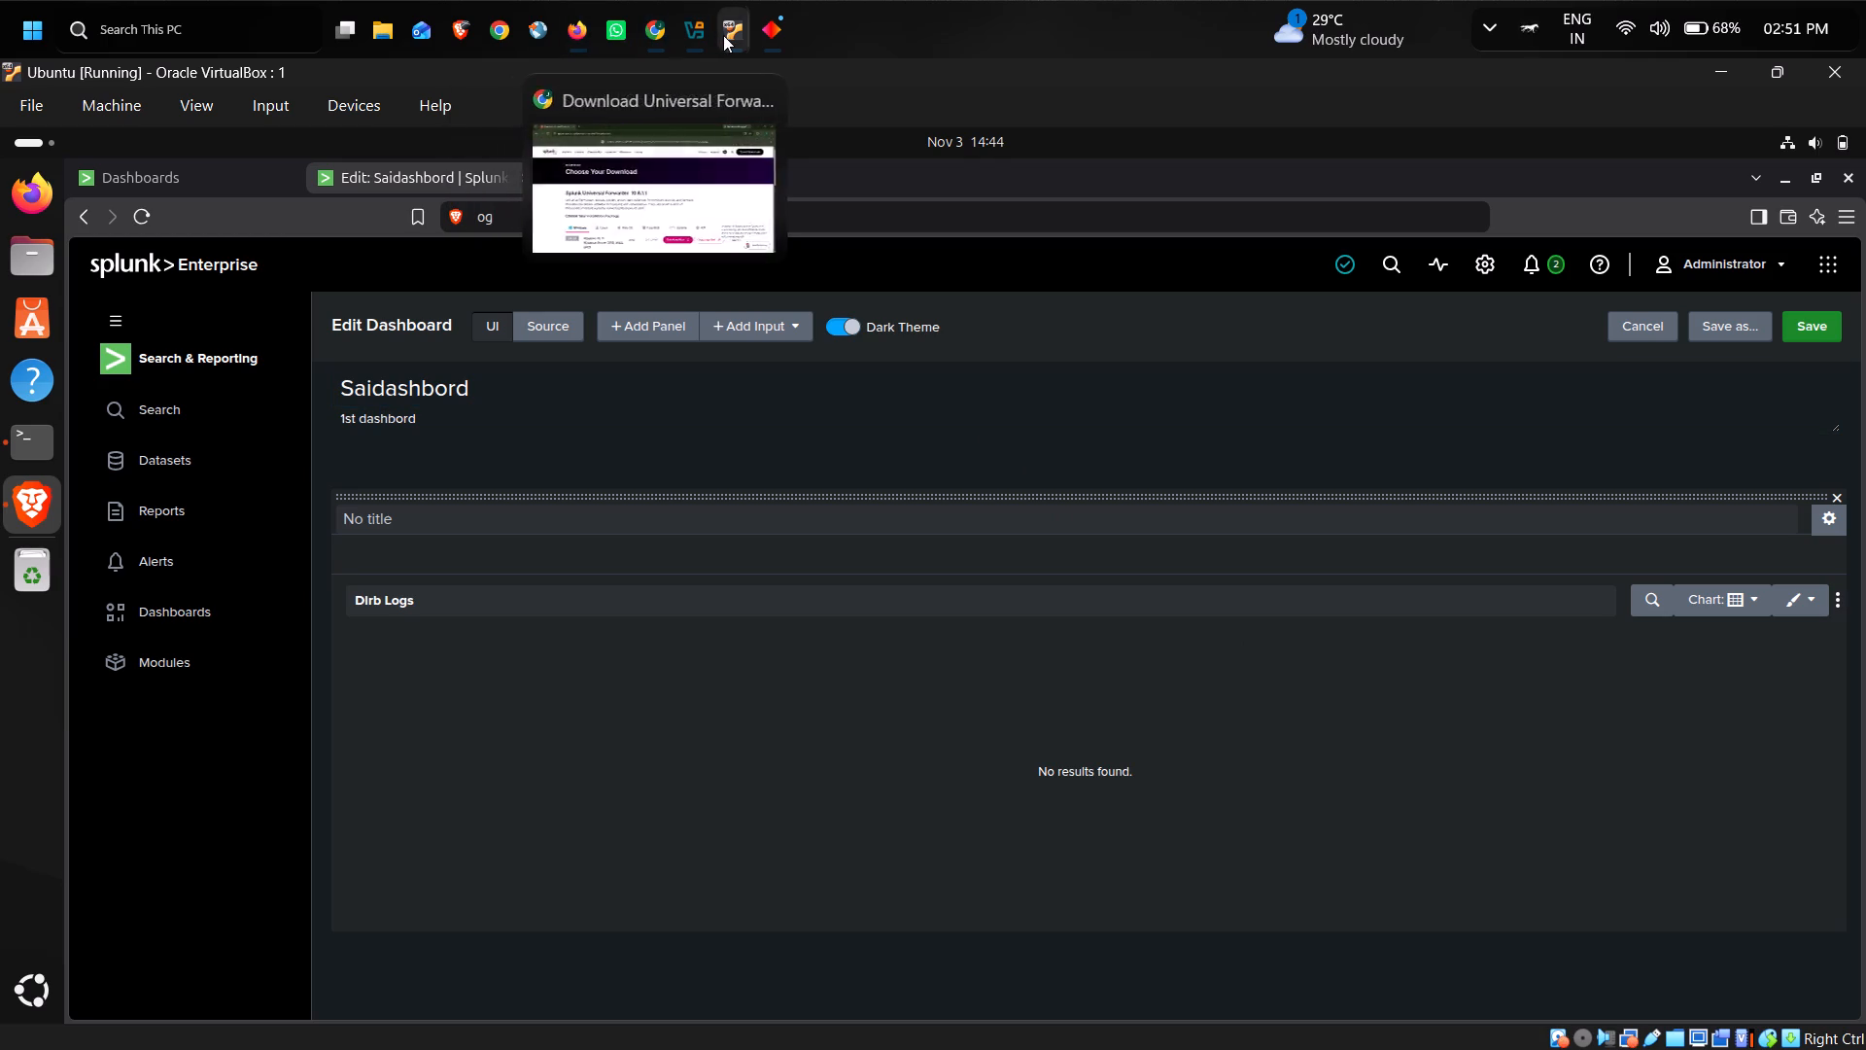
click(617, 161)
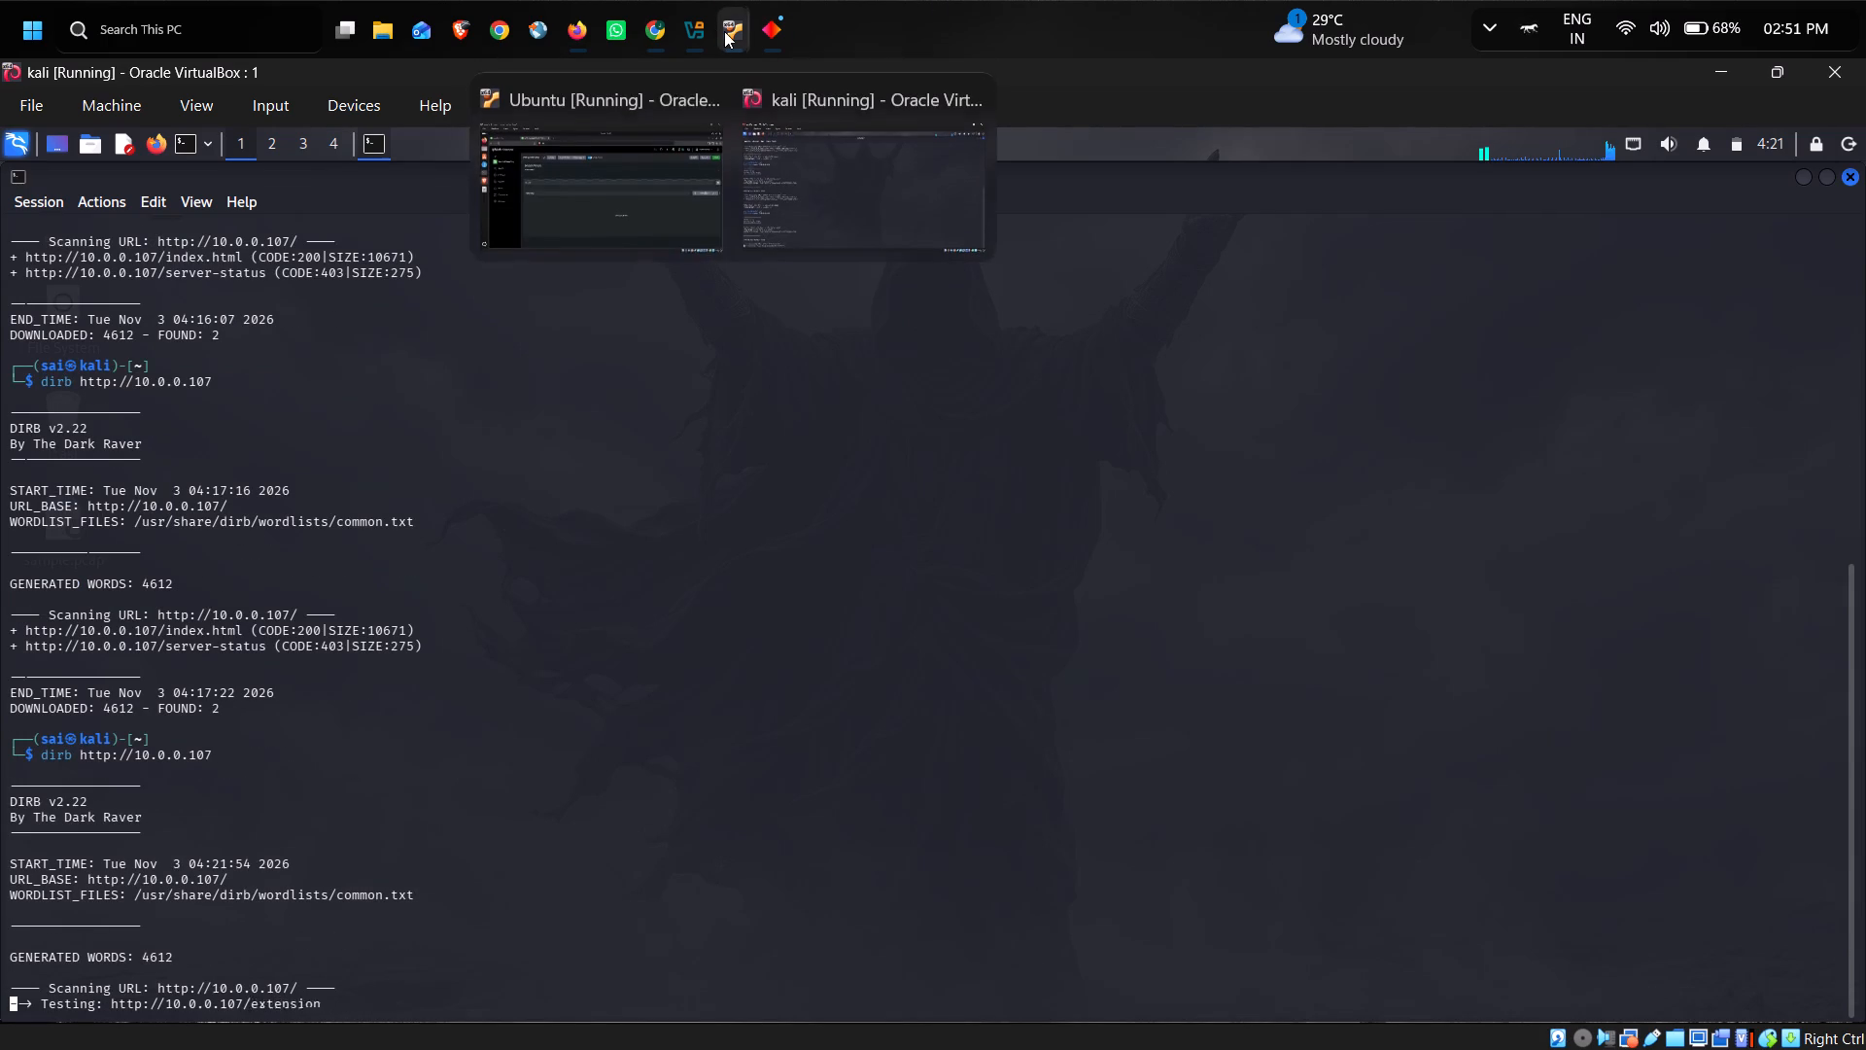
click(589, 234)
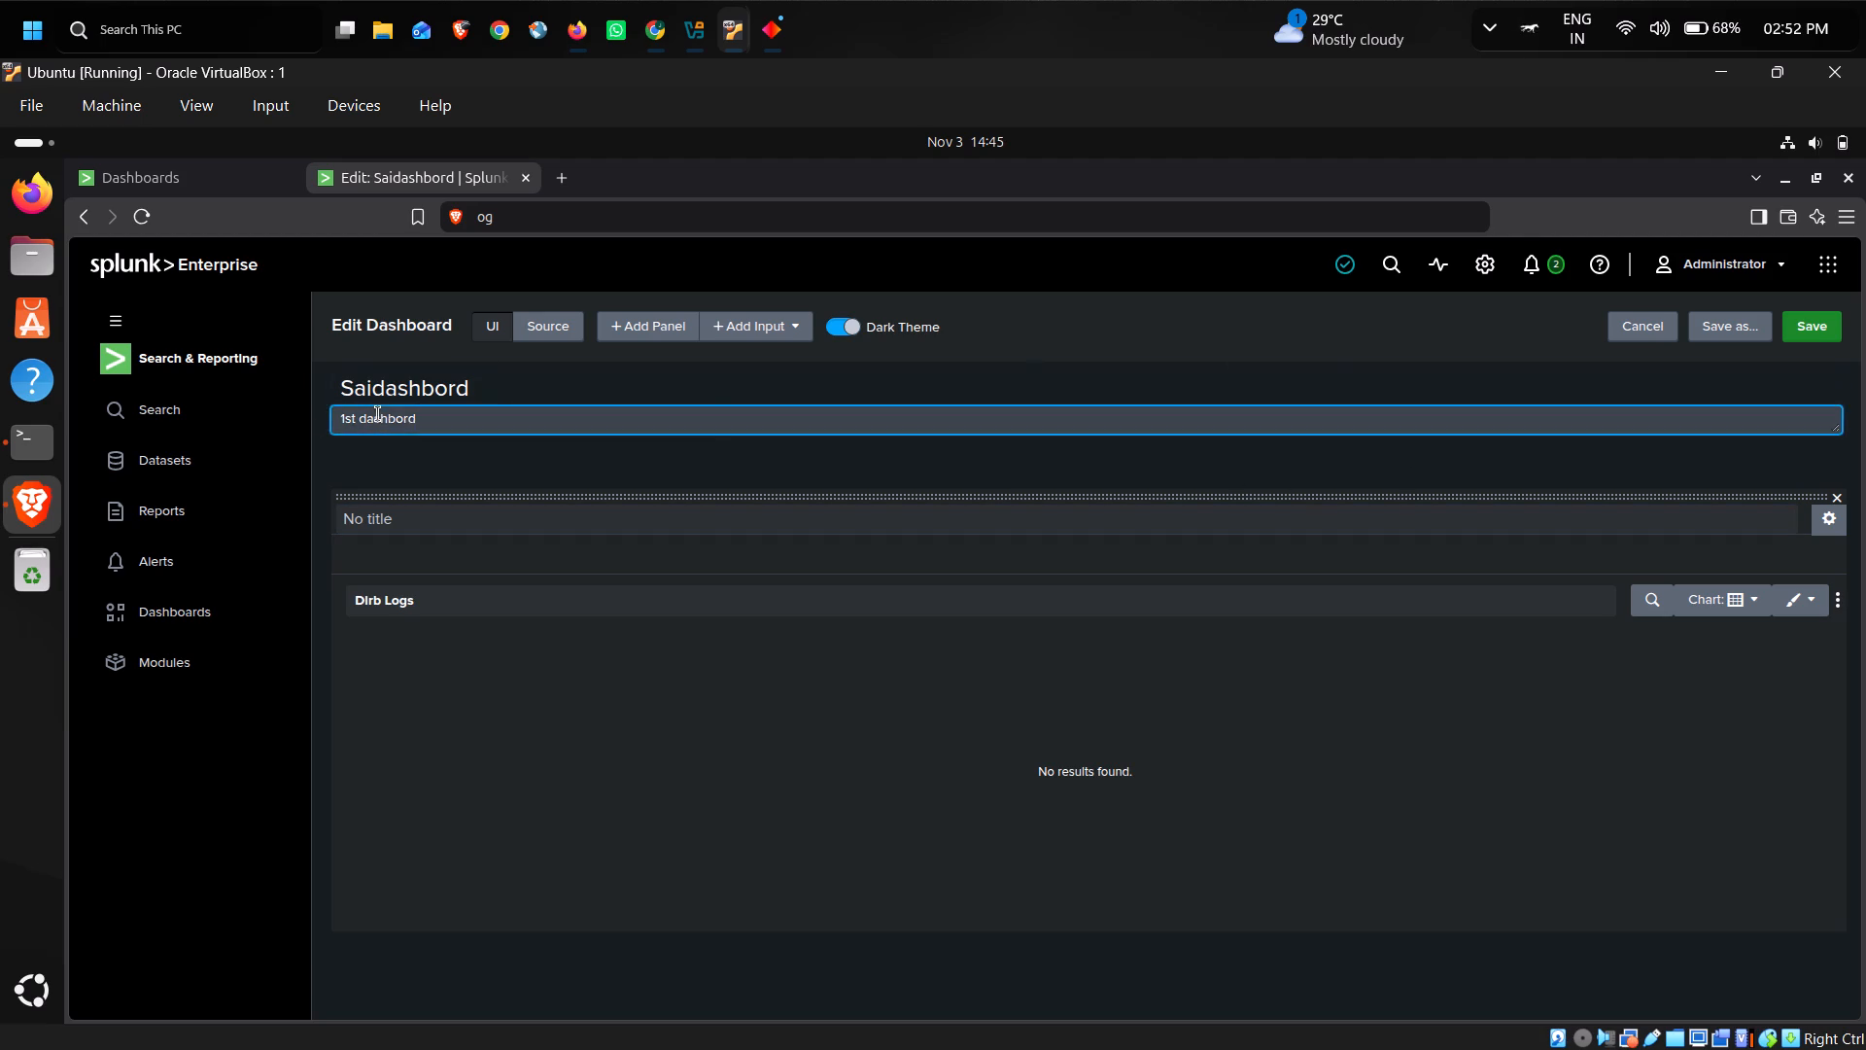
Leave the Saidashbord edit without saving and open the Search & Reporting search page.
click(219, 362)
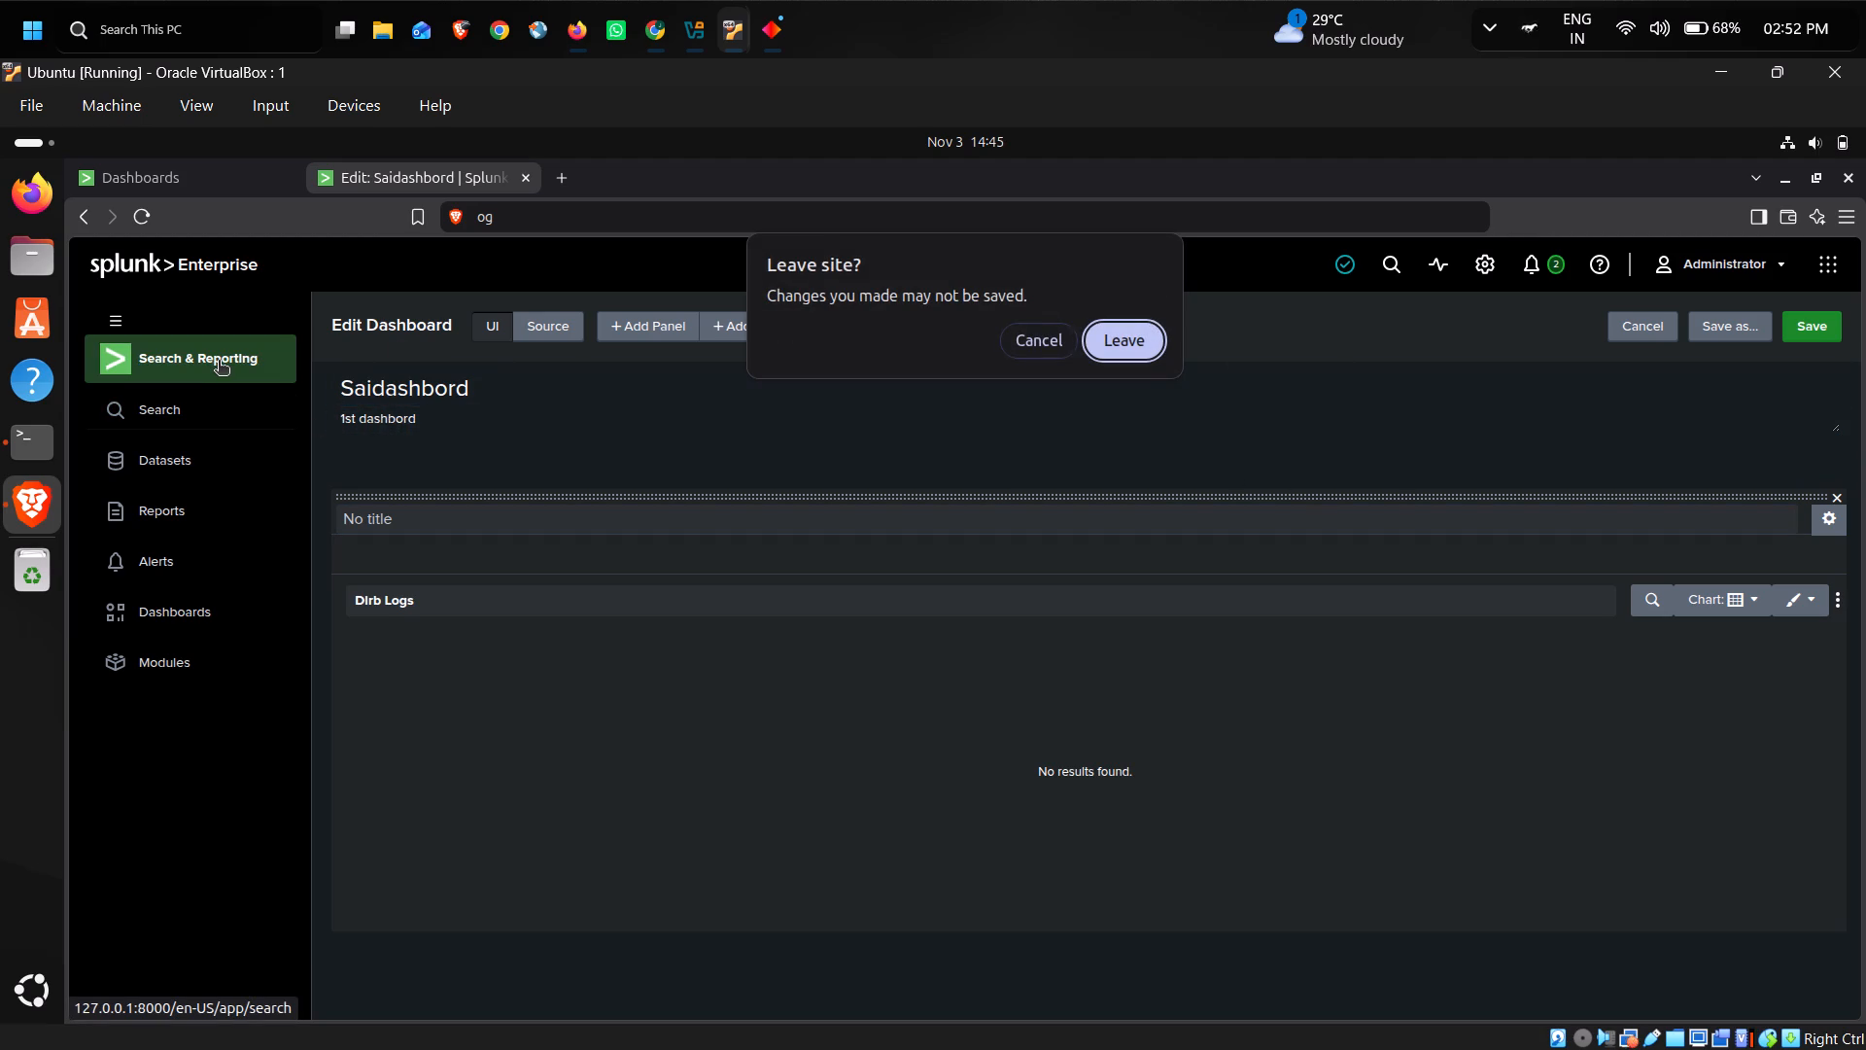
click(1122, 358)
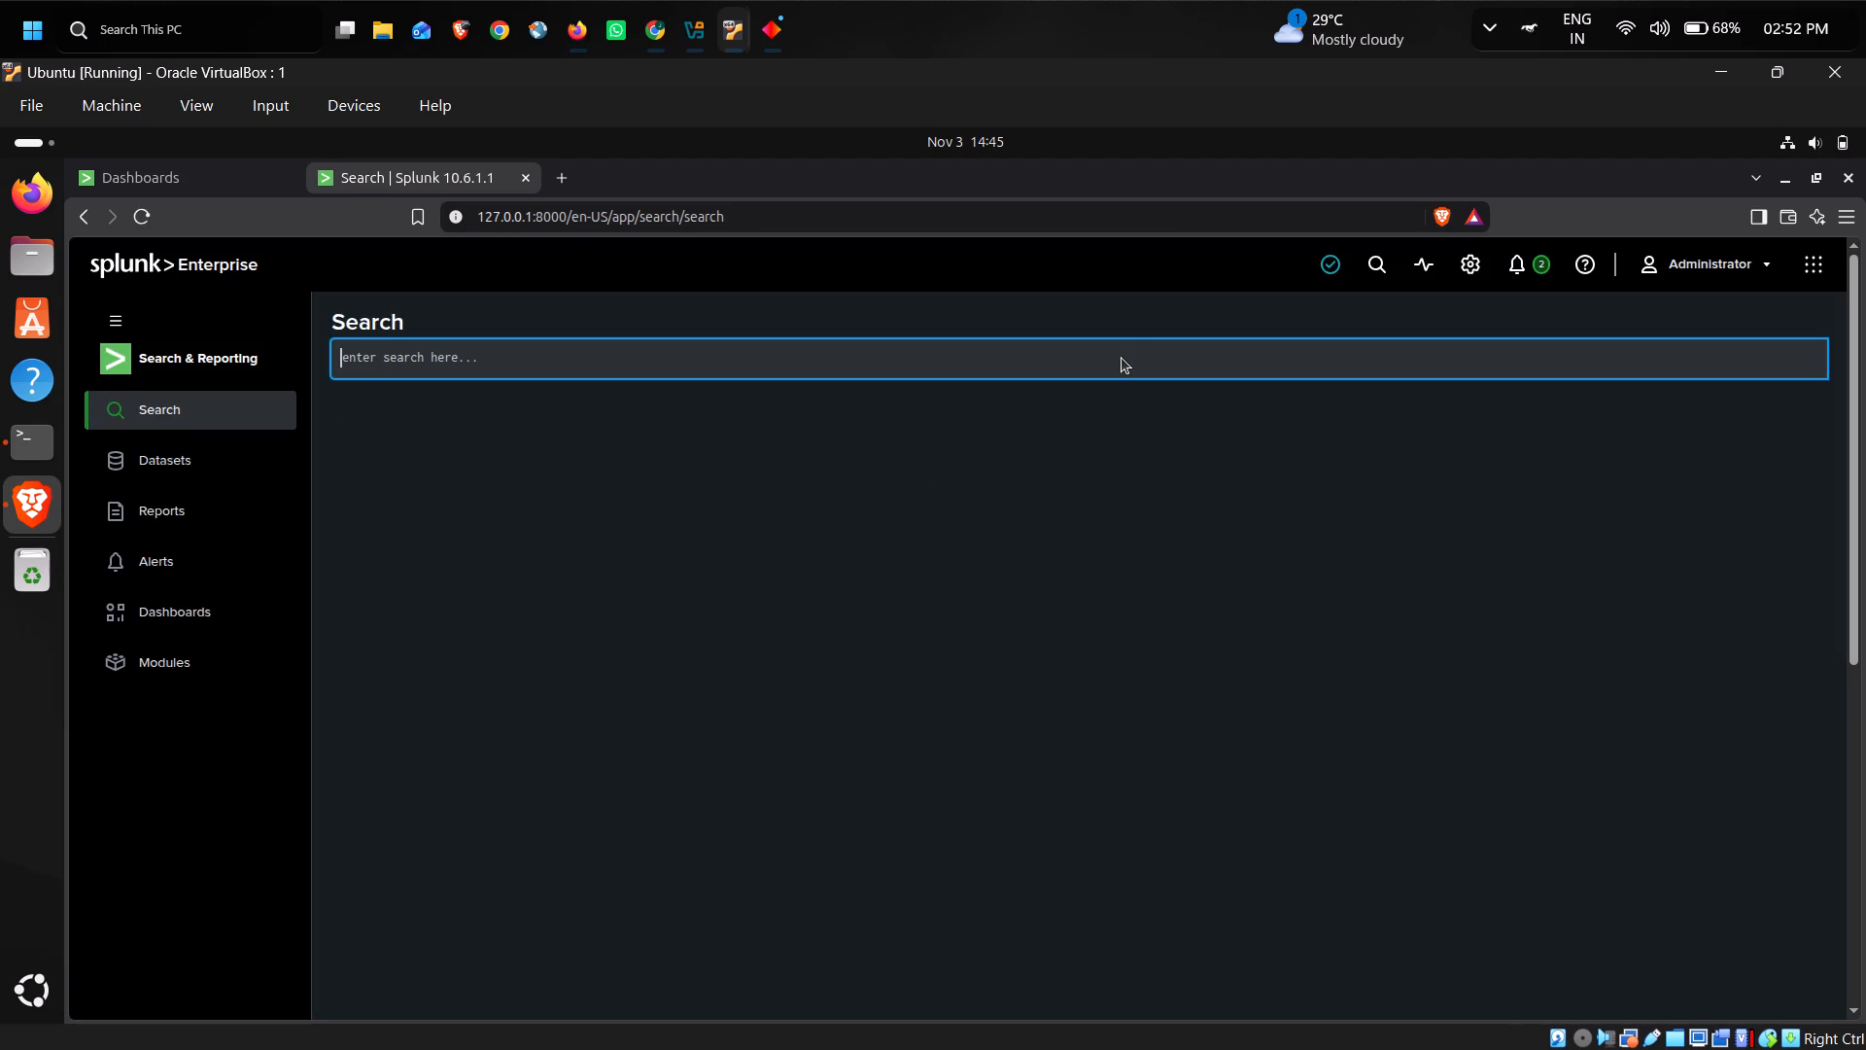
Search for events with index="*" source="/var/log/apache2/access.log" over the default time range.
click(1122, 358)
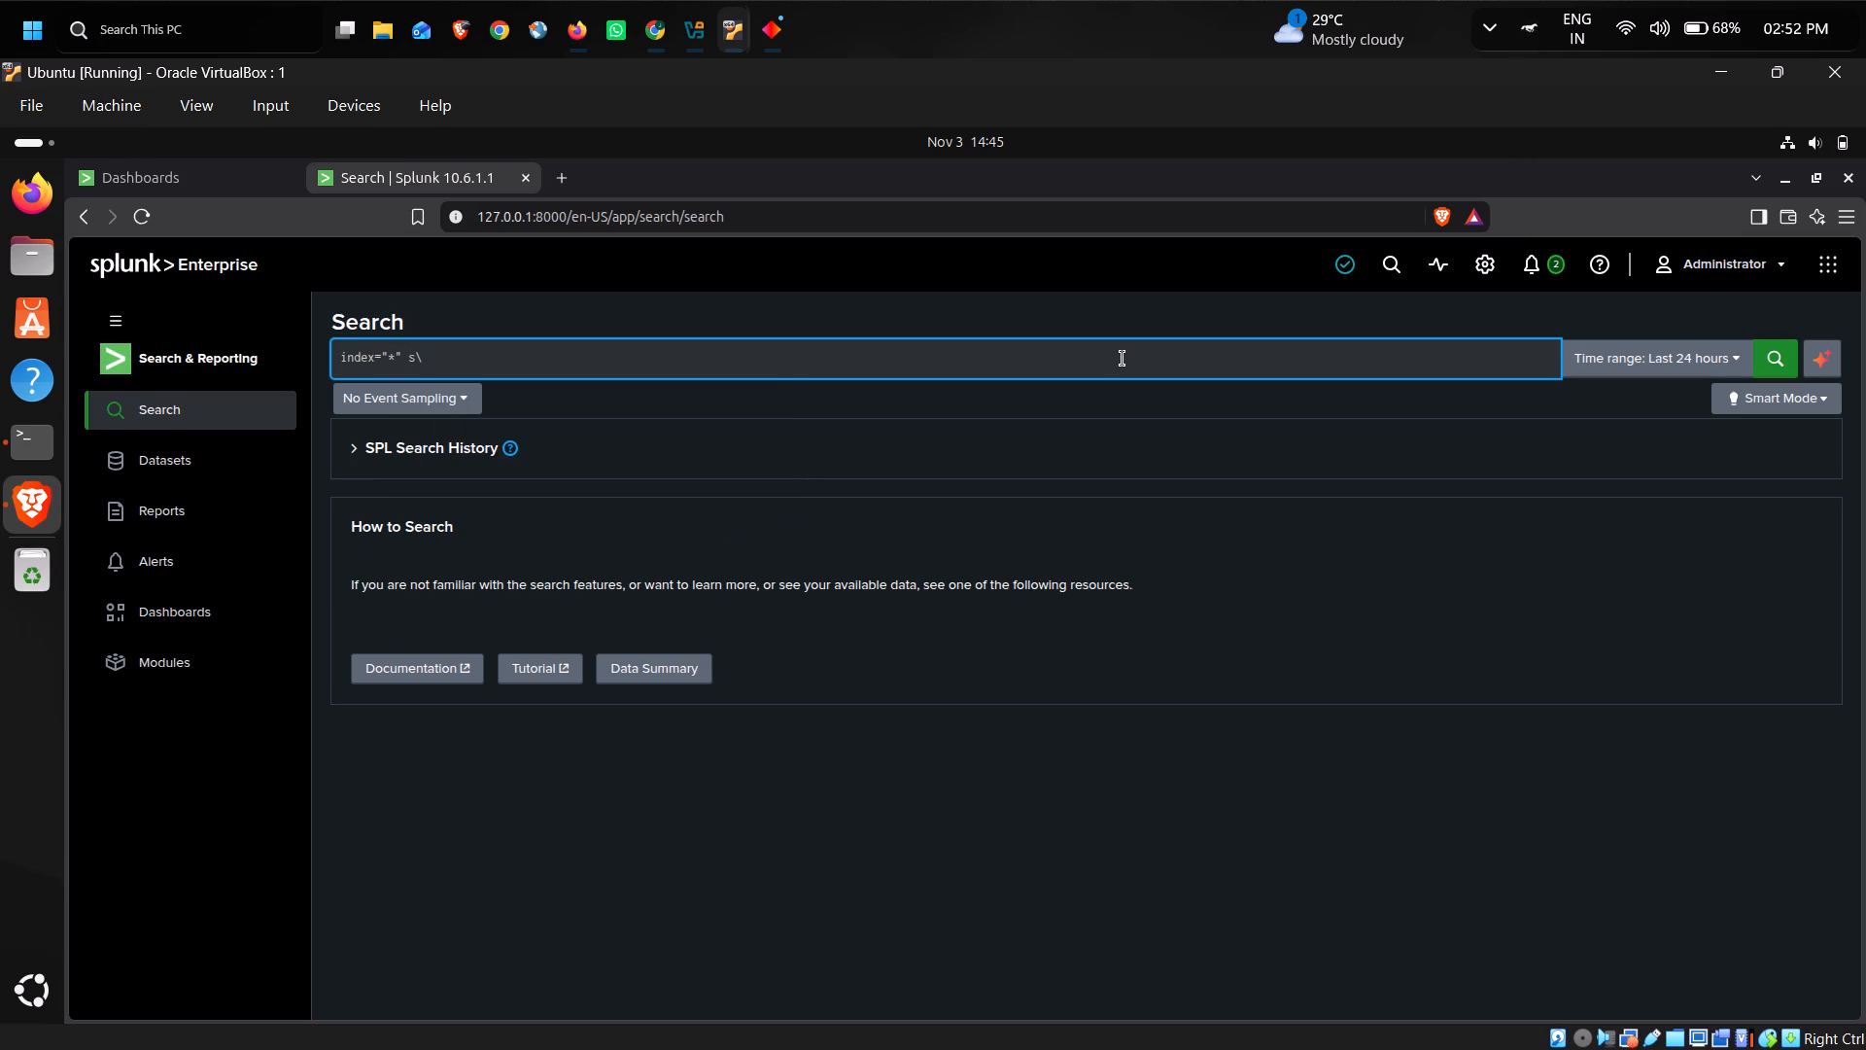
key(BackSpace)
text(ou)
key(e)
key(BackSpace)
key(r)
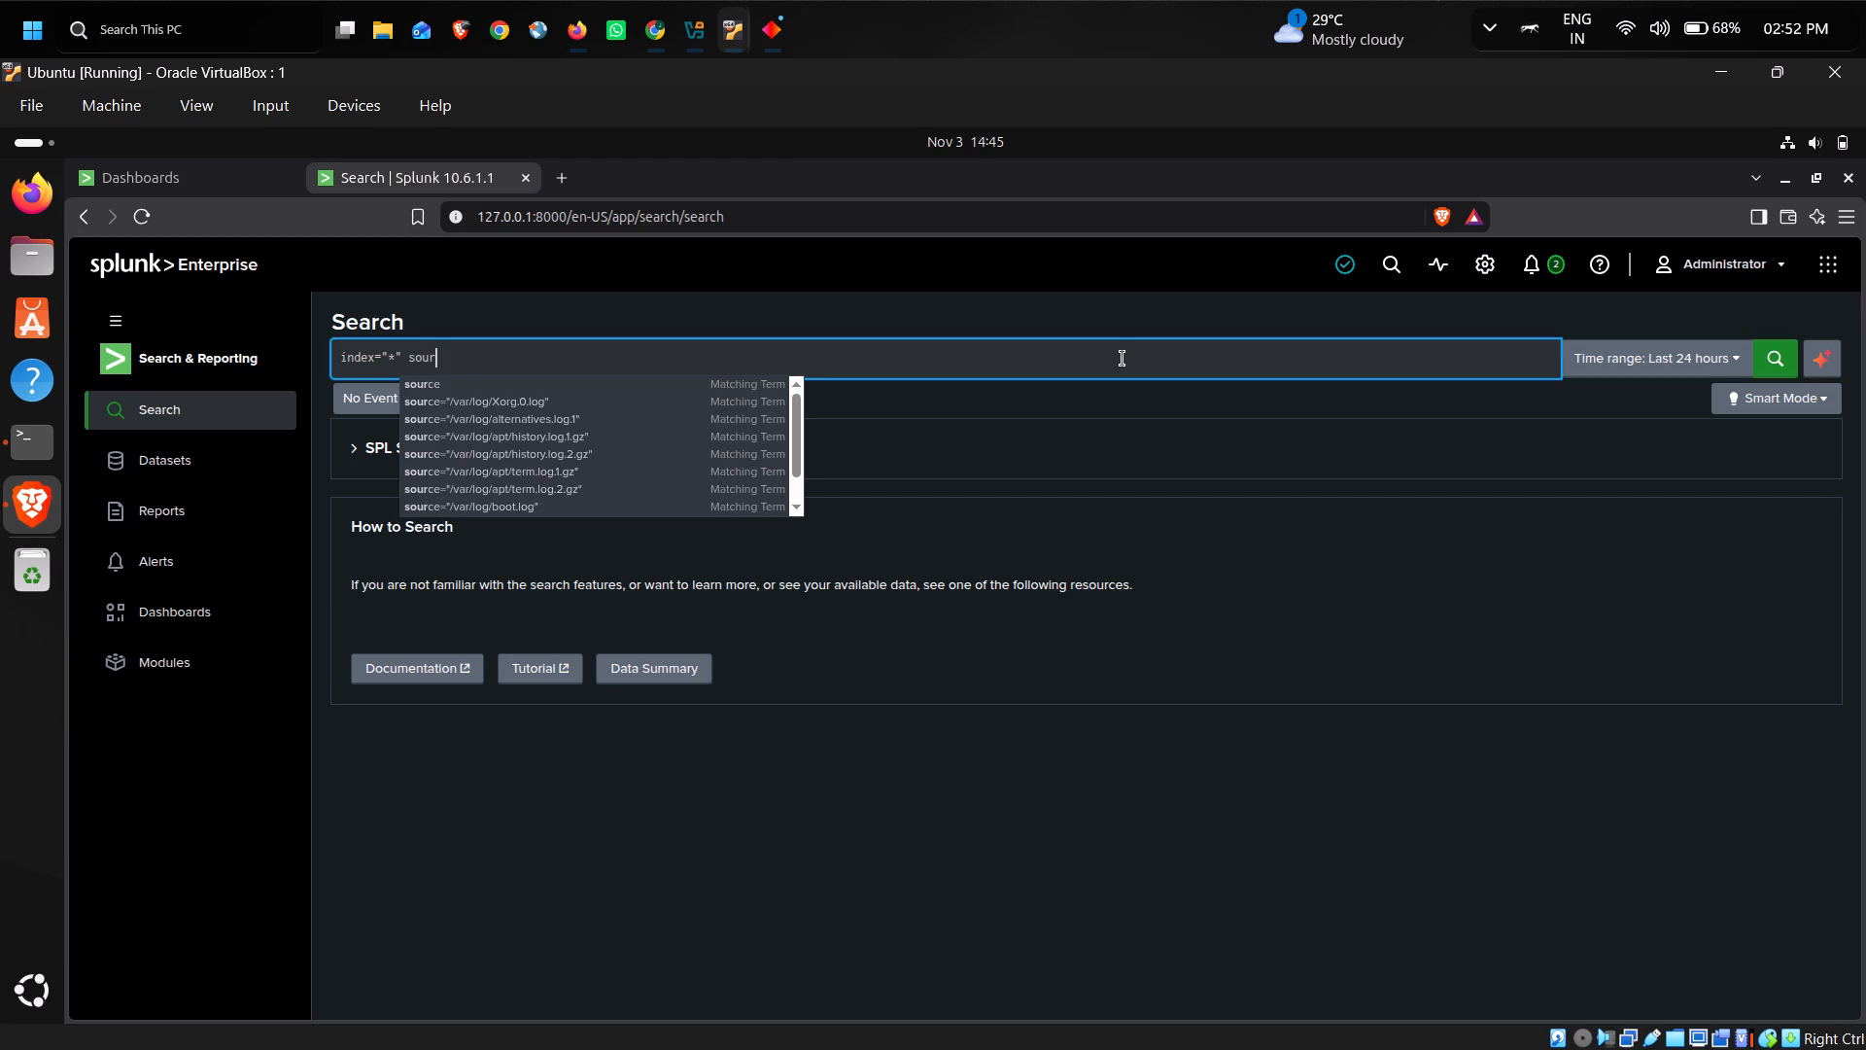
text(ce)
text(=")
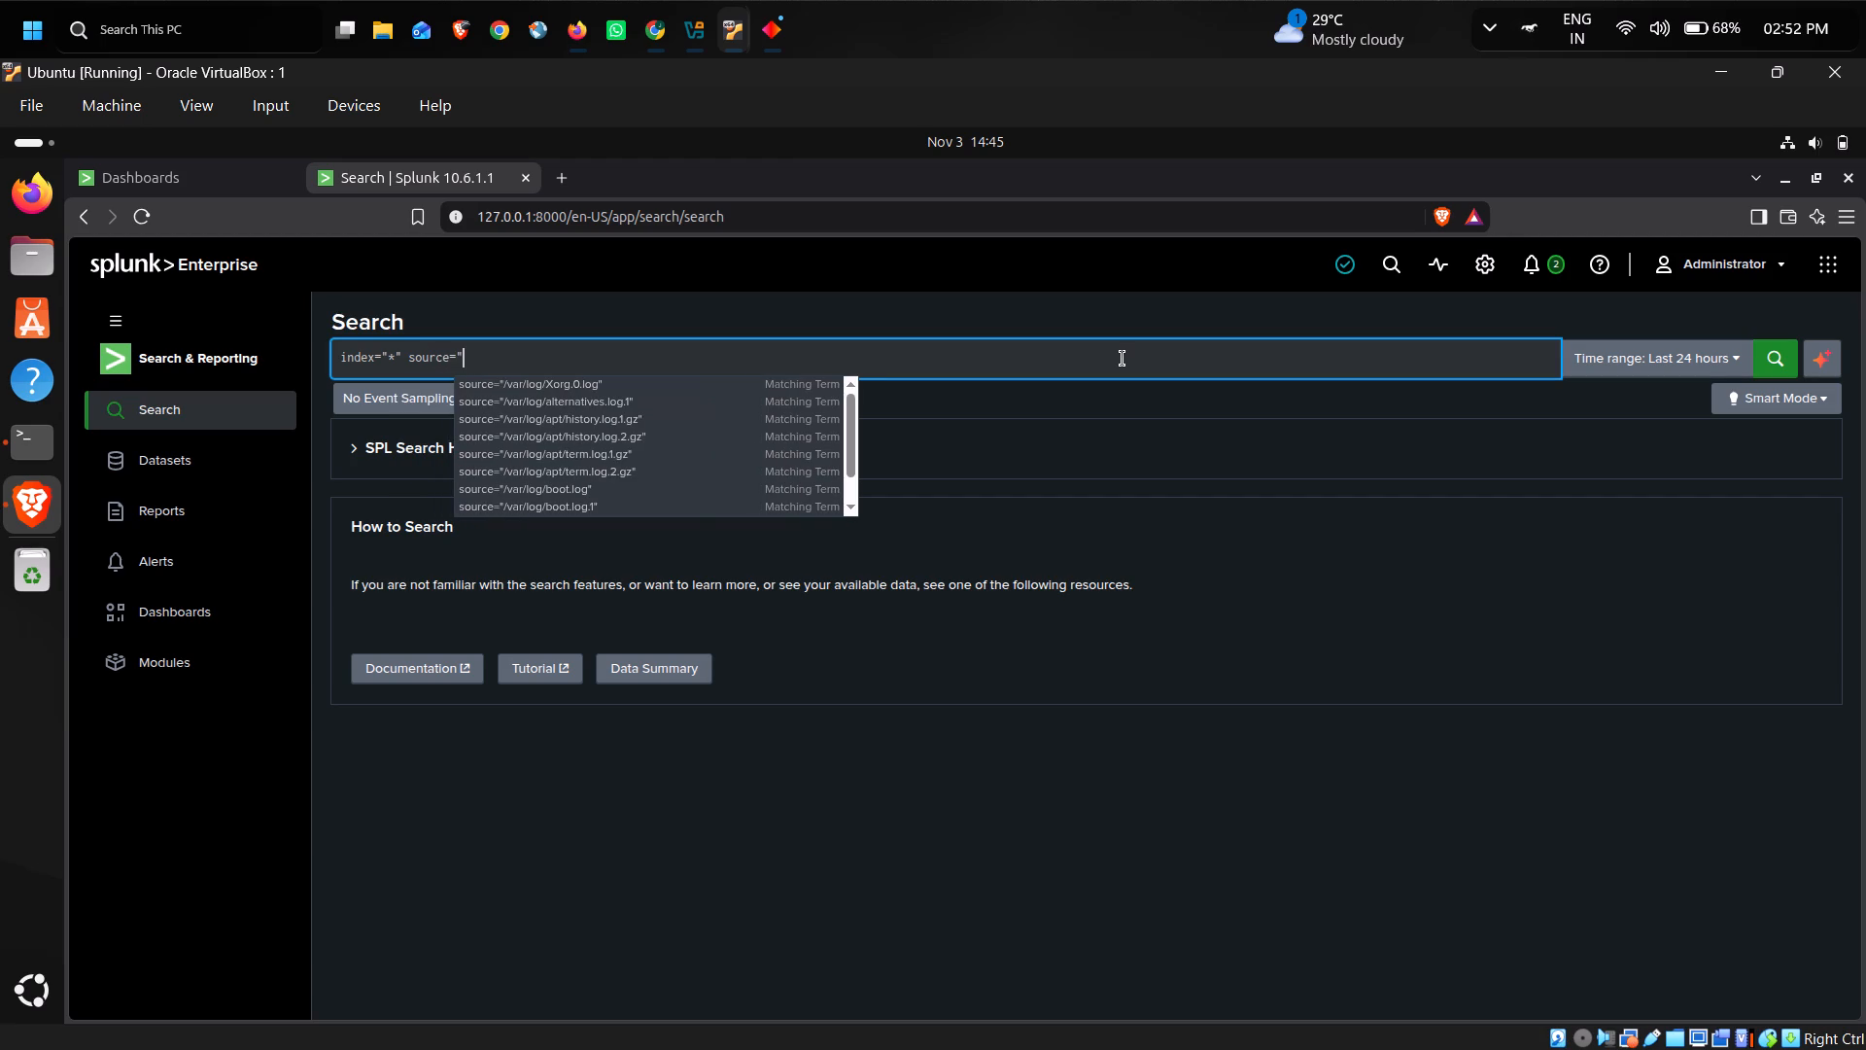
text(/var)
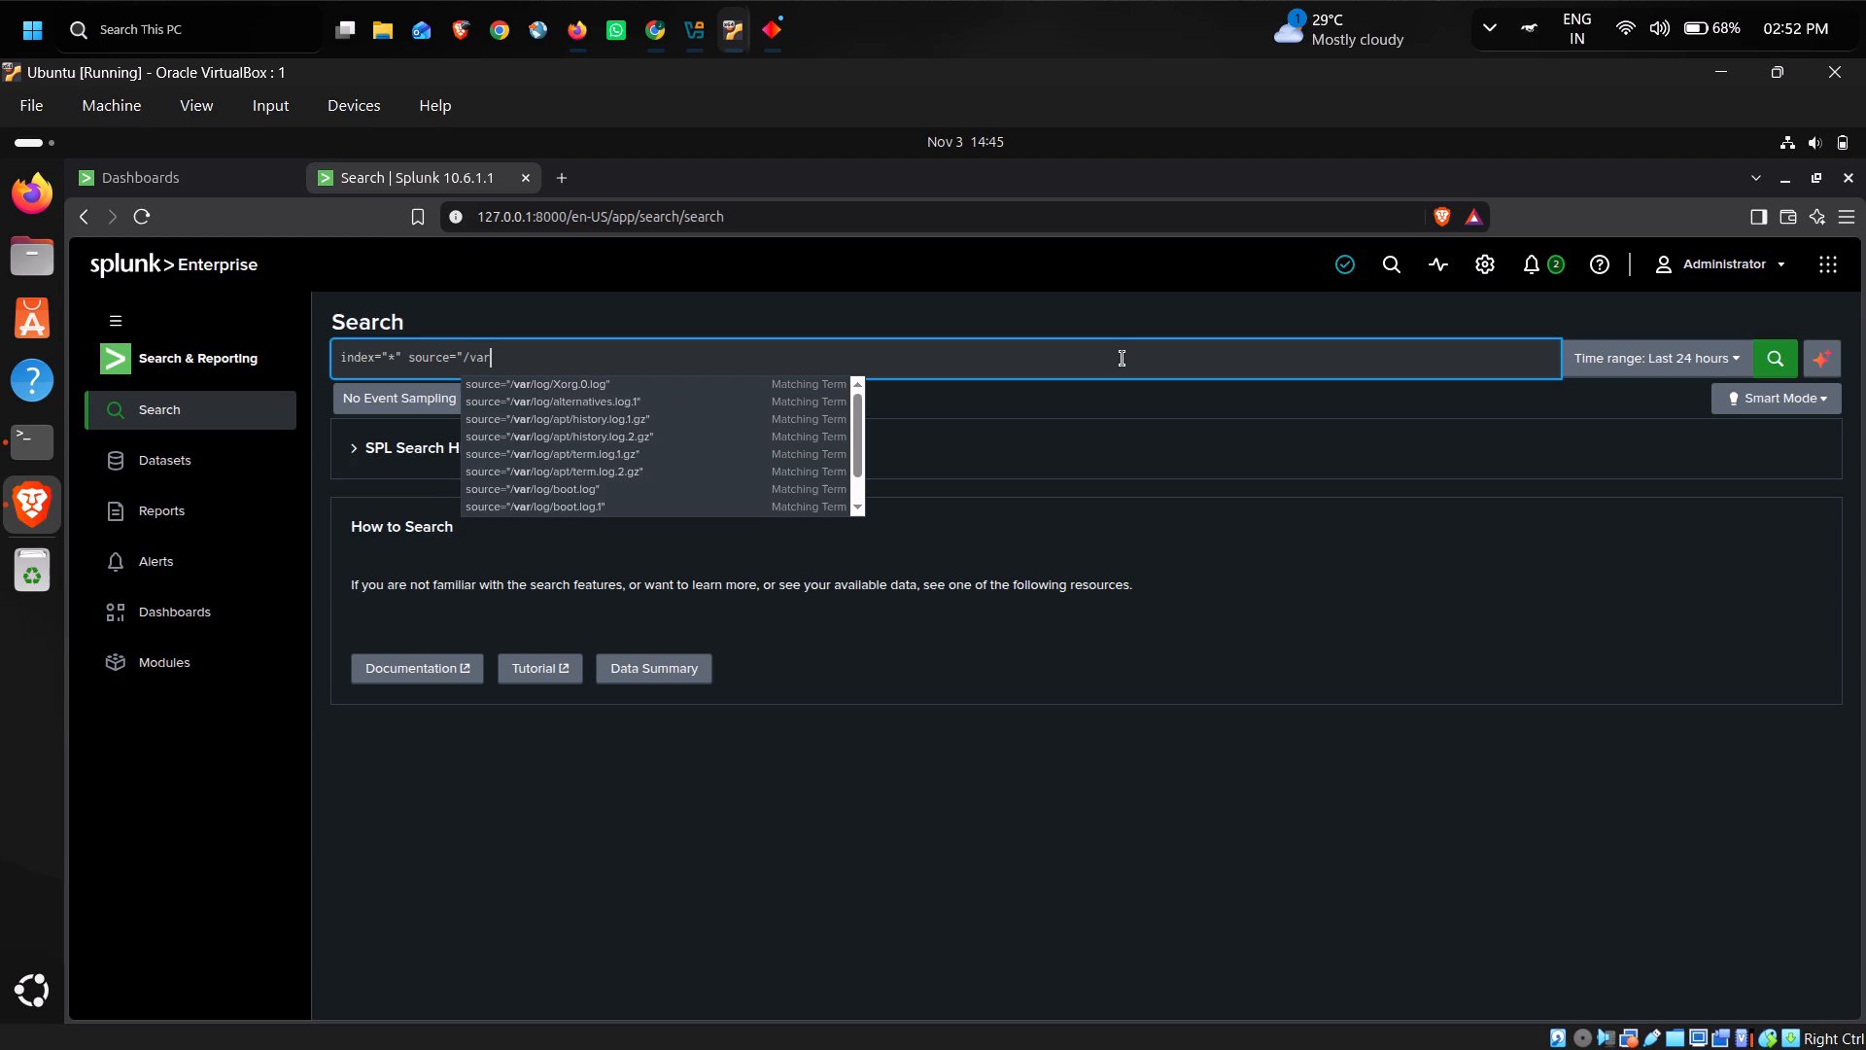
text(/log)
key(slash)
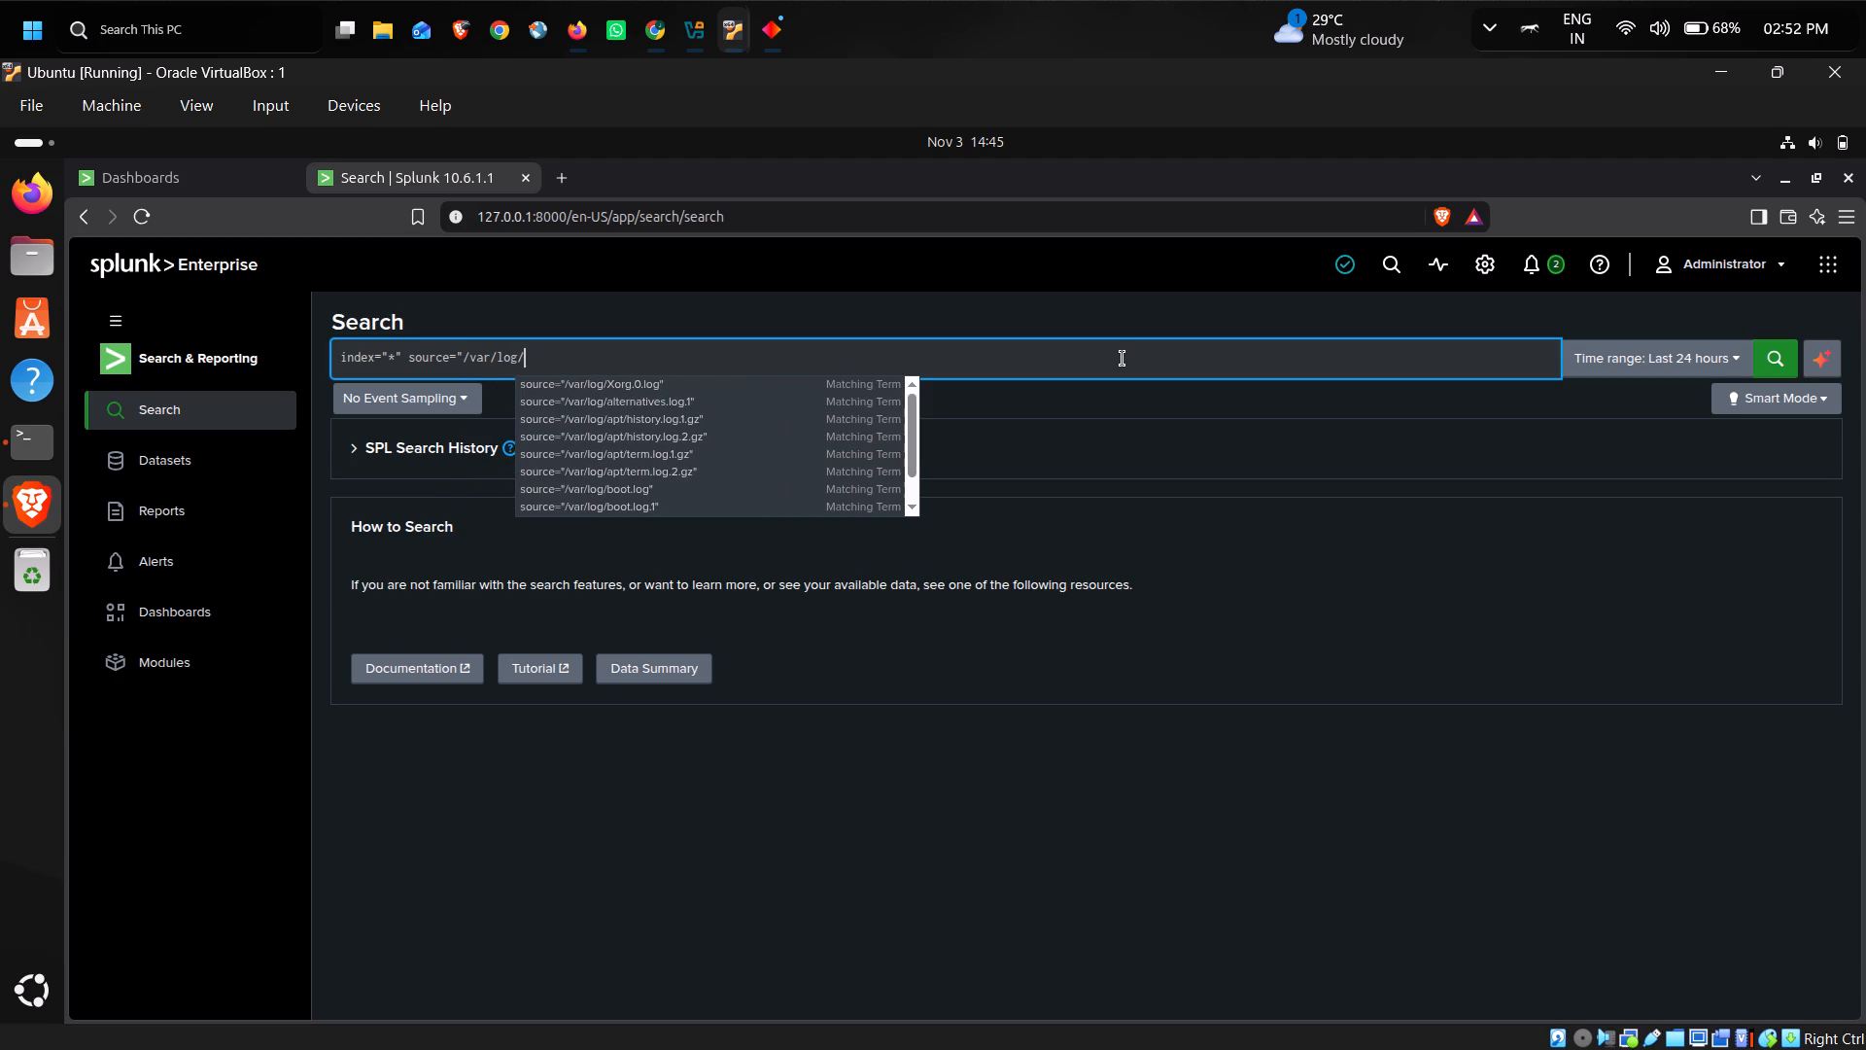
text(apa)
text(che)
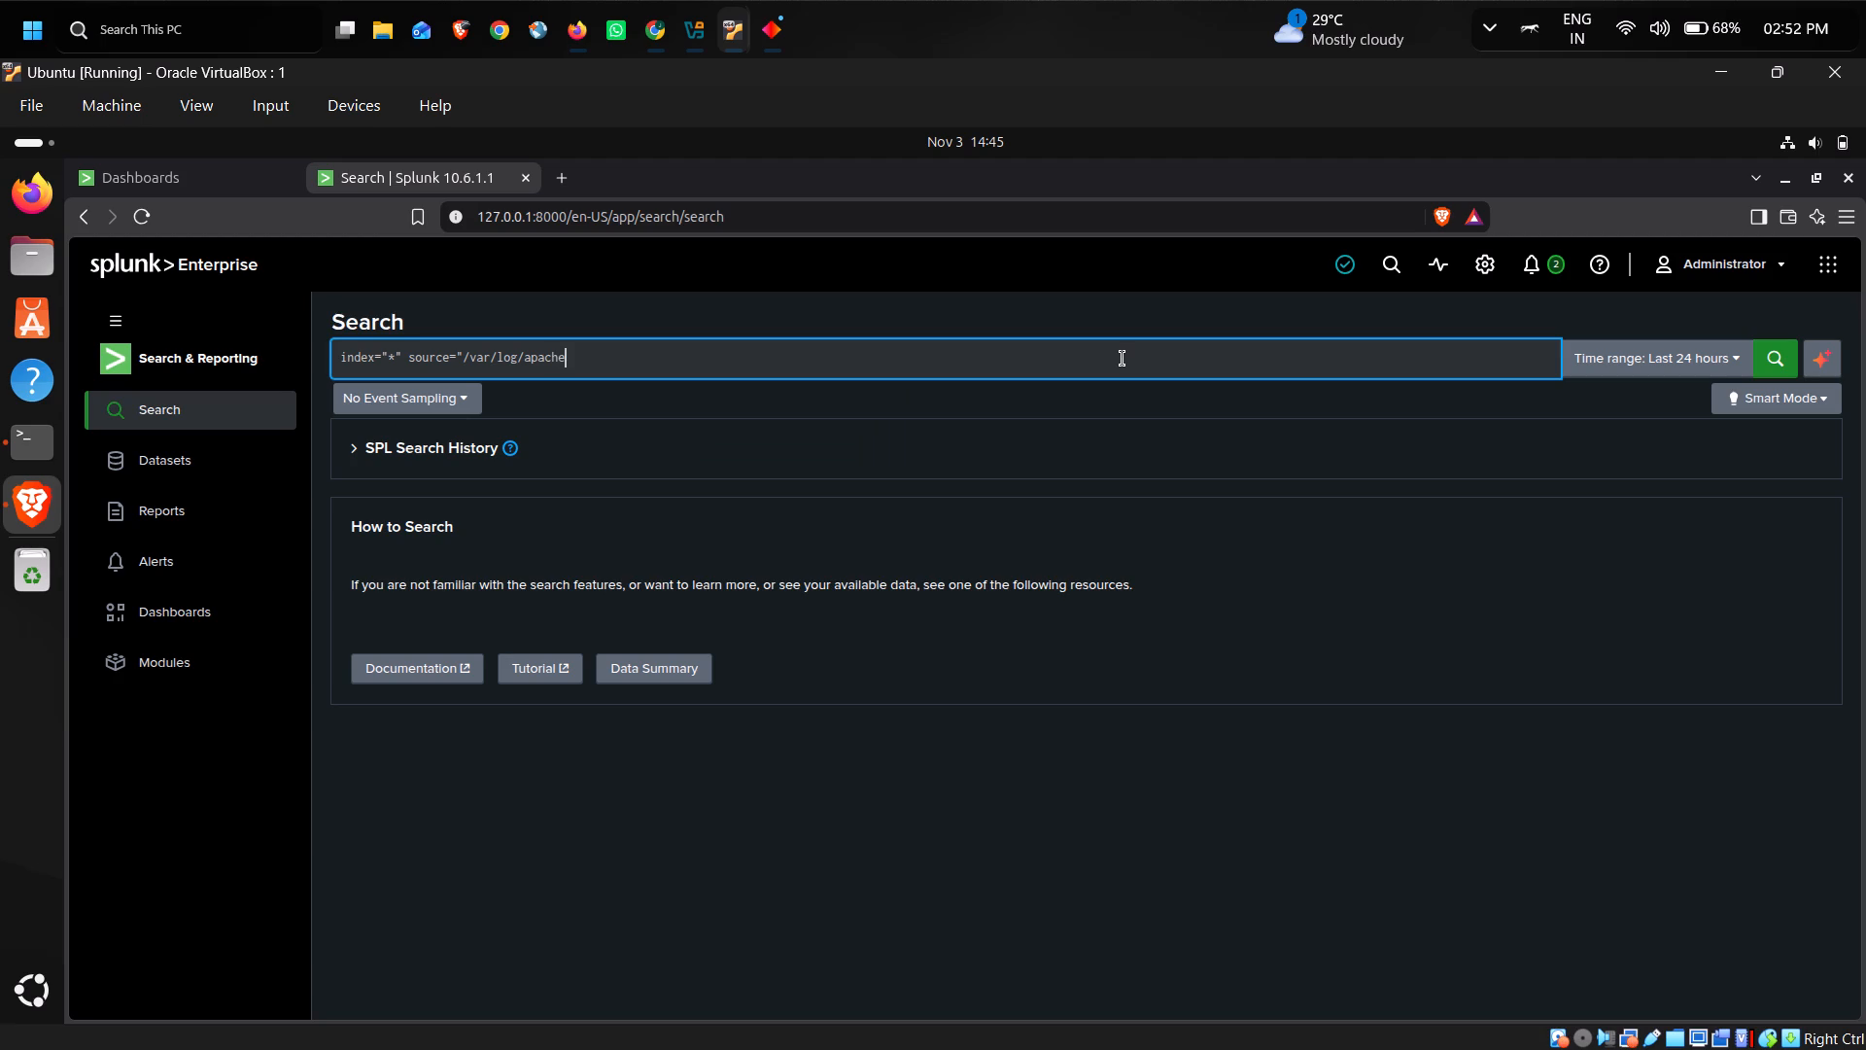
key(2)
key(slash)
text(ca)
key(BackSpace)
key(BackSpace)
text(access)
text(.o)
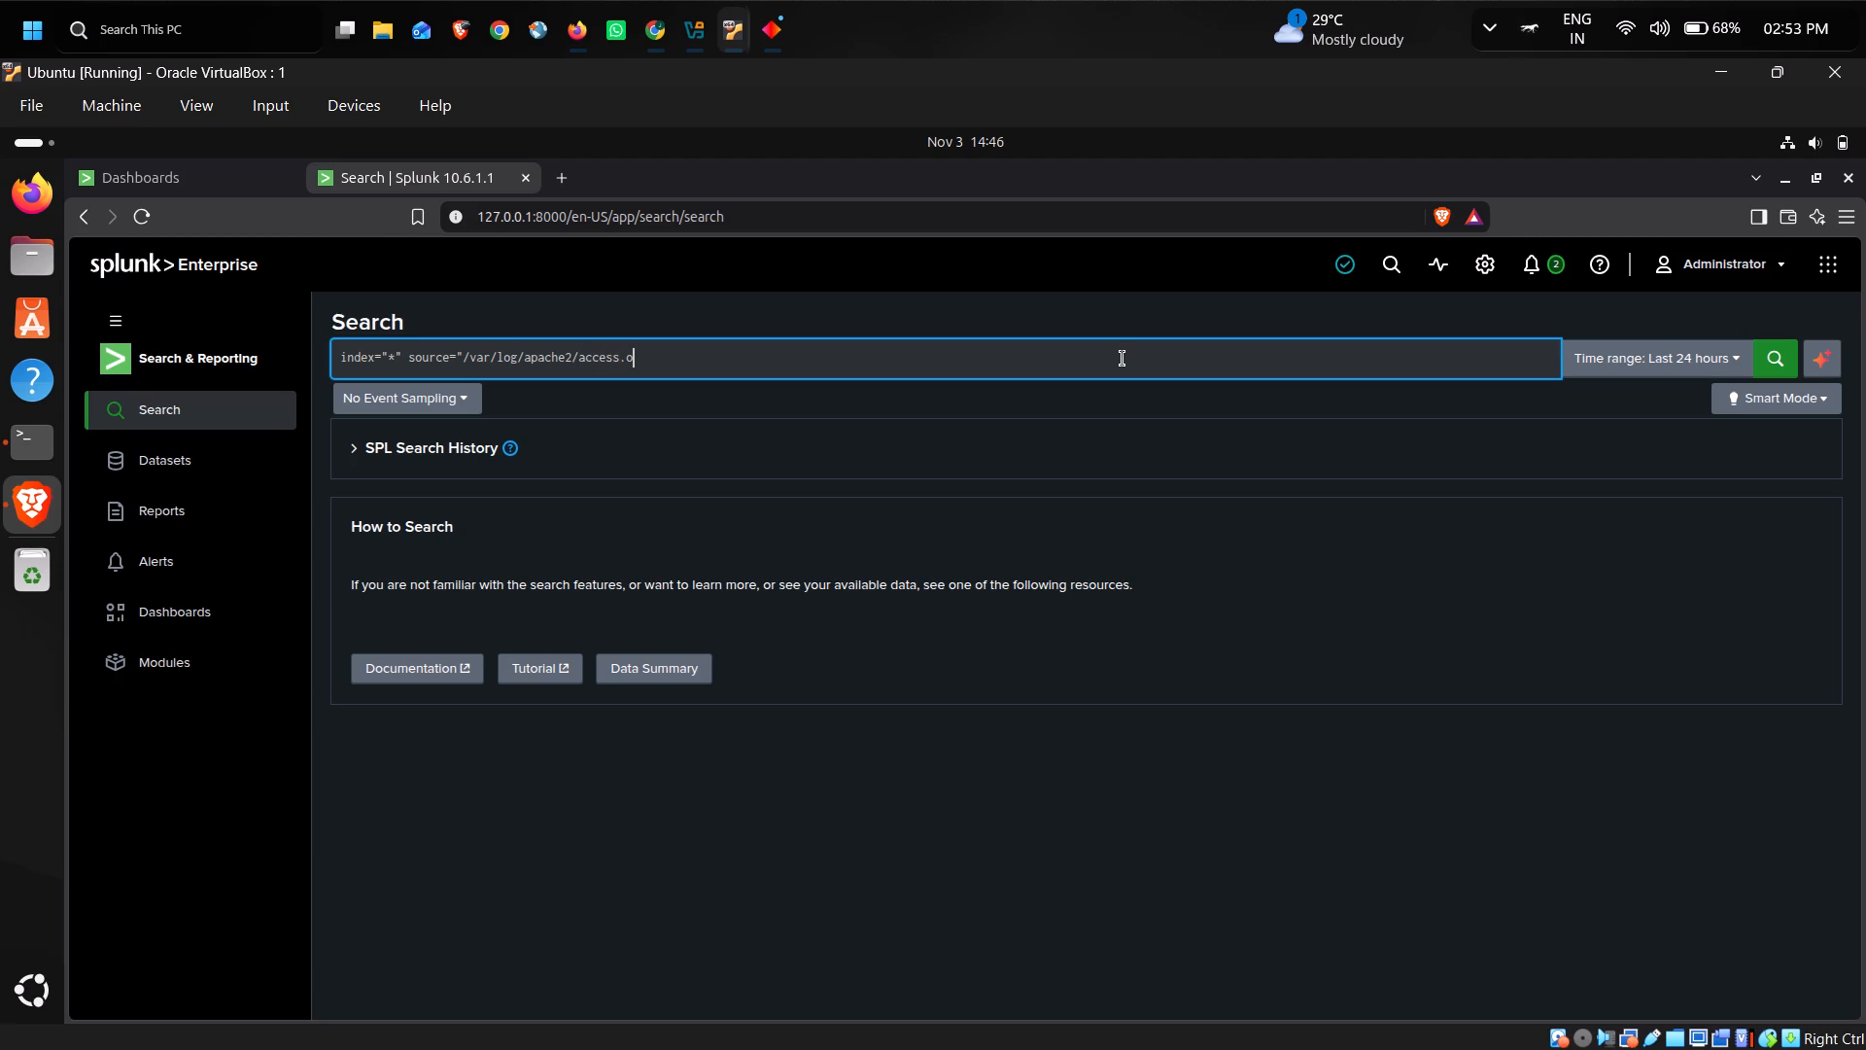
key(BackSpace)
text(log)
key(shift+quotedbl)
key(Return)
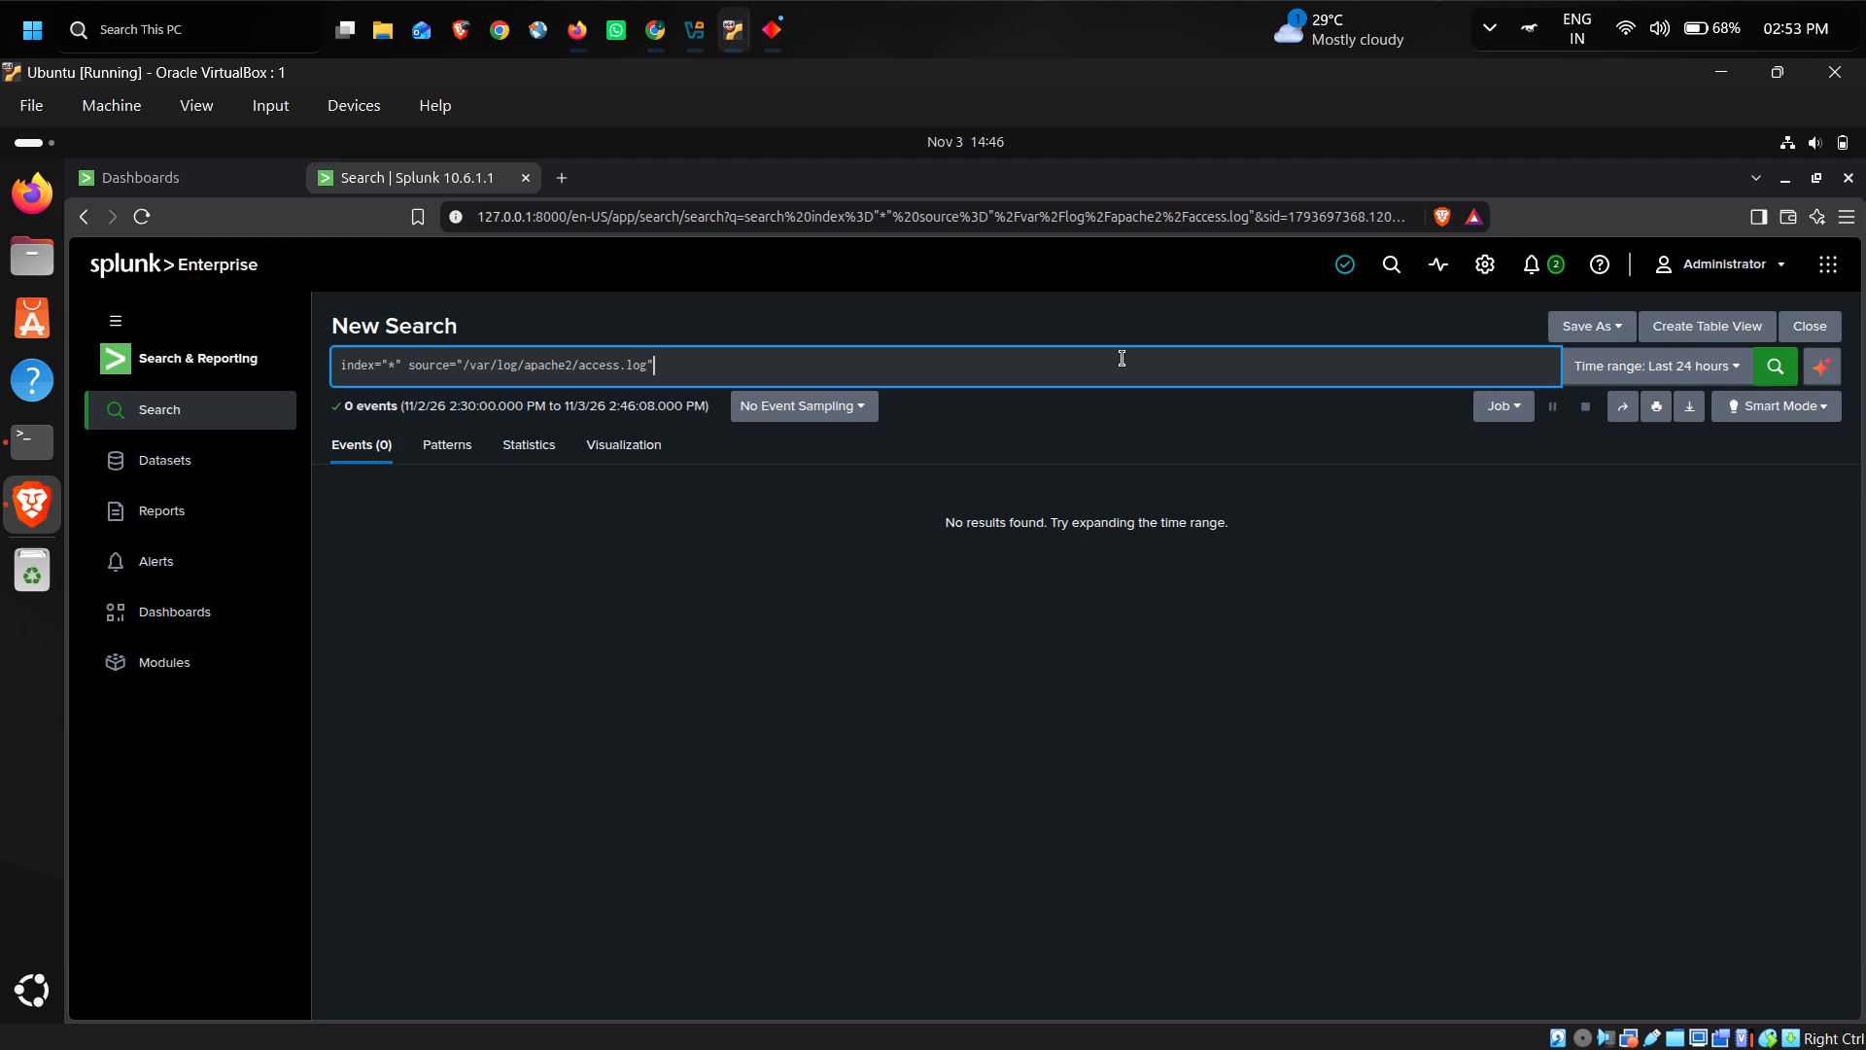
Rerun the access.log search with the time range set to All time (real-time).
click(1730, 379)
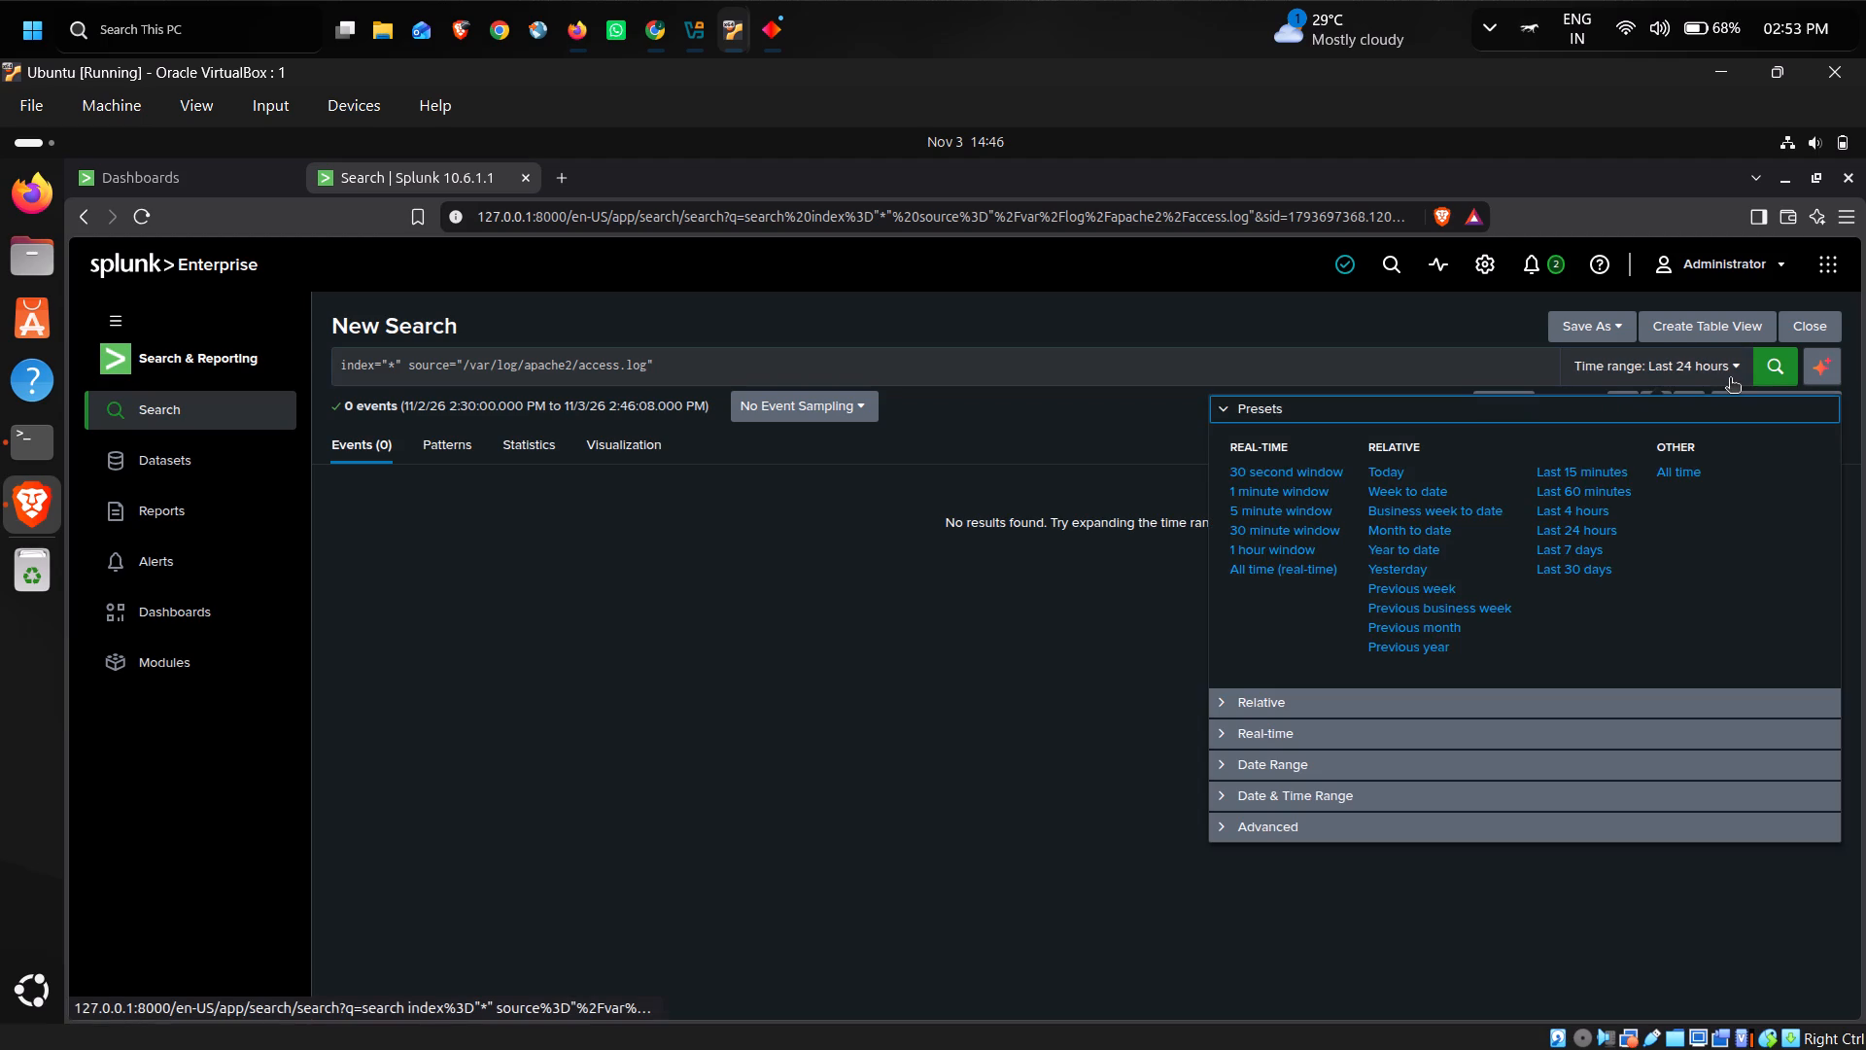
click(1303, 570)
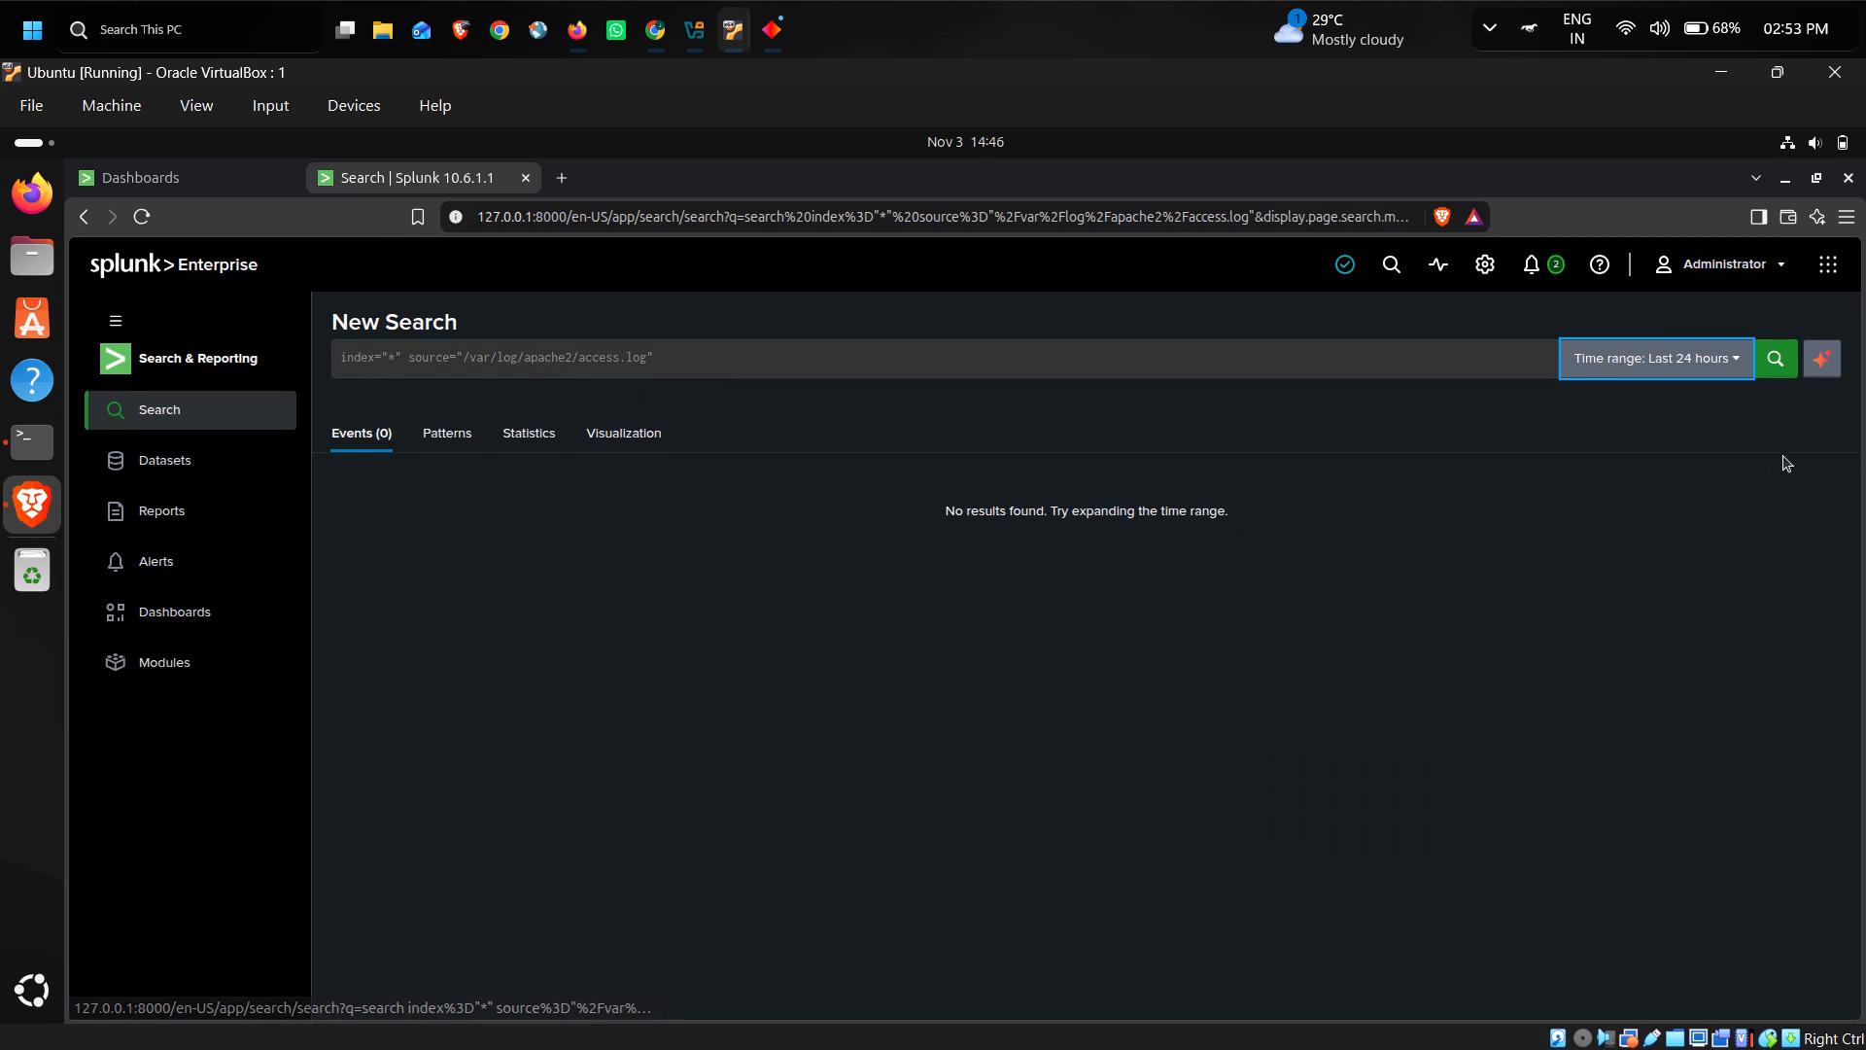
click(1771, 344)
click(1773, 355)
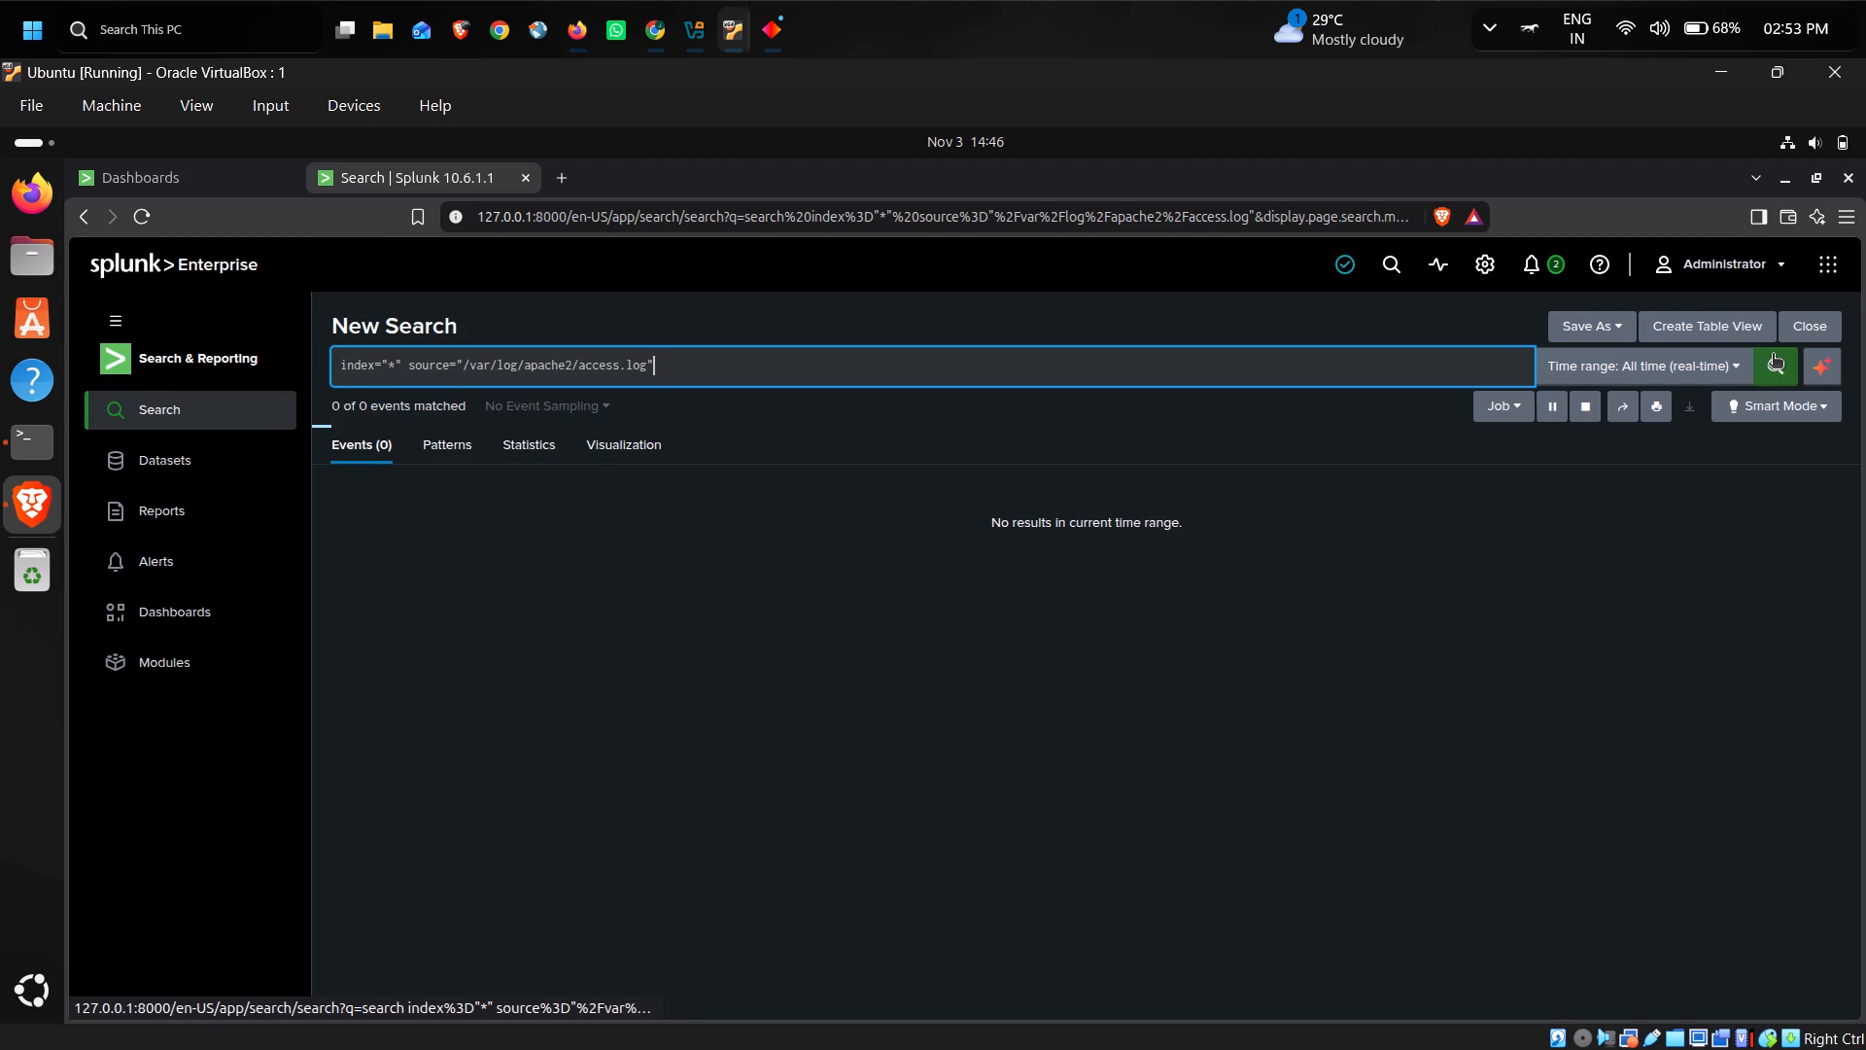
Shorten the search's source path to "/var/log/" and look through the suggested log sources for an Apache entry.
click(1184, 379)
key(Left)
key(Left)
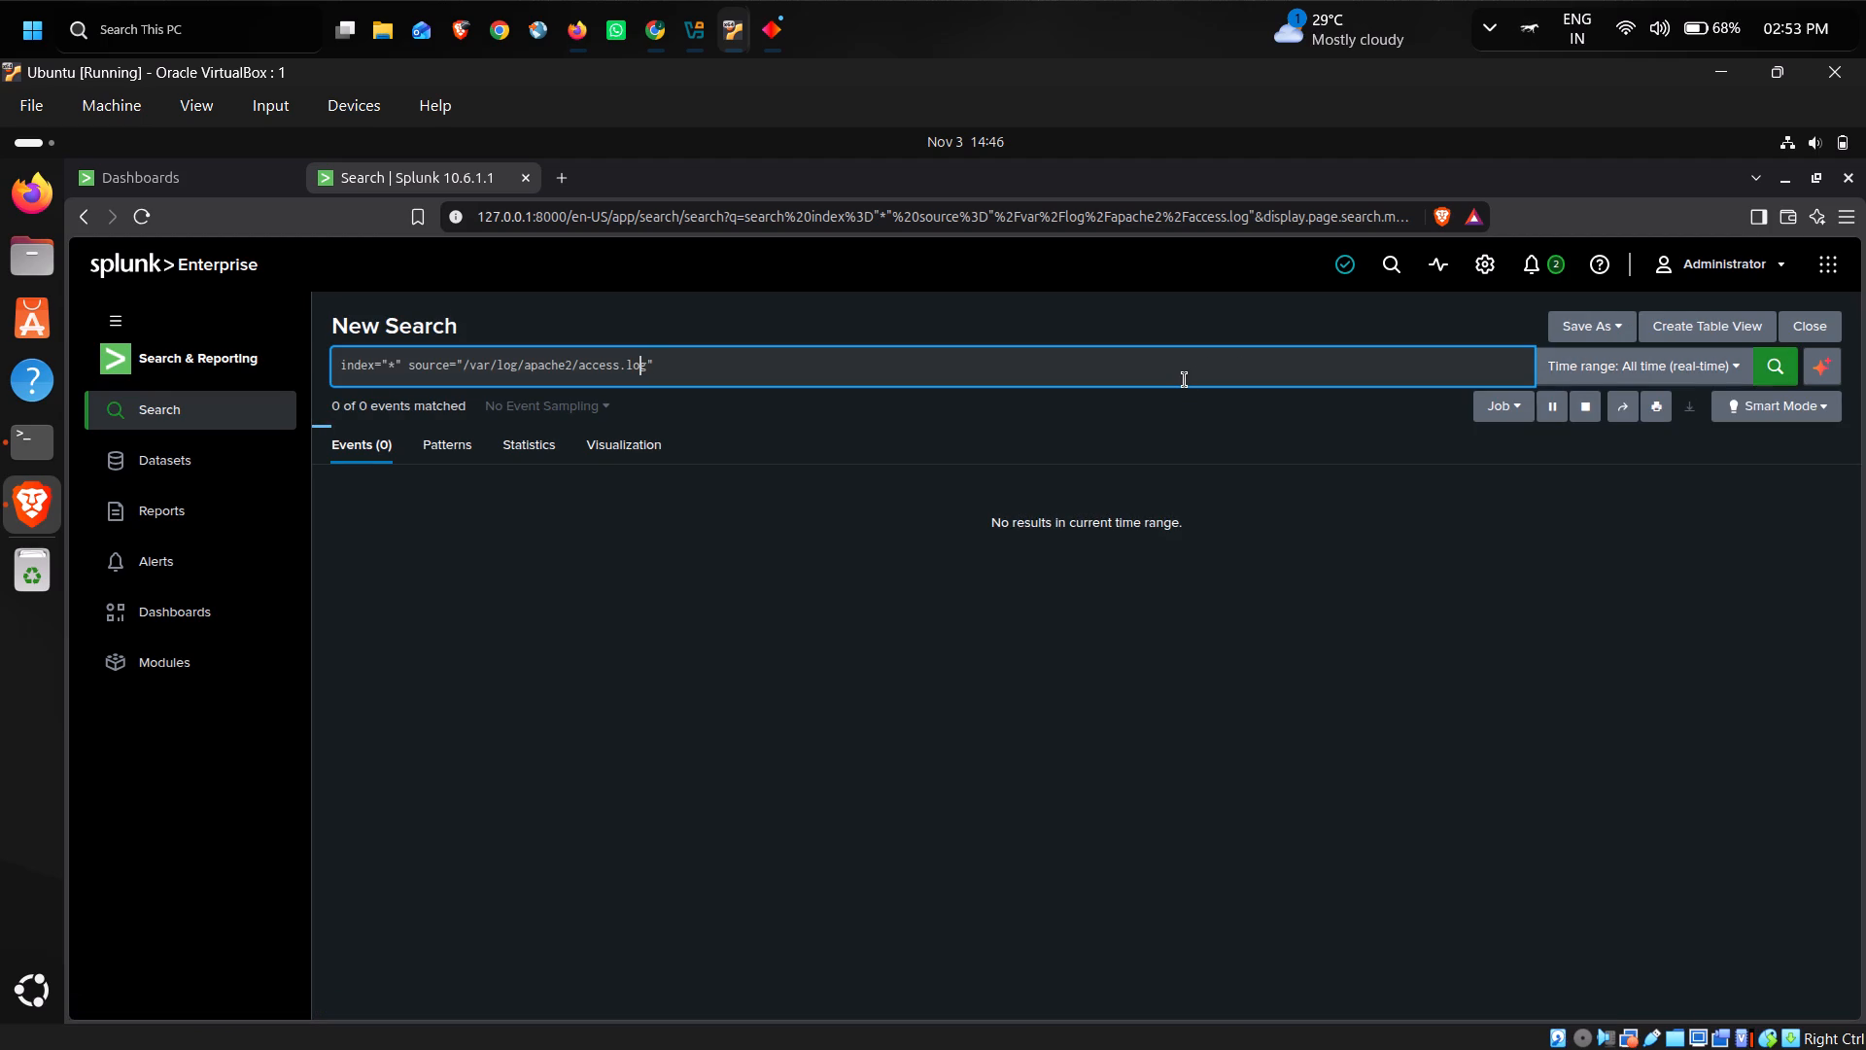
key(Right)
key(backslash)
key(BackSpace)
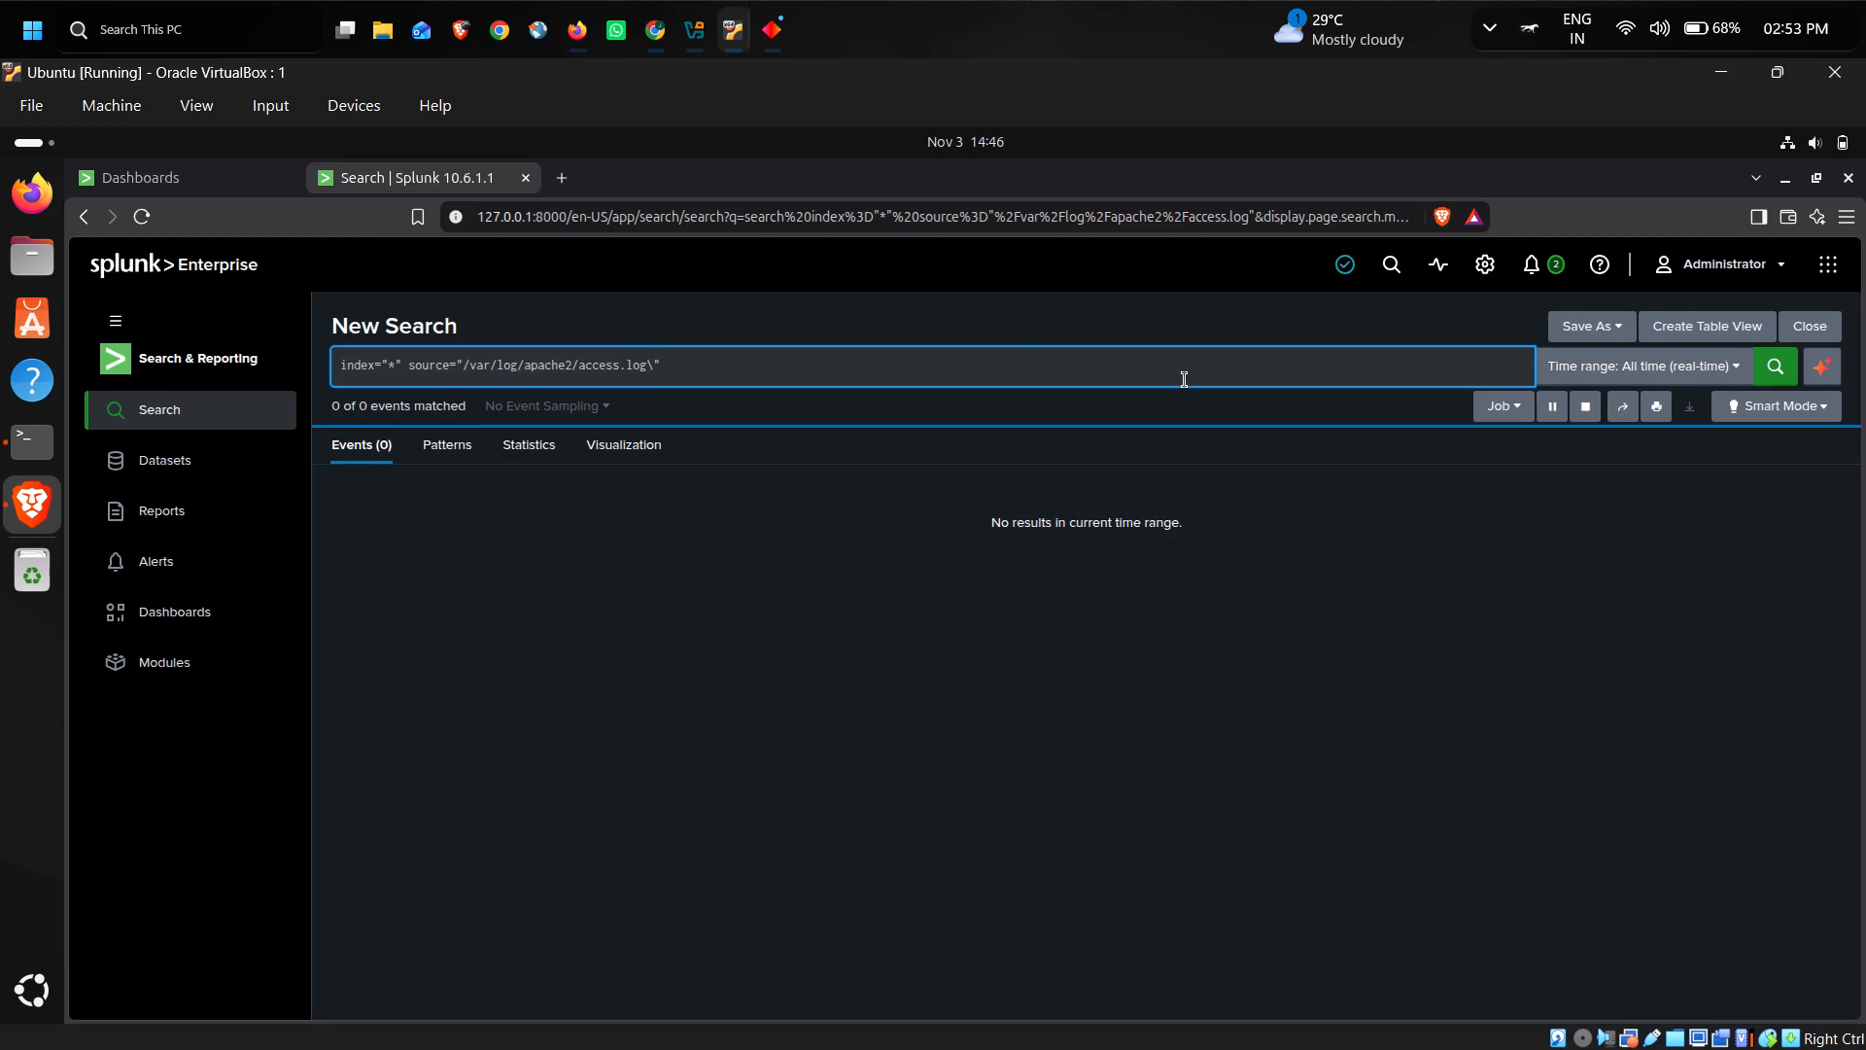
key(BackSpace)
key(BackSpace)
key(BackSpace)
key(BackSpace)
key(BackSpace)
key(BackSpace)
key(BackSpace)
key(BackSpace)
key(BackSpace)
key(BackSpace)
key(BackSpace)
key(BackSpace)
key(BackSpace)
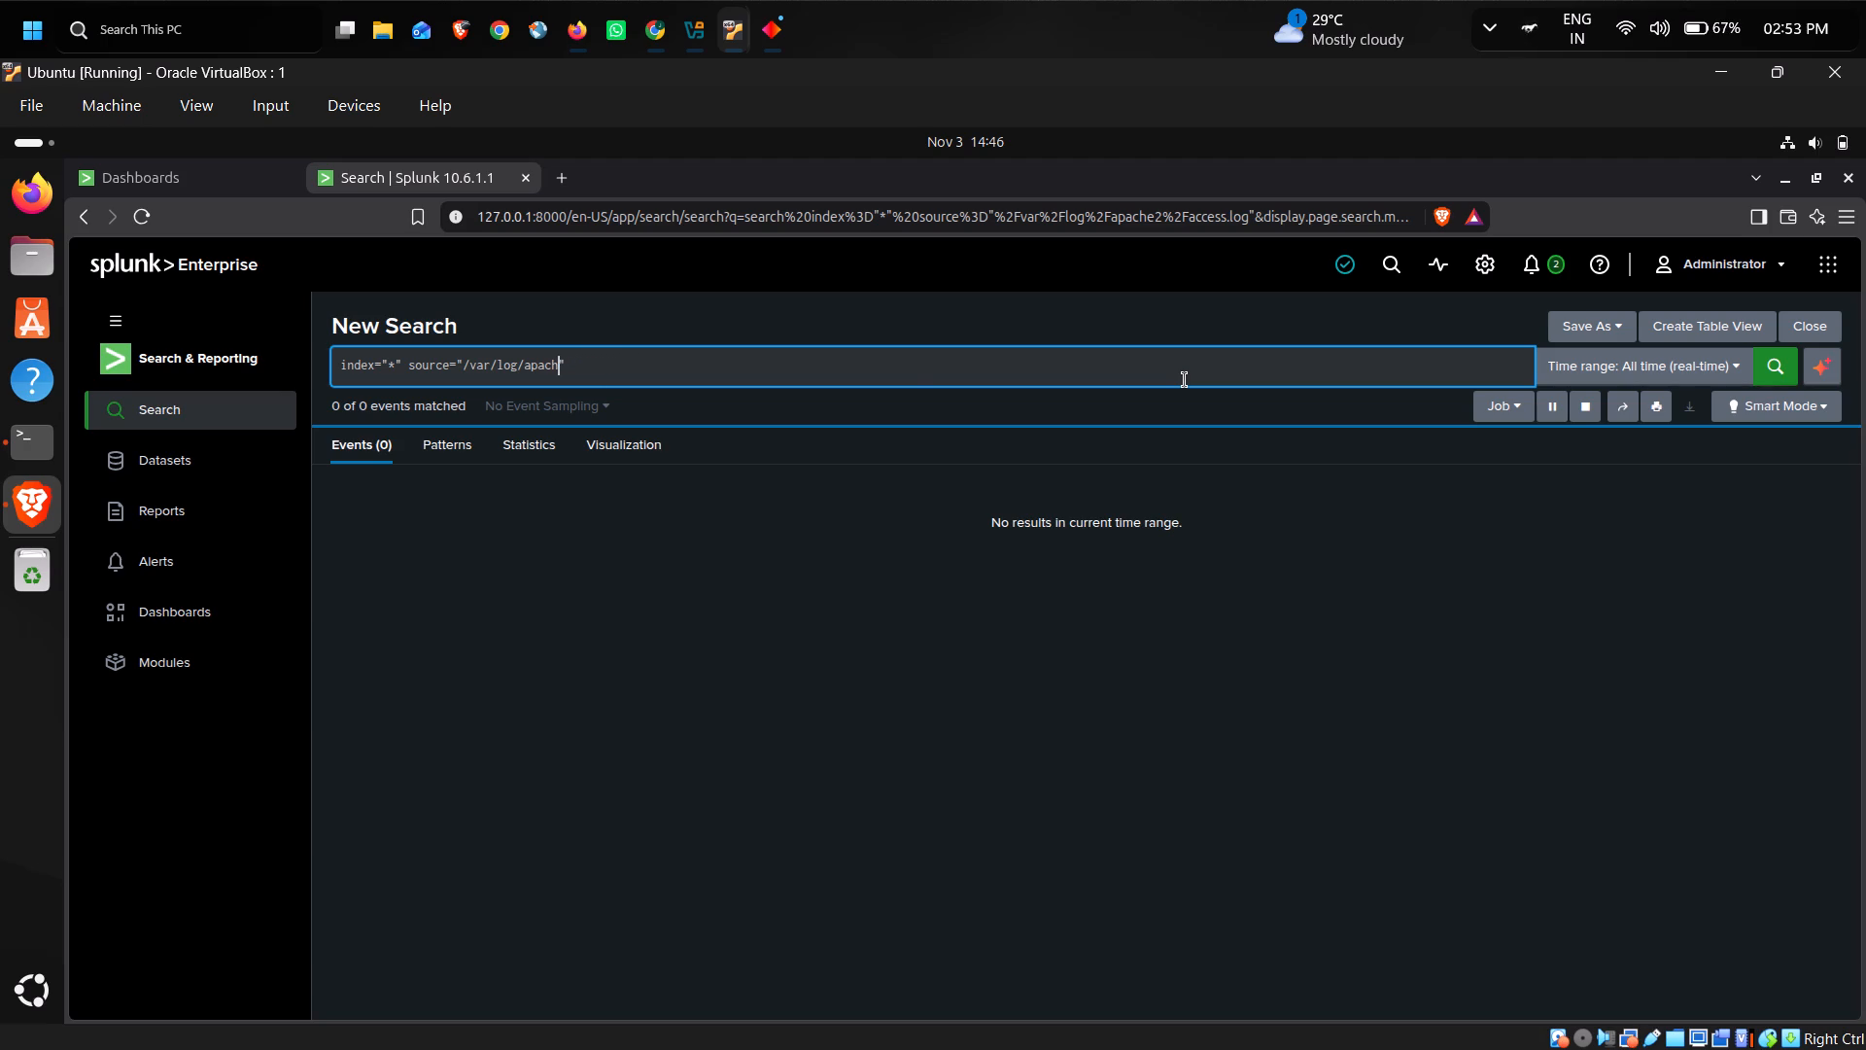
key(BackSpace)
key(BackSpace)
key(BackSpace)
key(BackSpace)
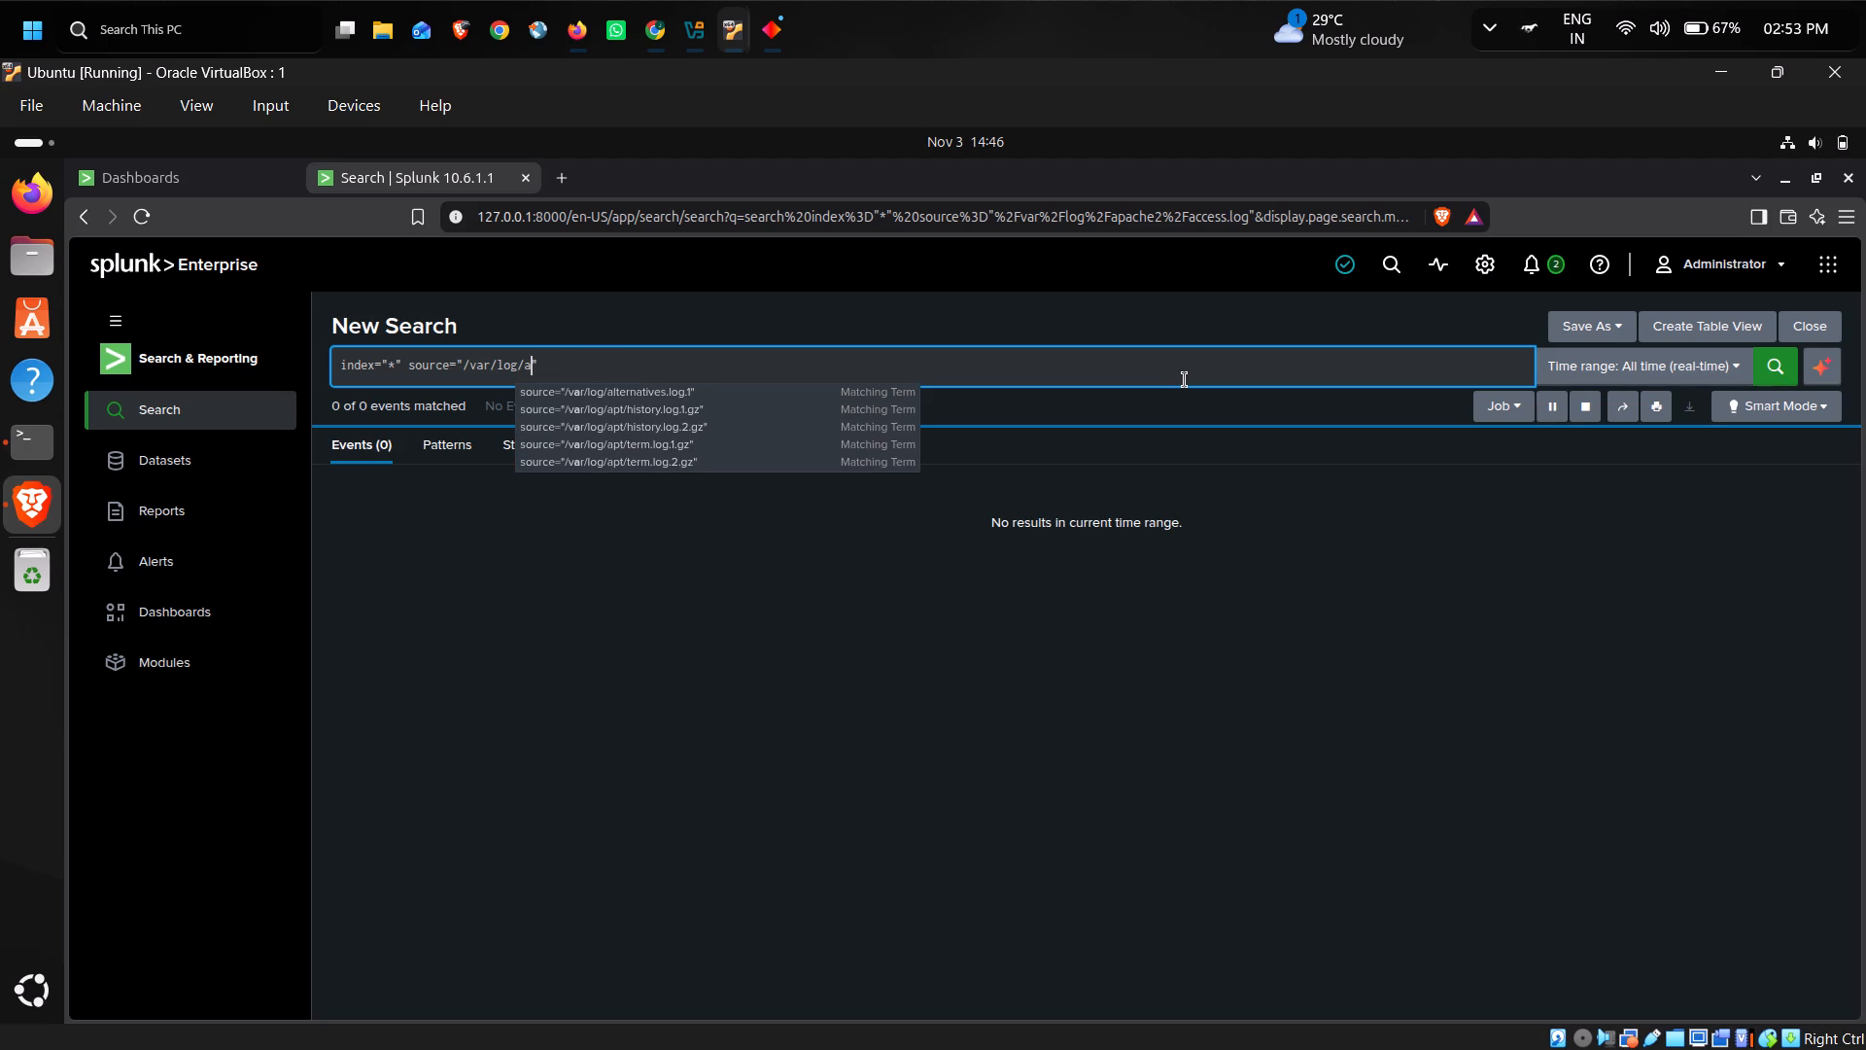
key(BackSpace)
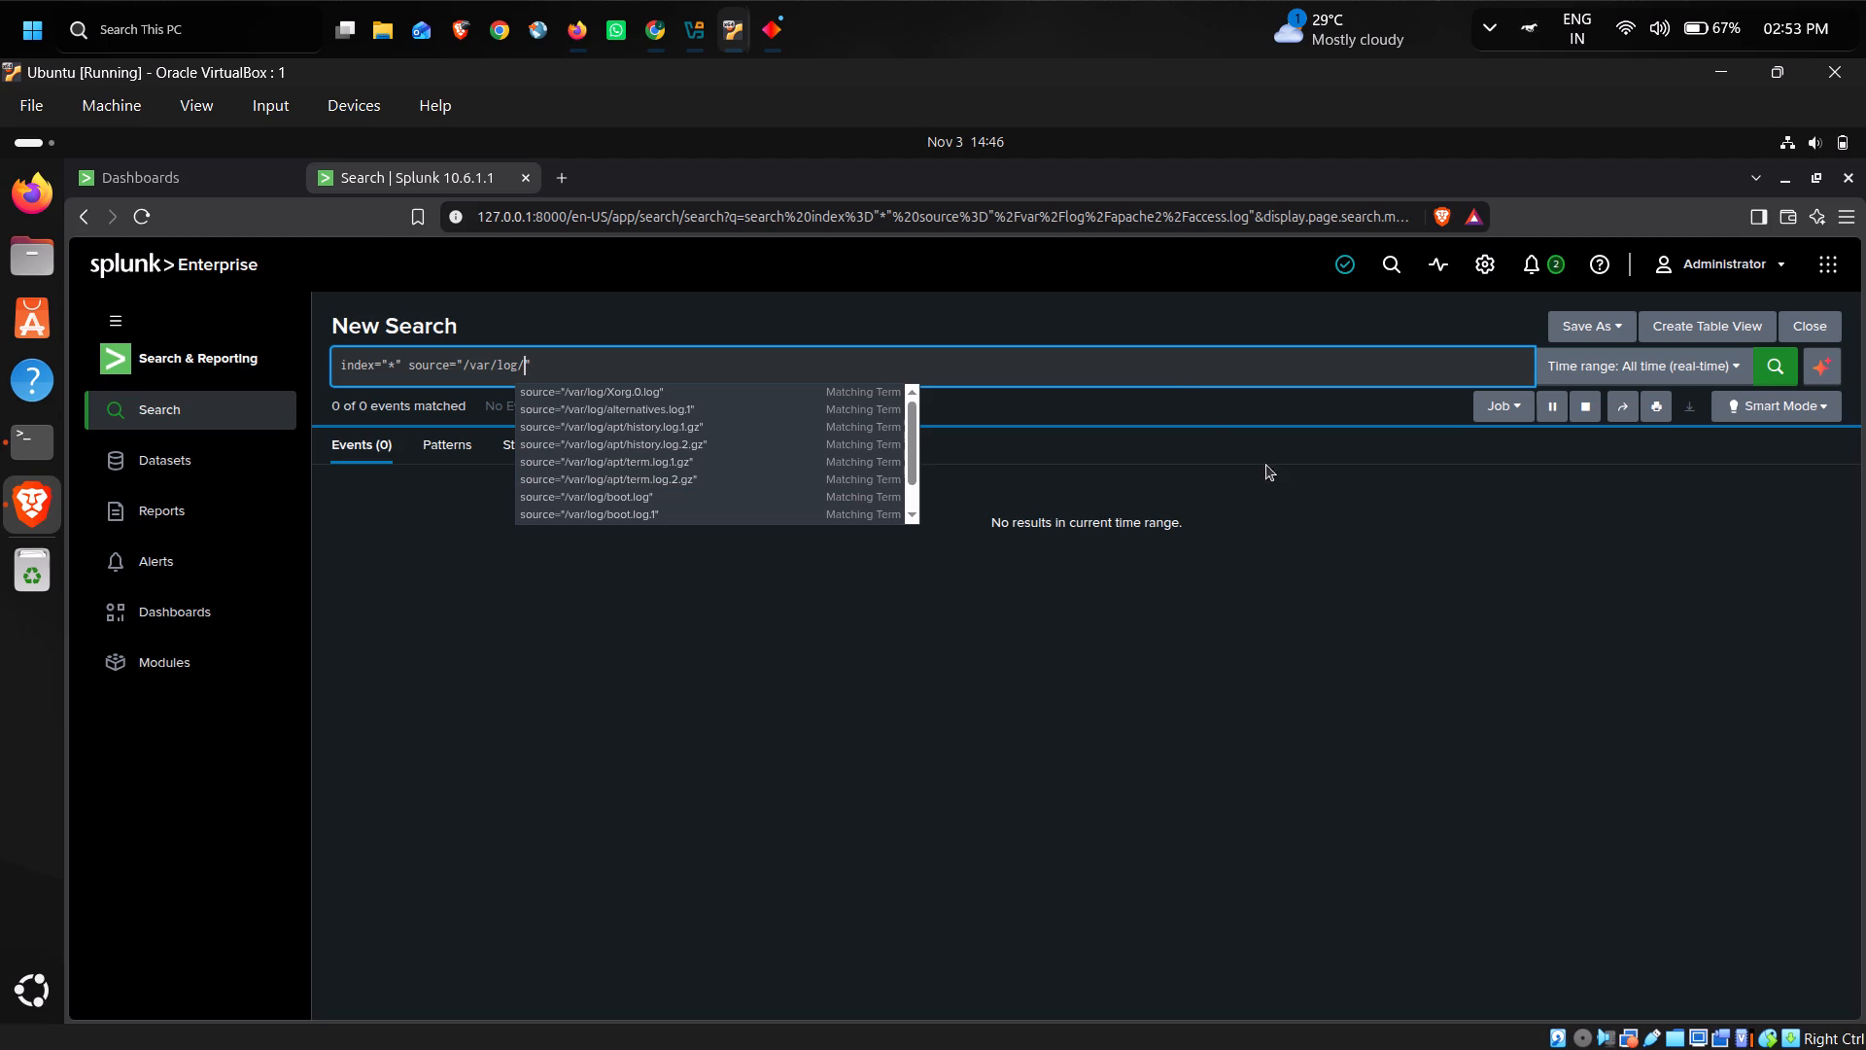
scroll(830, 470, down, 2)
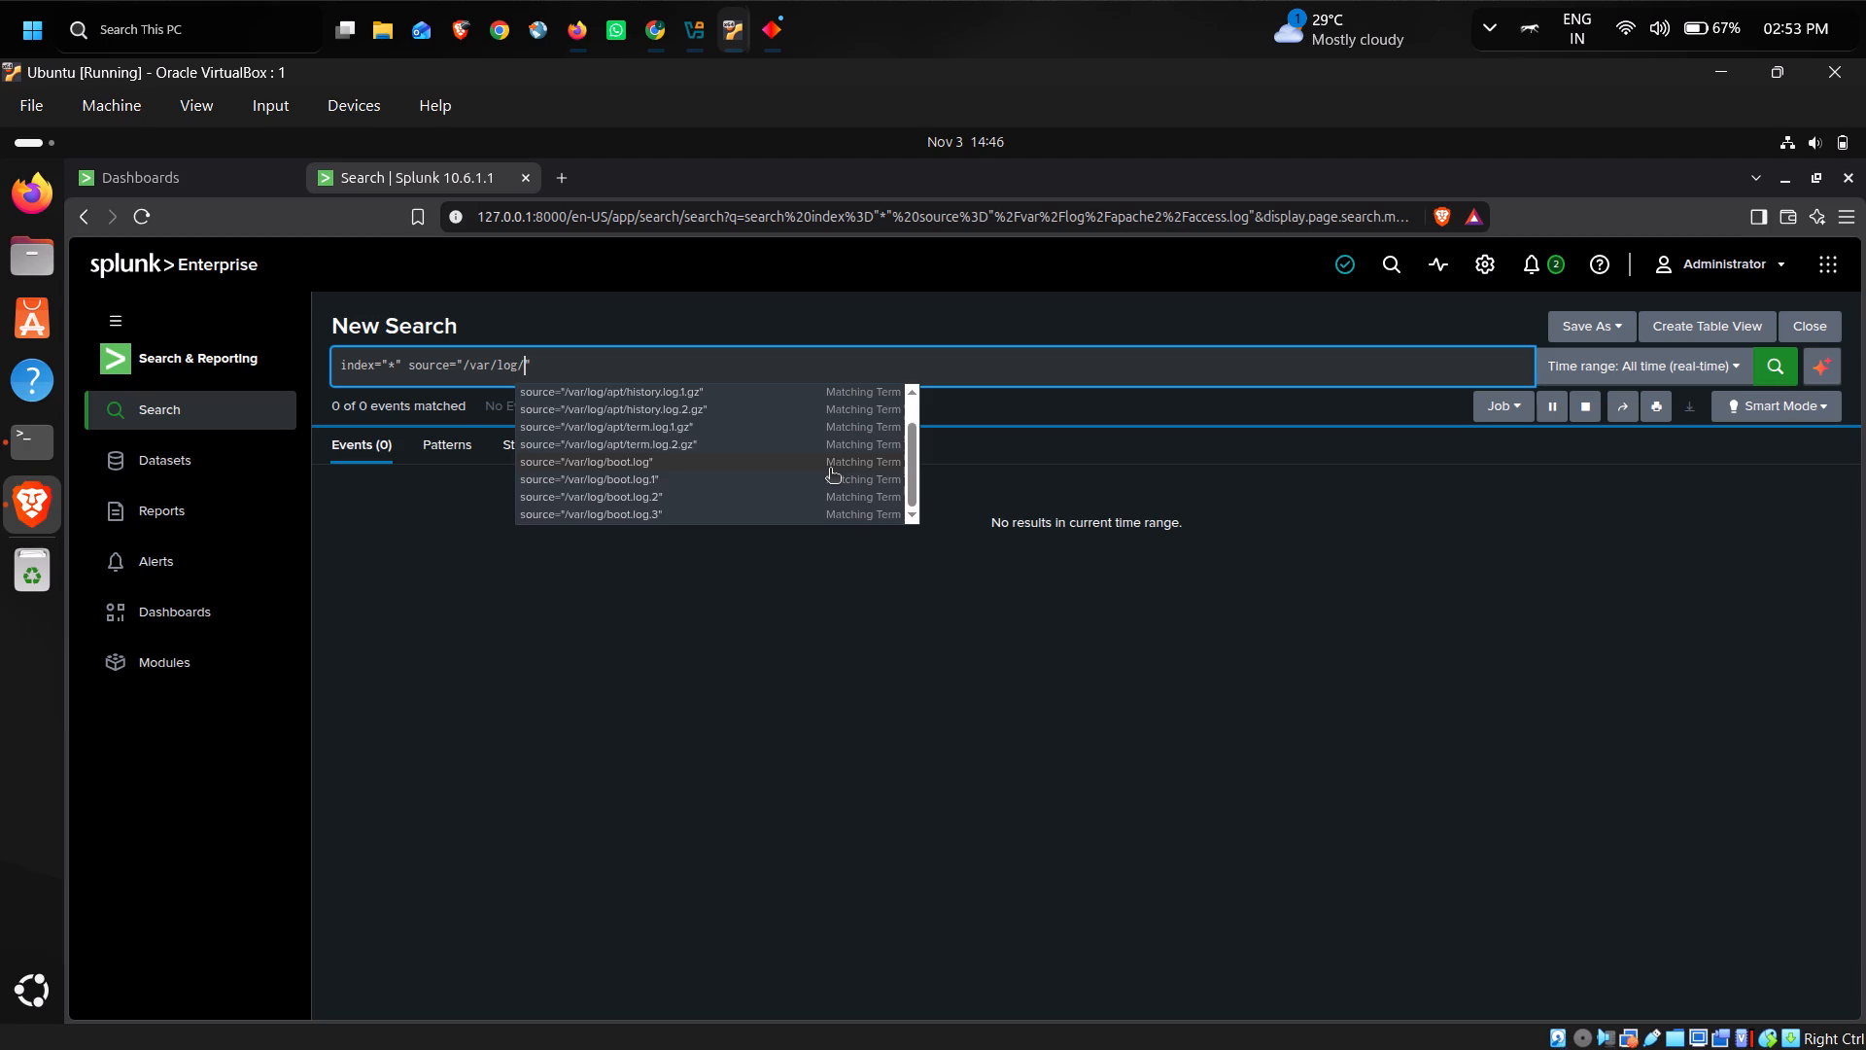
scroll(830, 470, up, 2)
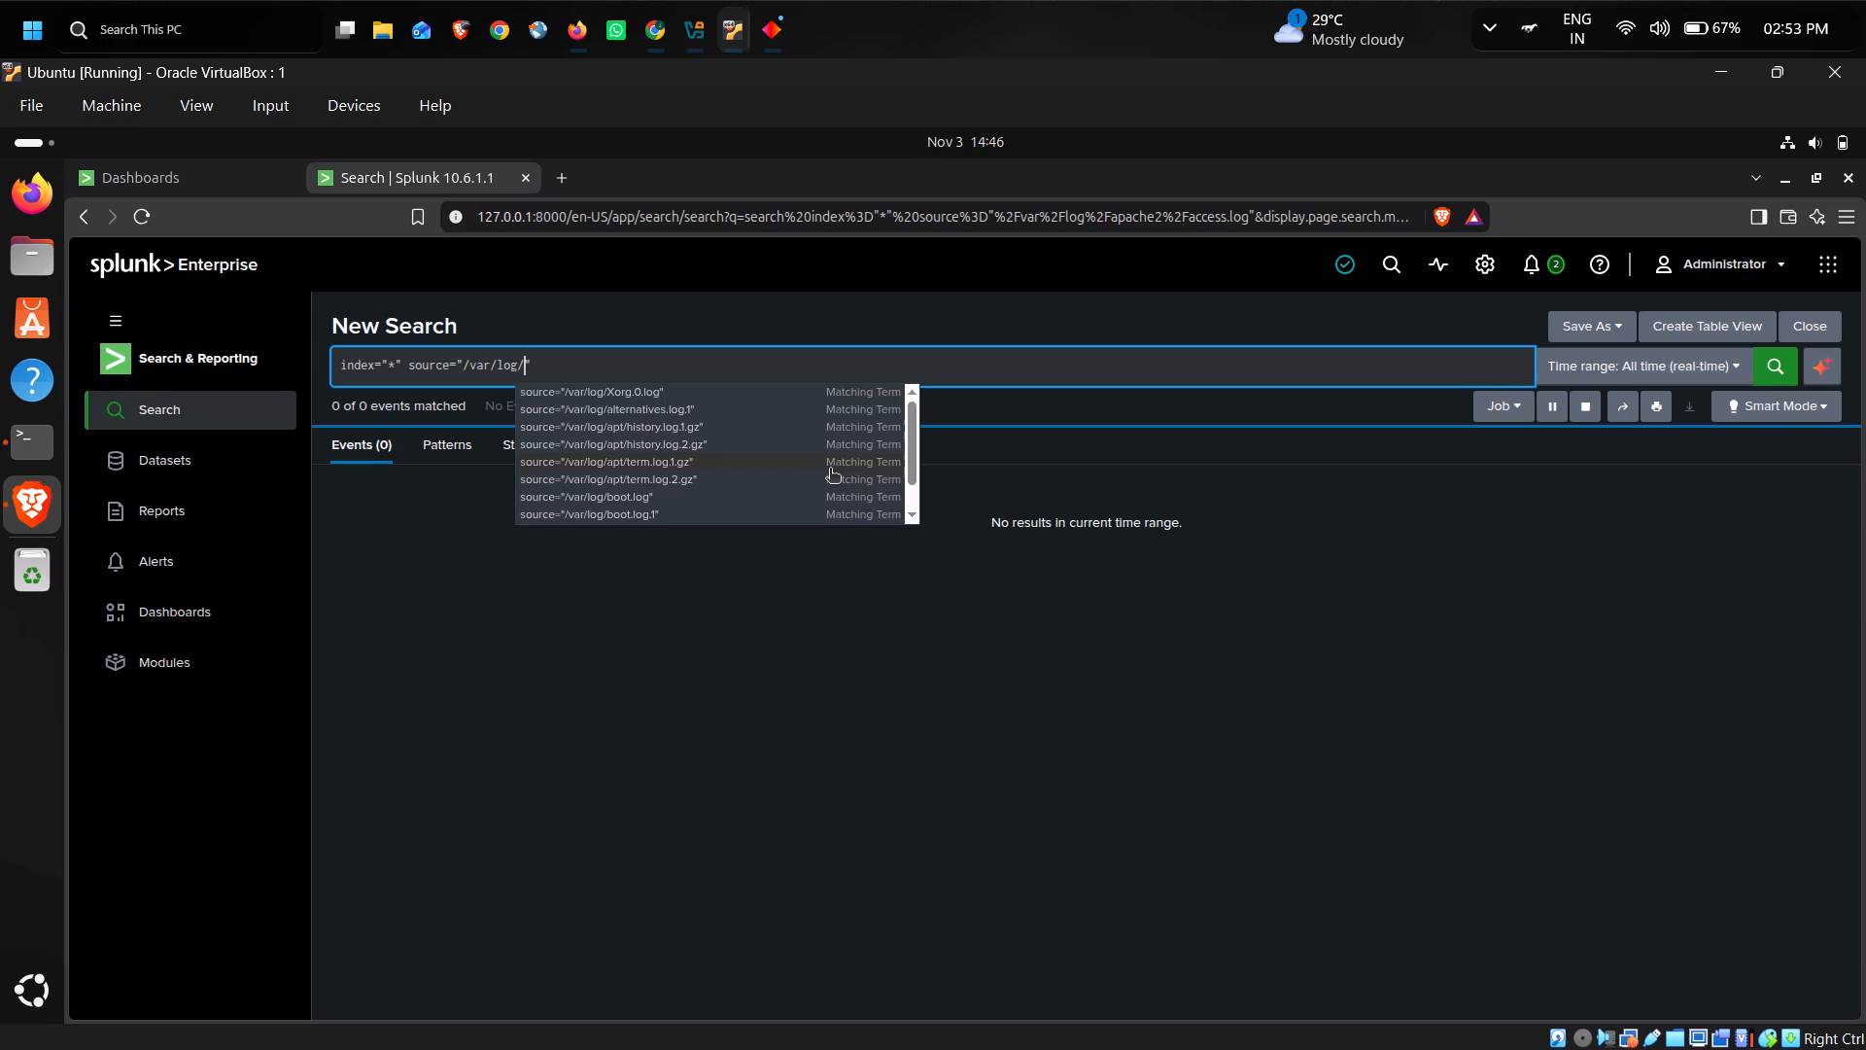
scroll(830, 470, down, 1)
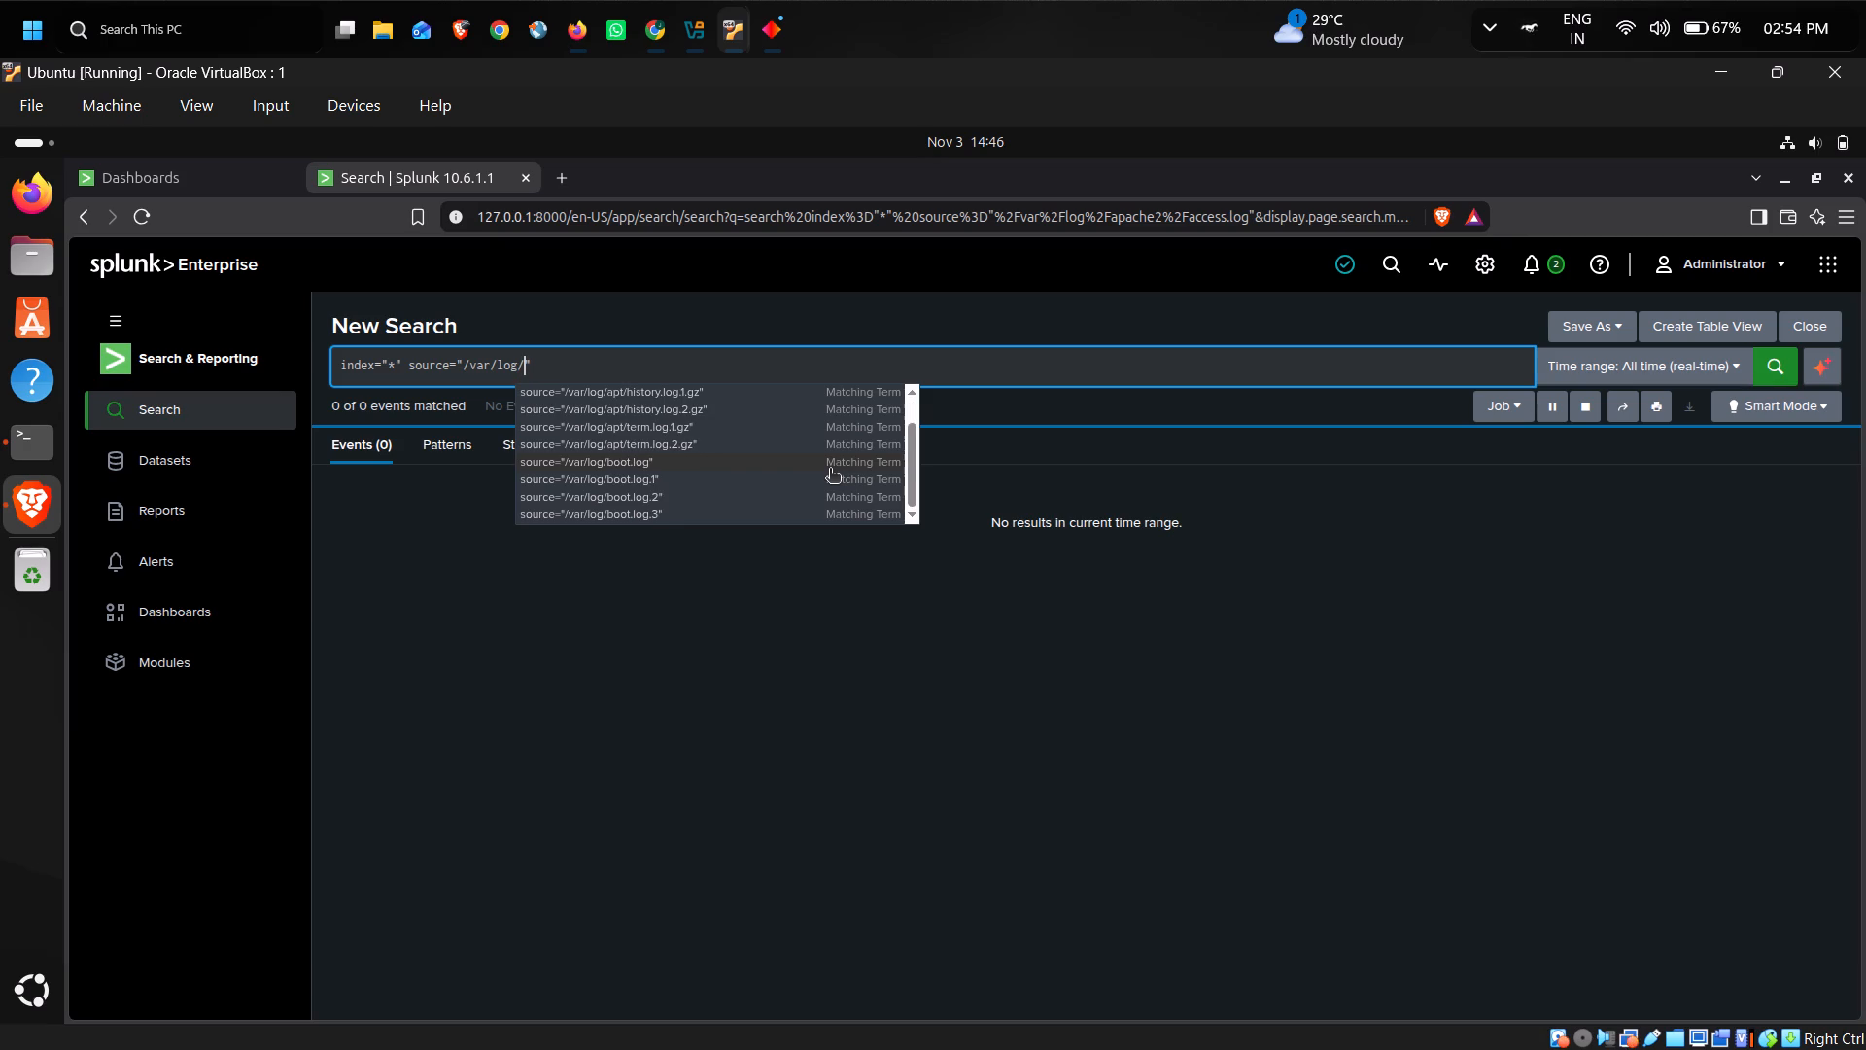
scroll(830, 470, up, 3)
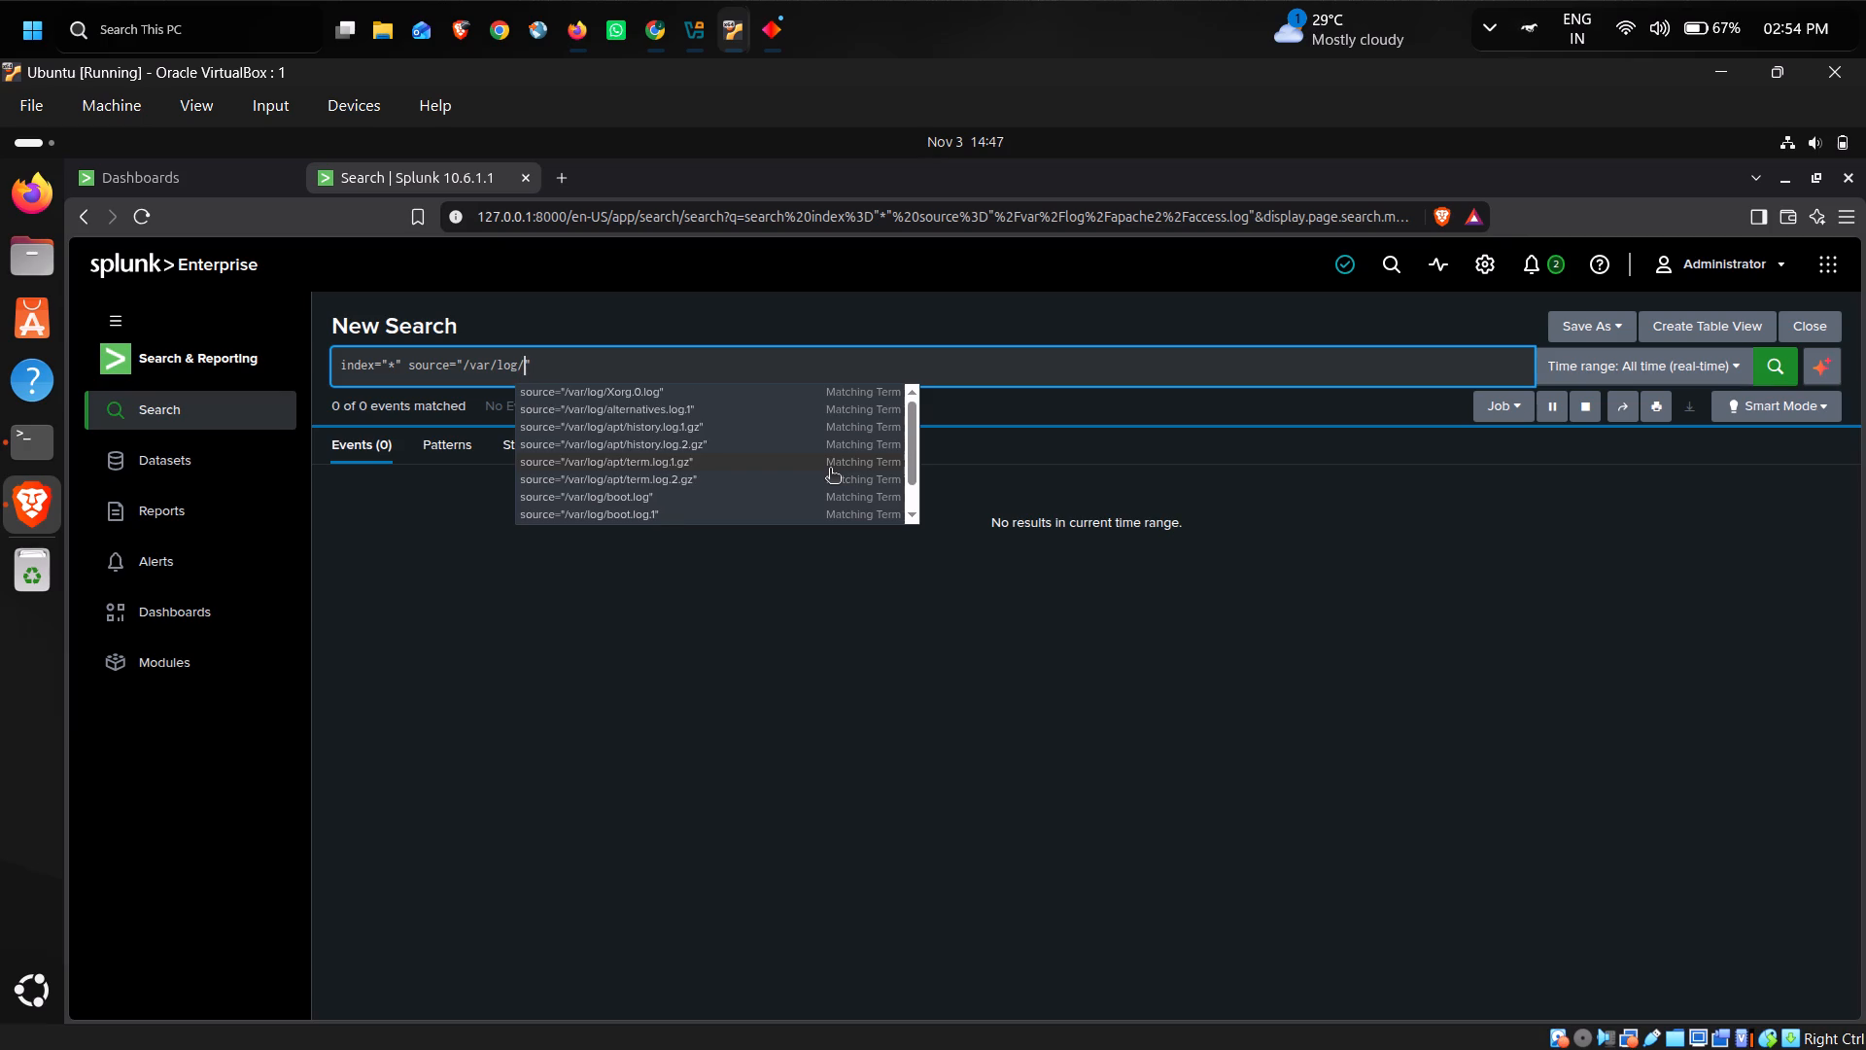
click(731, 370)
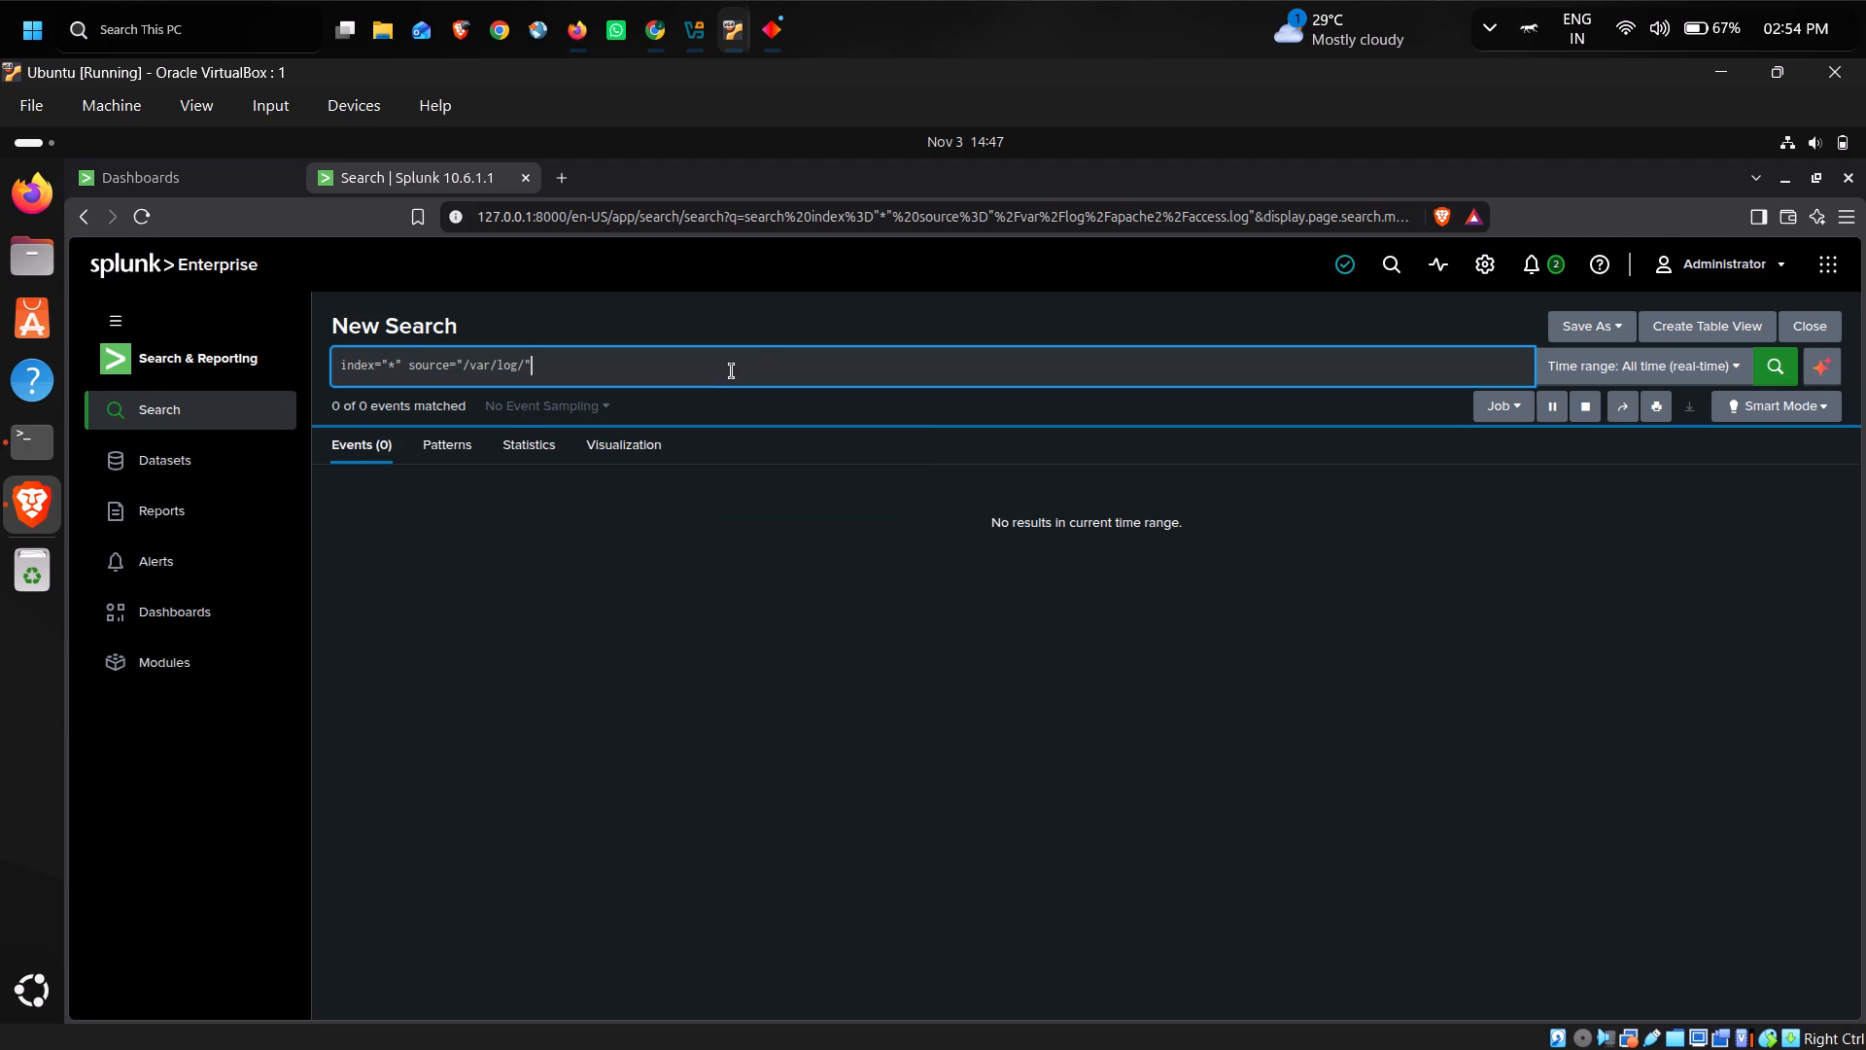
Check the desktop for the access.log file and return to the browser.
click(1790, 182)
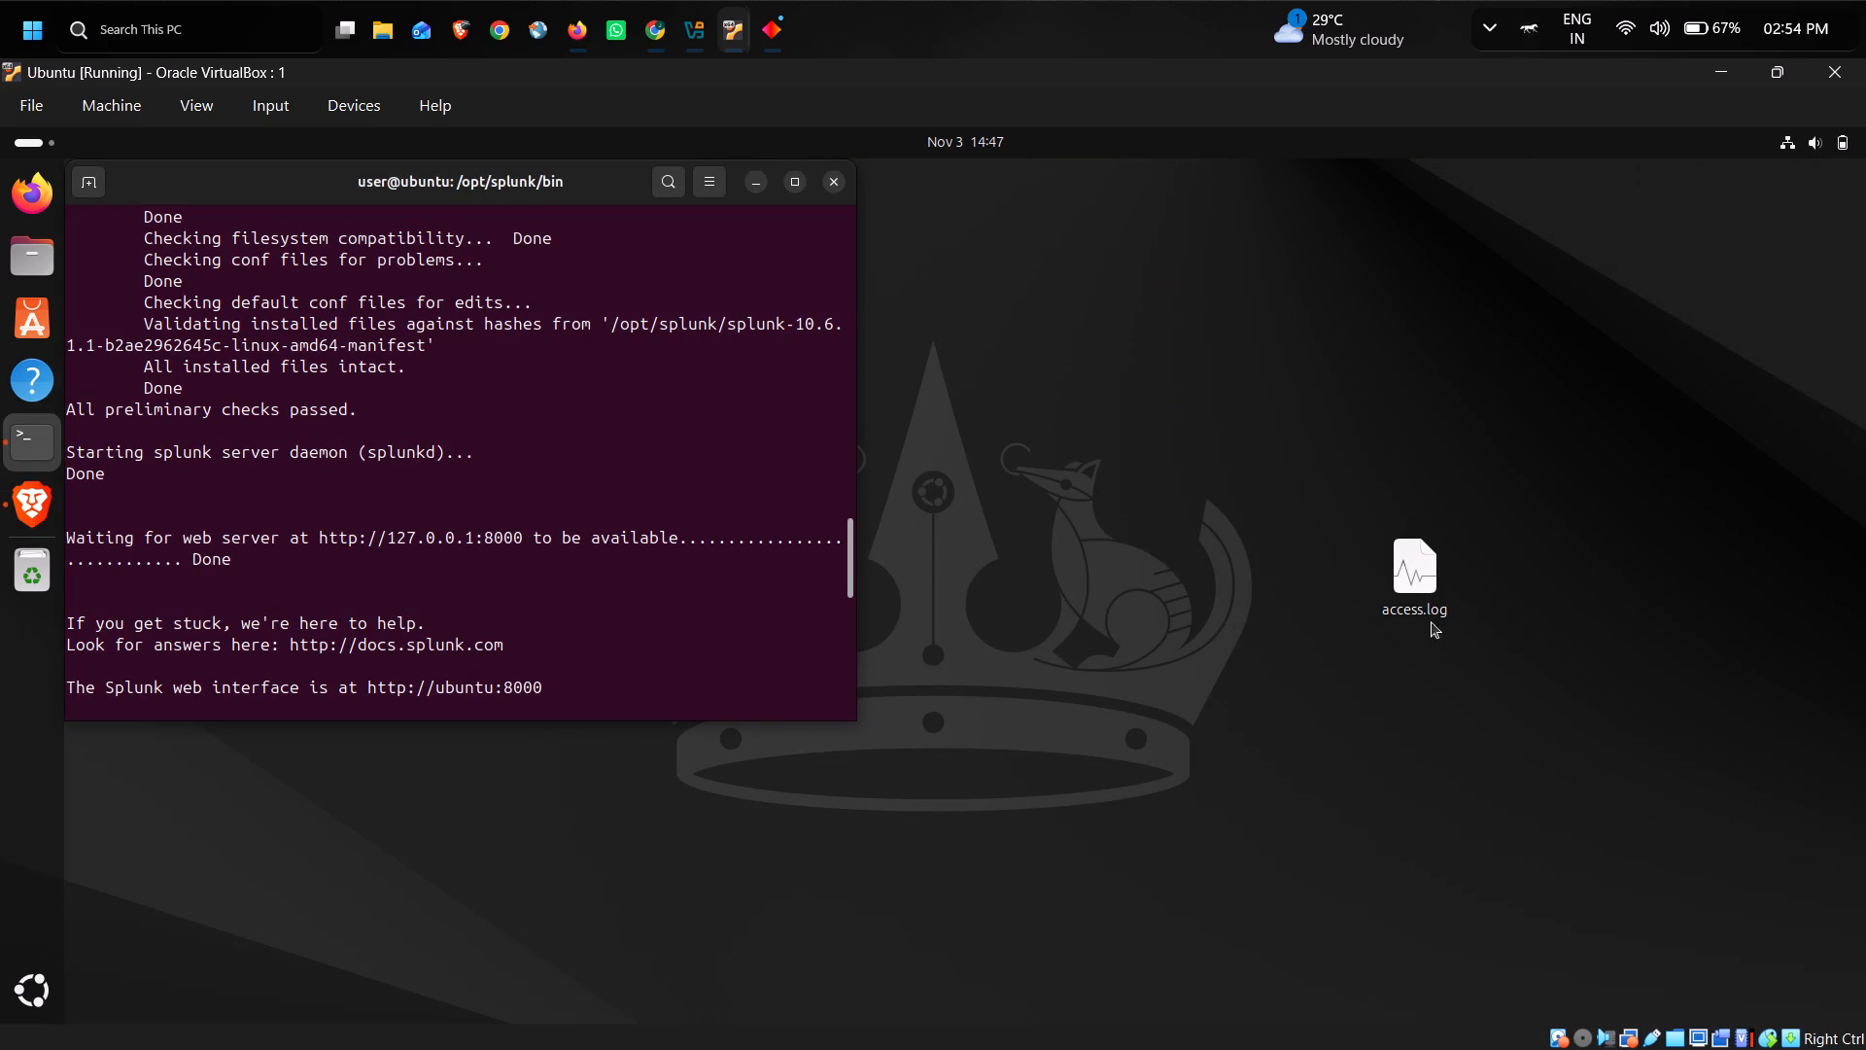
click(1234, 529)
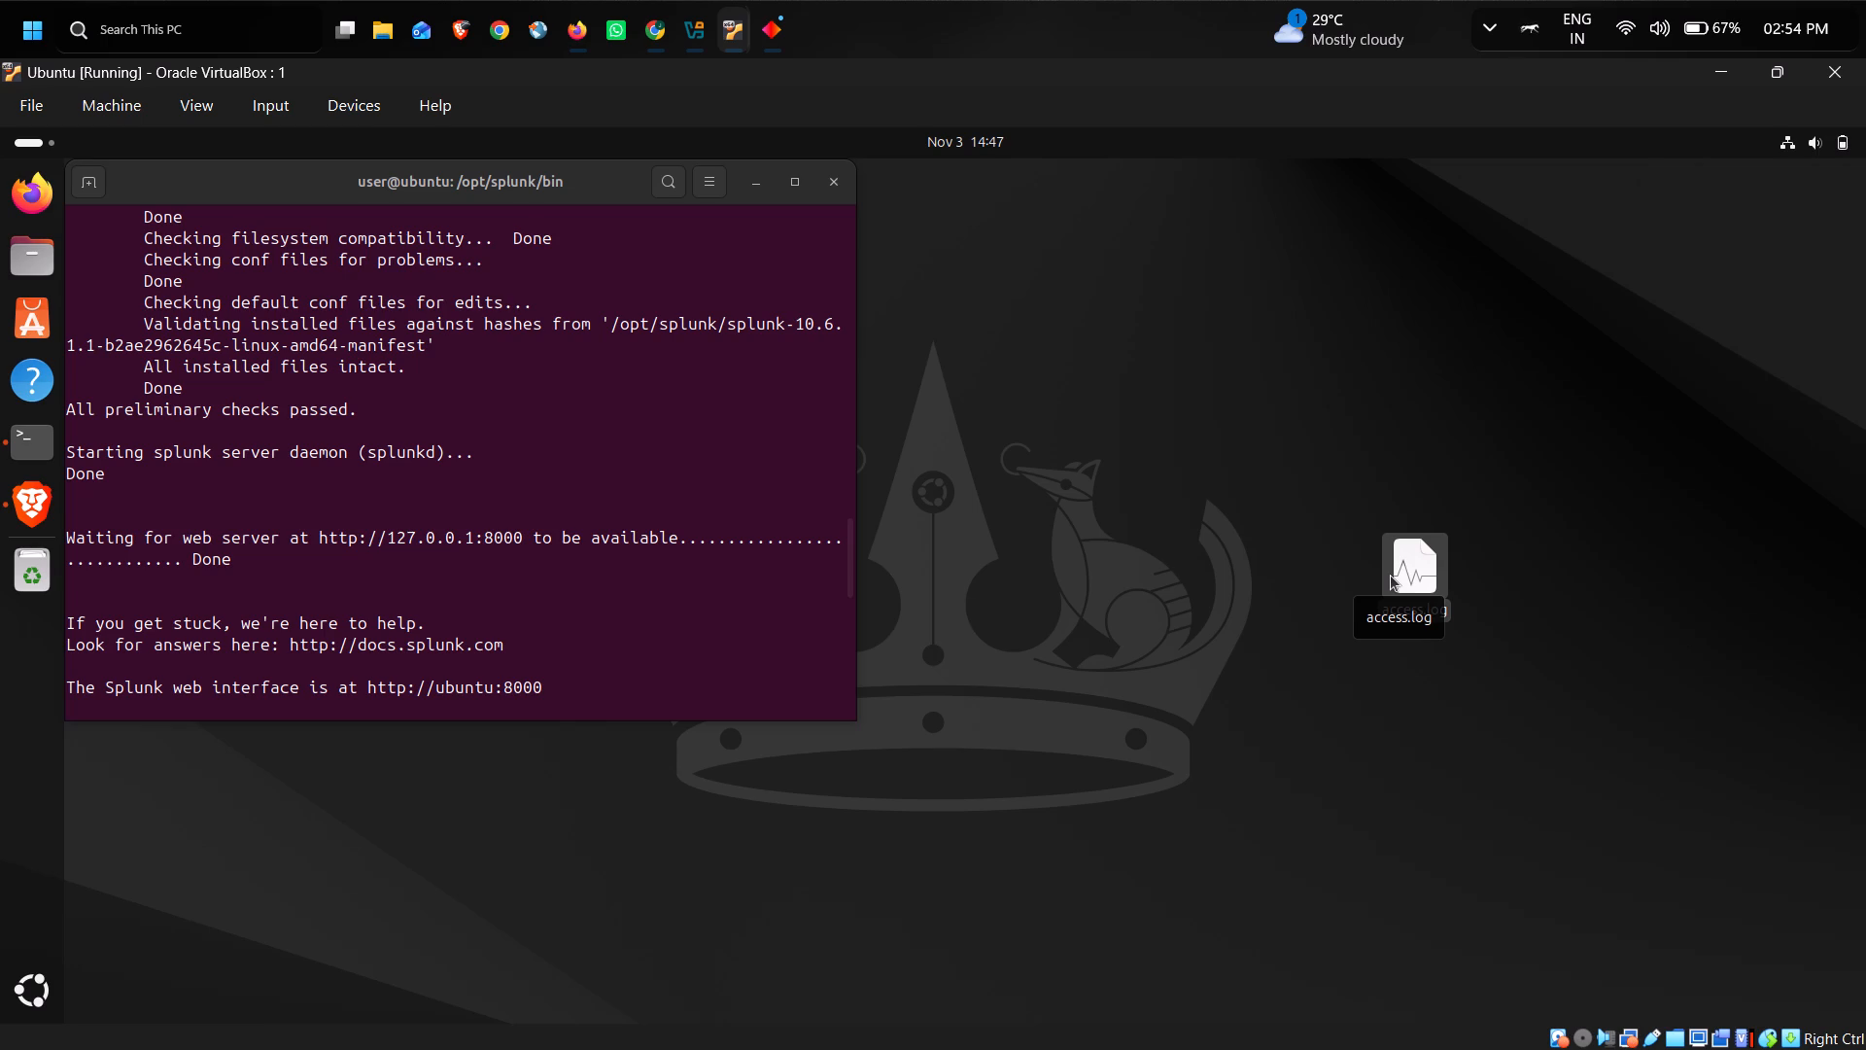
click(32, 490)
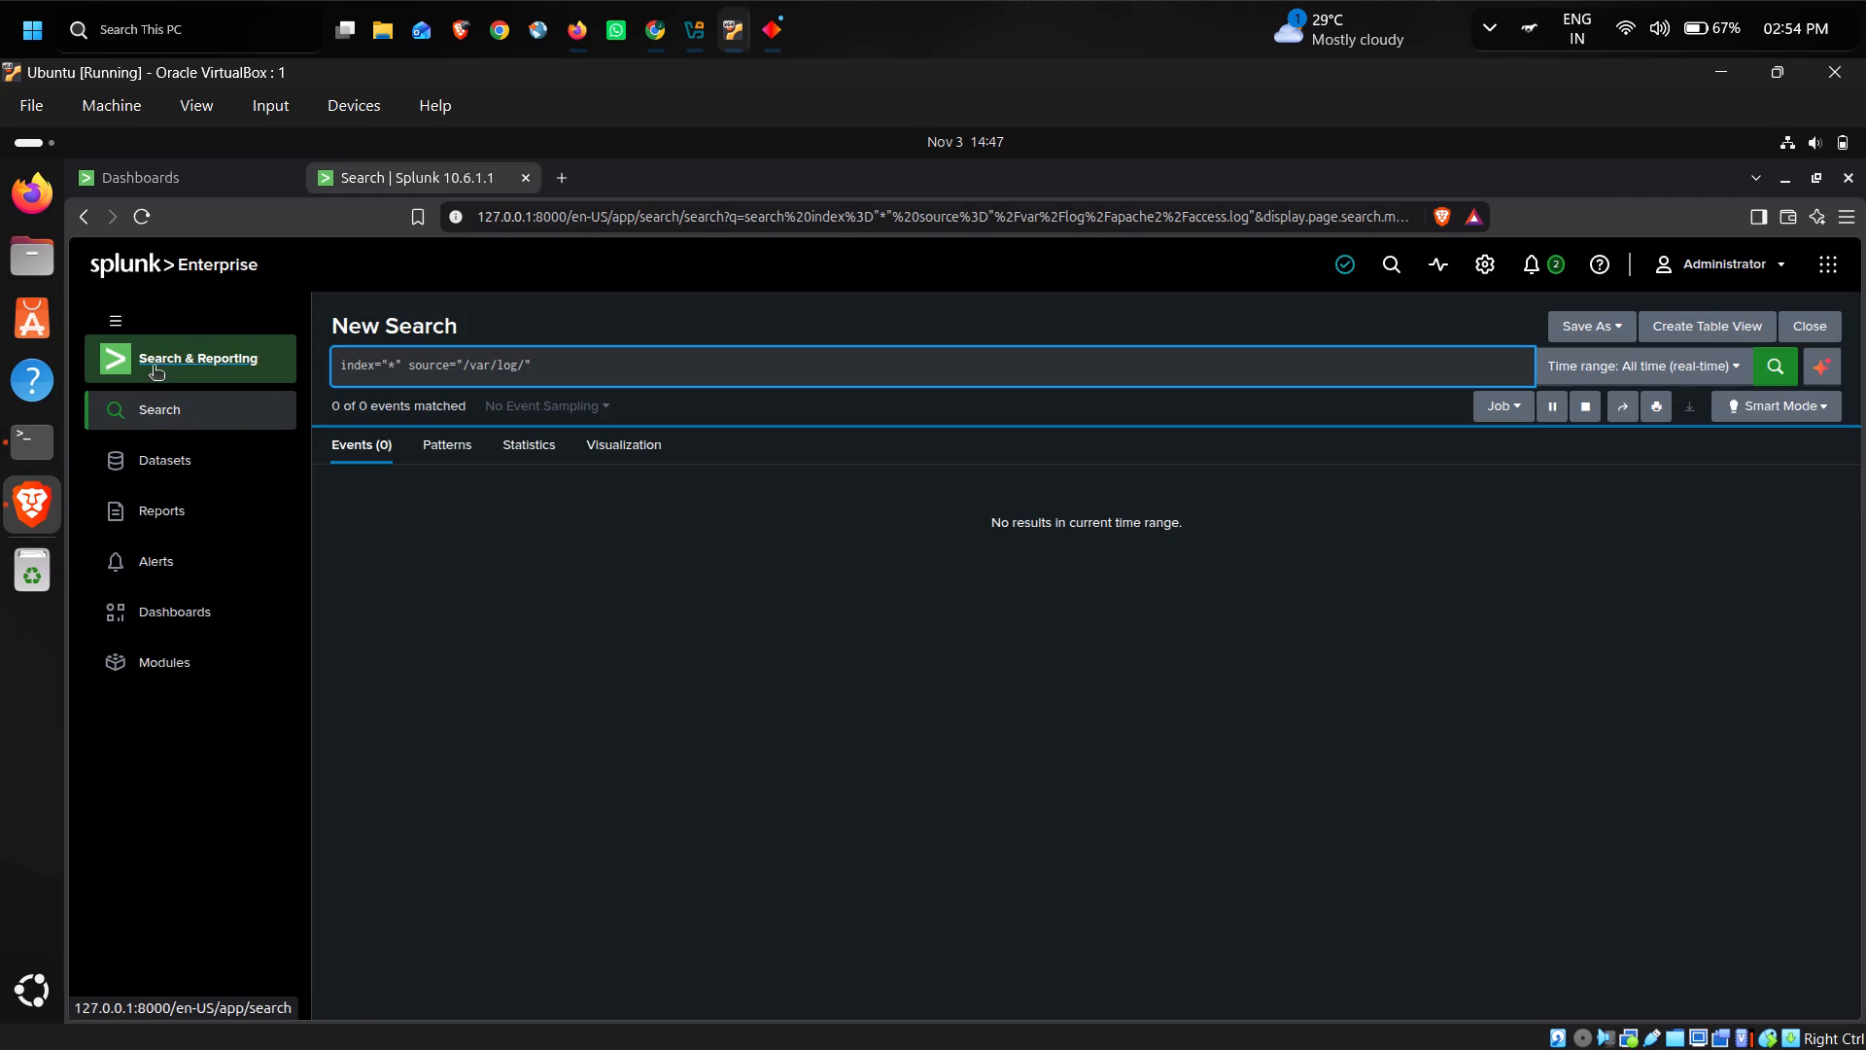
View the Datasets listing and go to the Splunk Enterprise home page.
click(148, 449)
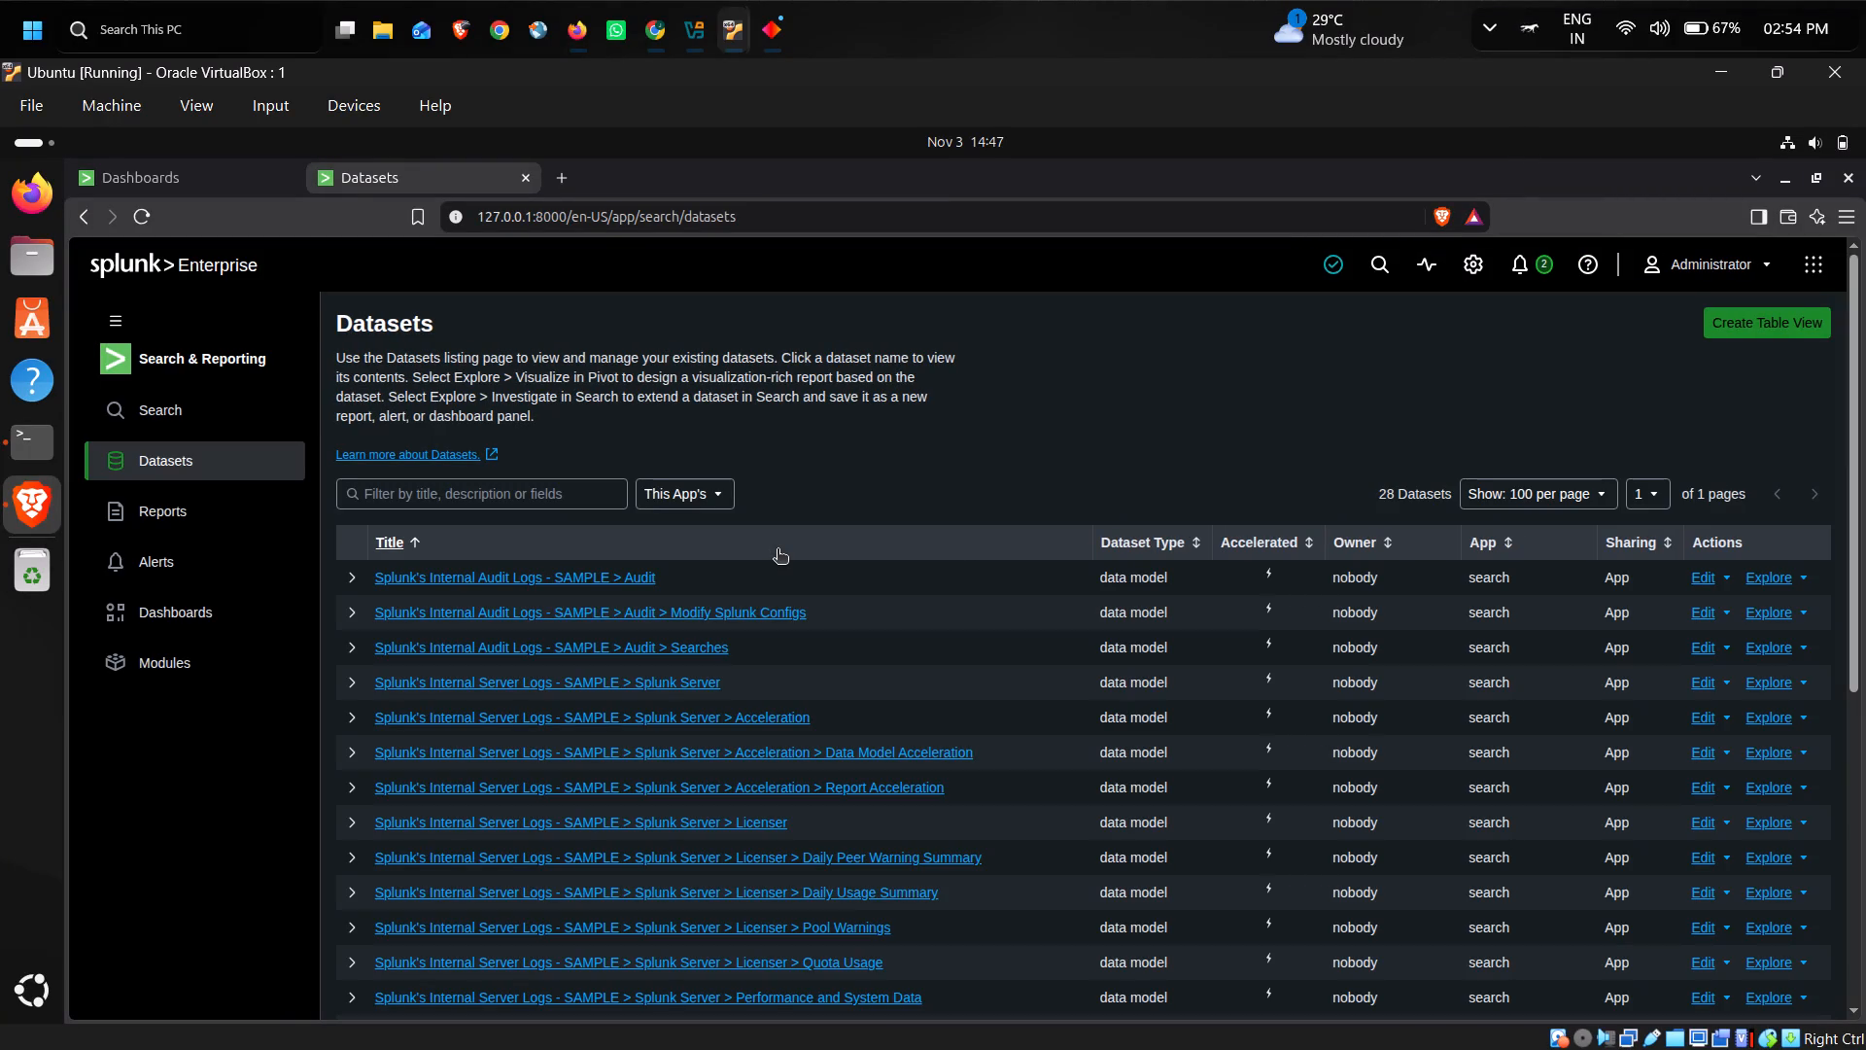
click(160, 273)
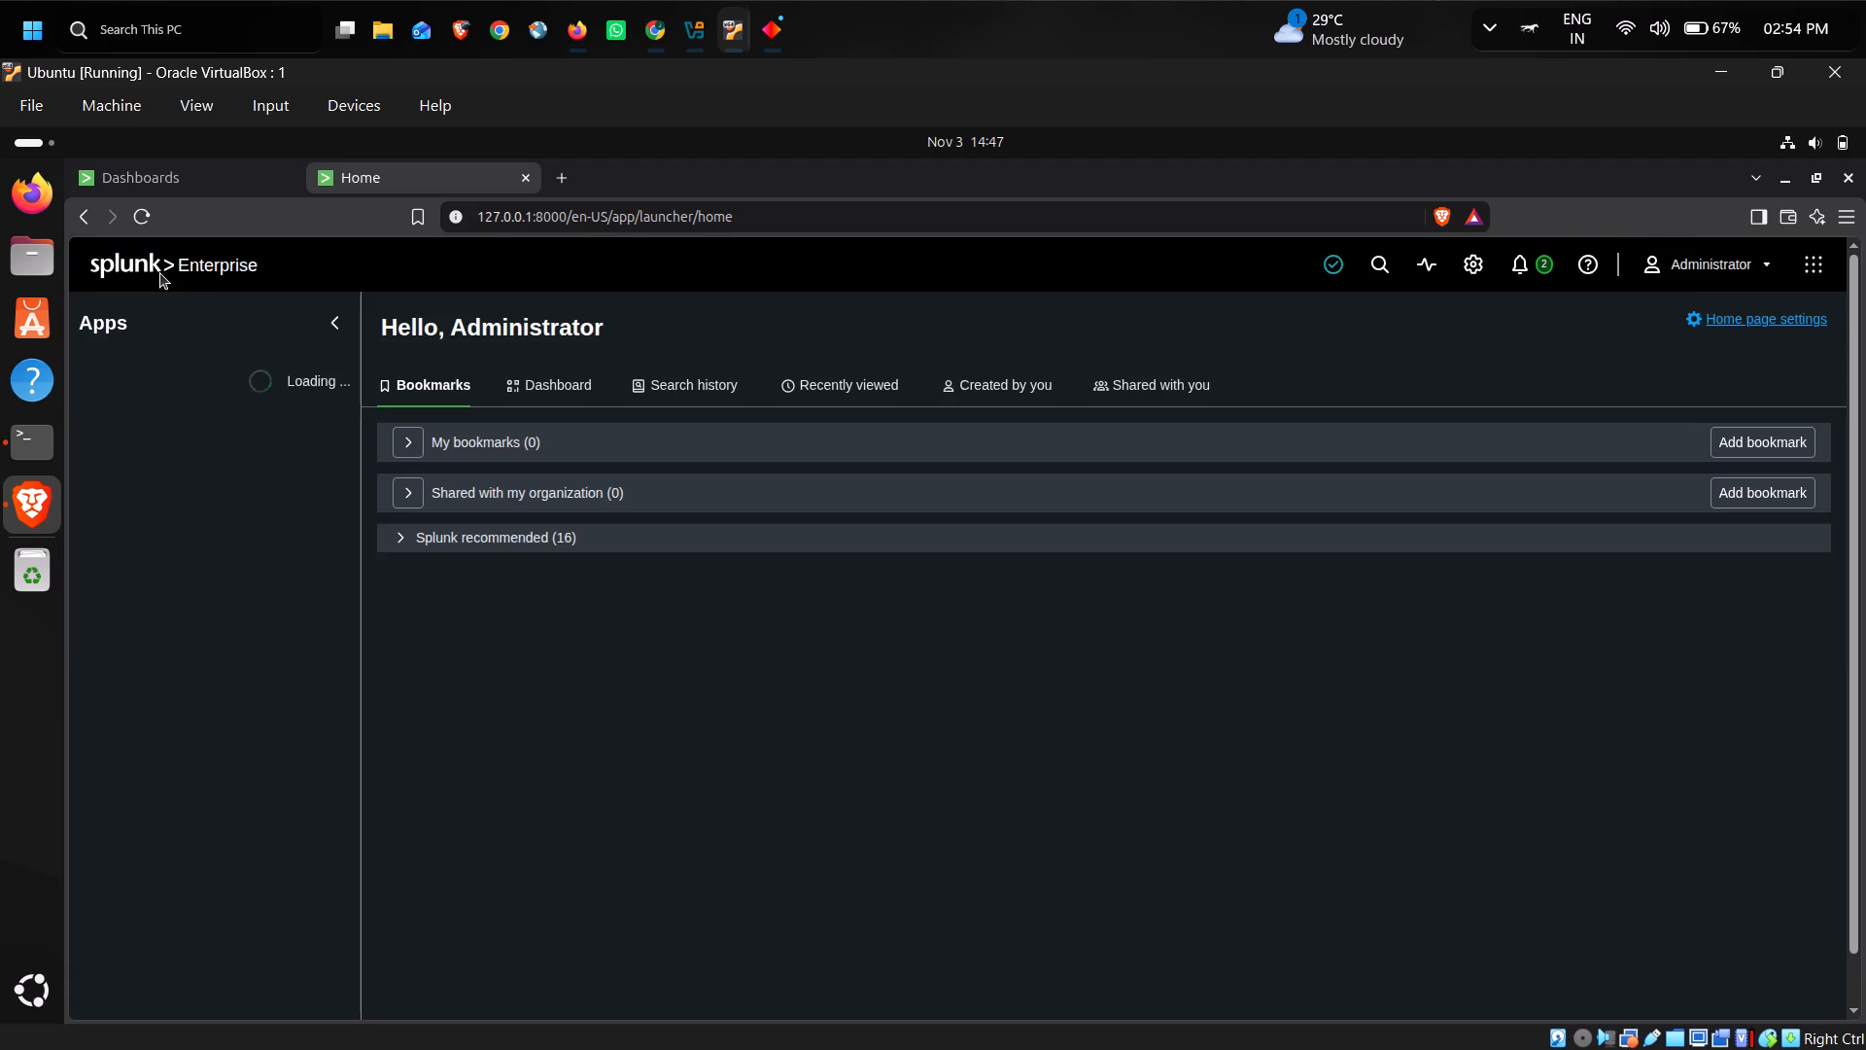
Start adding data by upload and supply the desktop's access.log file as the source, with the browser window restored to a smaller size.
click(396, 545)
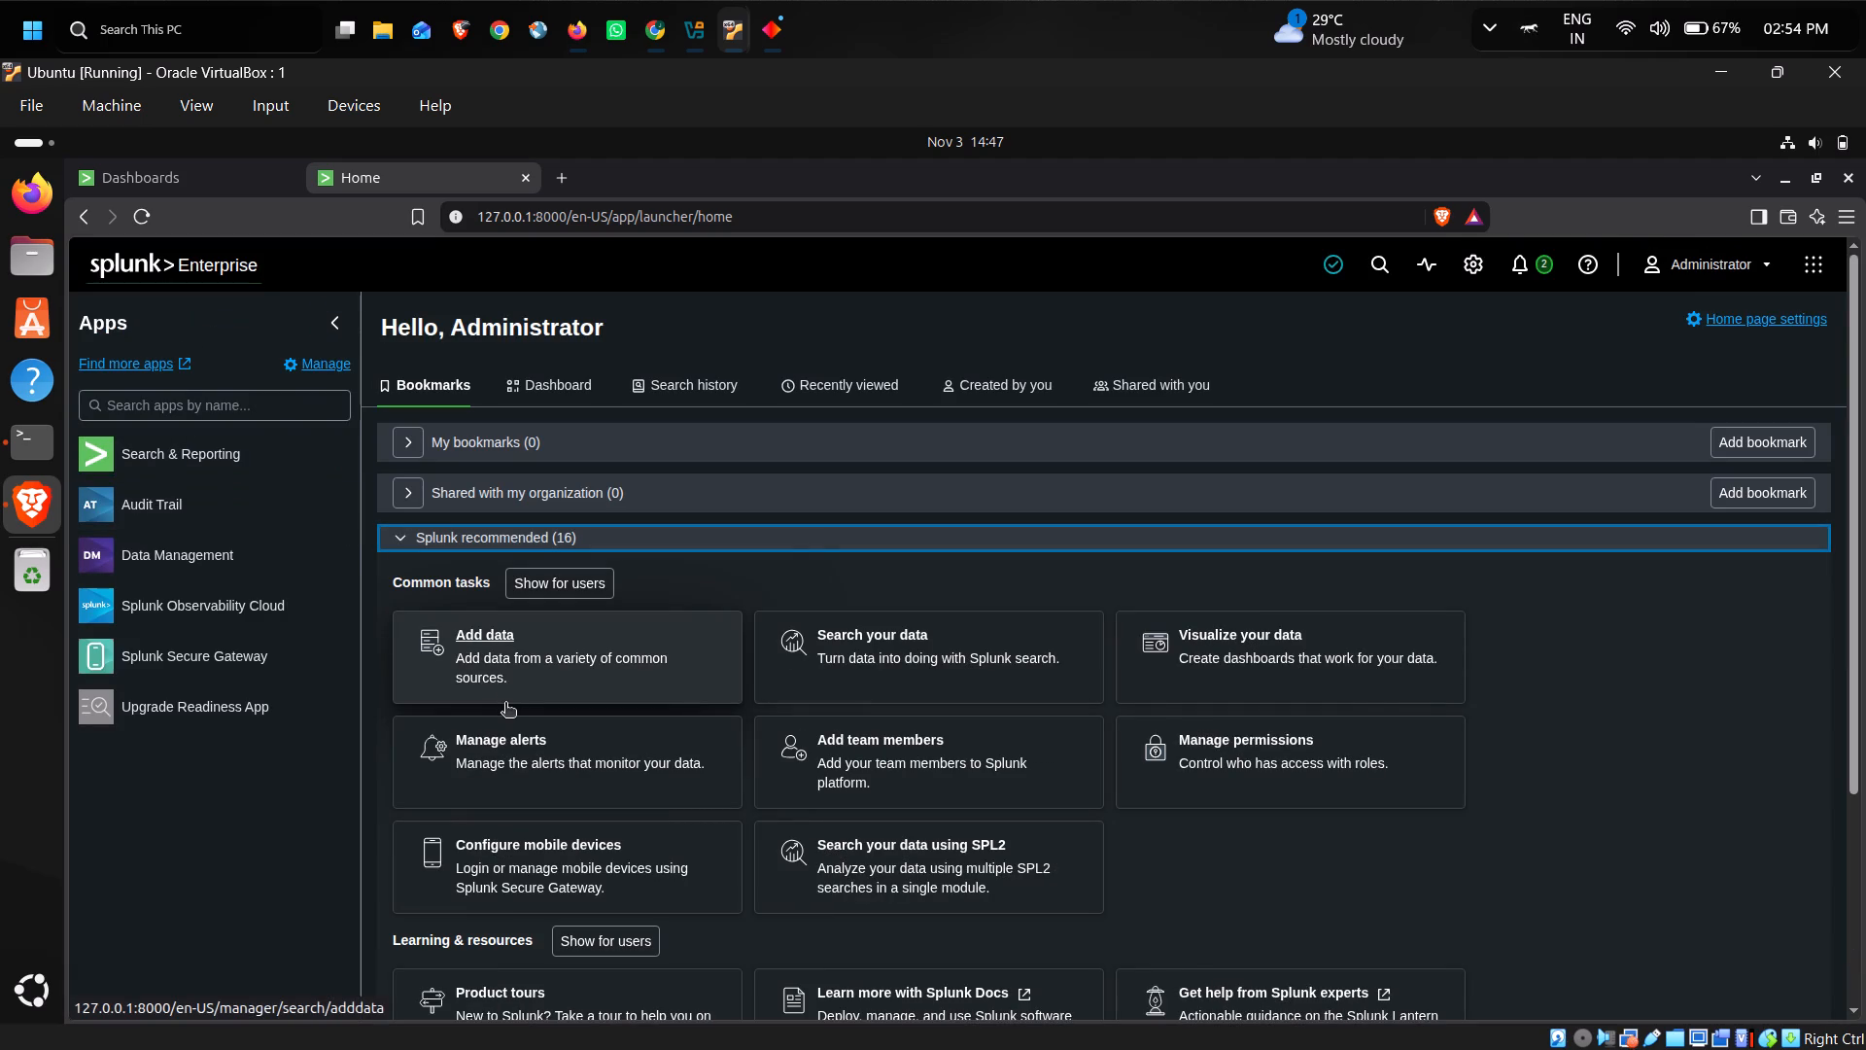
click(505, 685)
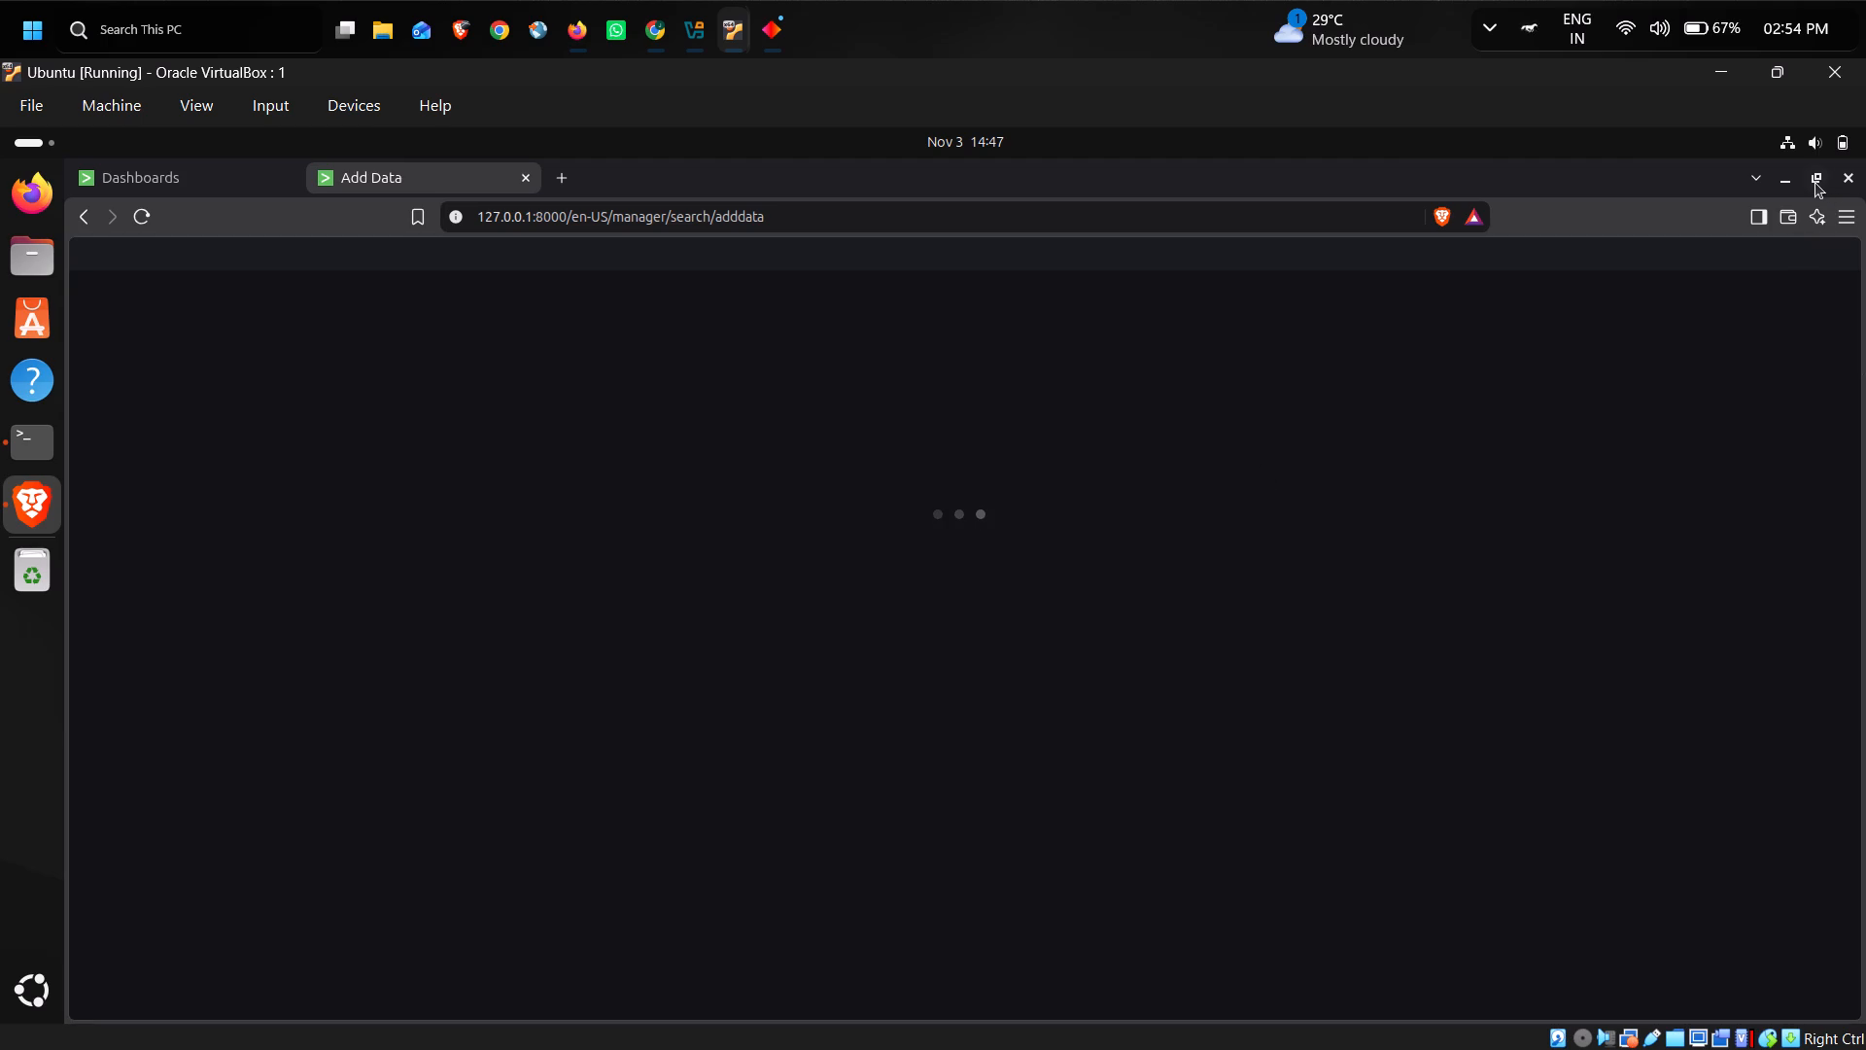
click(1815, 183)
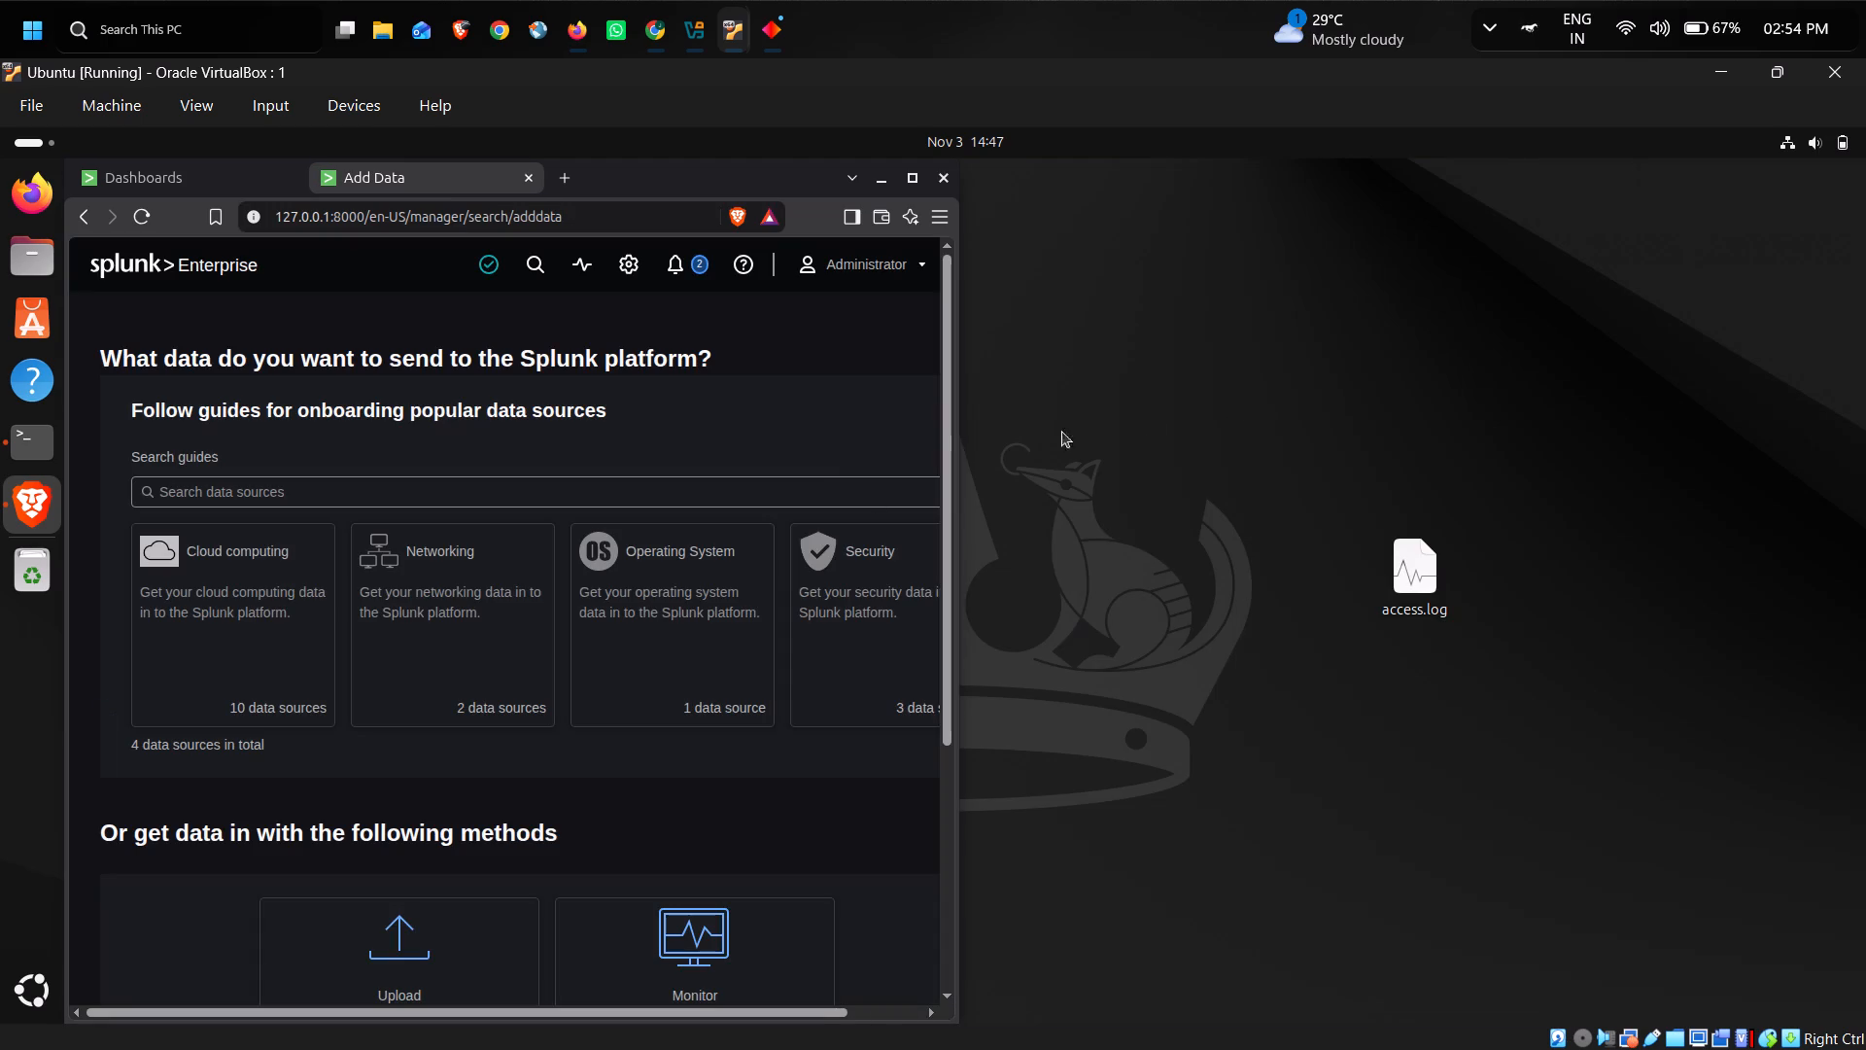
click(415, 930)
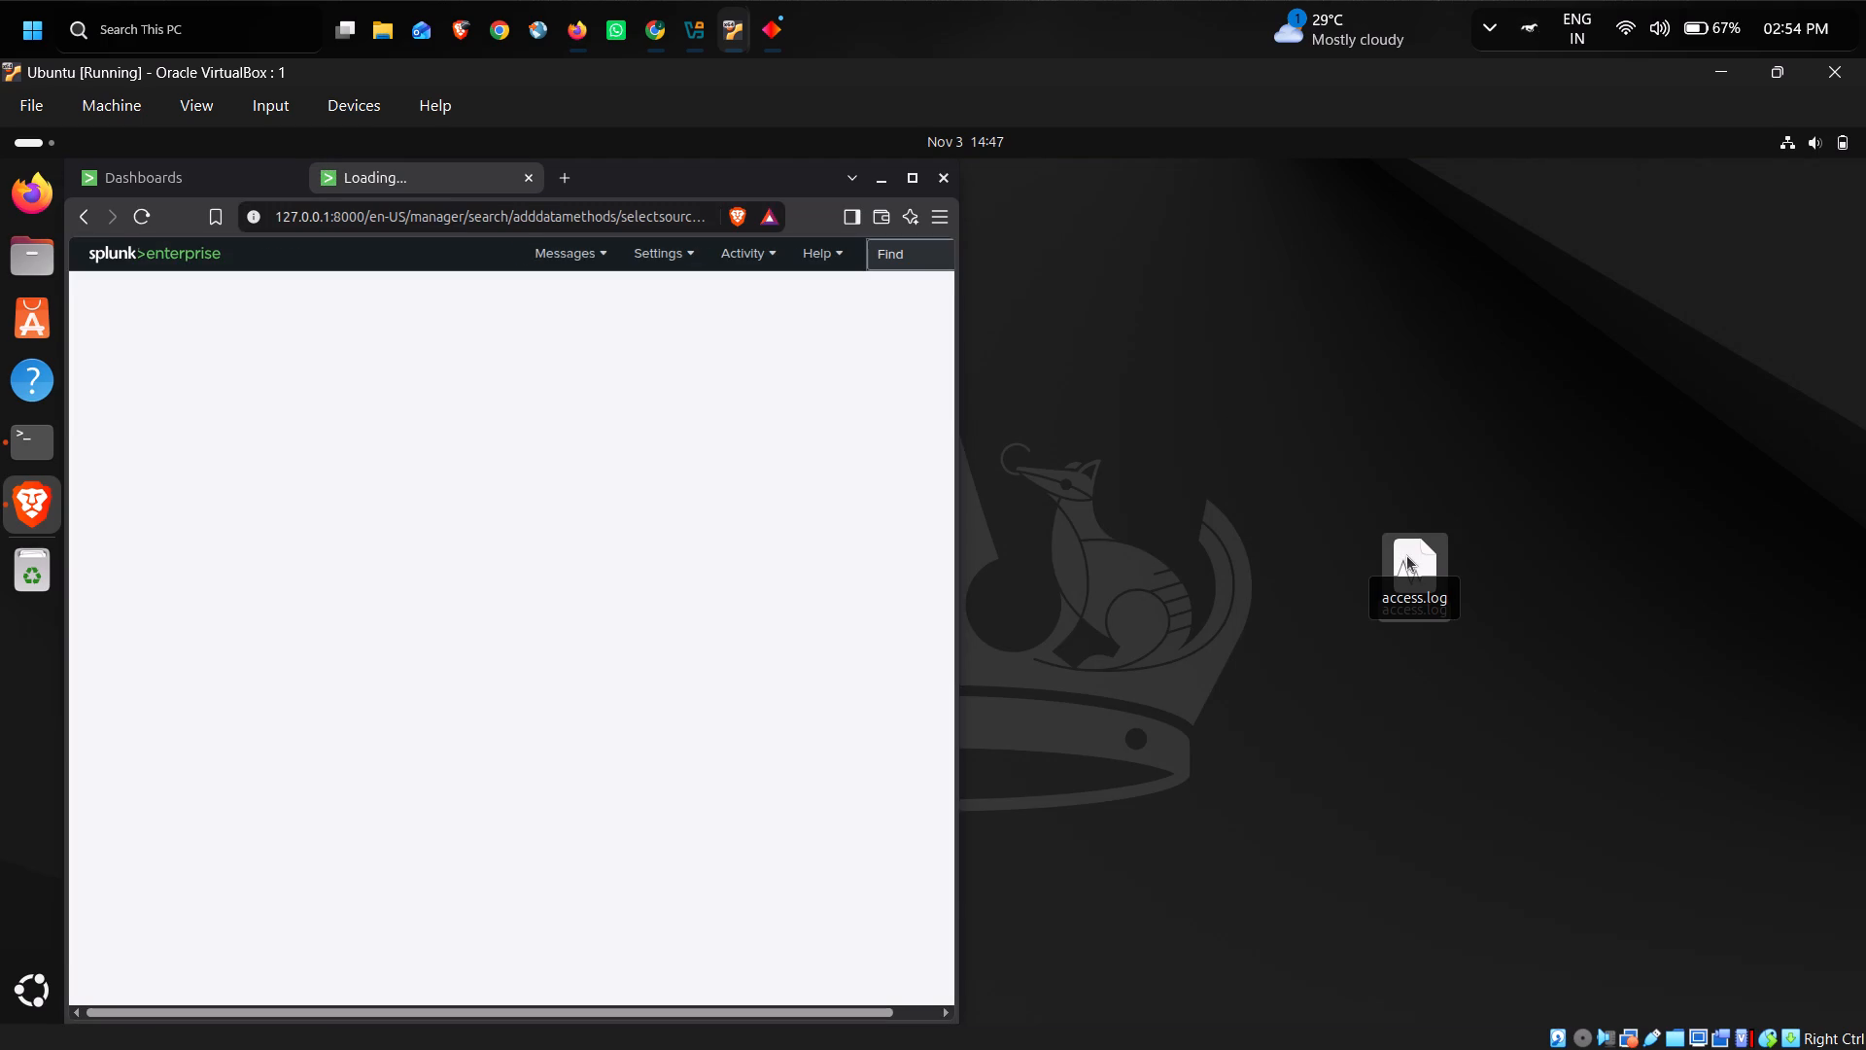
drag(1407, 556, 587, 608)
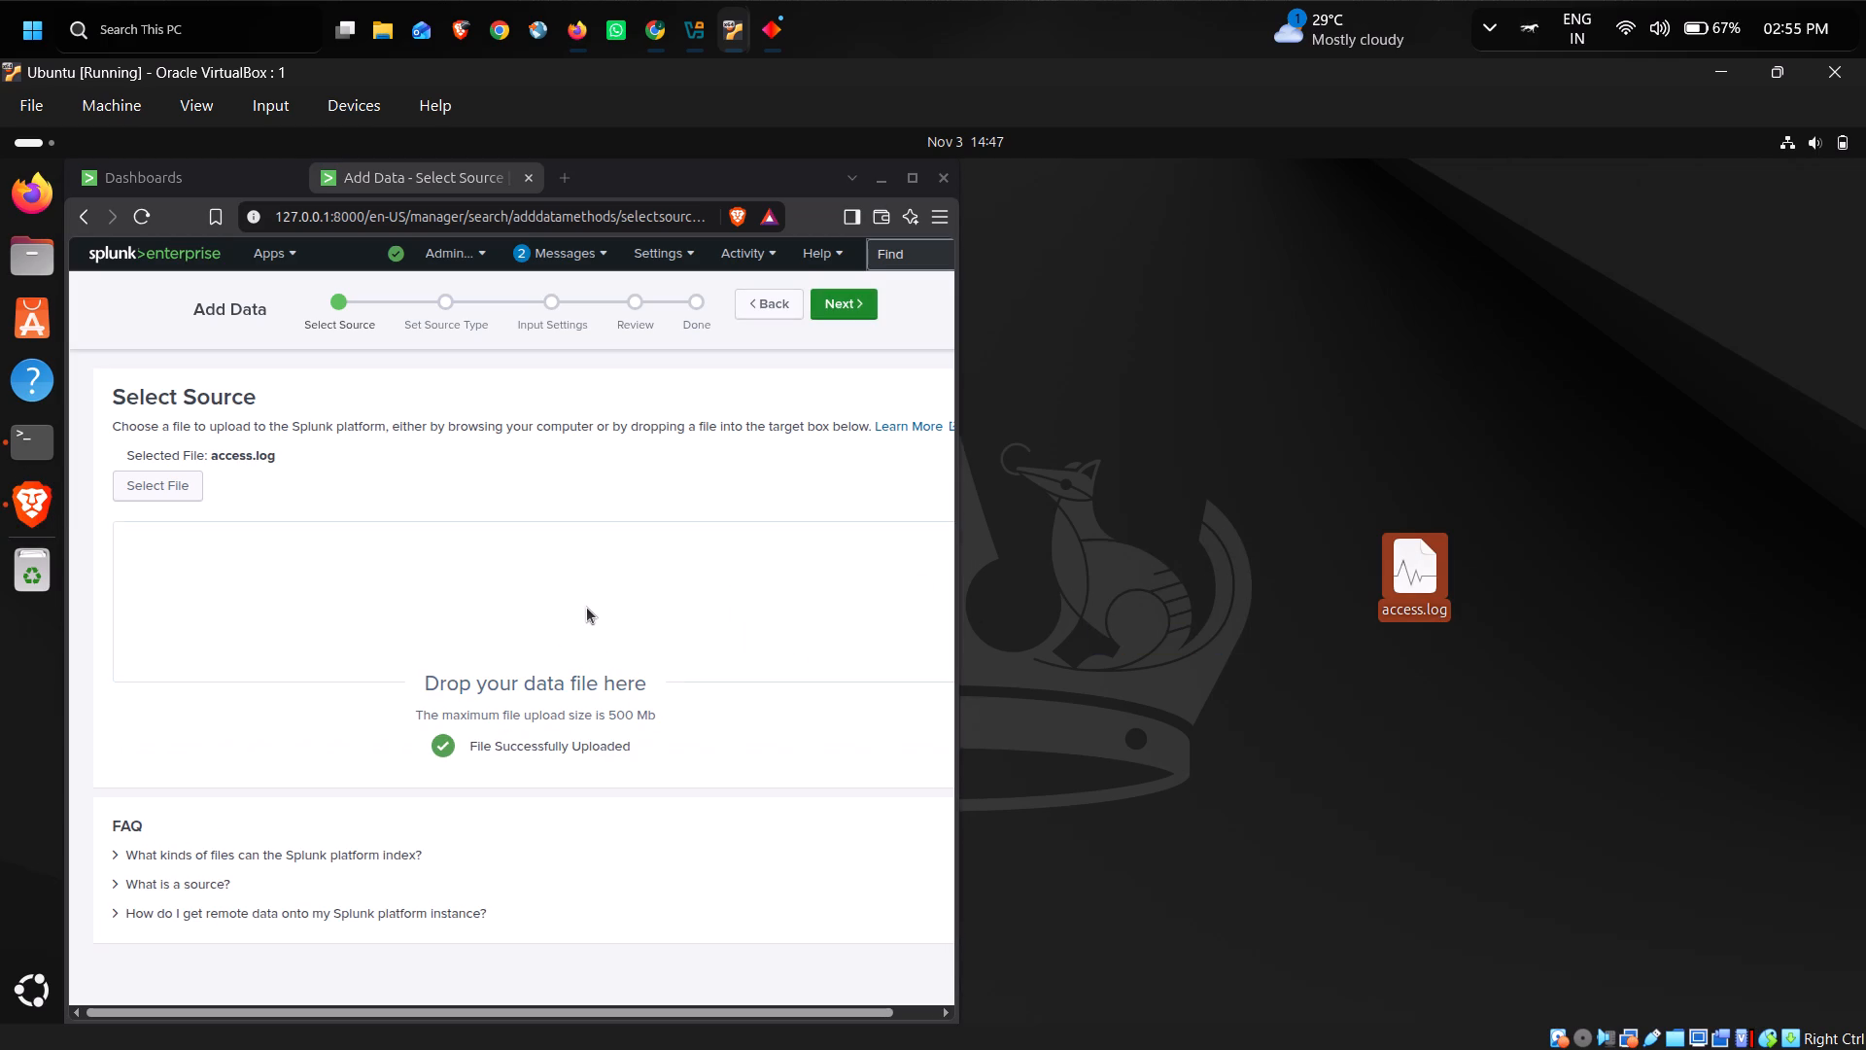
click(837, 307)
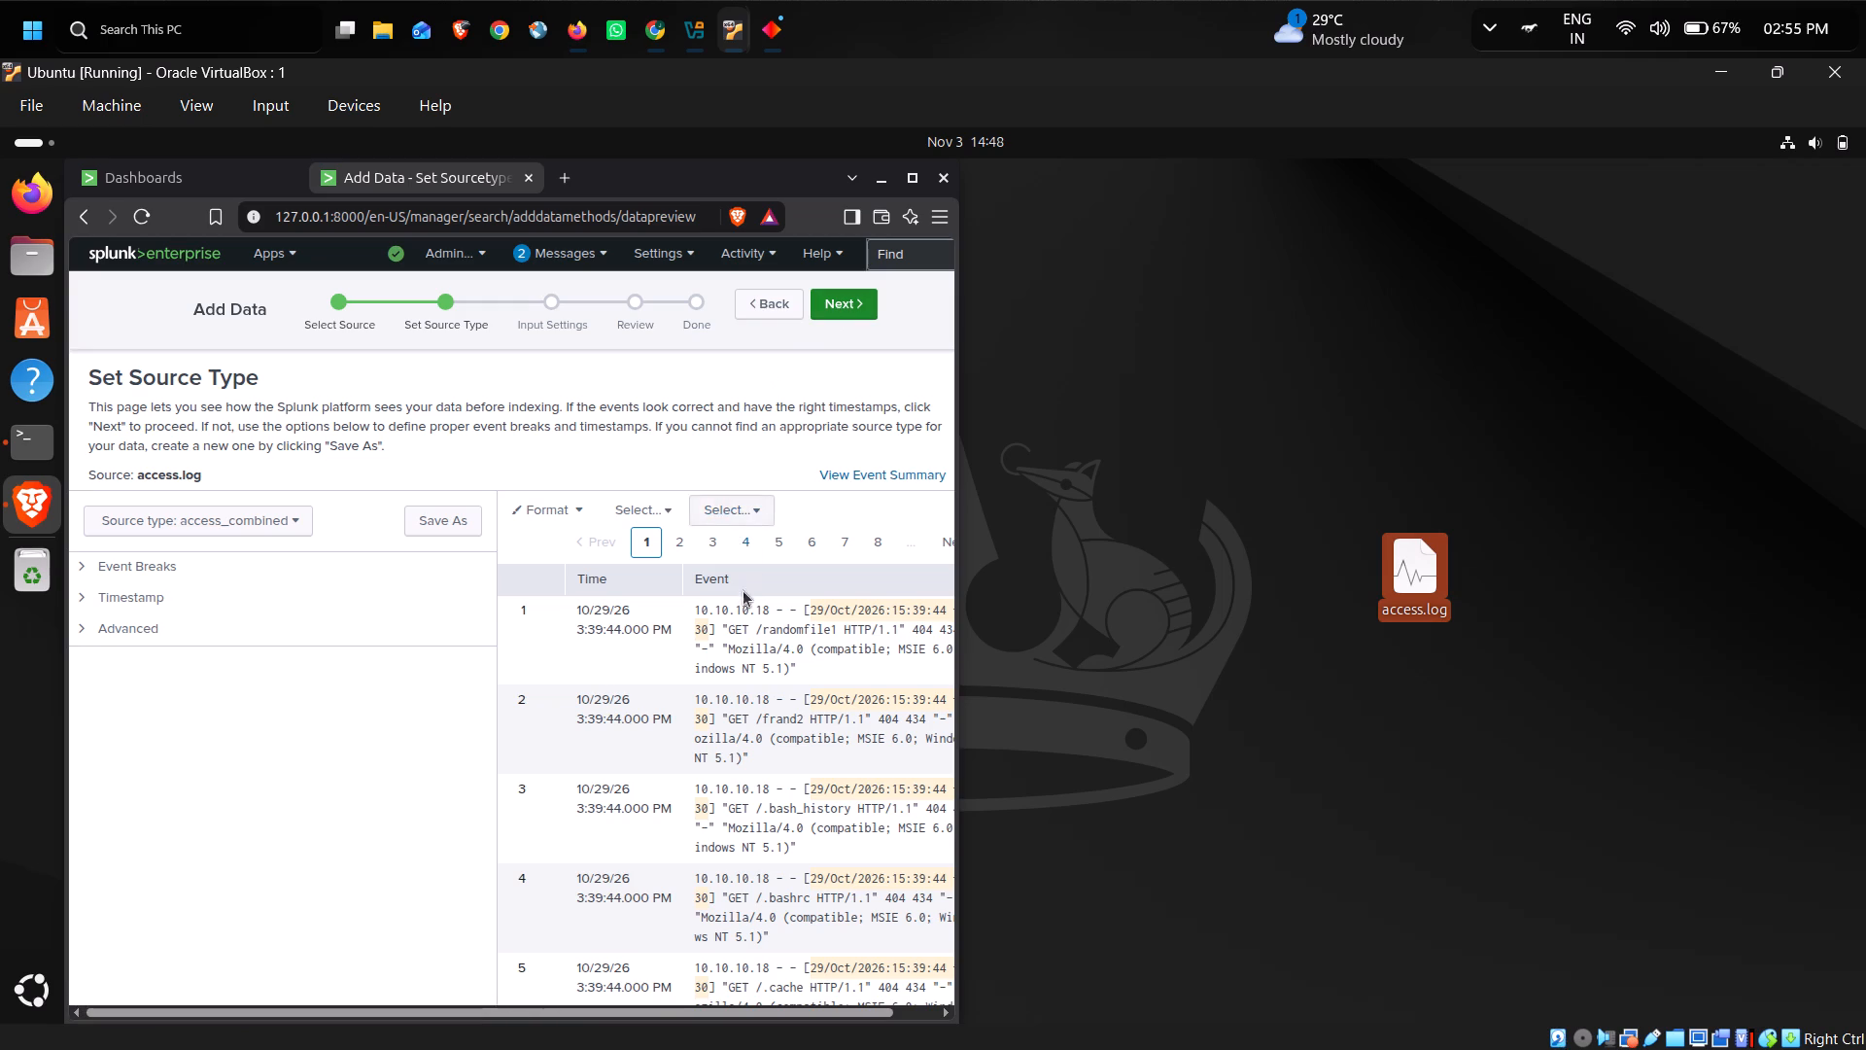
Preview the parsed access.log events and accept the access_combined source type.
scroll(743, 657, down, 1)
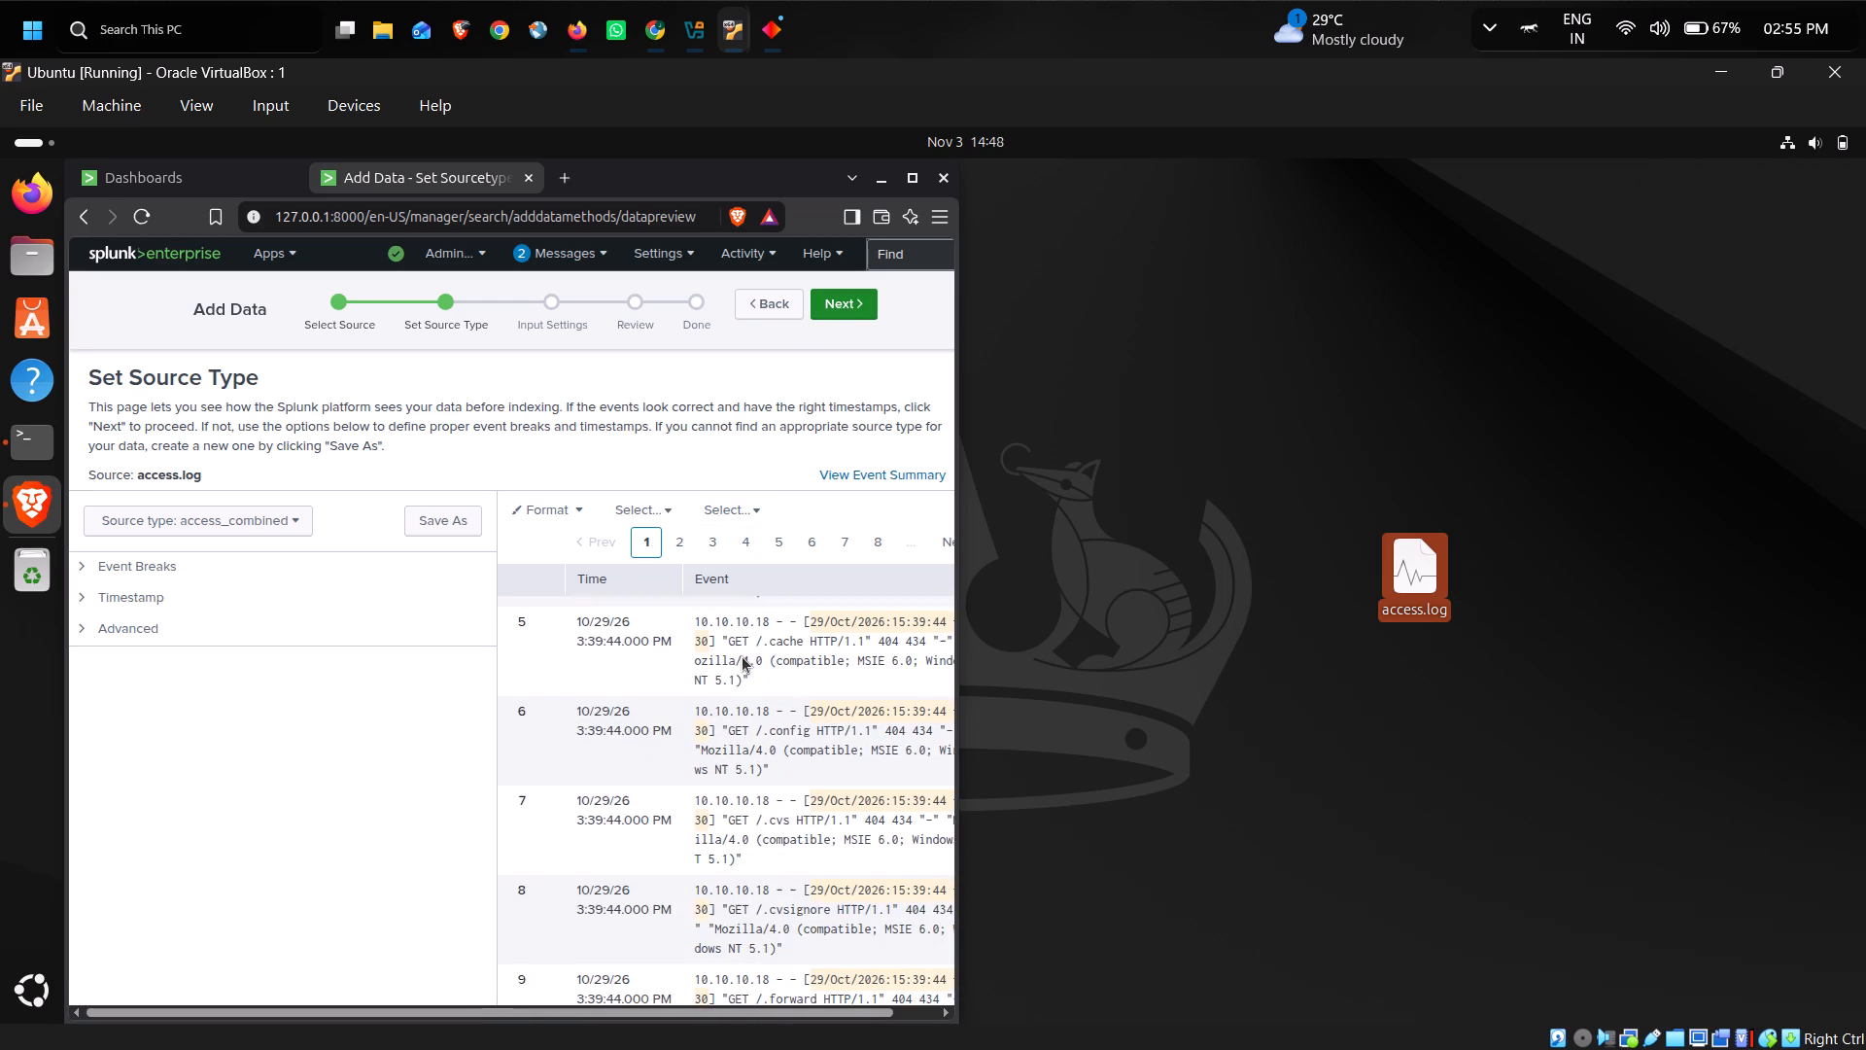
scroll(743, 657, down, 1)
click(839, 313)
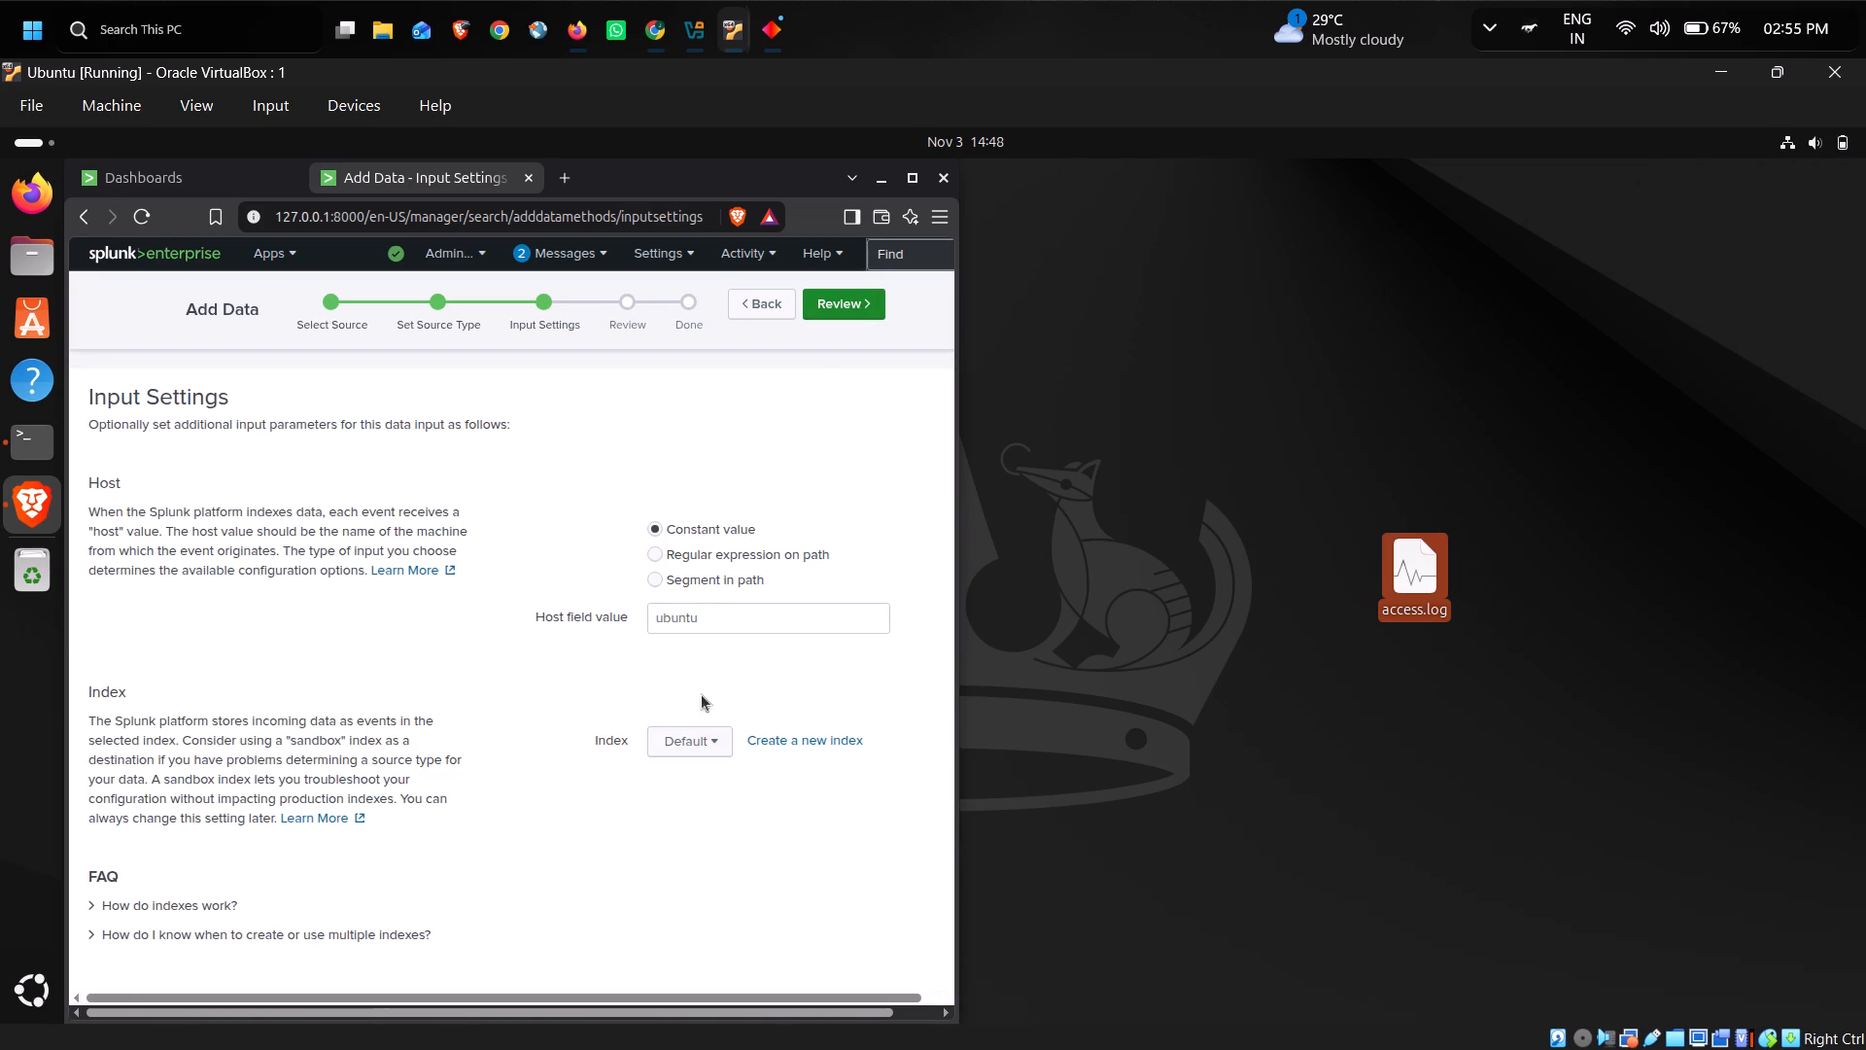
Set the upload's index to logs, then review and submit the access.log input.
click(691, 759)
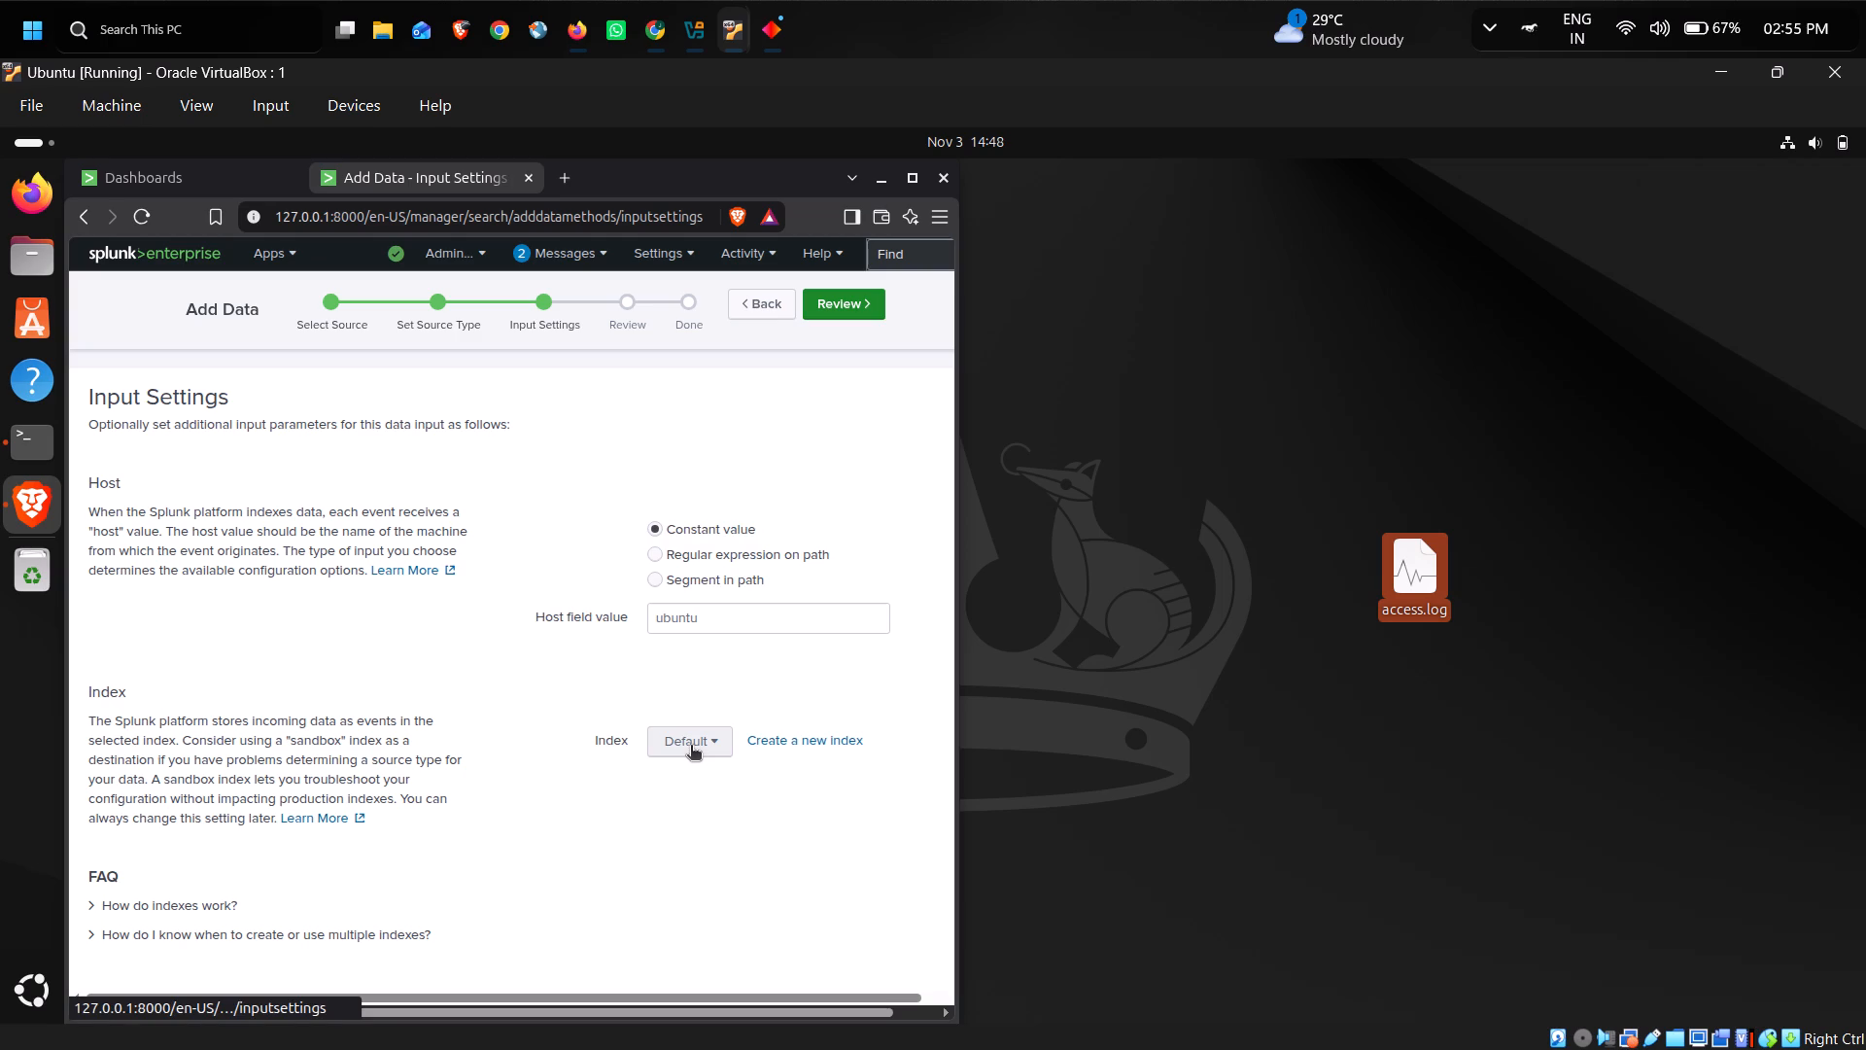
click(691, 747)
click(578, 611)
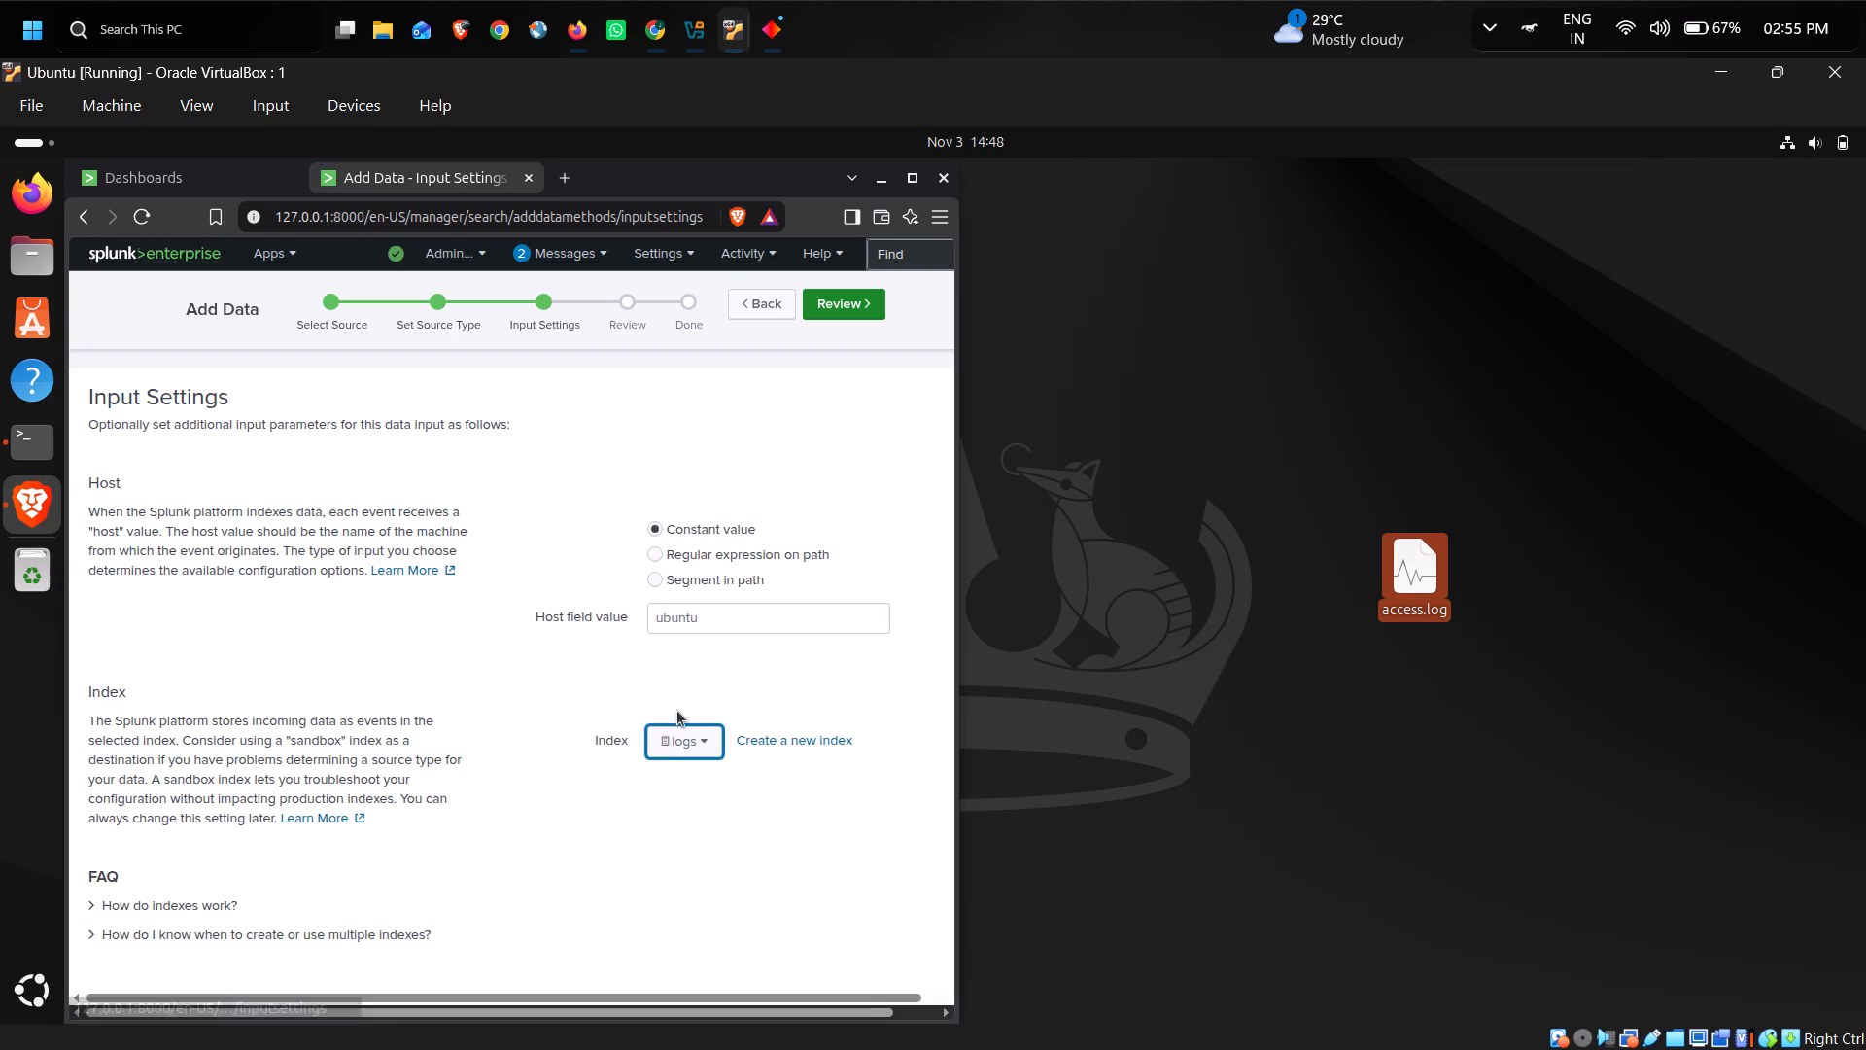
click(844, 305)
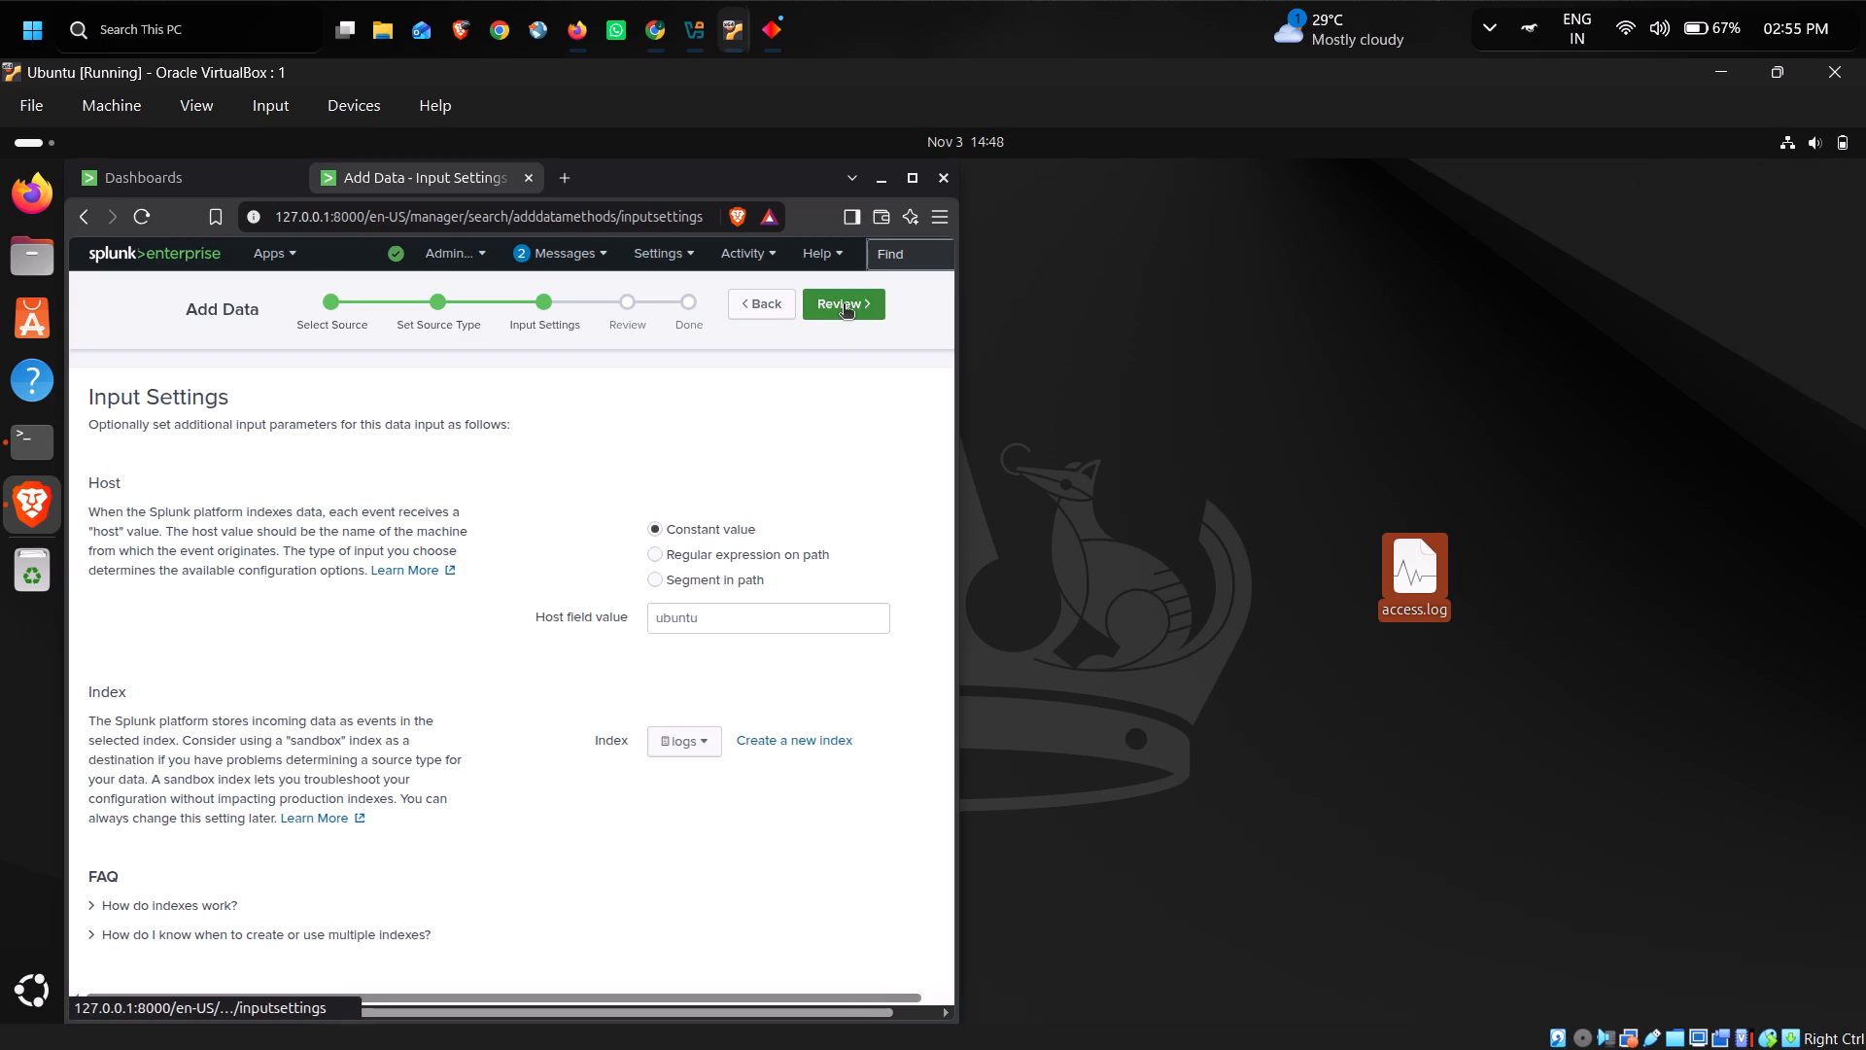
click(844, 305)
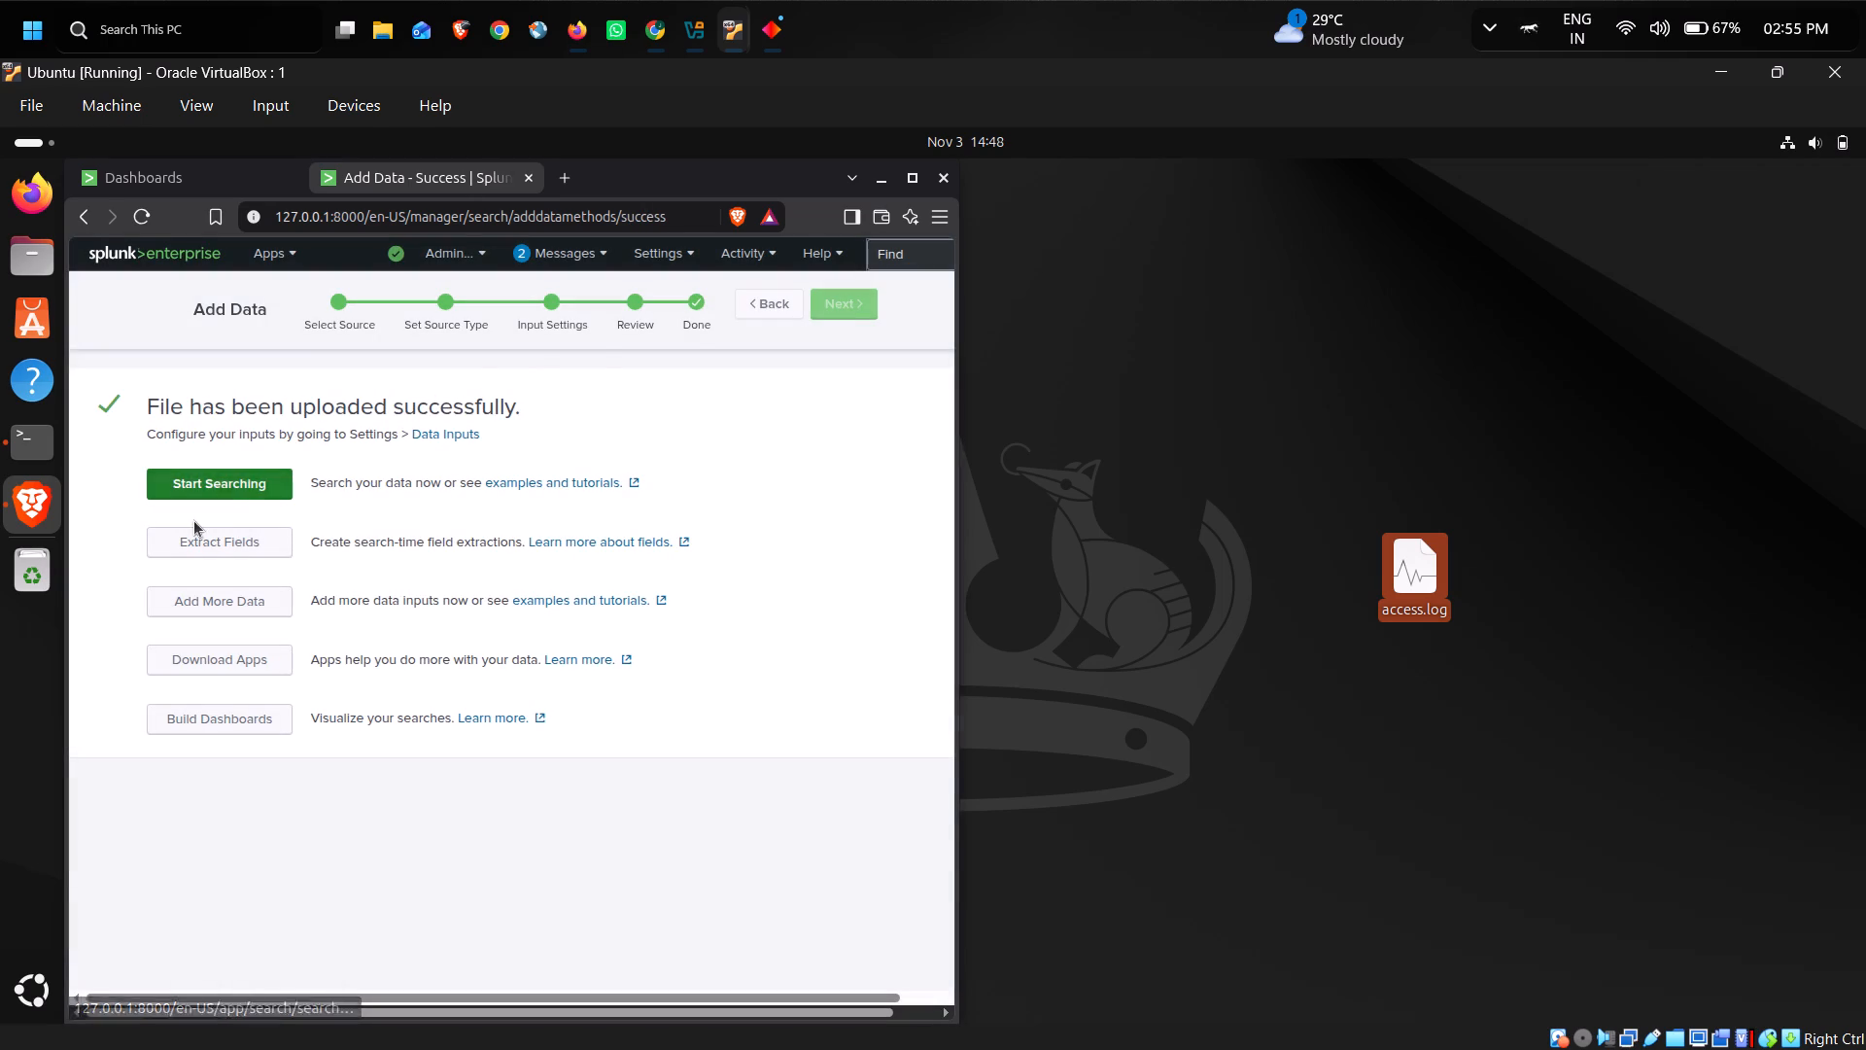
Open the search for the newly uploaded access.log data and maximize the browser window.
click(219, 477)
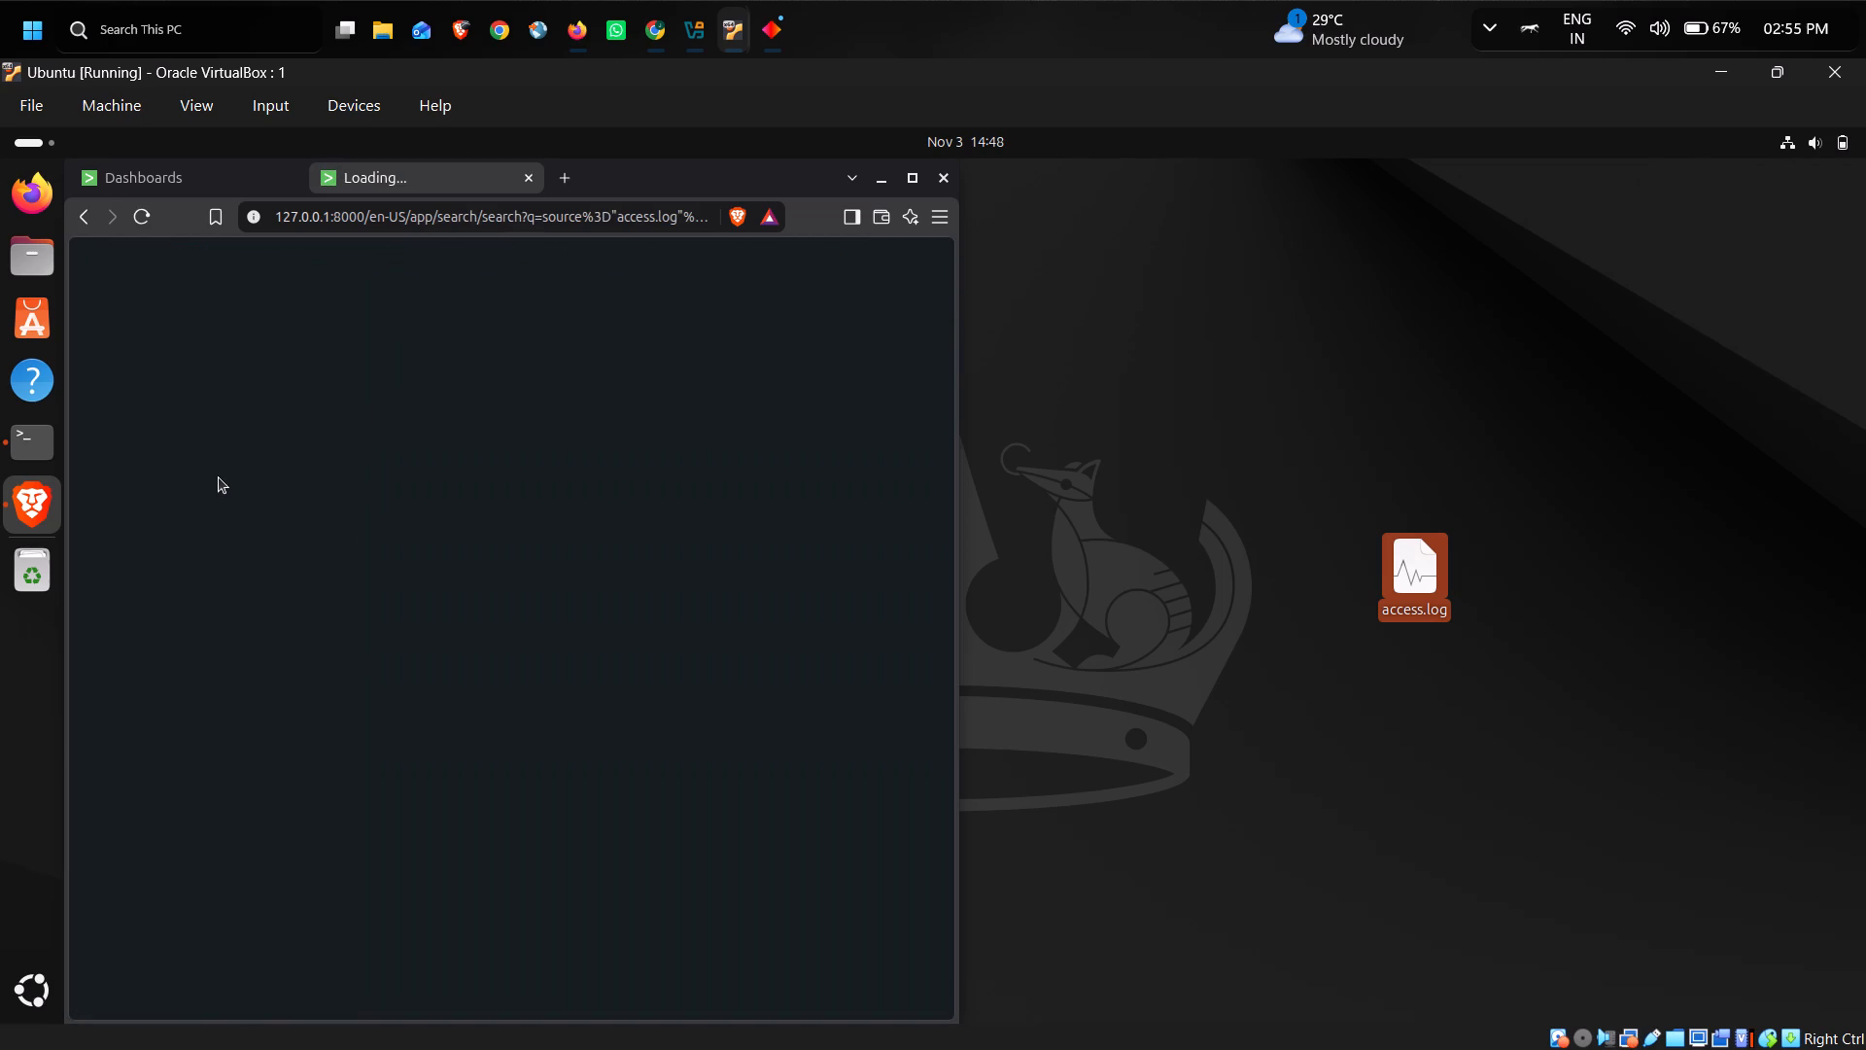
click(916, 178)
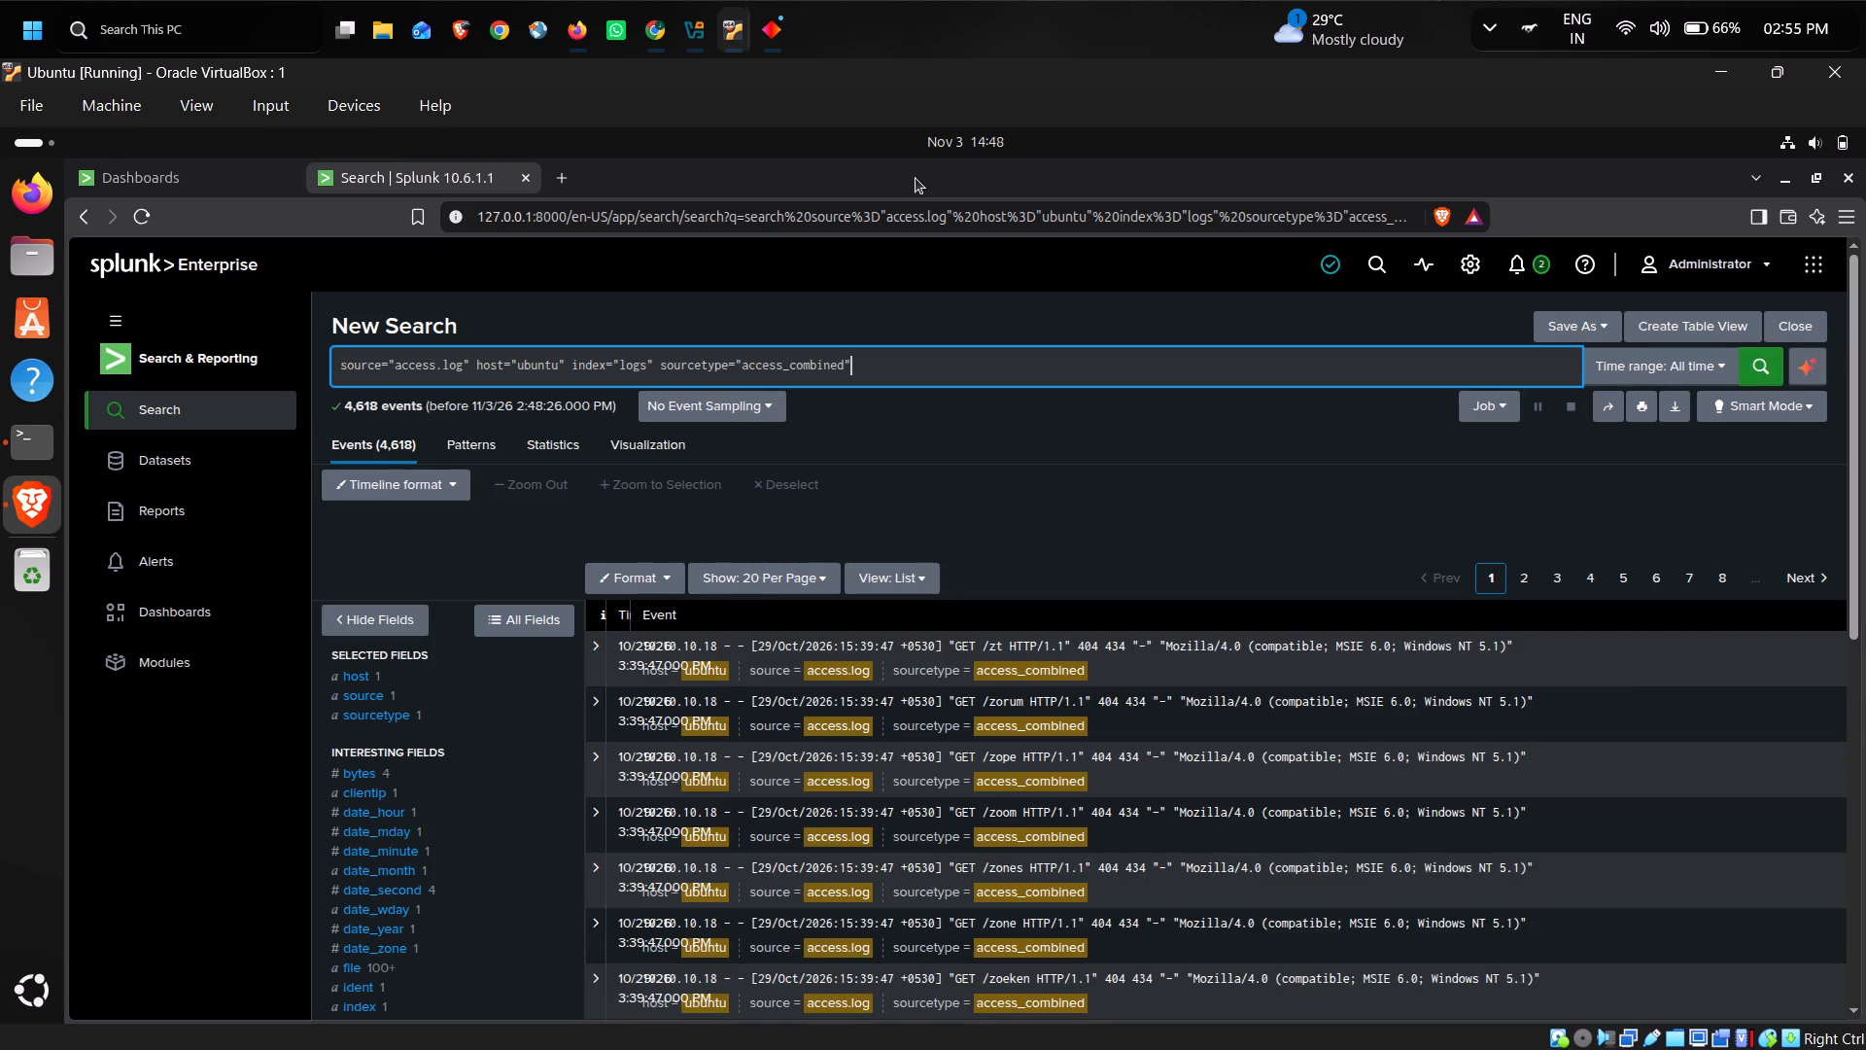
Replace the query with source="*" source="/var/log/apache2/access.log" and run the search.
key(BackSpace)
key(BackSpace)
key(BackSpace)
key(BackSpace)
key(BackSpace)
key(BackSpace)
key(BackSpace)
key(BackSpace)
key(BackSpace)
key(BackSpace)
key(BackSpace)
key(BackSpace)
key(BackSpace)
key(BackSpace)
key(BackSpace)
key(BackSpace)
key(BackSpace)
key(BackSpace)
key(BackSpace)
key(BackSpace)
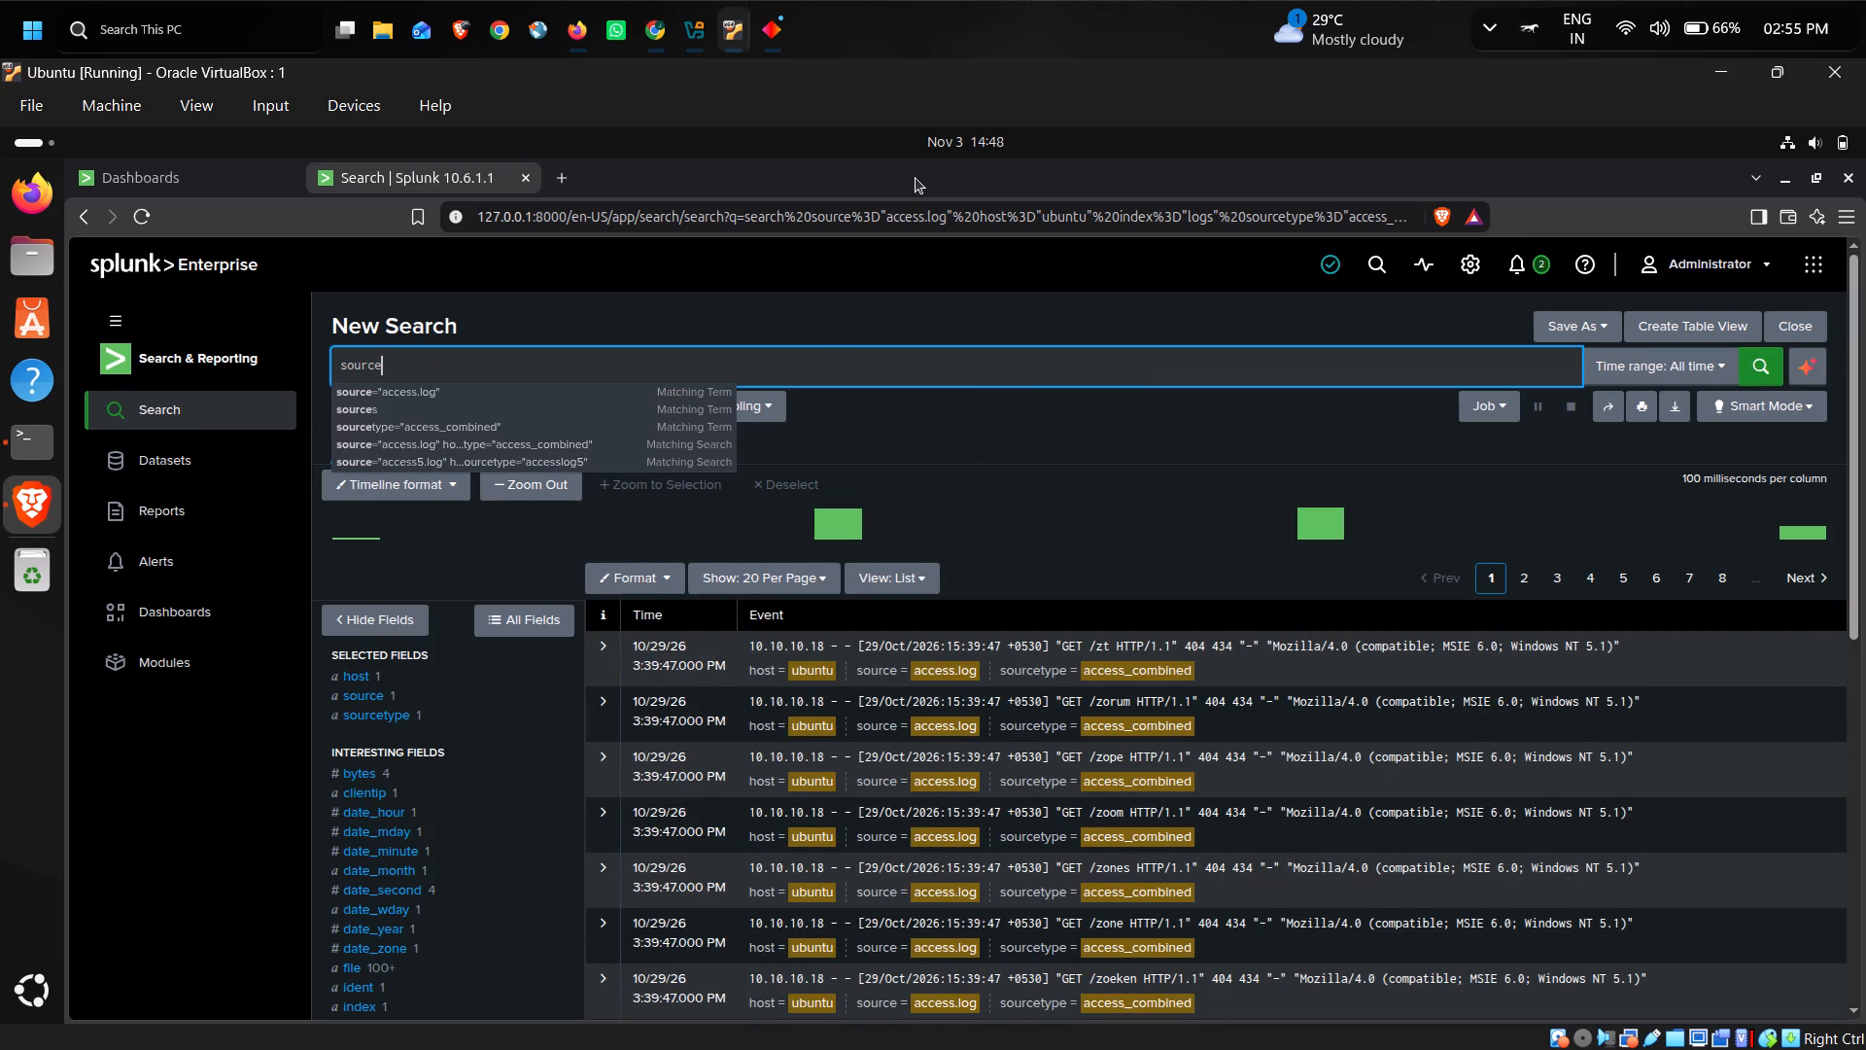
text(=")
text(*")
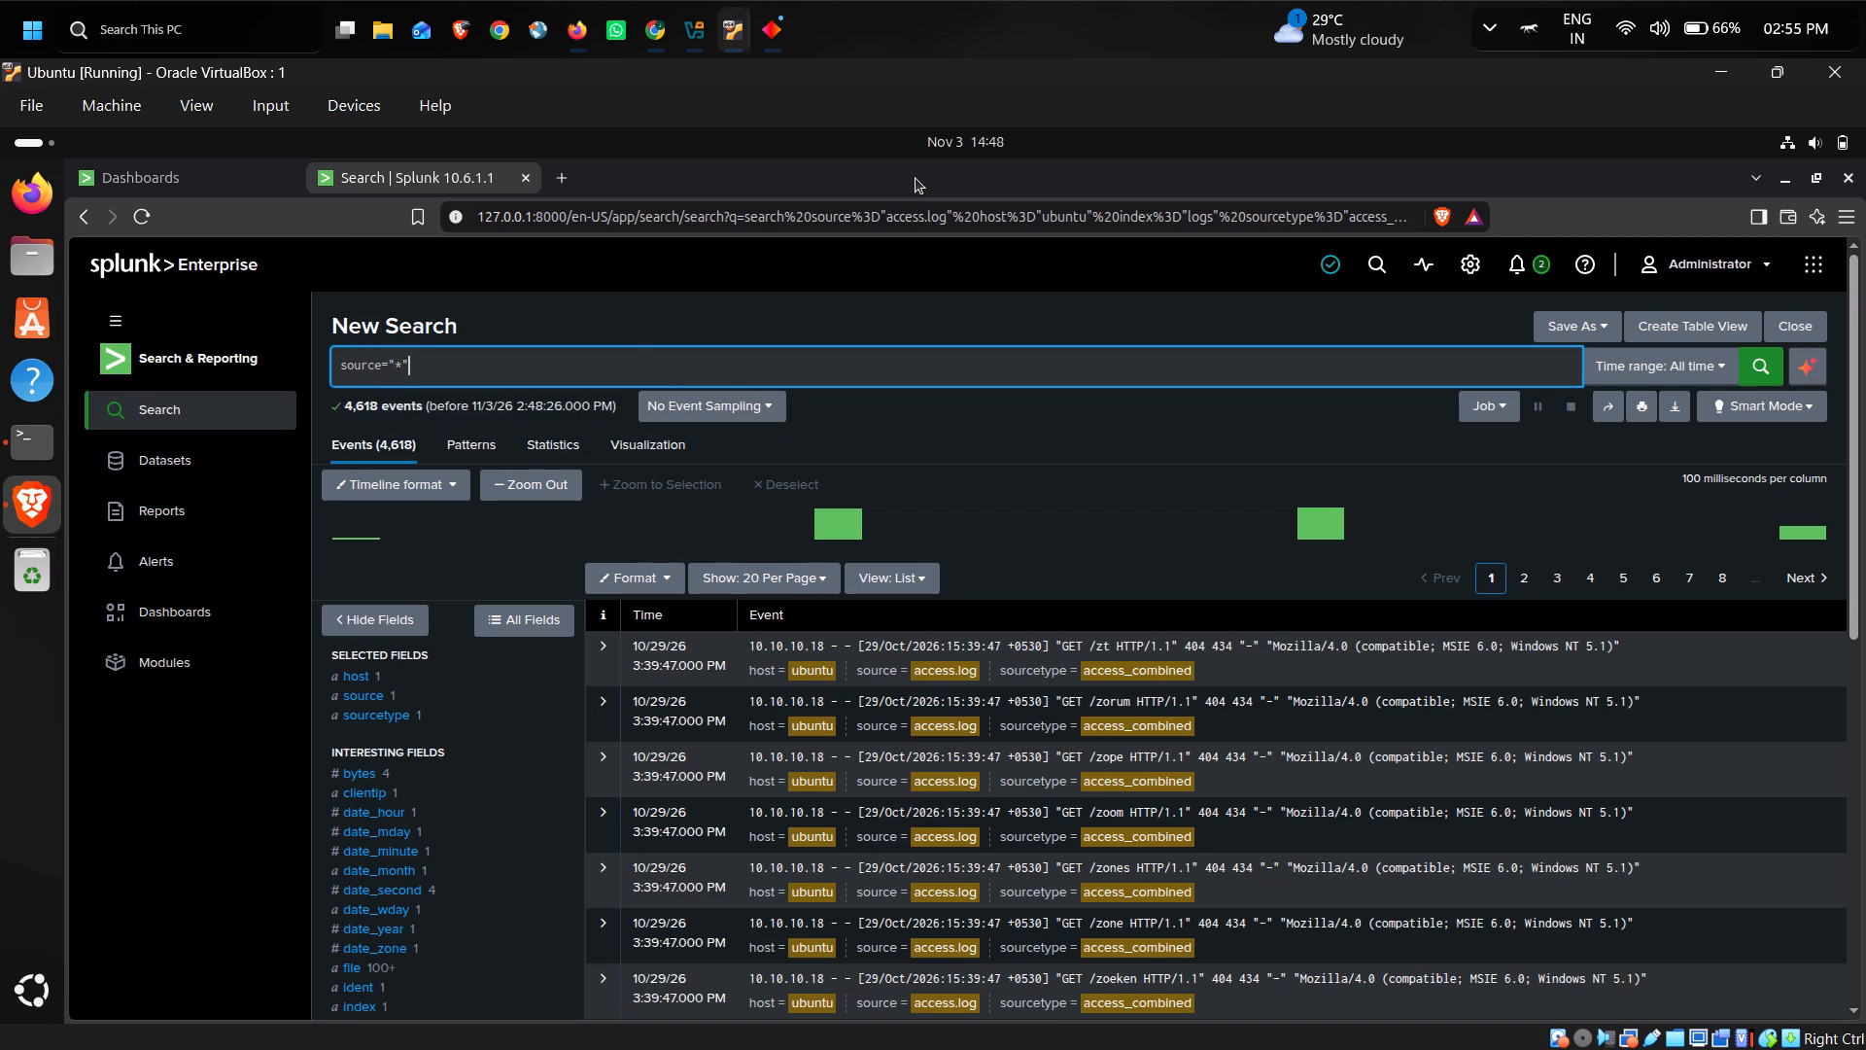
key(space)
text(sou)
text(rce)
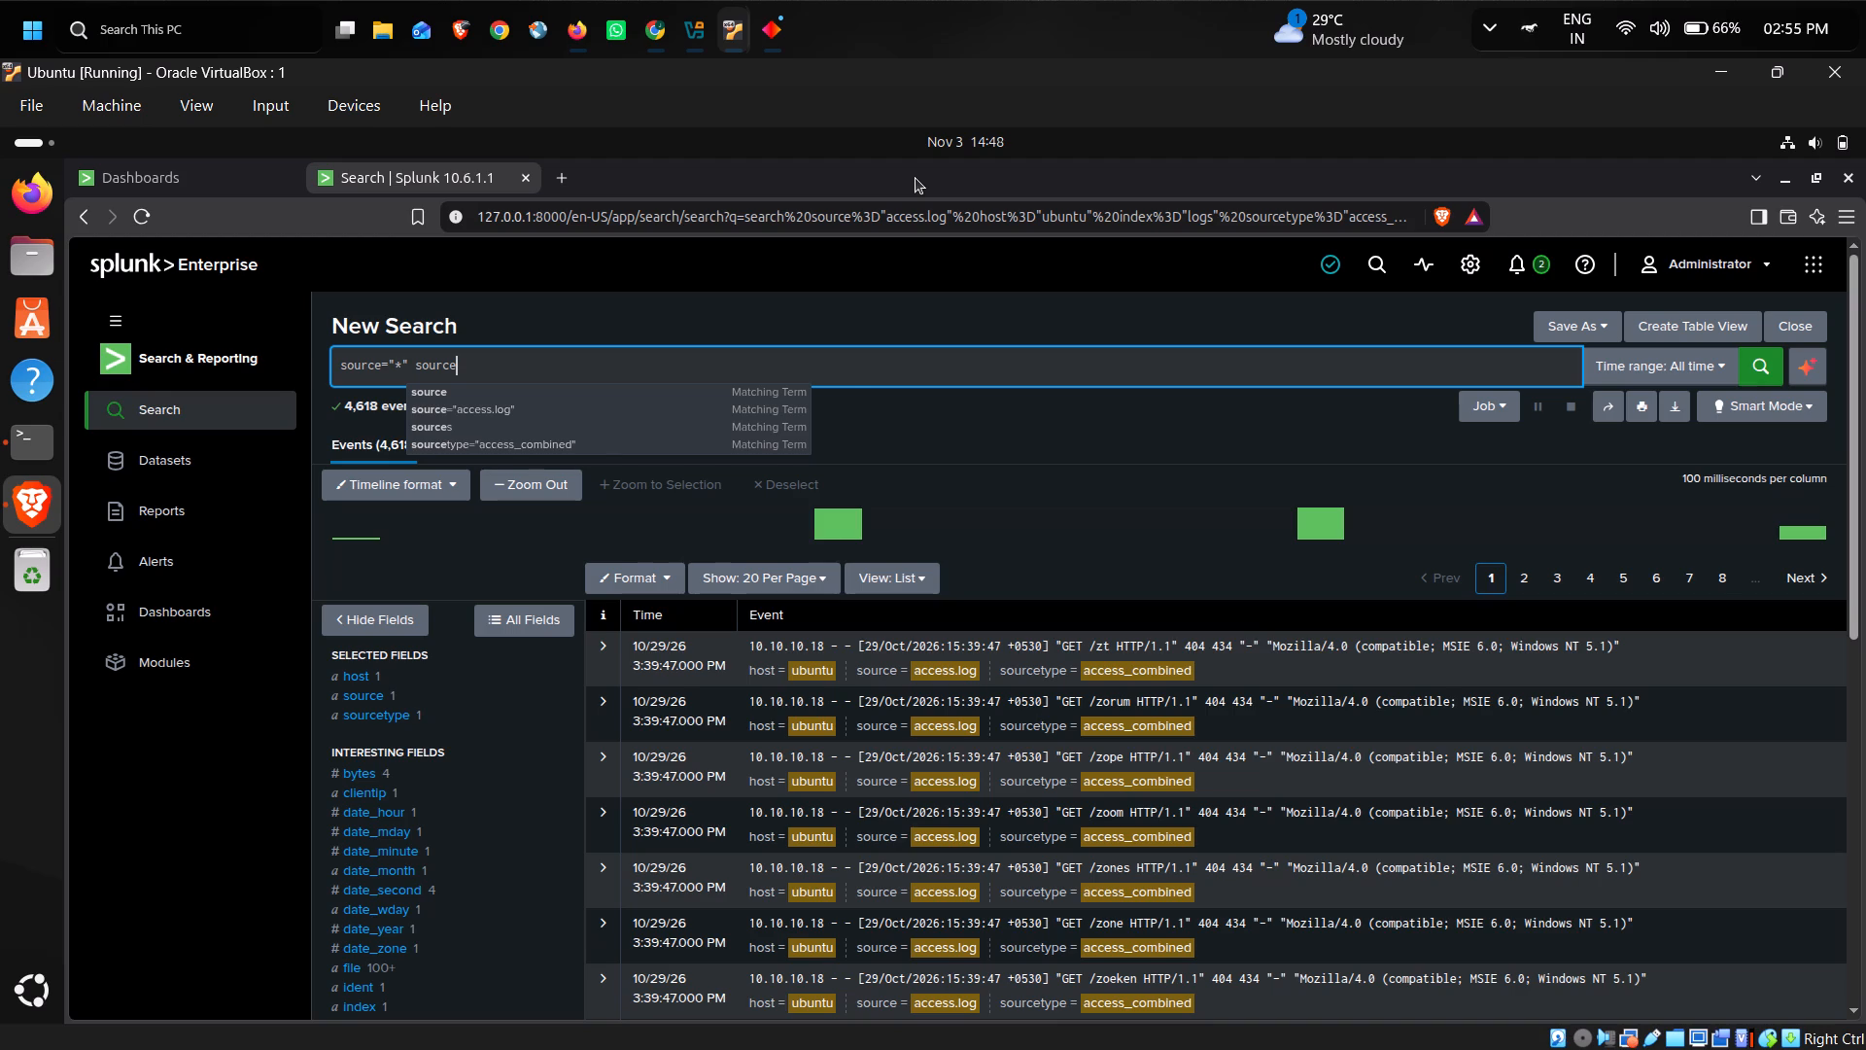
text(=")
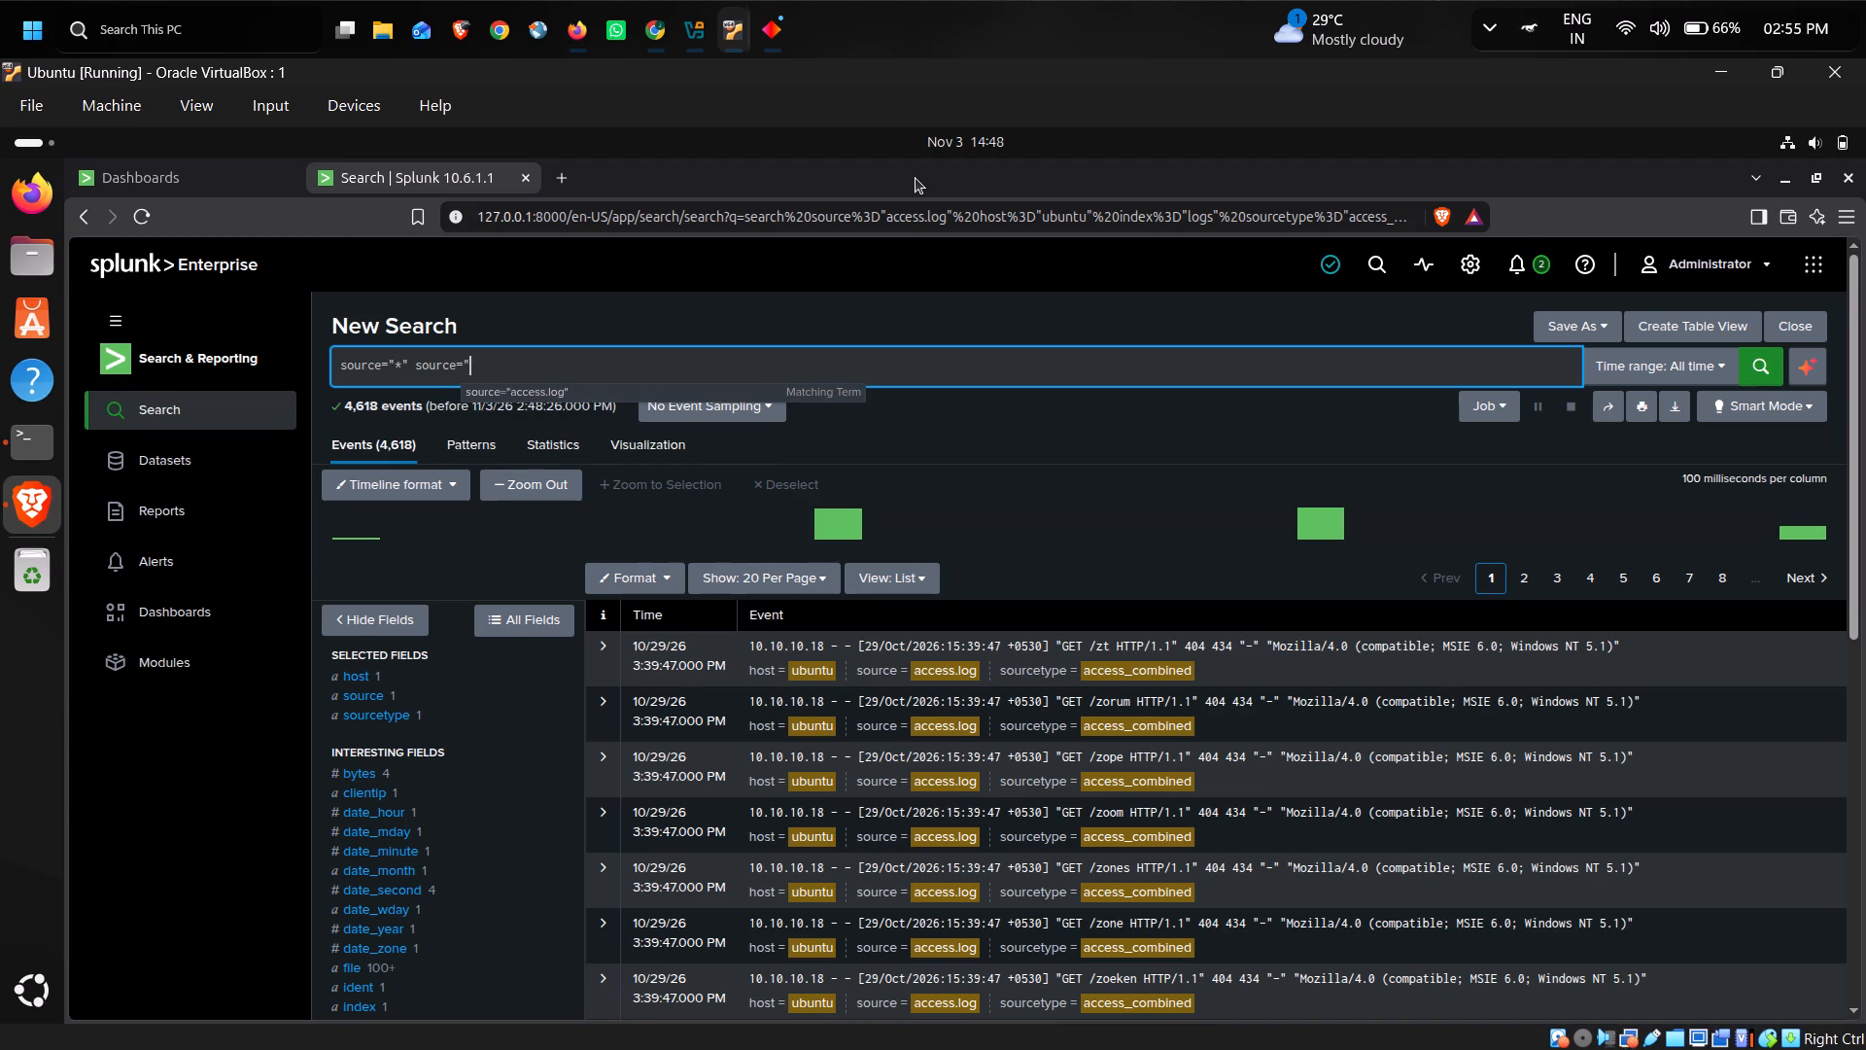
key(slash)
text(var)
key(slash)
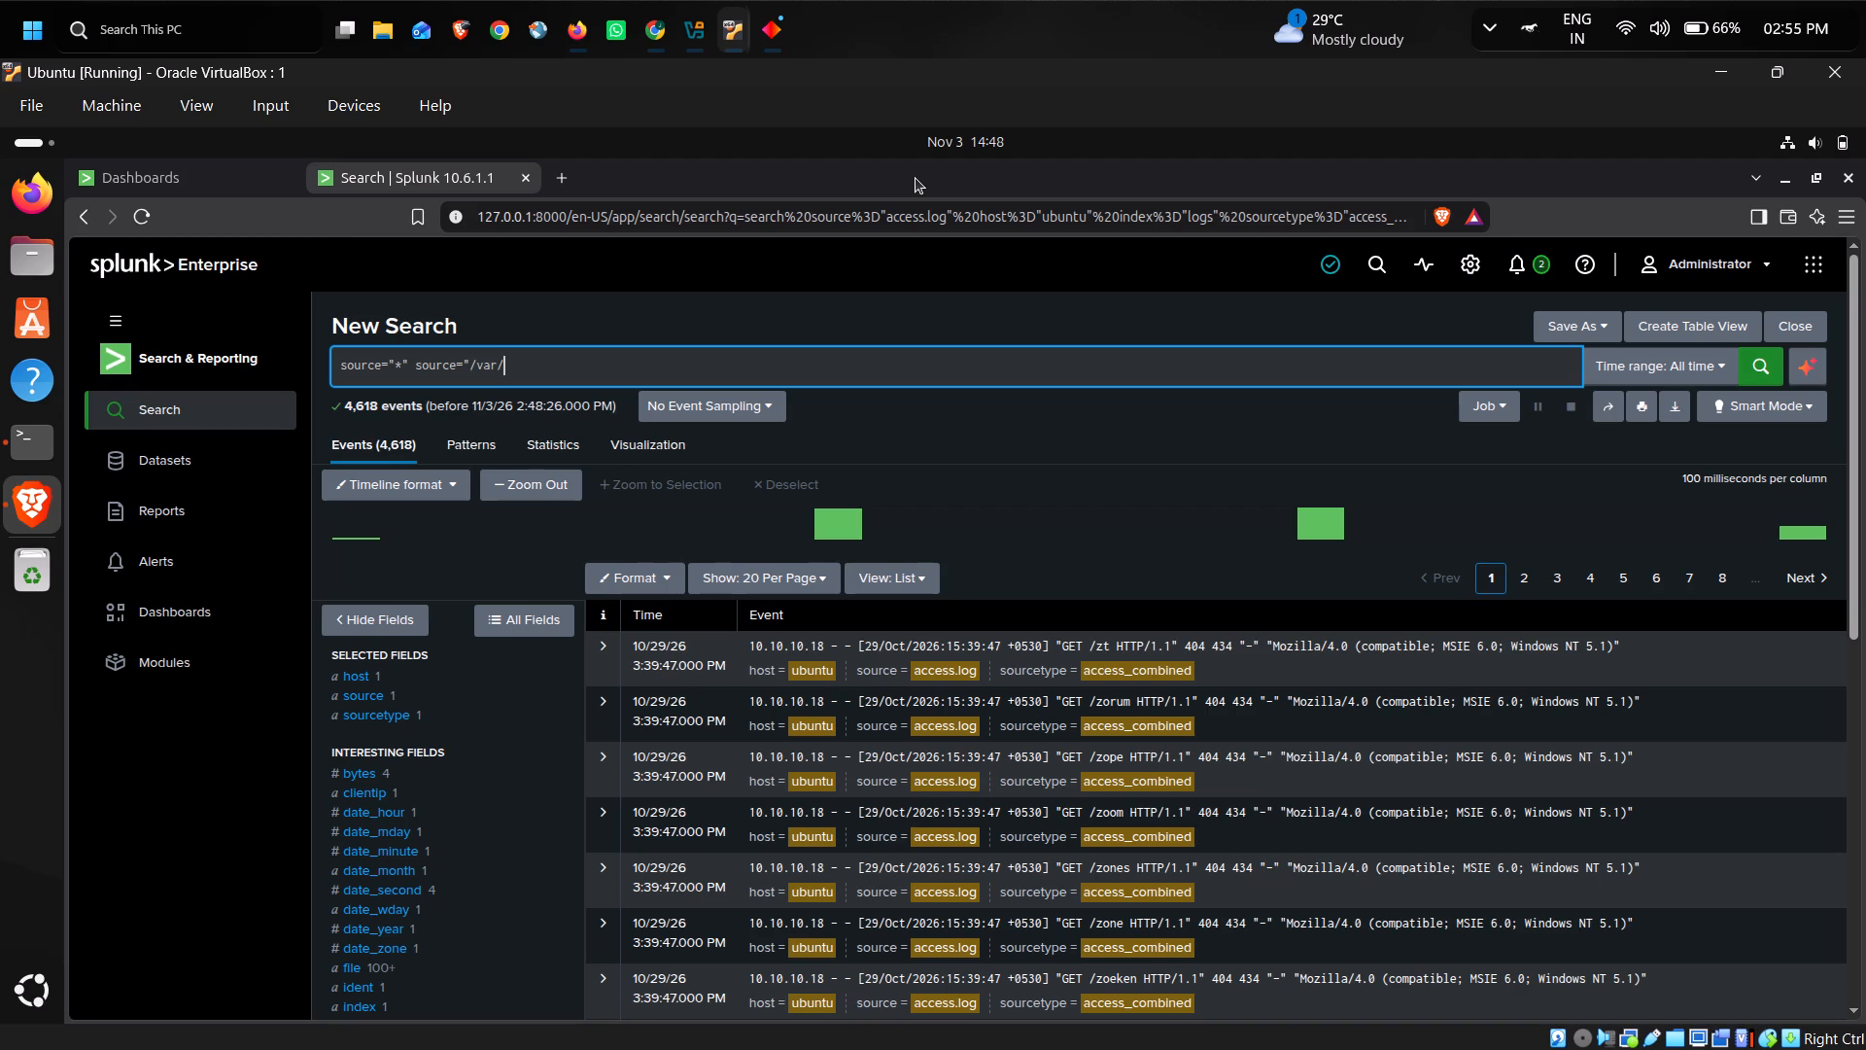
text(lo)
key(g)
key(slash)
text(apach)
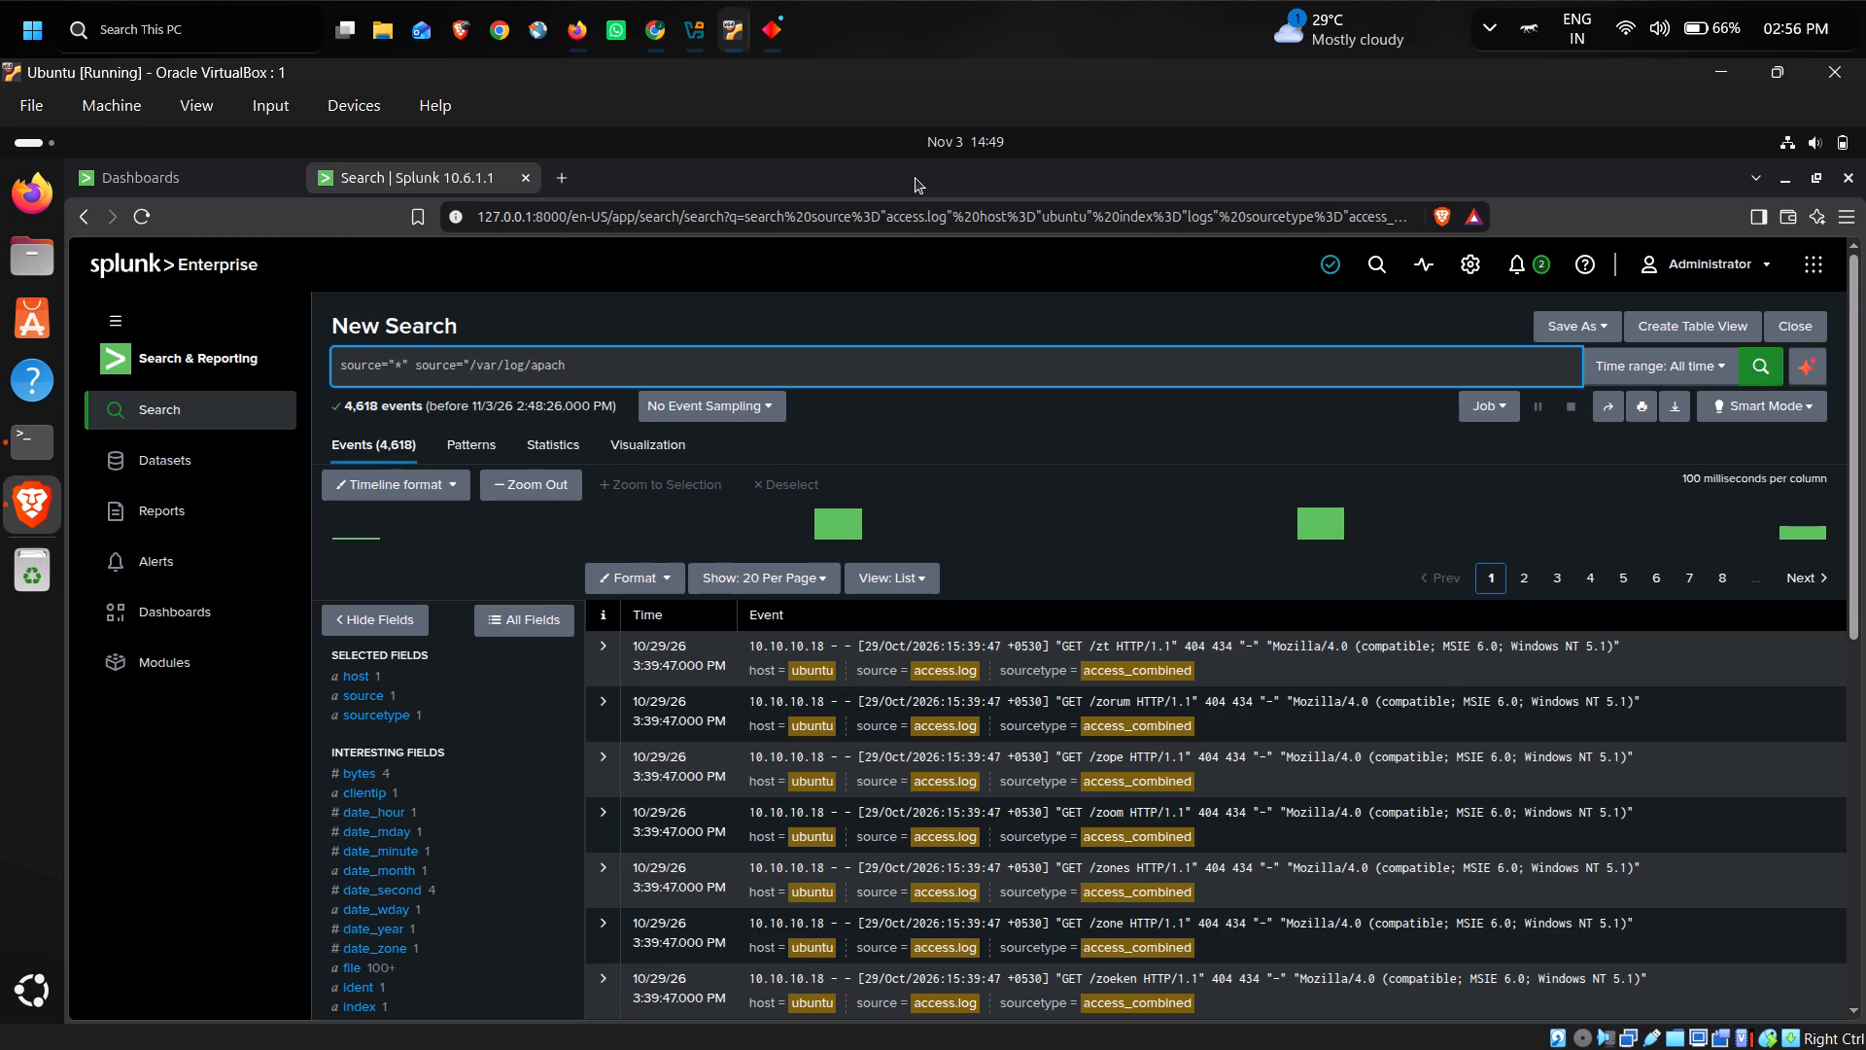
text(e2)
key(slash)
text(acce)
text(ss)
text(.log)
key(shift+quotedbl)
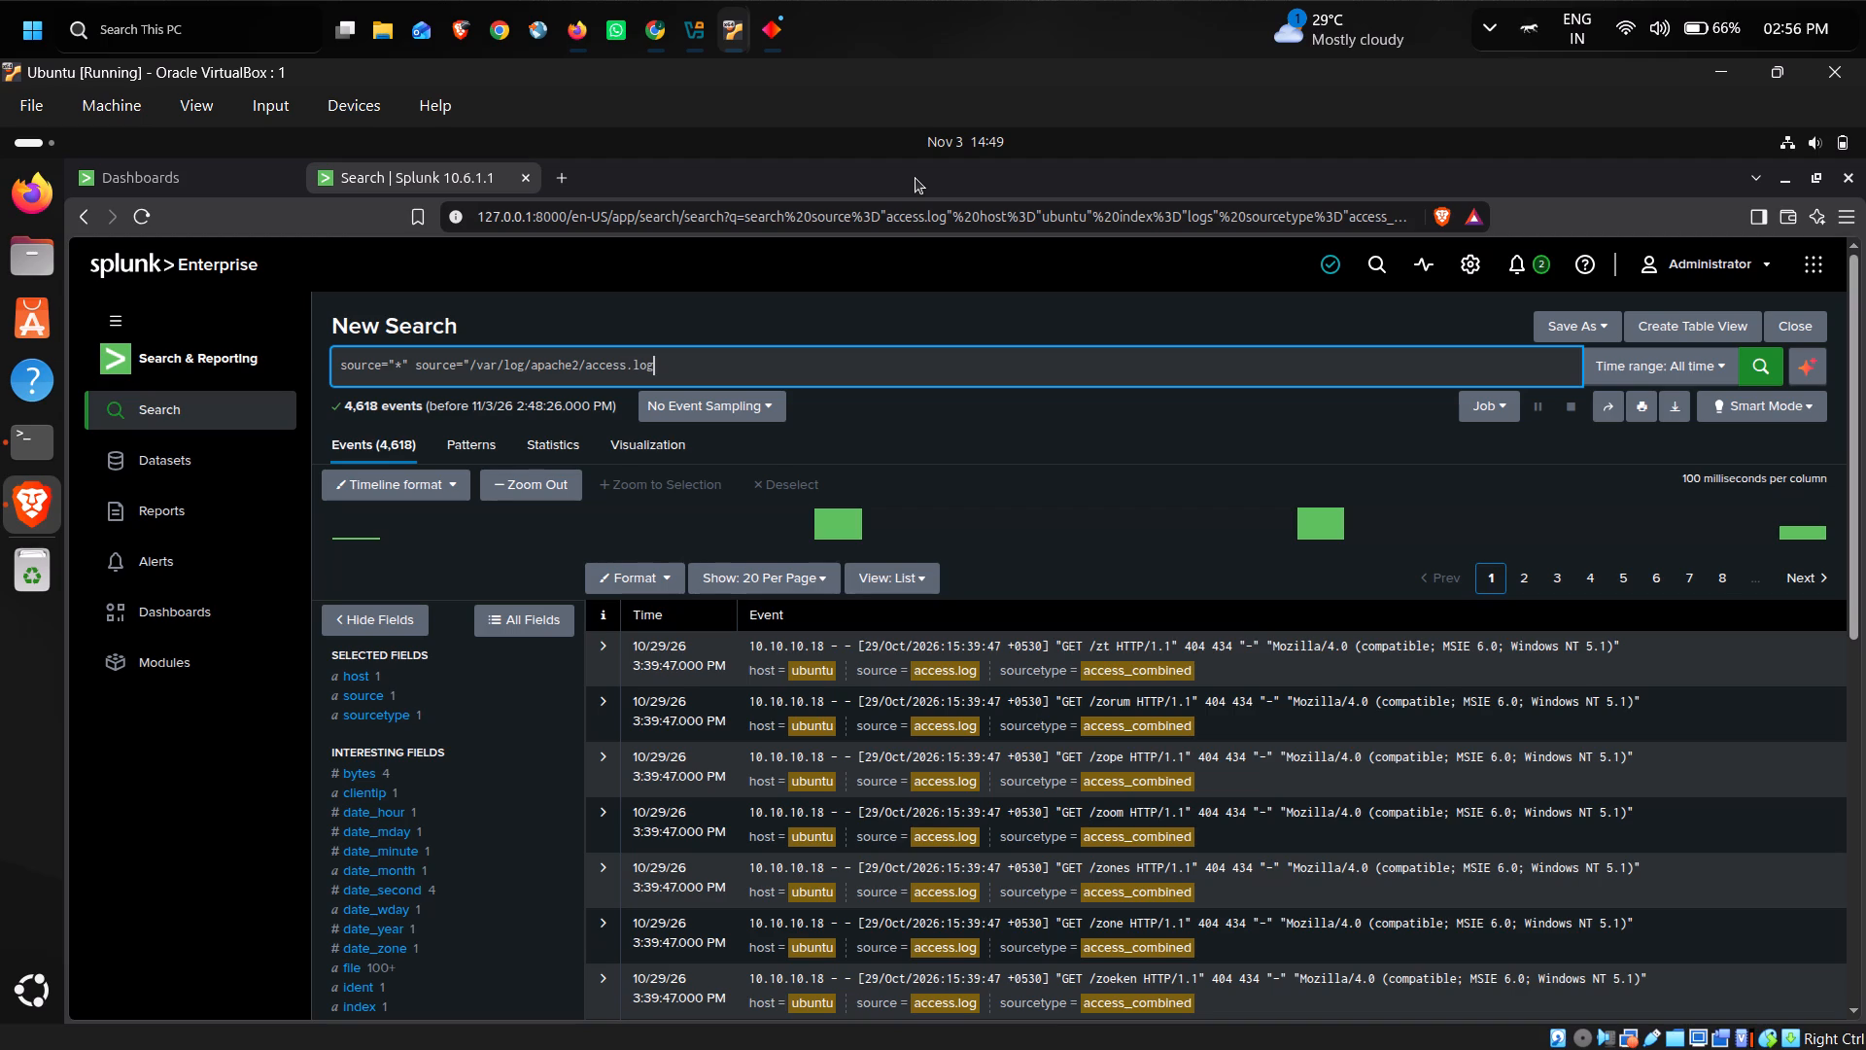
key(Return)
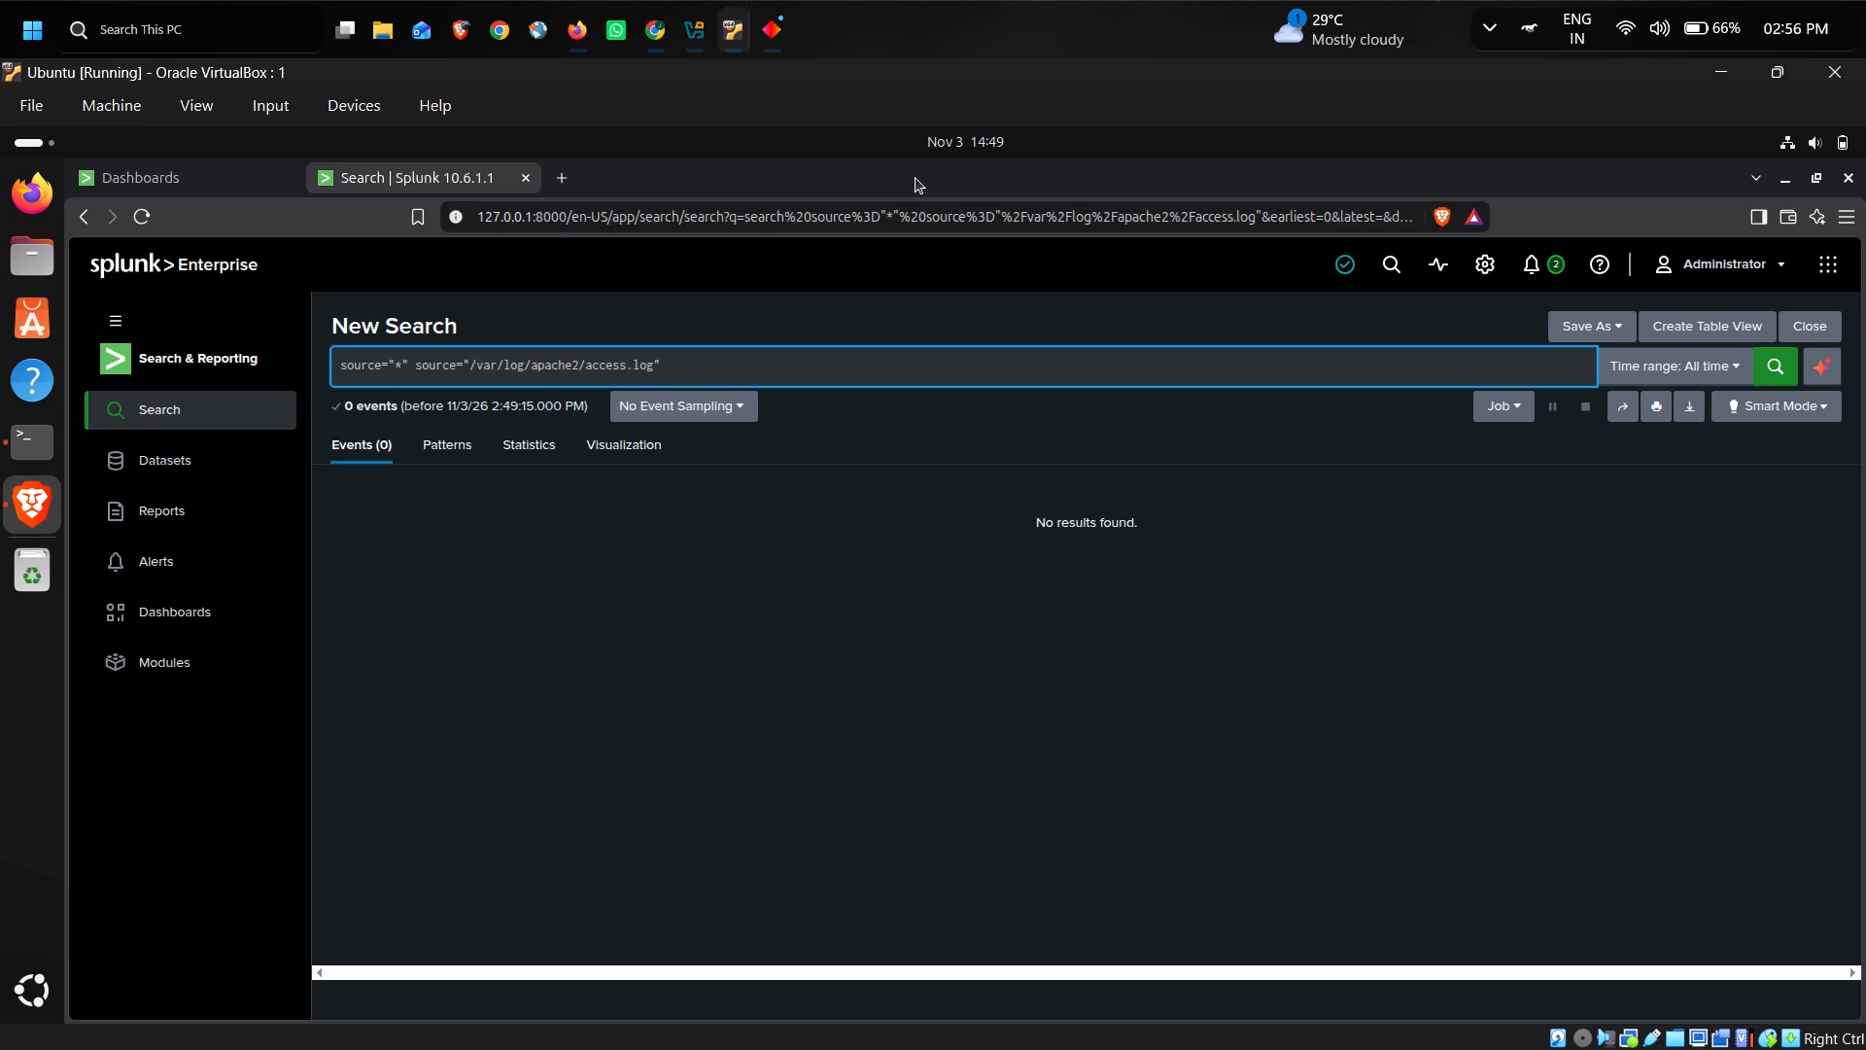
Rerun the Apache access.log search with the time range set to All time (real-time).
click(1737, 365)
click(1282, 566)
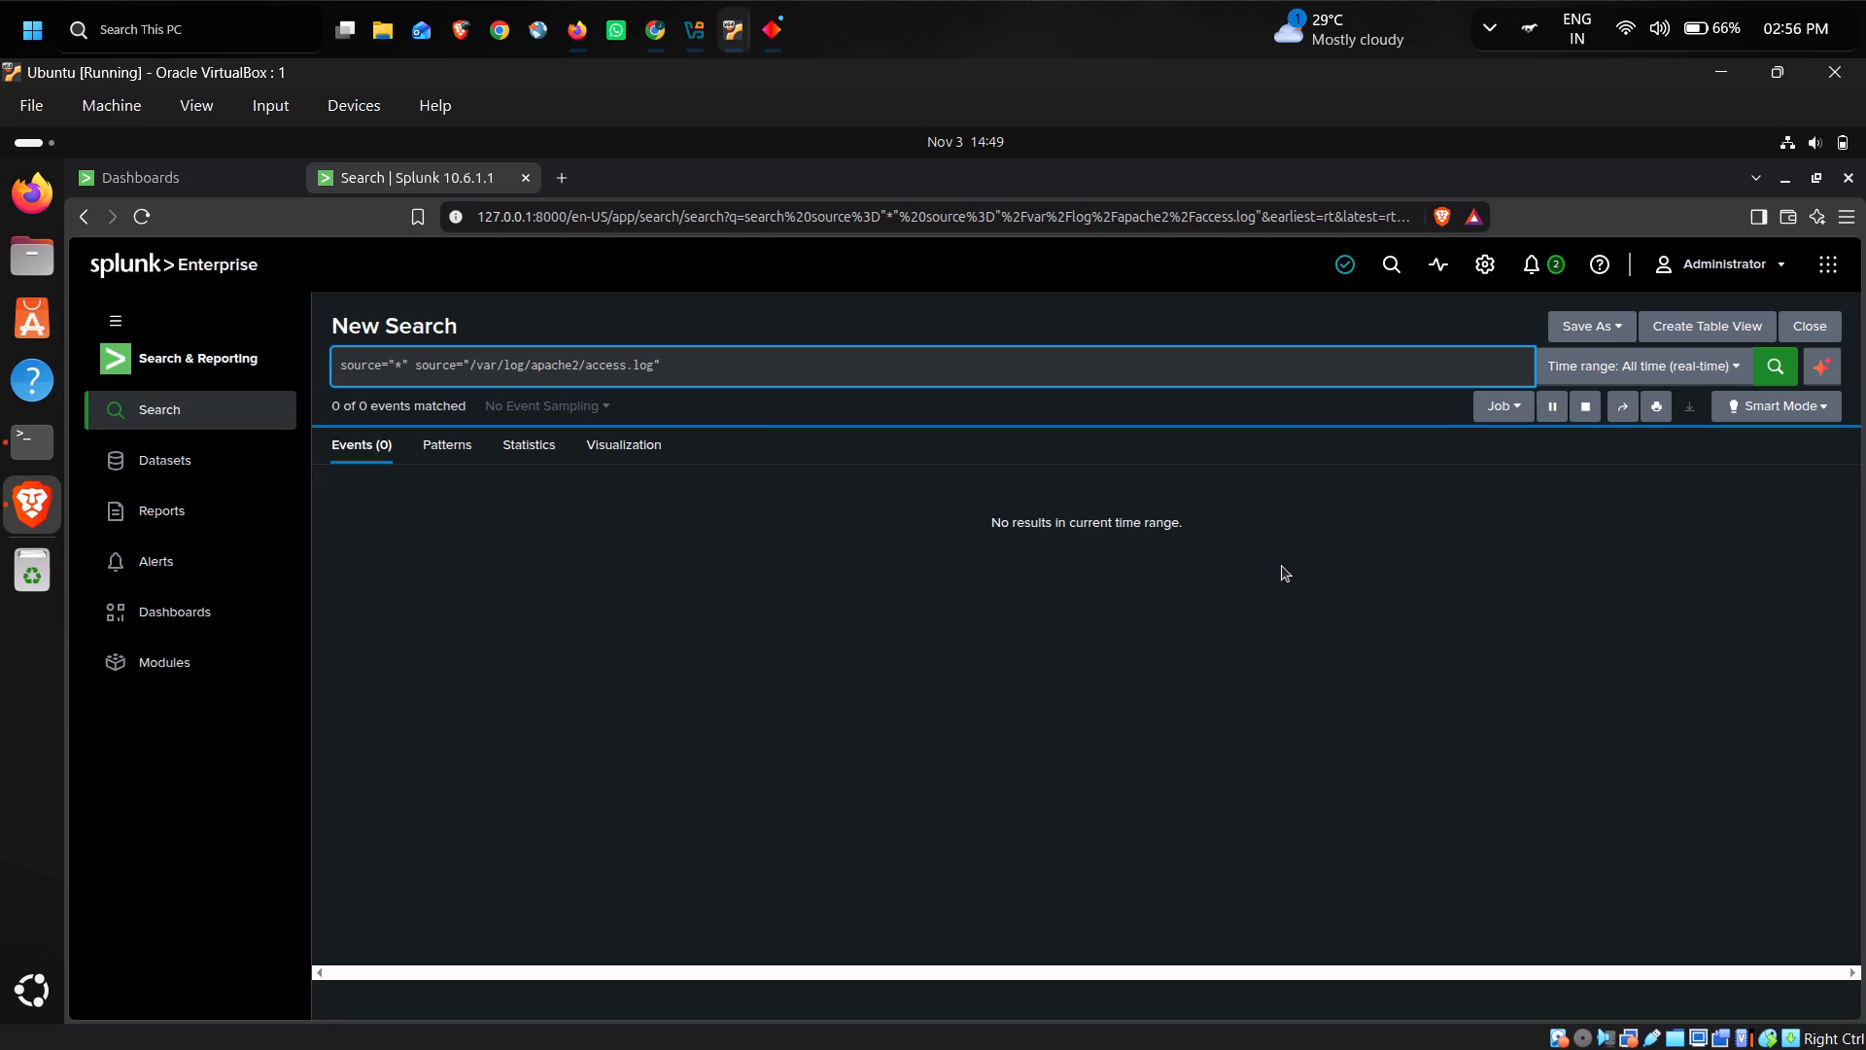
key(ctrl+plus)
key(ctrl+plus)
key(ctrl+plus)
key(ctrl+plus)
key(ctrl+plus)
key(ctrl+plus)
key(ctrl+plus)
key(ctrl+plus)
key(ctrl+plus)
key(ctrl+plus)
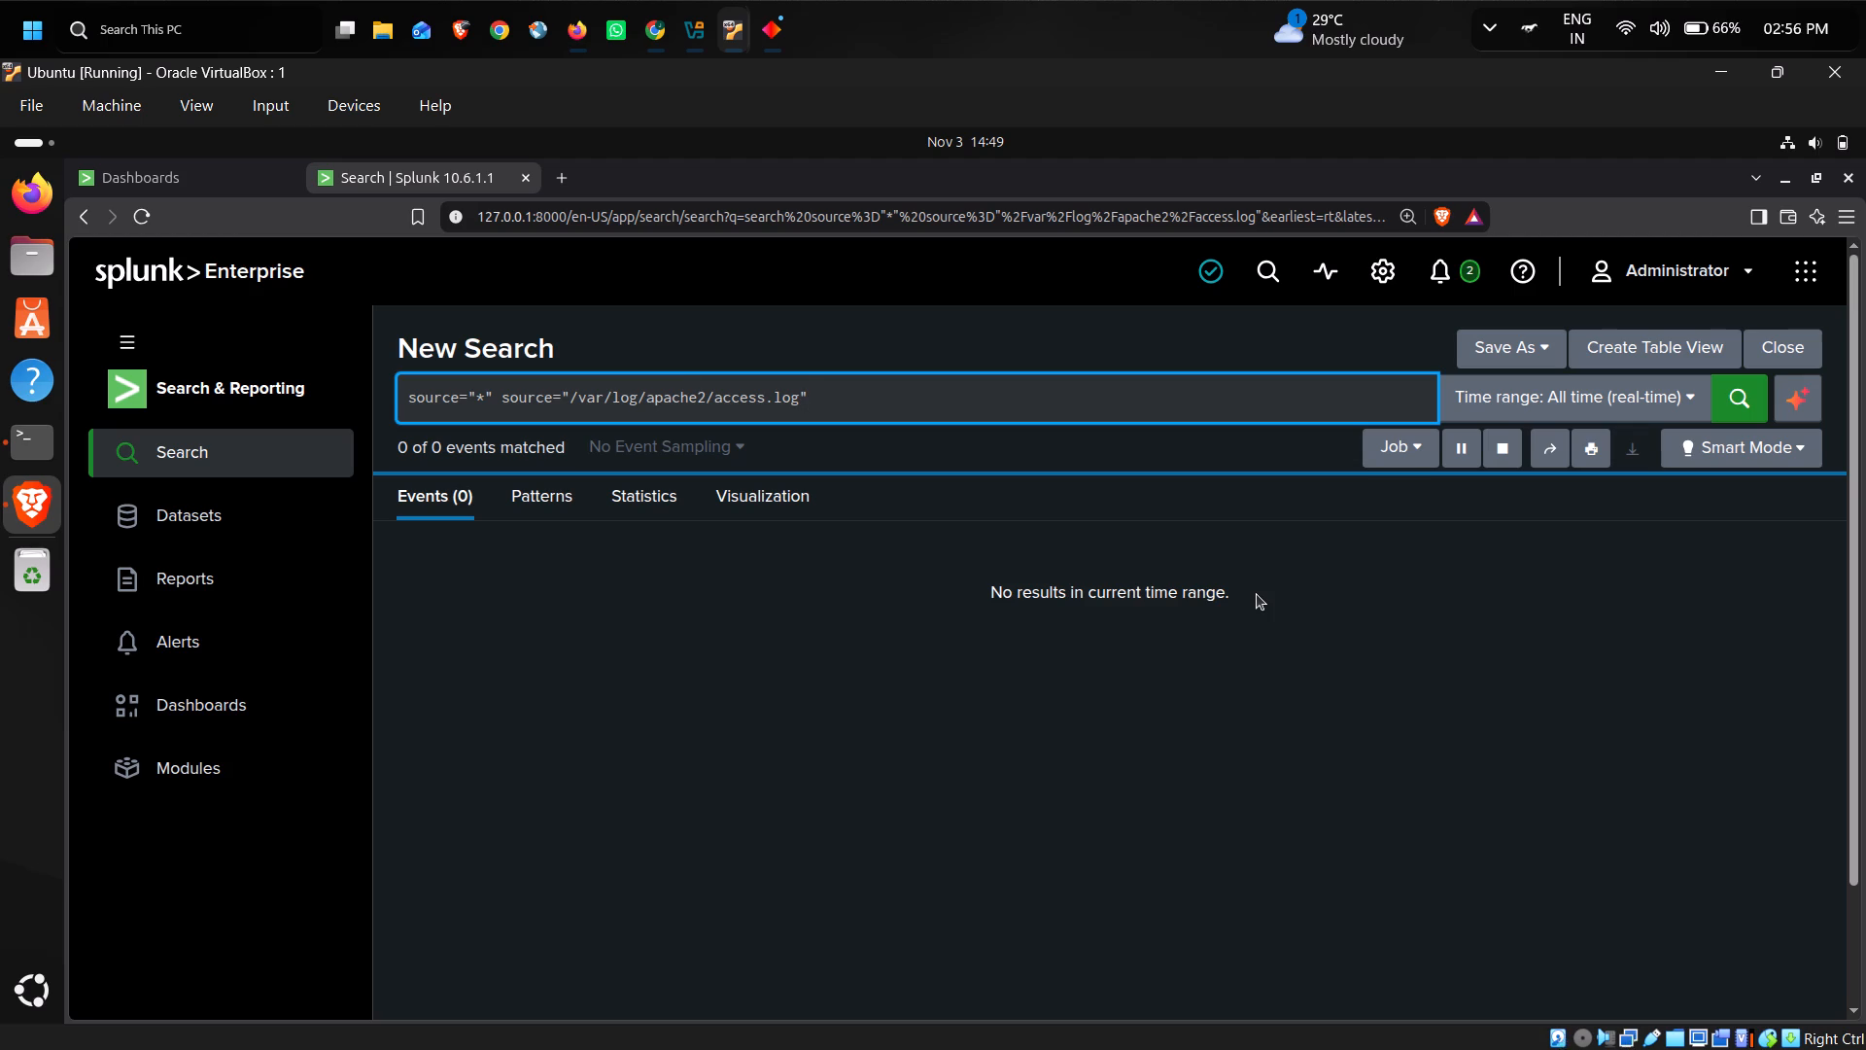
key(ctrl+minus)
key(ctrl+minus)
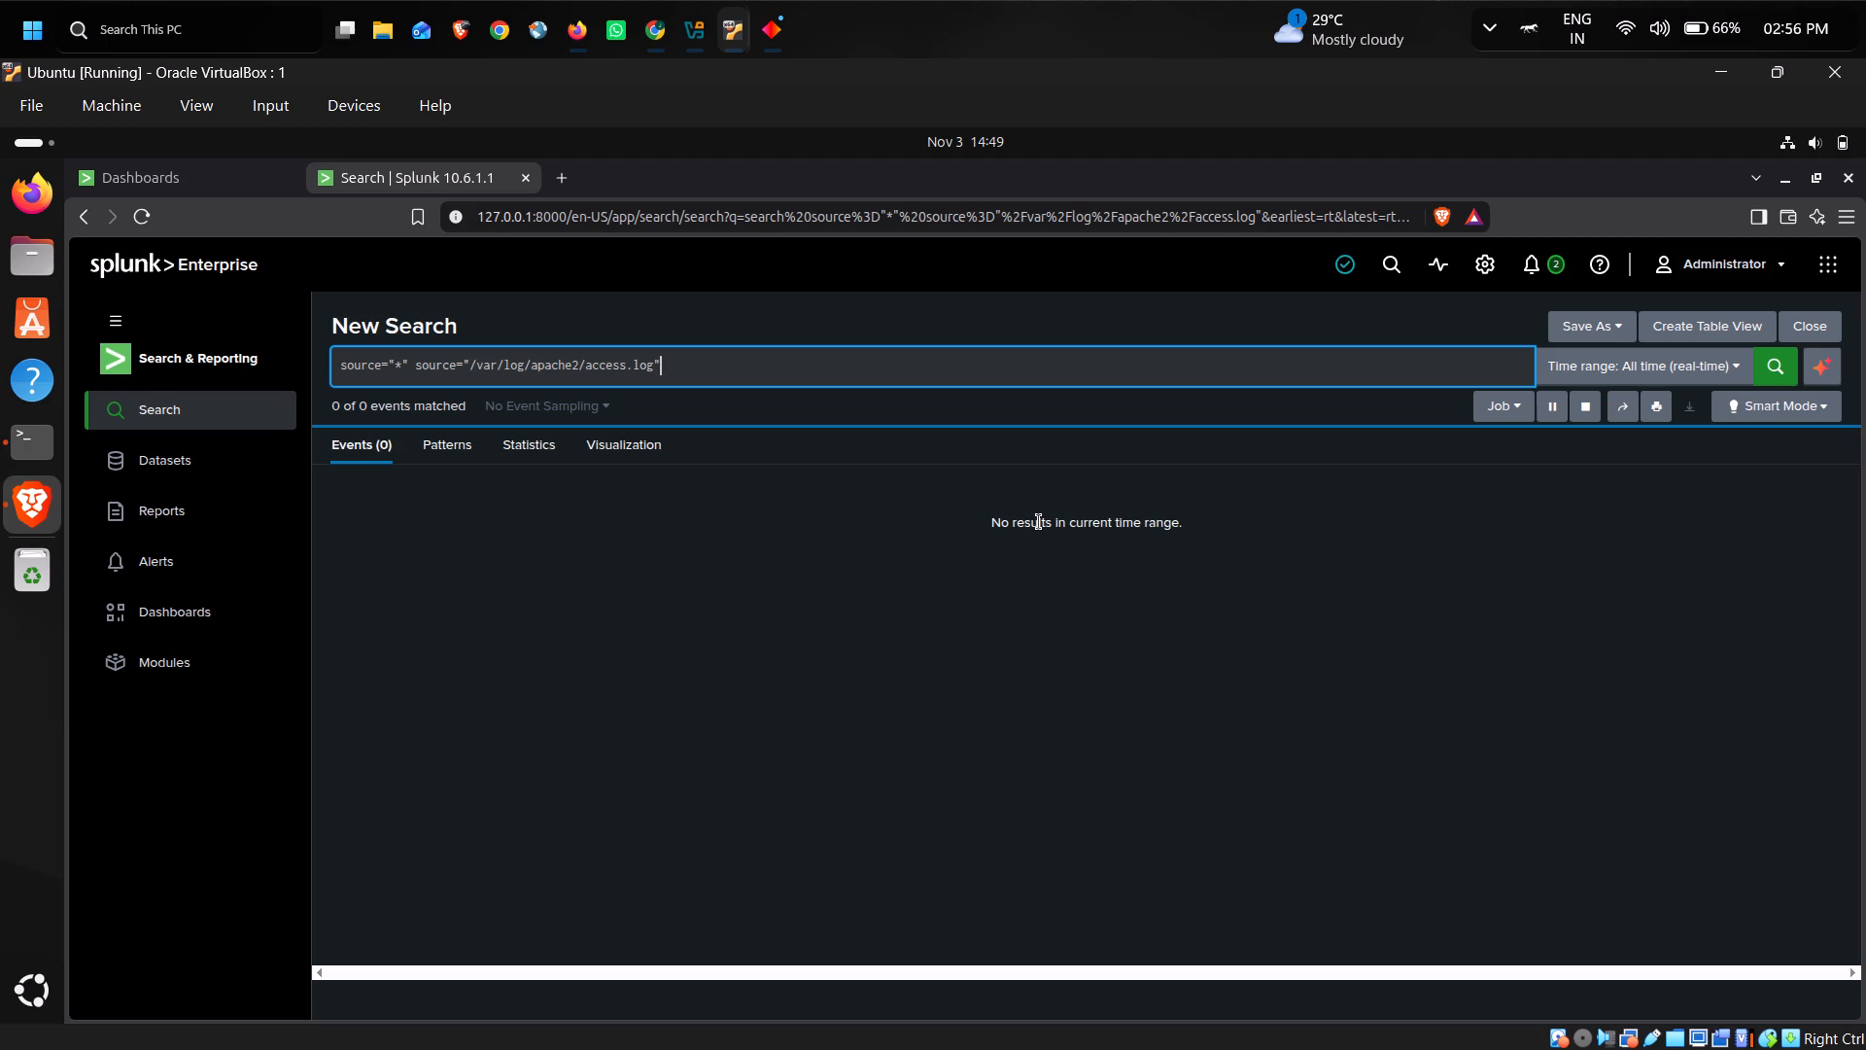
Open the Datasets listing and look through it for the Apache access log data.
click(245, 471)
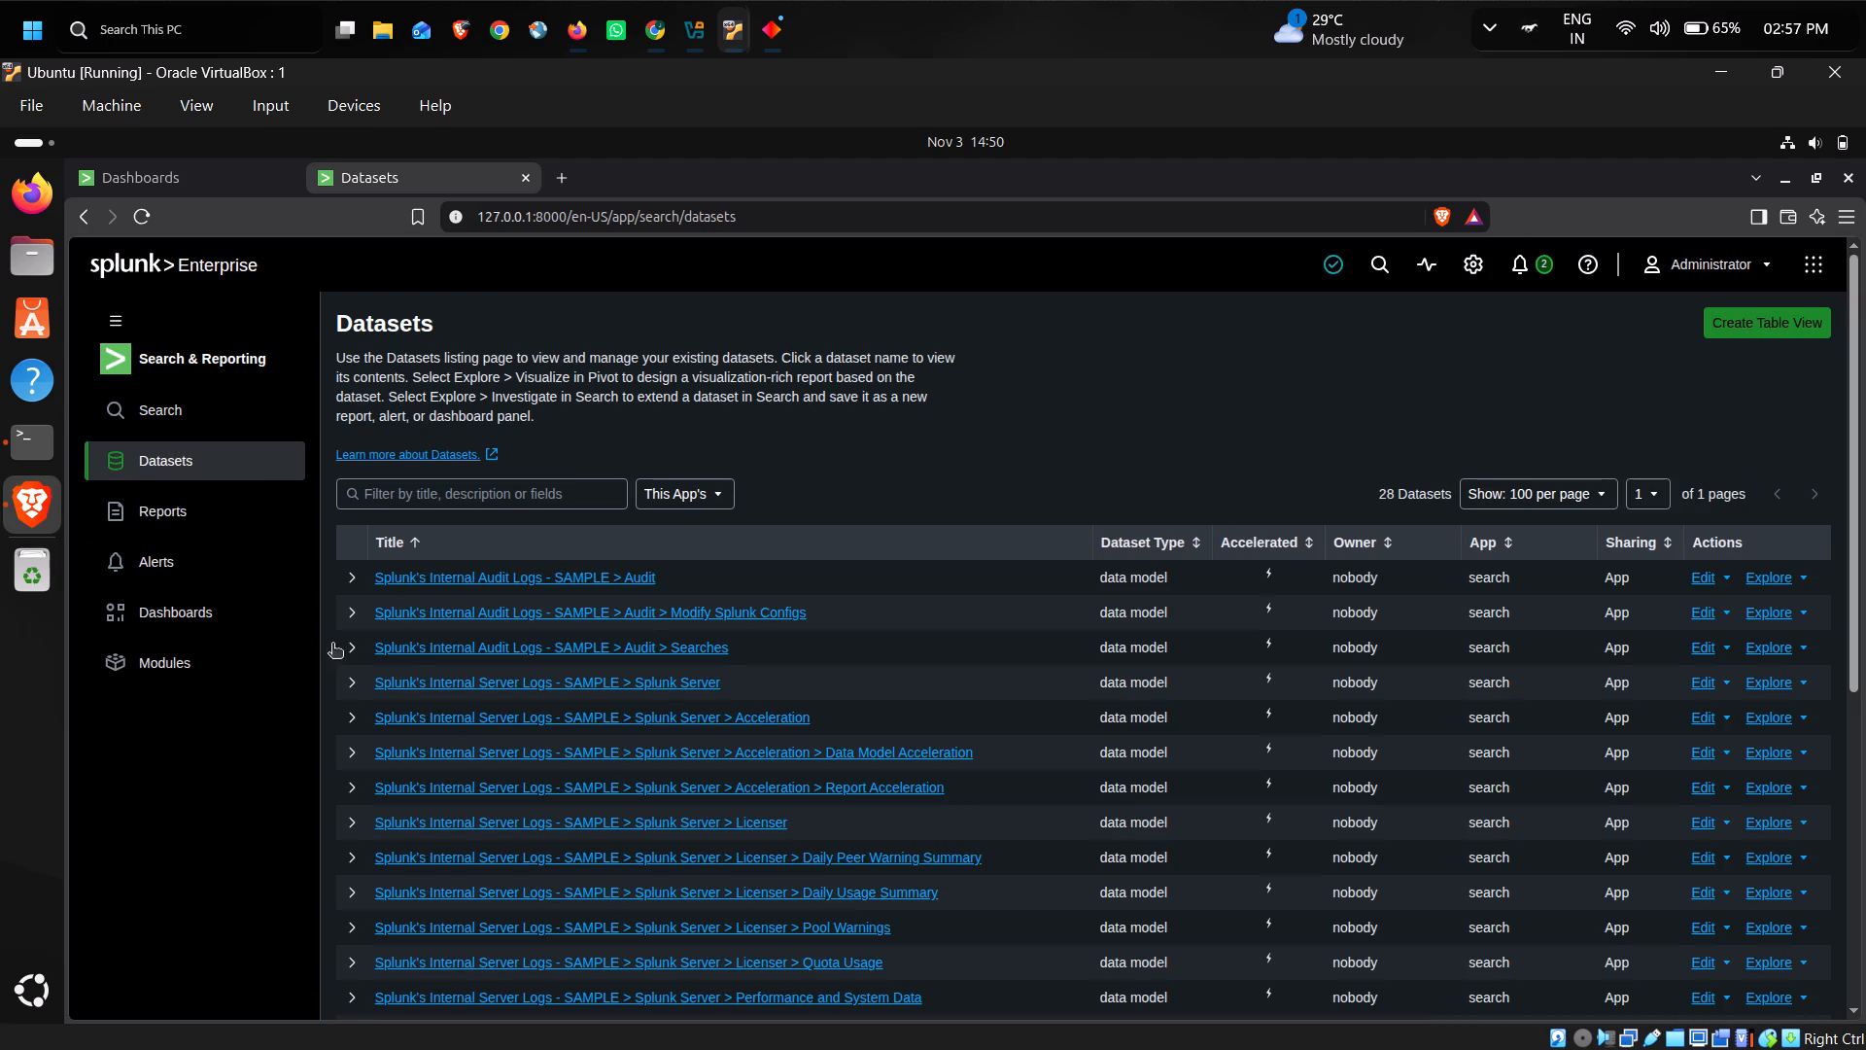
scroll(882, 592, down, 1)
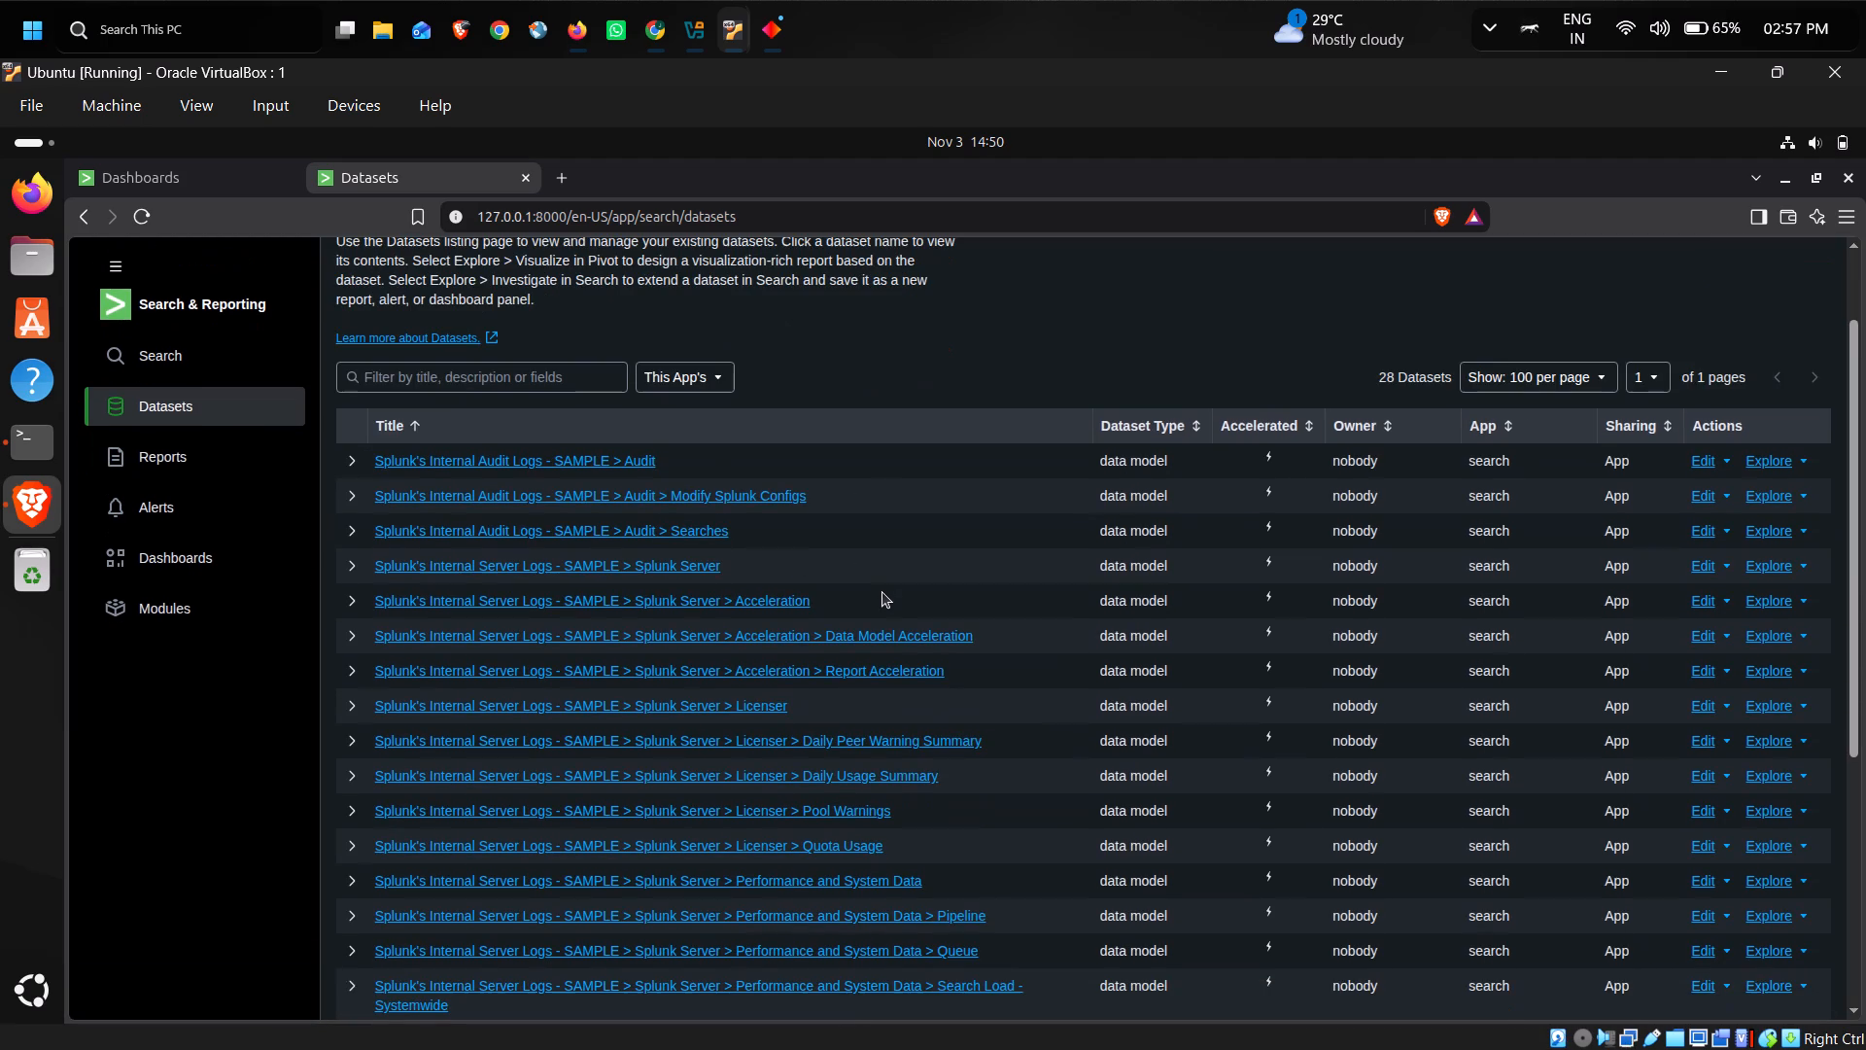
scroll(882, 592, down, 6)
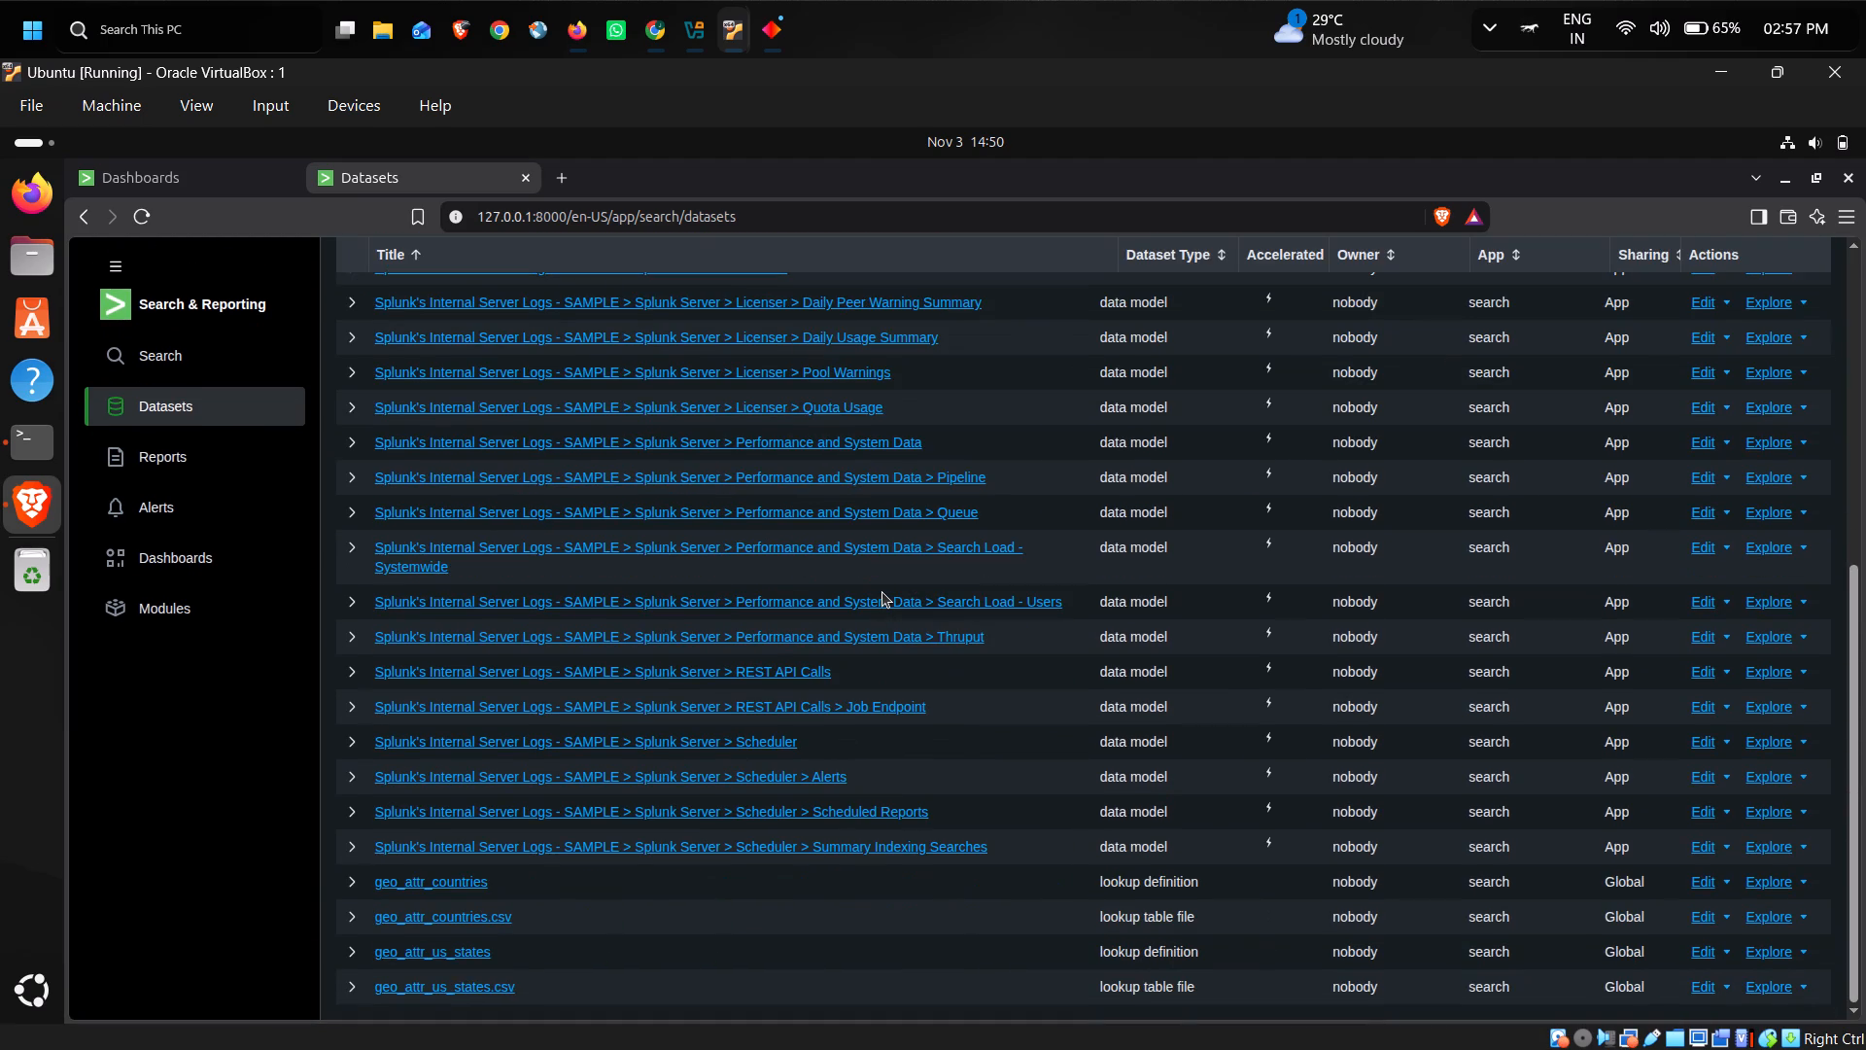
scroll(882, 592, down, 7)
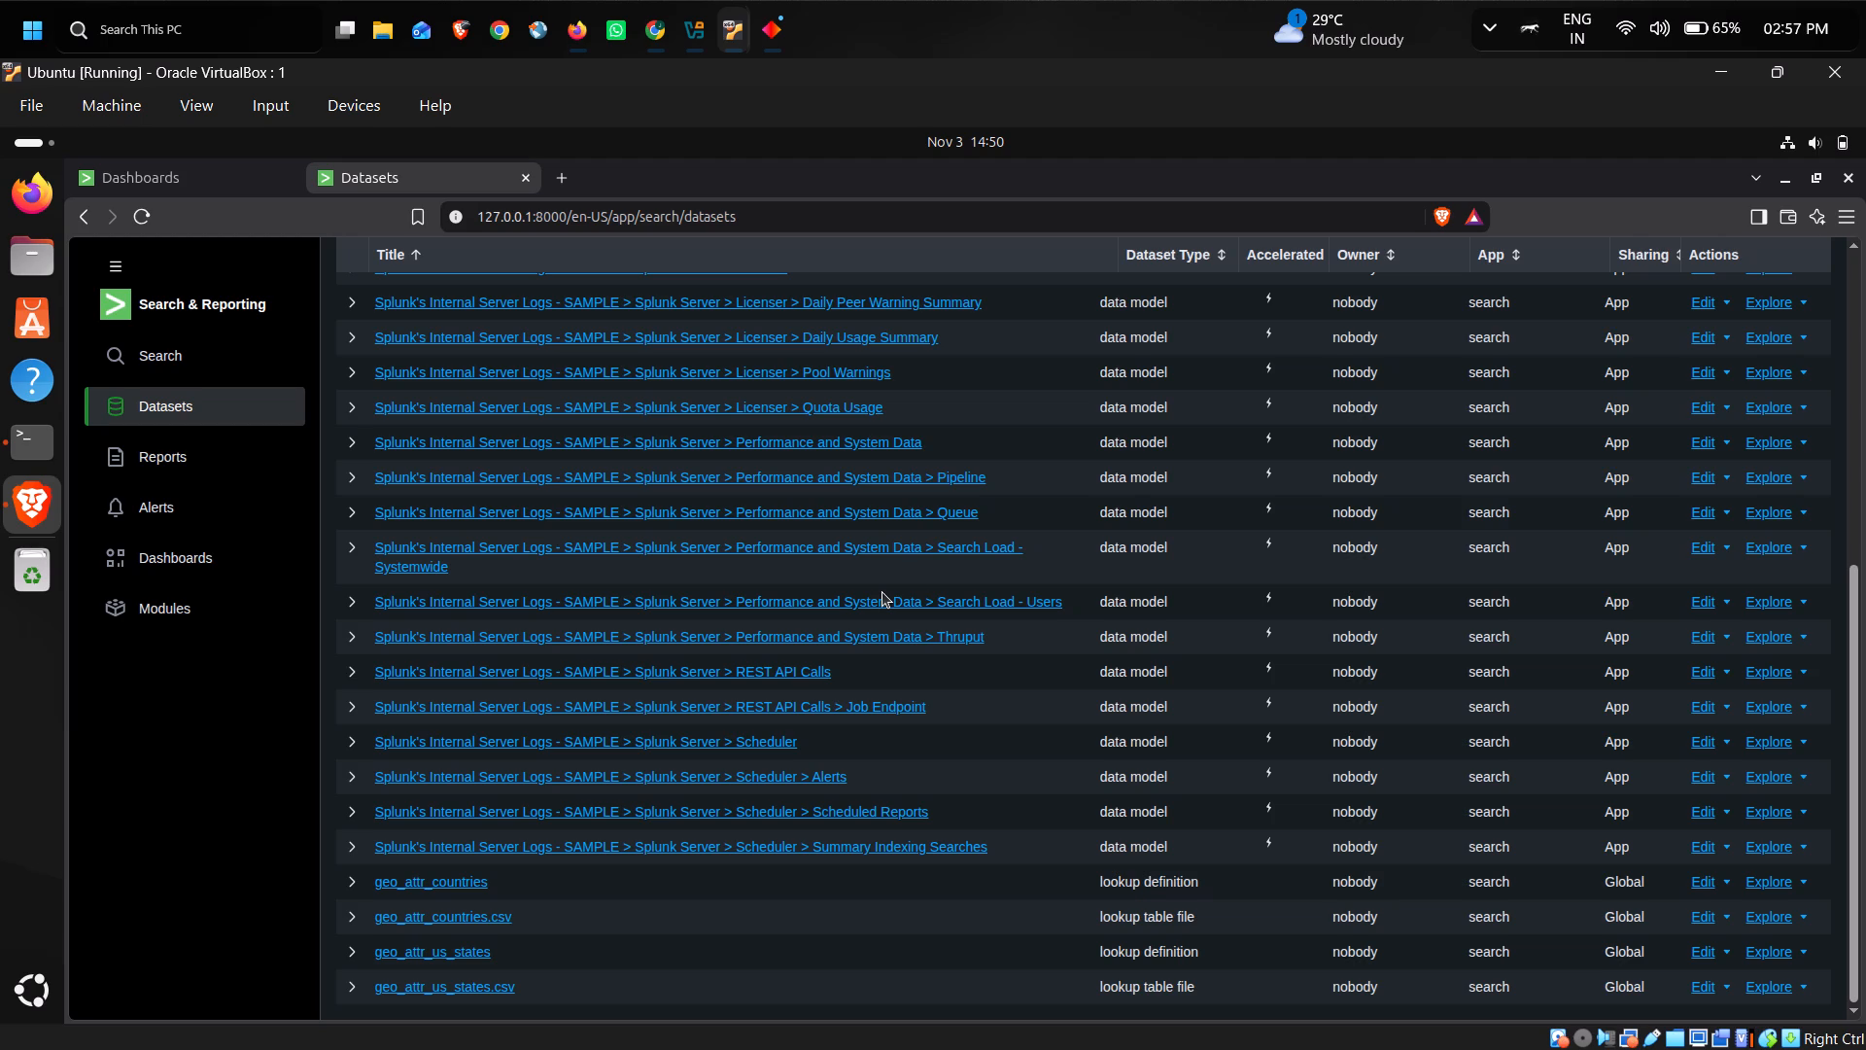
scroll(882, 592, up, 5)
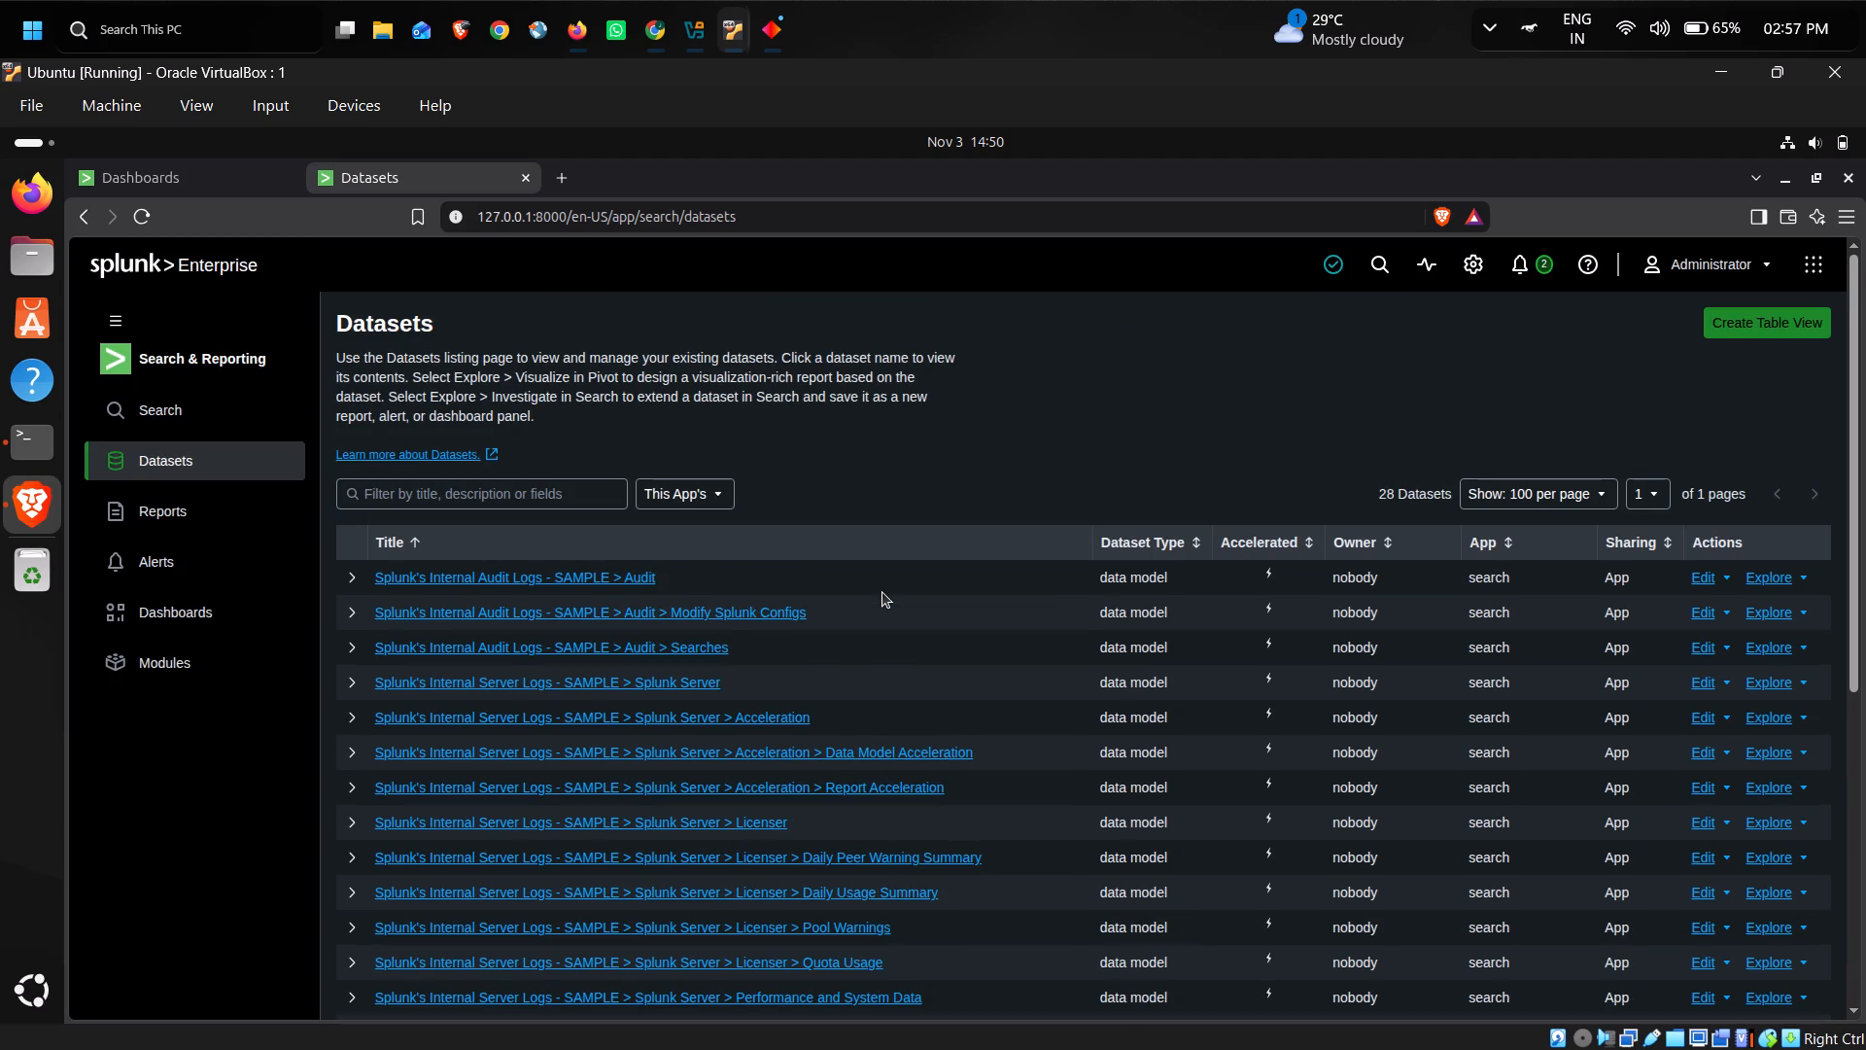
Filter the datasets by access.log and look through the filtered list.
click(614, 497)
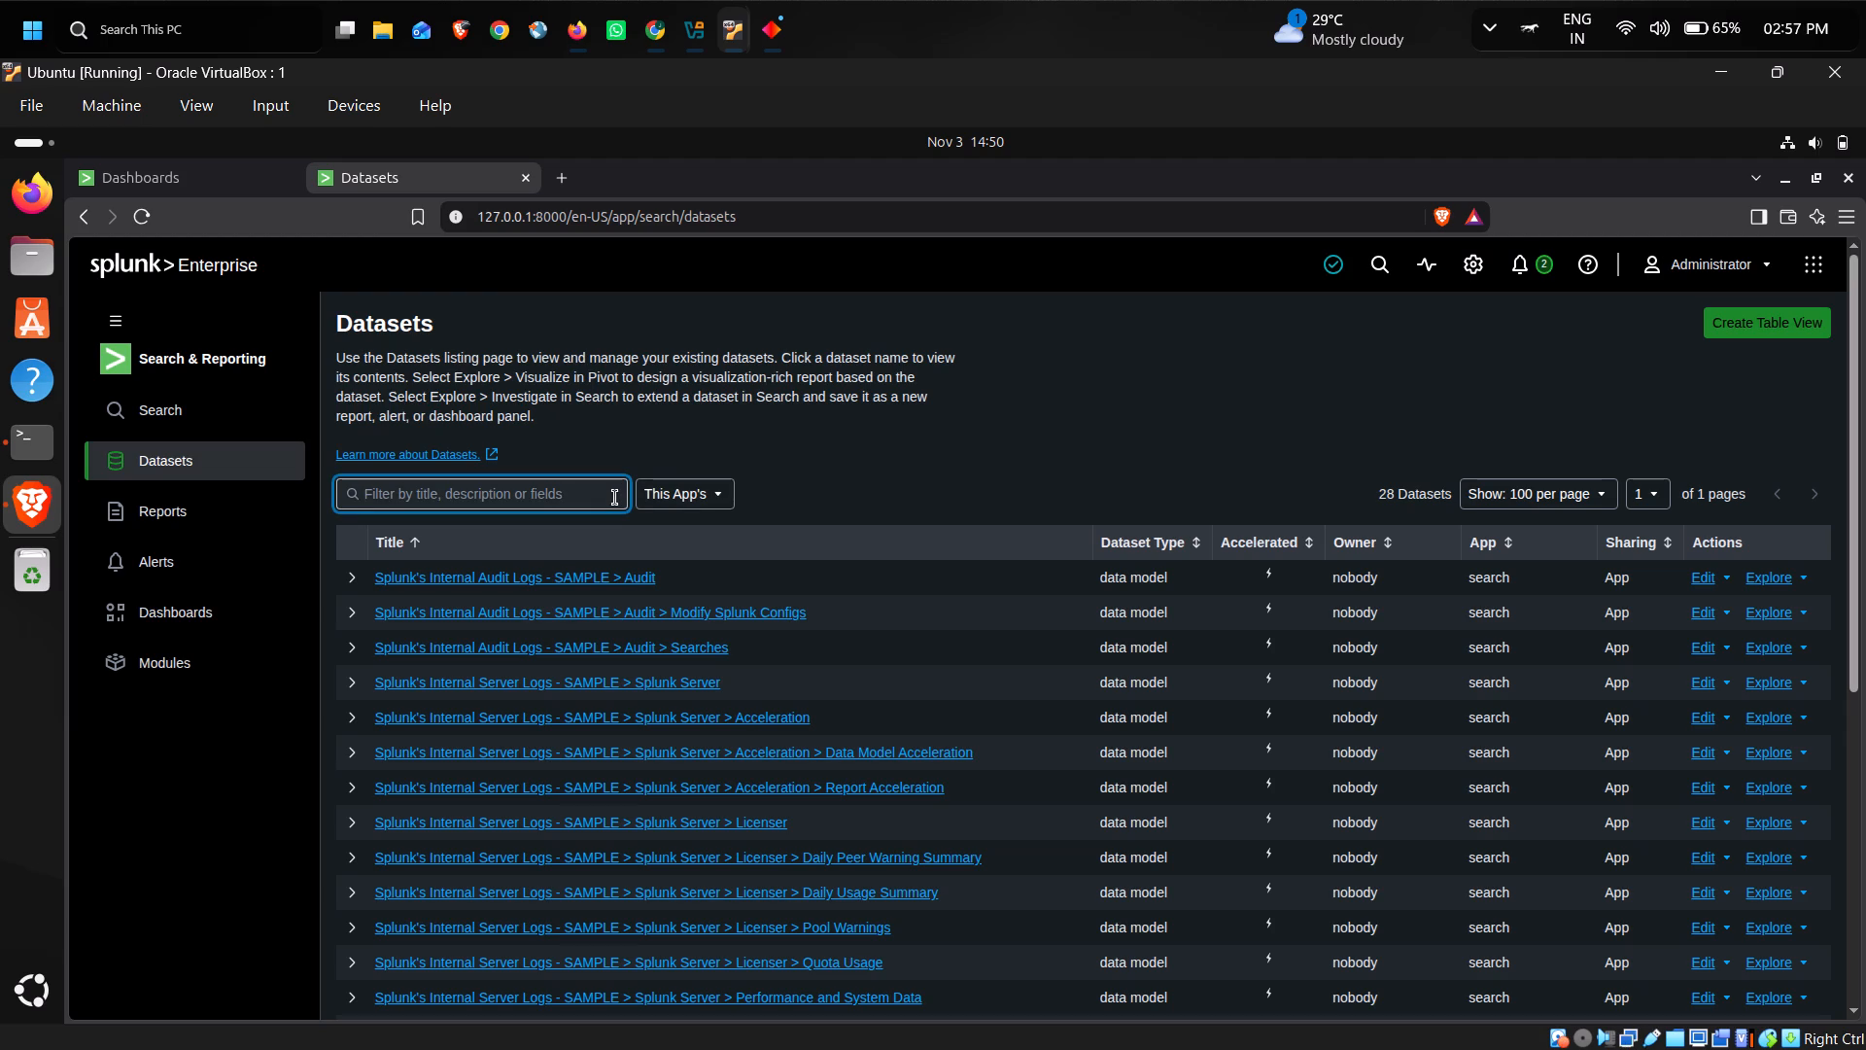
text(access)
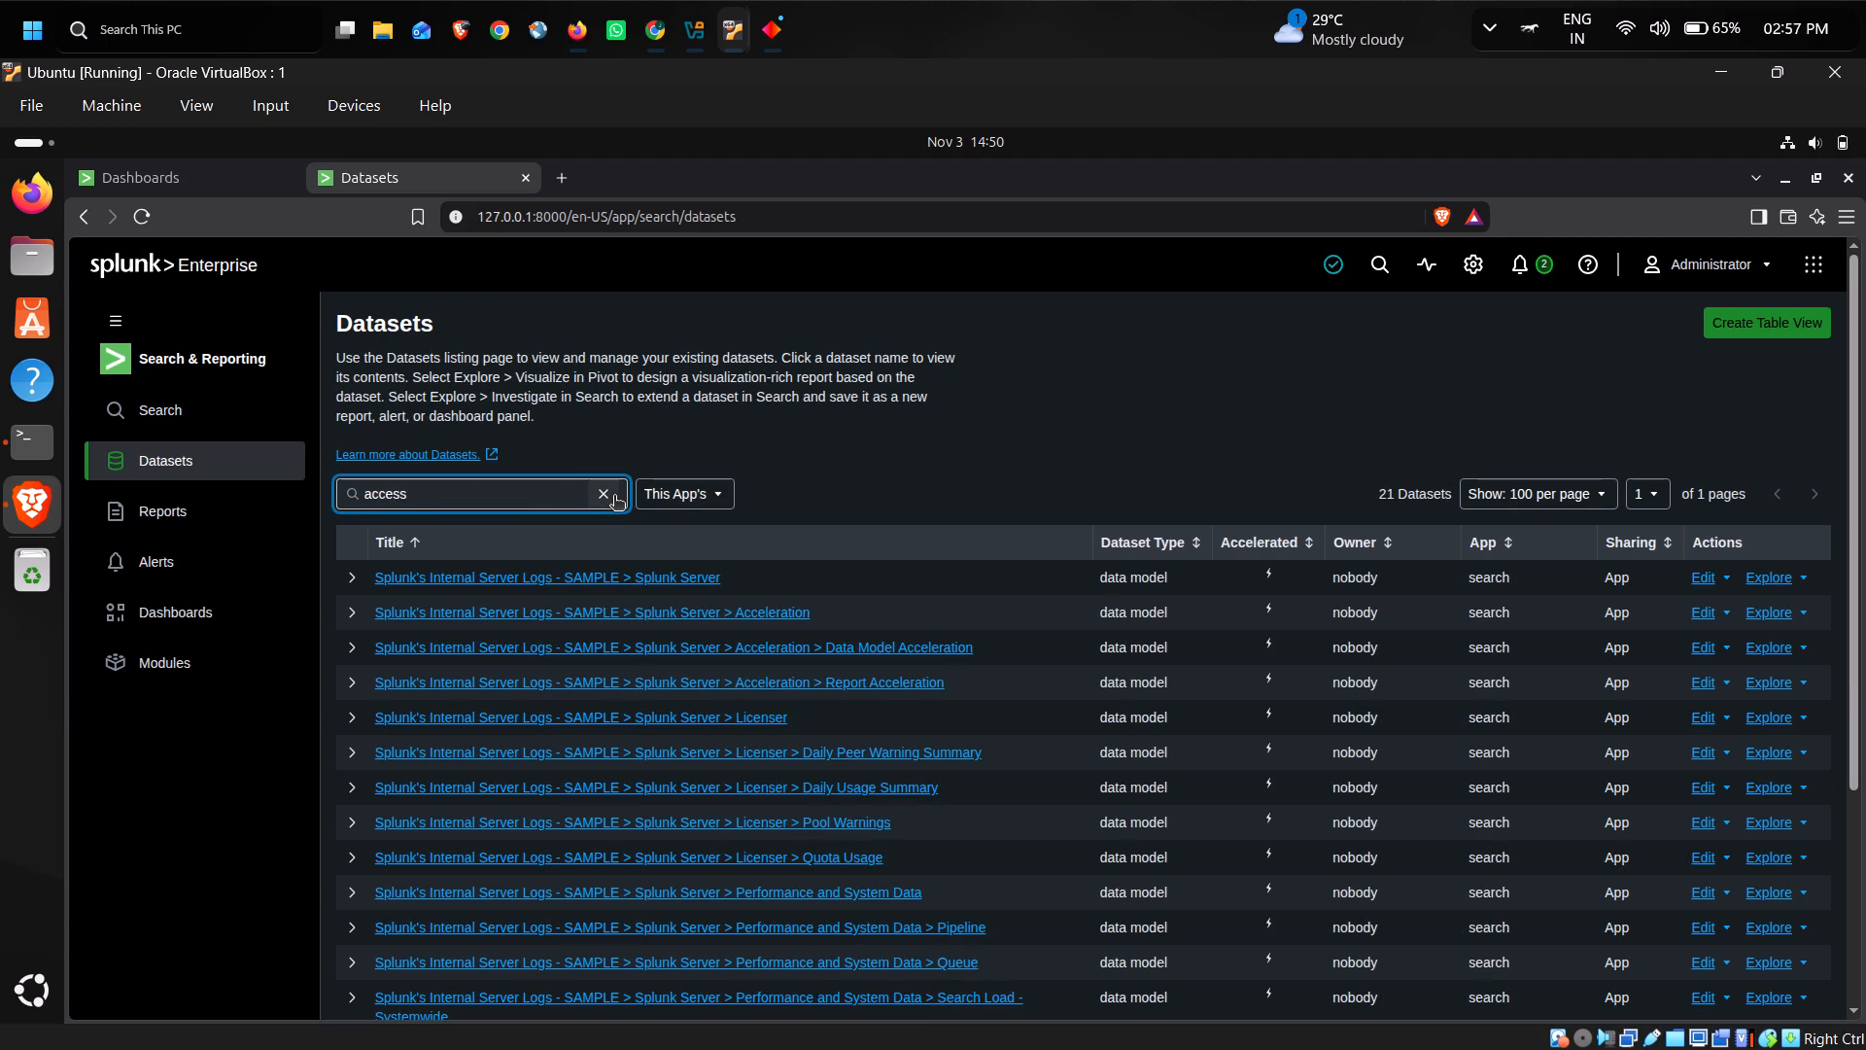
key(period)
text(log)
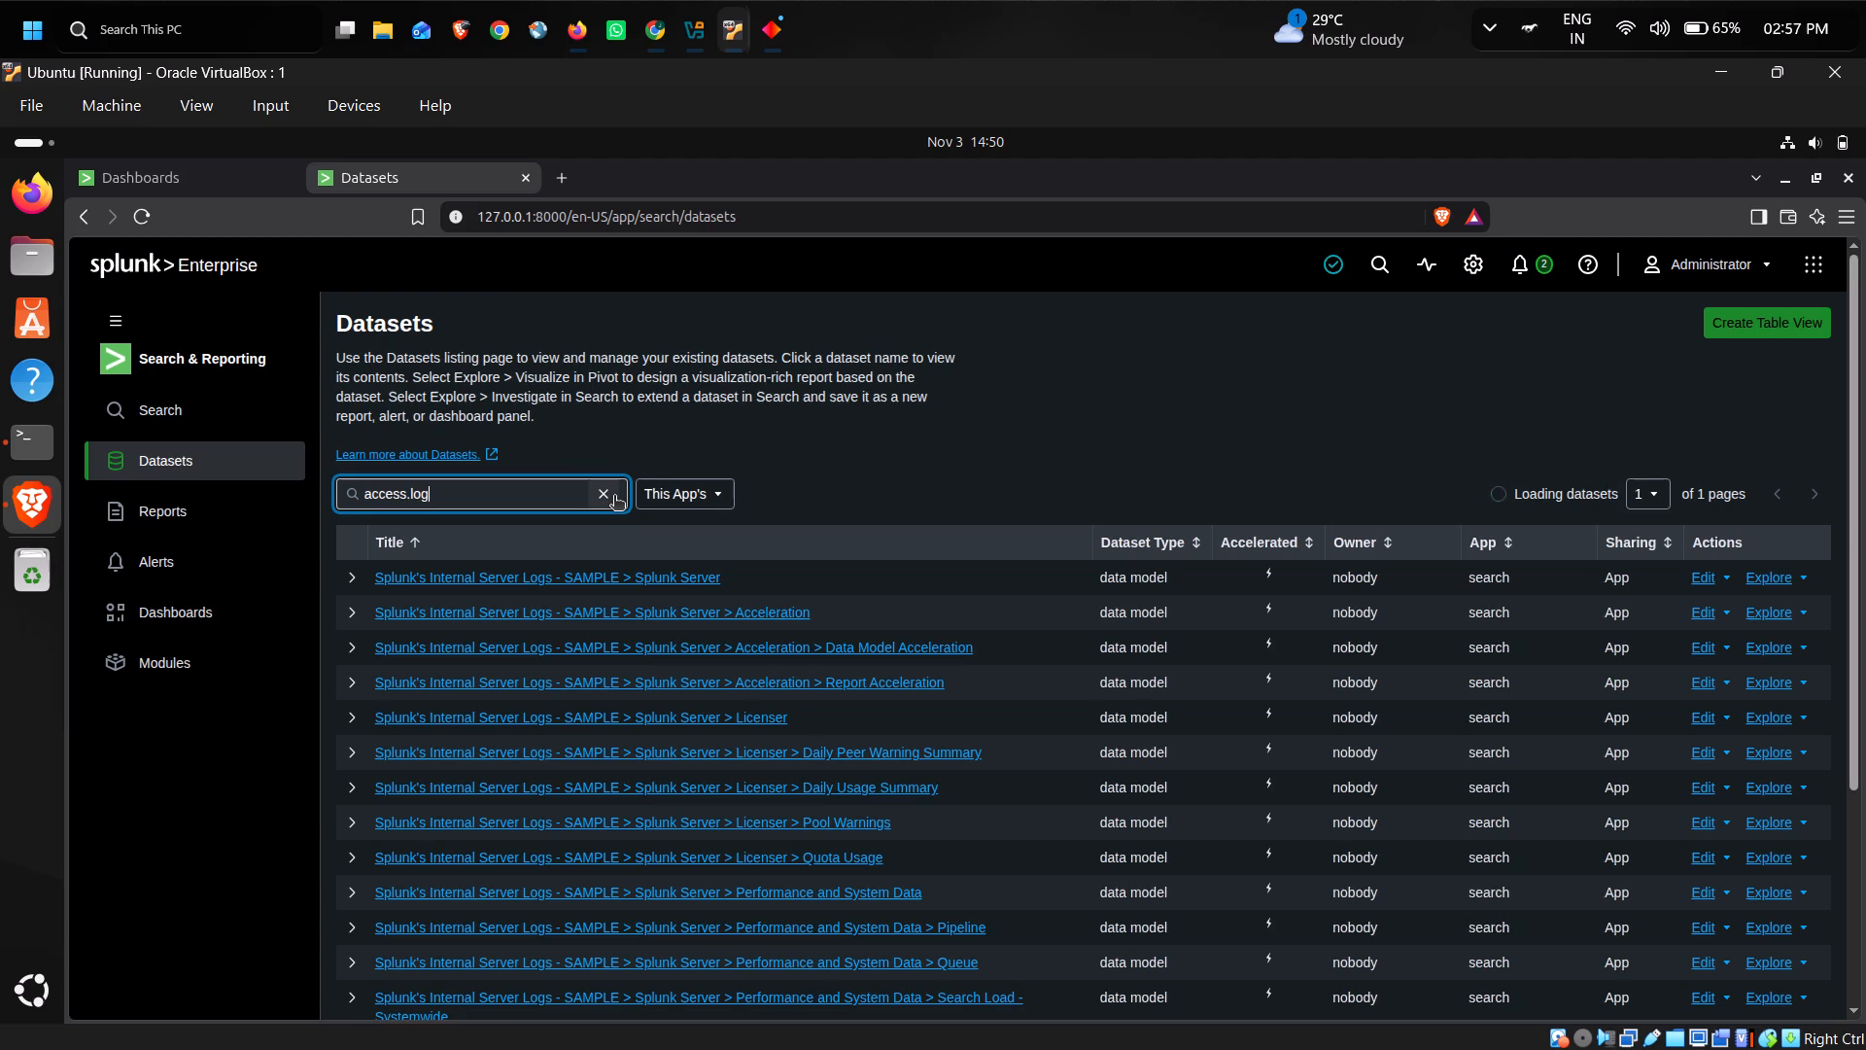
key(Return)
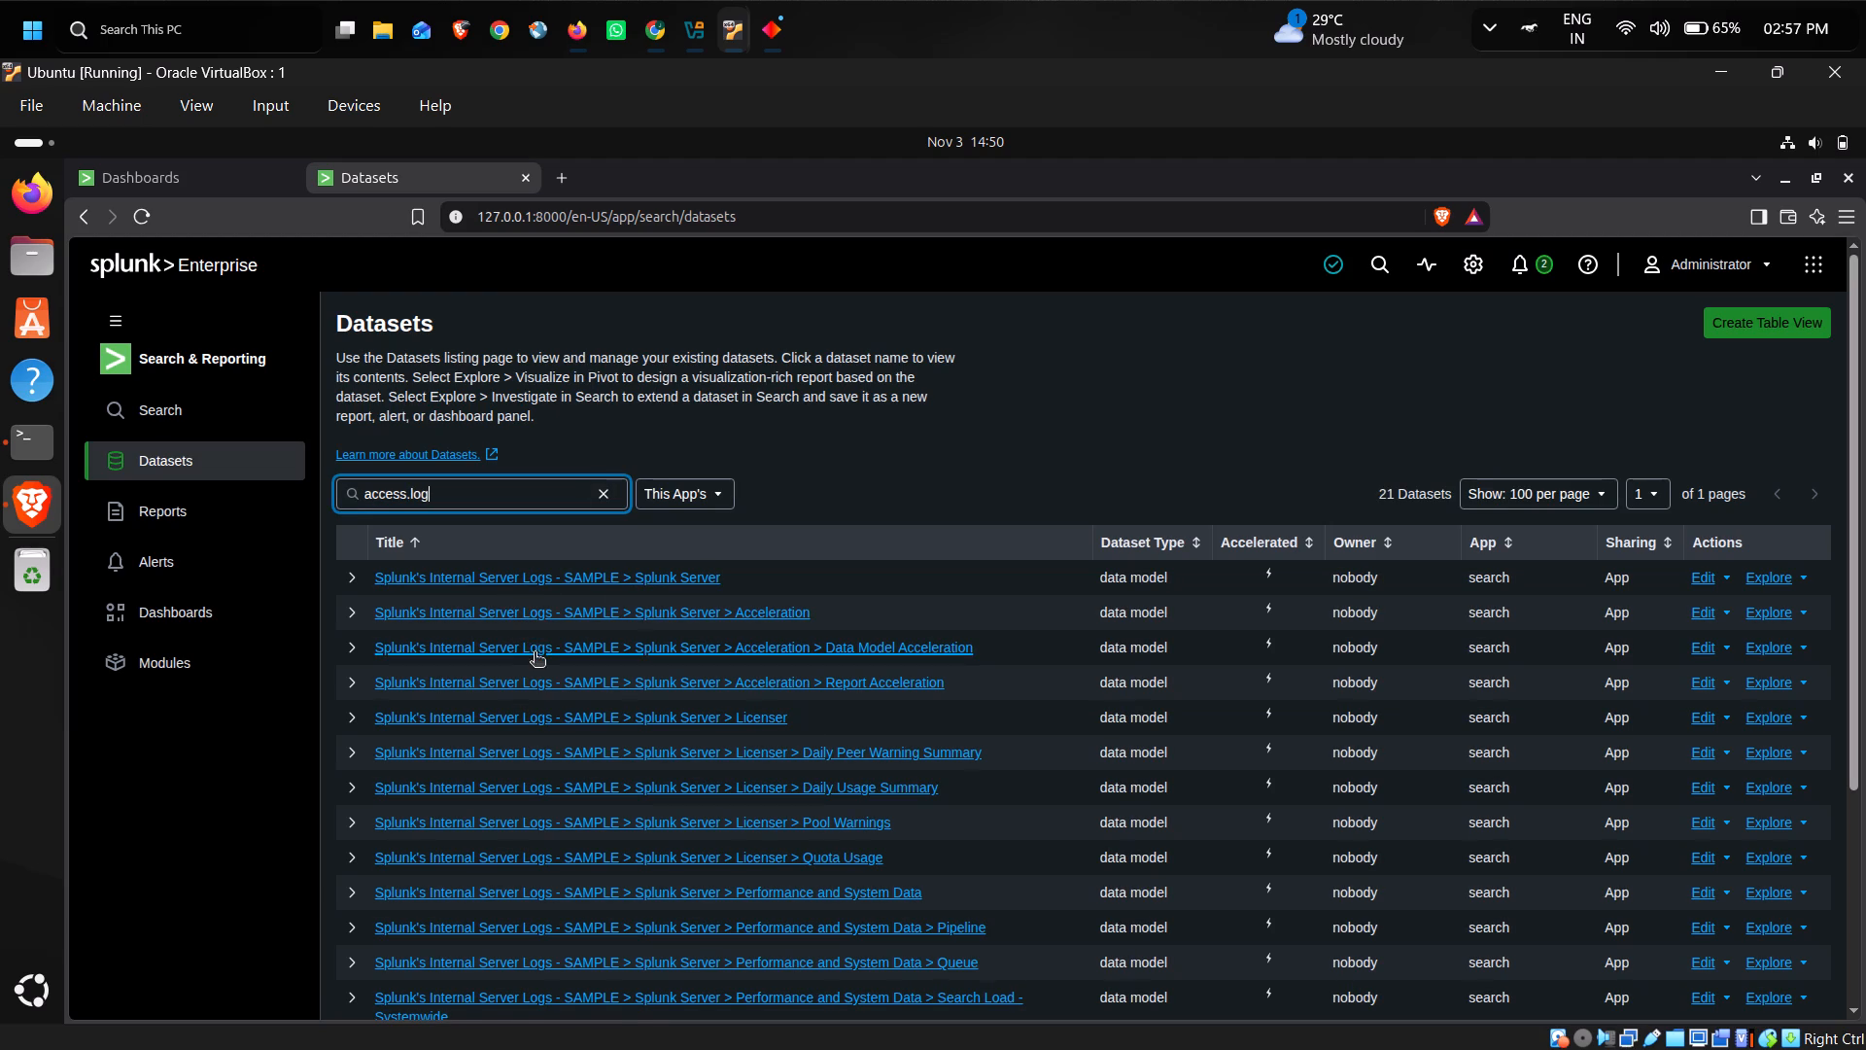
scroll(574, 711, down, 3)
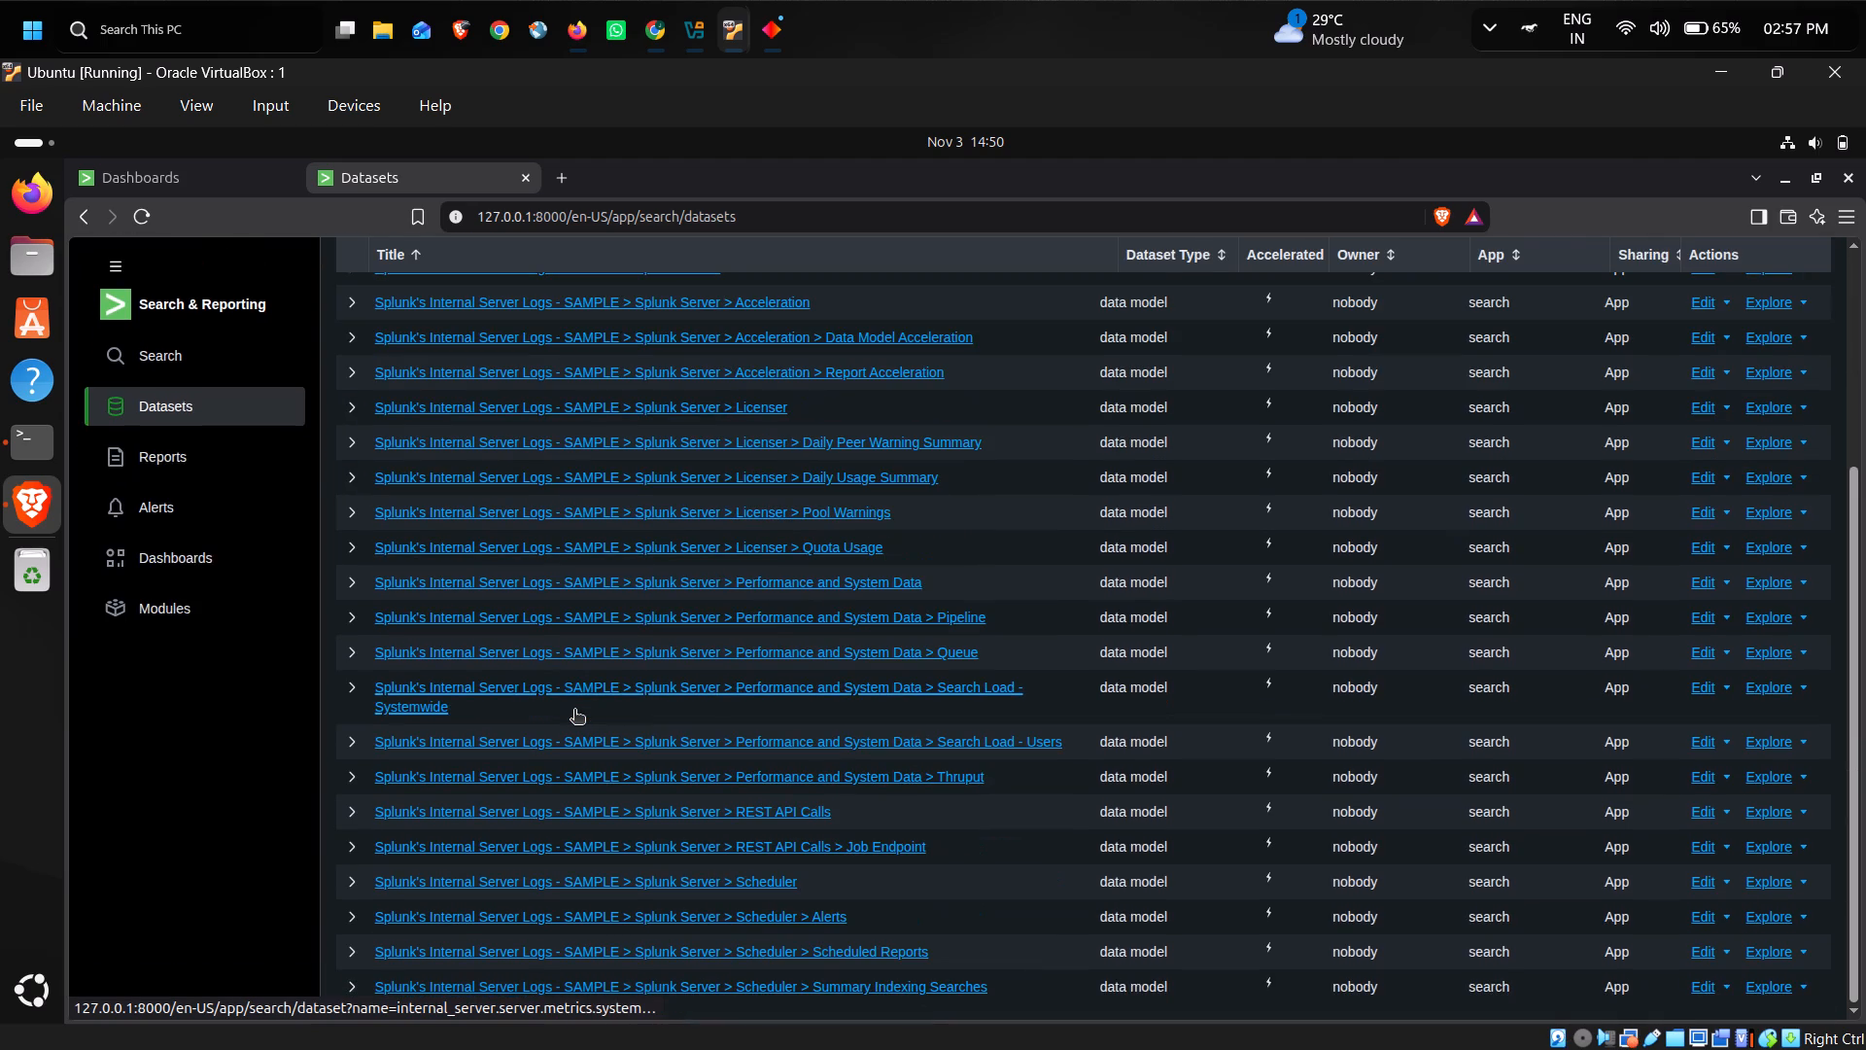
scroll(574, 711, down, 11)
scroll(574, 711, up, 16)
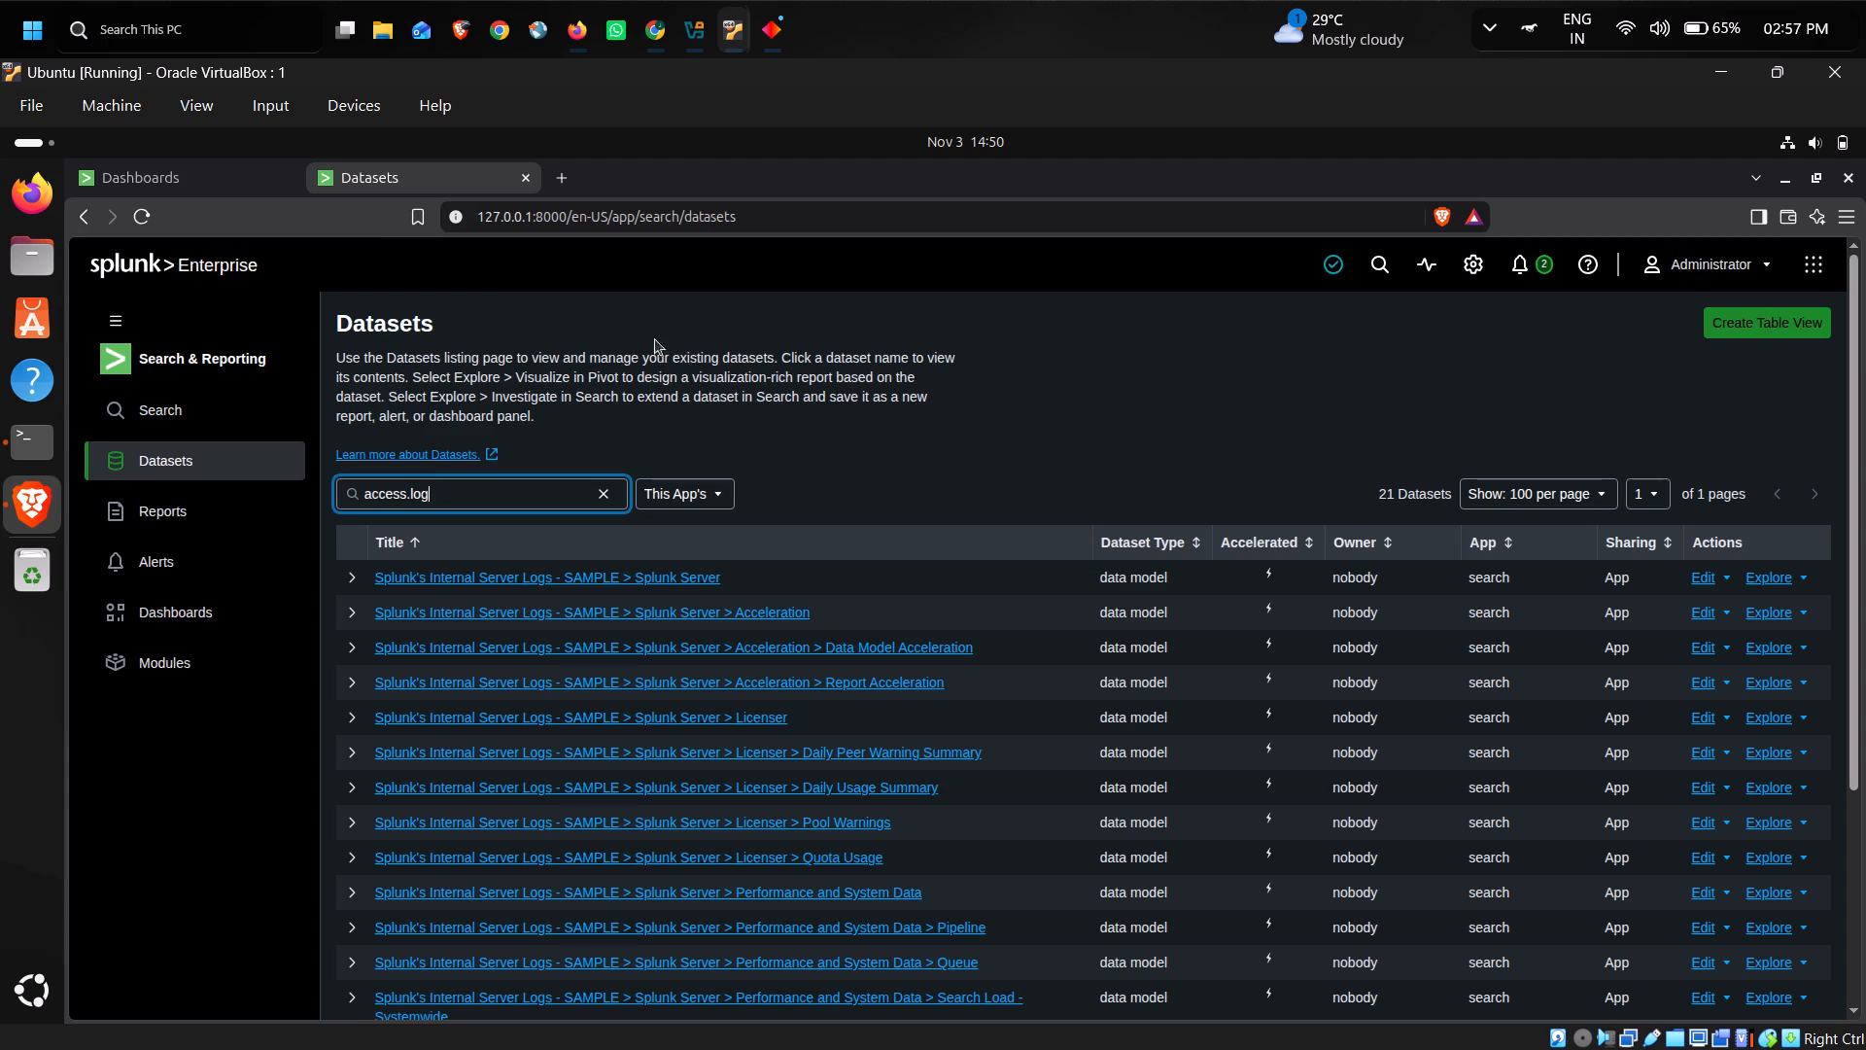
From the Splunk home page, open Add Data's upload method, with the browser window restored down to expose the desktop.
click(174, 281)
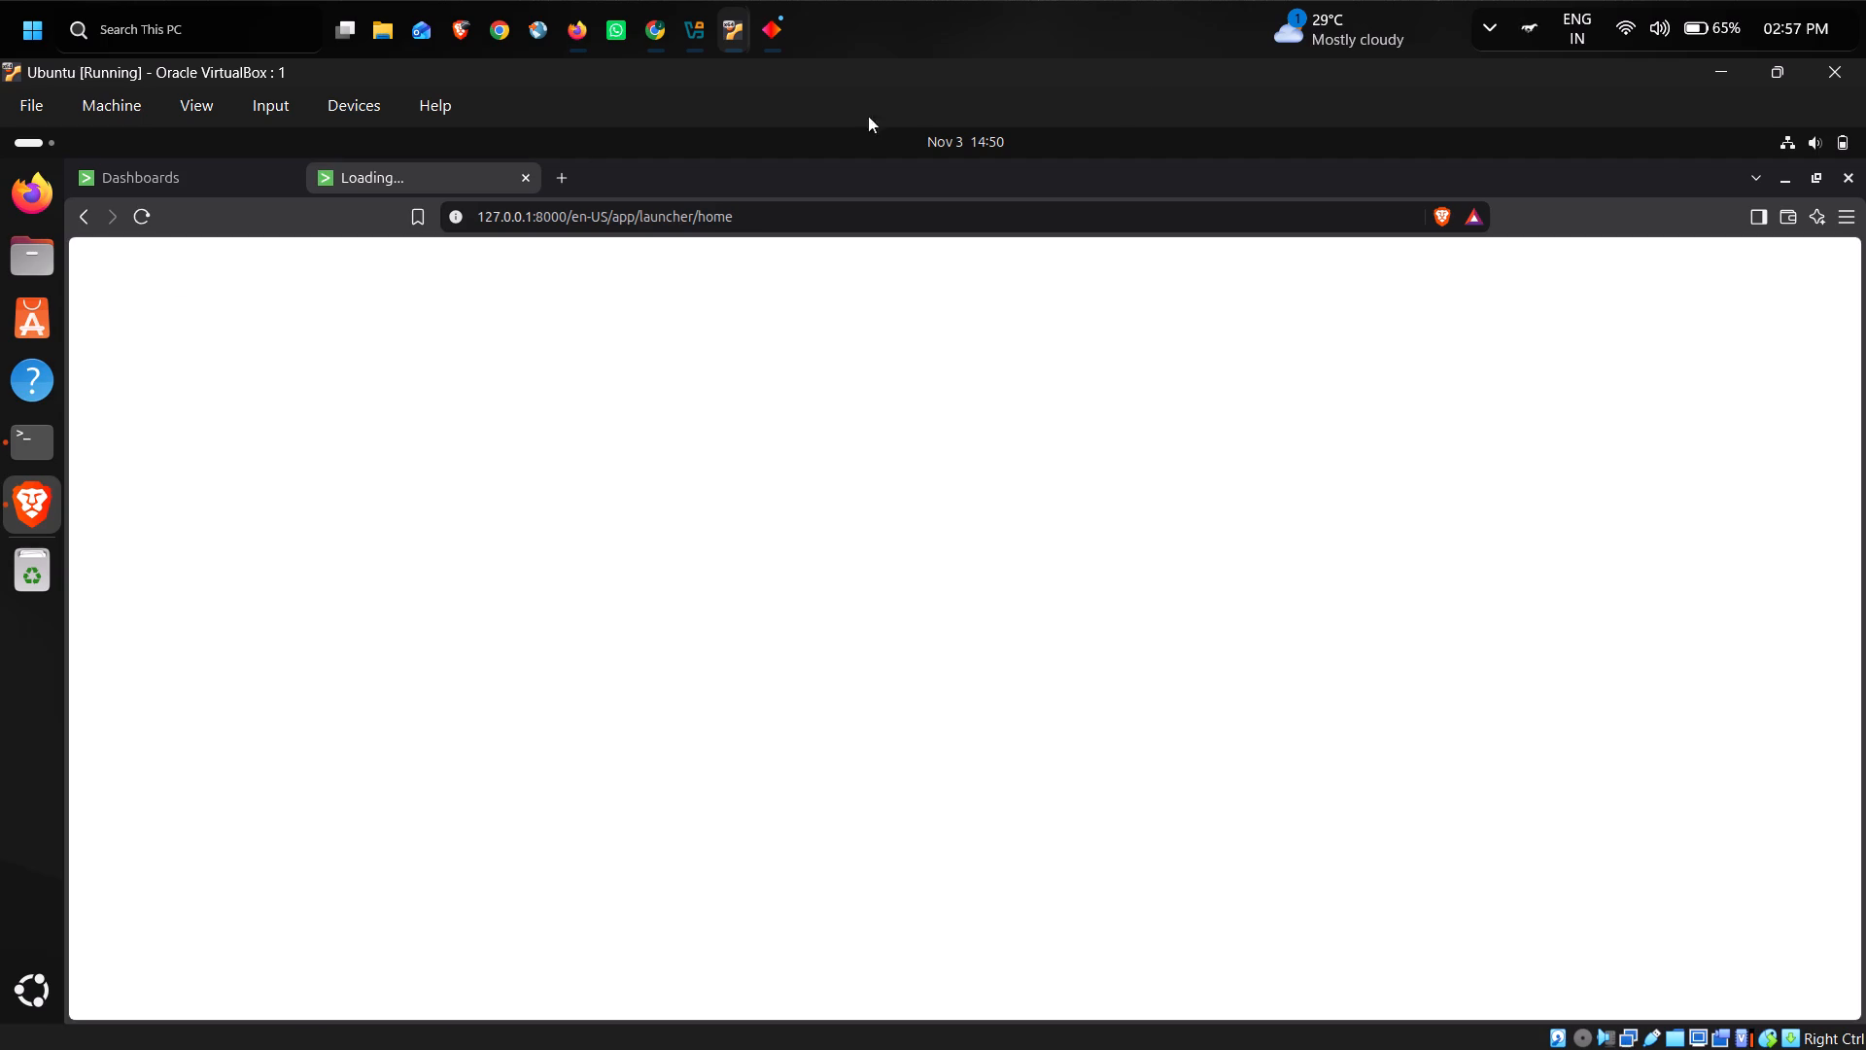
click(1822, 187)
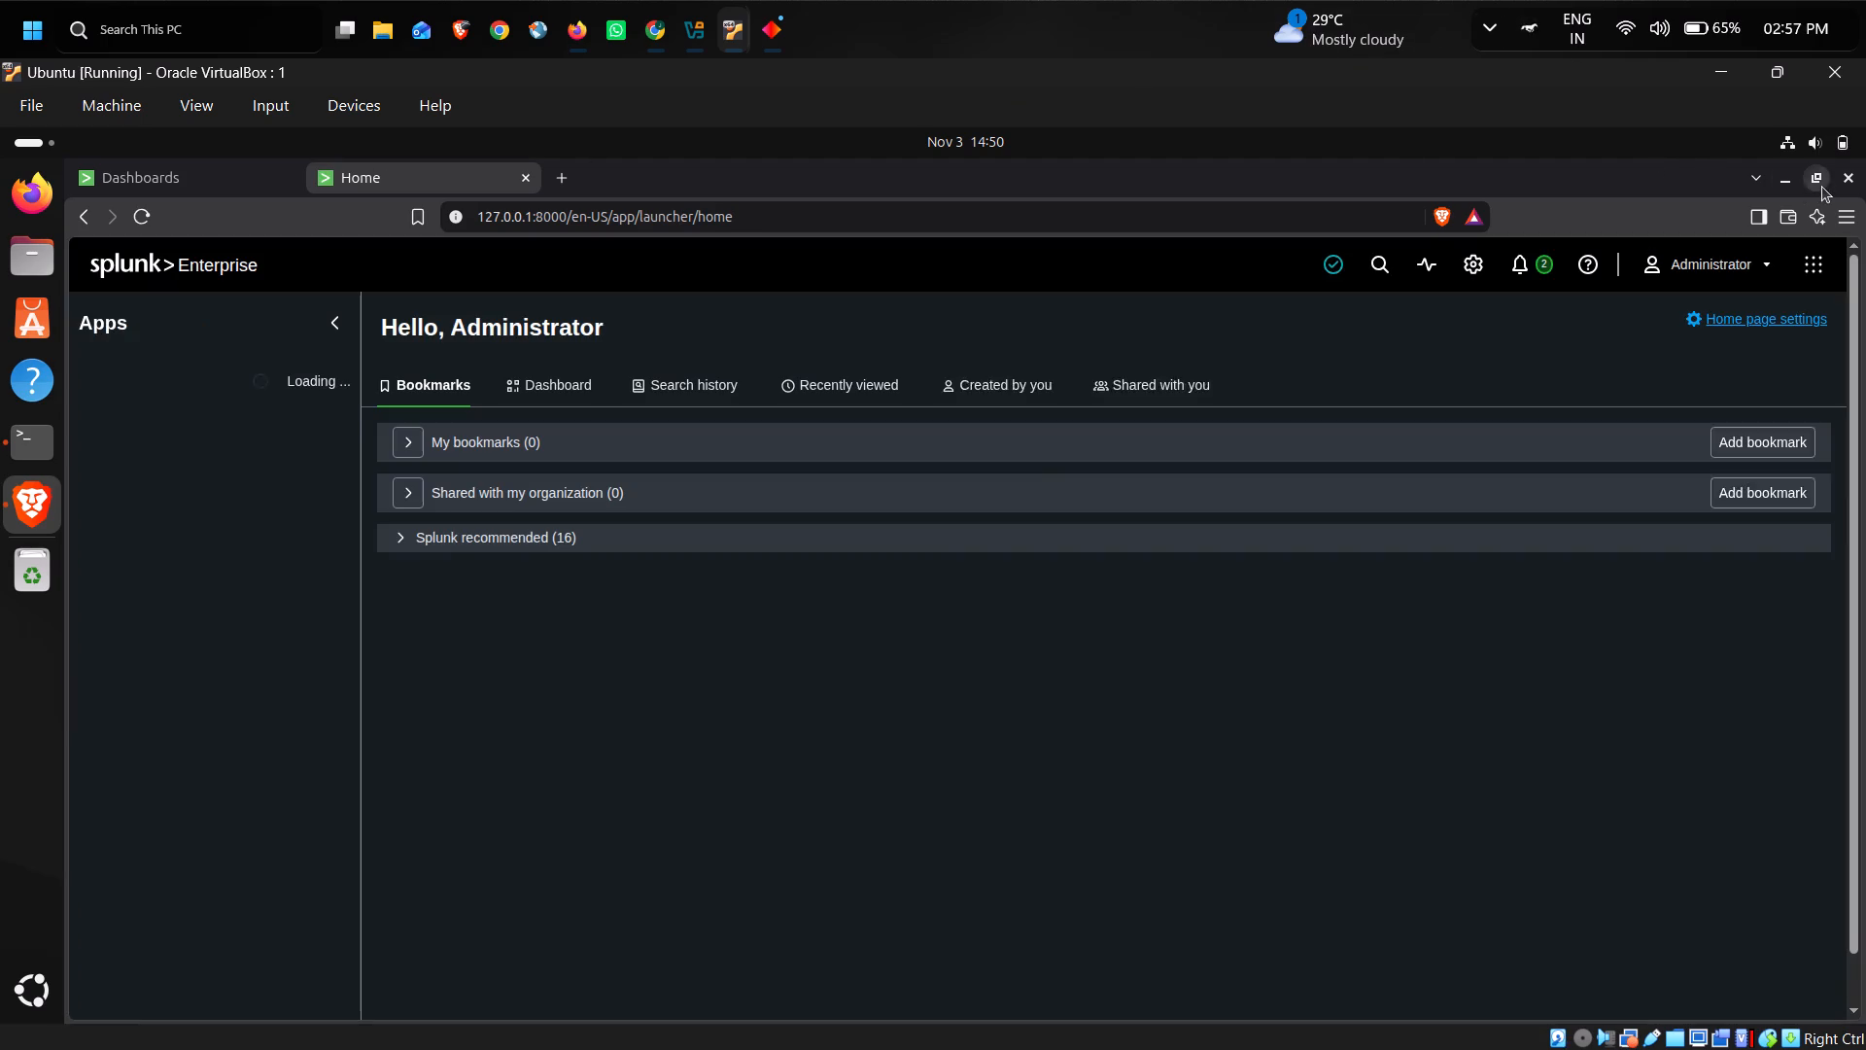
drag(1432, 592, 1582, 488)
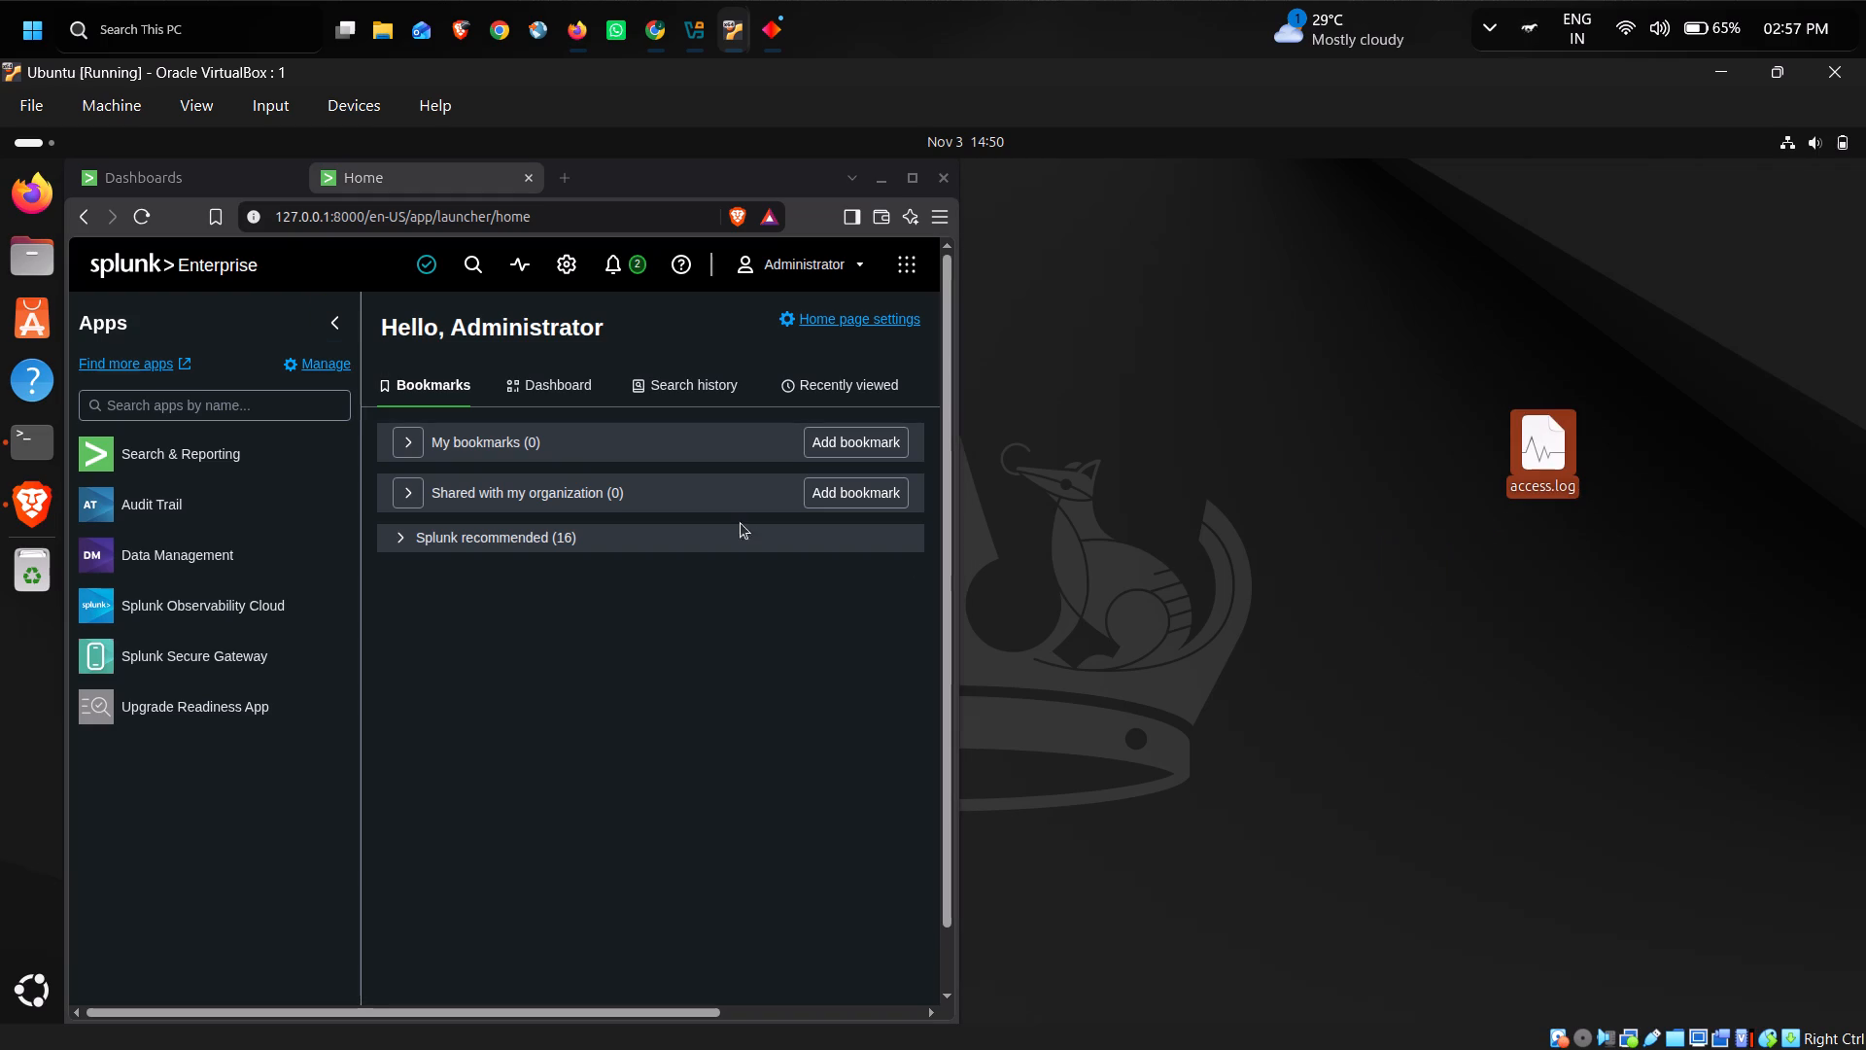
click(536, 538)
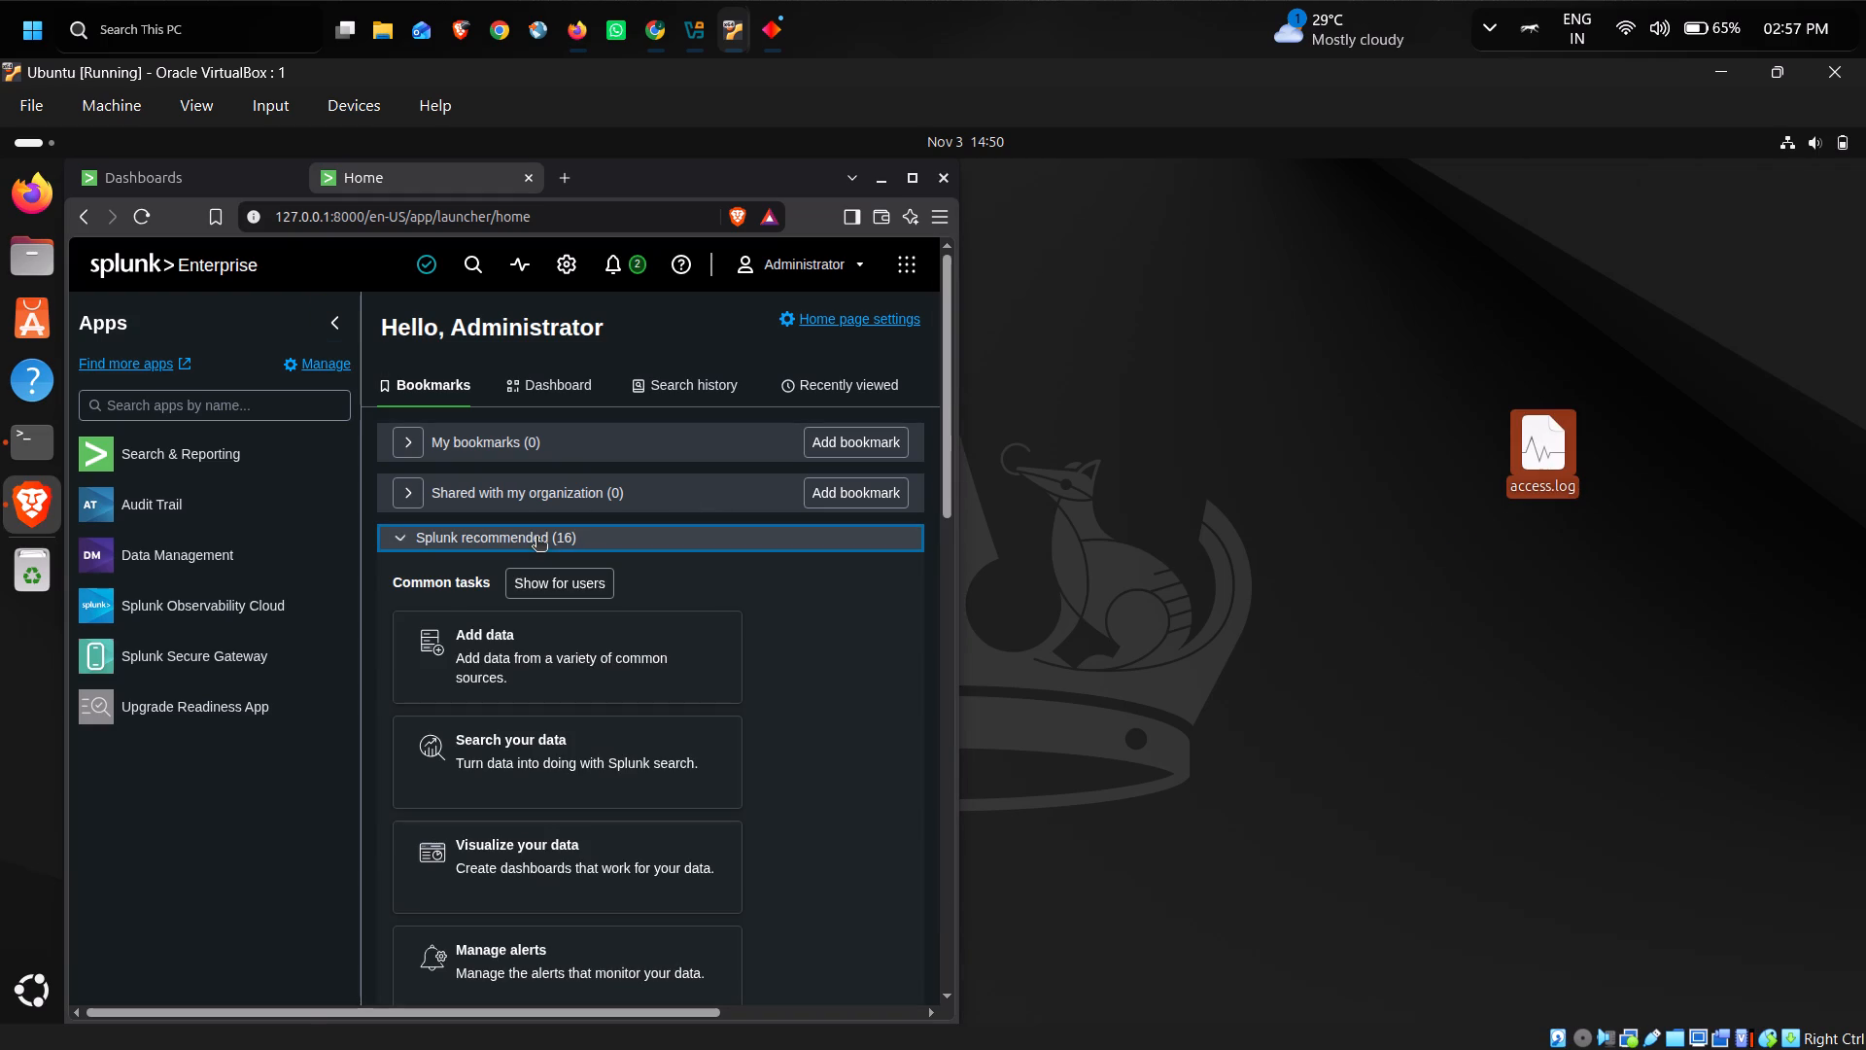
click(453, 643)
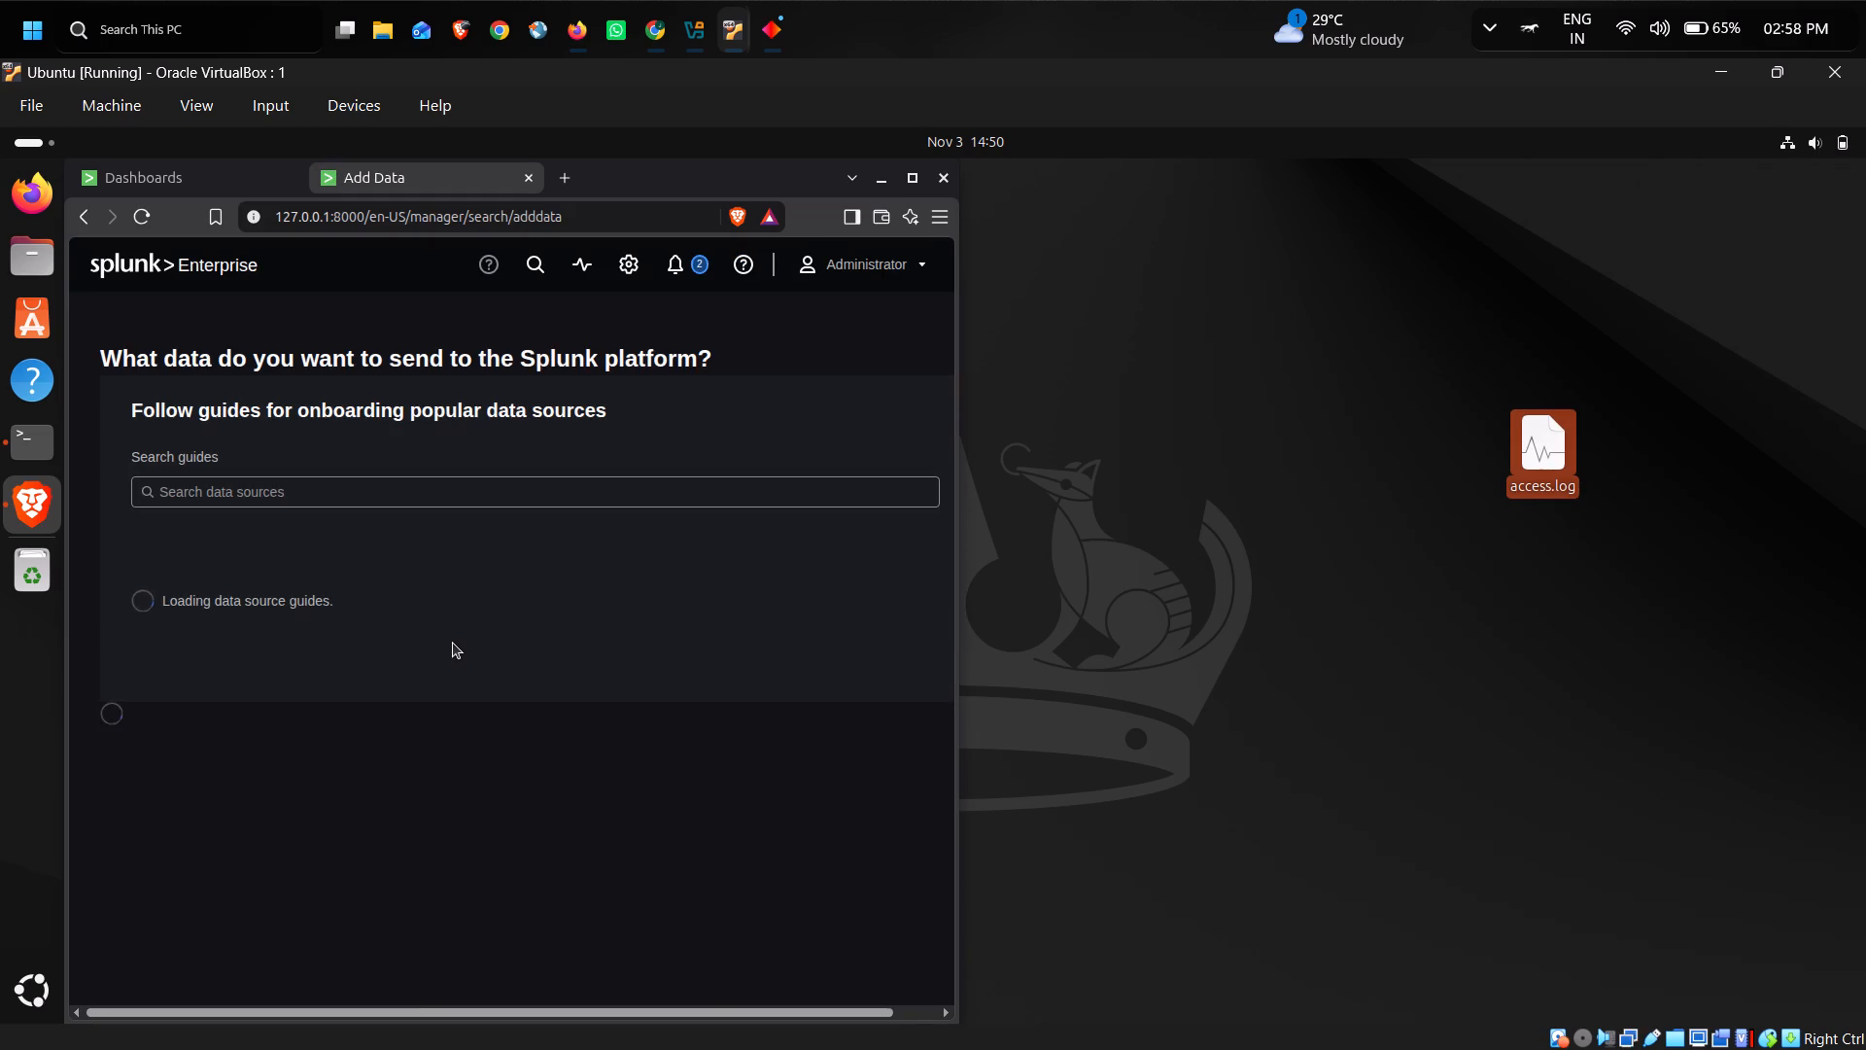
scroll(501, 789, down, 1)
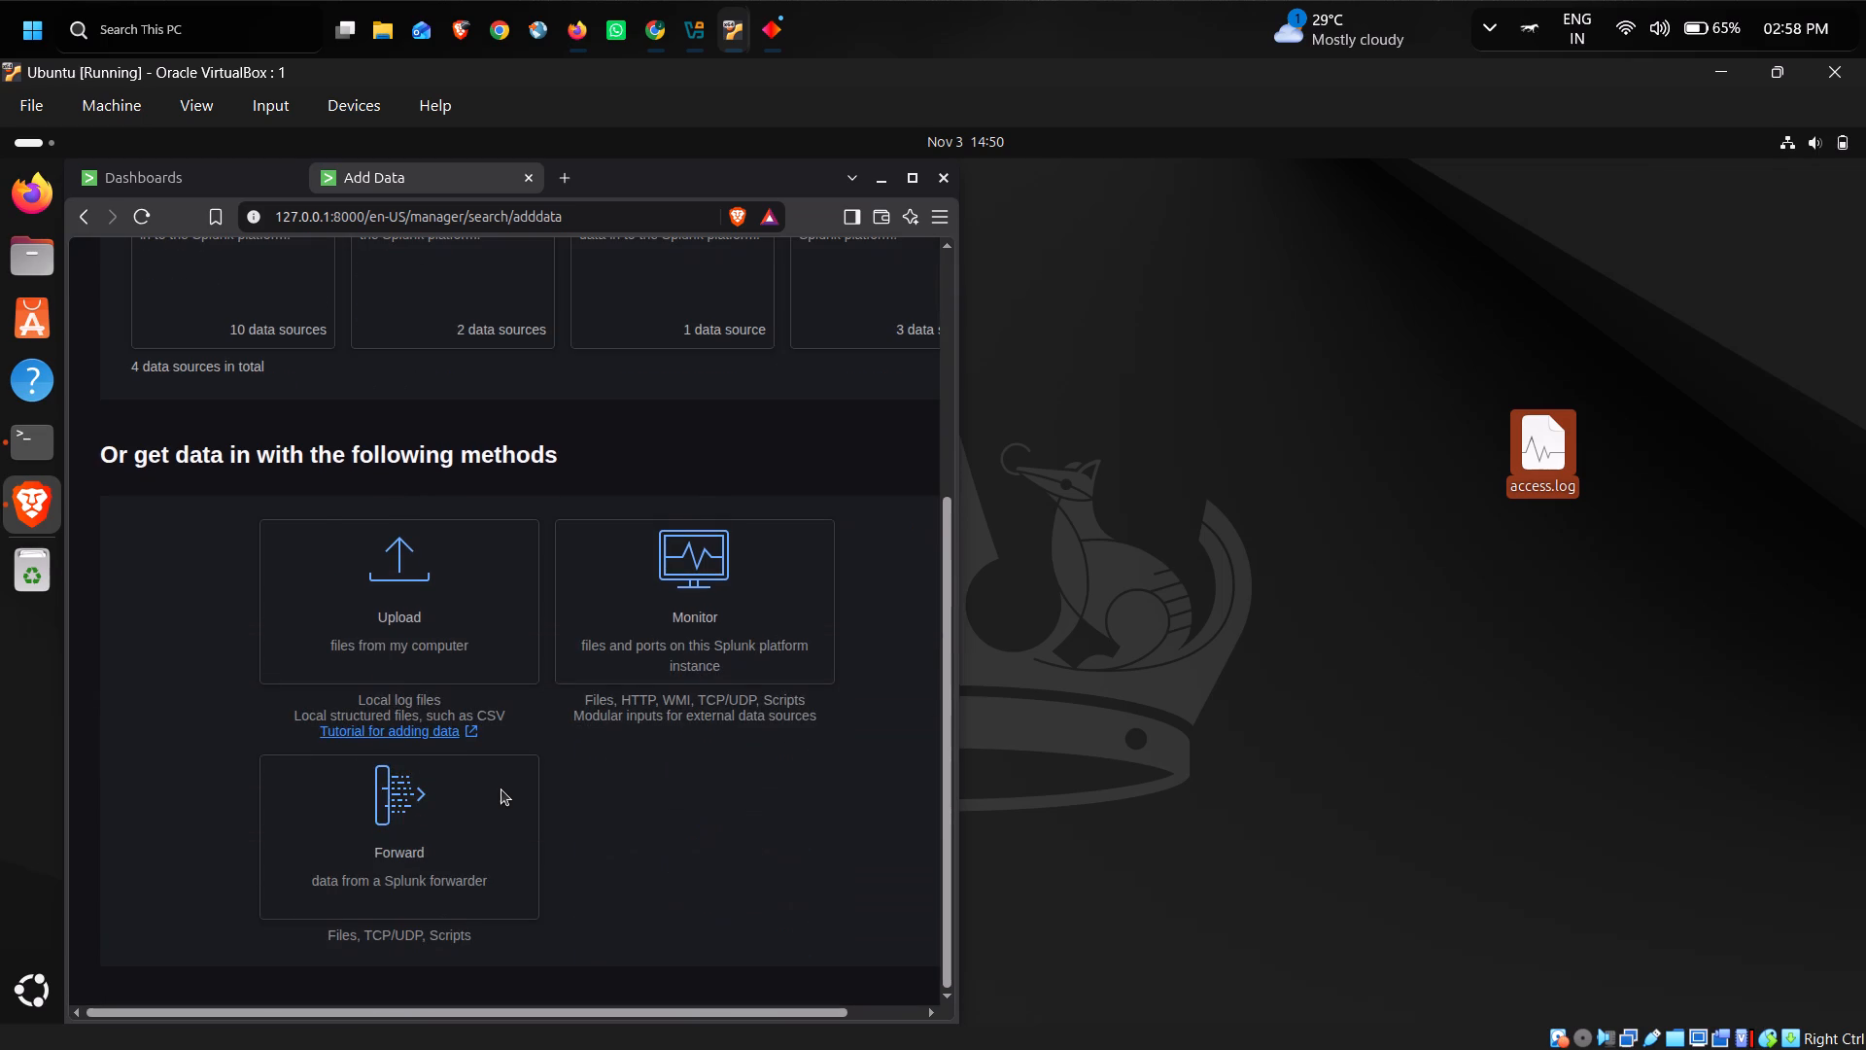
click(461, 648)
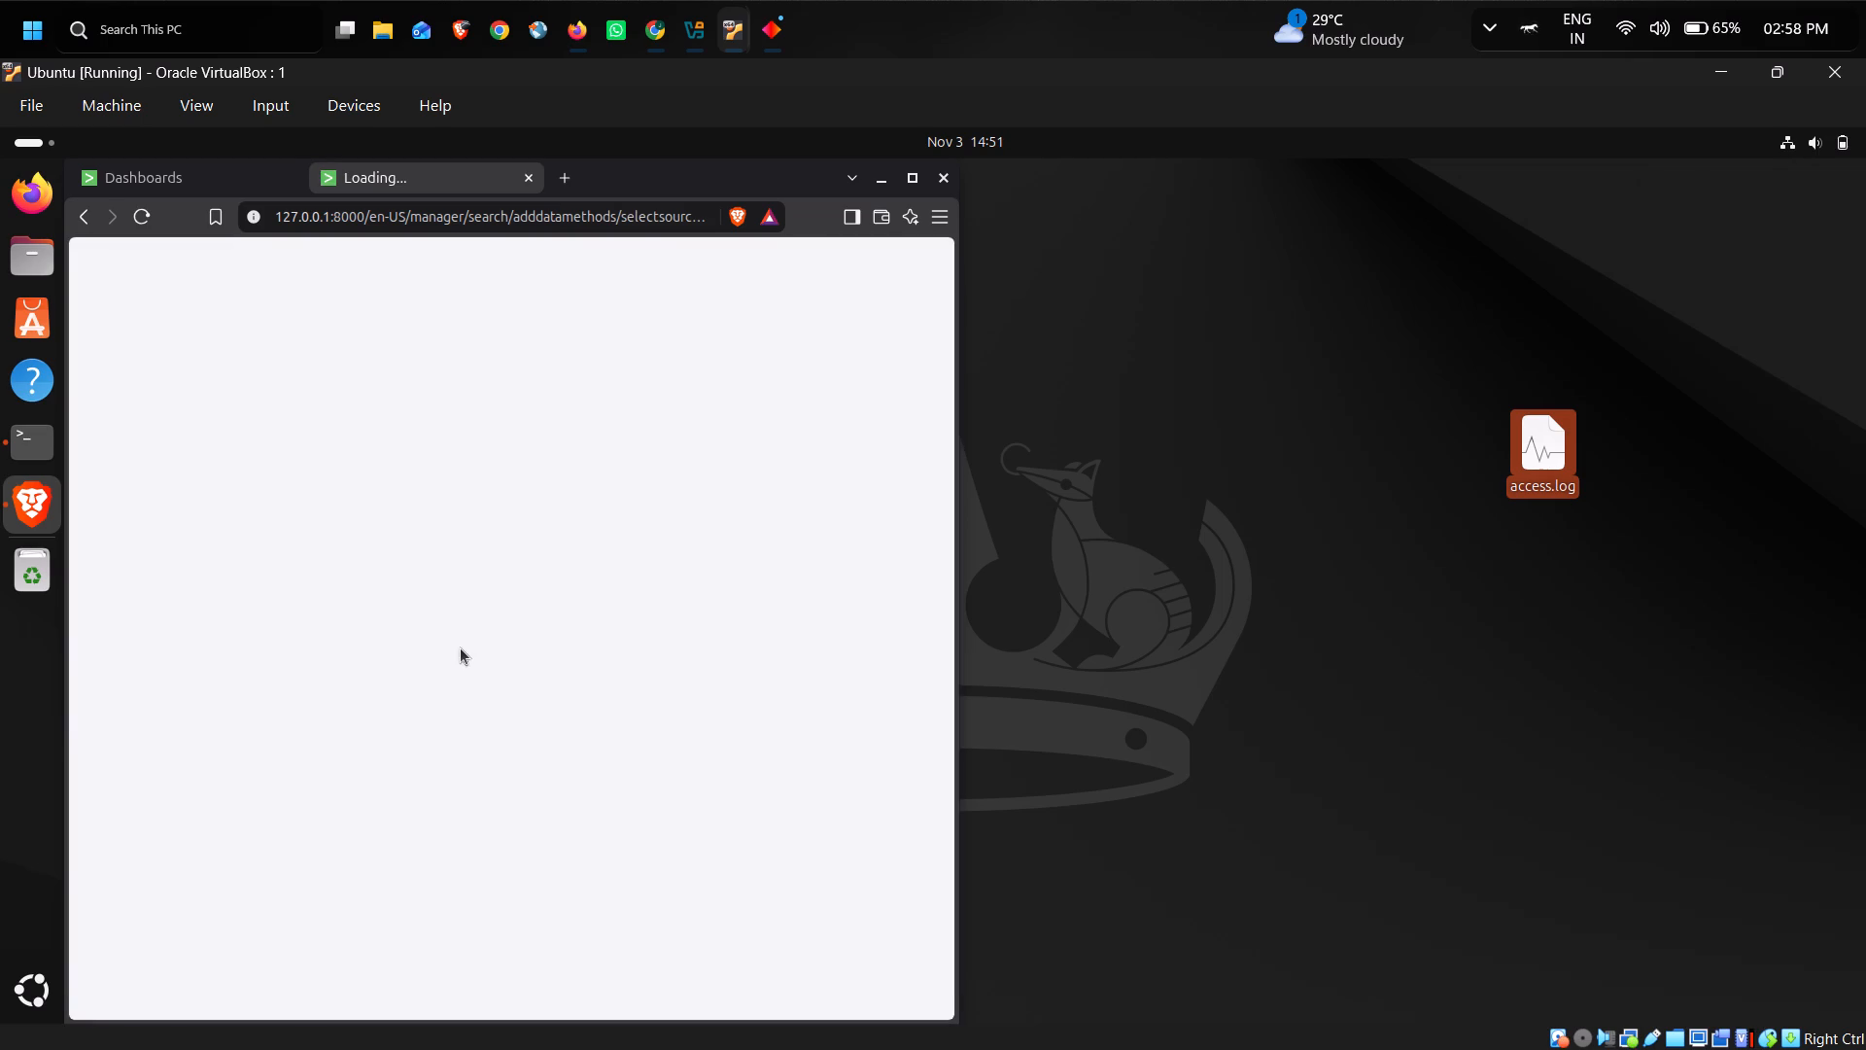
Upload access.log from the desktop as the data source and continue to Set Source Type.
click(1261, 515)
drag(1534, 418, 628, 533)
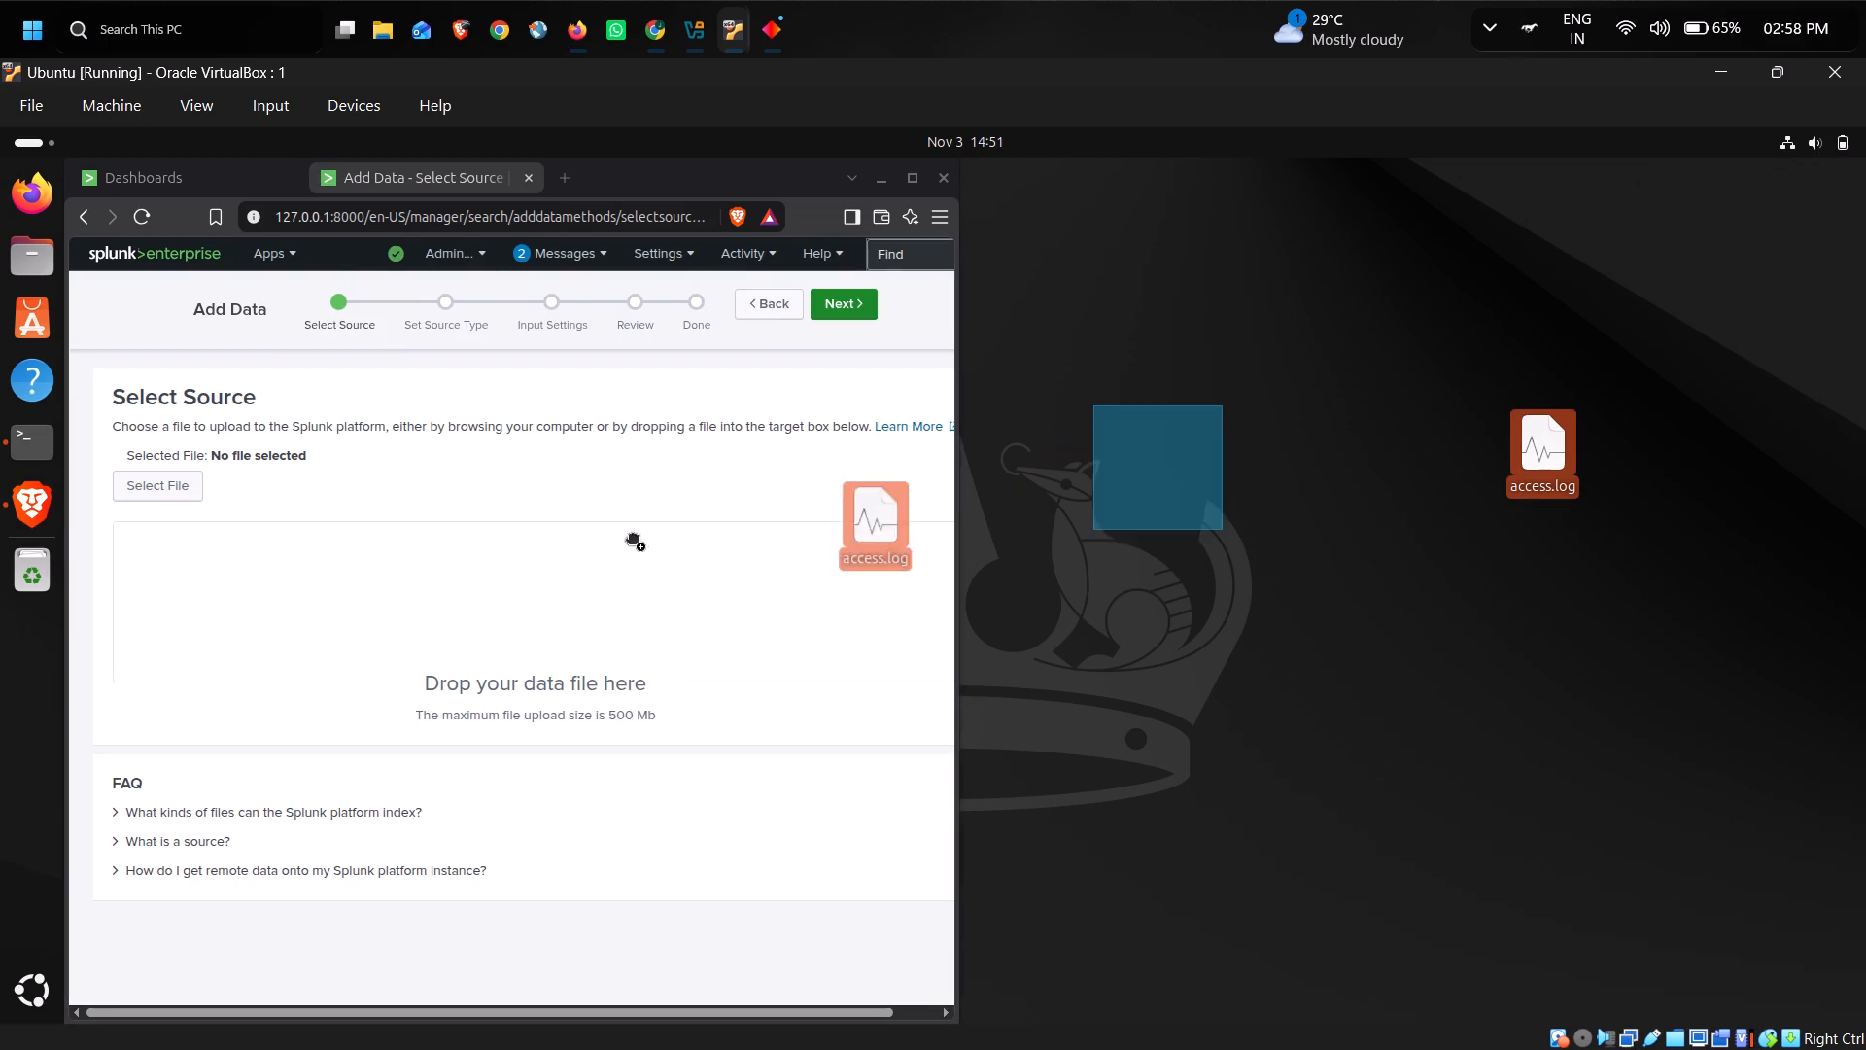
drag(628, 533, 525, 567)
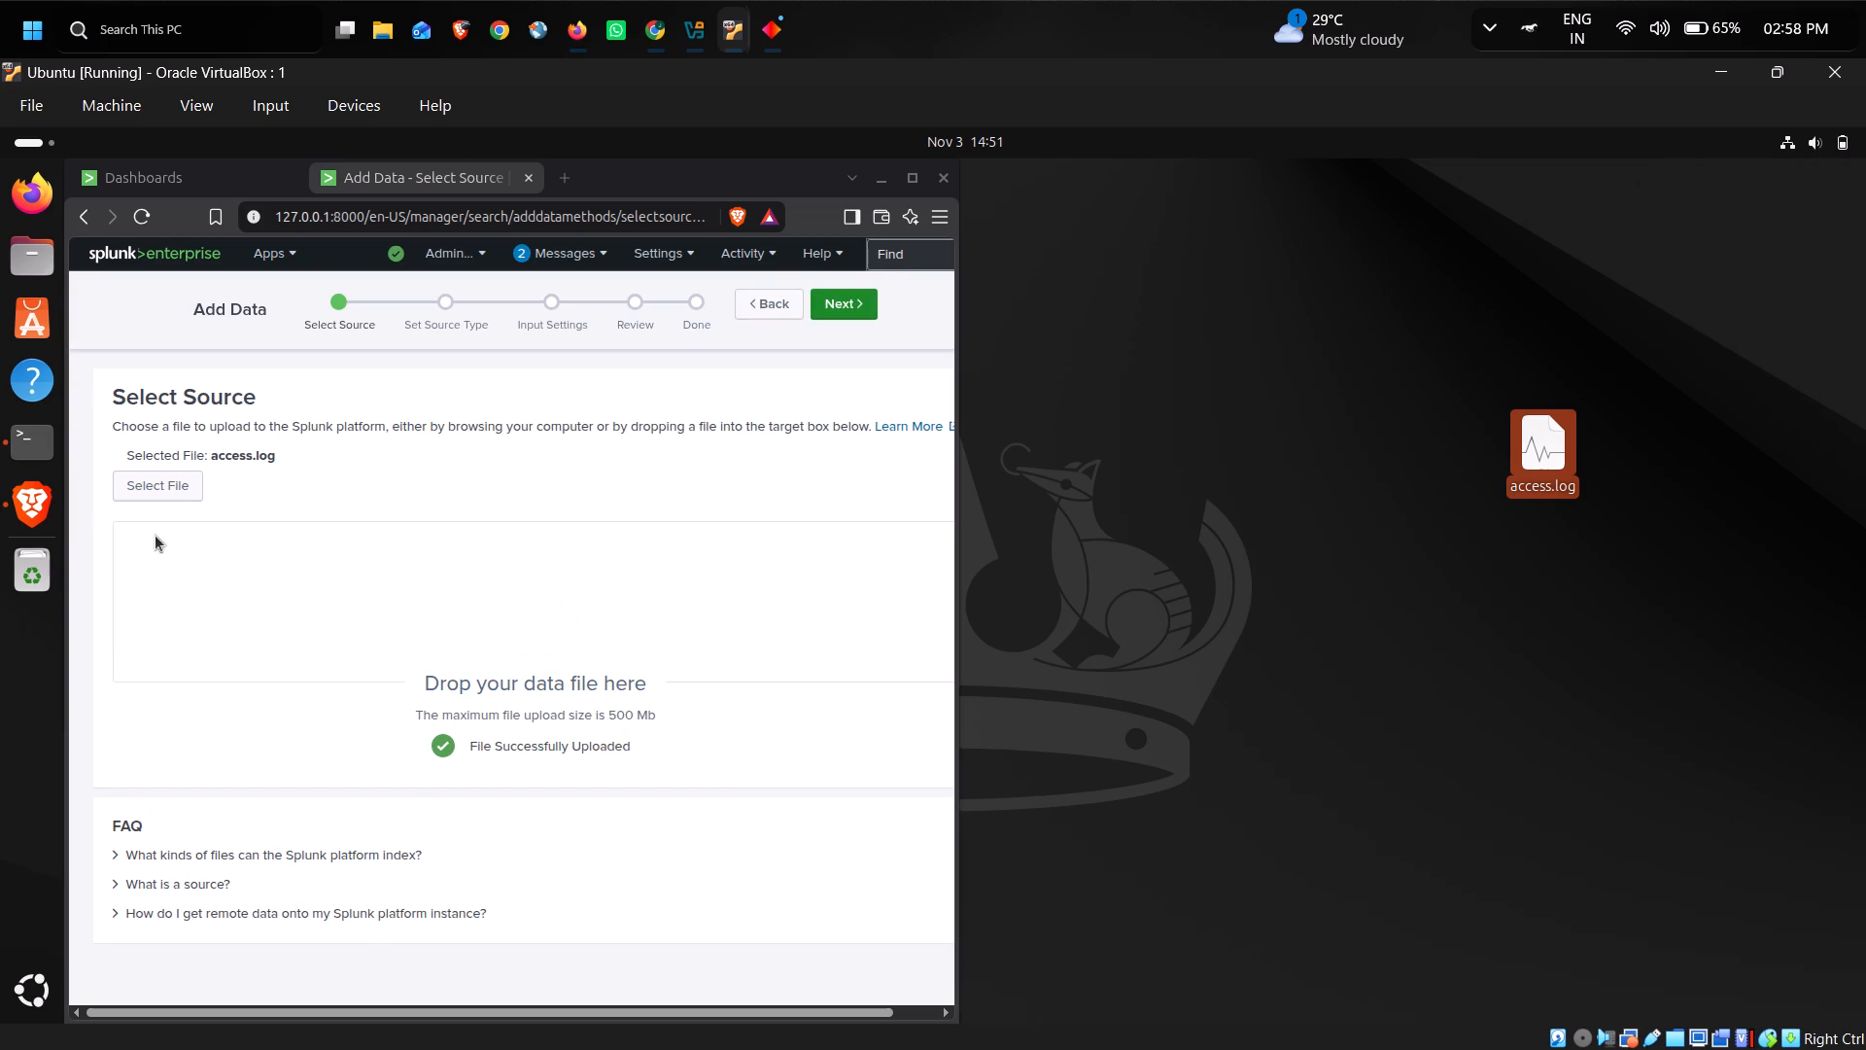
click(850, 297)
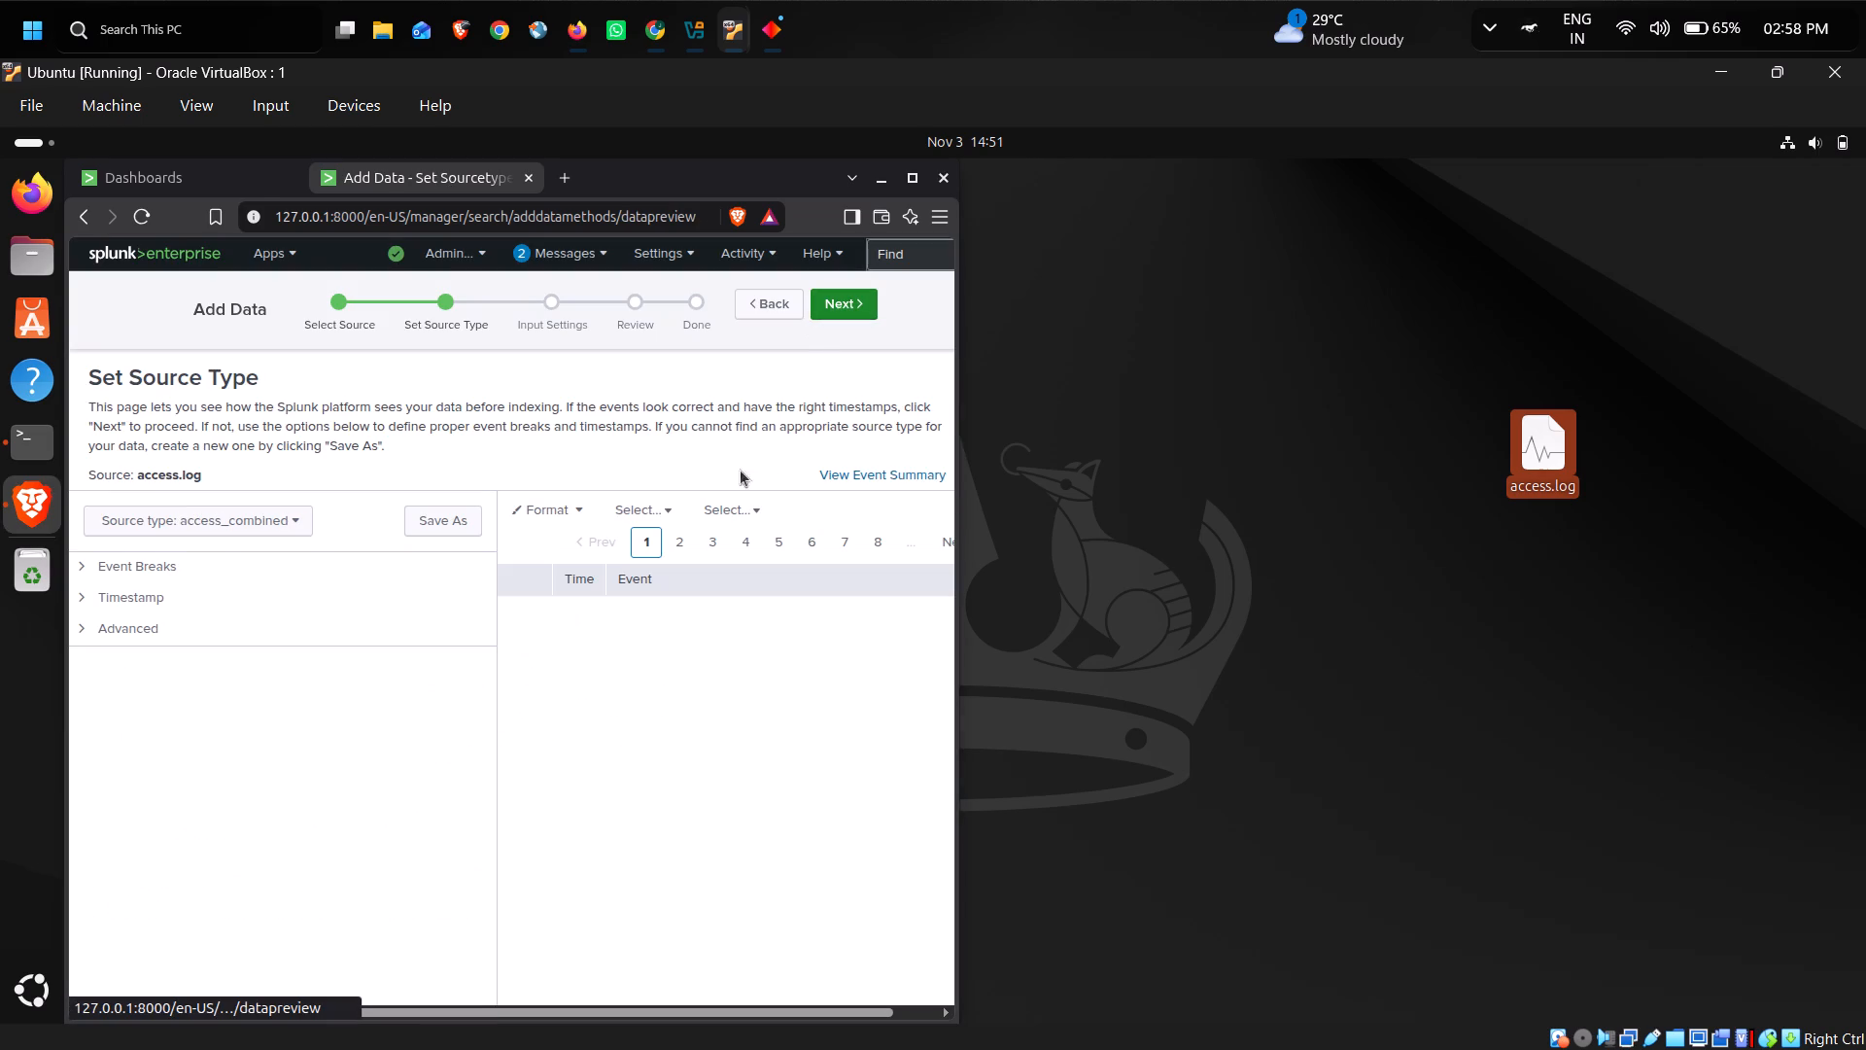
Maximize the browser window and examine pages 2, 1, 4 and 6 of the access.log event preview.
click(915, 182)
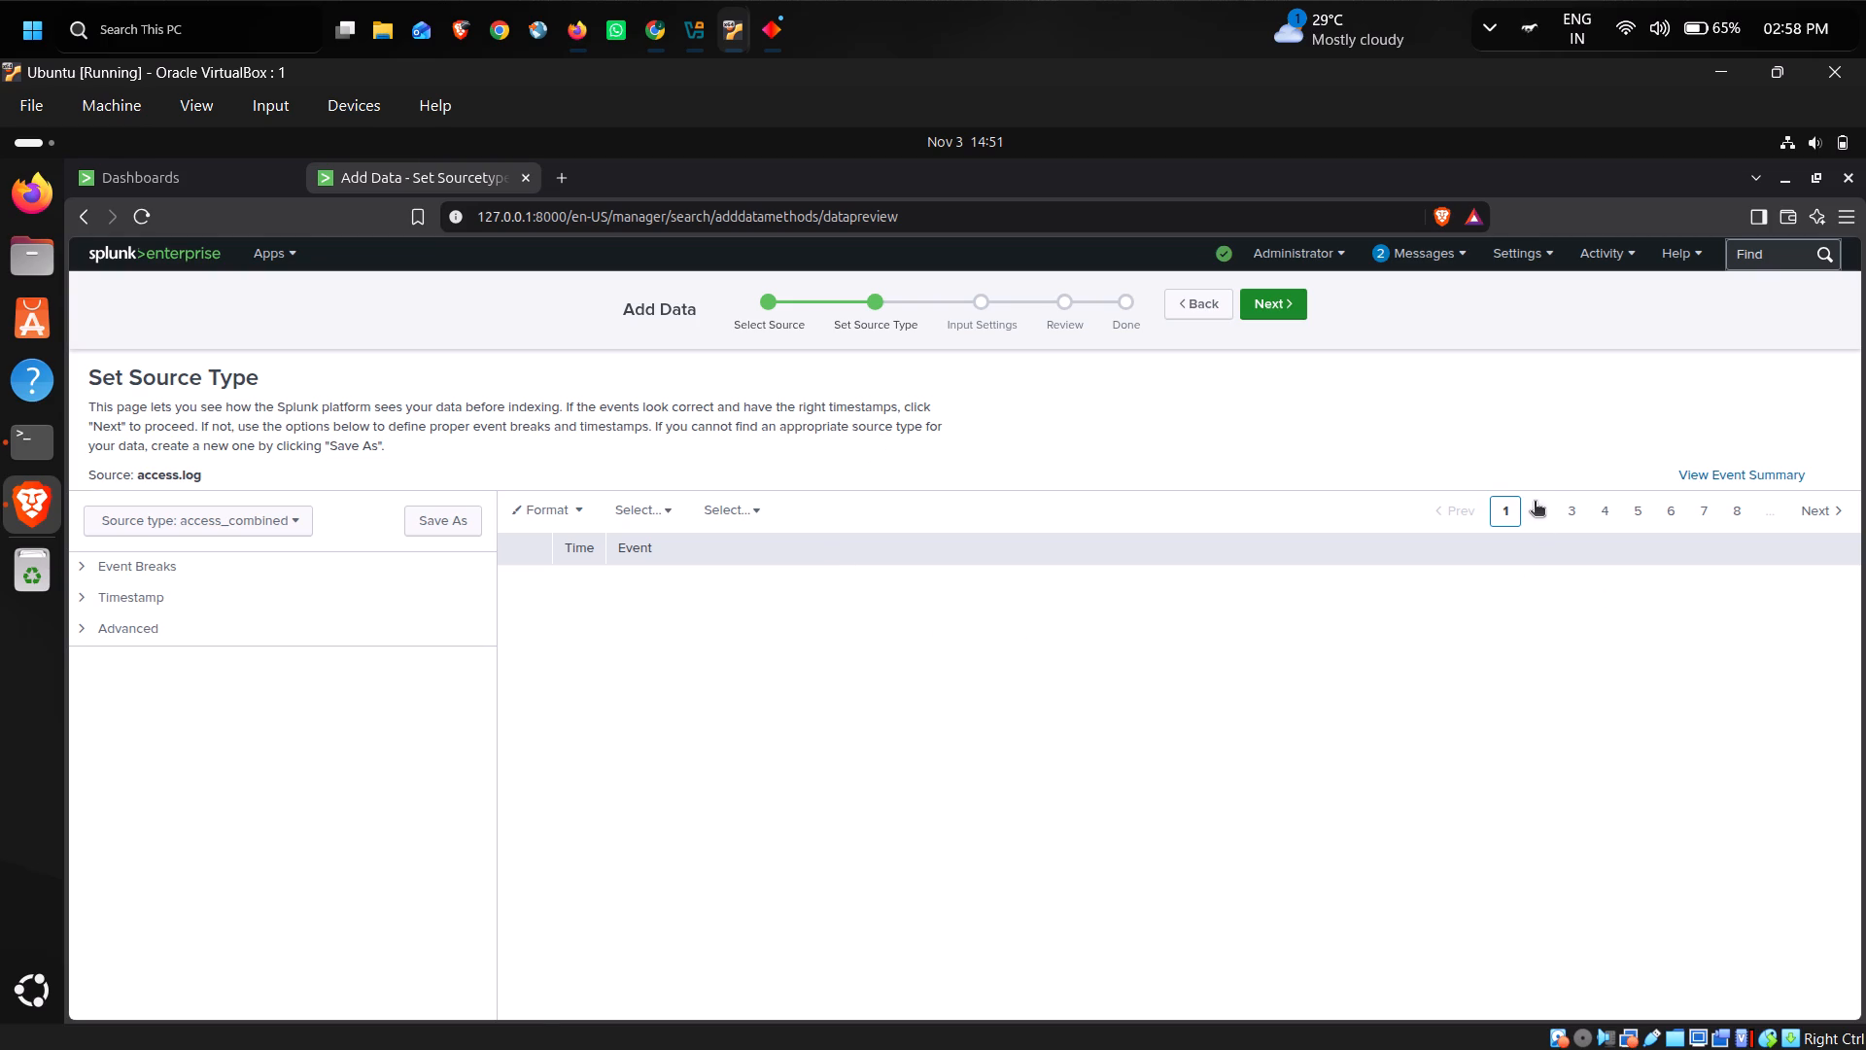
click(1535, 502)
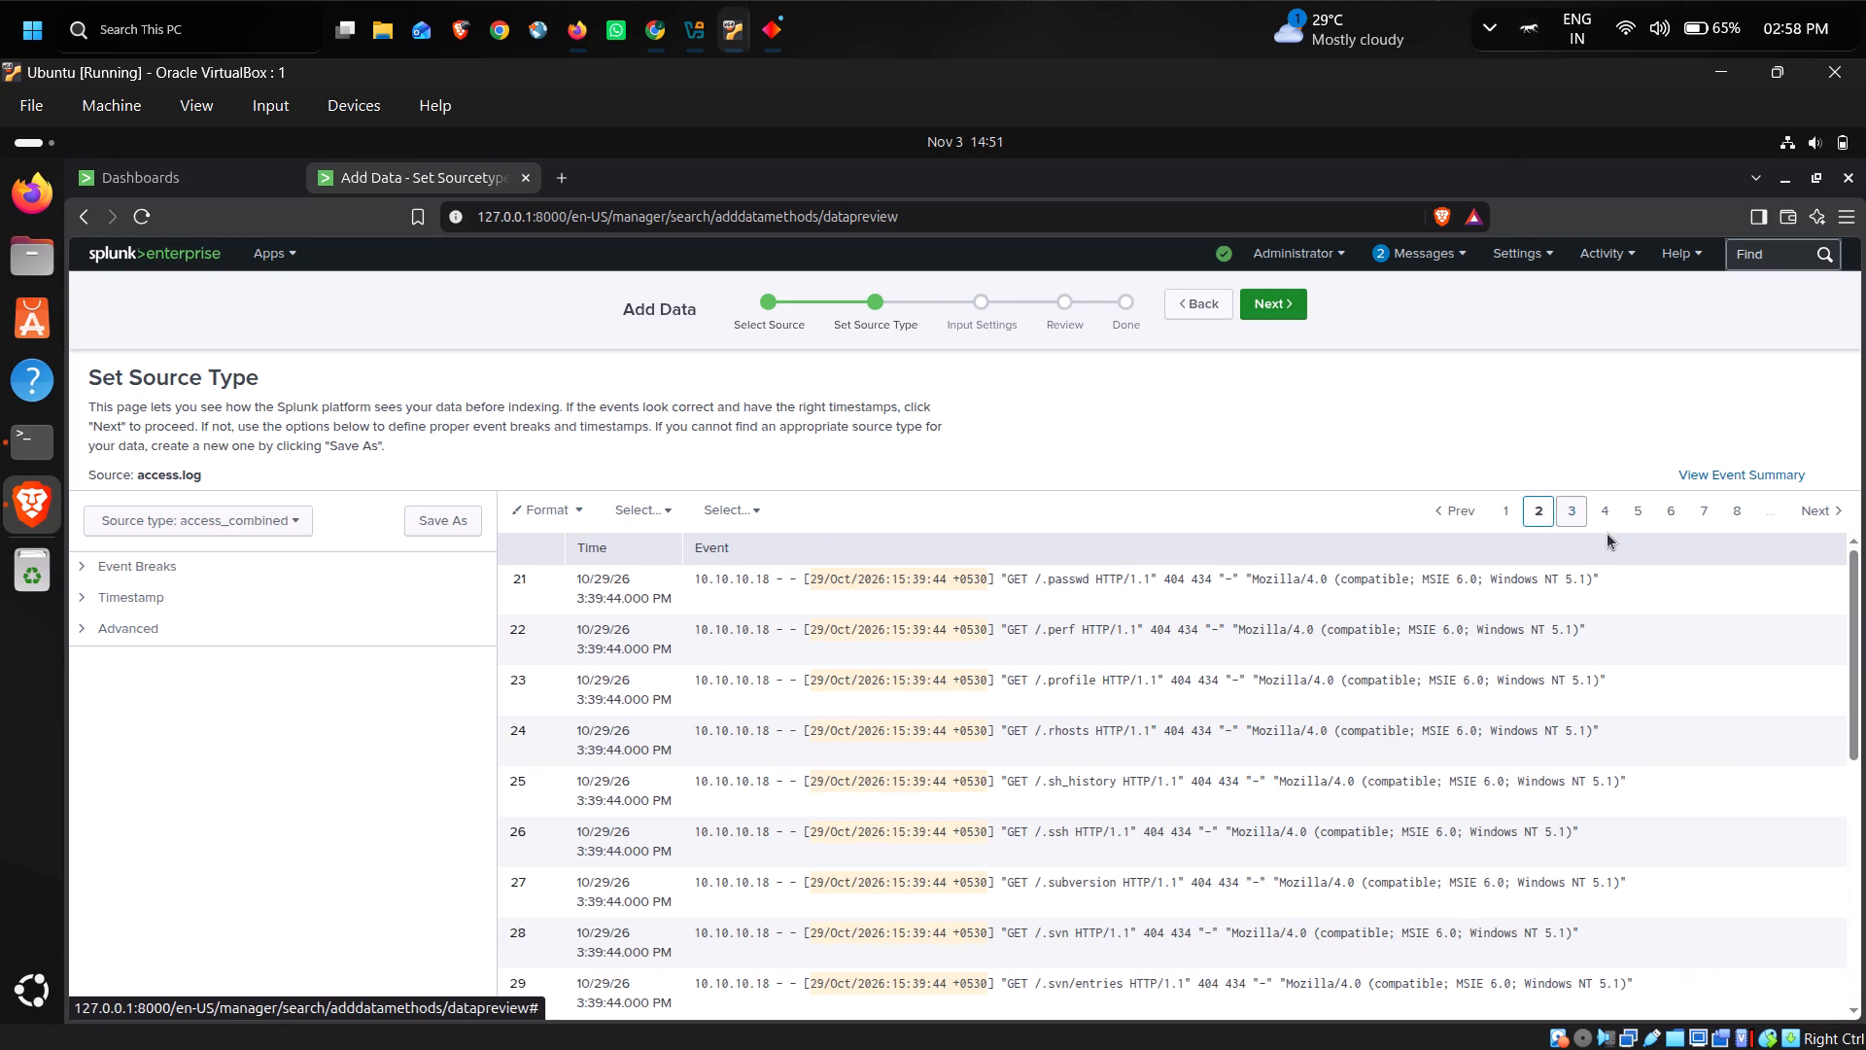
click(1505, 524)
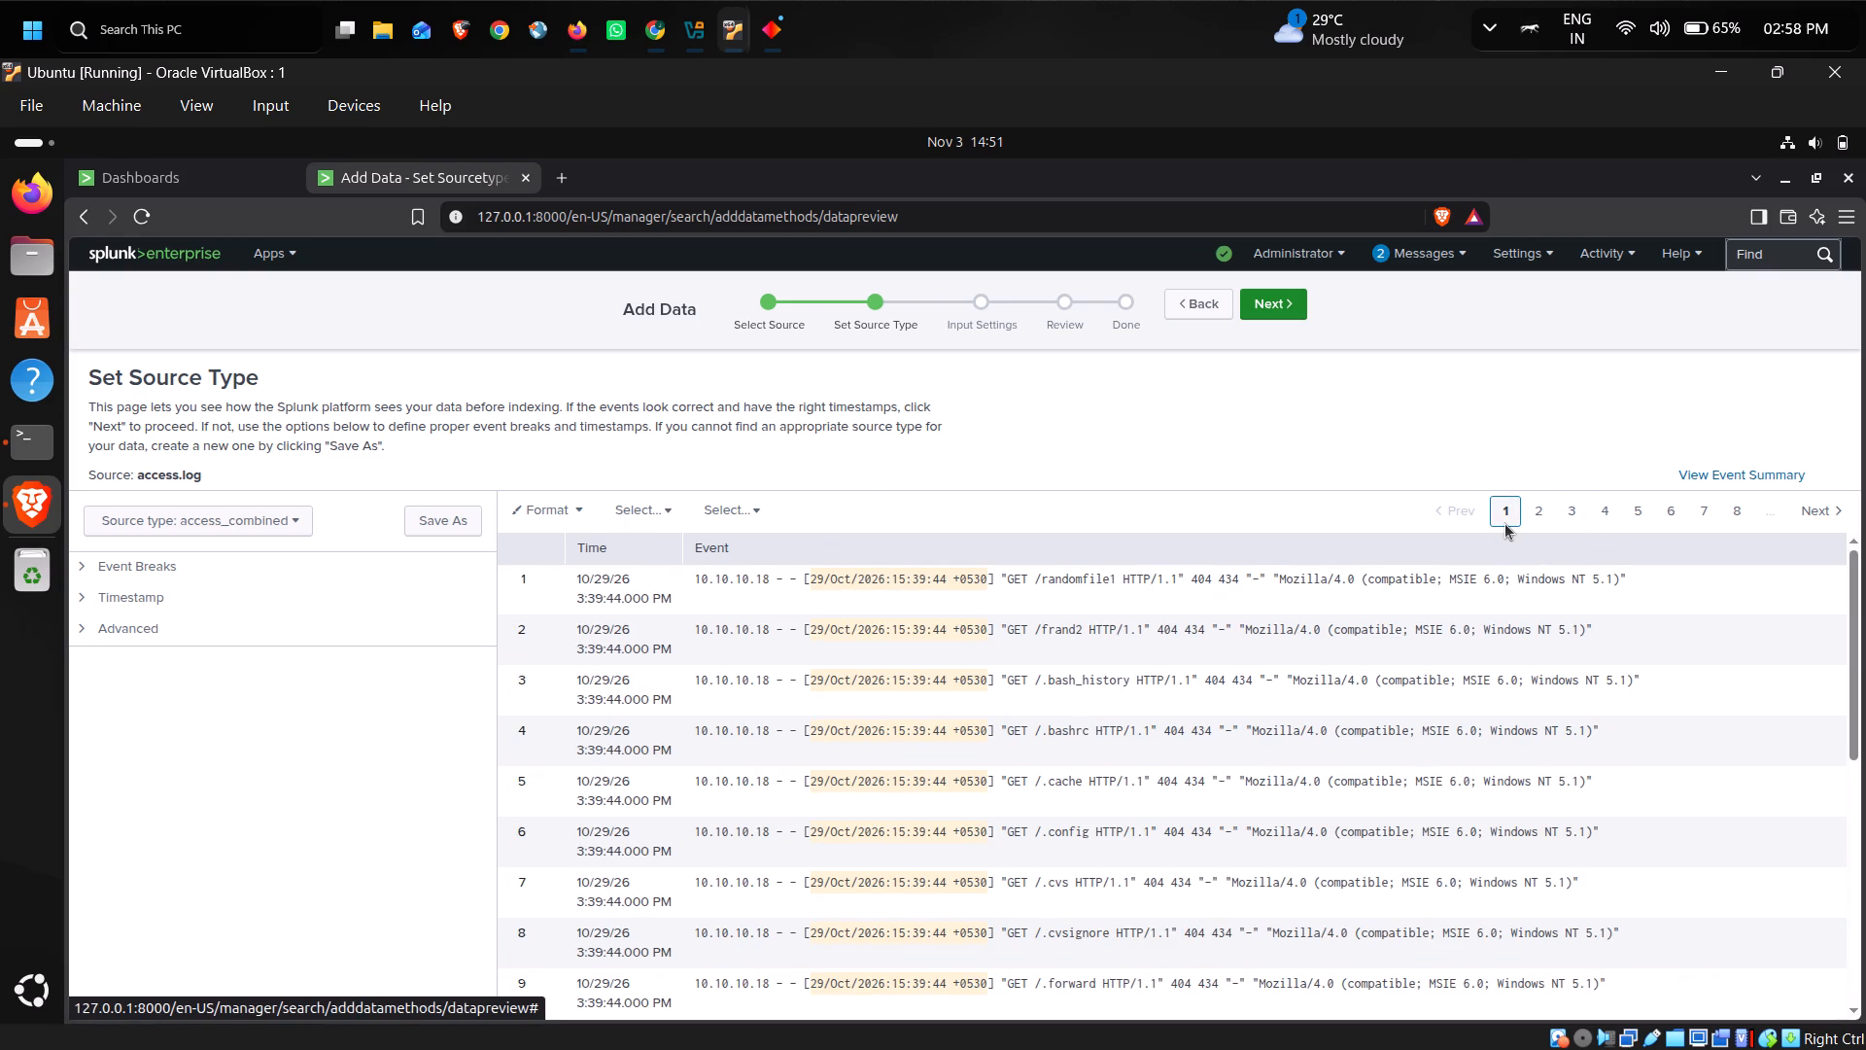
click(1615, 522)
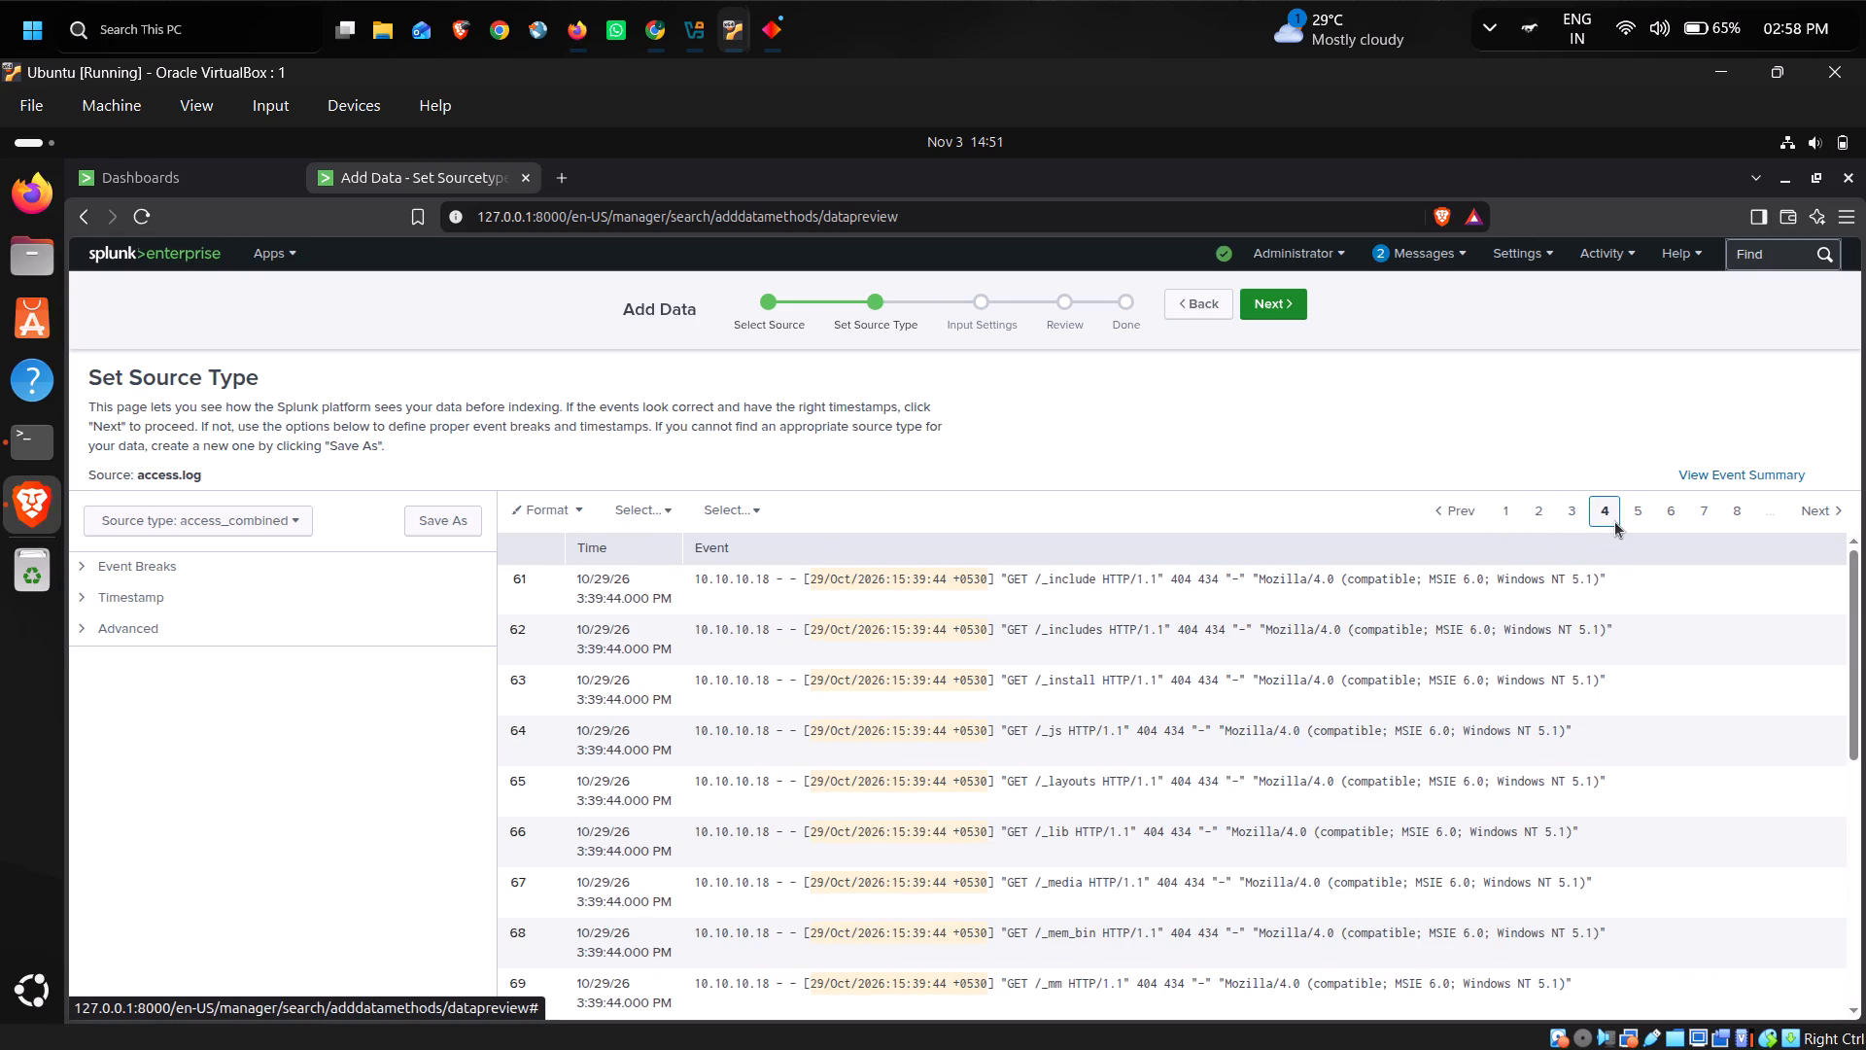
click(1671, 512)
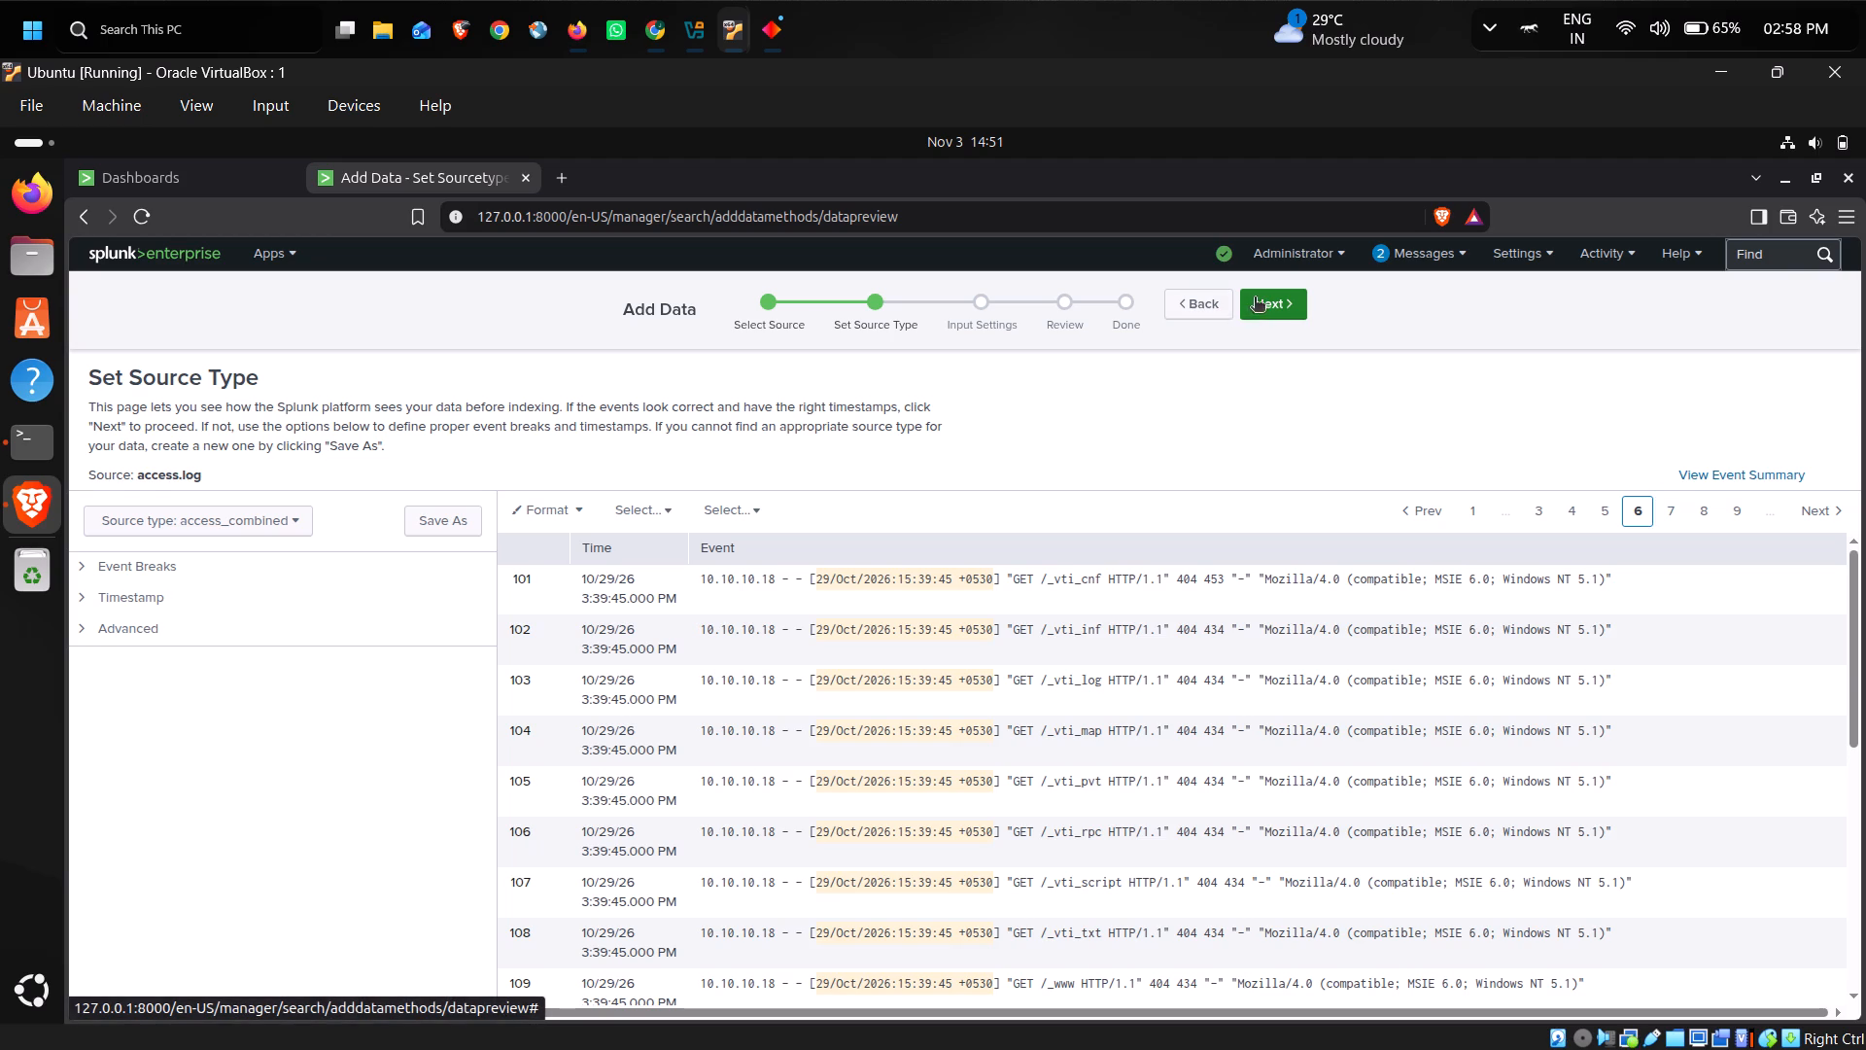
Keep the access_combined source type, set the index to logs, then review and submit the access.log upload.
click(1259, 306)
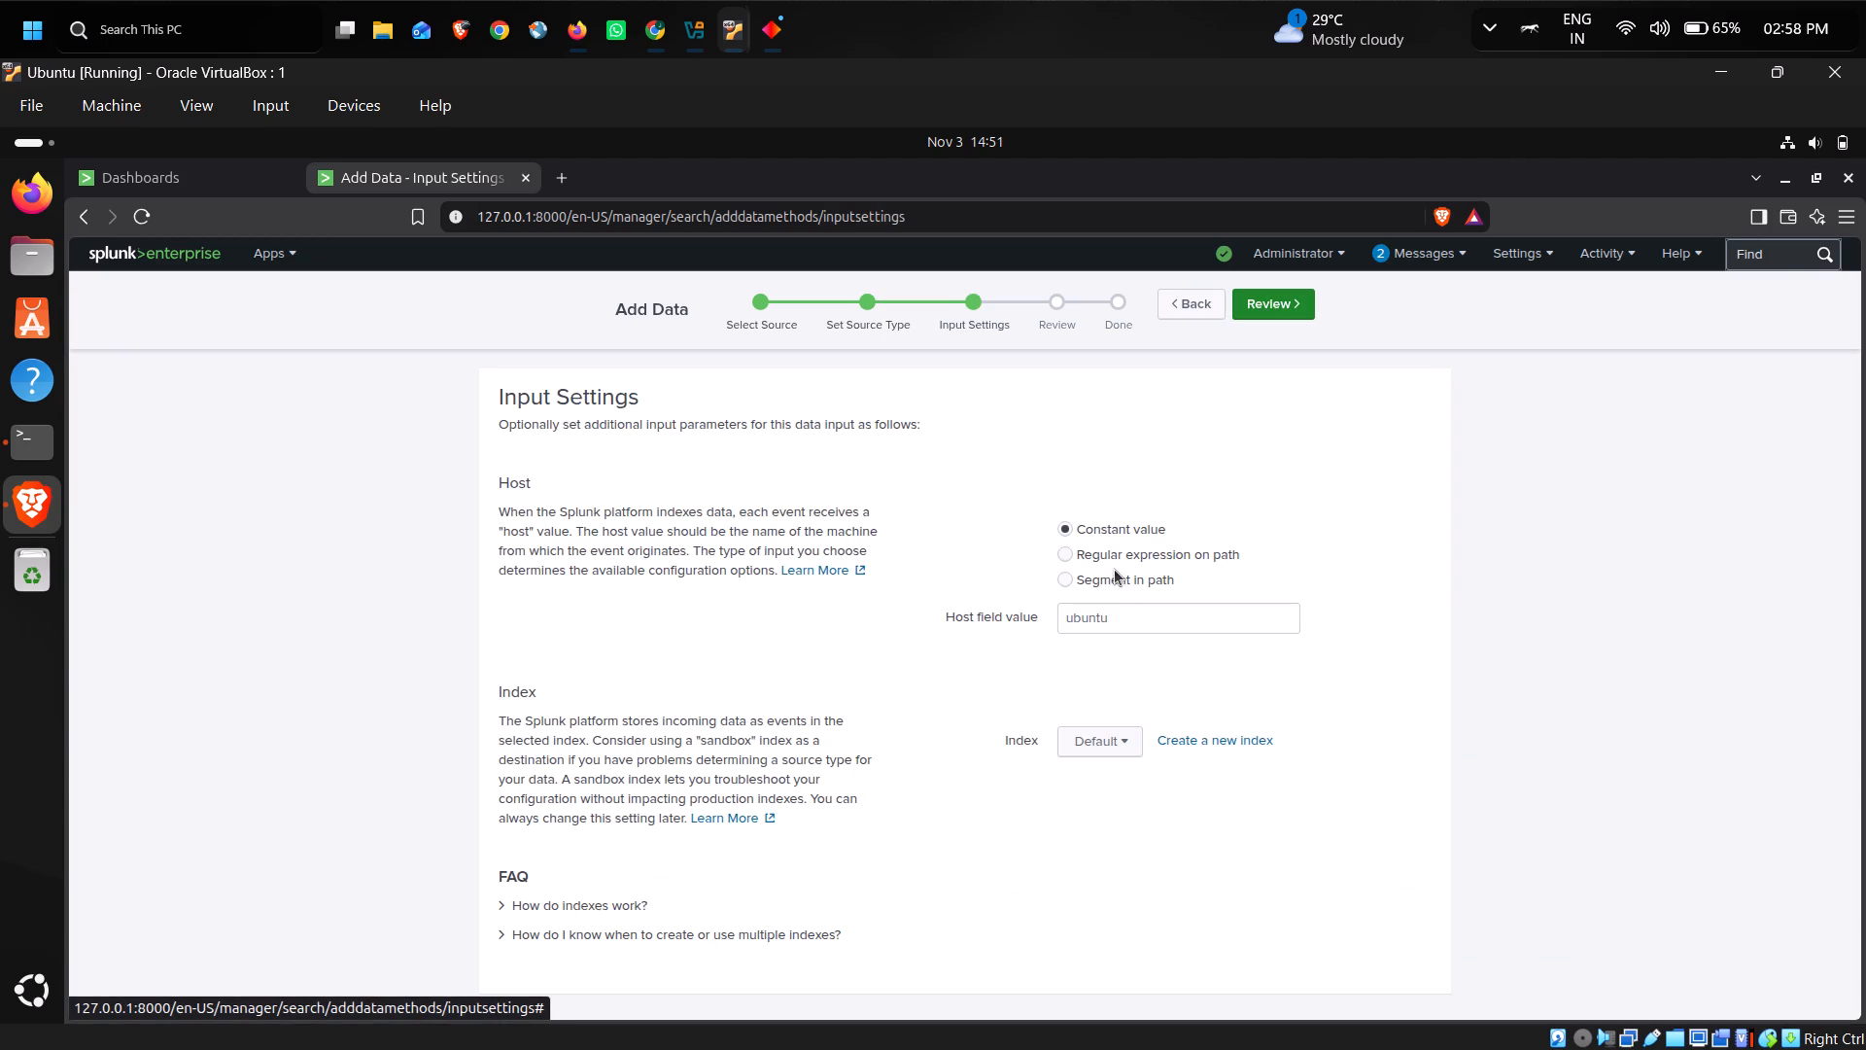
click(1112, 739)
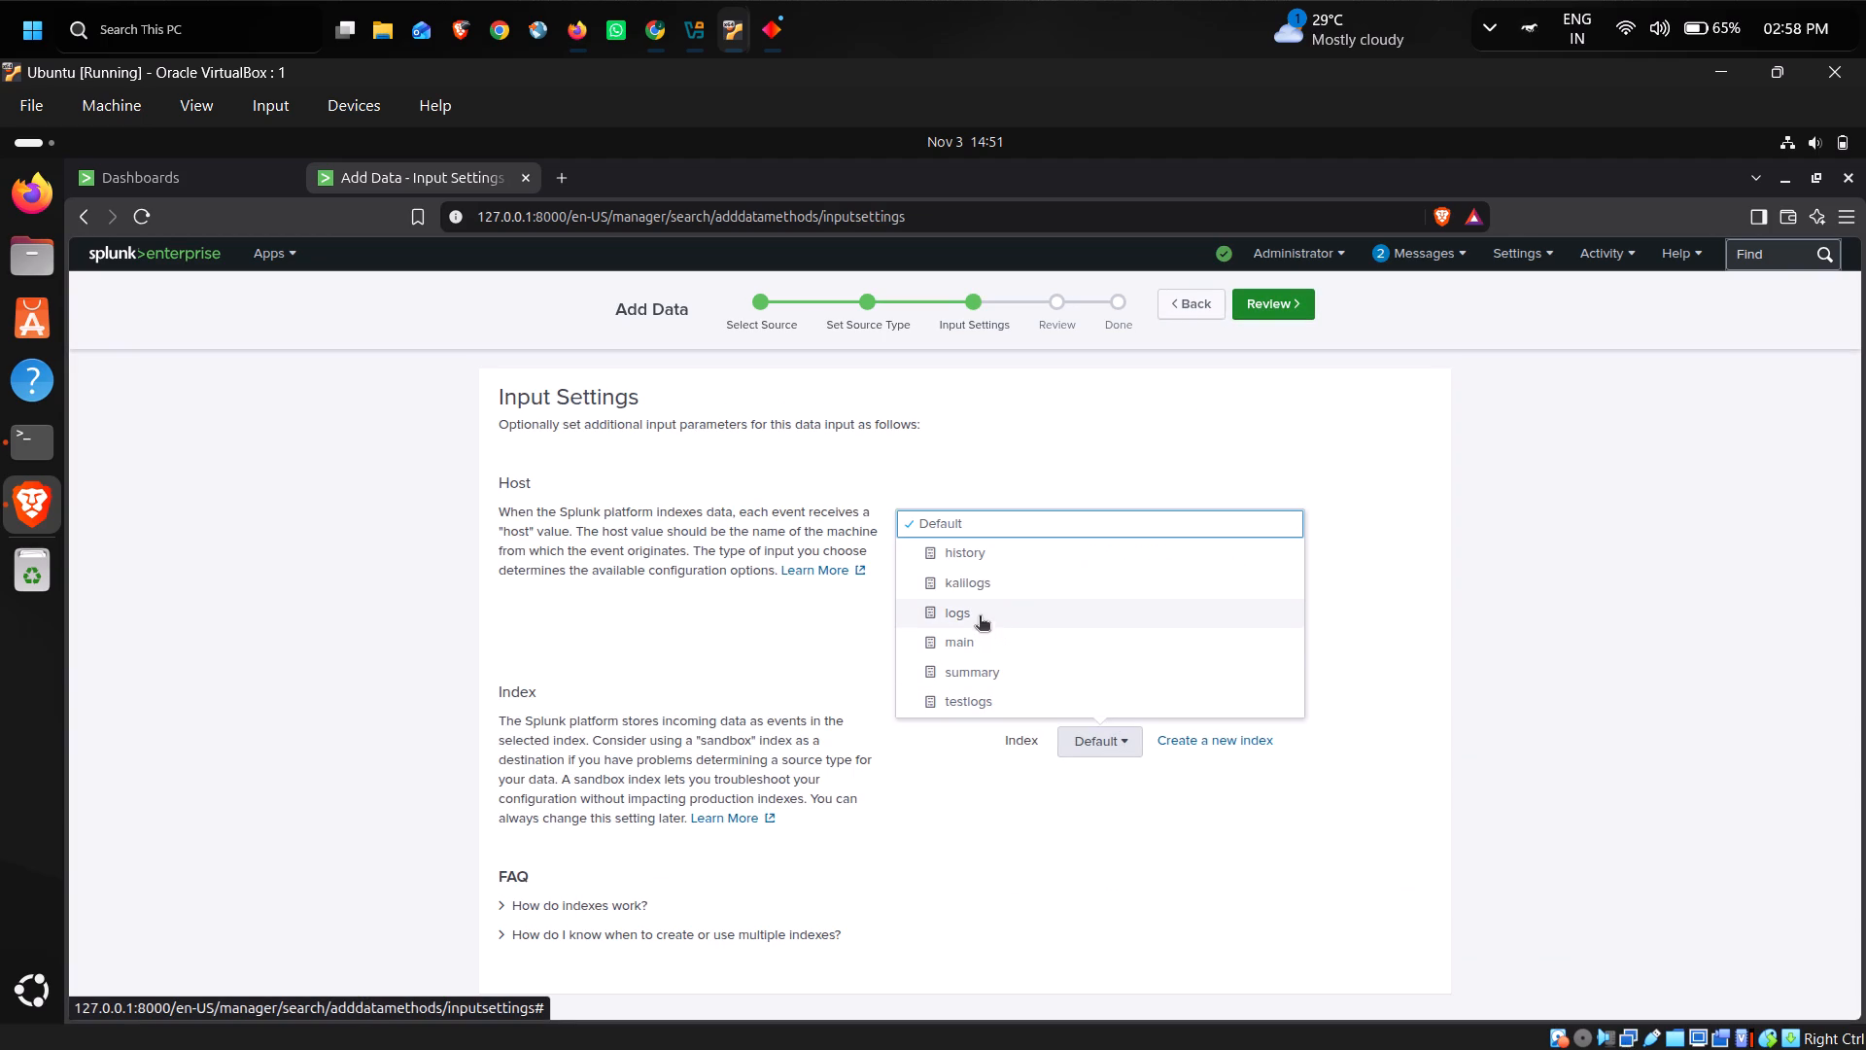
click(980, 615)
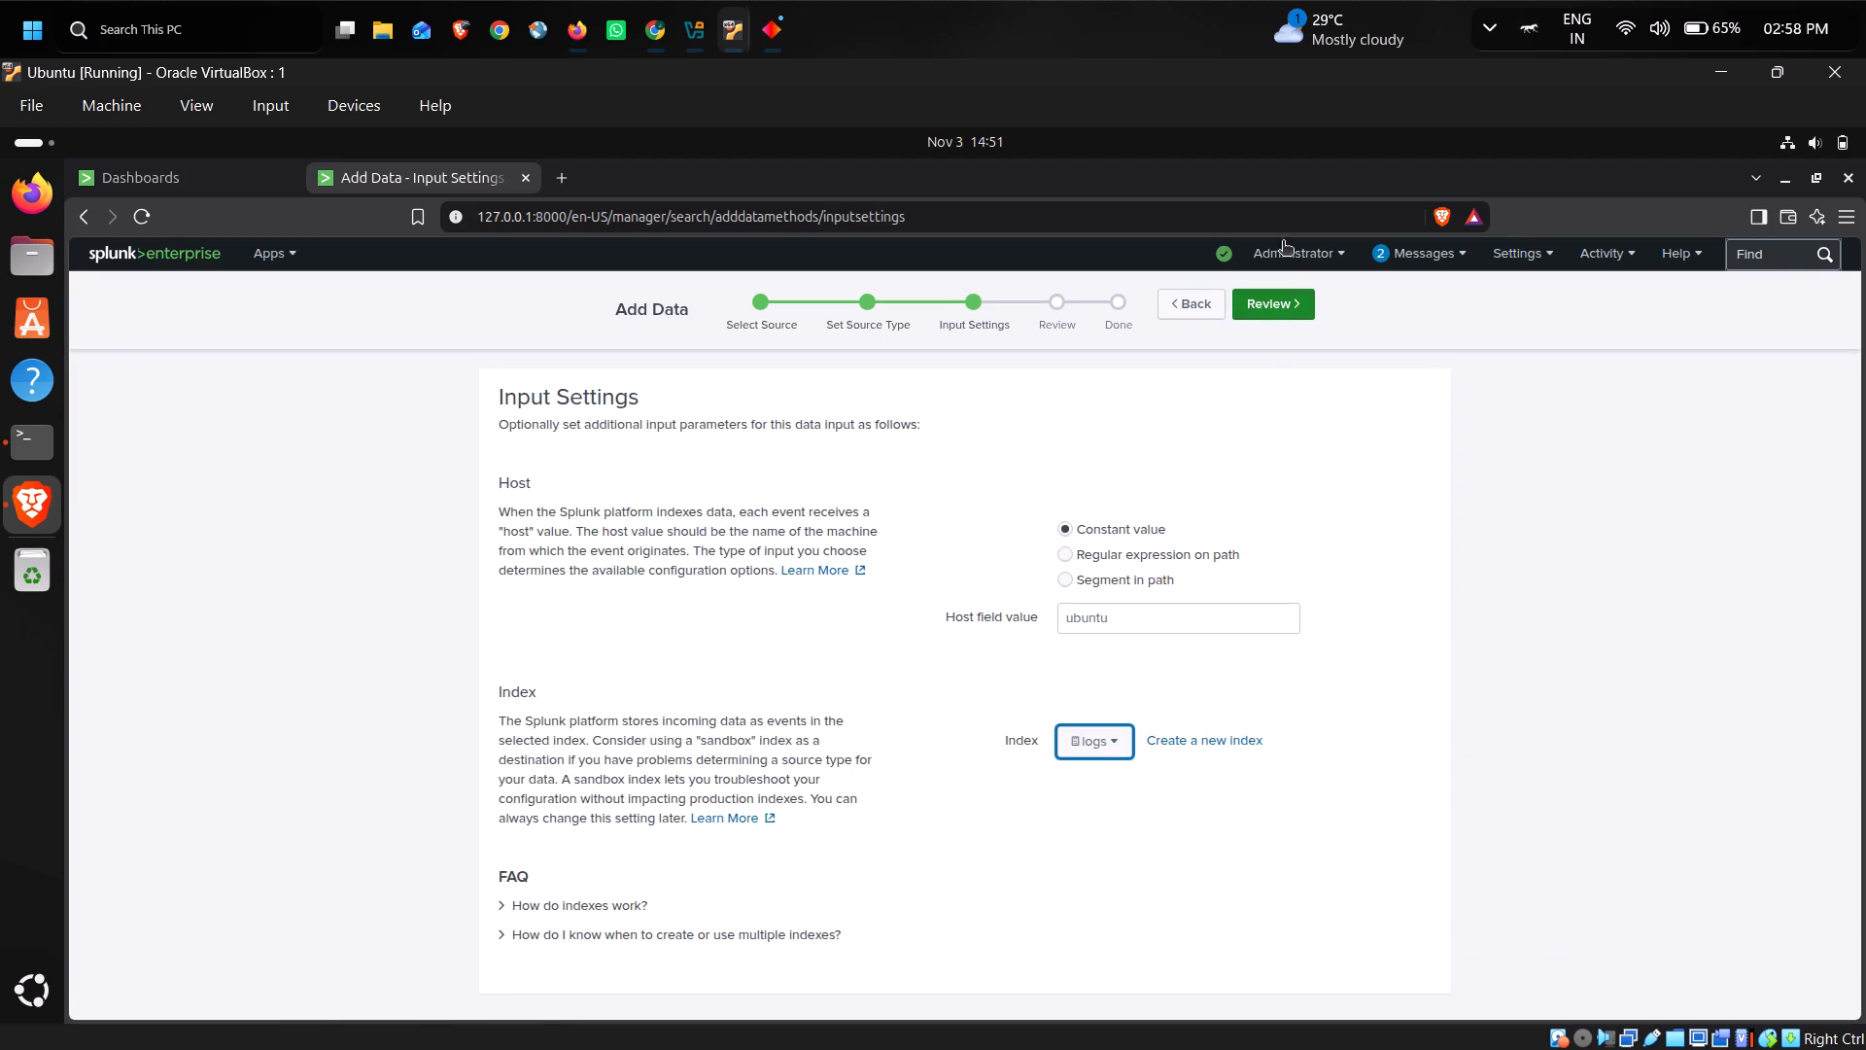
click(1262, 304)
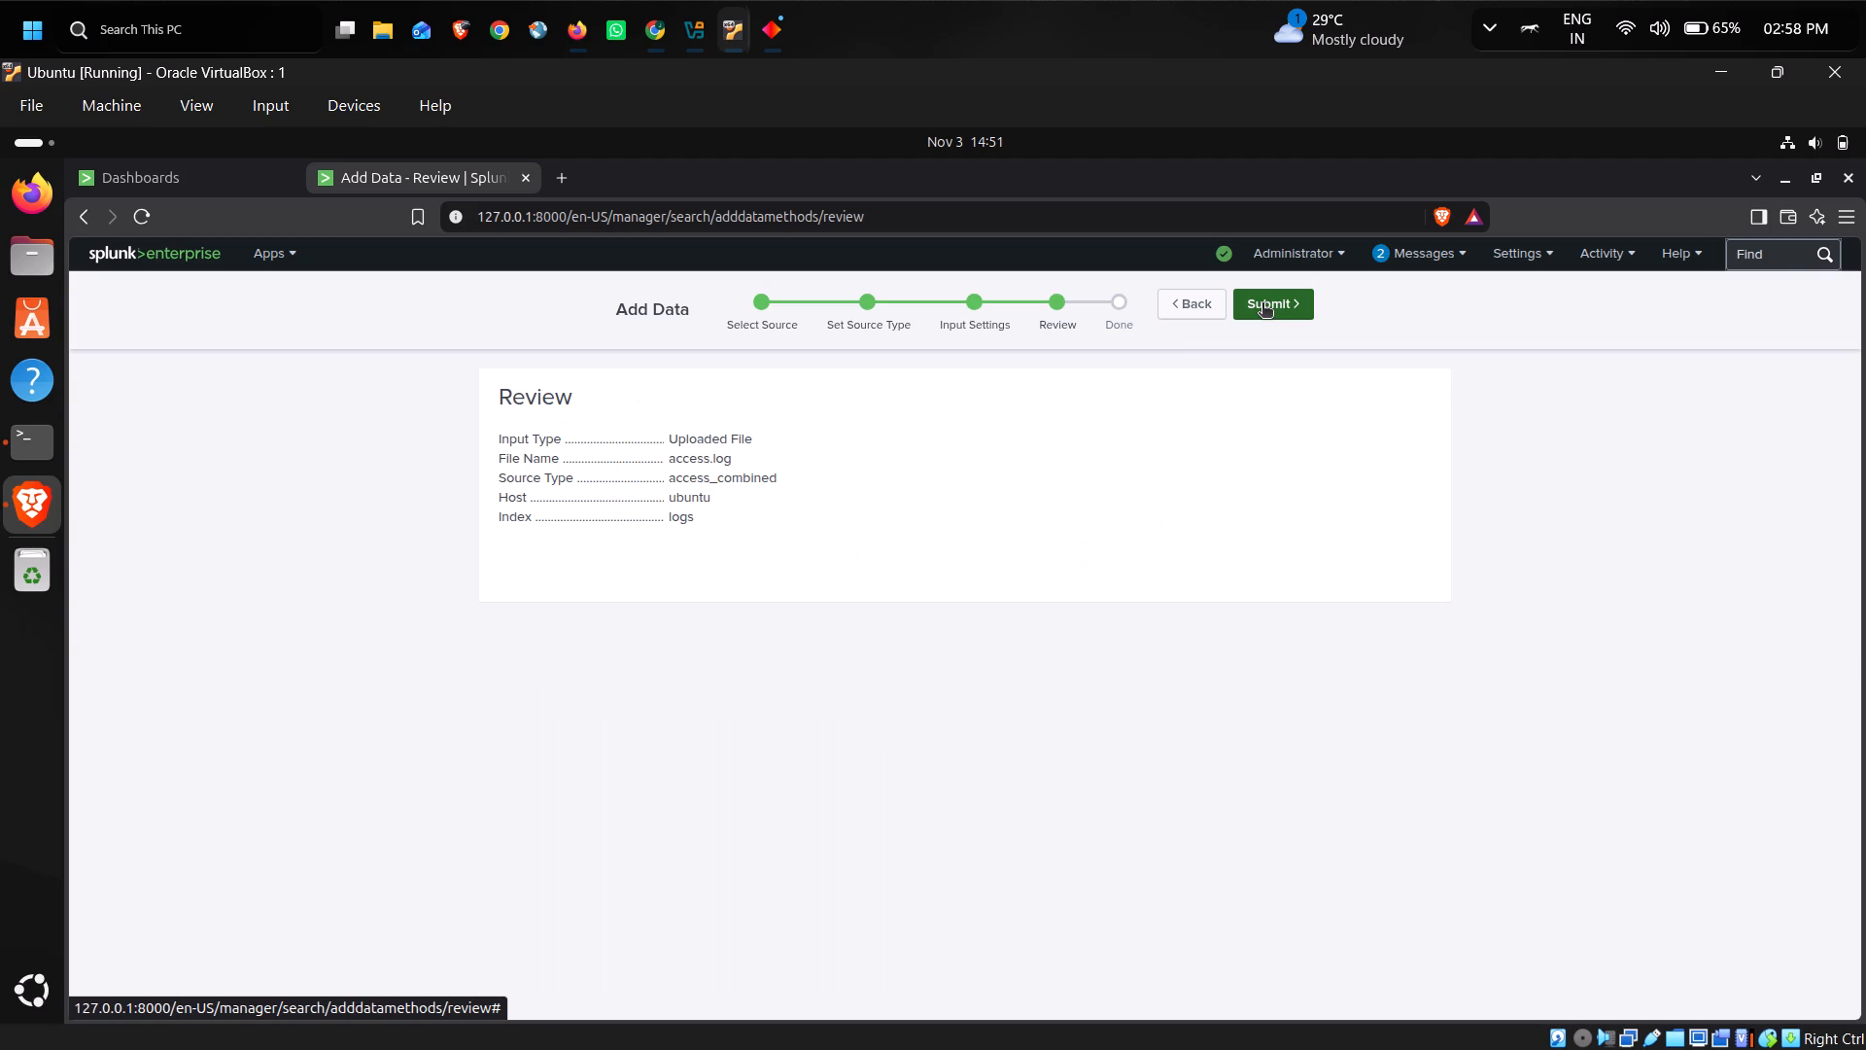
click(1285, 308)
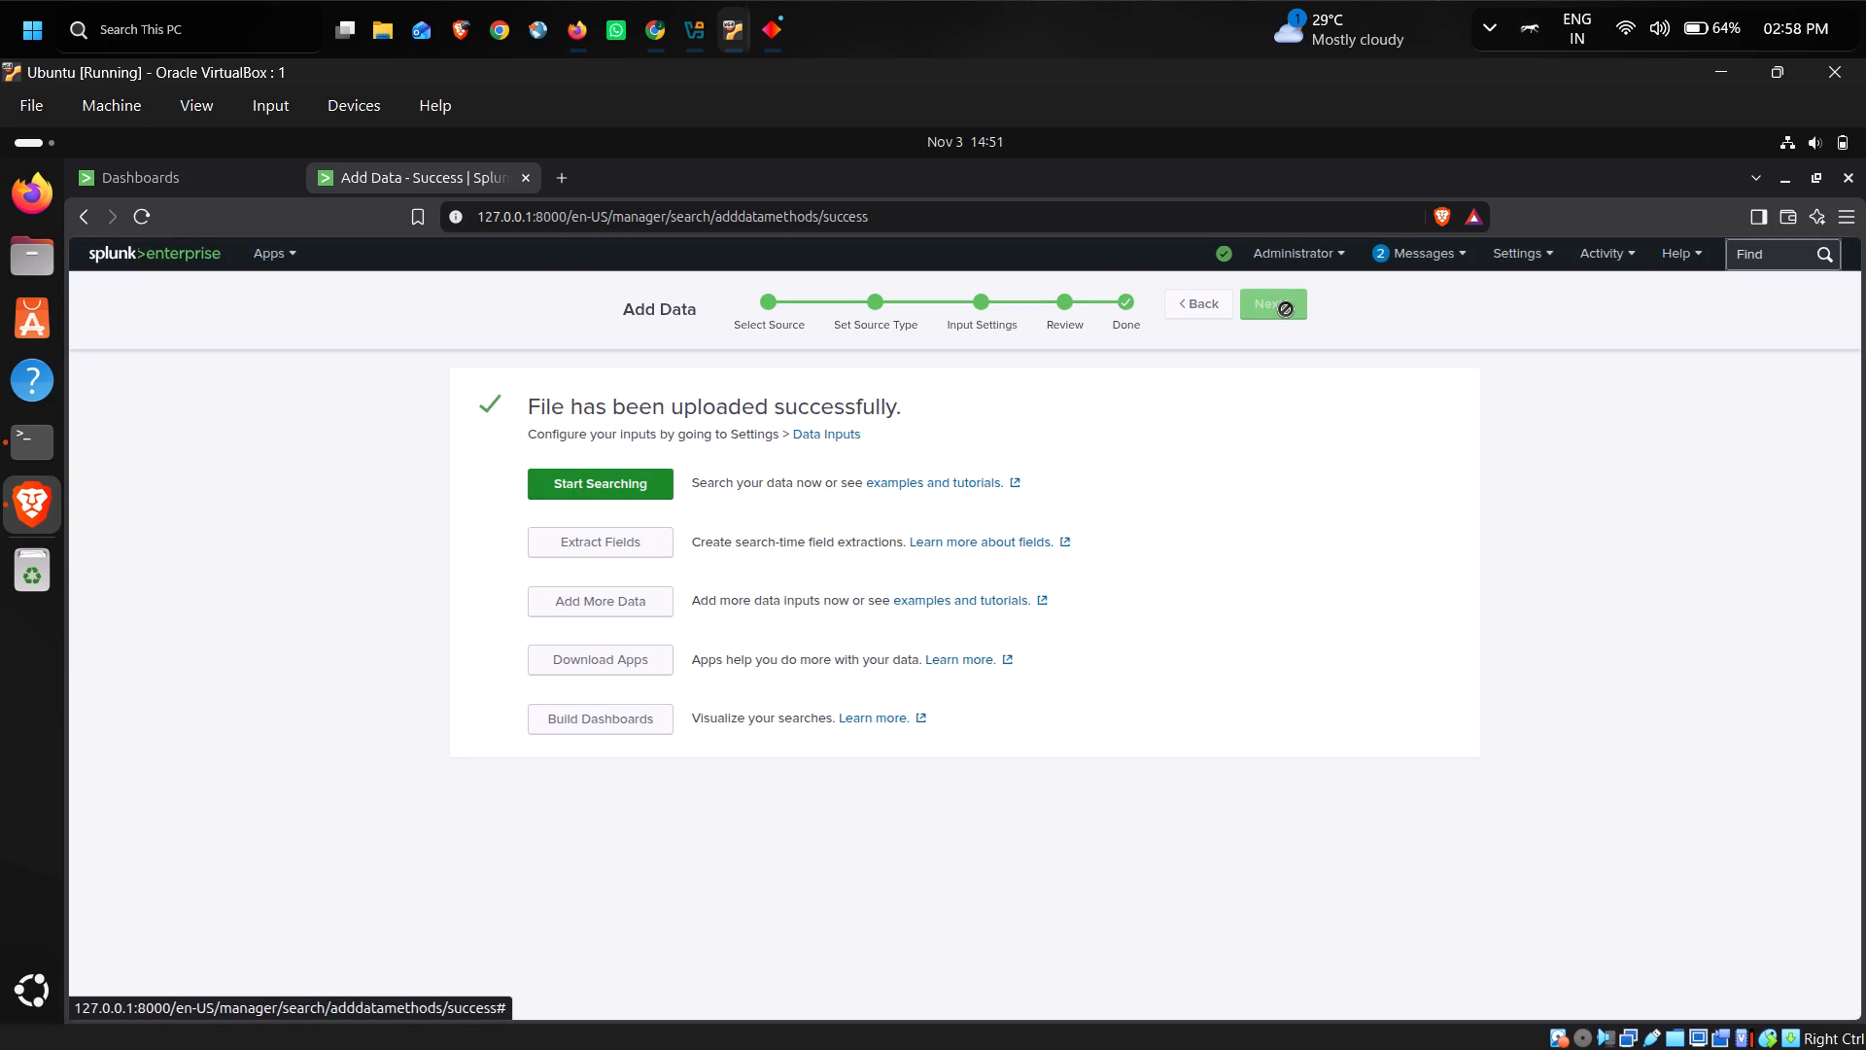
Start searching the newly uploaded access.log data.
click(608, 485)
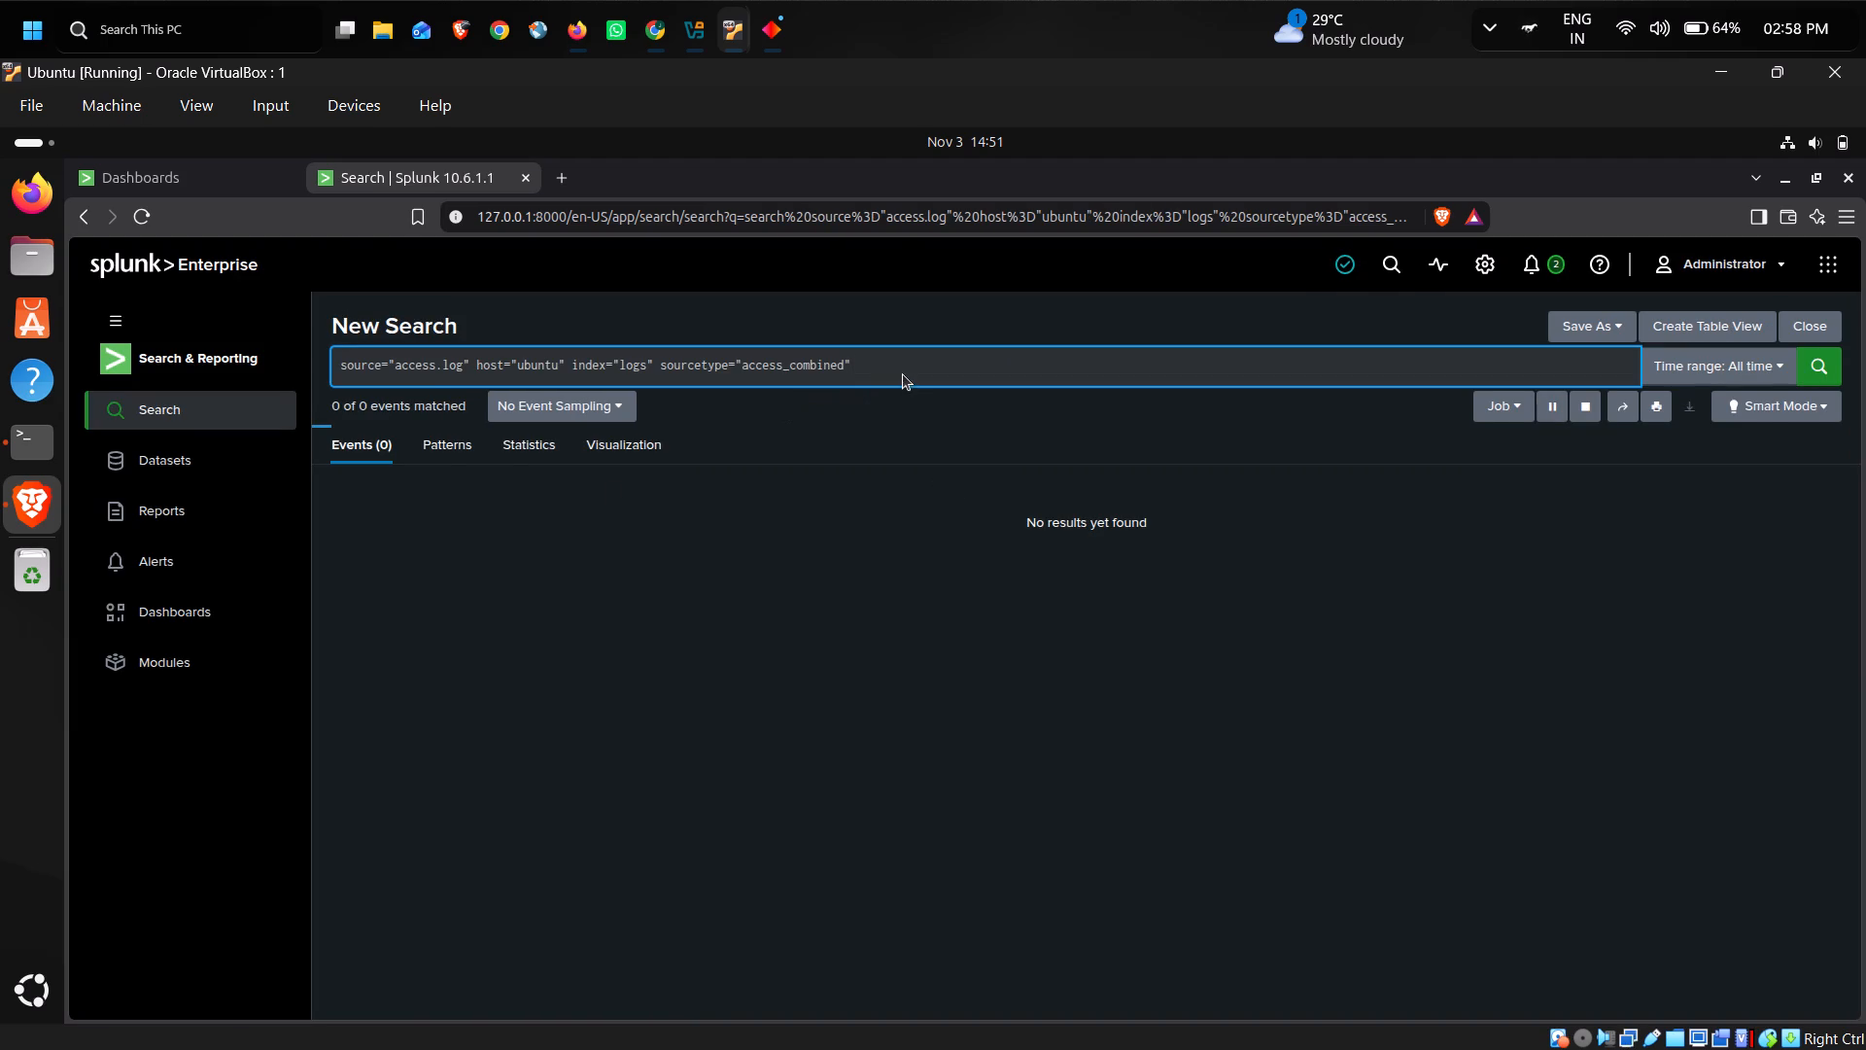
Cut the uploaded-file search query down to the single wildcard filter source="*".
key(ctrl+BackSpace)
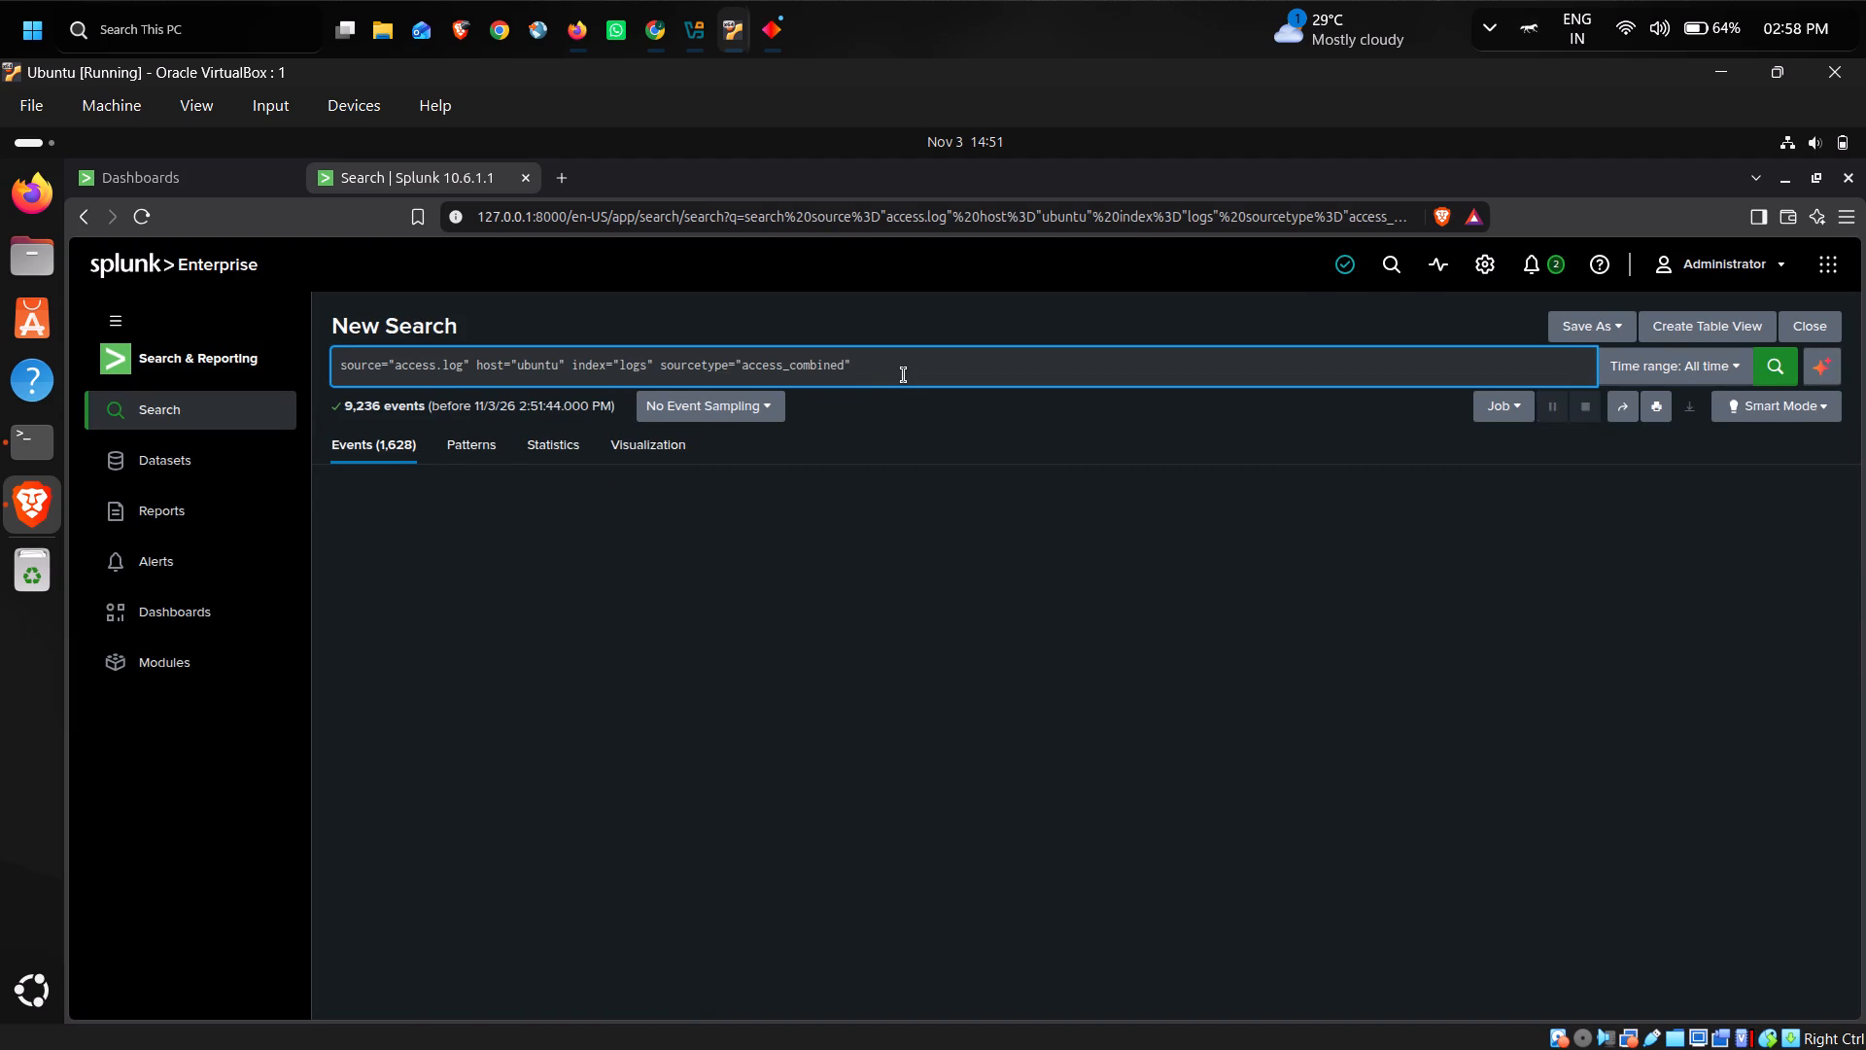
key(ctrl+BackSpace)
key(ctrl+BackSpace)
key(ctrl+BackSpace)
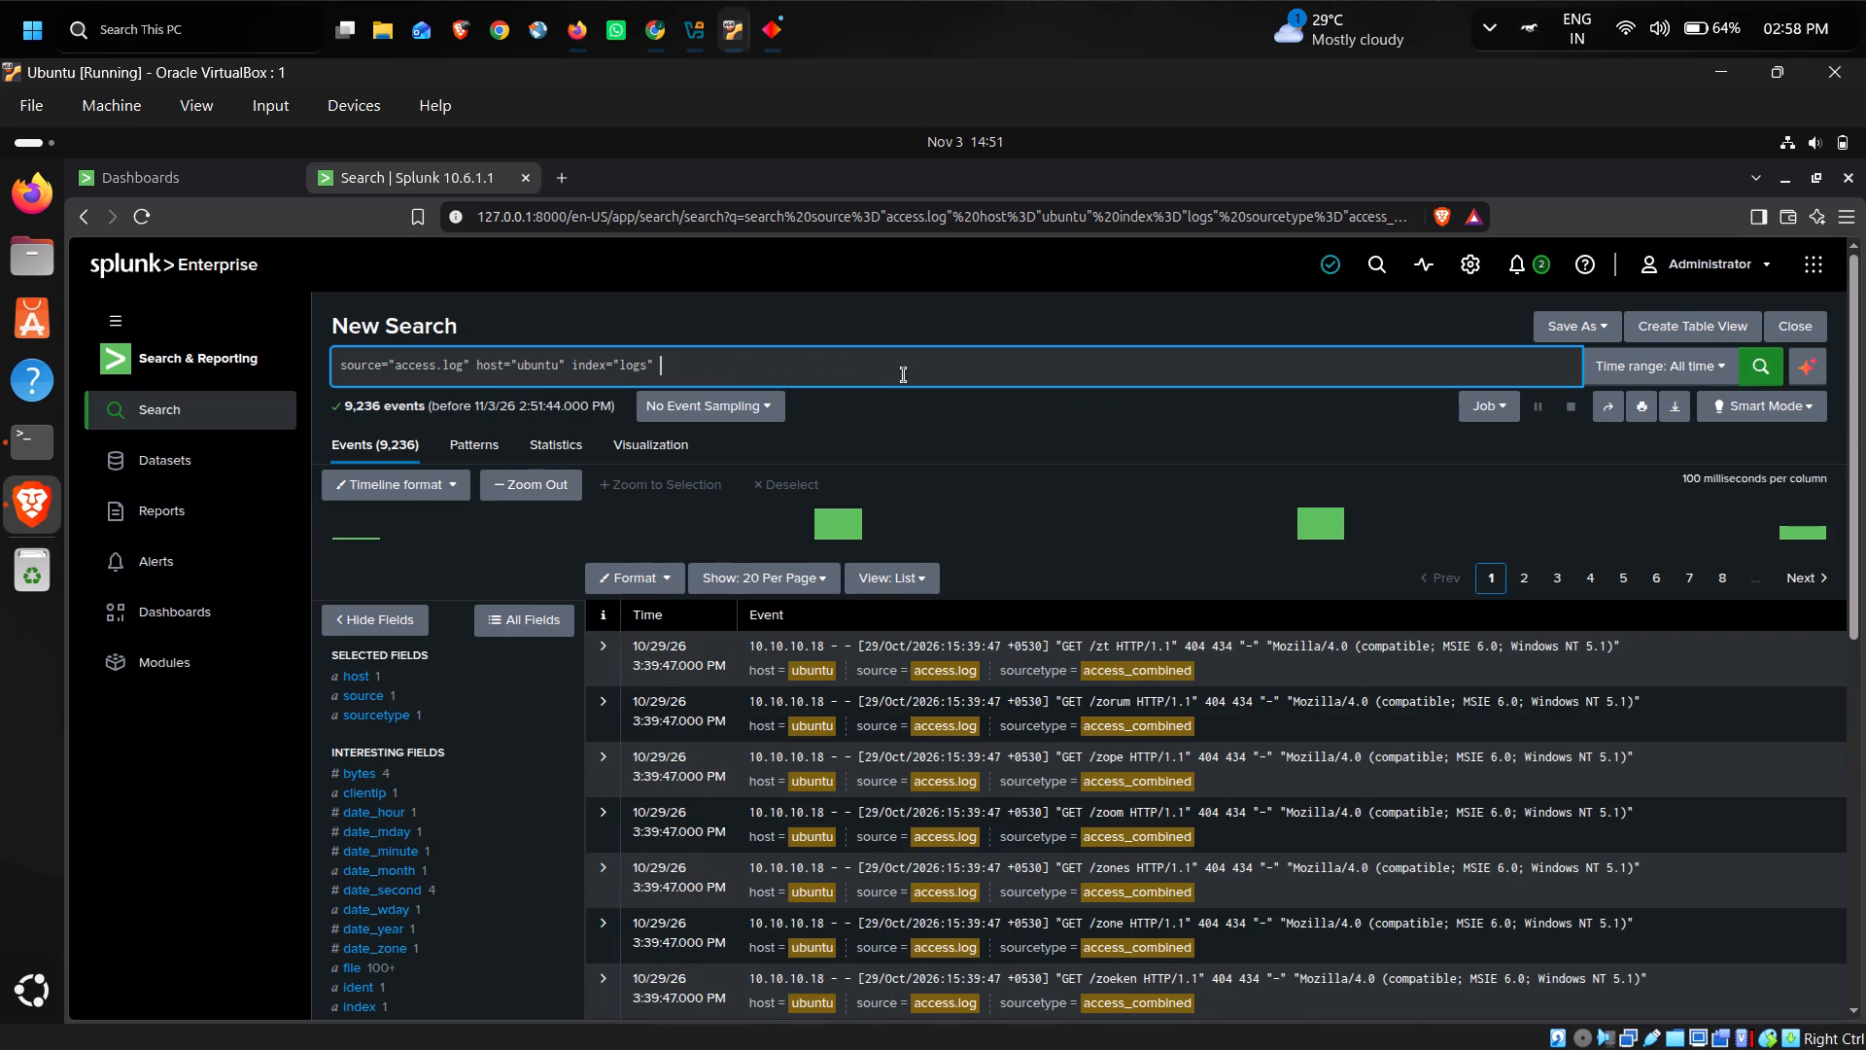
key(ctrl+BackSpace)
key(ctrl+BackSpace)
key(ctrl+BackSpace)
key(ctrl+BackSpace)
key(ctrl+BackSpace)
key(ctrl+BackSpace)
key(ctrl+BackSpace)
key(ctrl+BackSpace)
key(ctrl+BackSpace)
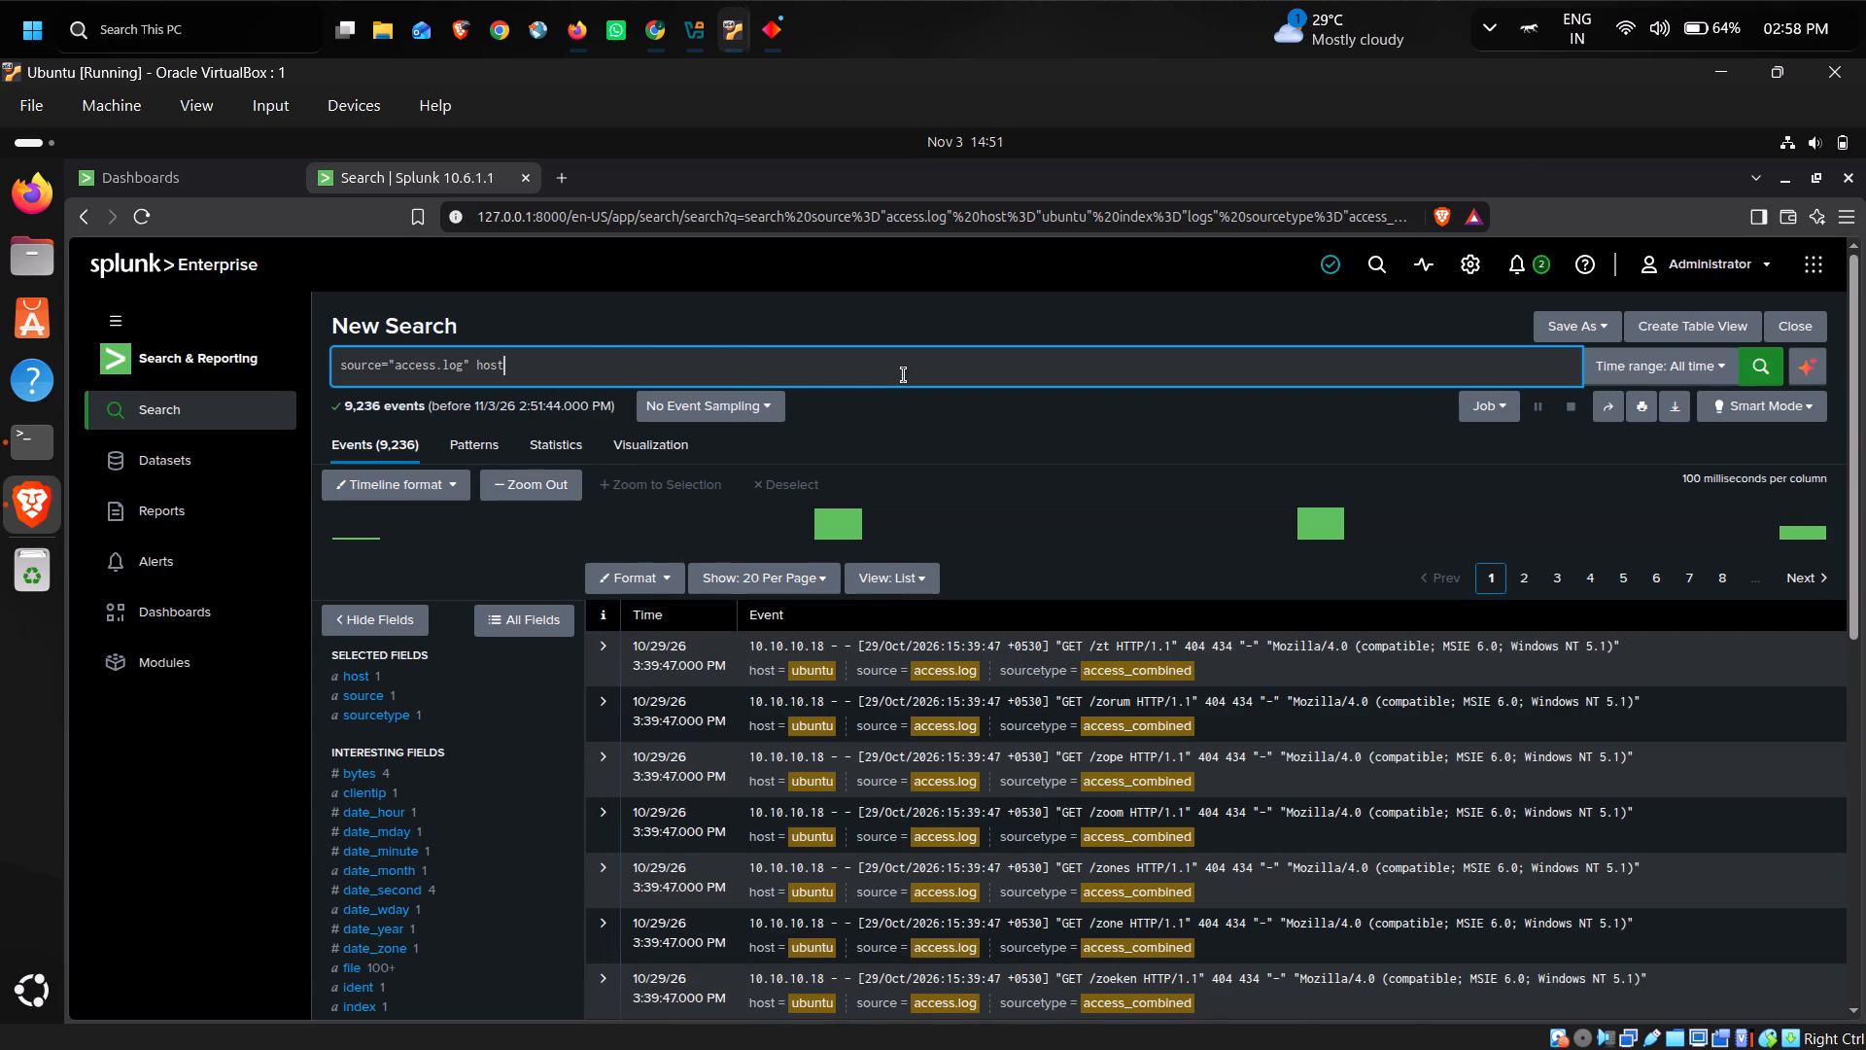
key(ctrl+BackSpace)
key(ctrl+BackSpace)
key(ctrl+BackSpace)
key(ctrl+BackSpace)
key(ctrl+BackSpace)
key(ctrl+BackSpace)
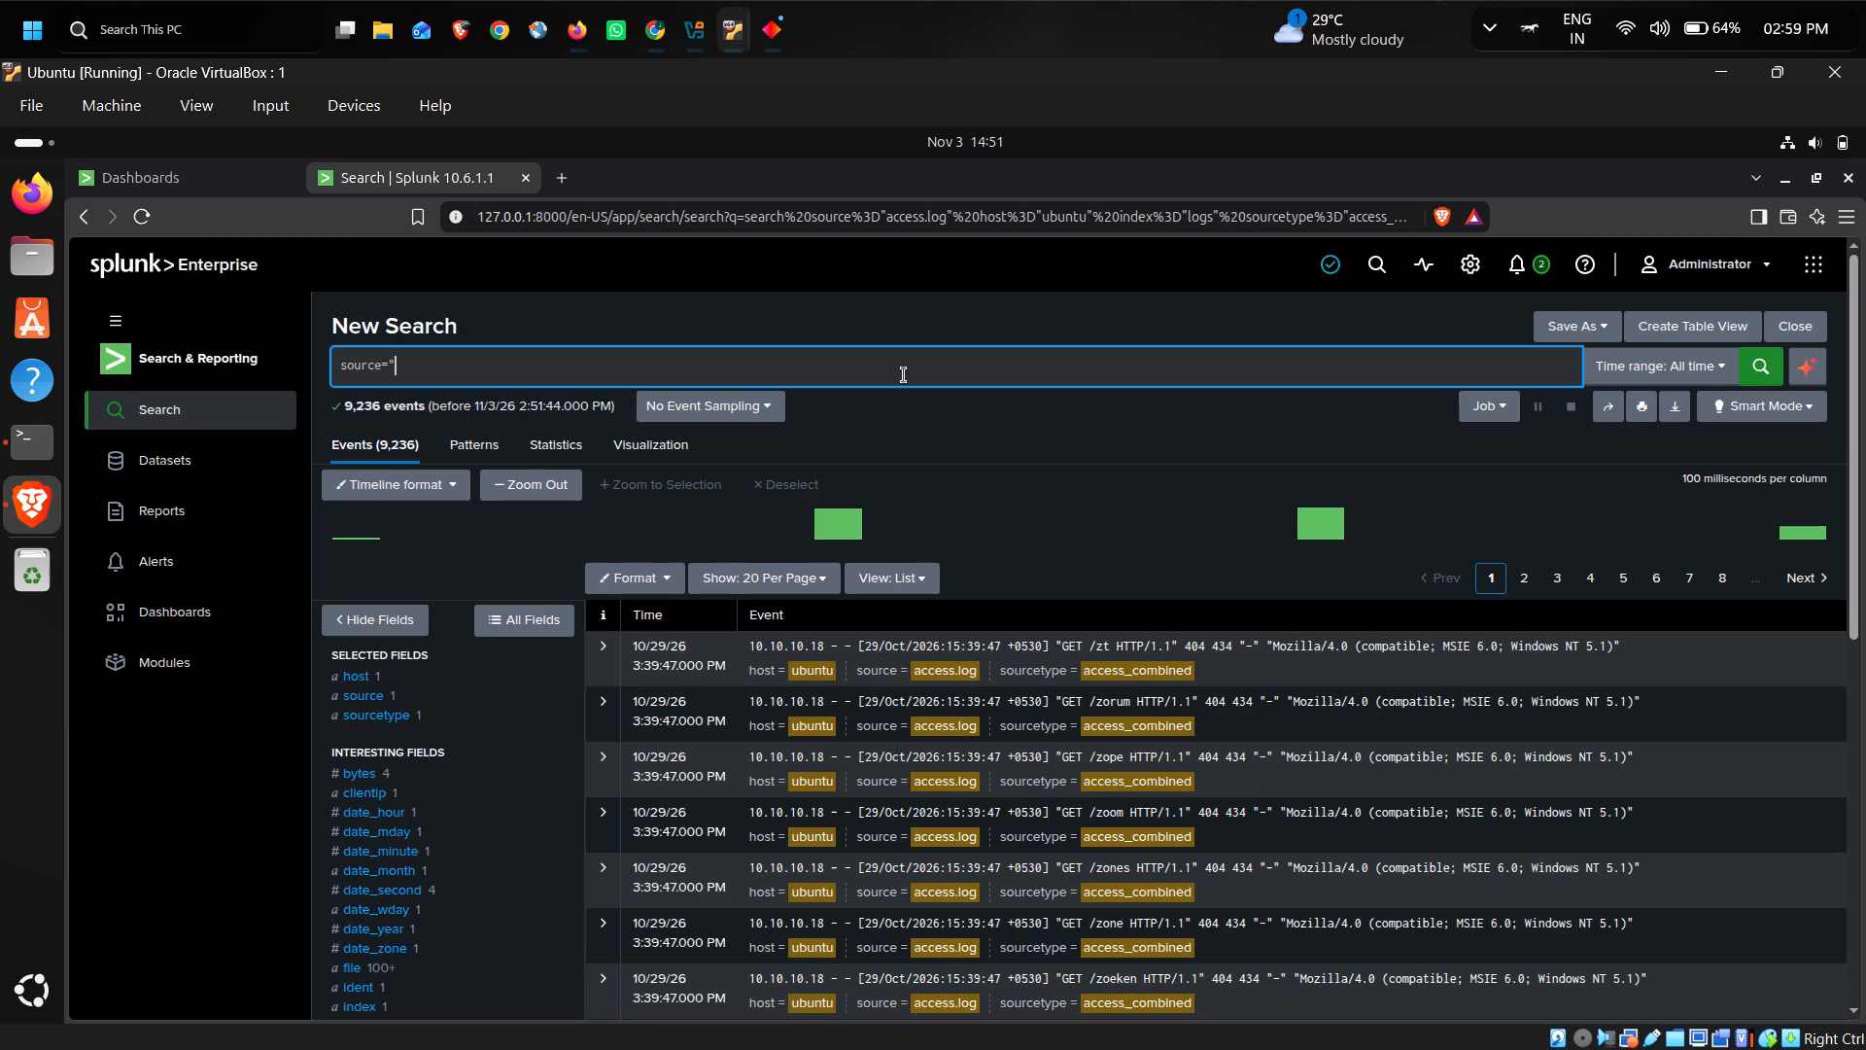
text(*")
Append a second filter, source="var/log/apache2/access.log", after the wildcard source filter in the query.
key(space)
text(so)
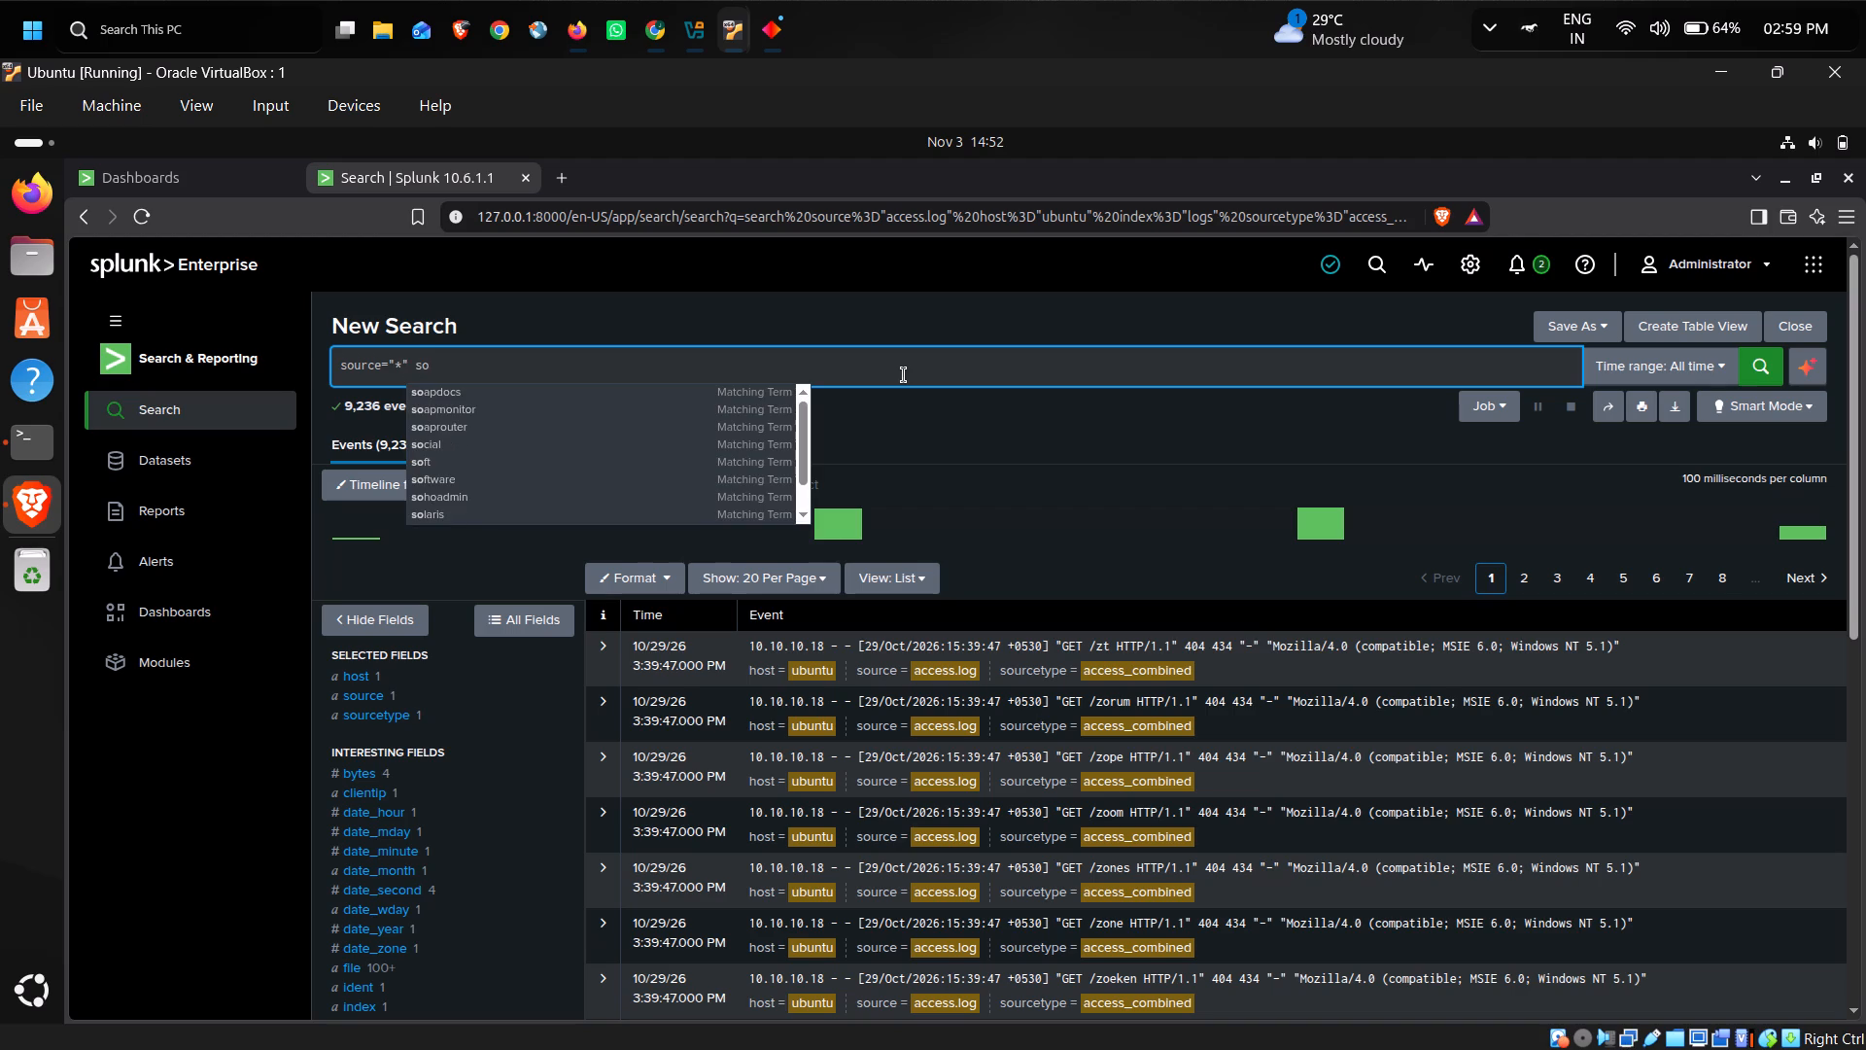
text(ur)
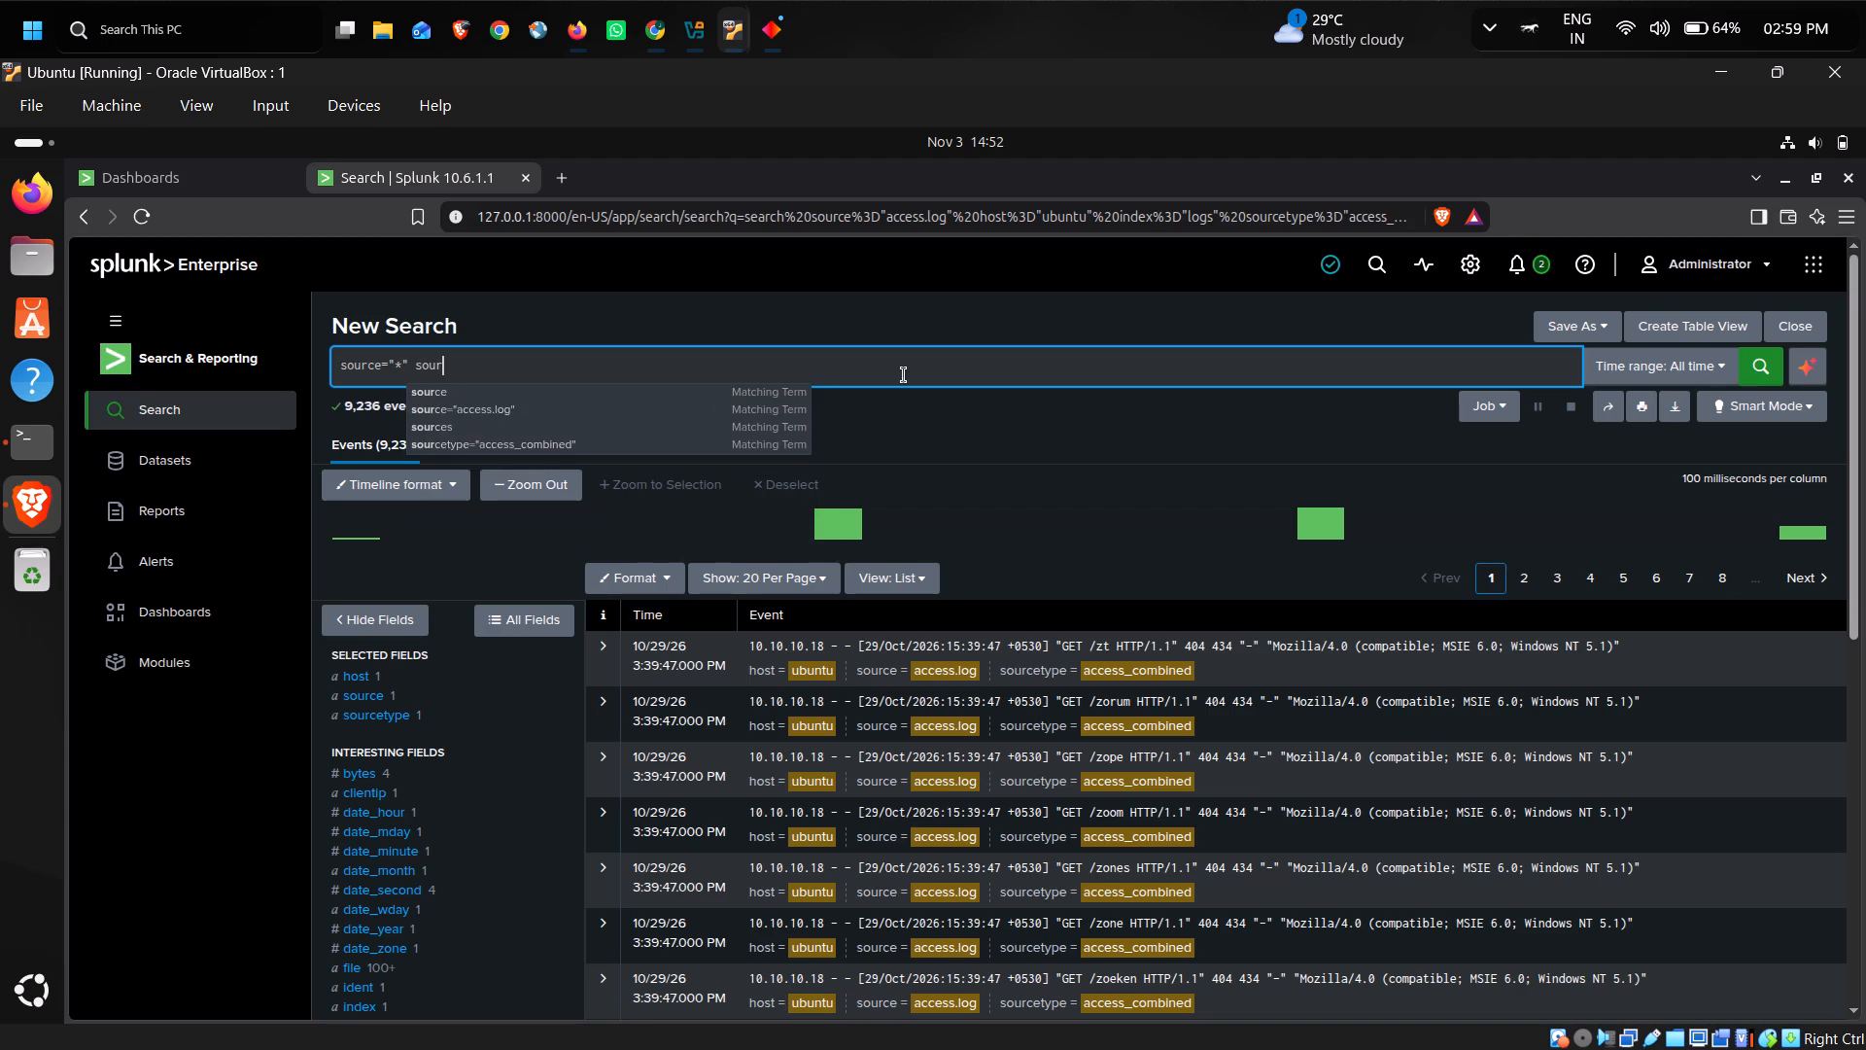
text(ce)
text(=")
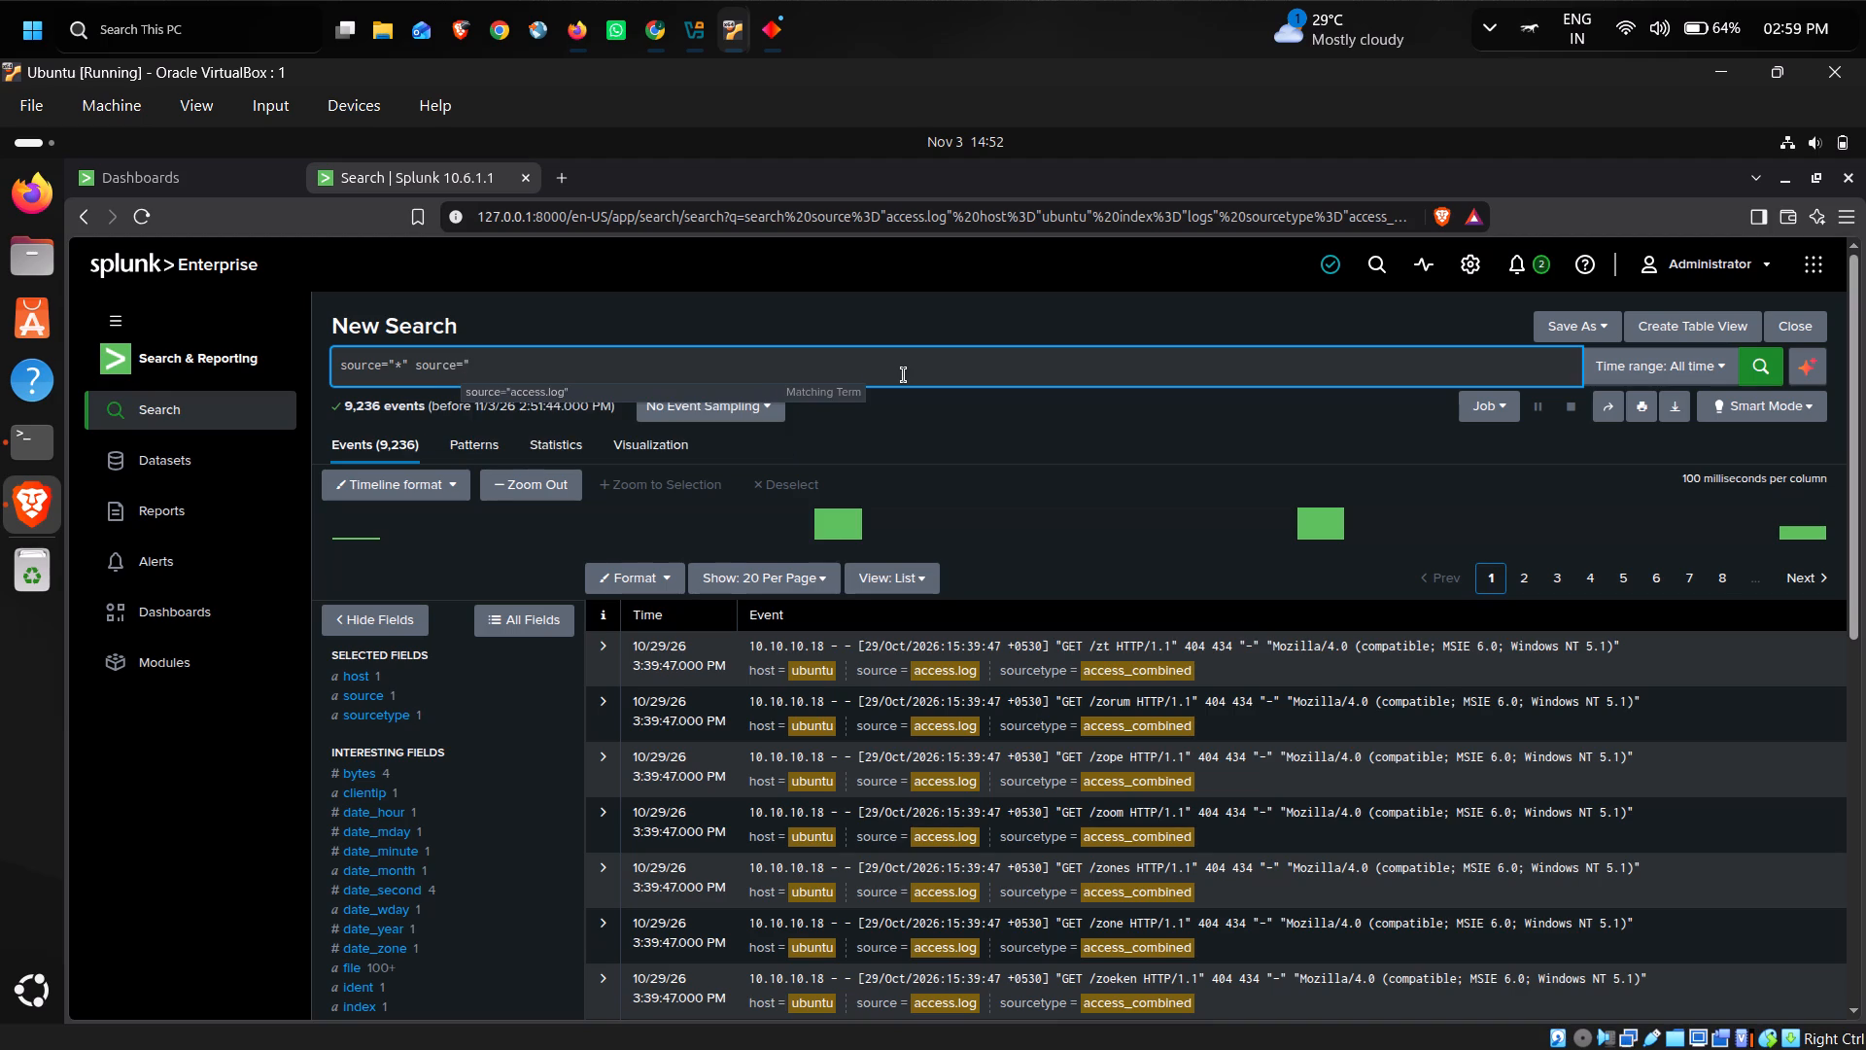
key(slash)
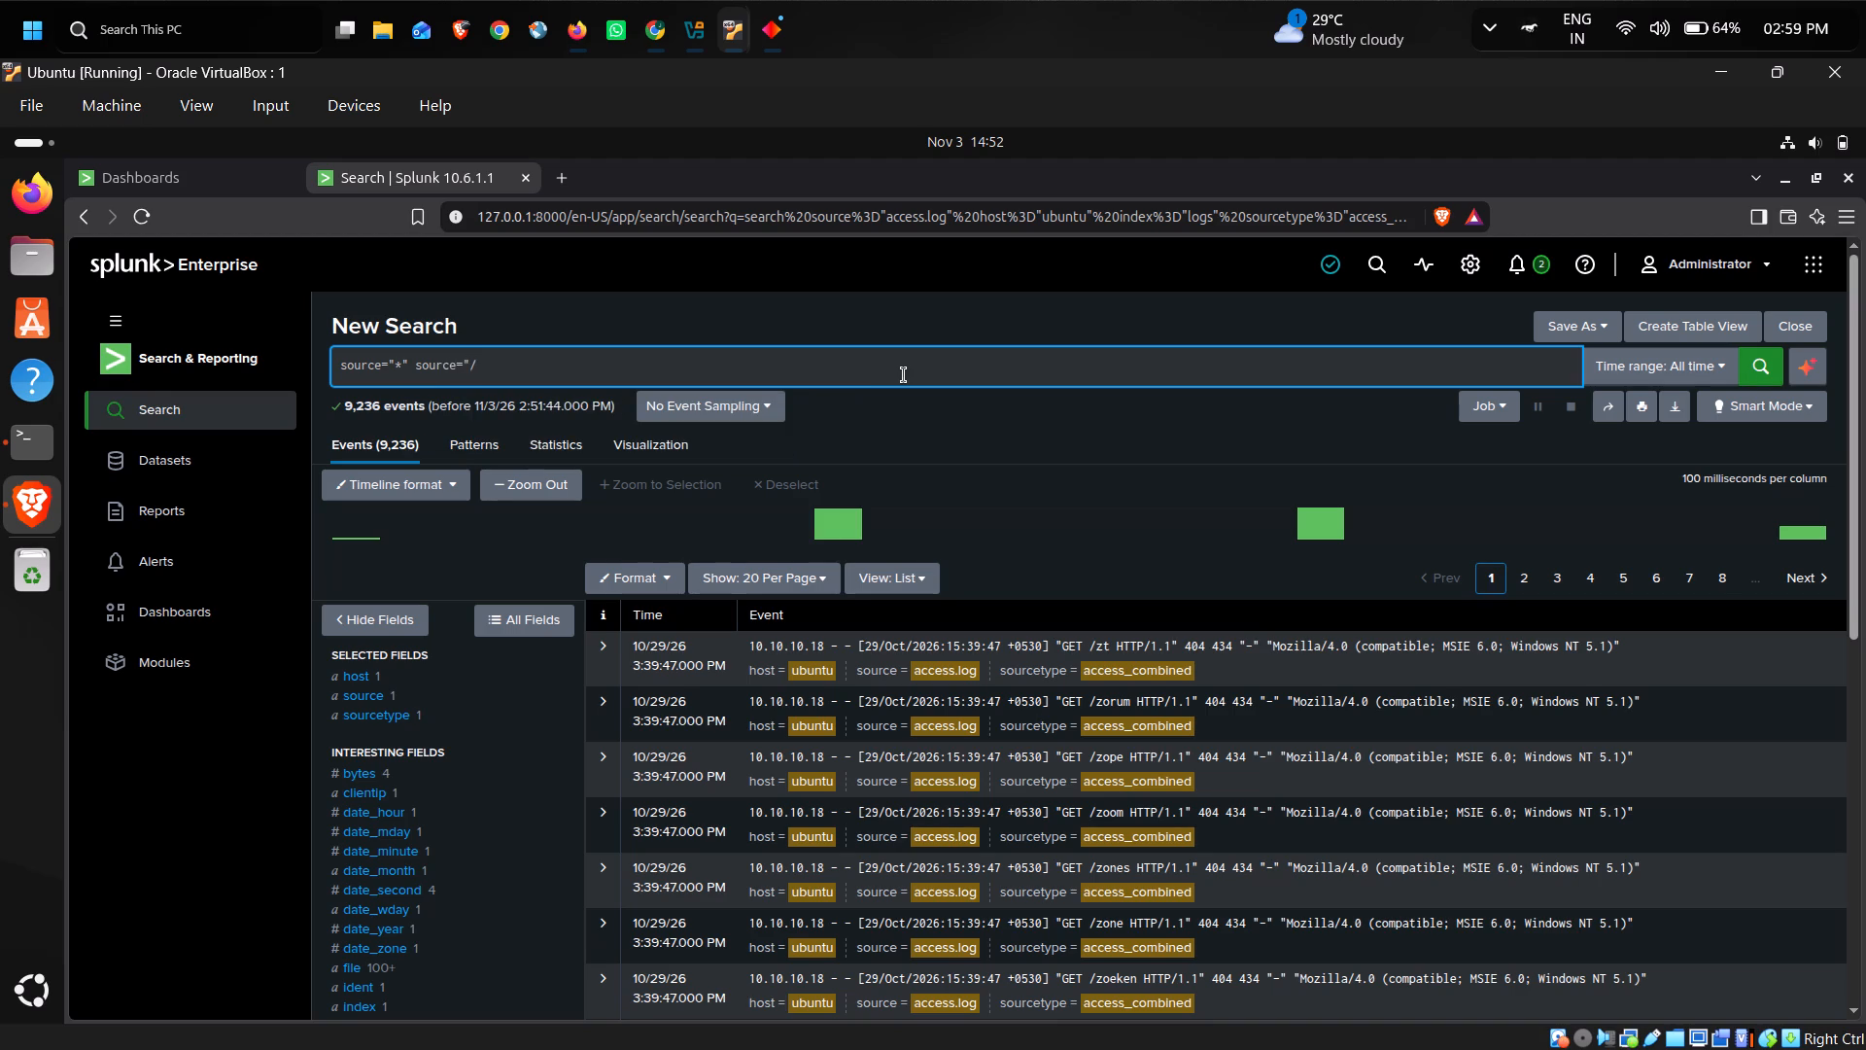
text(var)
key(slash)
key(Left)
key(Left)
key(Left)
key(Left)
key(BackSpace)
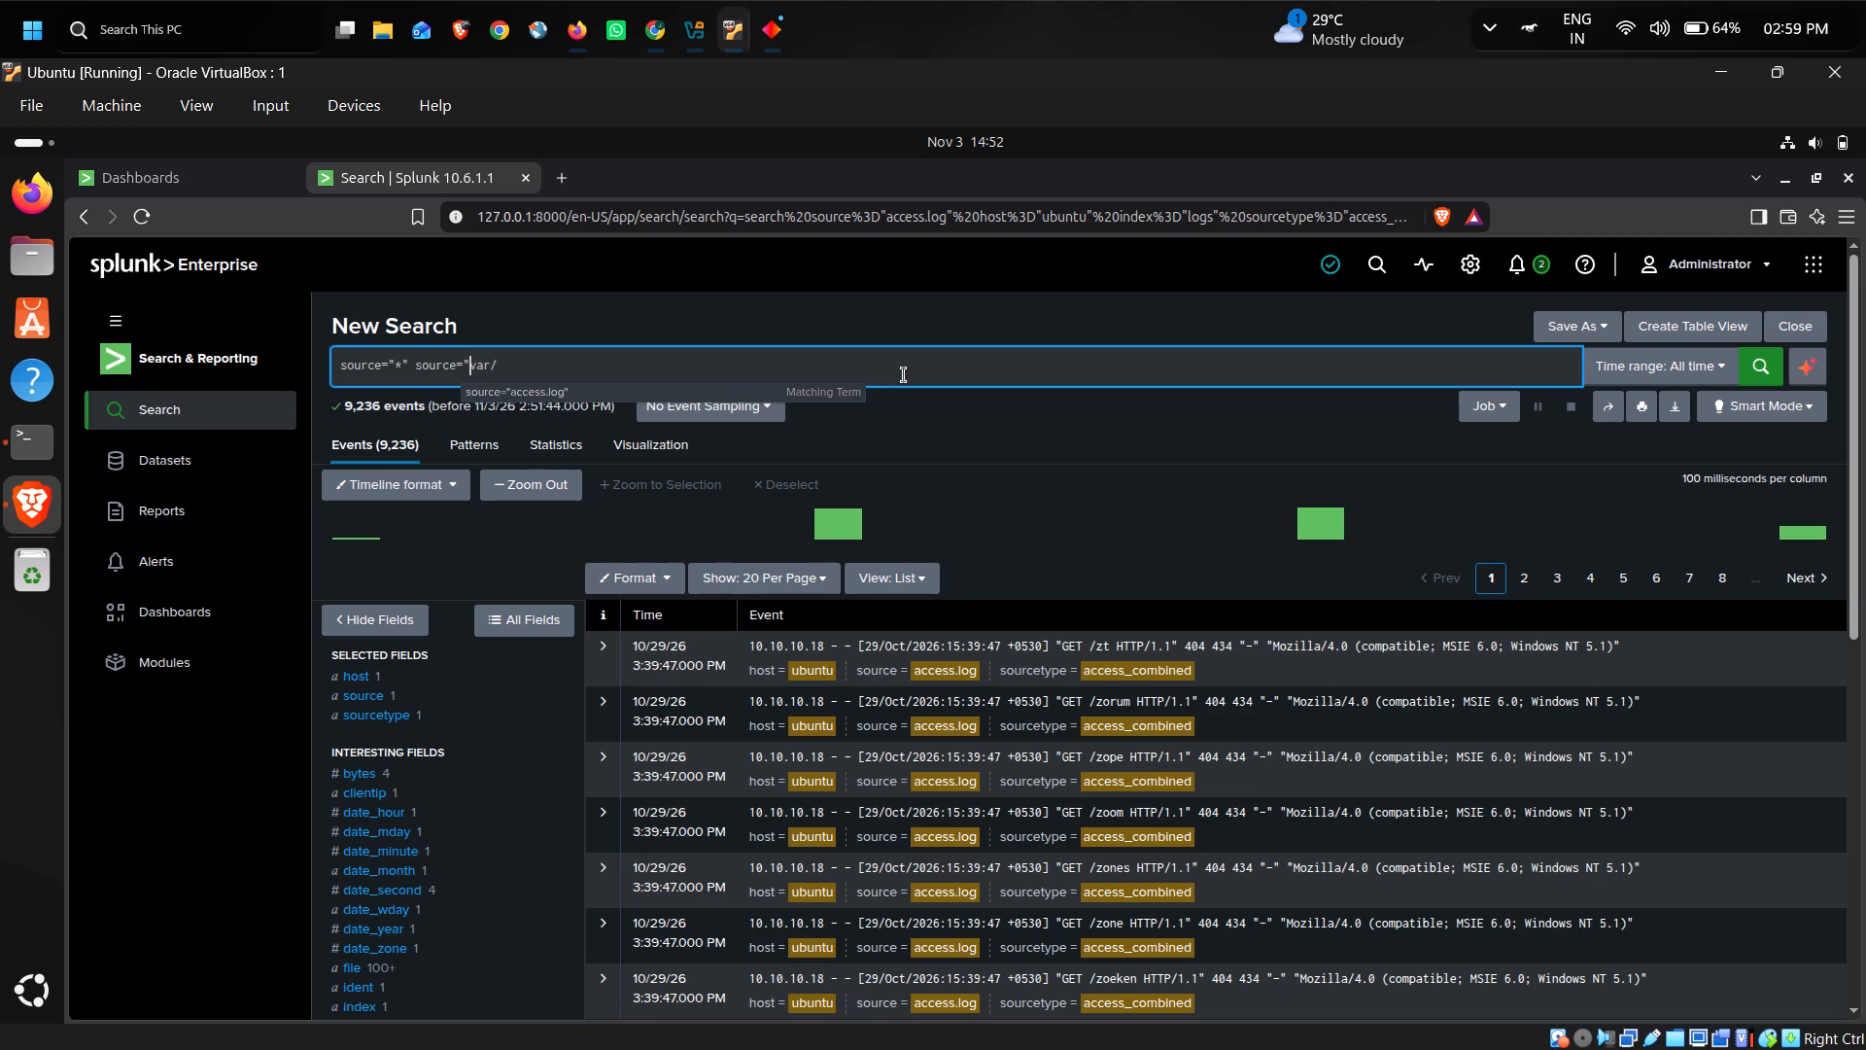
key(Right)
key(Right)
key(Right)
key(Right)
key(Right)
key(Right)
key(Right)
key(Right)
key(Right)
key(Right)
key(Right)
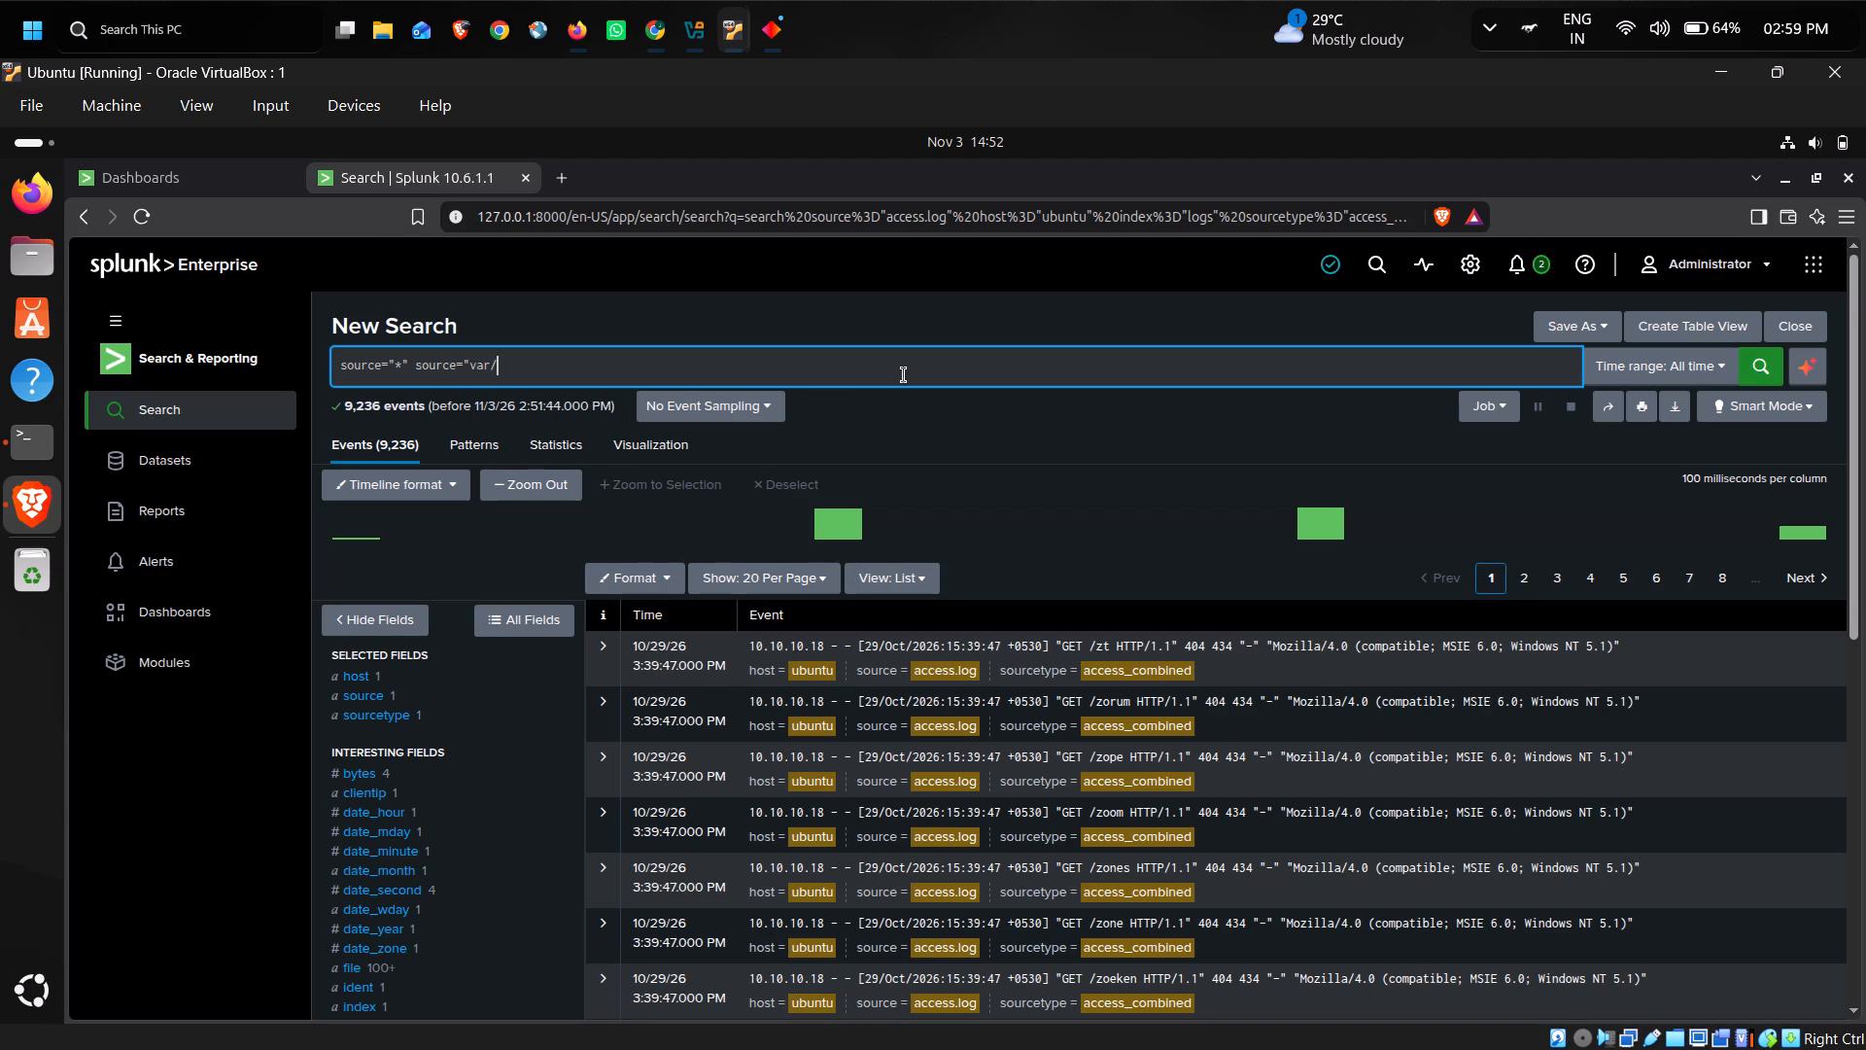
text(lo)
key(g)
key(slash)
text(apach)
text(e2)
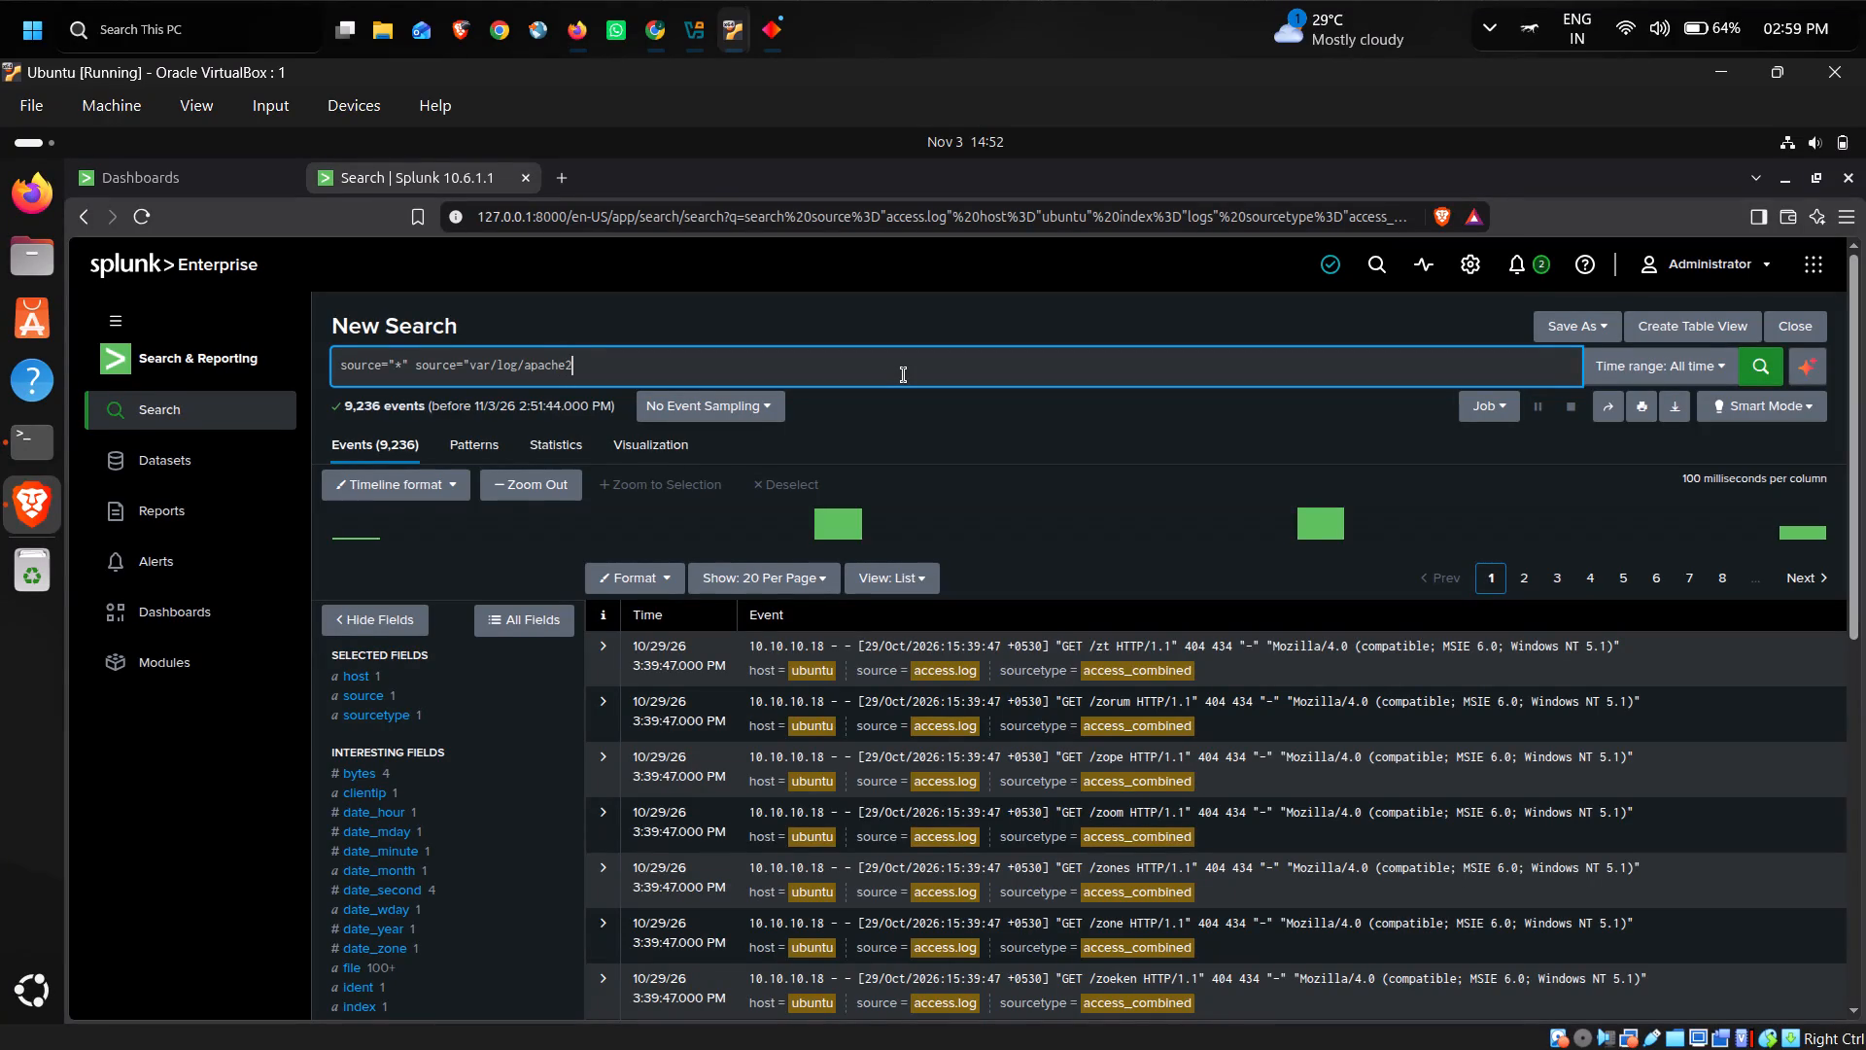
key(slash)
text(acces)
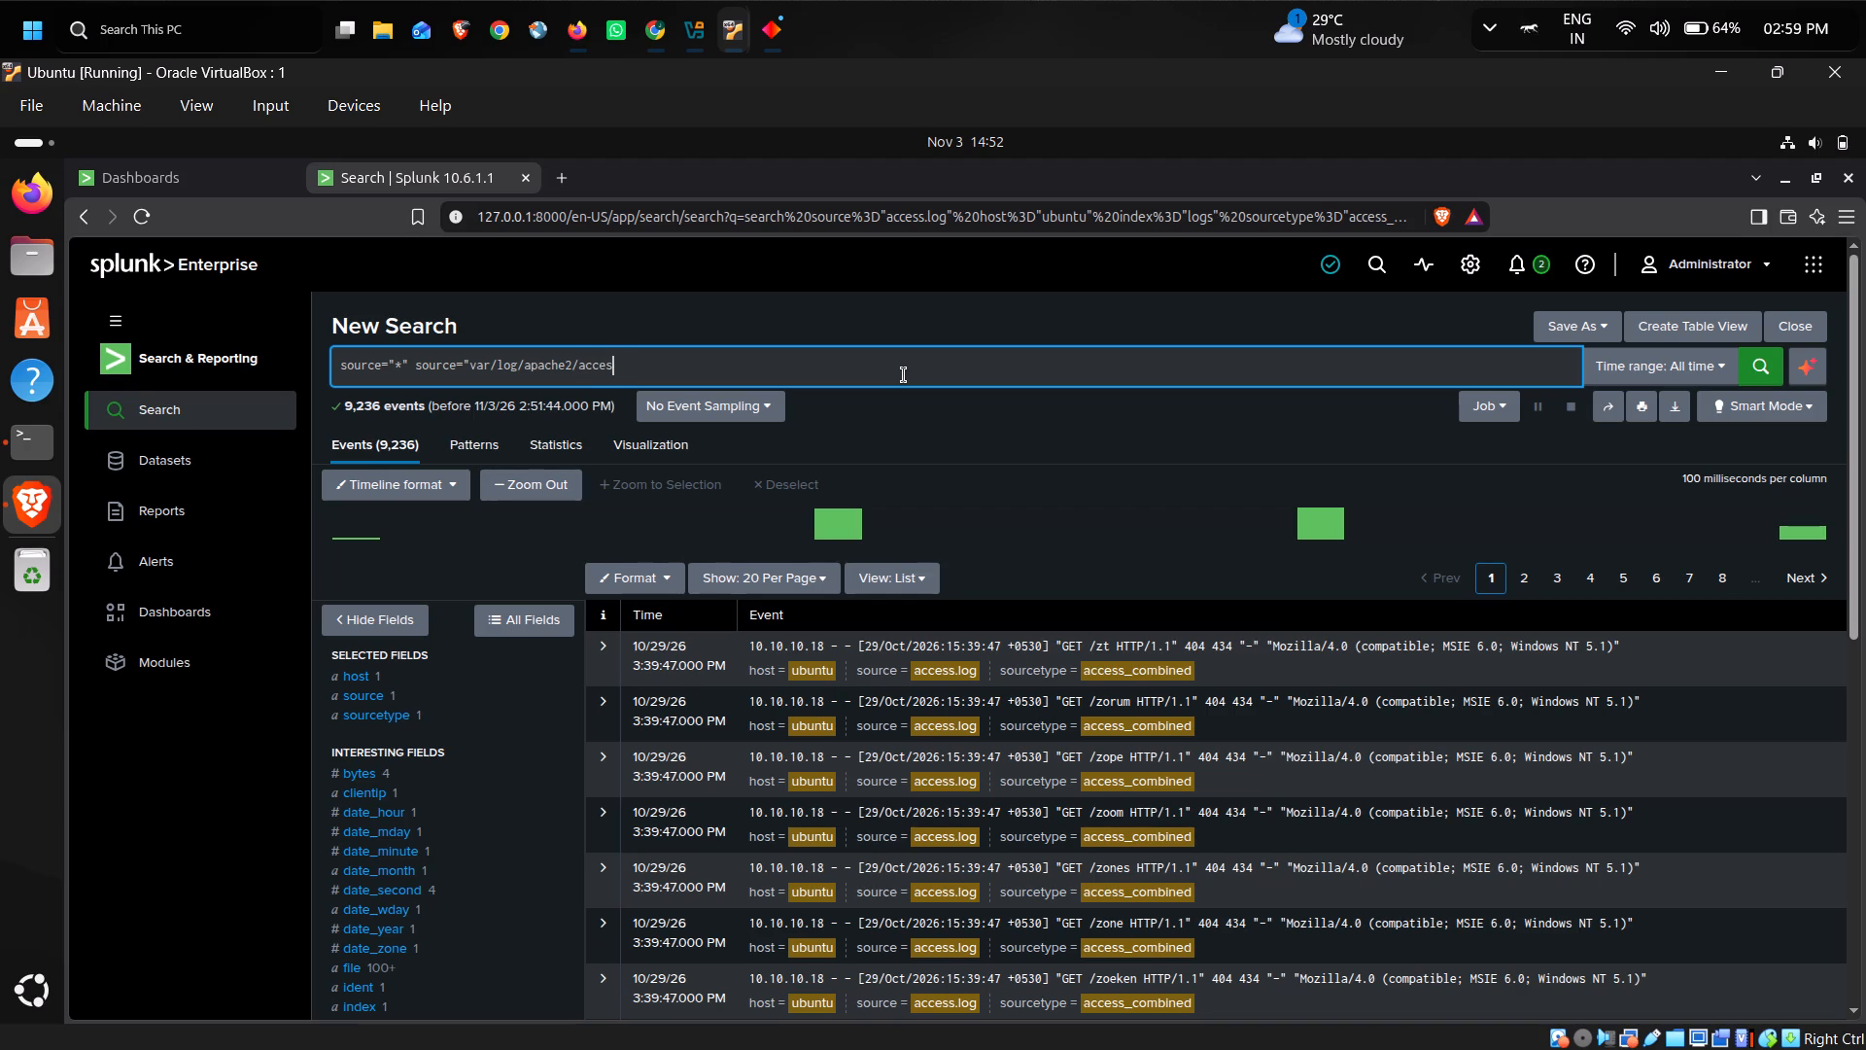
key(s)
text(.log)
key(shift+quotedbl)
Insert the leading slash so the filter reads source="/var/log/apache2/access.log", and run the search.
key(Left)
key(Left)
key(Left)
key(Left)
key(Left)
key(Left)
key(Left)
key(Left)
key(Left)
key(Left)
key(Left)
key(Left)
key(Left)
key(Left)
key(Left)
key(Left)
key(Left)
key(Left)
key(Left)
key(Left)
key(Left)
key(Left)
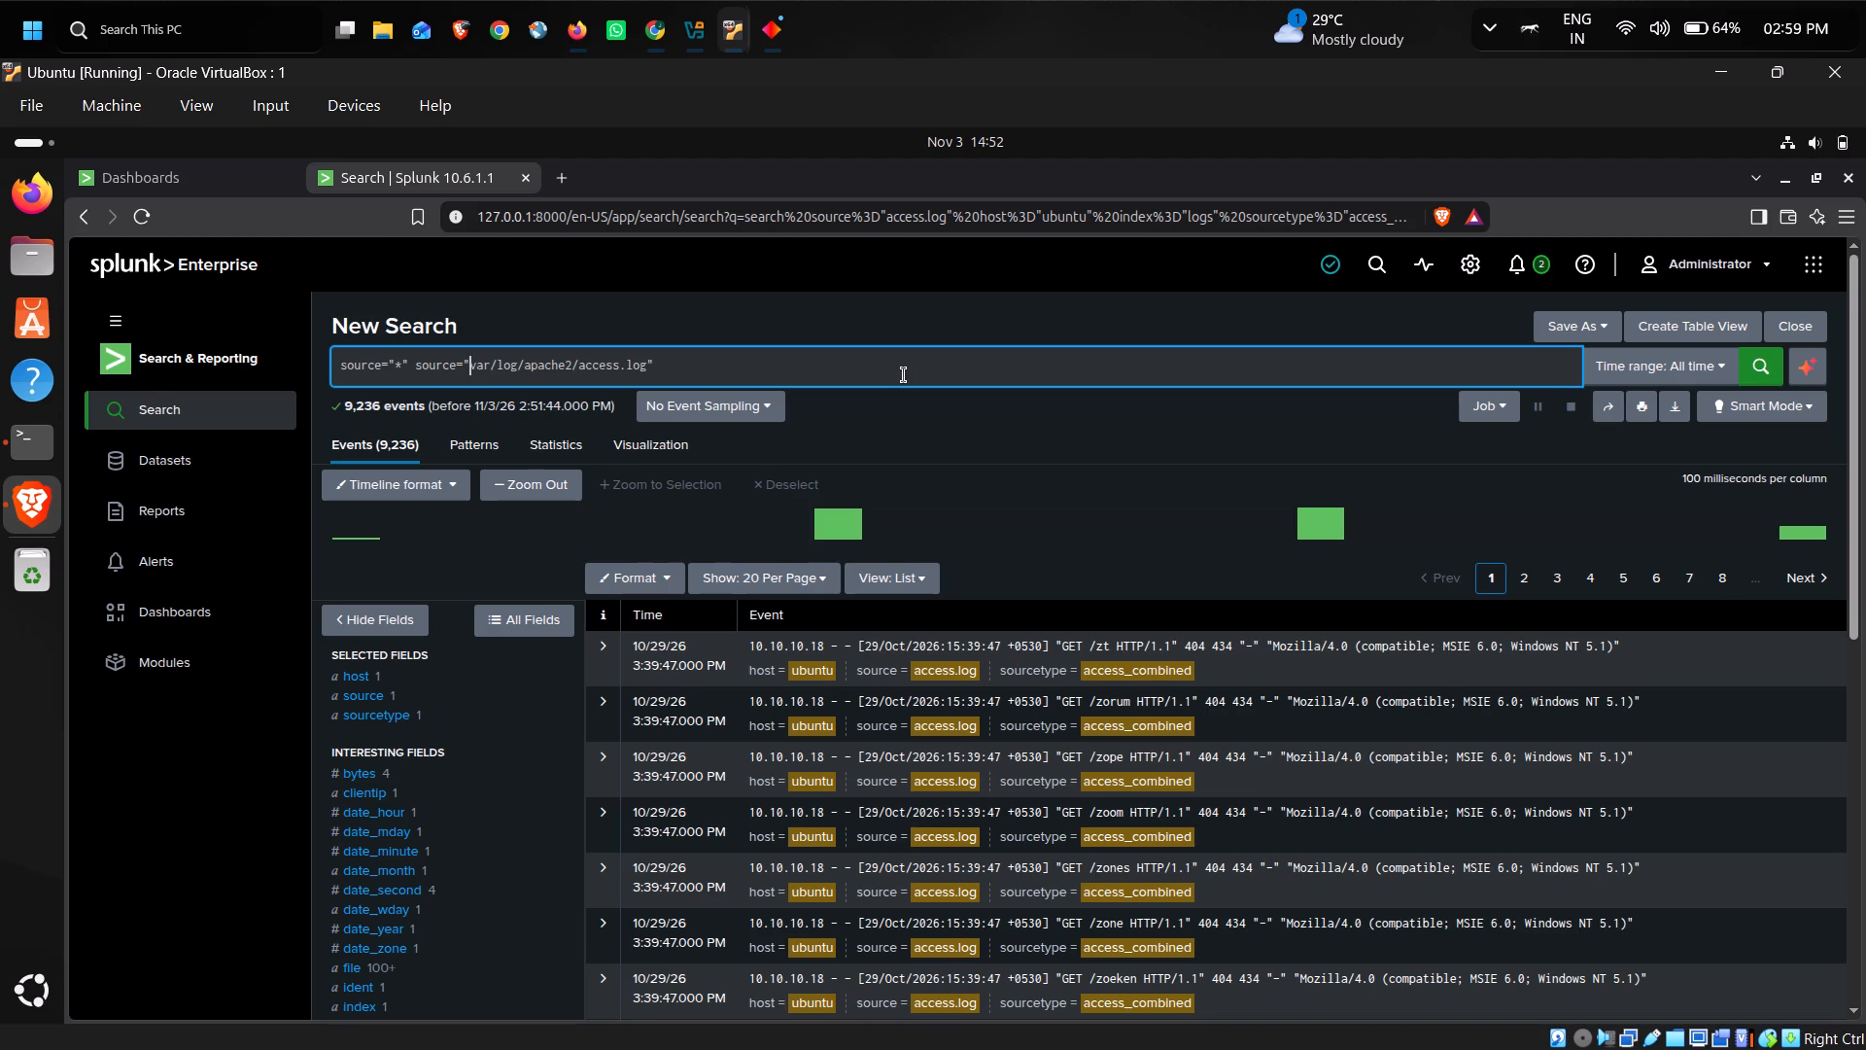
key(slash)
key(Return)
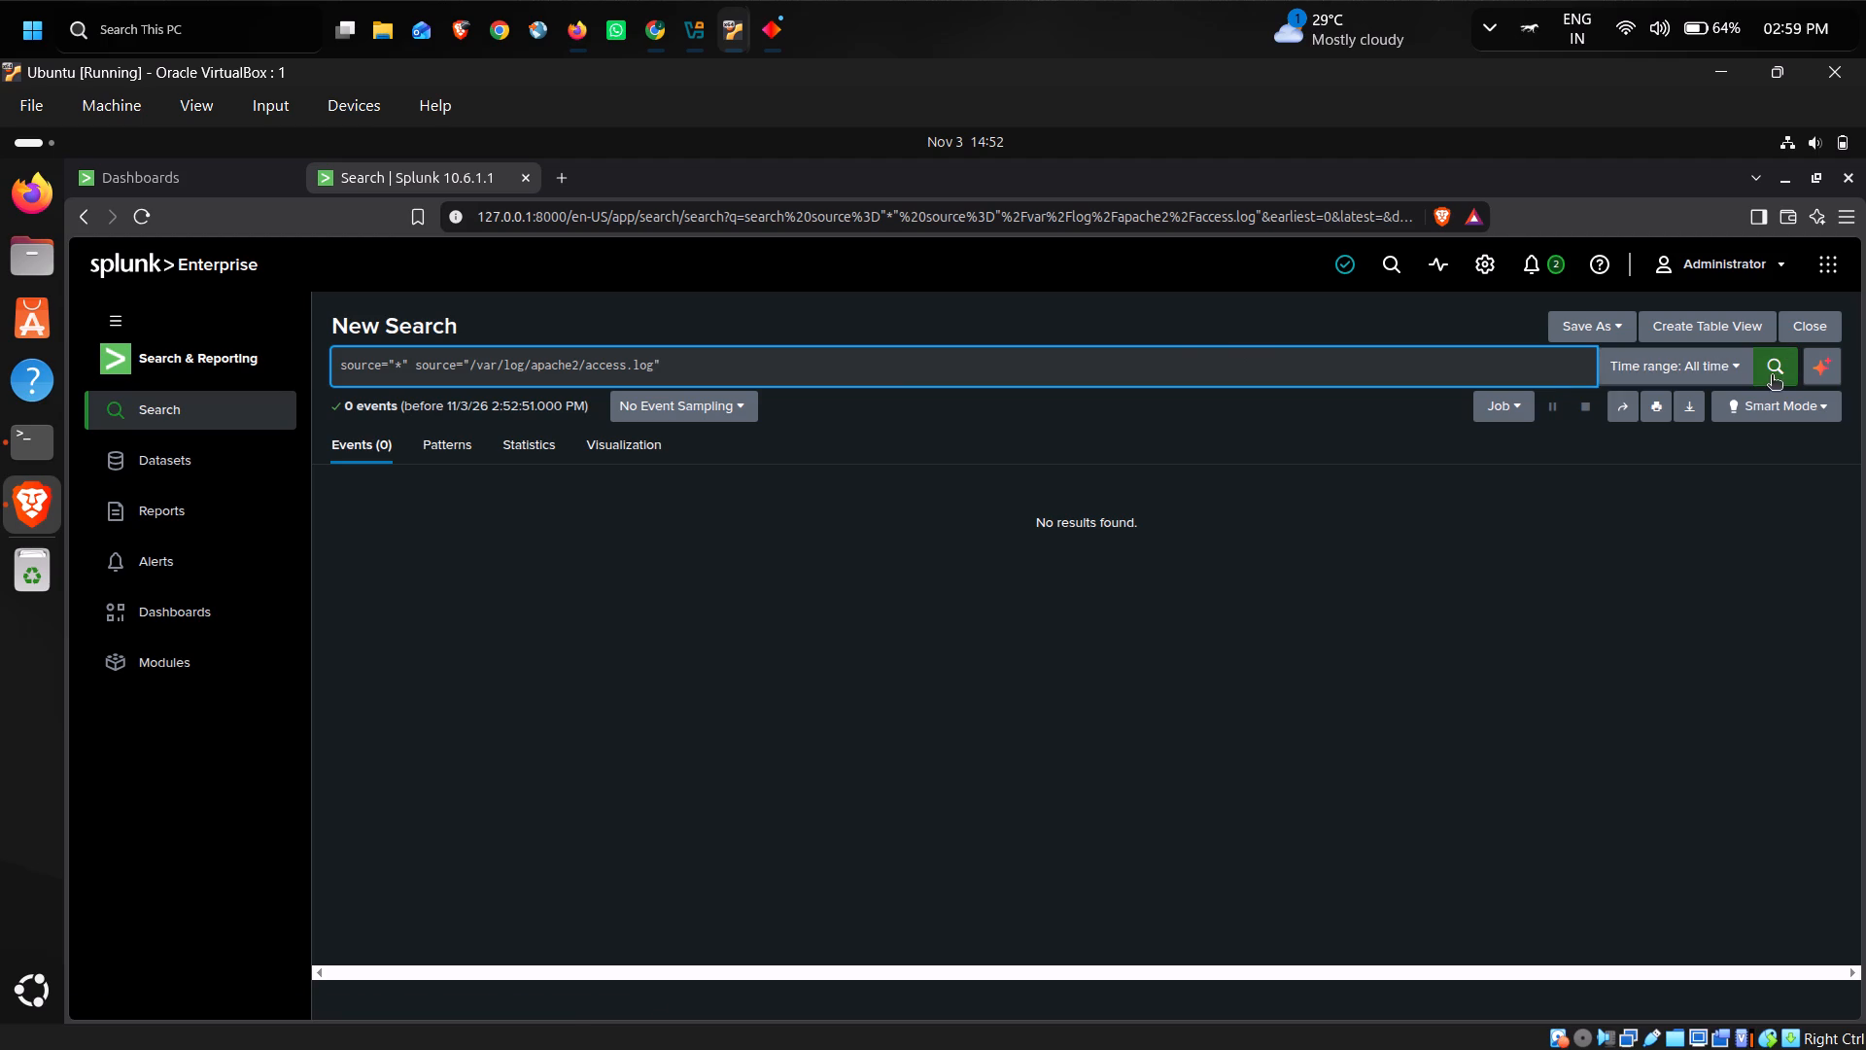
Set the search time range to the All time (real-time) preset.
click(1744, 373)
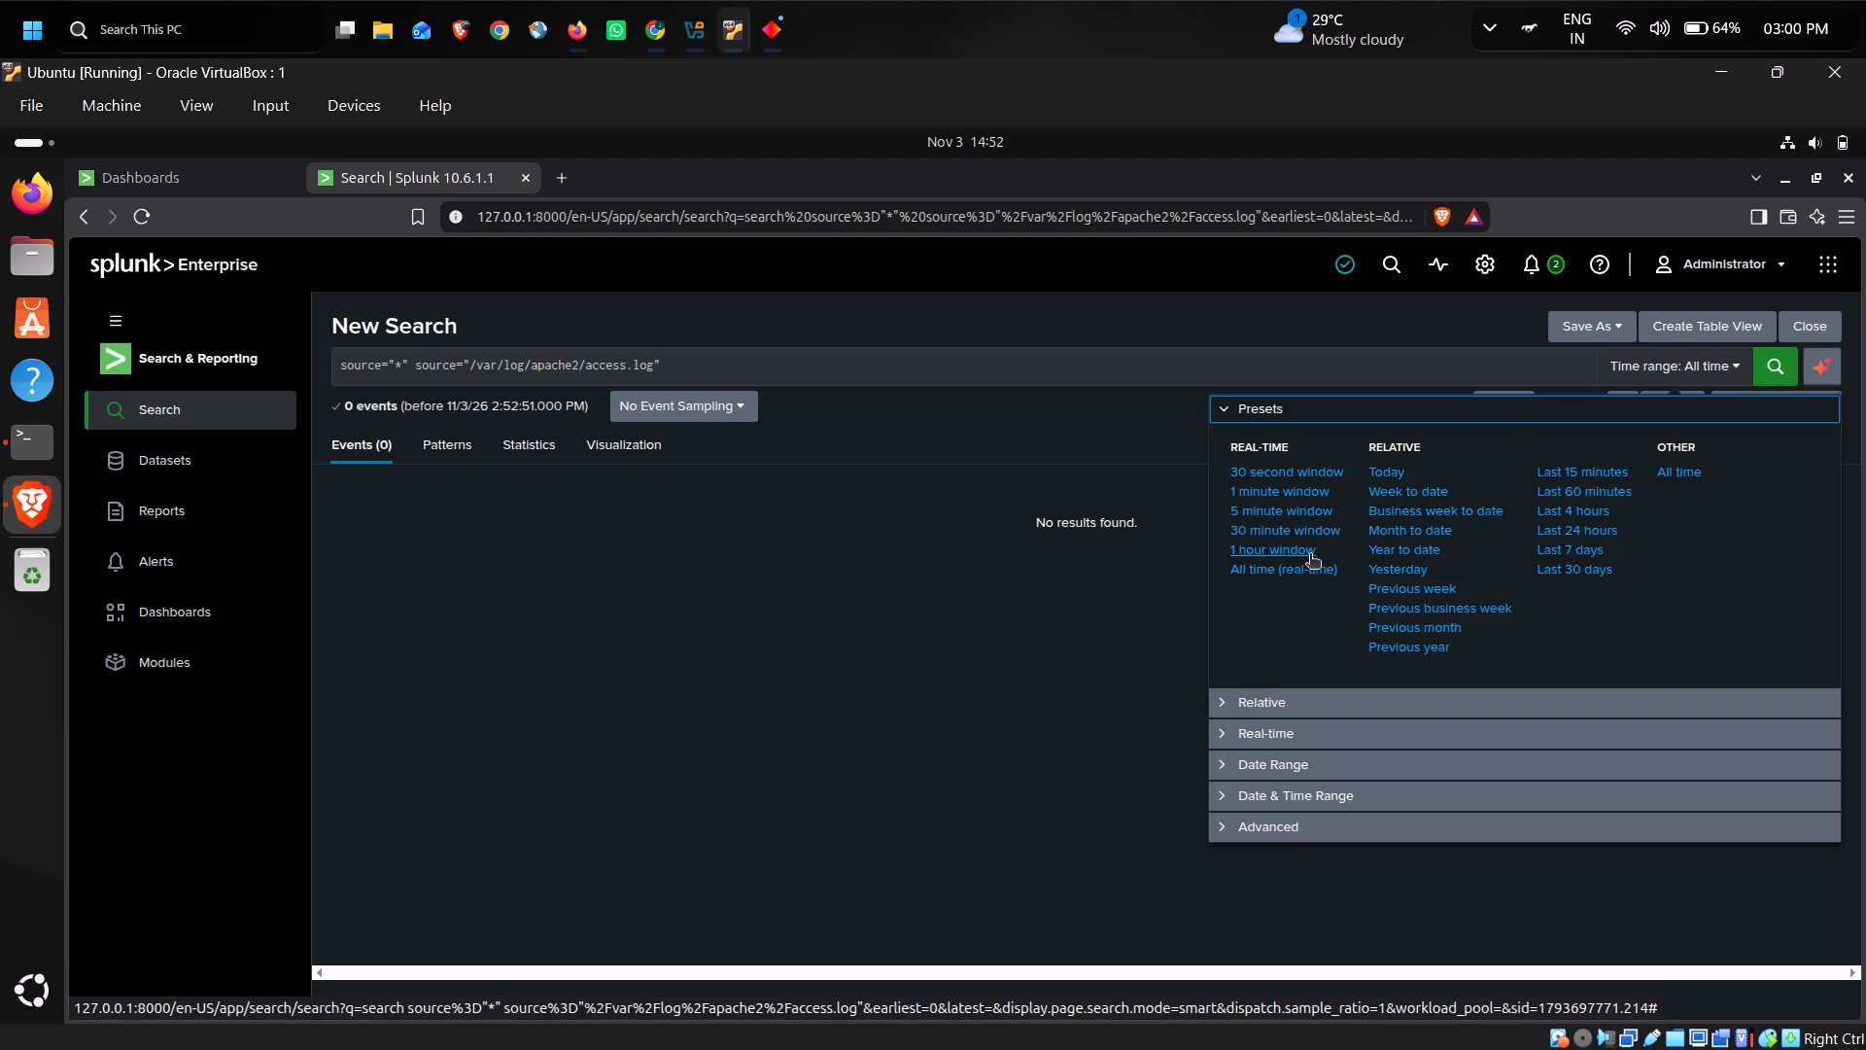
click(1304, 567)
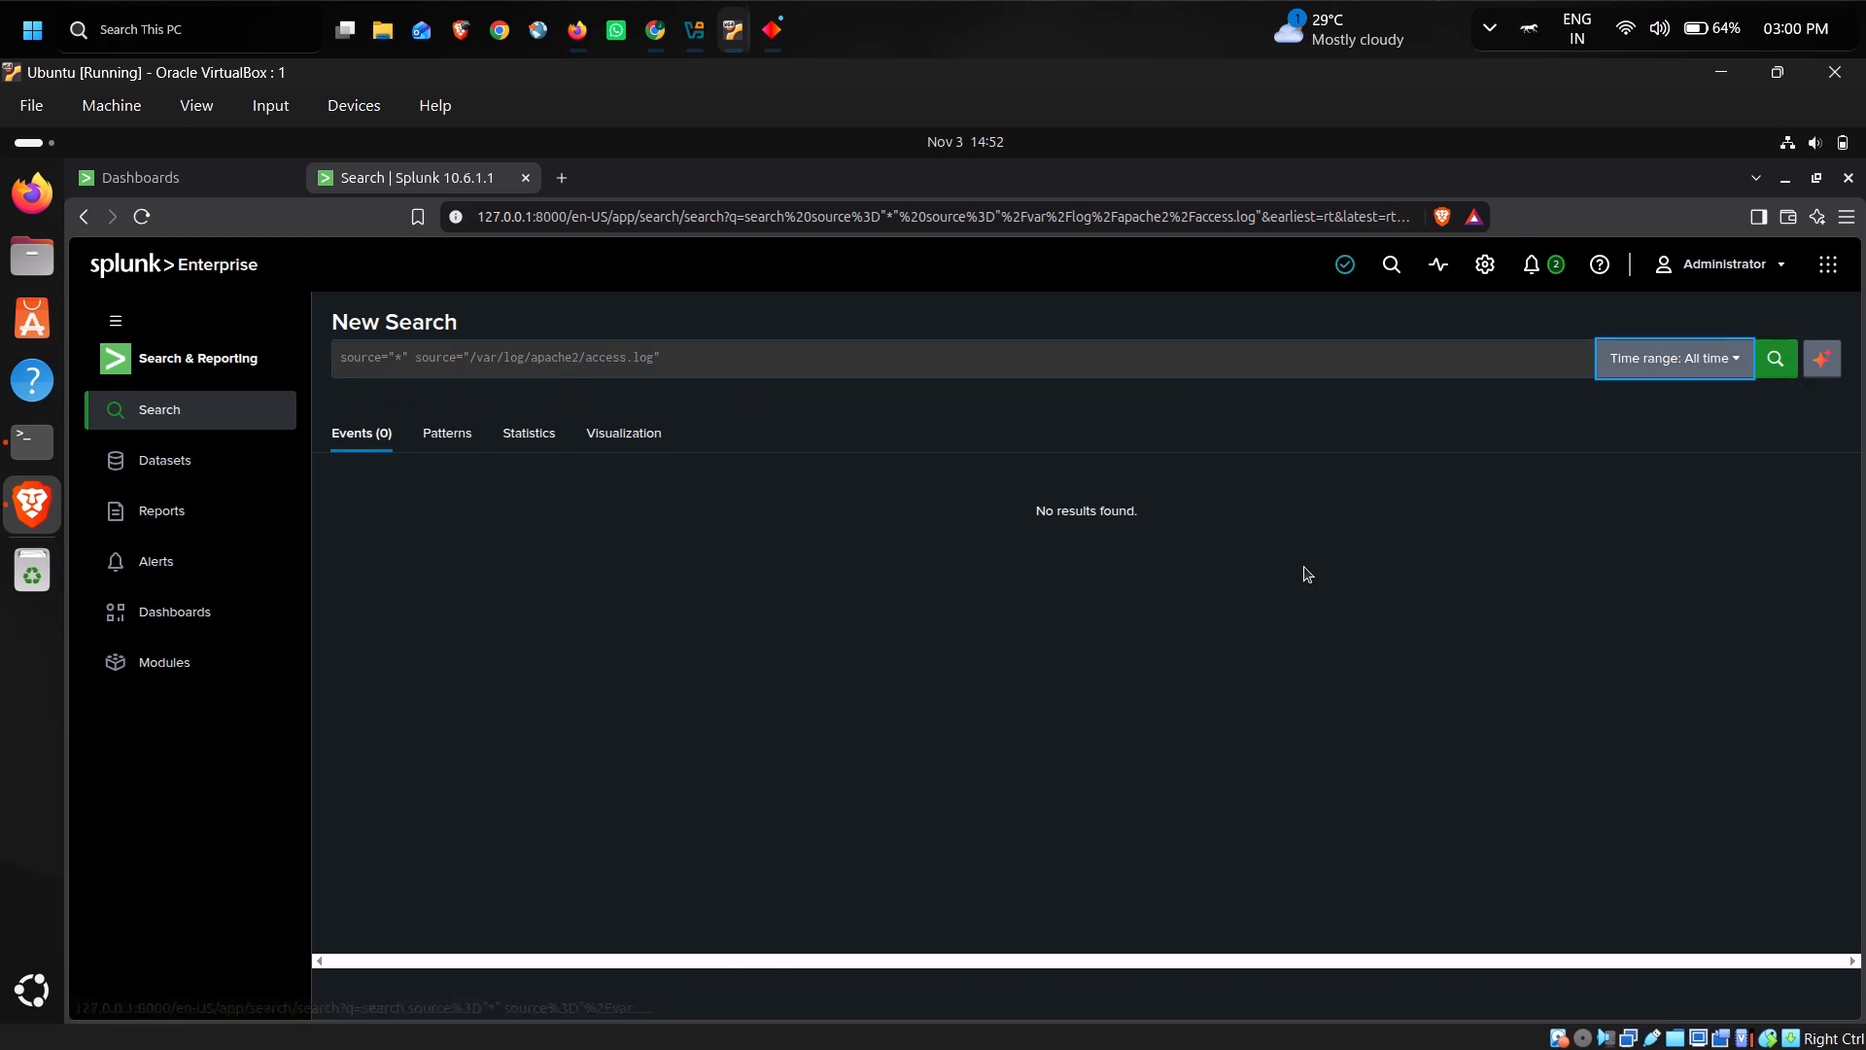
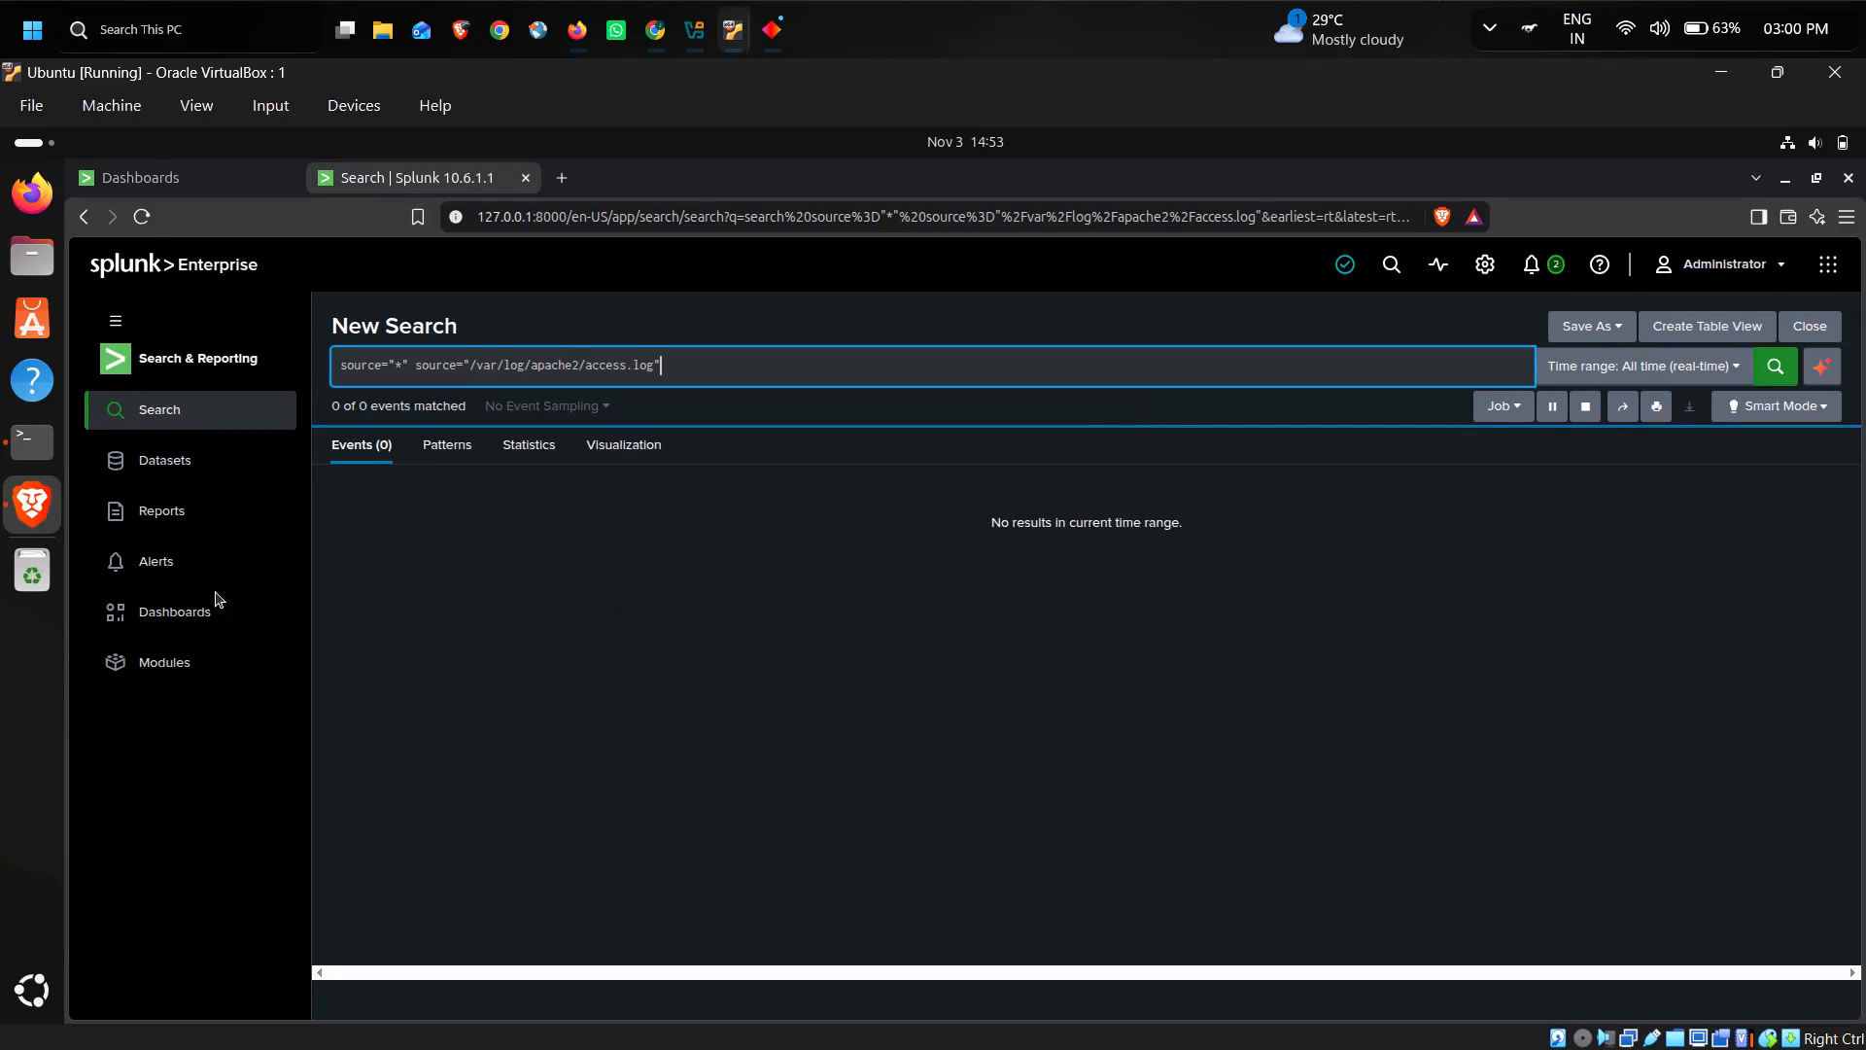
Open the list of dashboards in Search & Reporting.
click(181, 598)
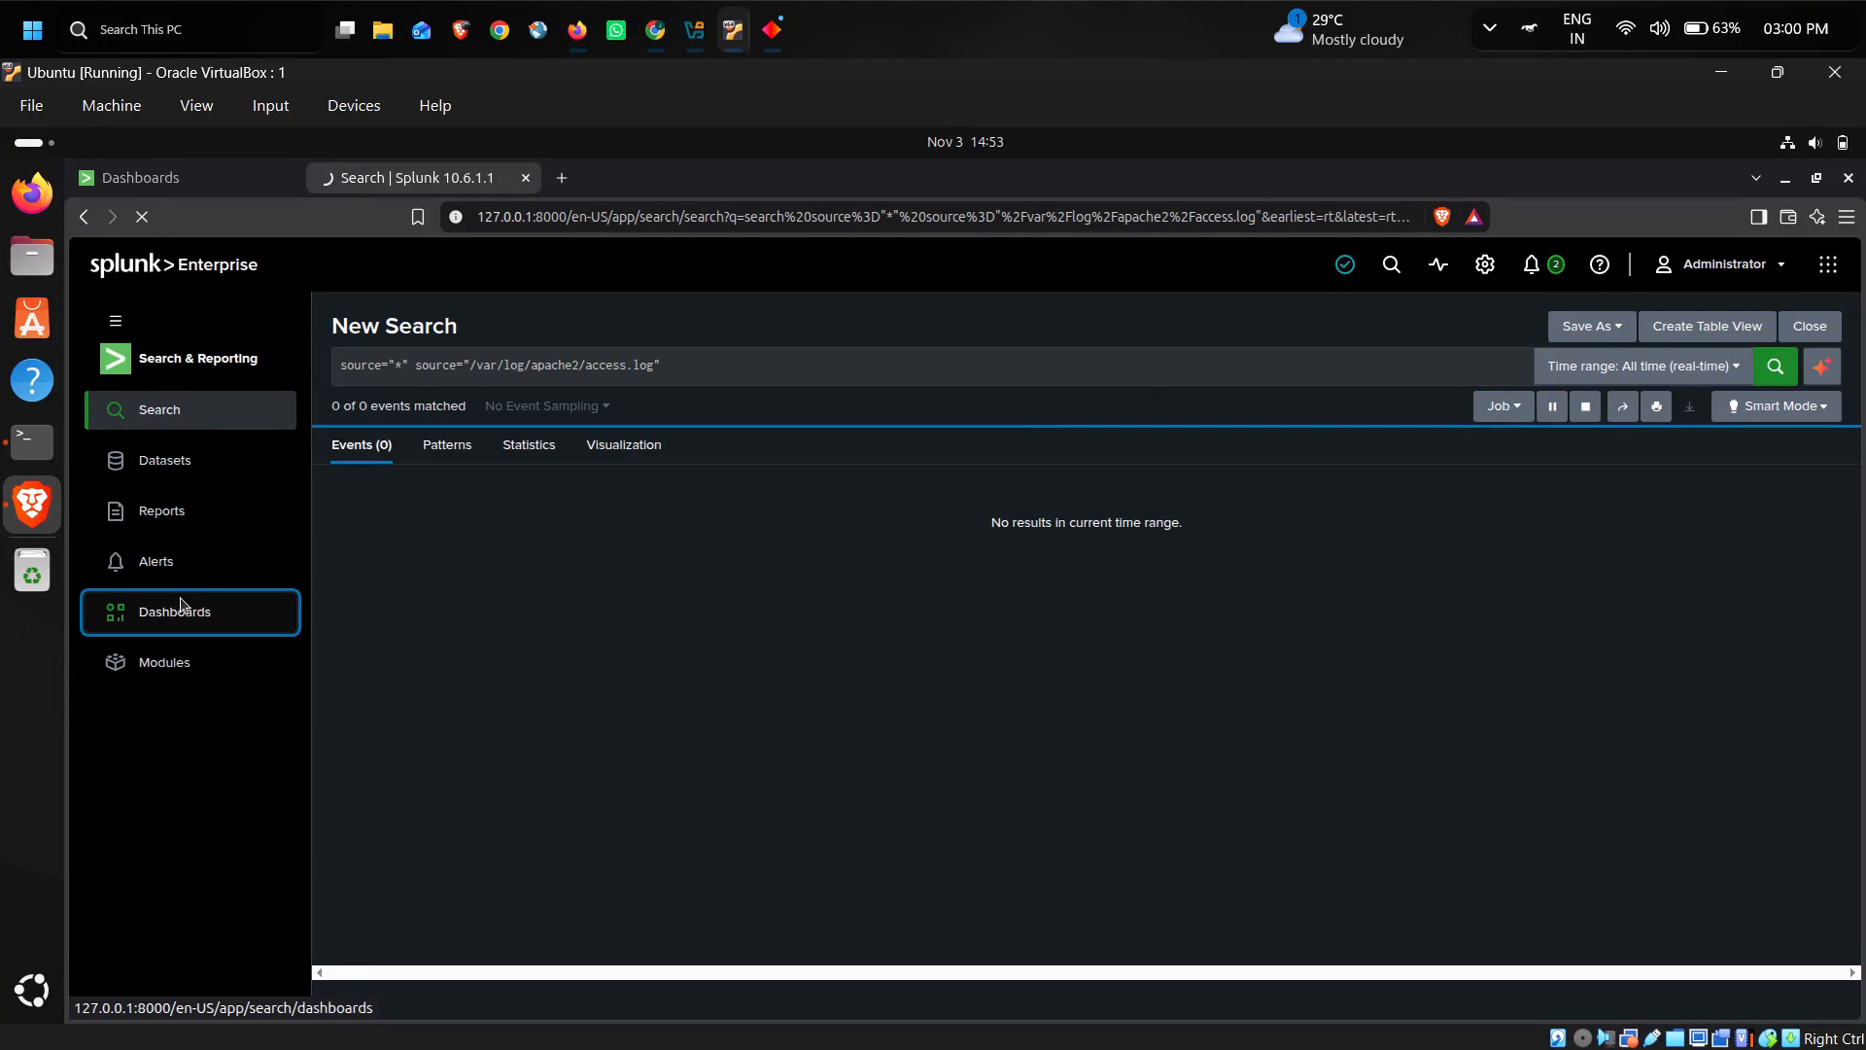
click(169, 613)
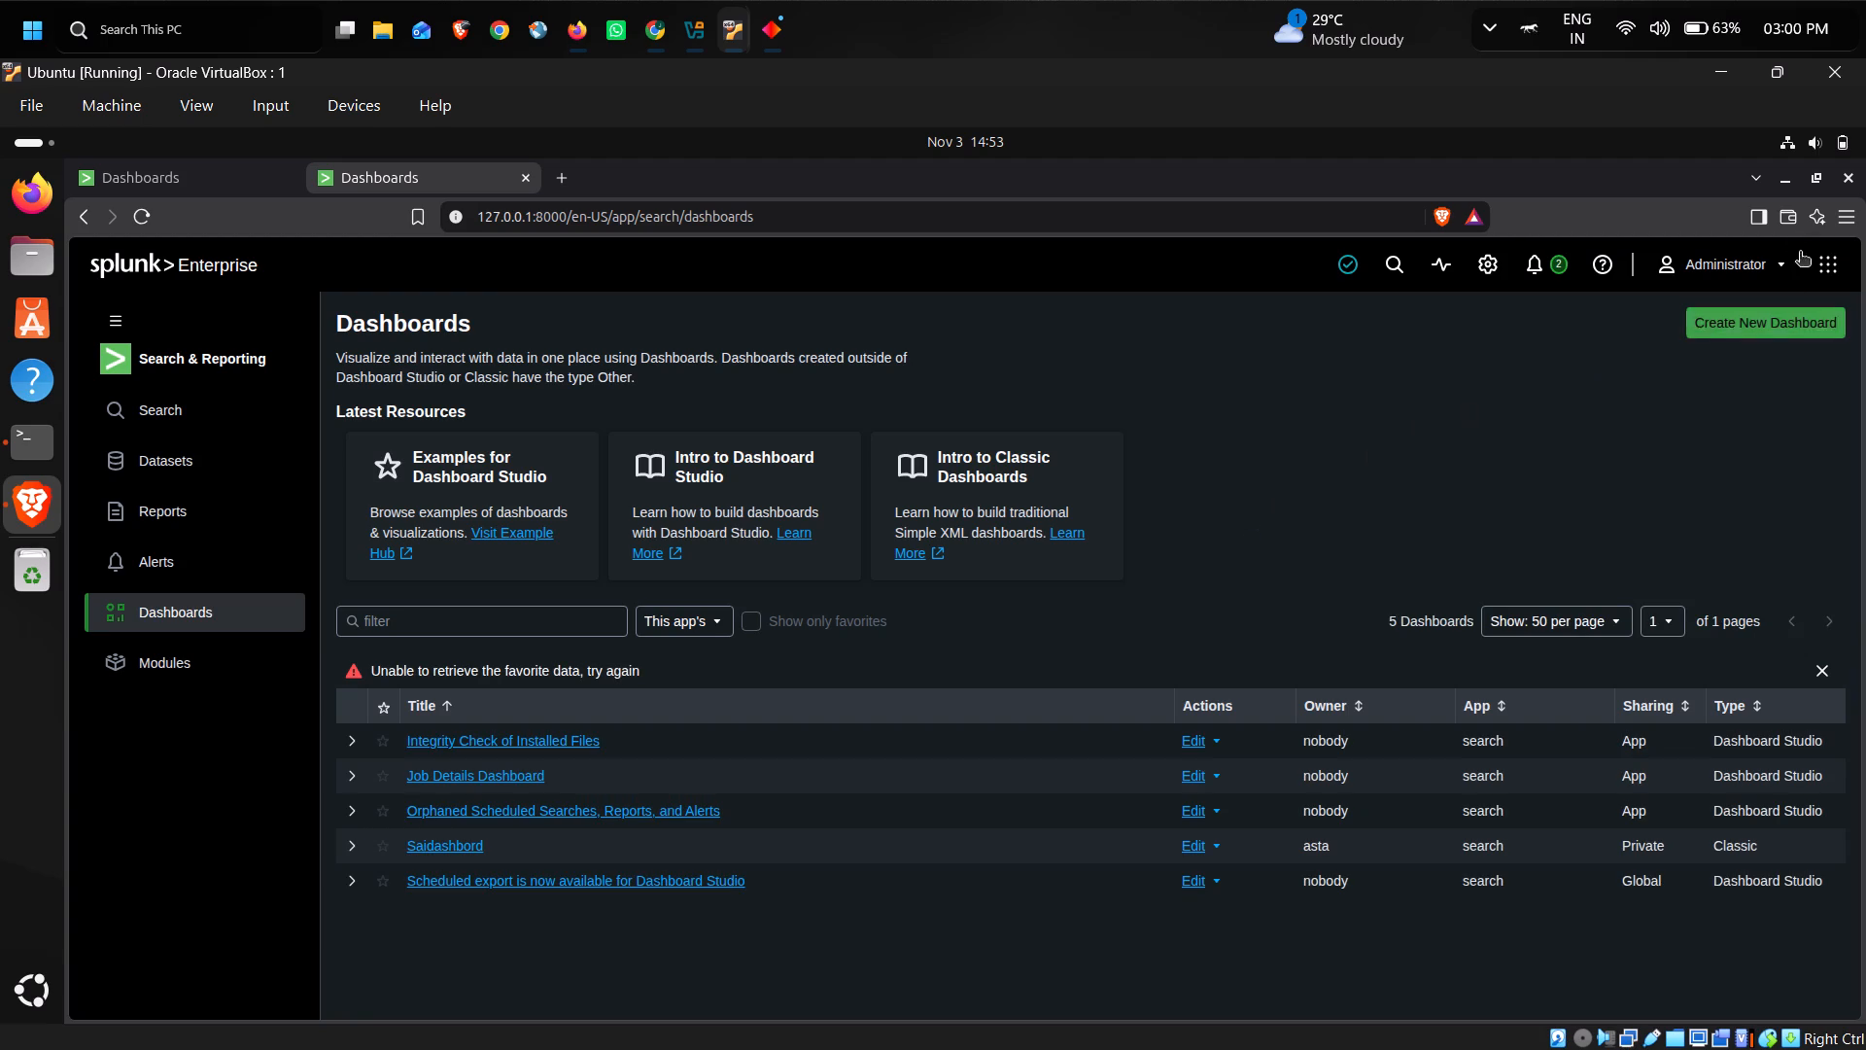
click(1788, 176)
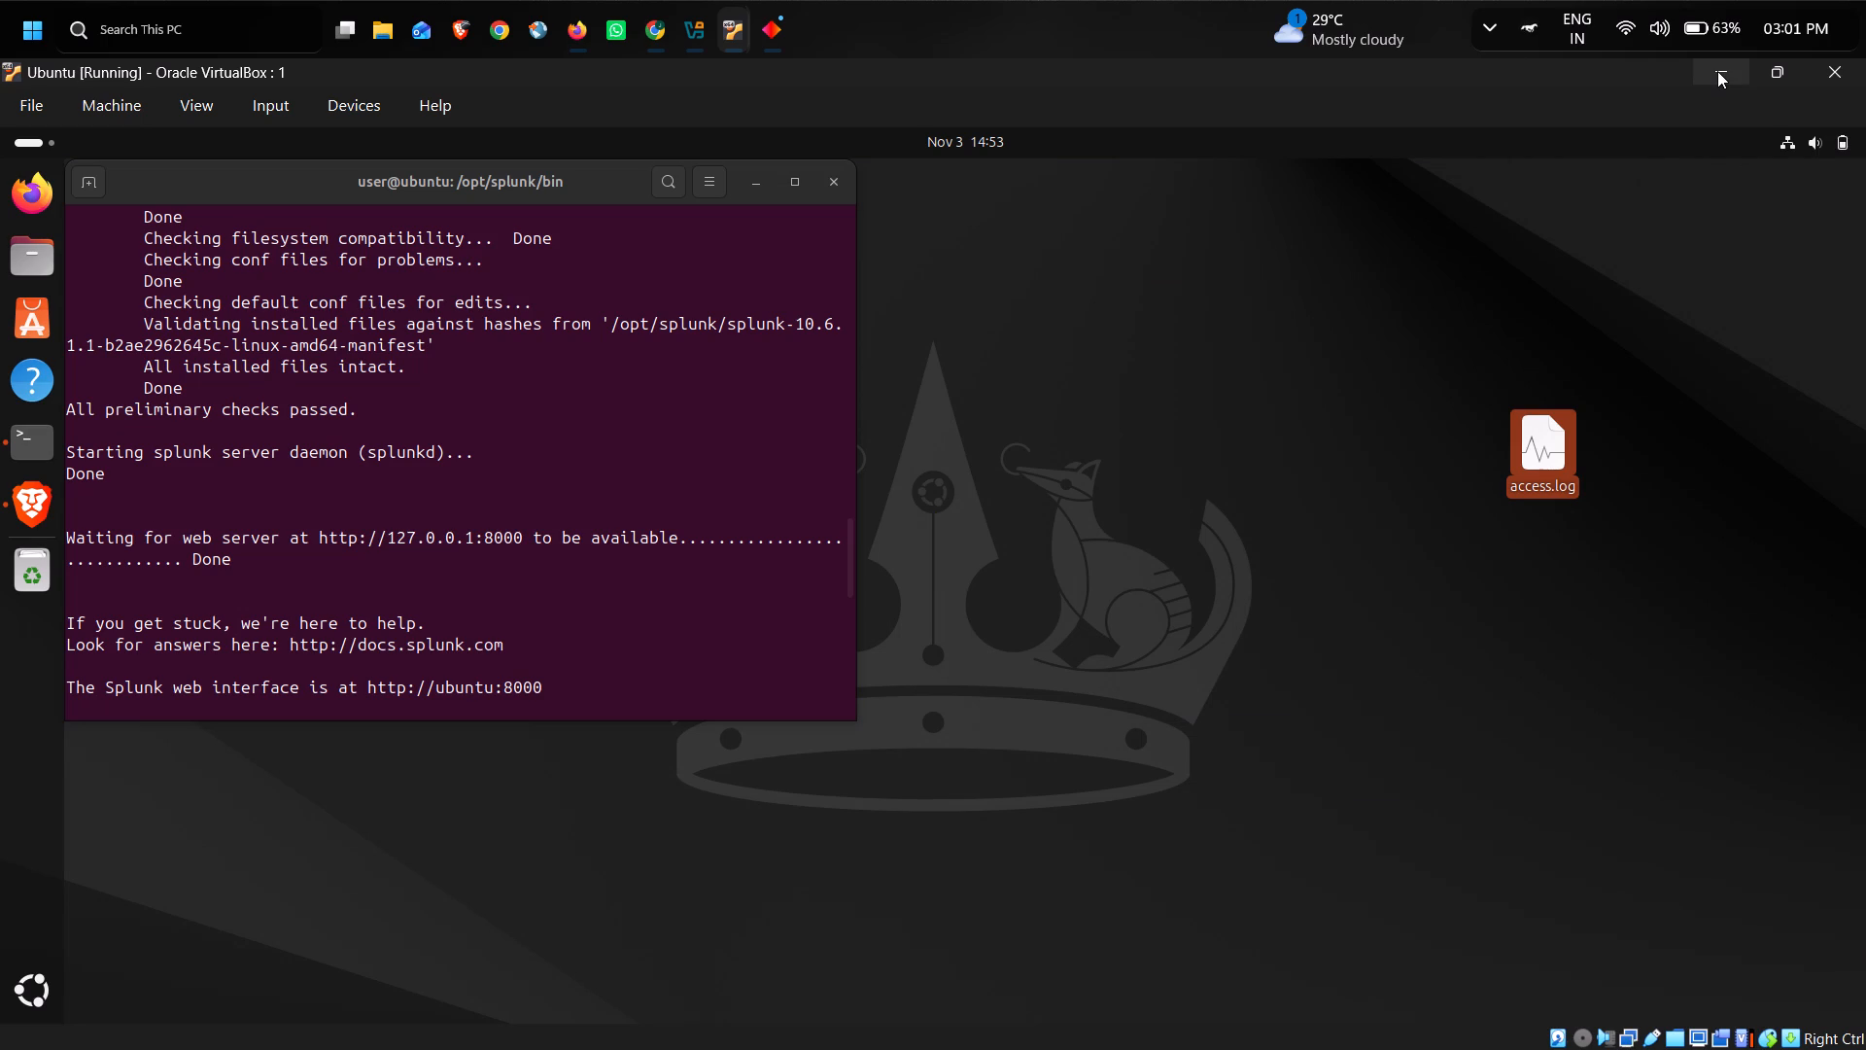
click(24, 525)
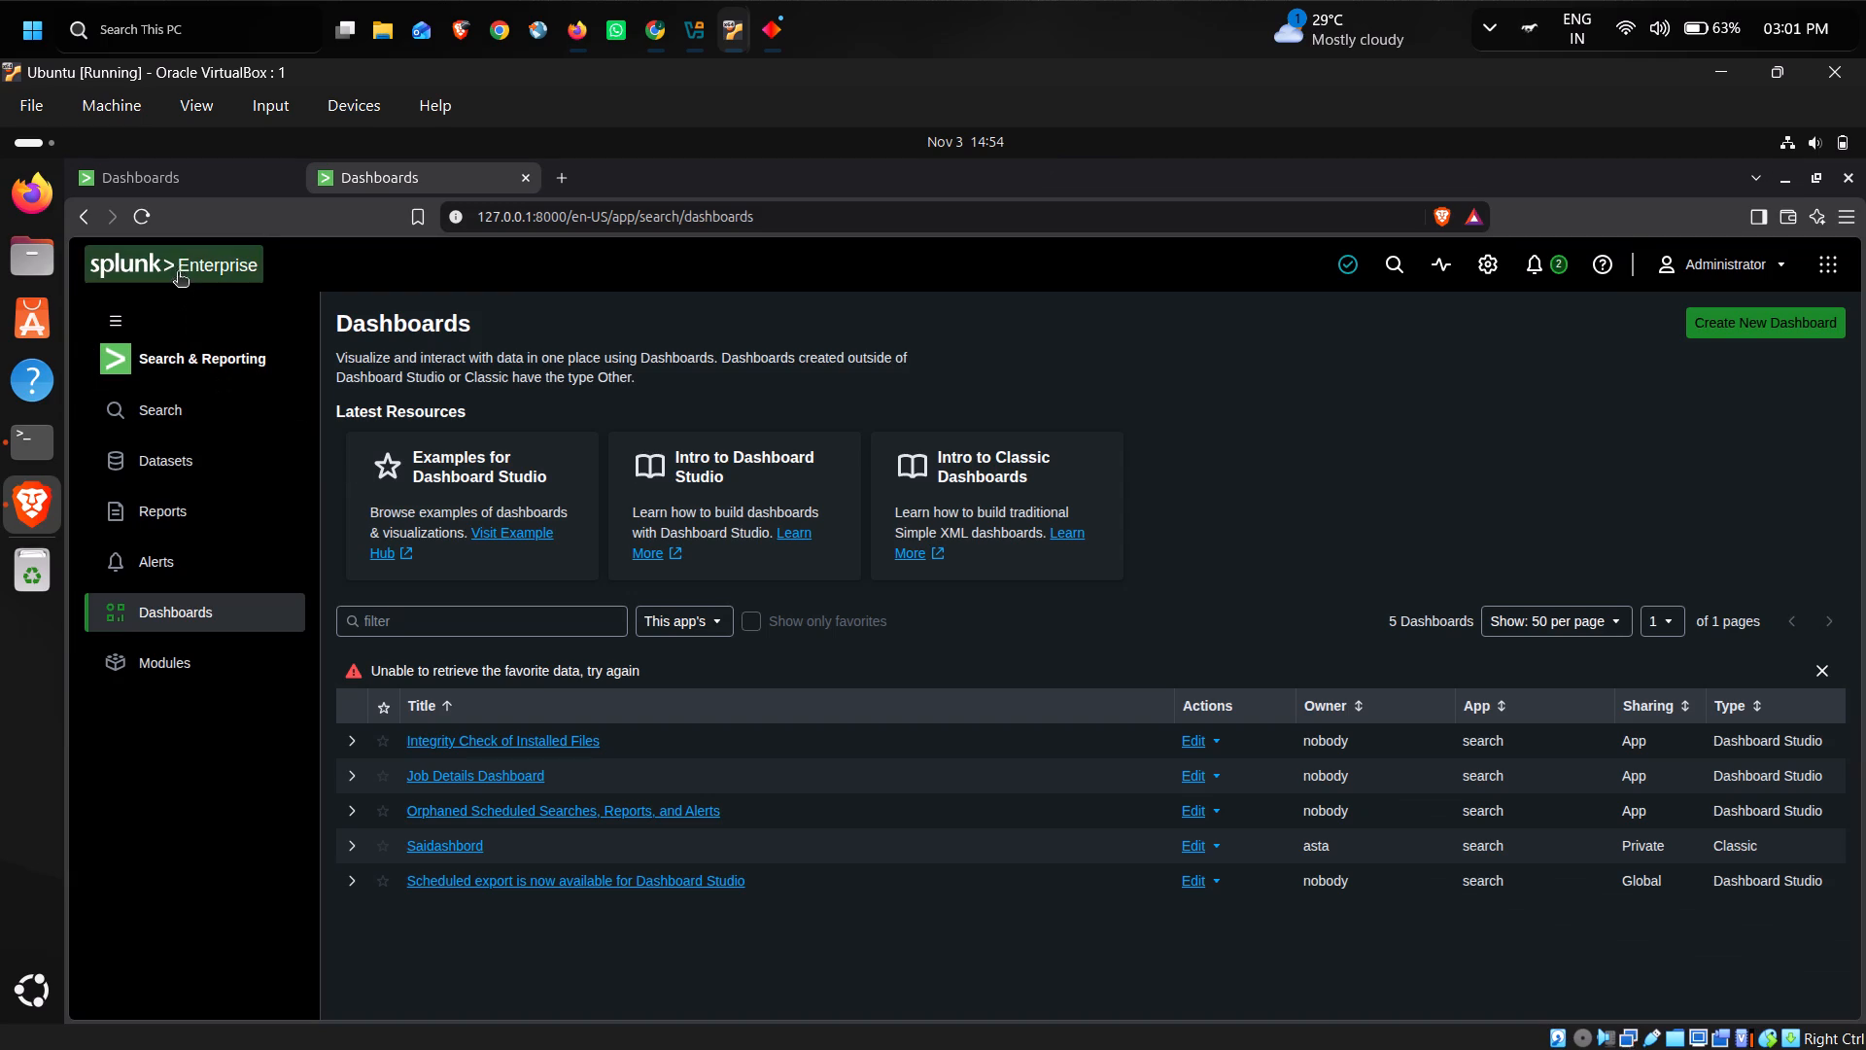
Start a new search in Search & Reporting from the home page, with the time range set to All time (real-time).
click(178, 269)
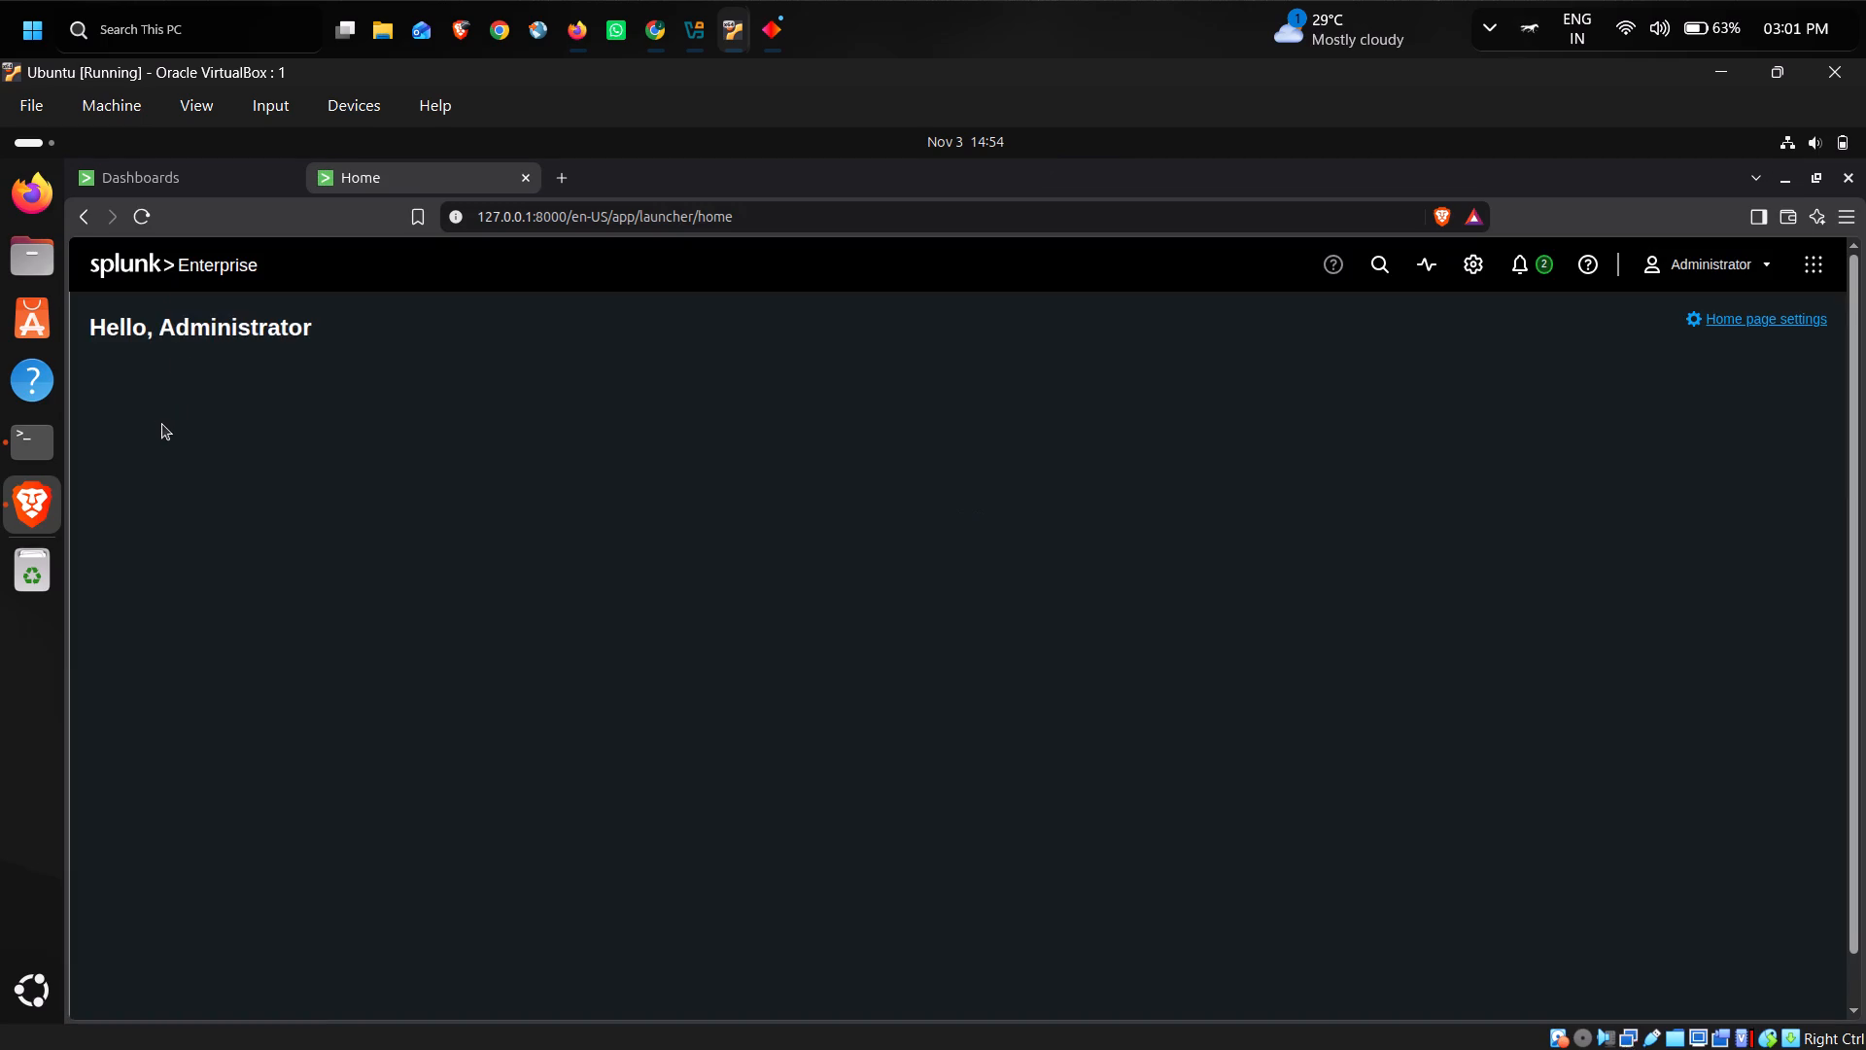
click(124, 472)
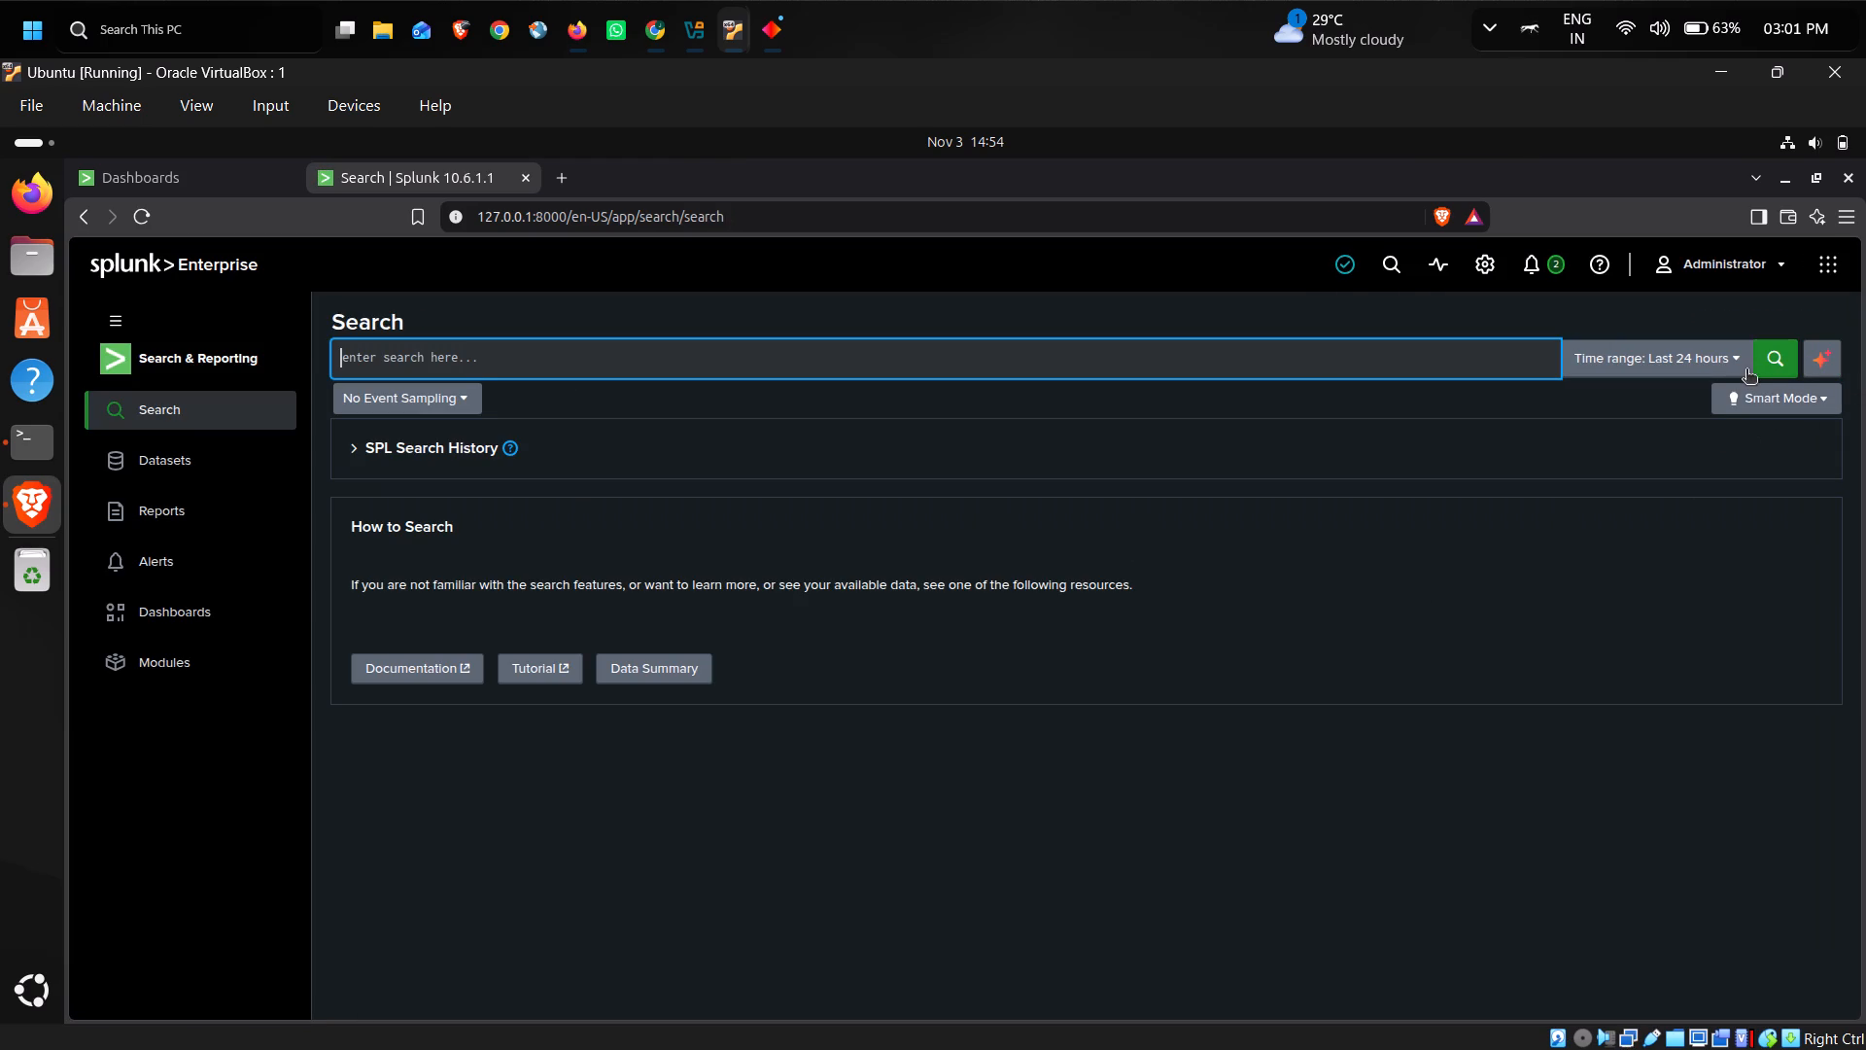
click(1728, 366)
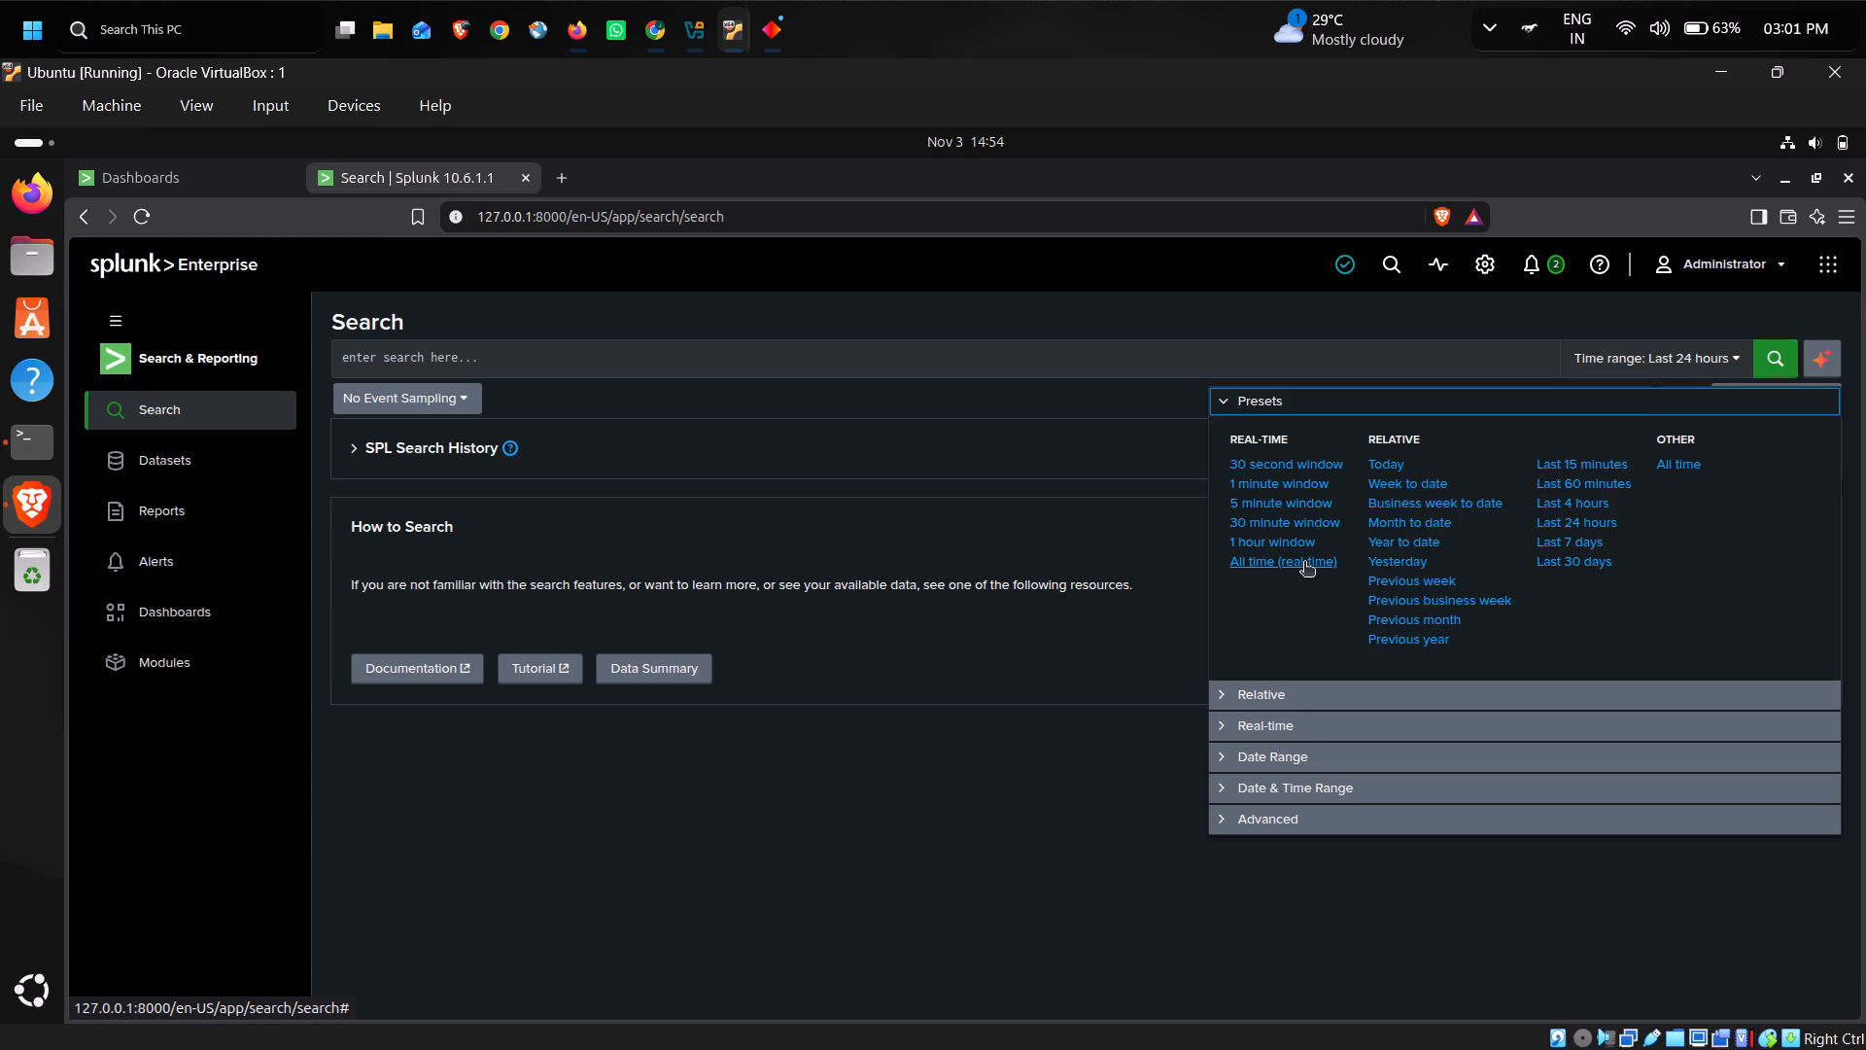
click(1304, 563)
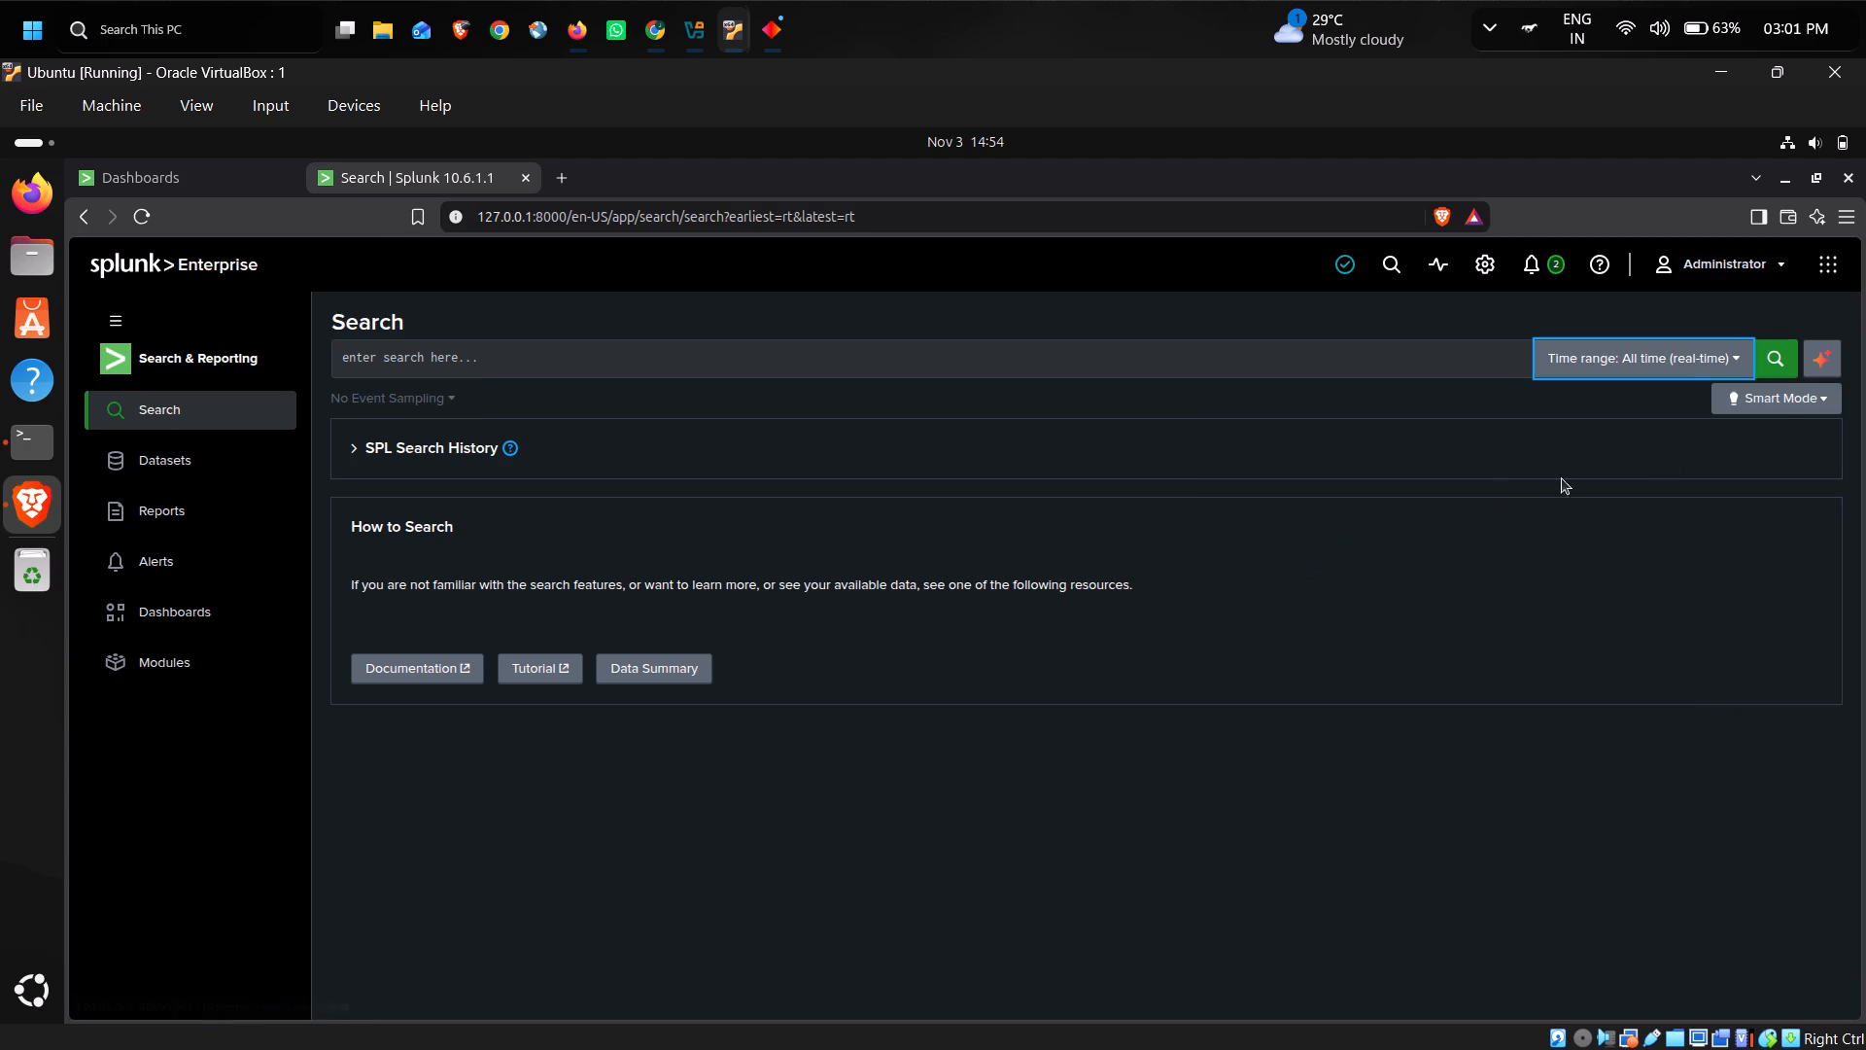
click(1763, 366)
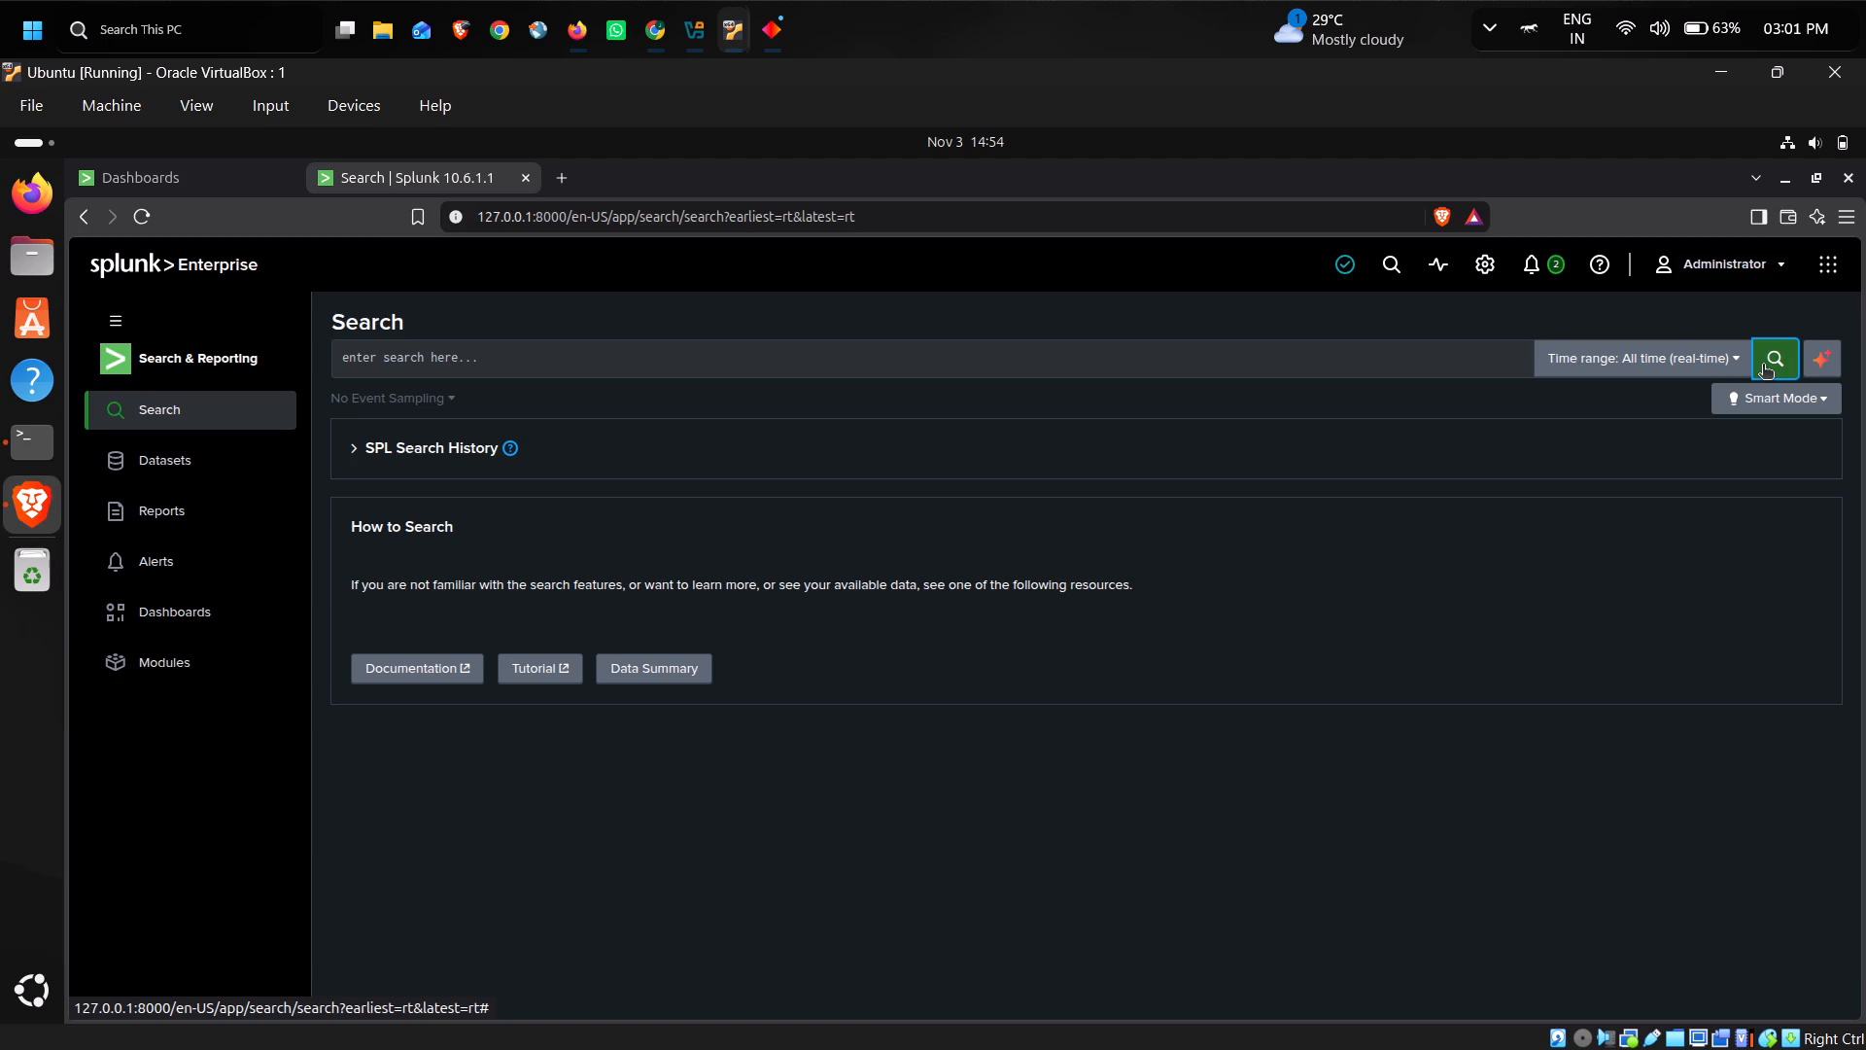
click(1763, 366)
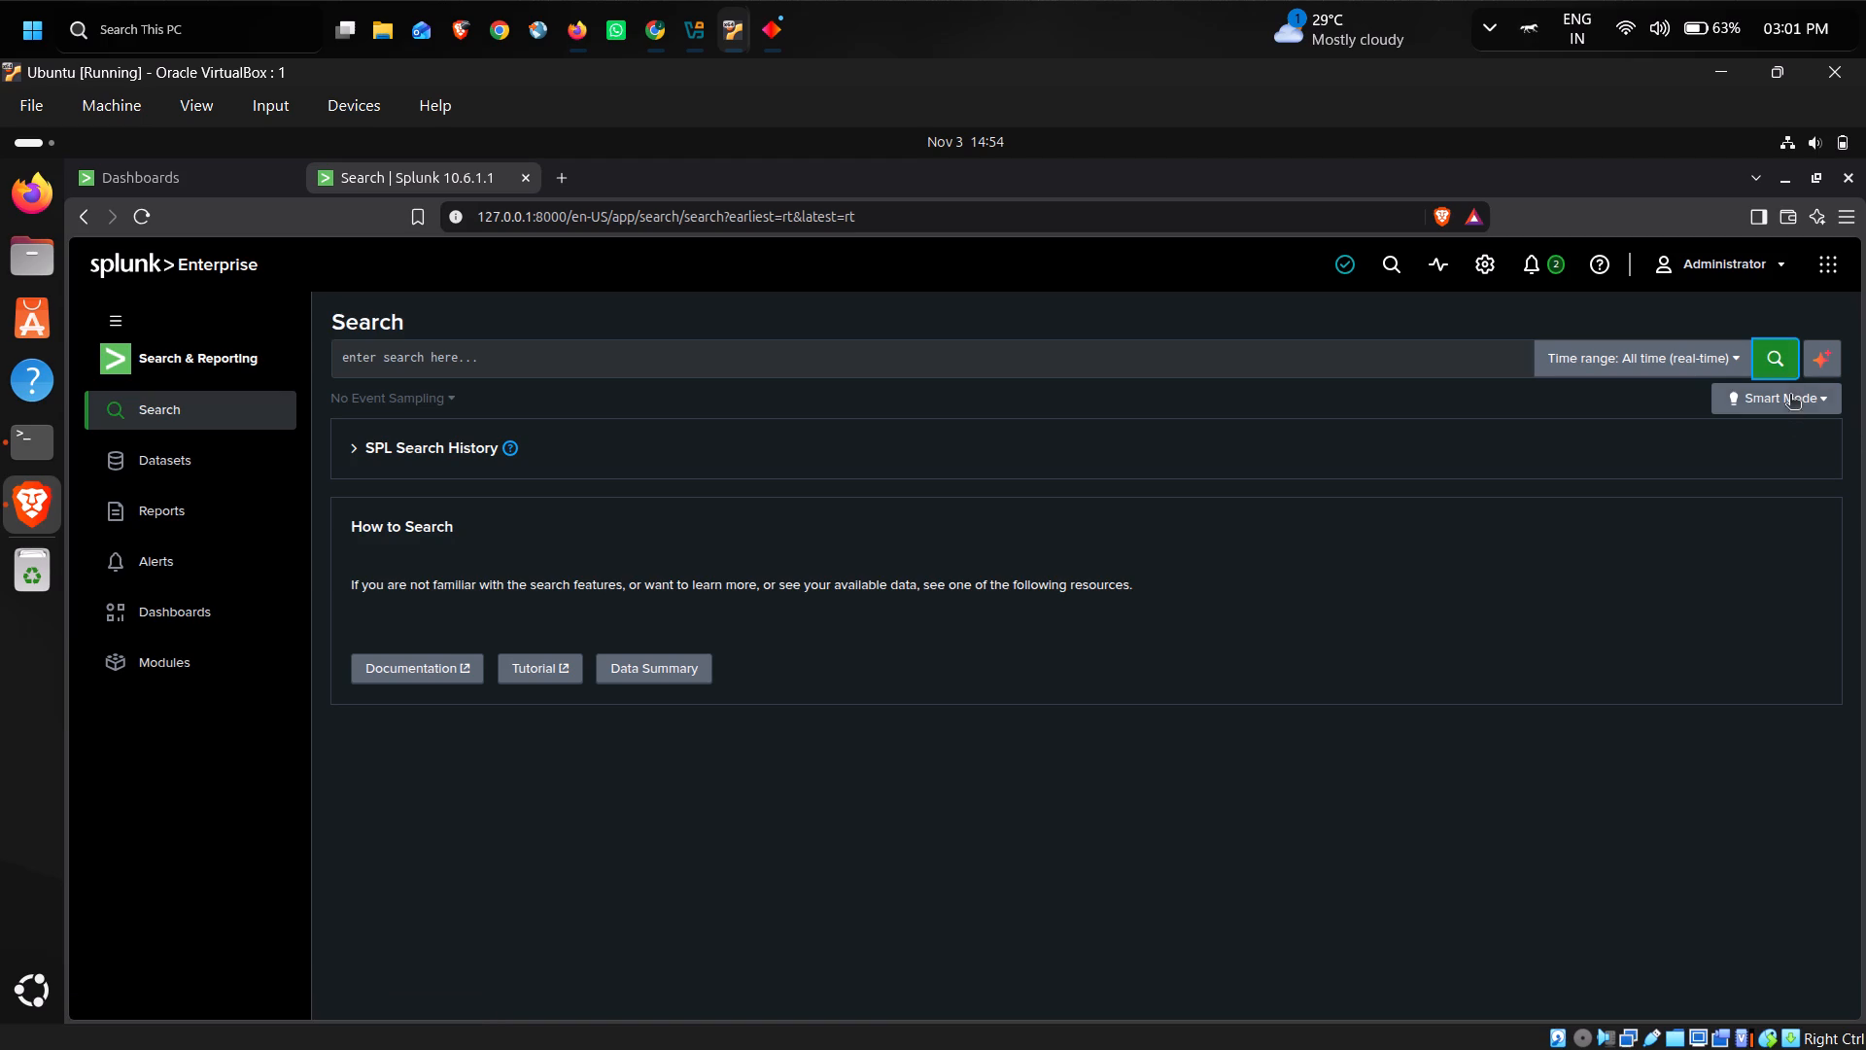
click(1780, 380)
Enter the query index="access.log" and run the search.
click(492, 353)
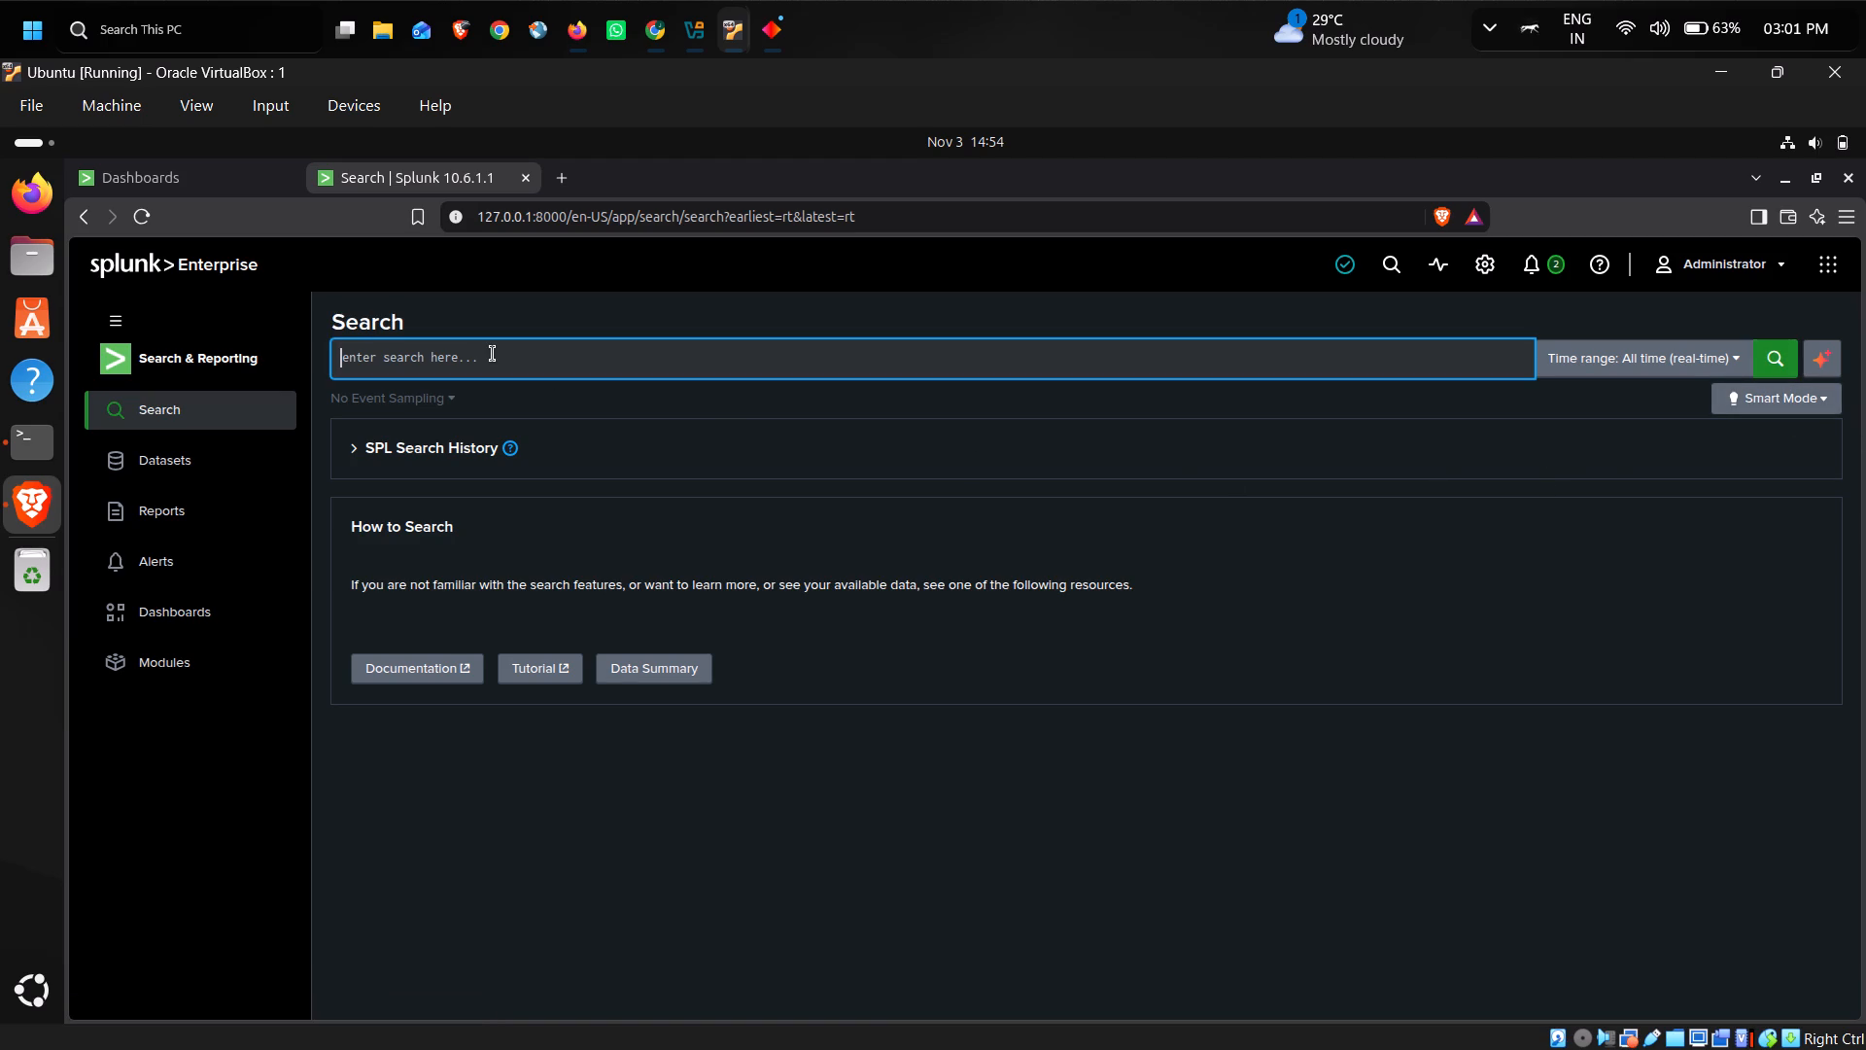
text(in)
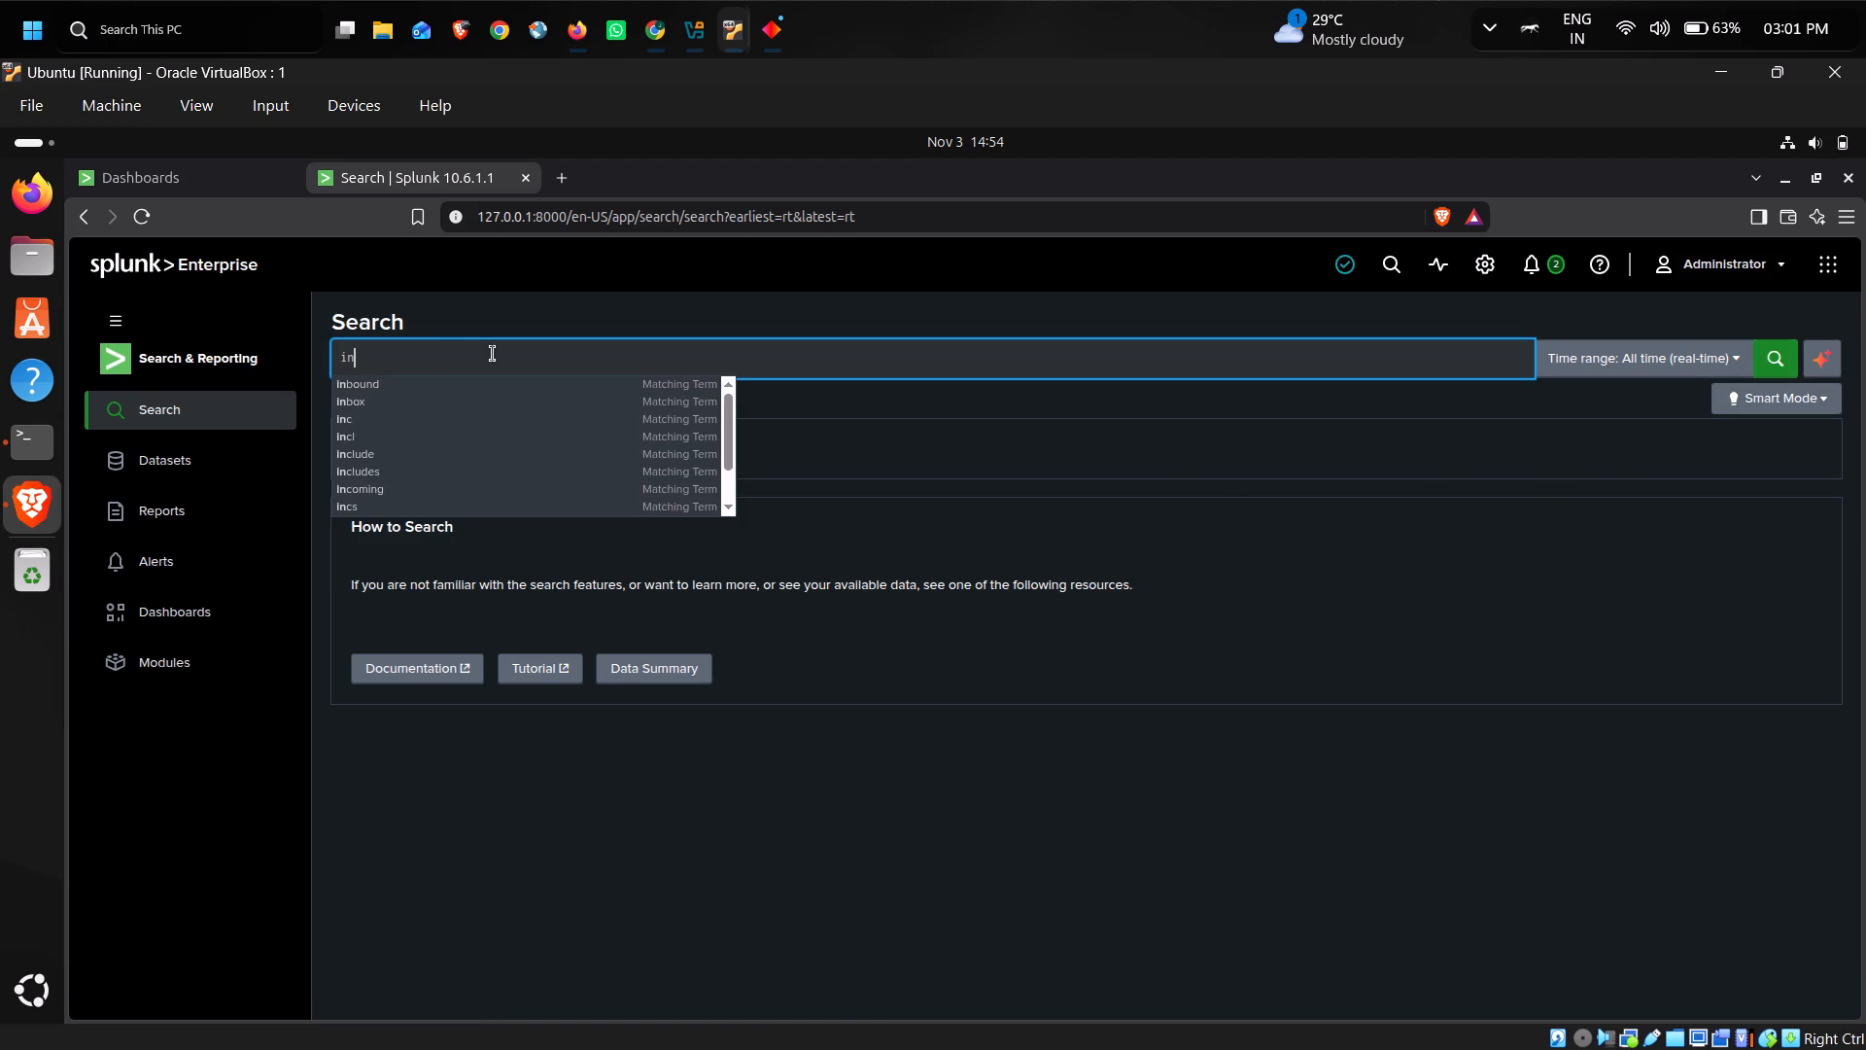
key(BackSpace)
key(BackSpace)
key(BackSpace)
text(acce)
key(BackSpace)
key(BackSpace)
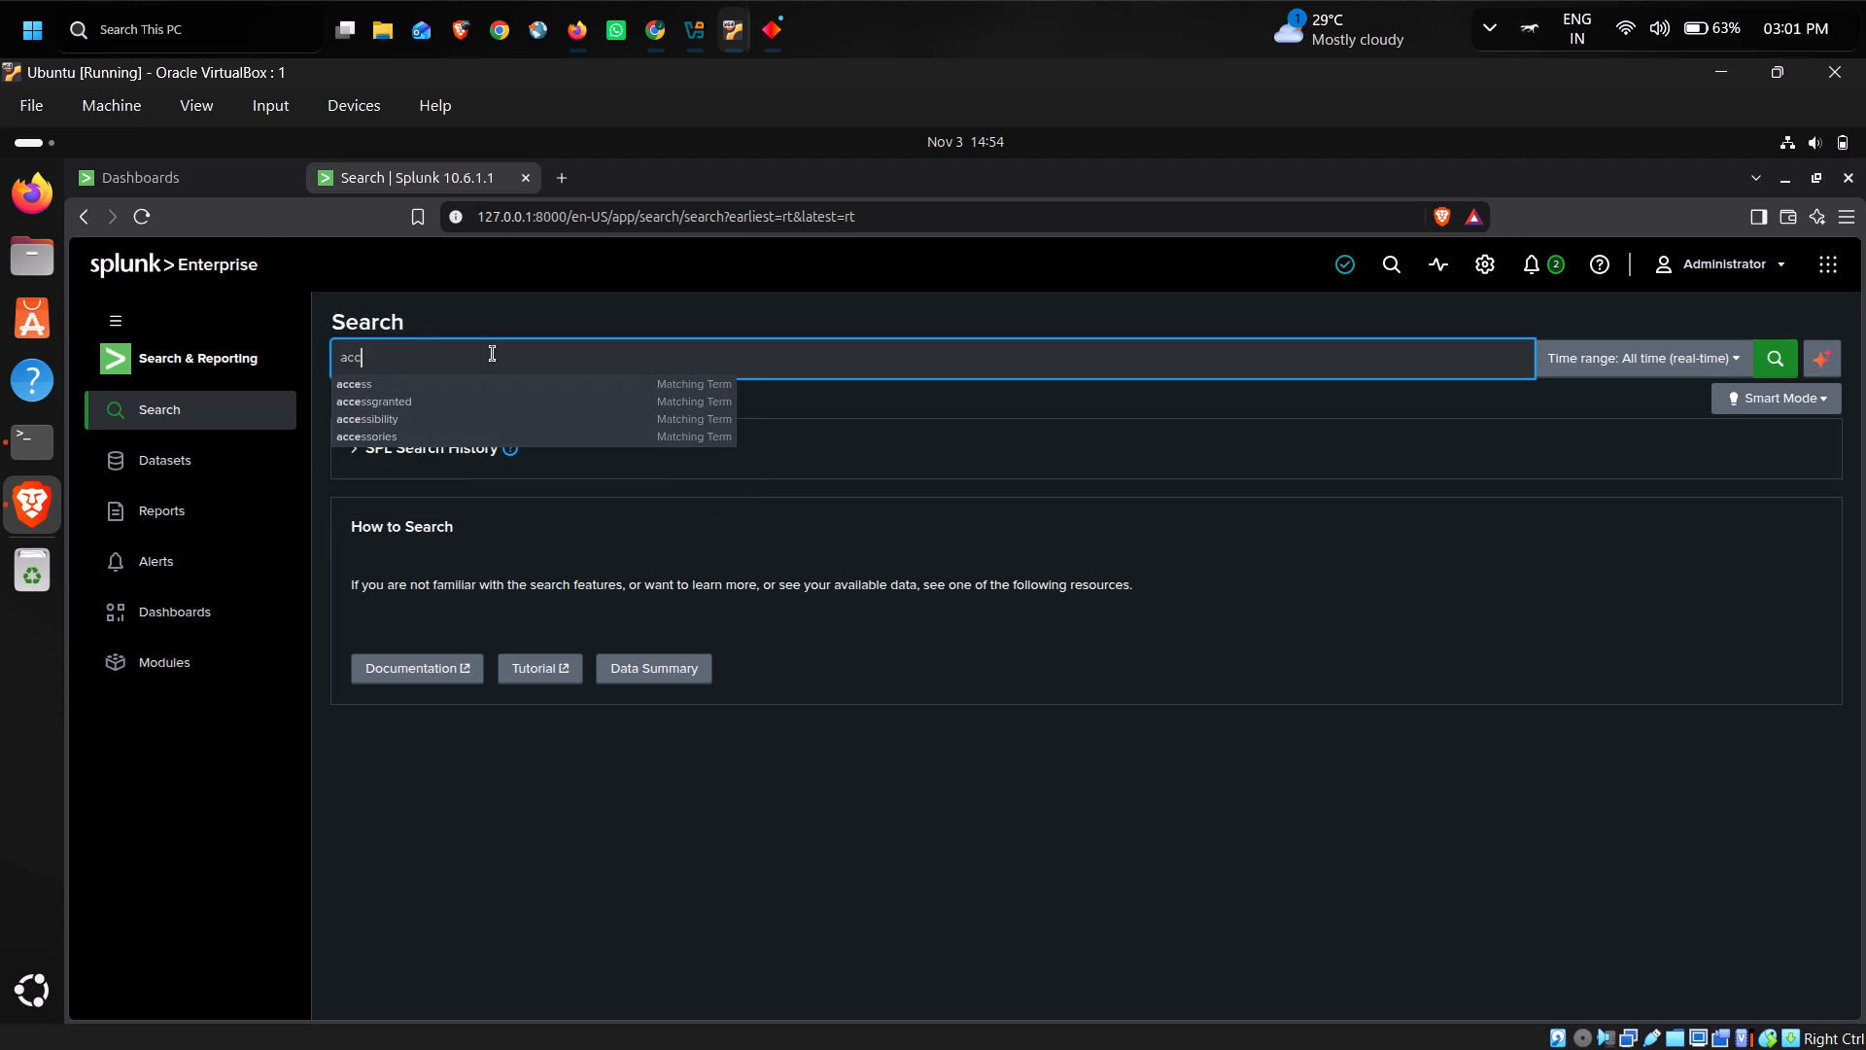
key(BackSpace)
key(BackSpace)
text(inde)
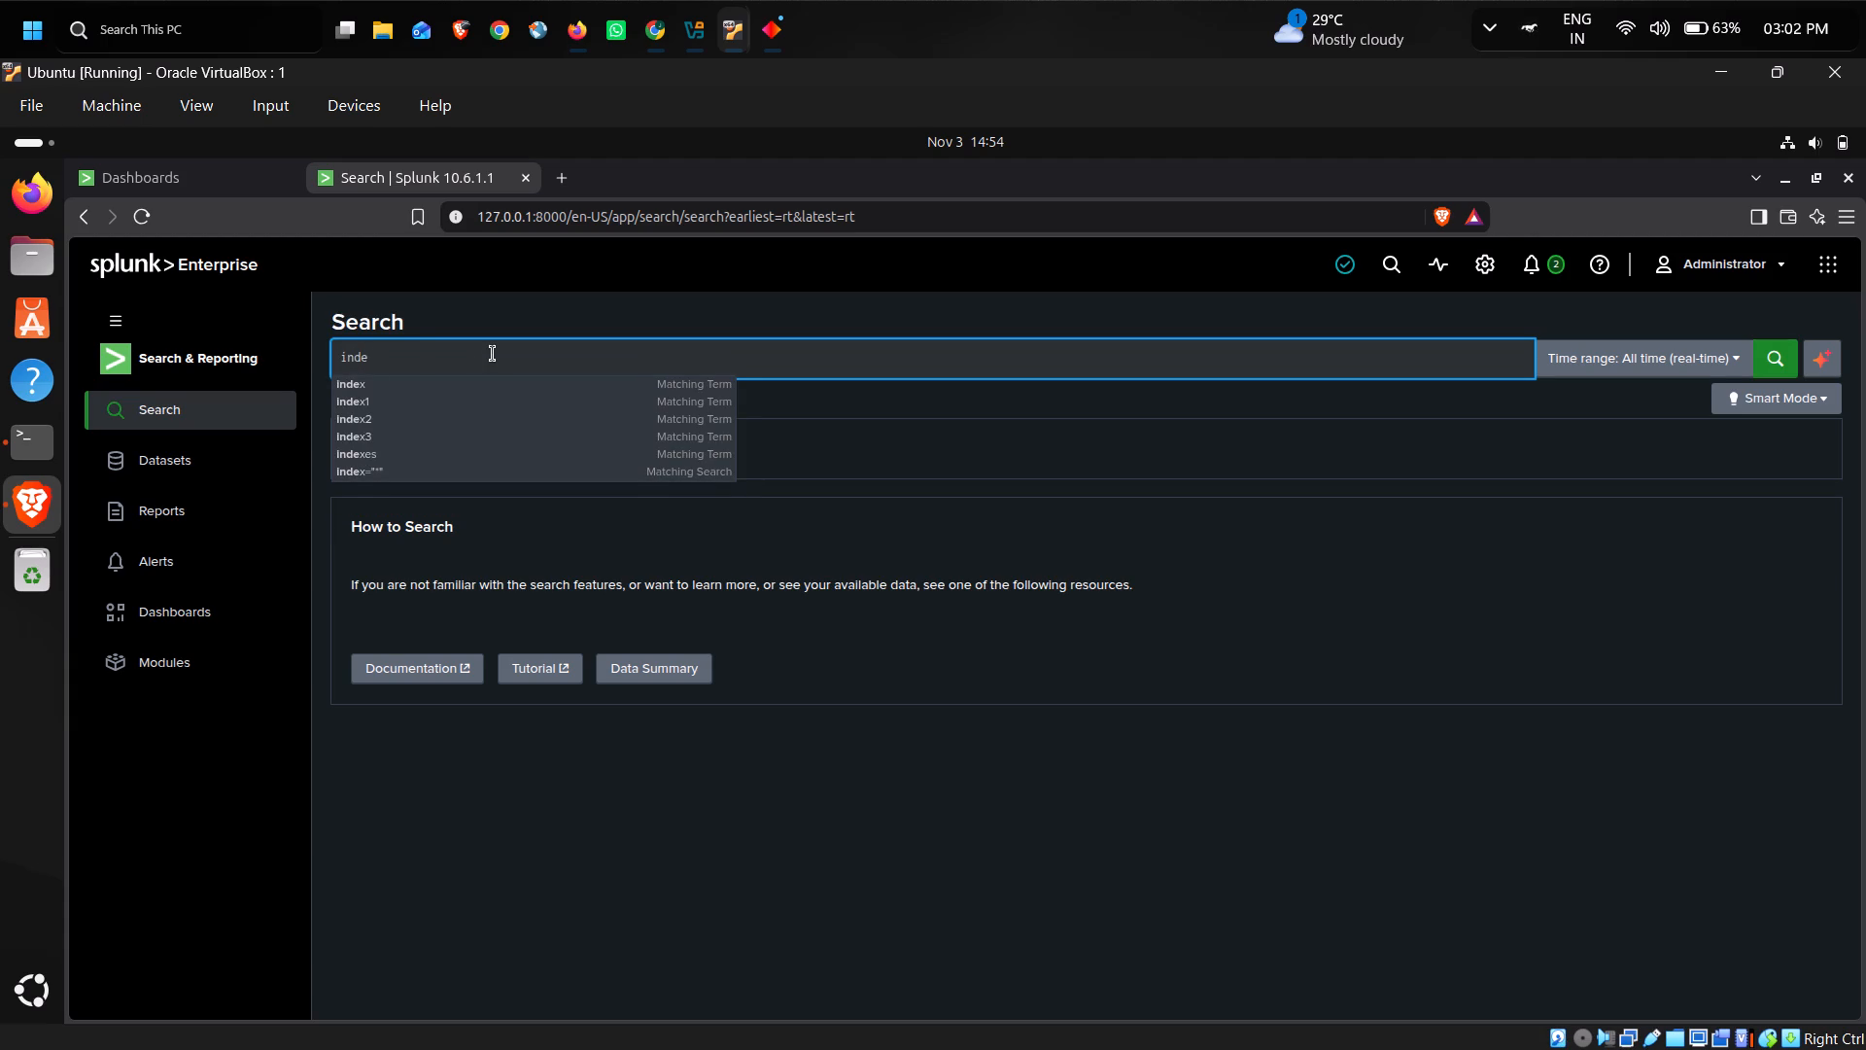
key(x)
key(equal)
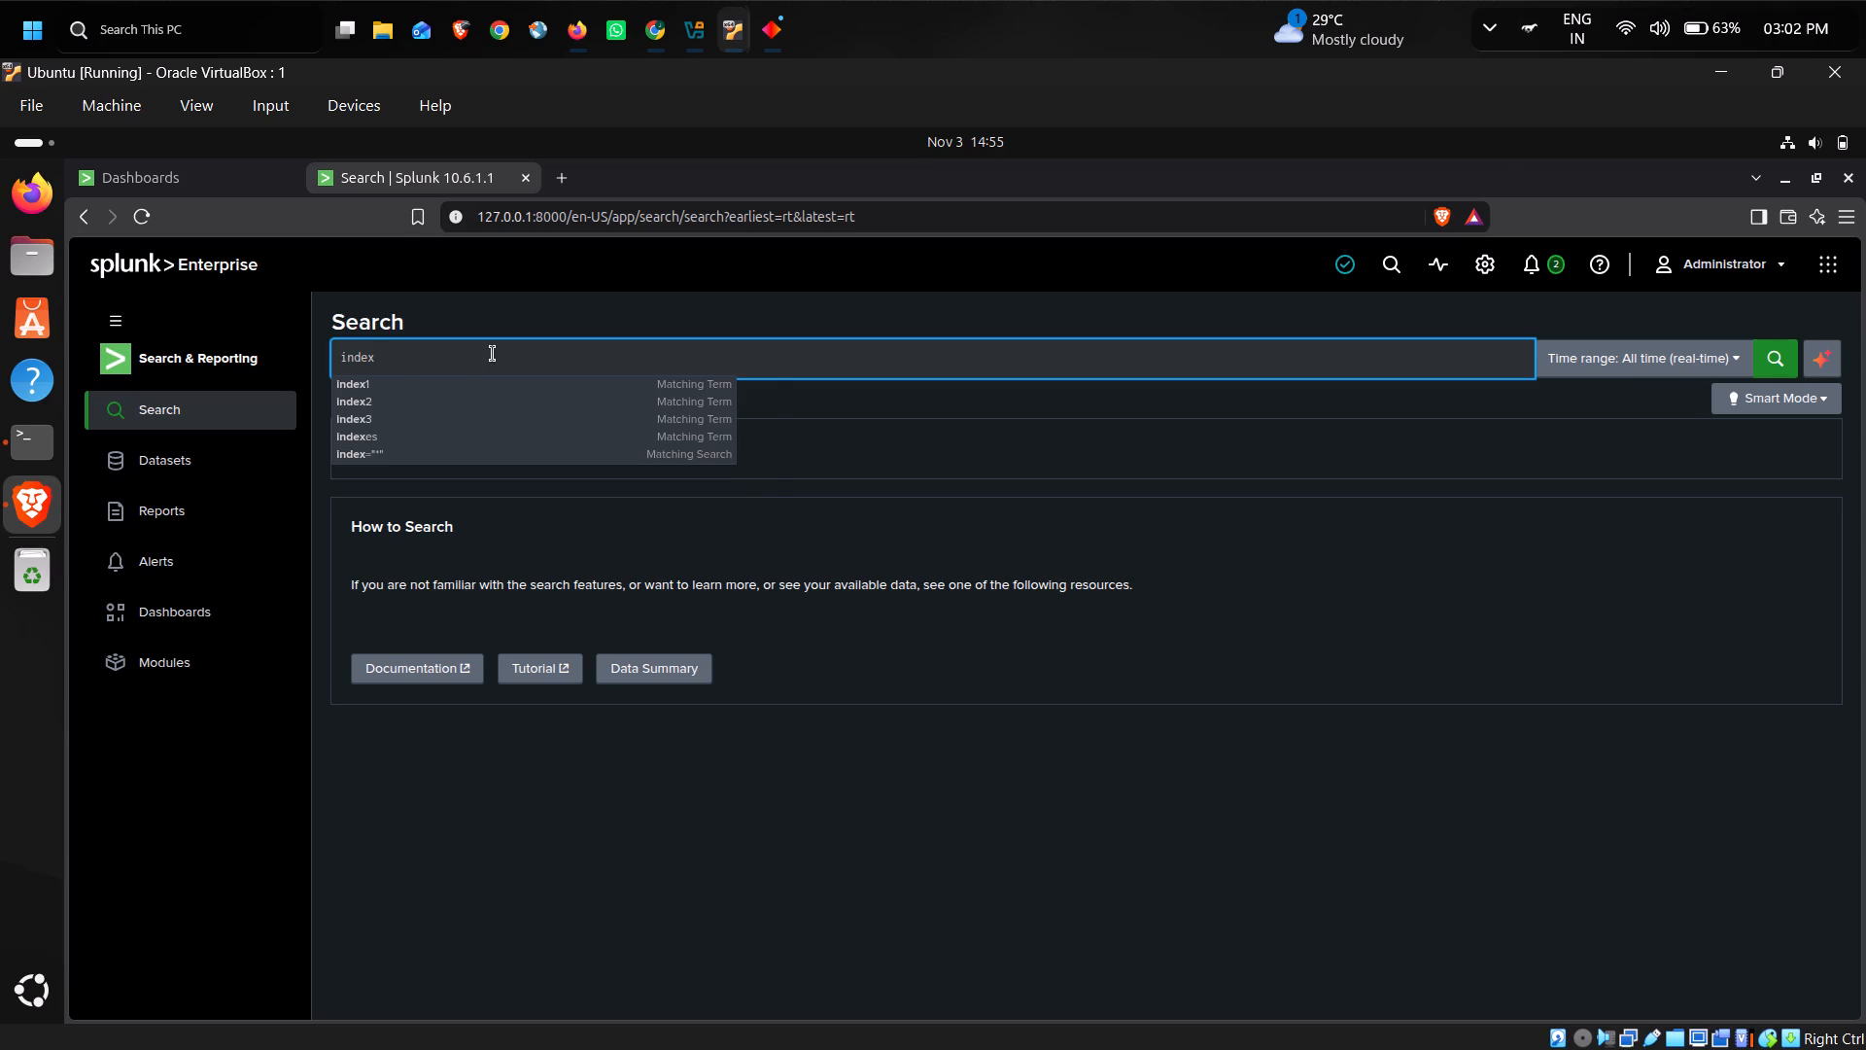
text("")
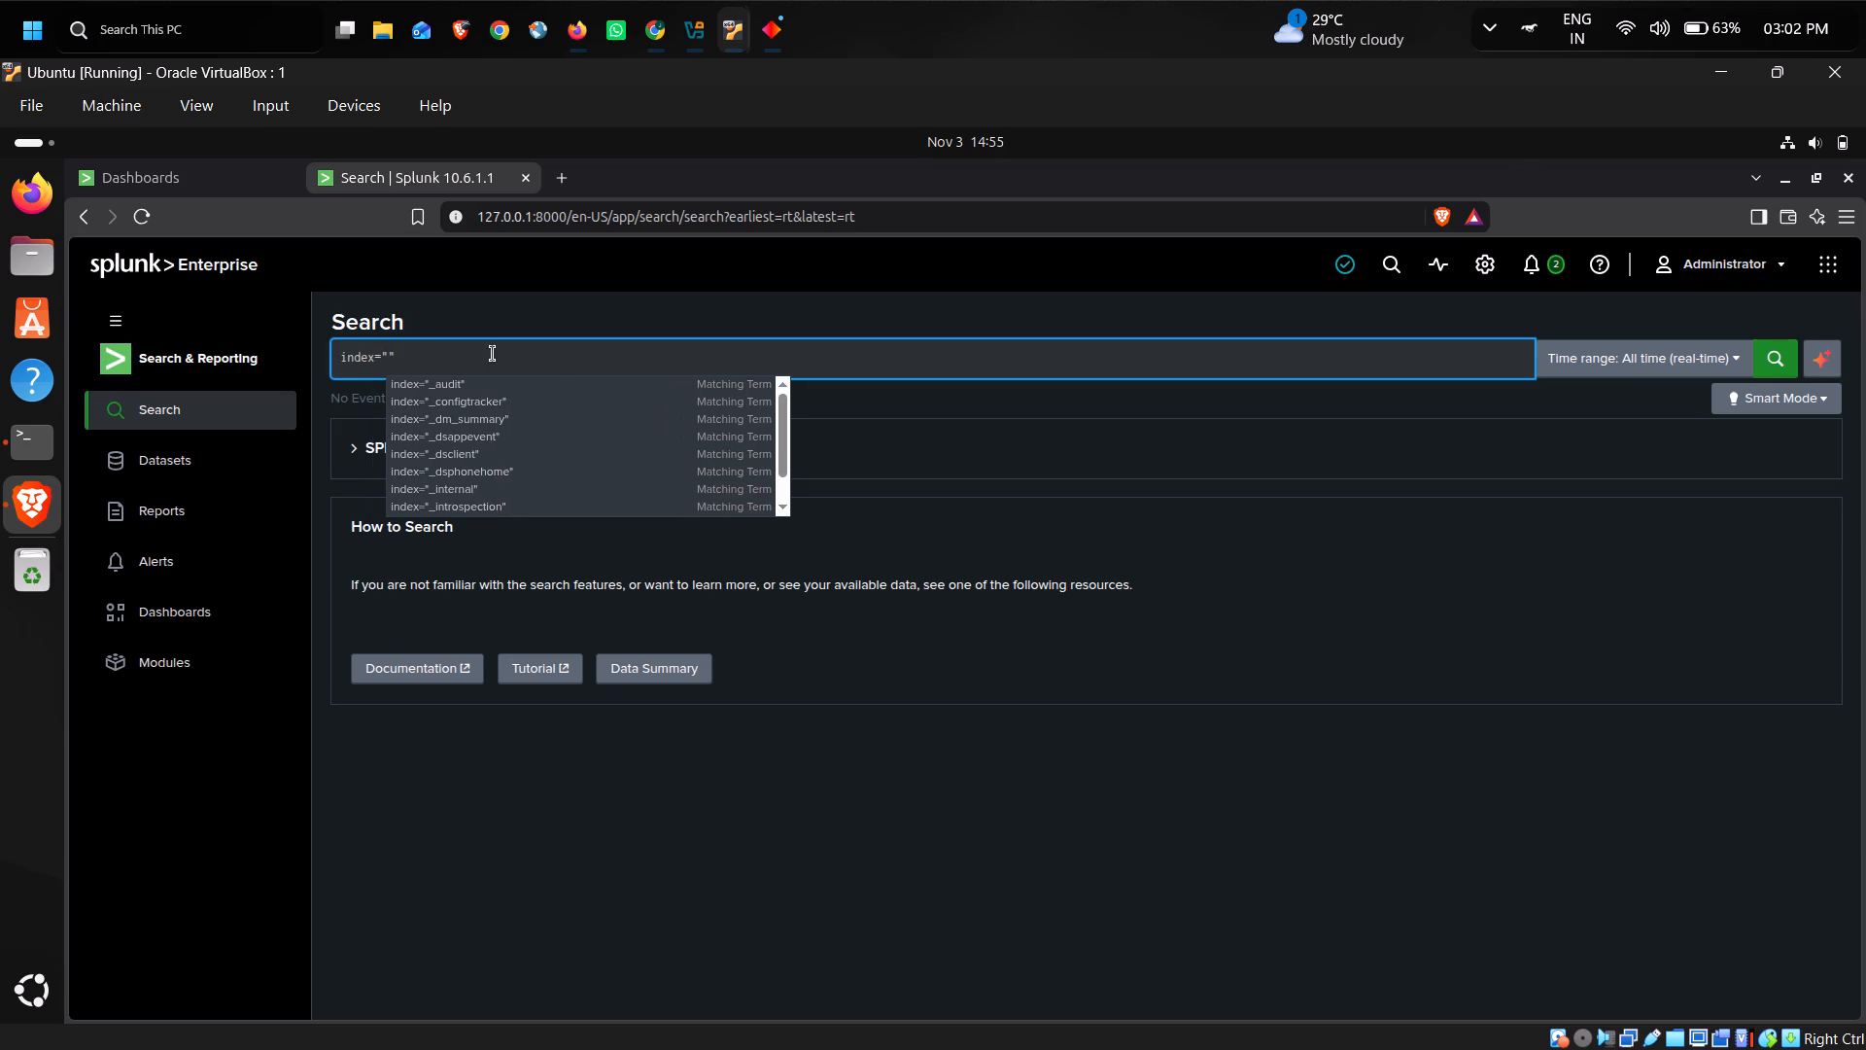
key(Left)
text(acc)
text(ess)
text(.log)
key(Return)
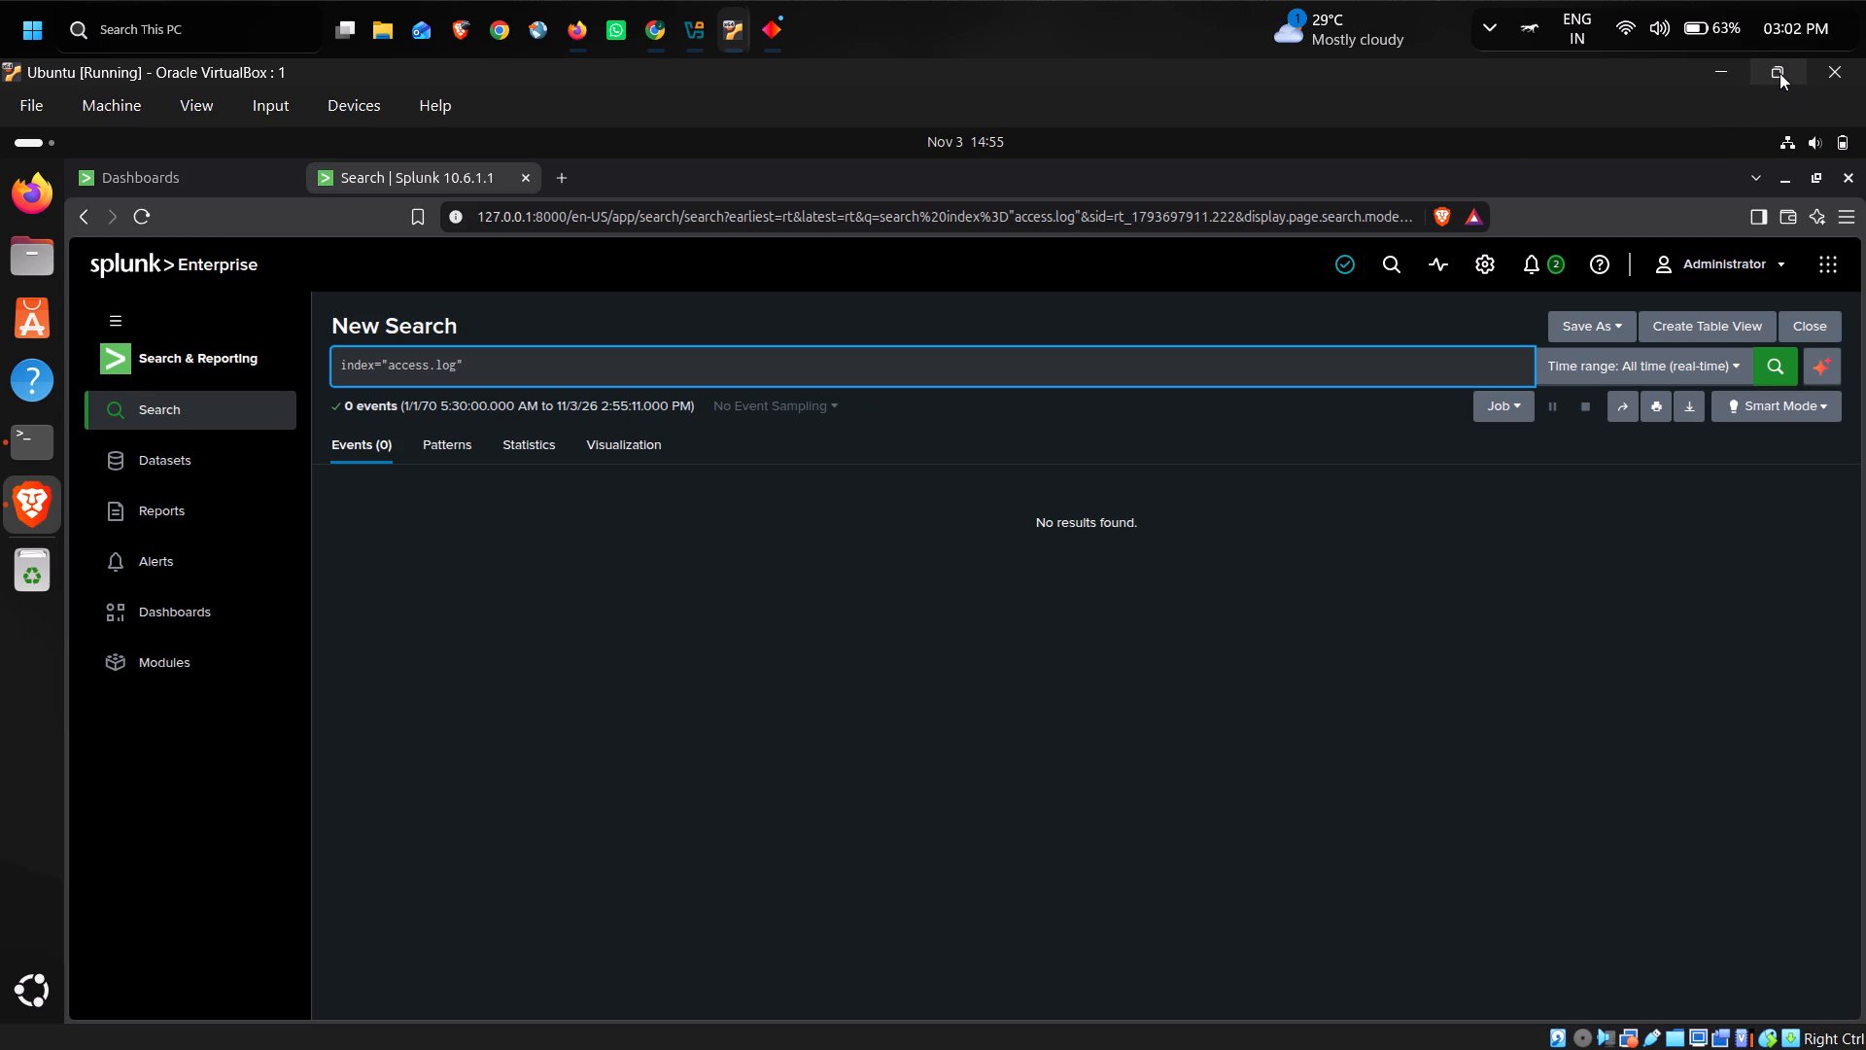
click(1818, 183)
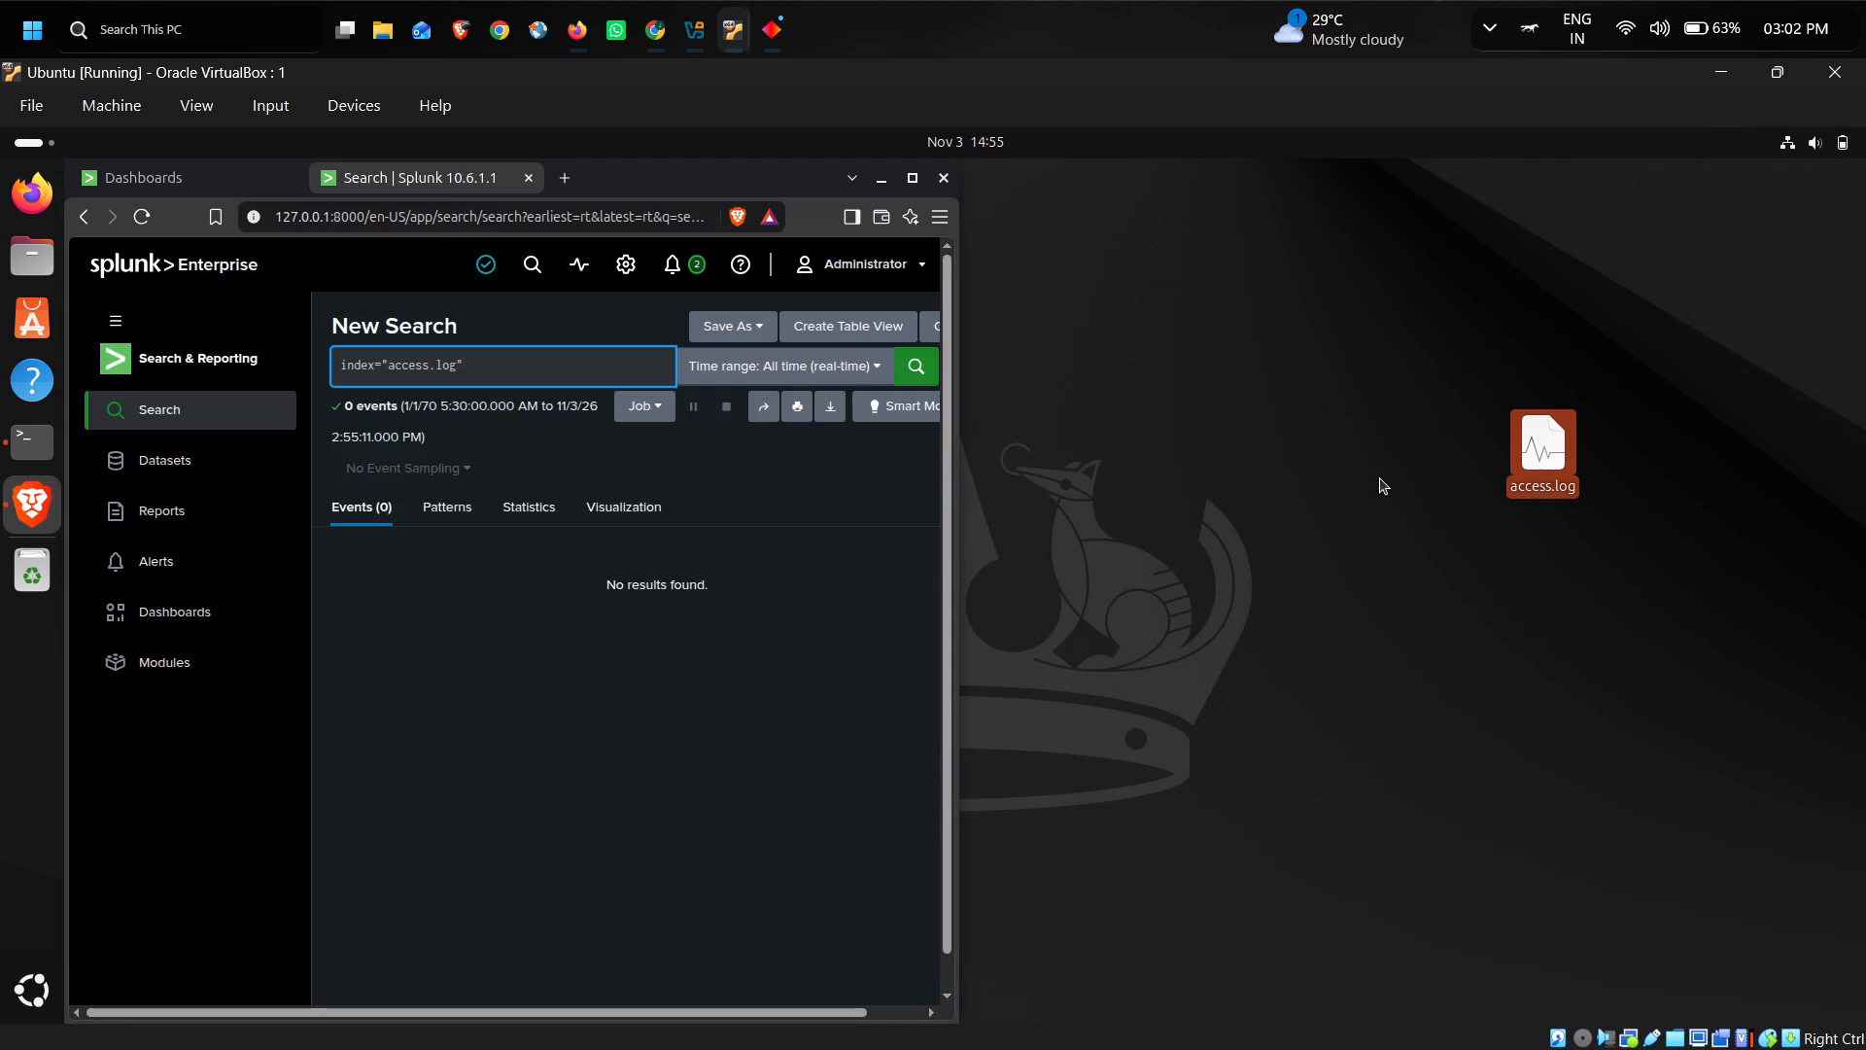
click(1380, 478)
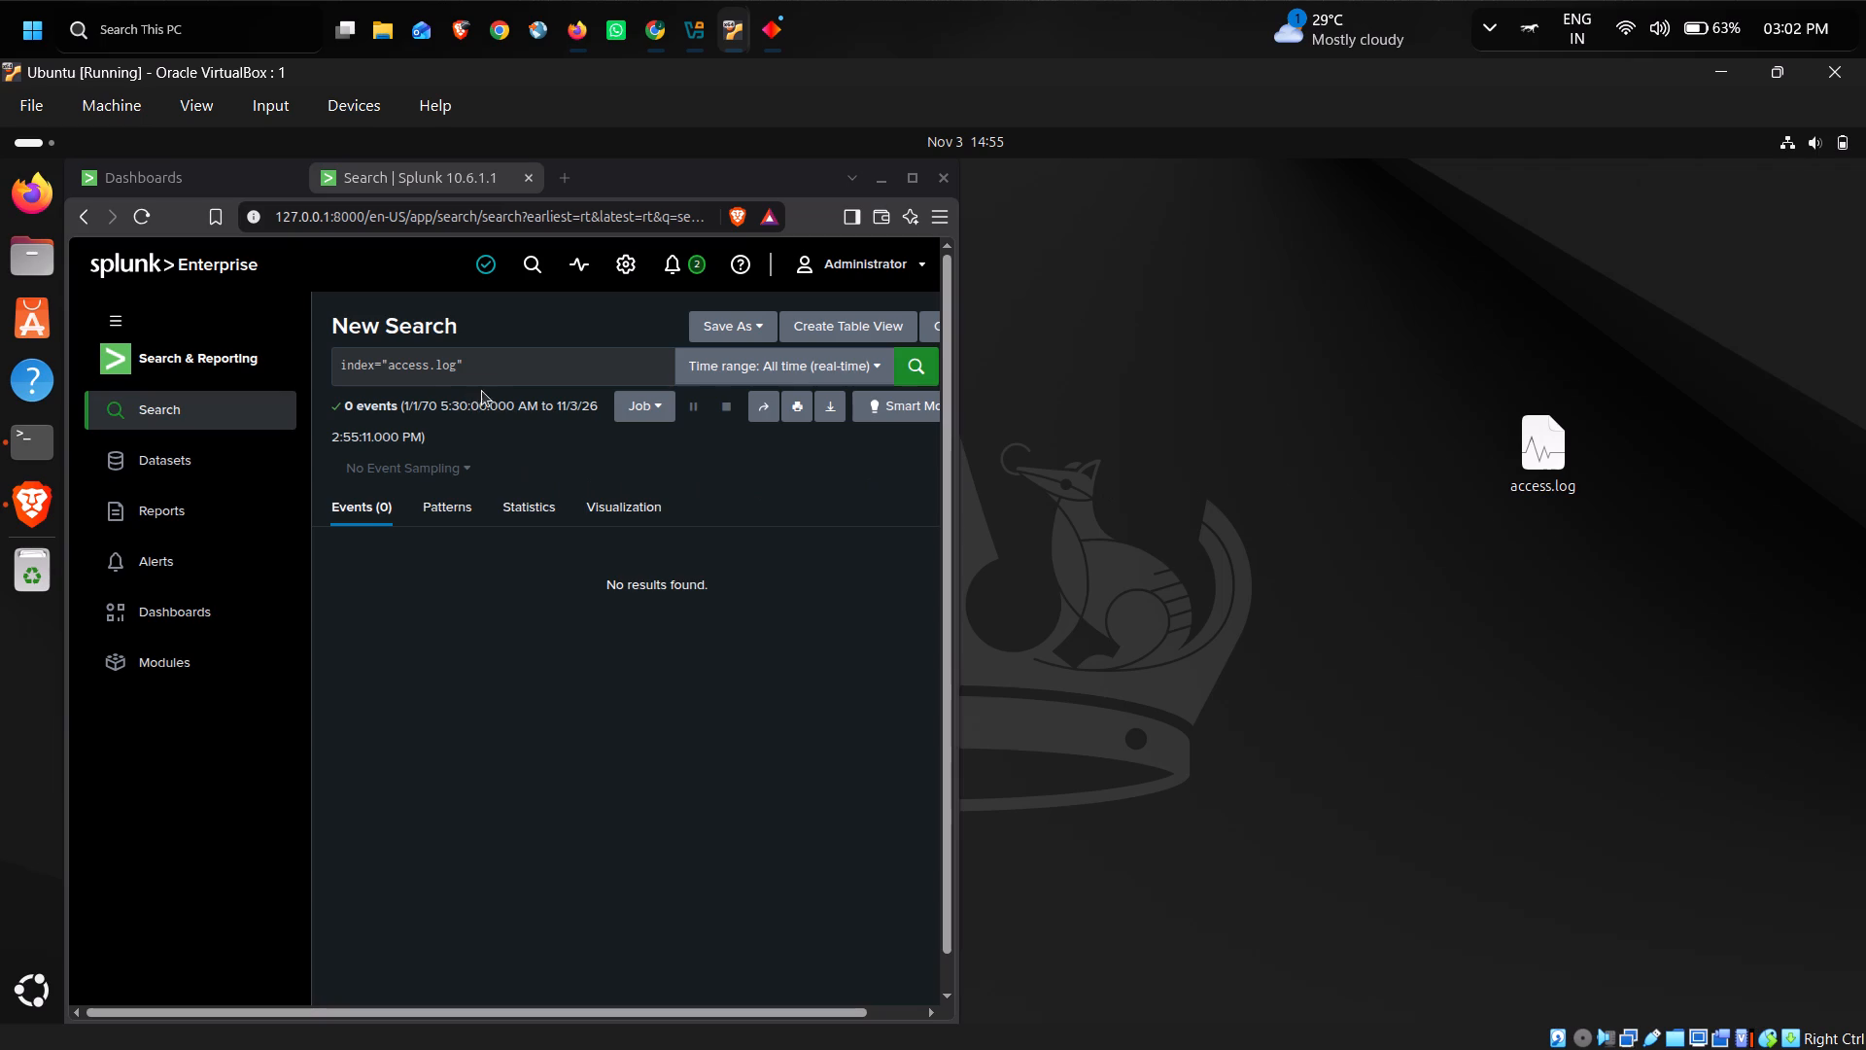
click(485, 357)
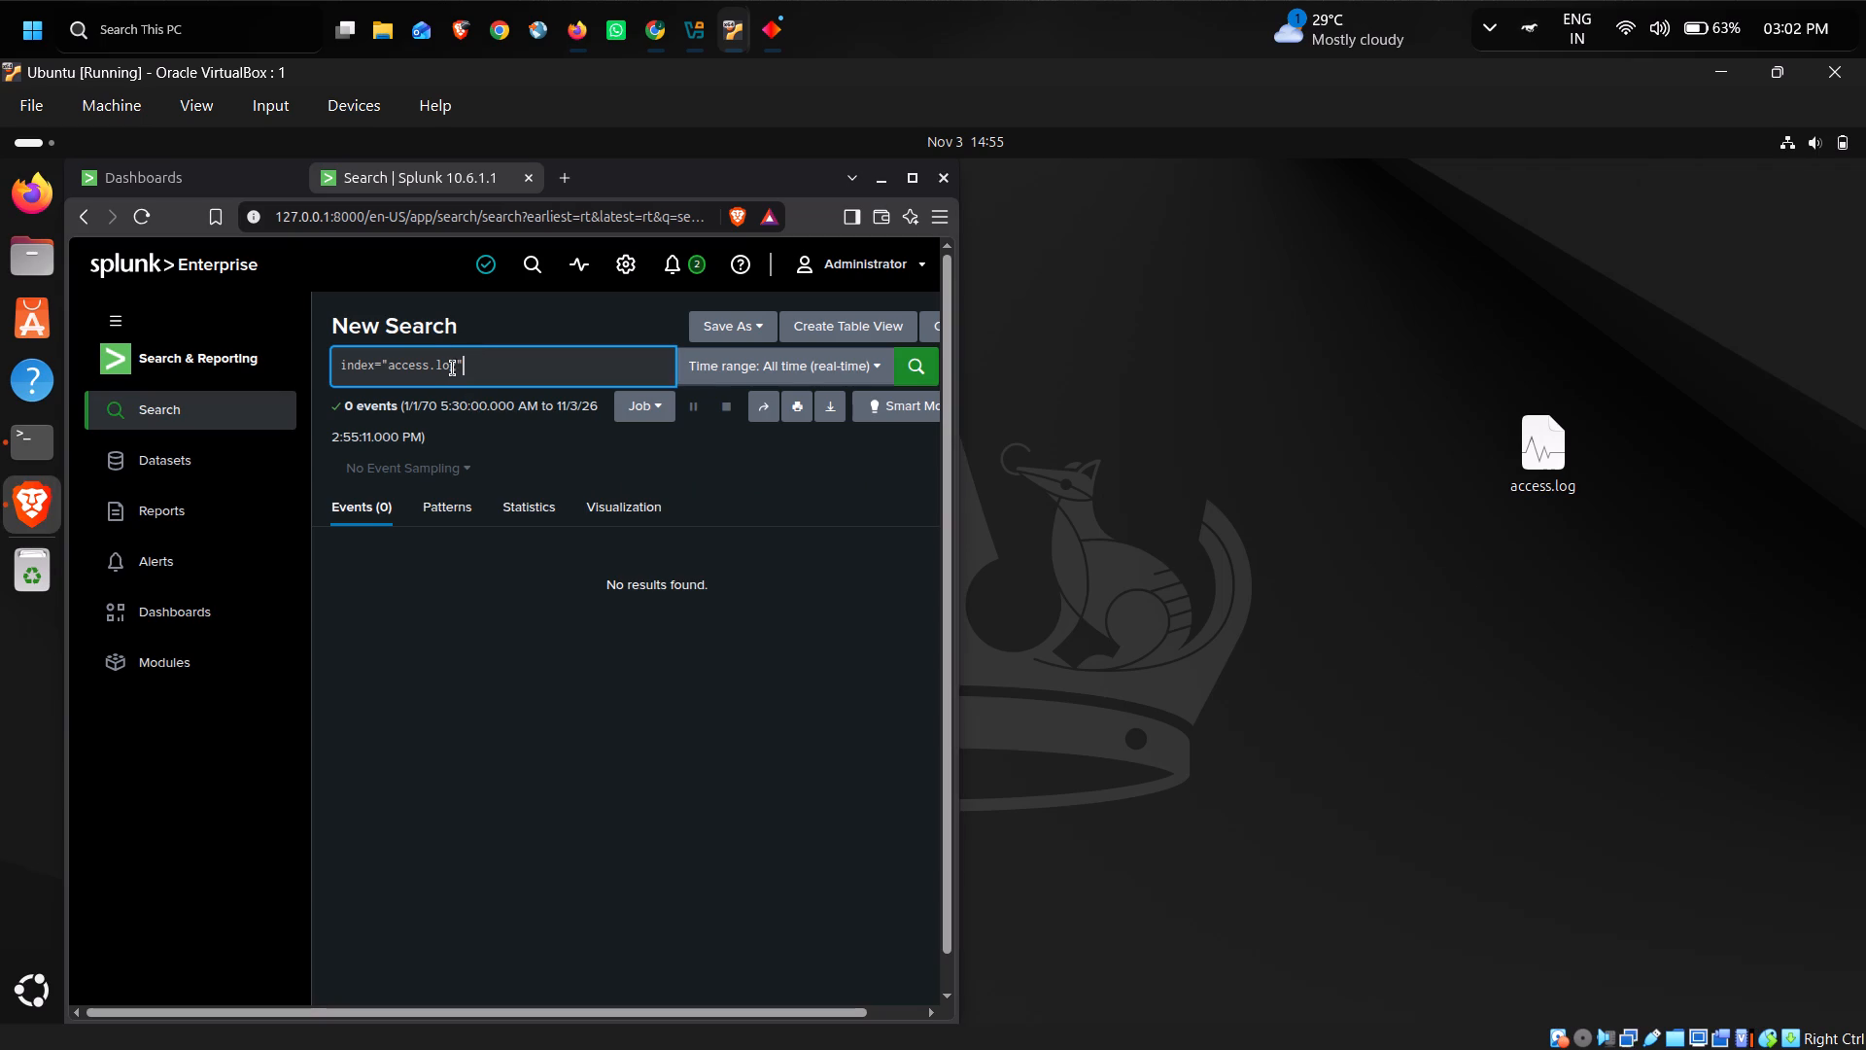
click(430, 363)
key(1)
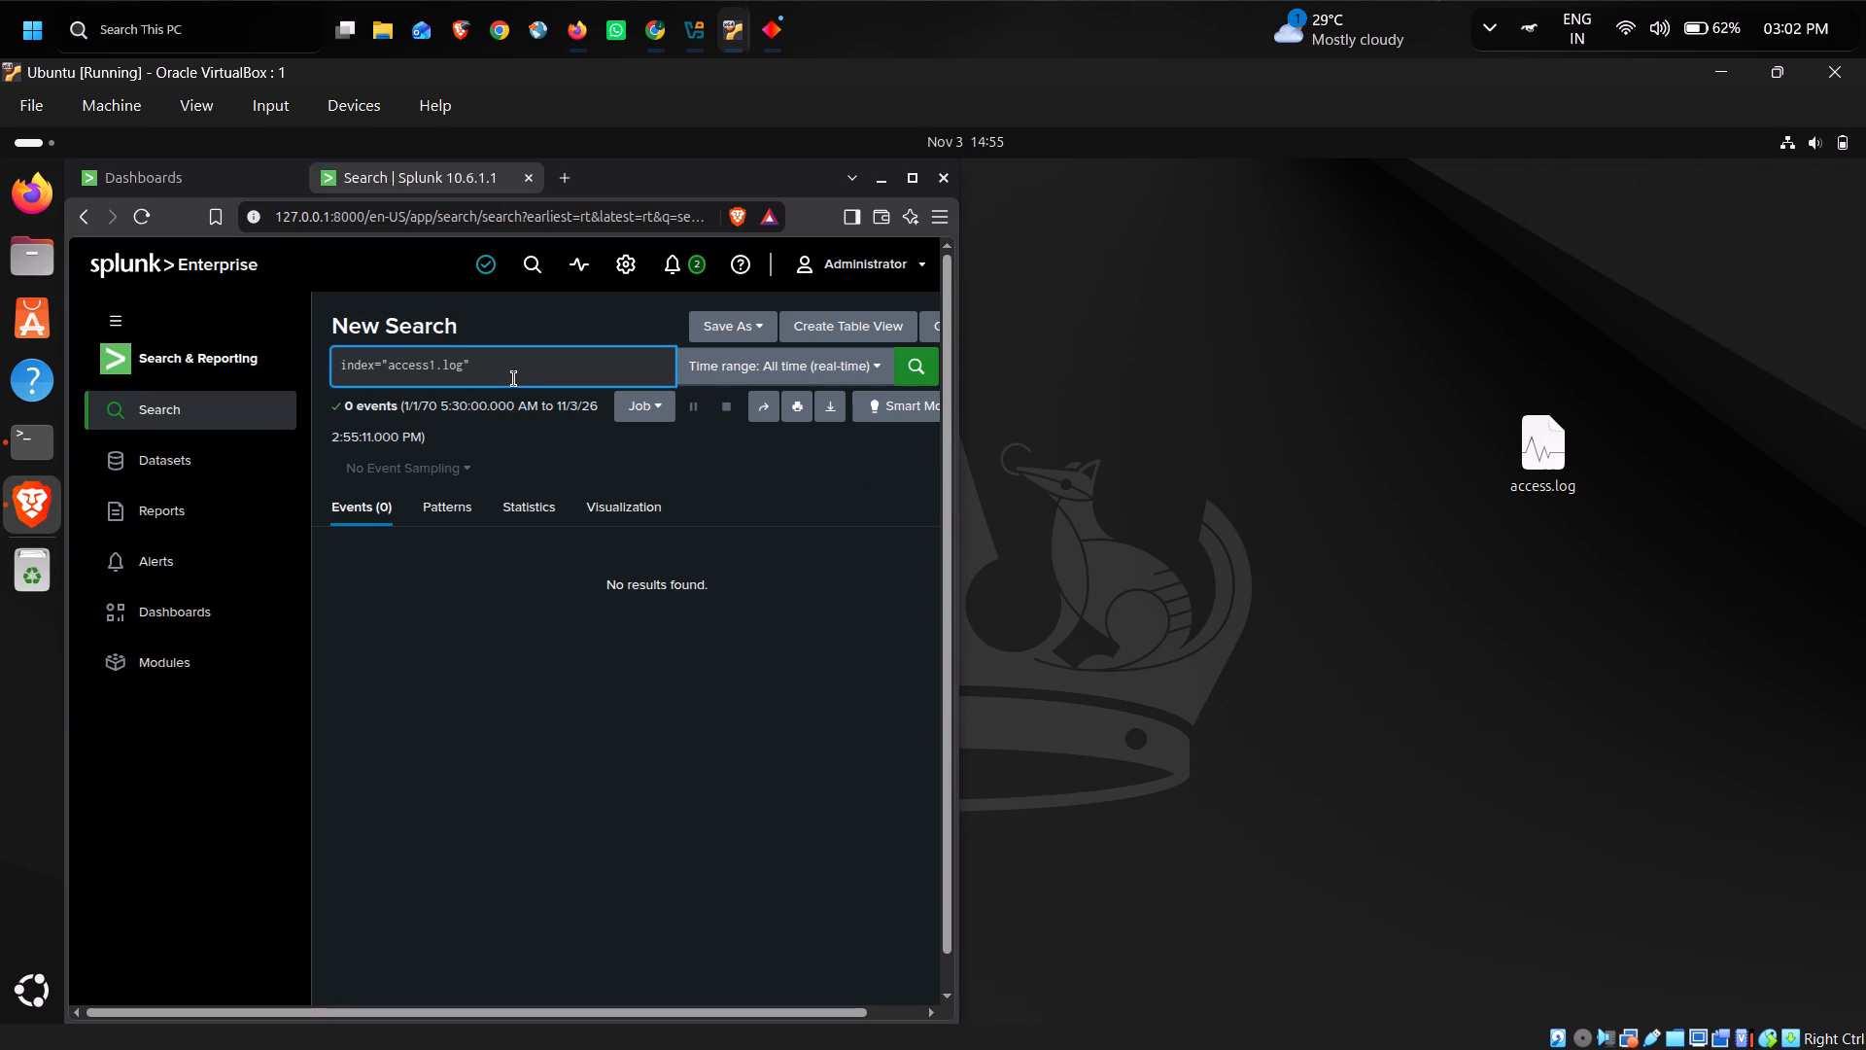
Replace the index name with a wildcard so the query reads index="*", and run the search in the maximized browser window.
click(509, 372)
key(BackSpace)
key(BackSpace)
key(BackSpace)
key(BackSpace)
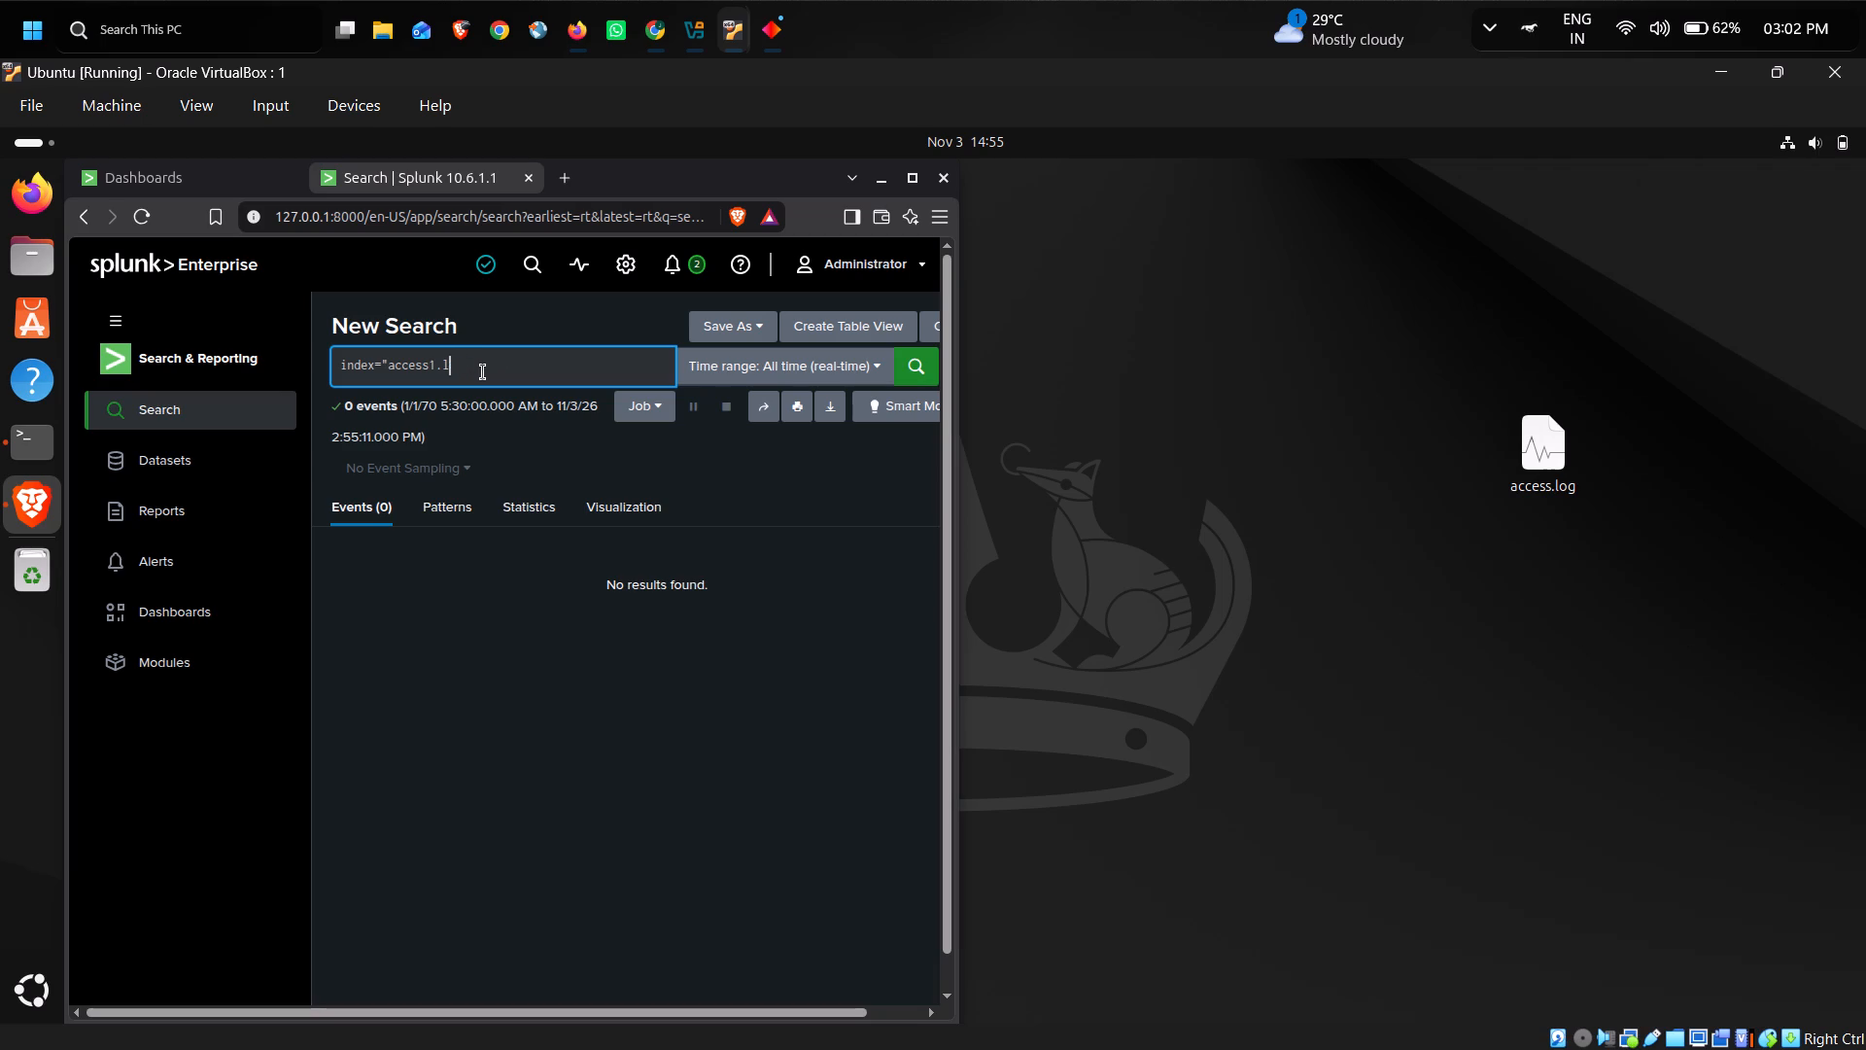
key(BackSpace)
key(BackSpace)
key(BackSpace)
key(BackSpace)
key(BackSpace)
key(BackSpace)
key(BackSpace)
key(BackSpace)
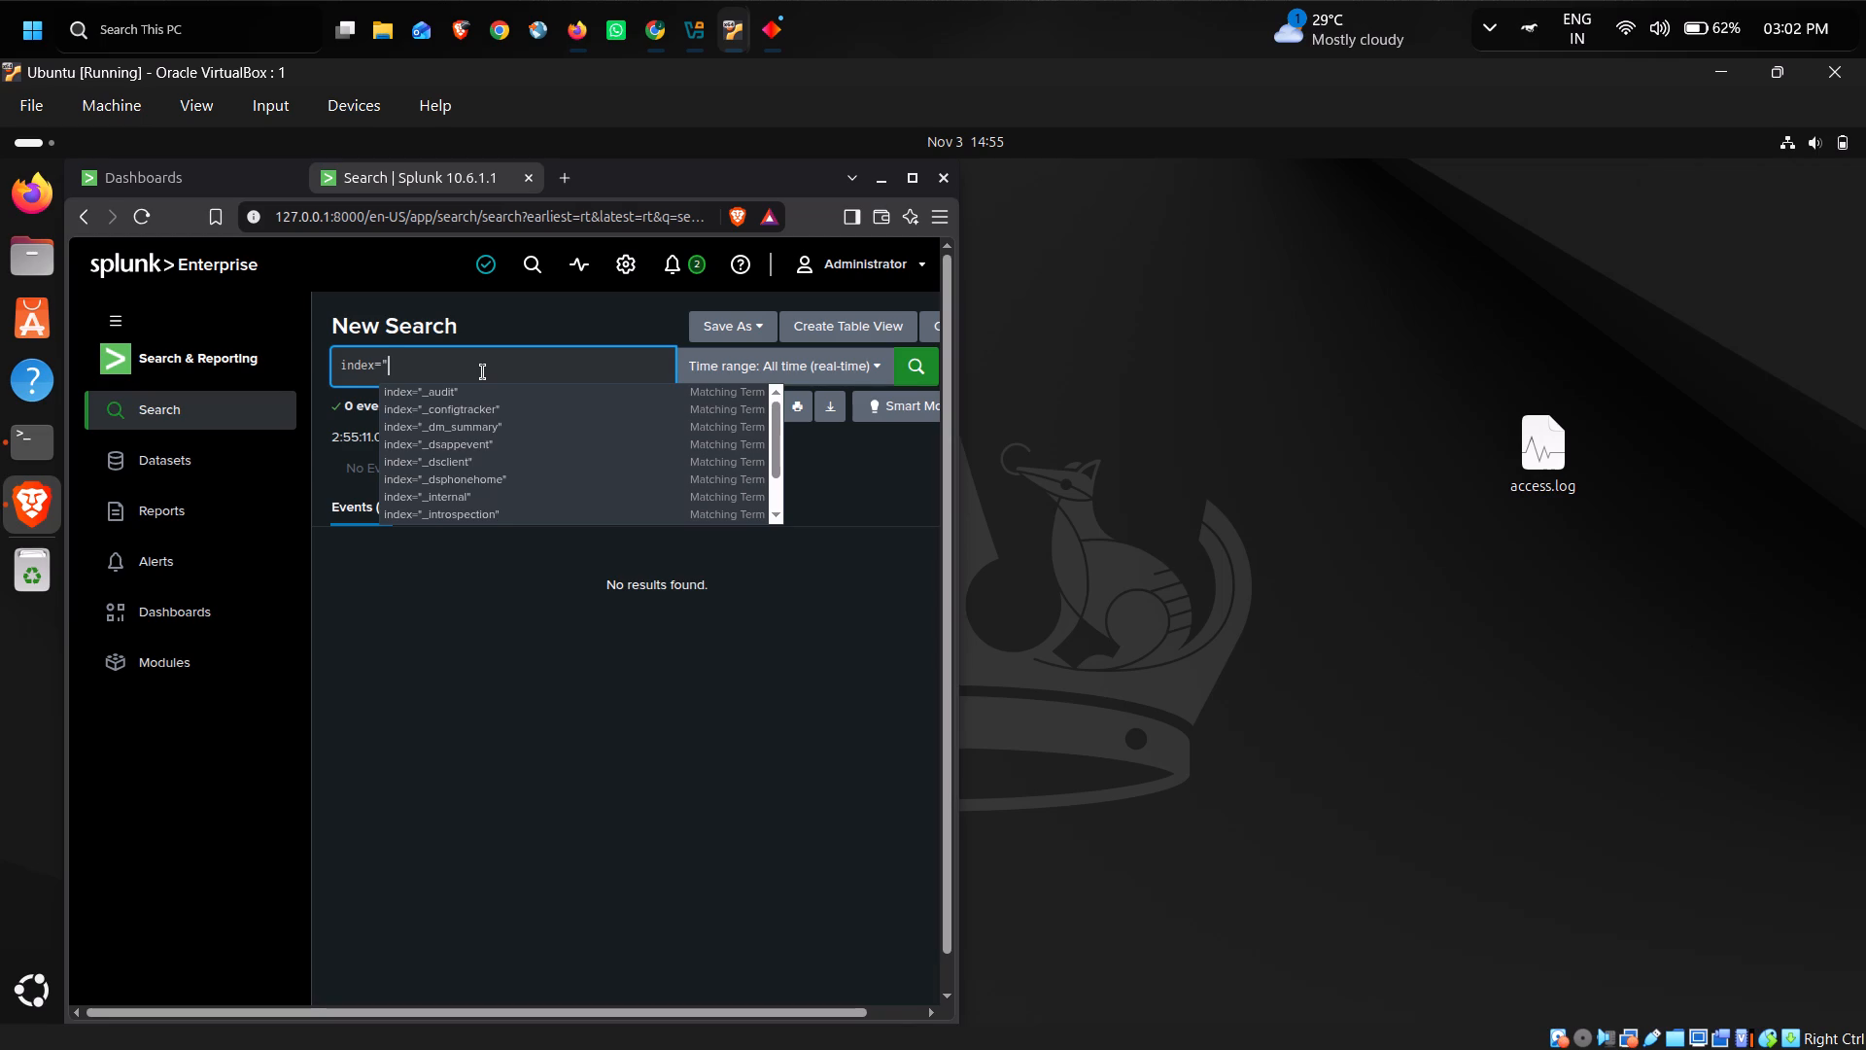
key(asterisk)
key(shift+quotedbl)
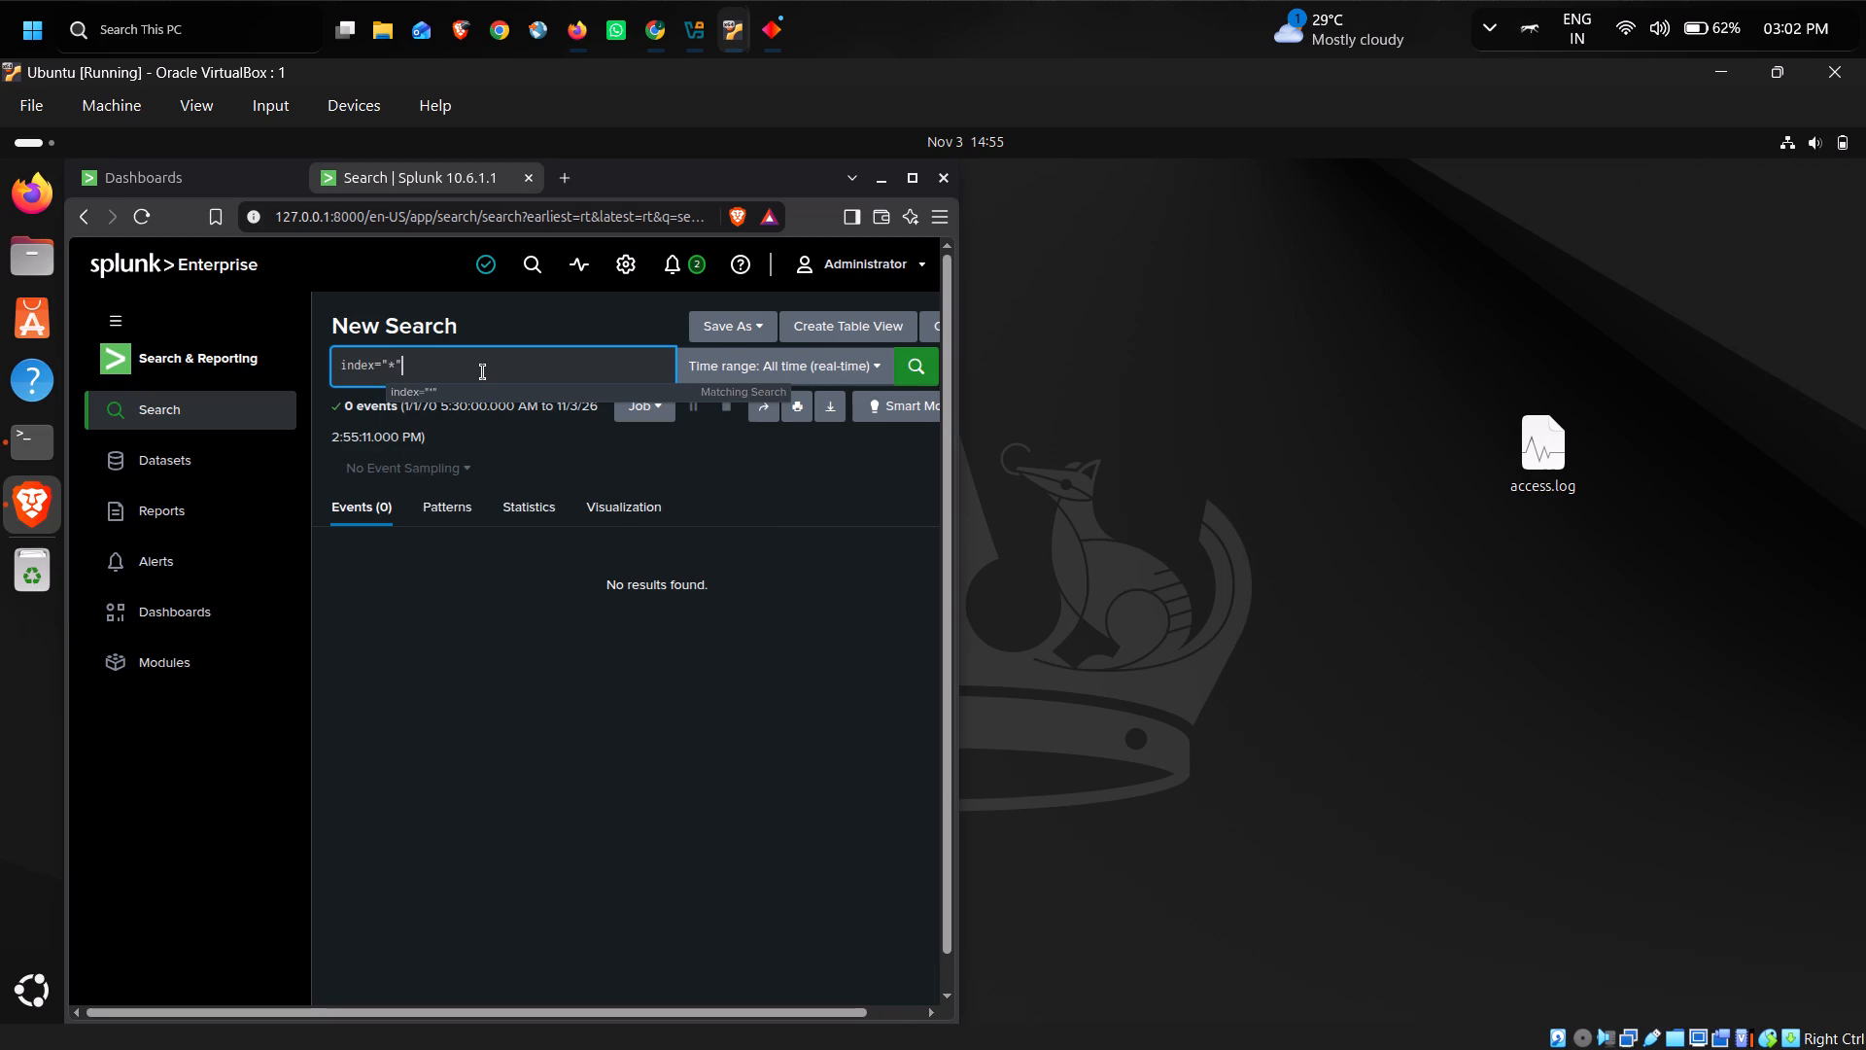
key(Return)
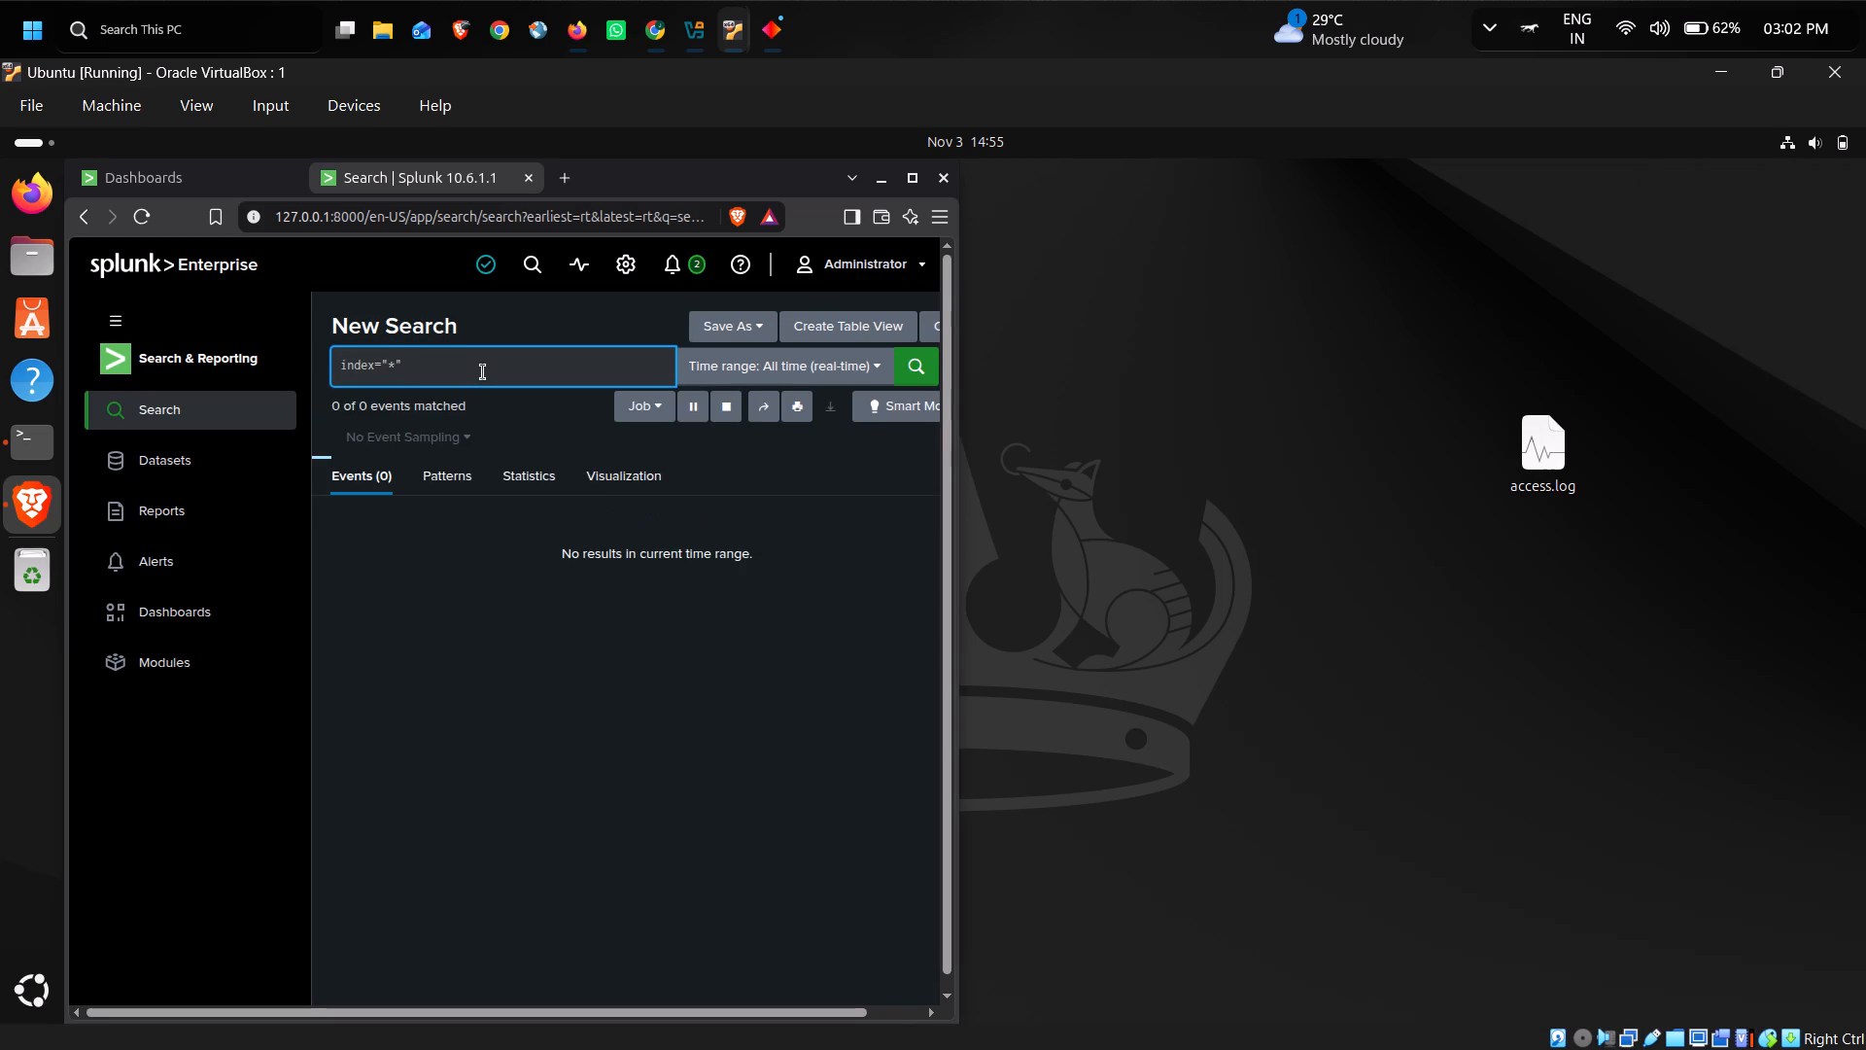
click(911, 184)
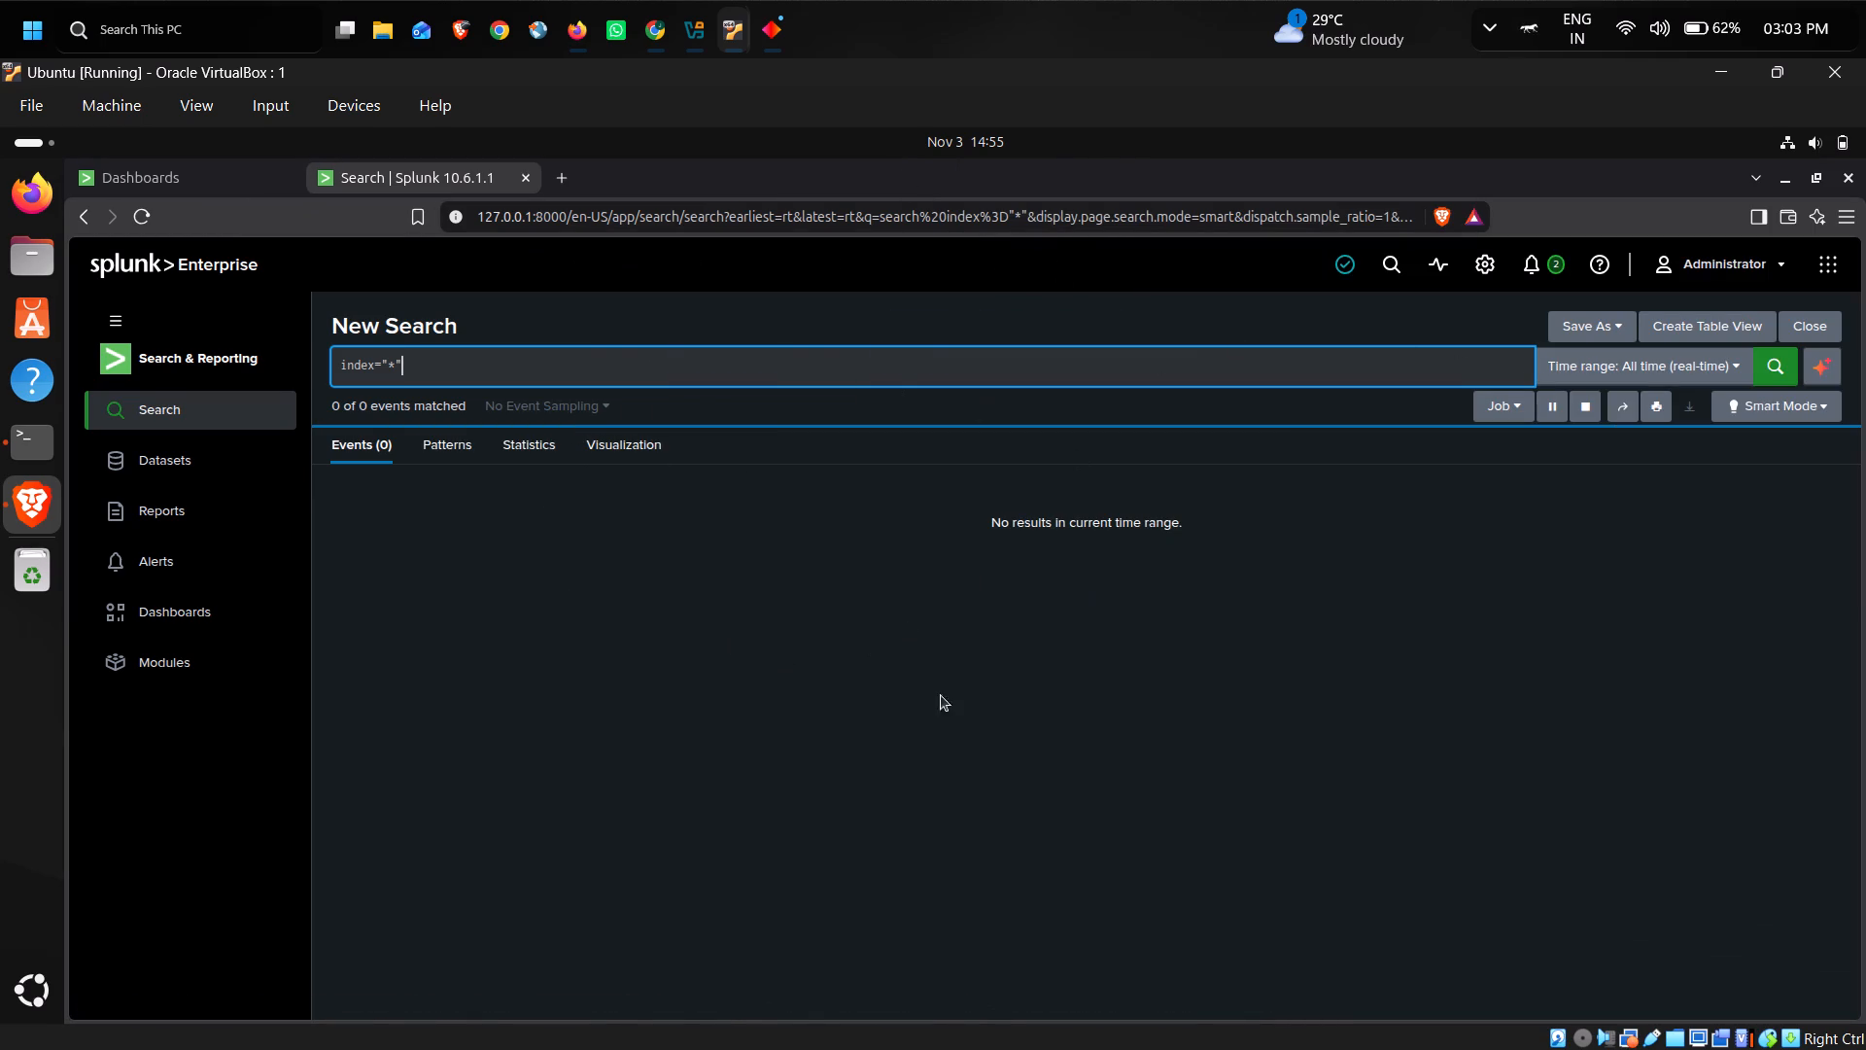
click(1784, 370)
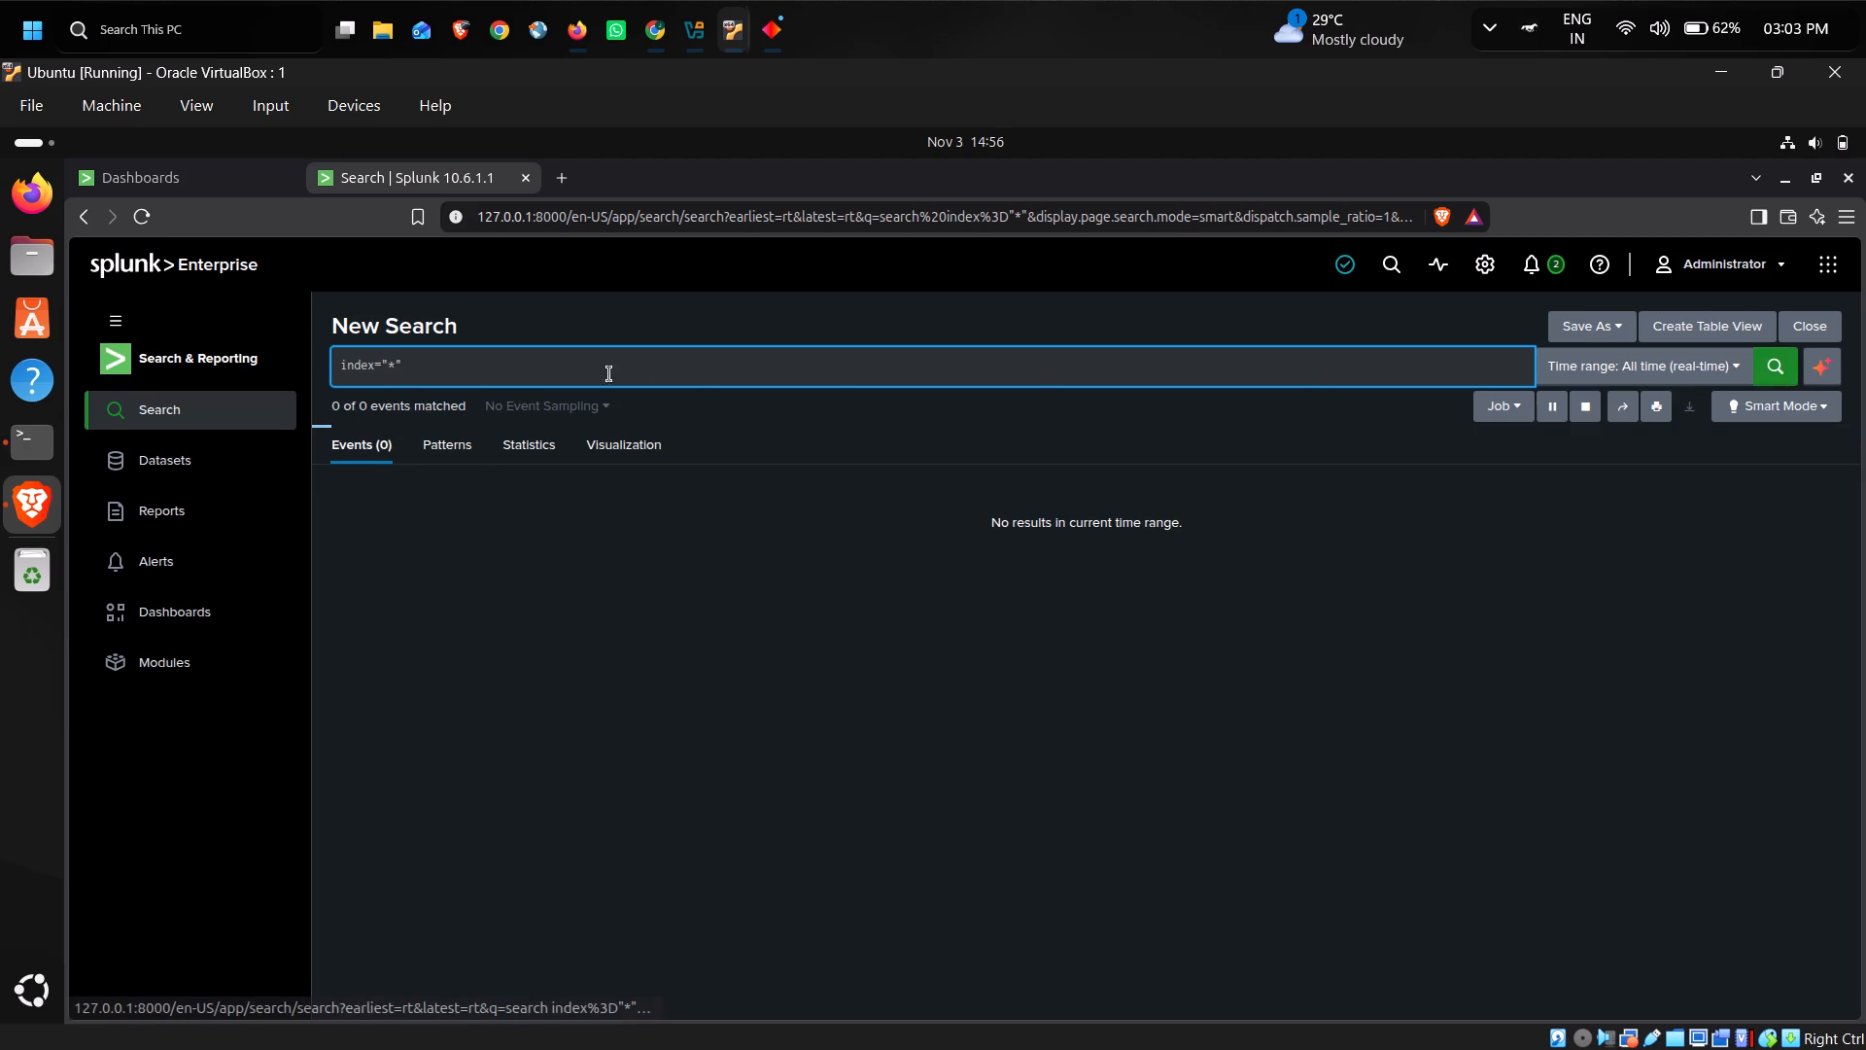
Set Indexer Clustering: Service Activity as the home dashboard on the Splunk home page.
click(224, 265)
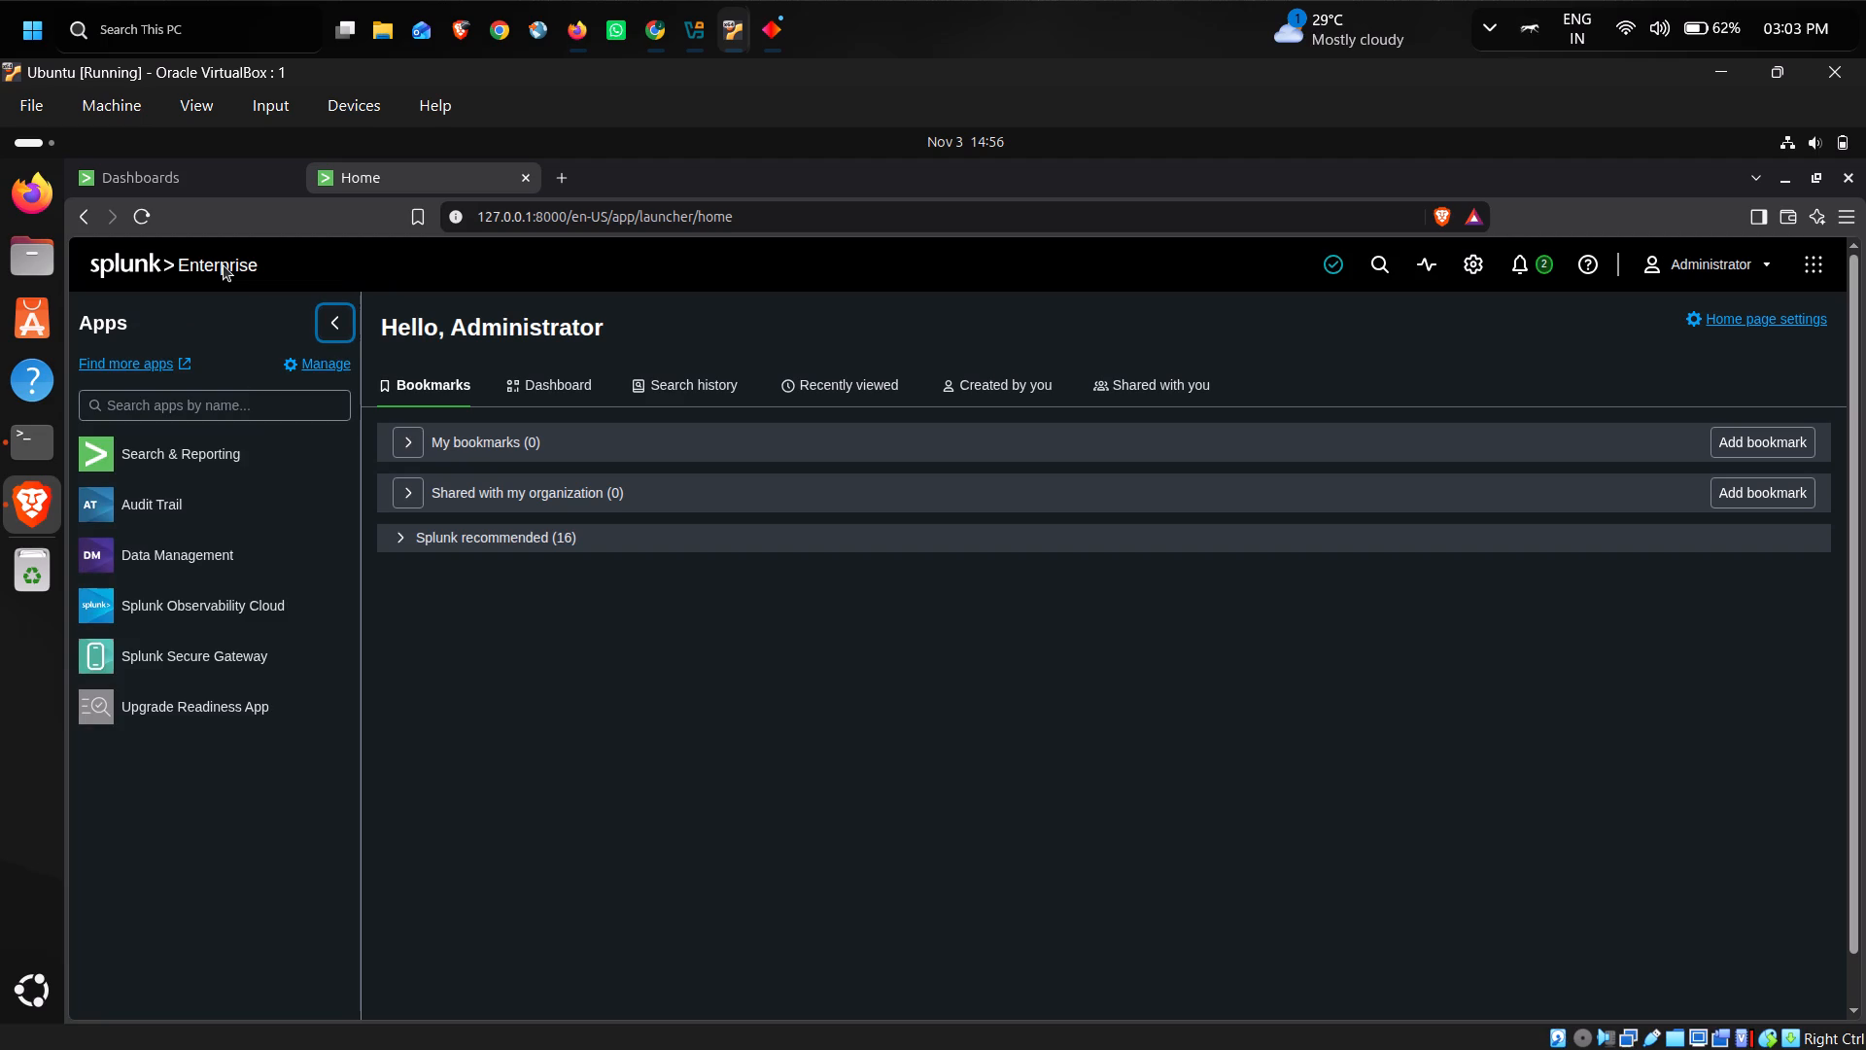
click(497, 550)
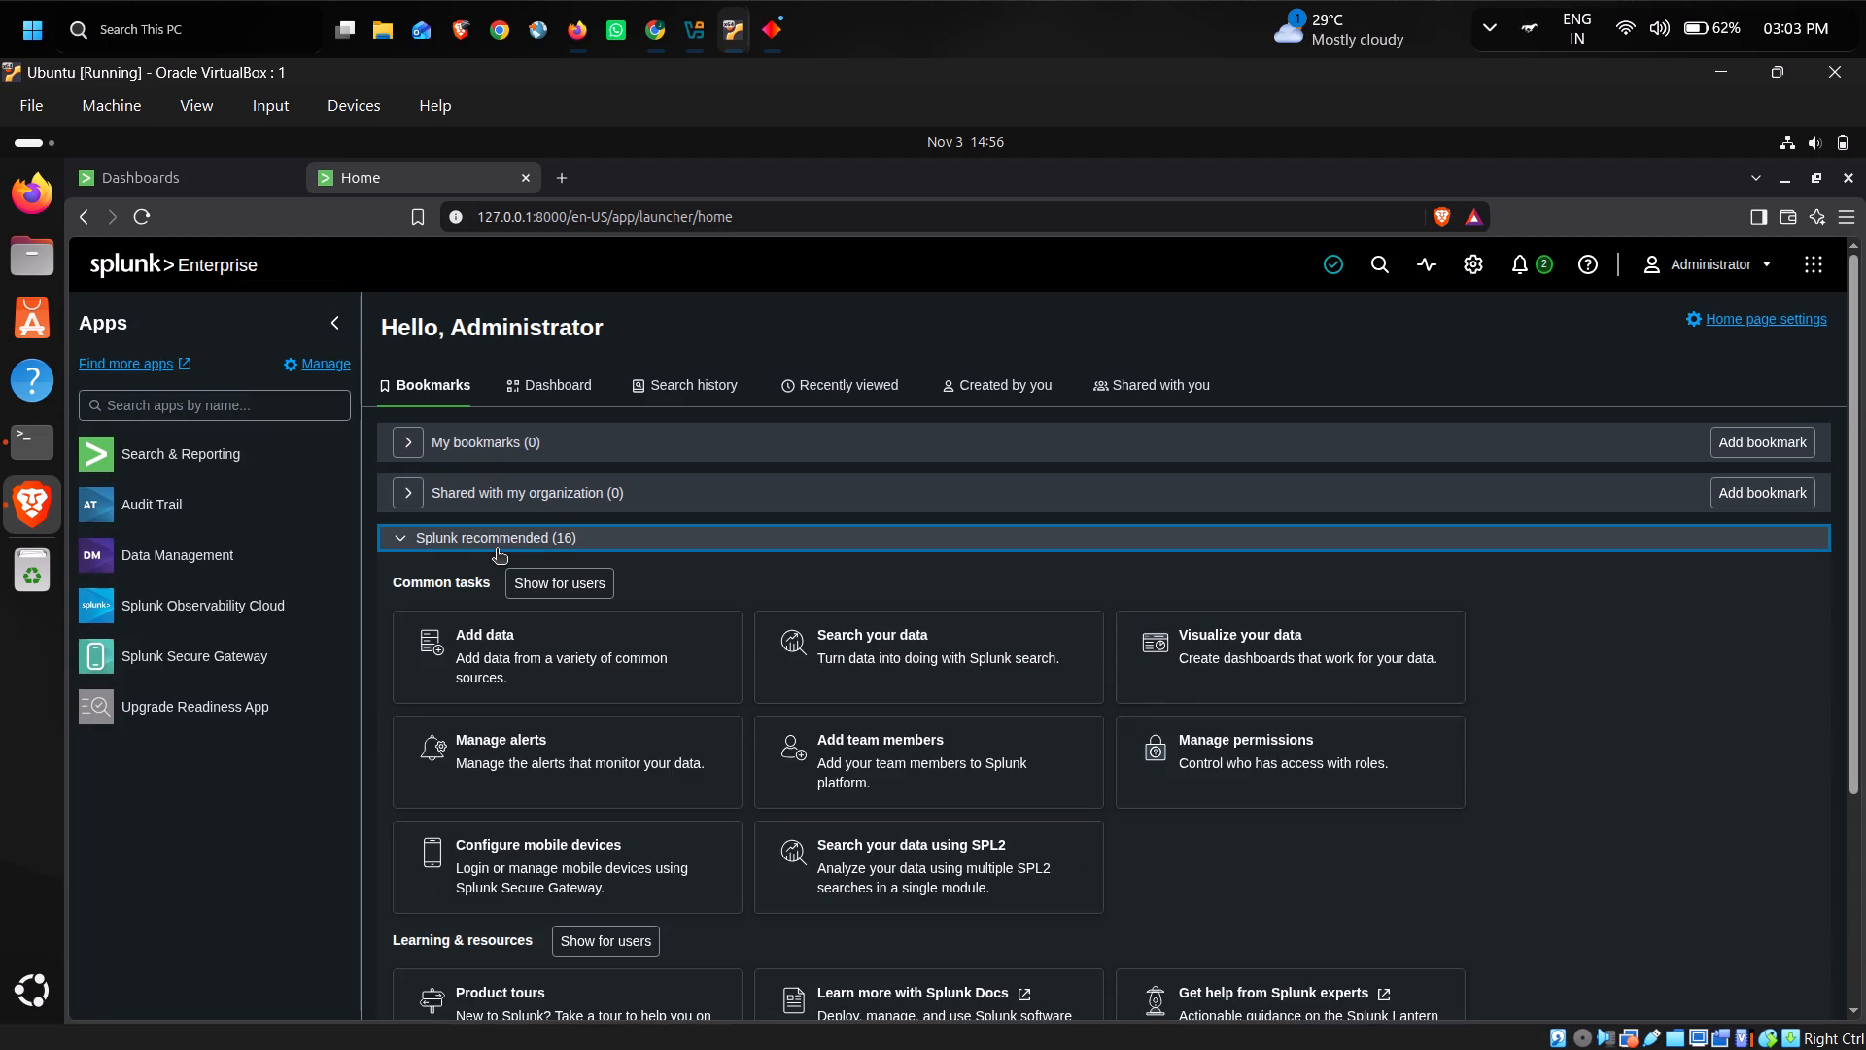
click(580, 377)
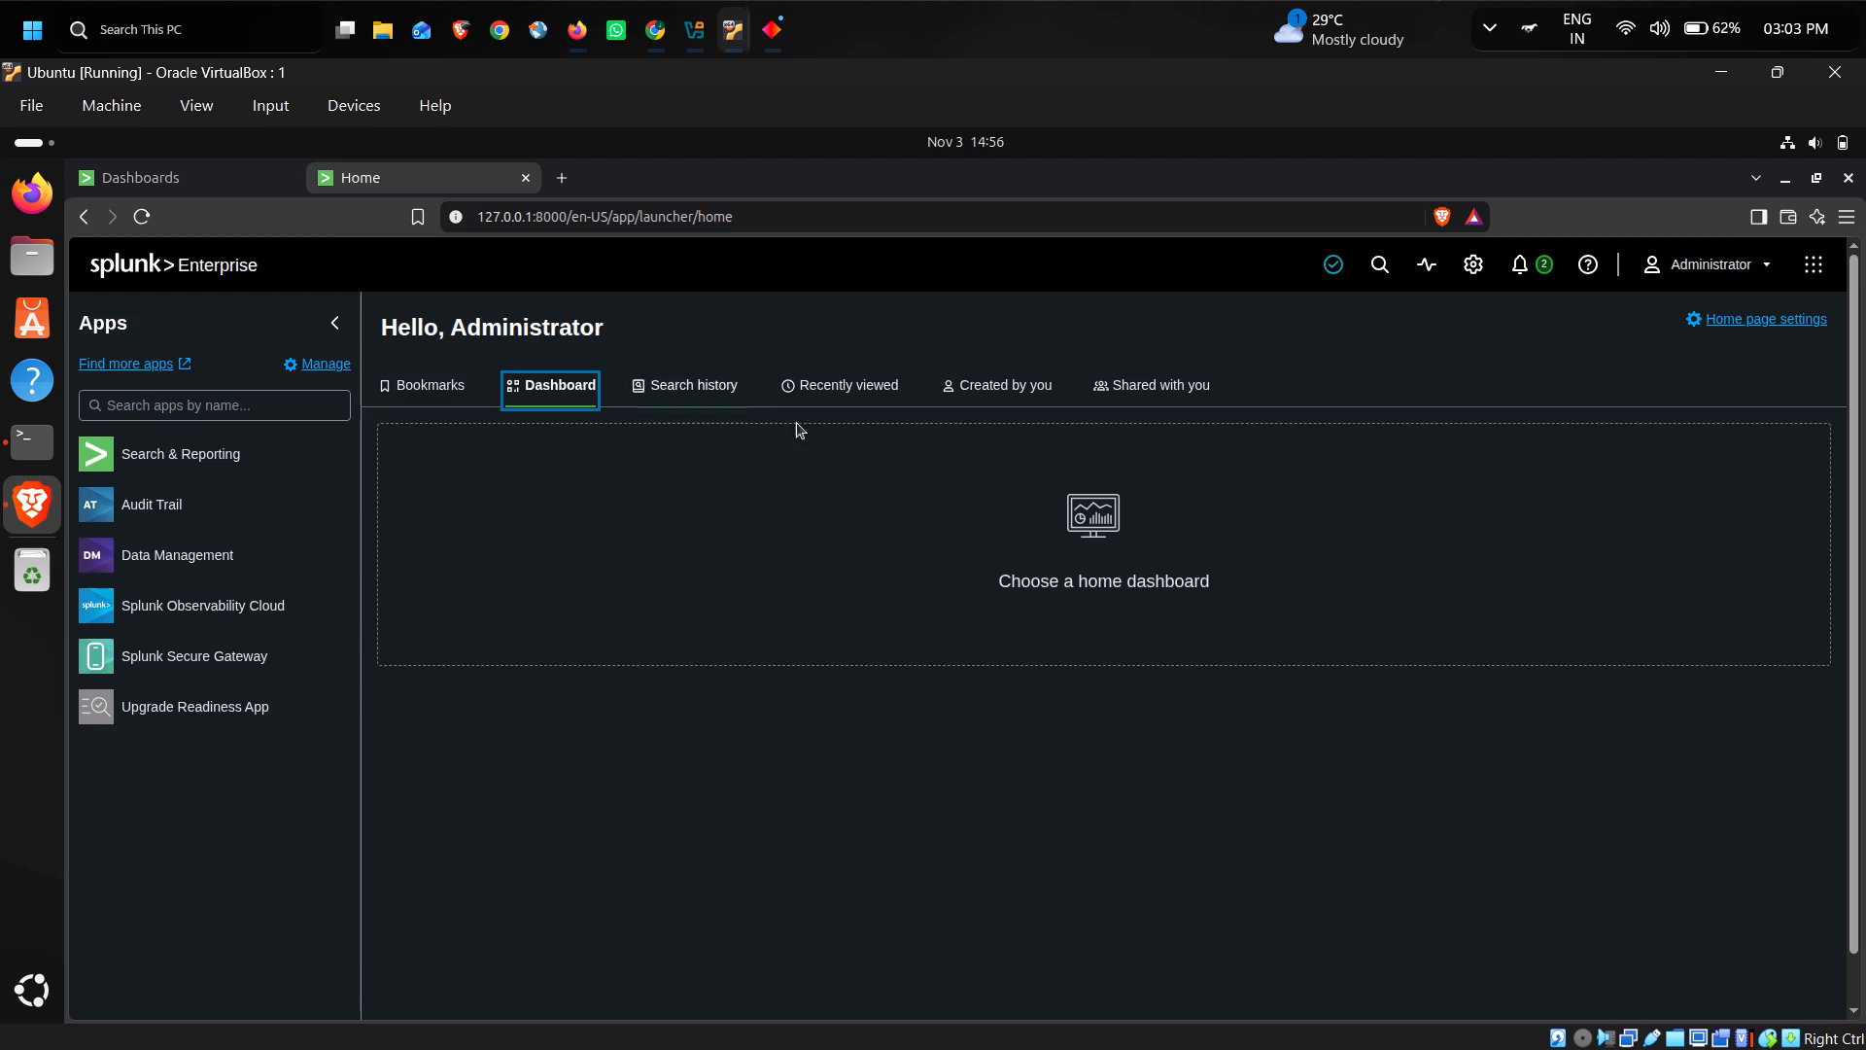
click(842, 461)
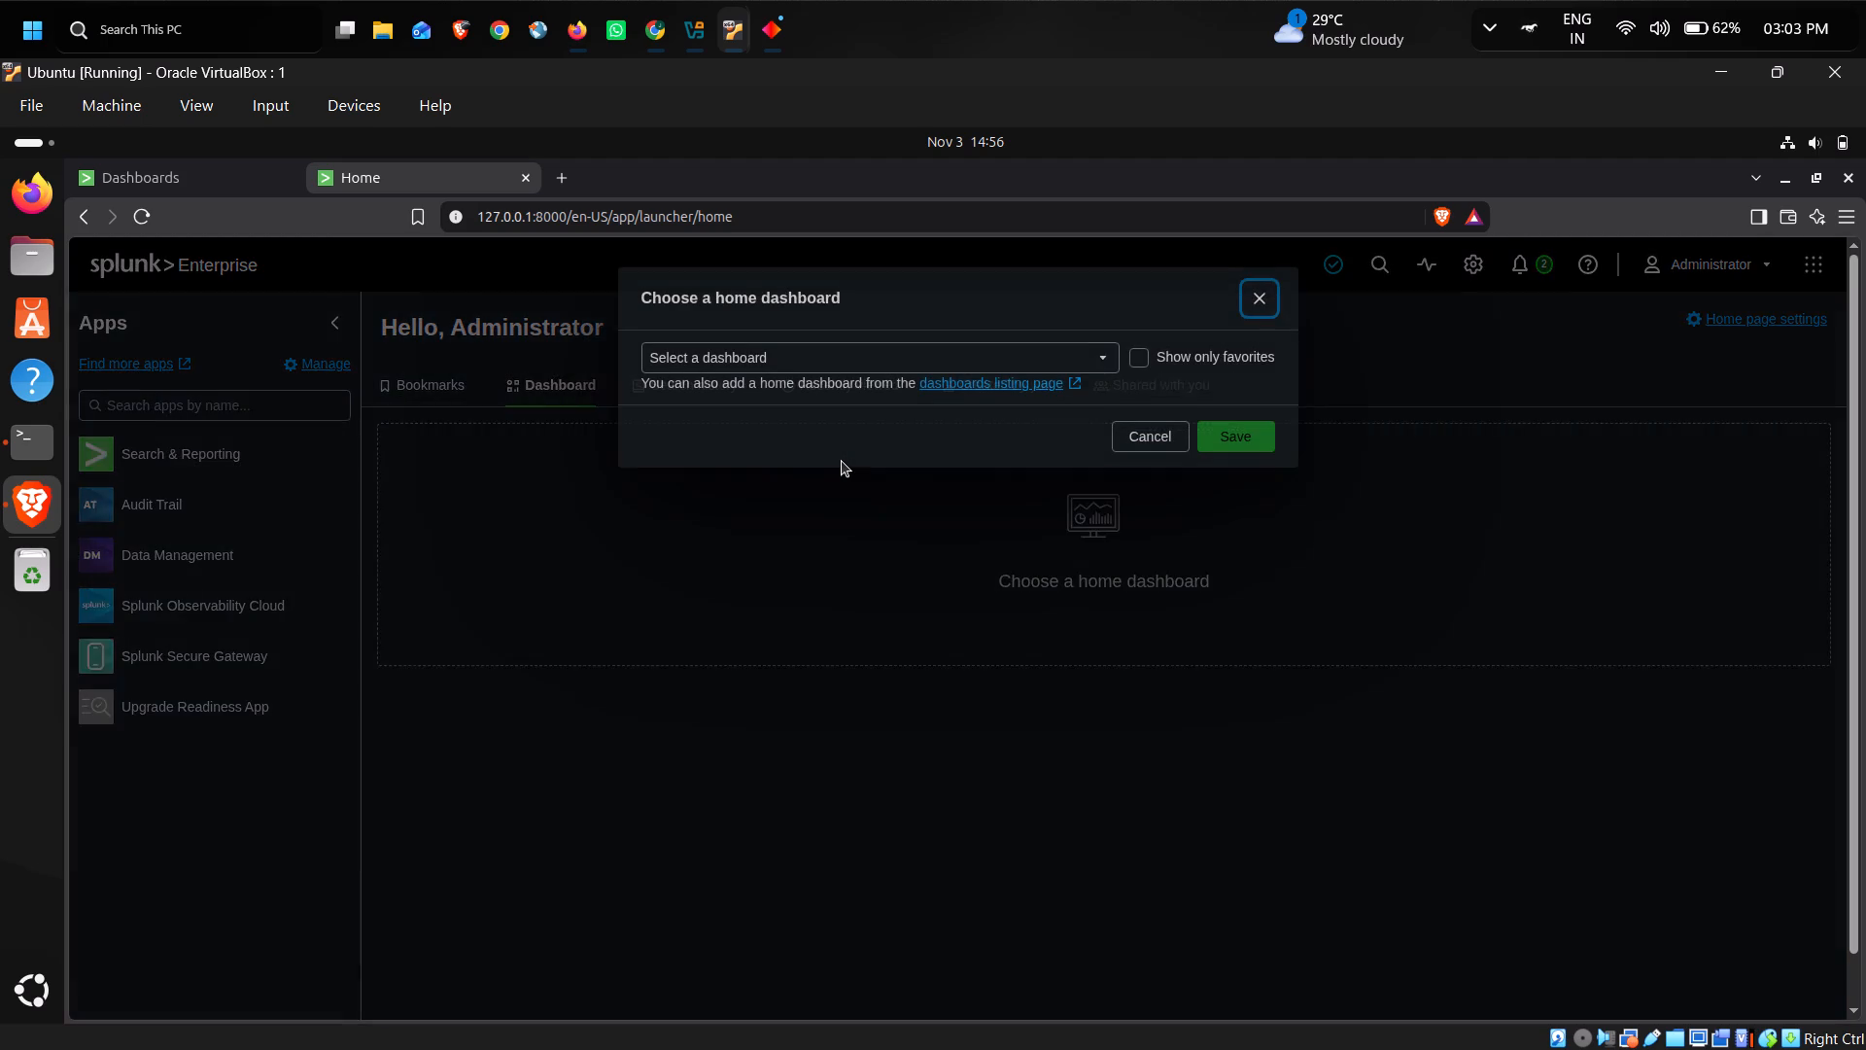
click(891, 375)
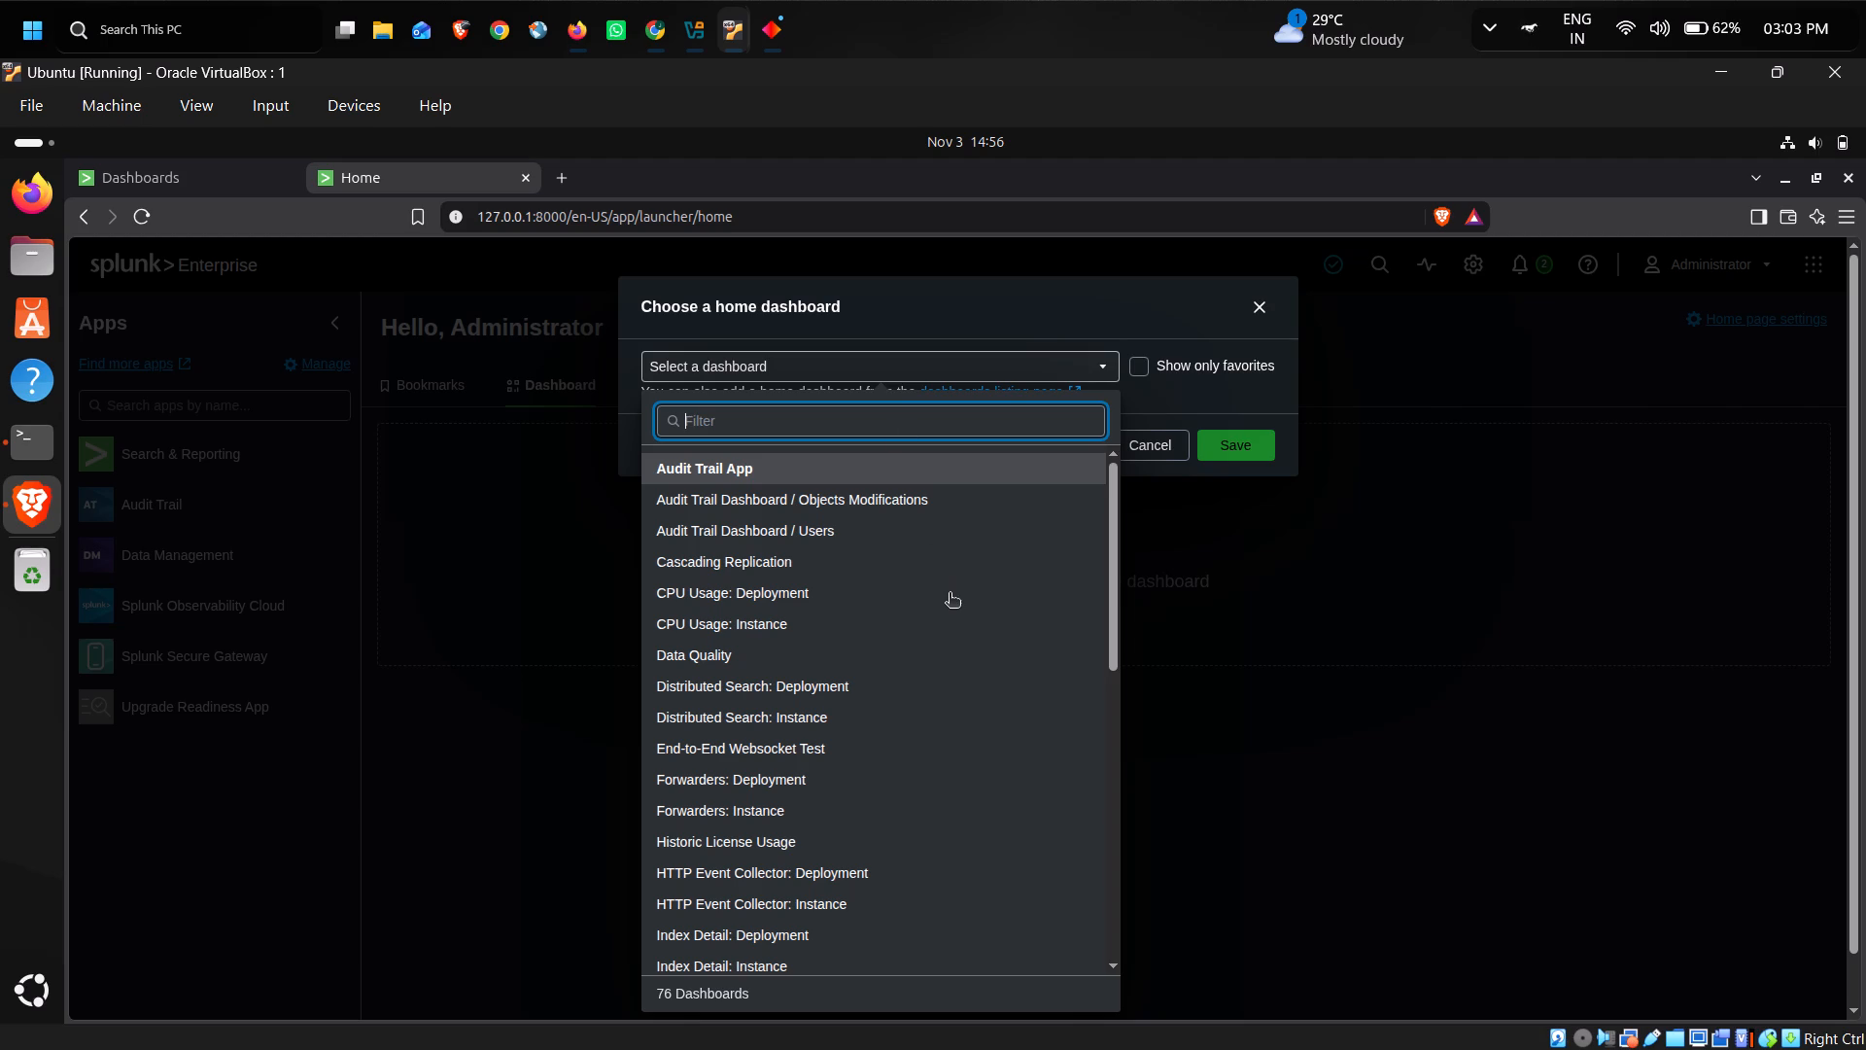
scroll(950, 594, down, 1)
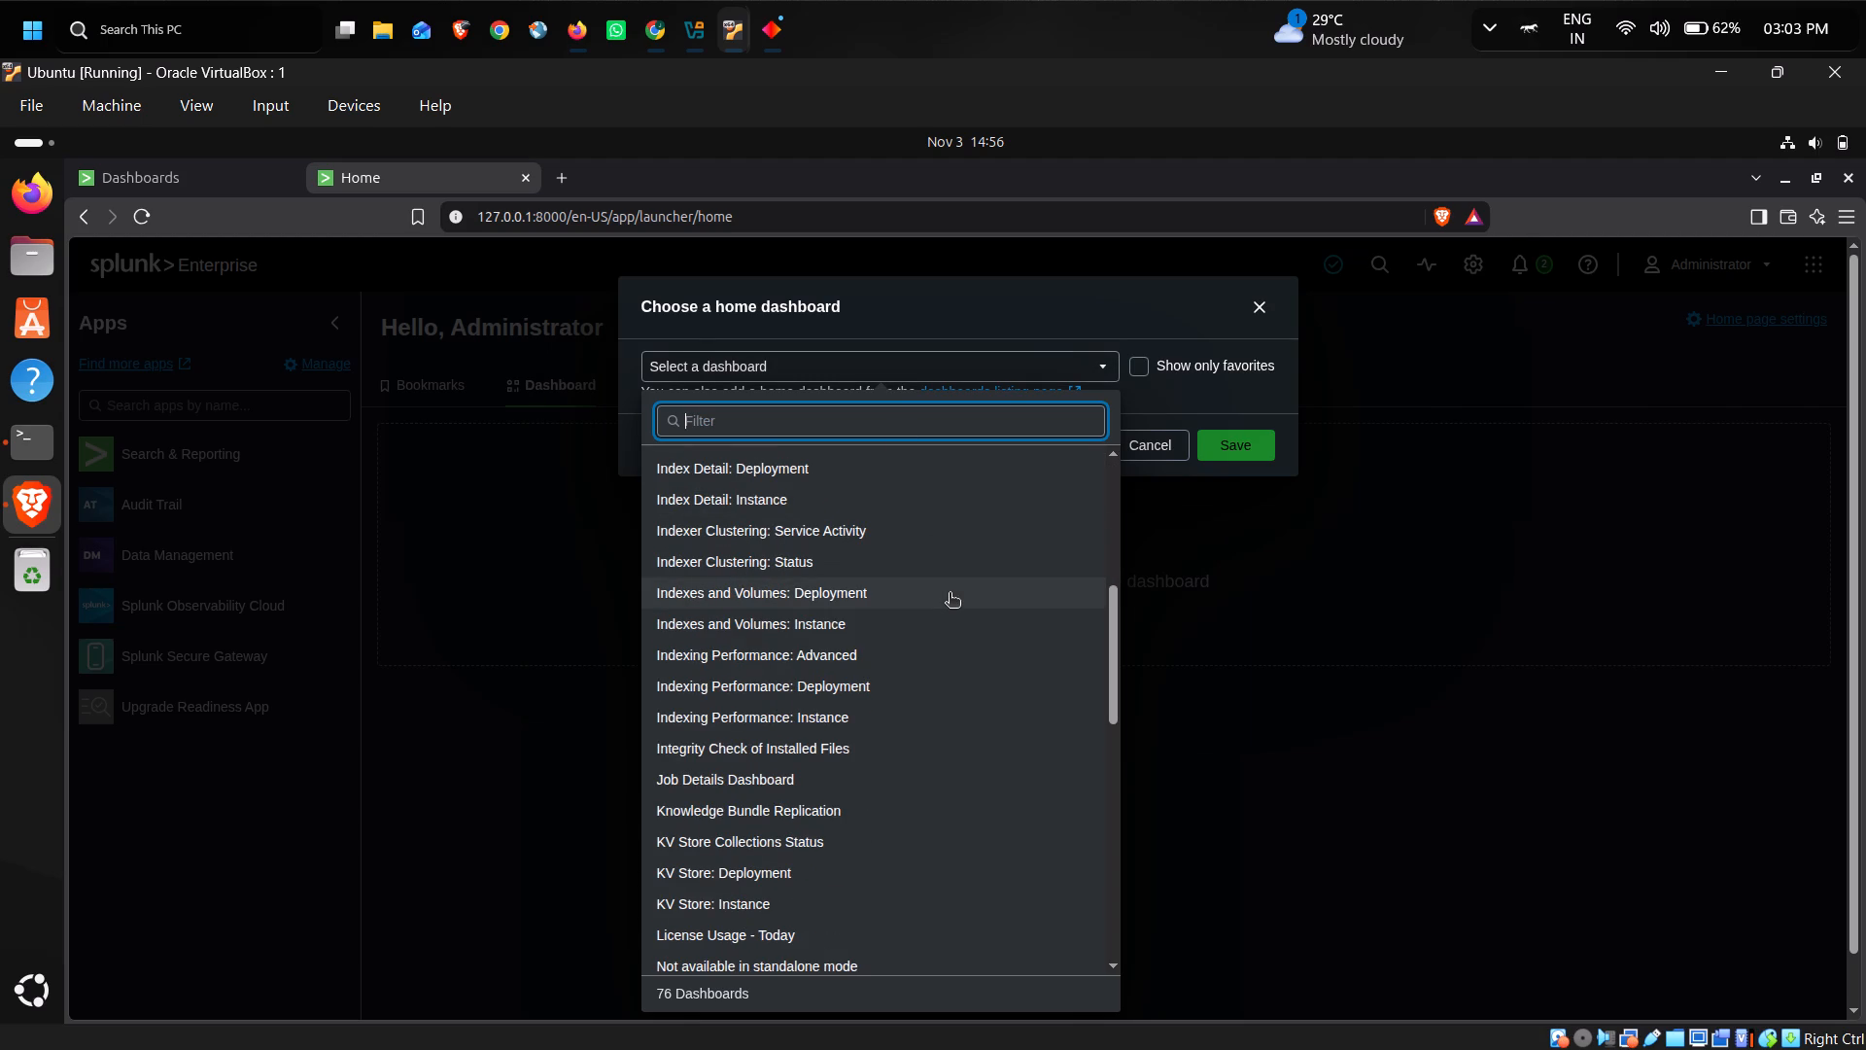
click(904, 540)
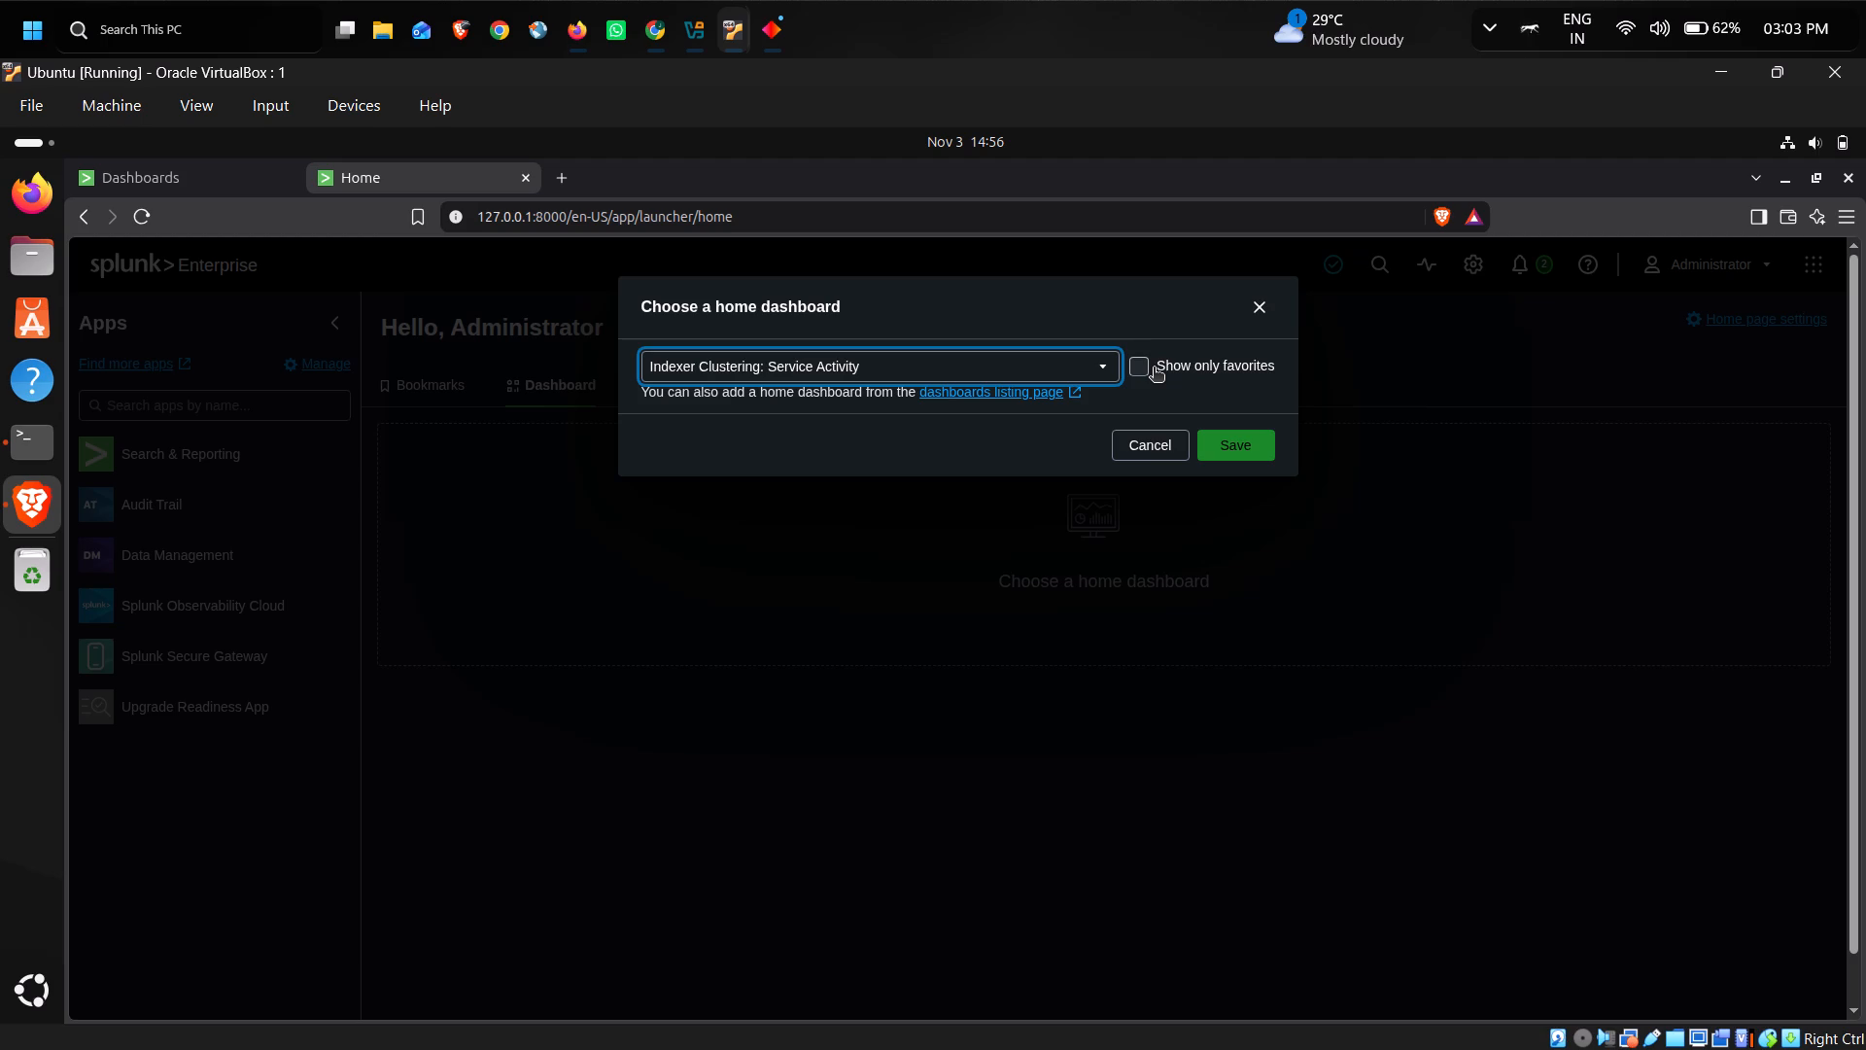
click(1221, 449)
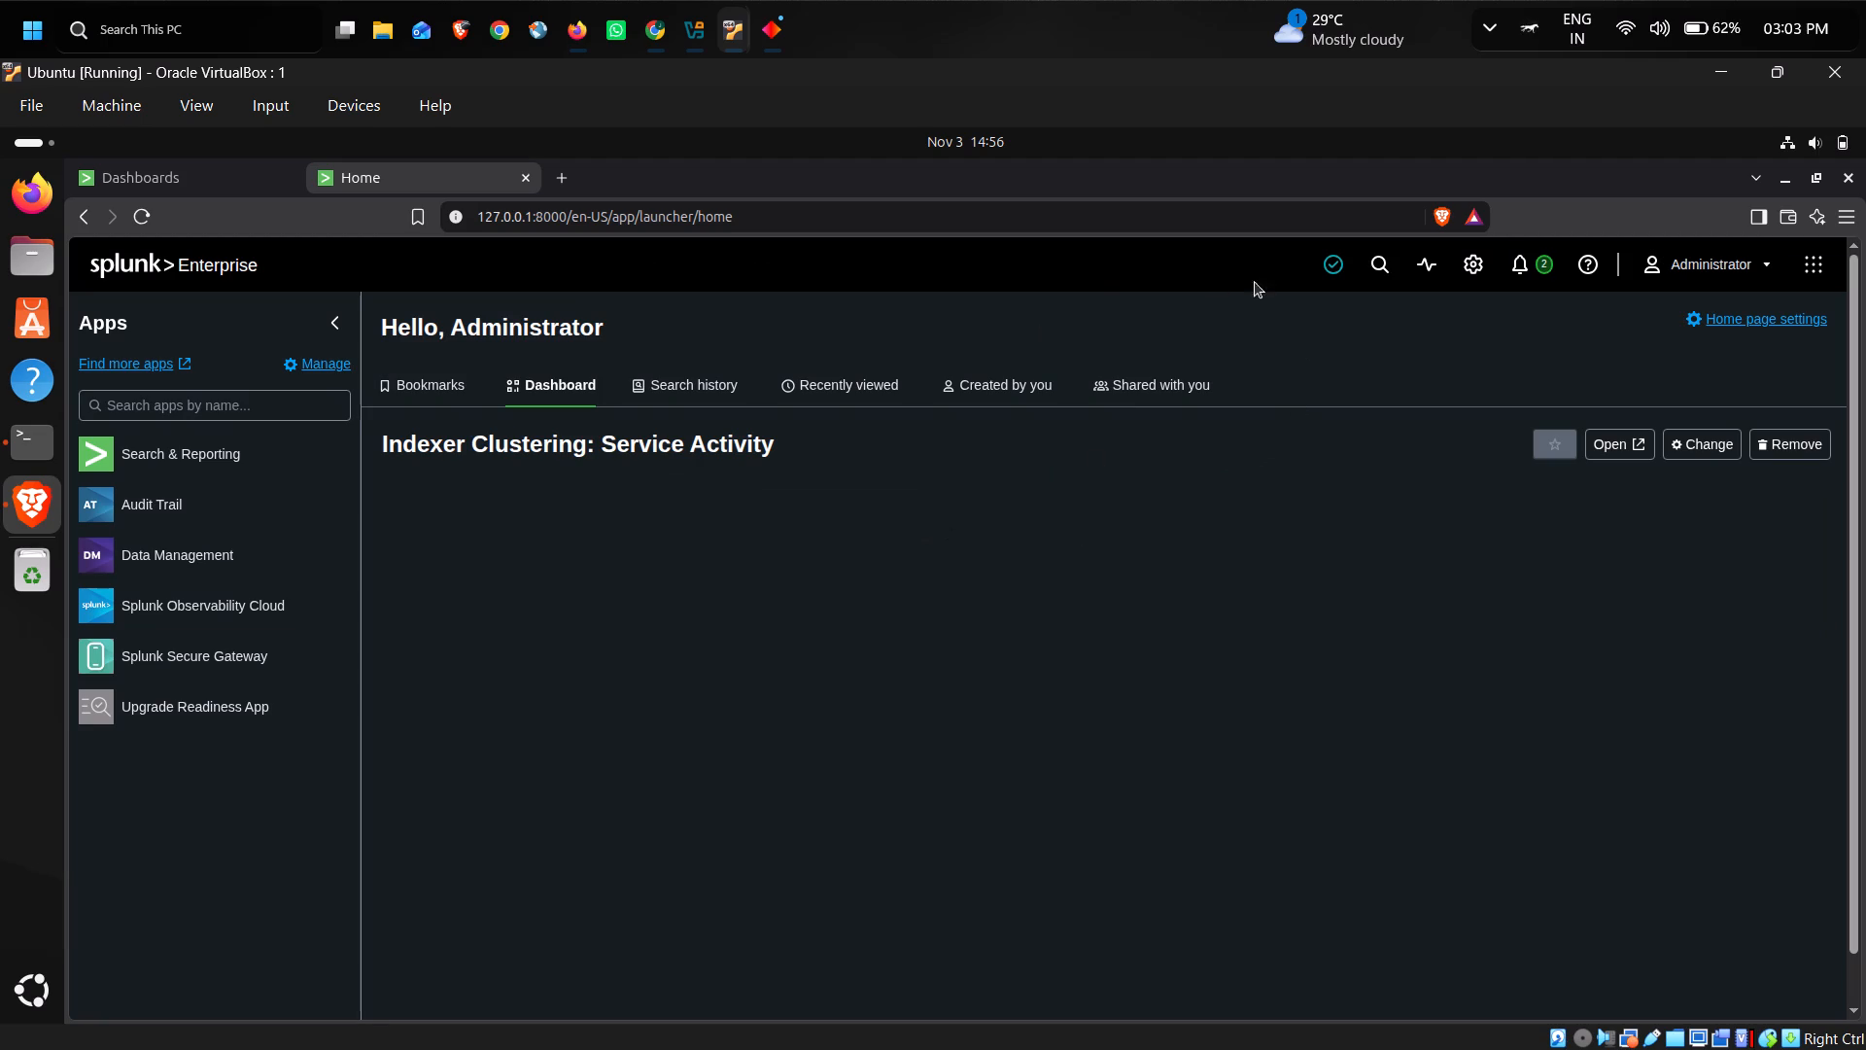
Set the time range of the Warning and Error Patterns panel to a real-time window starting 24 hours ago.
click(1025, 469)
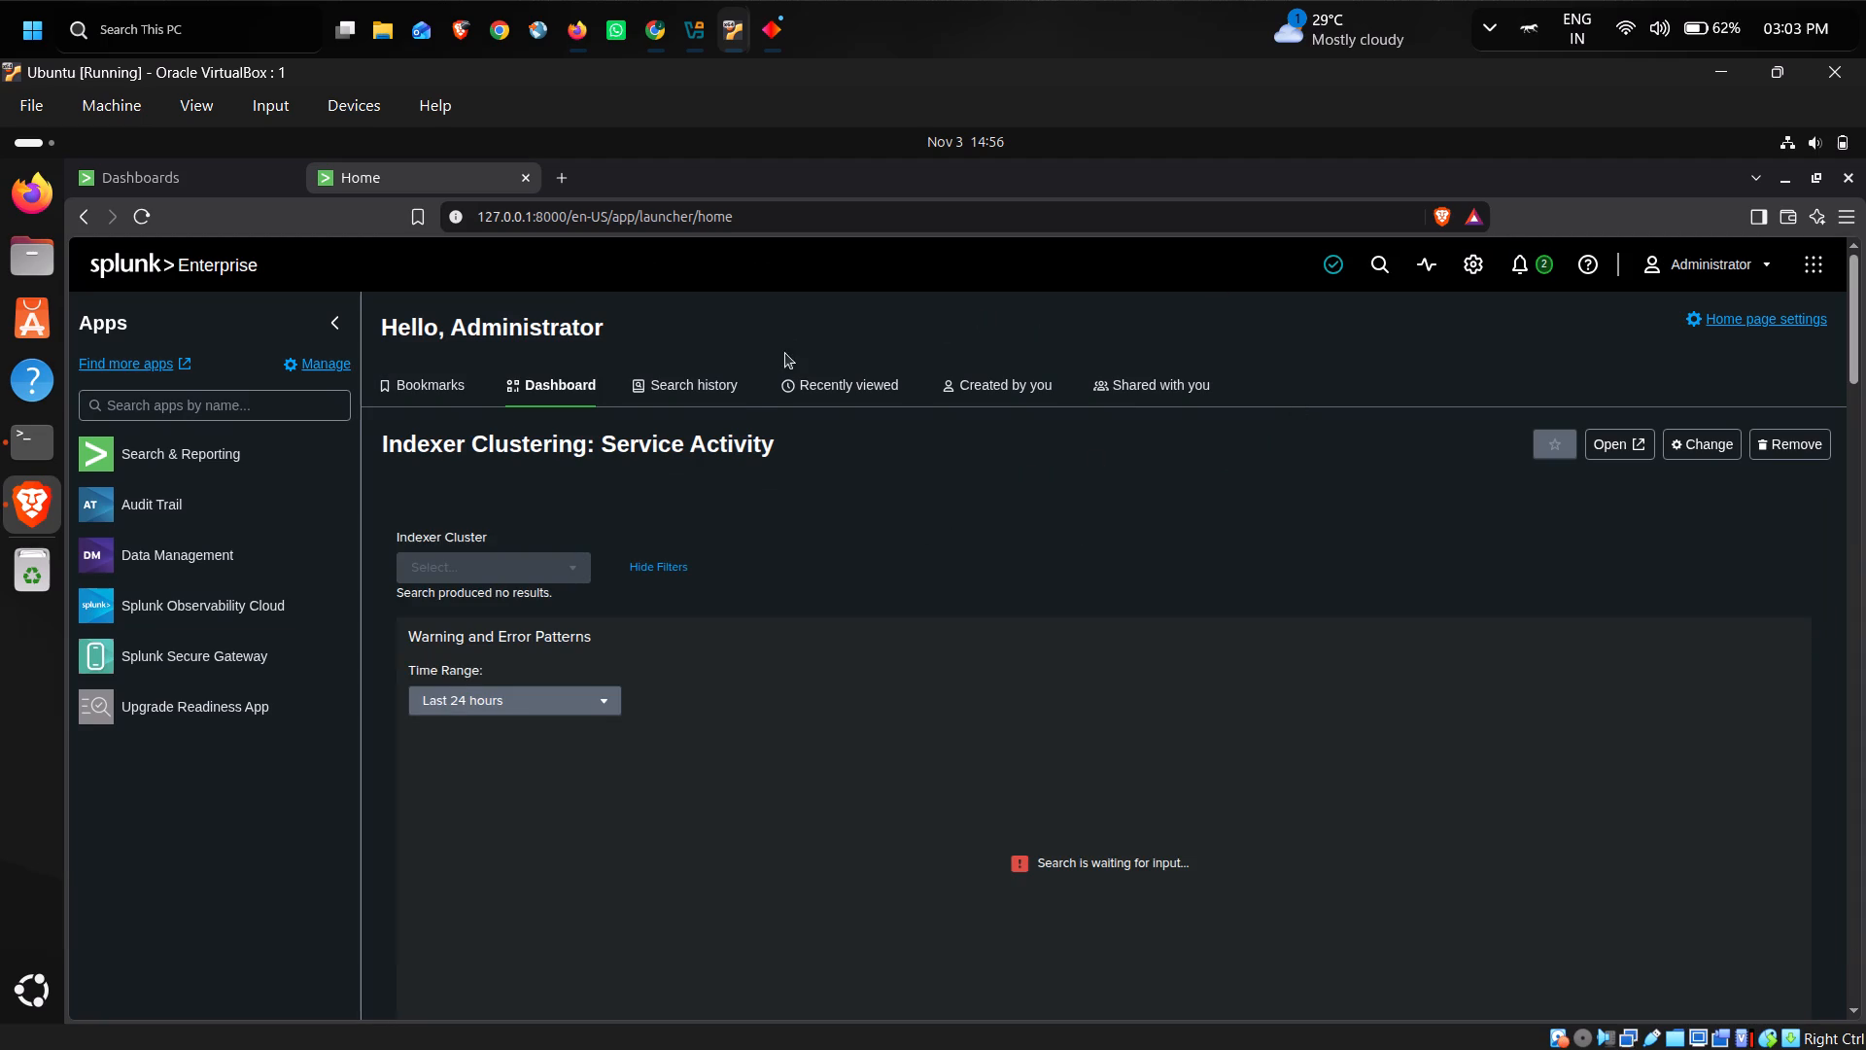
click(610, 709)
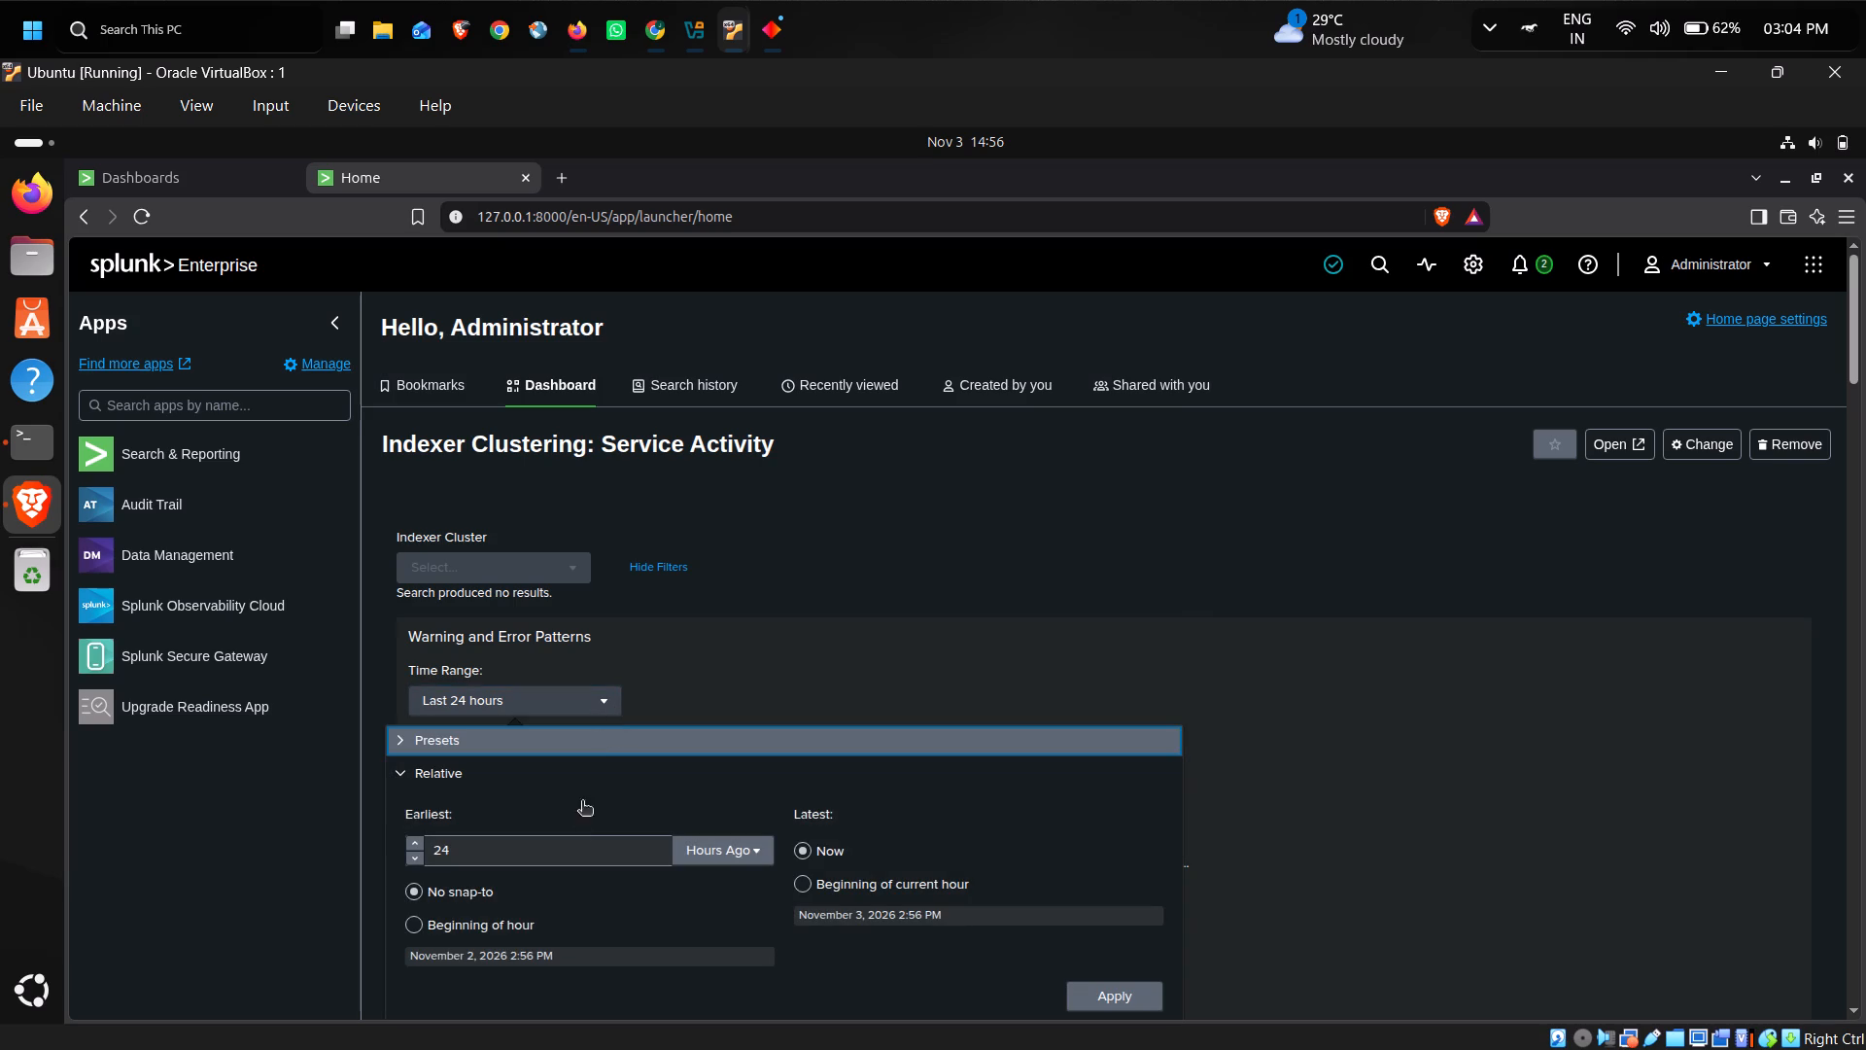
scroll(570, 884, down, 1)
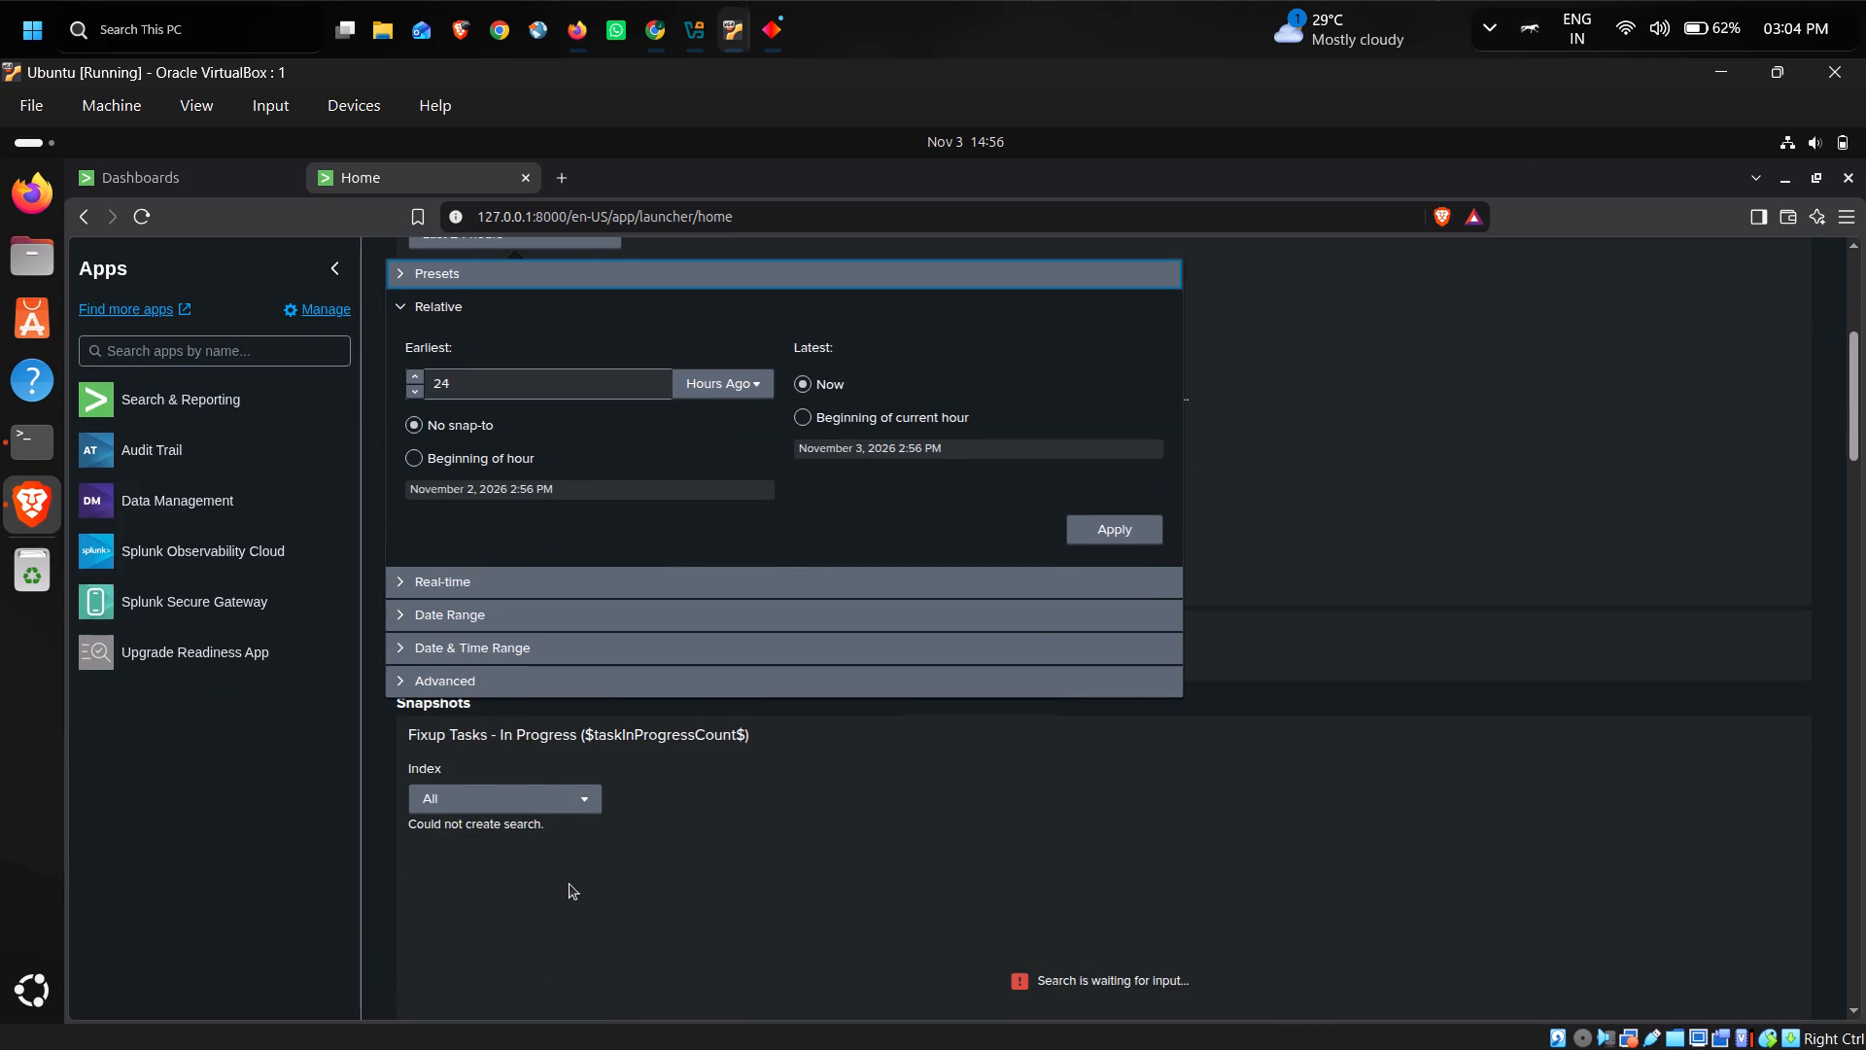
click(759, 387)
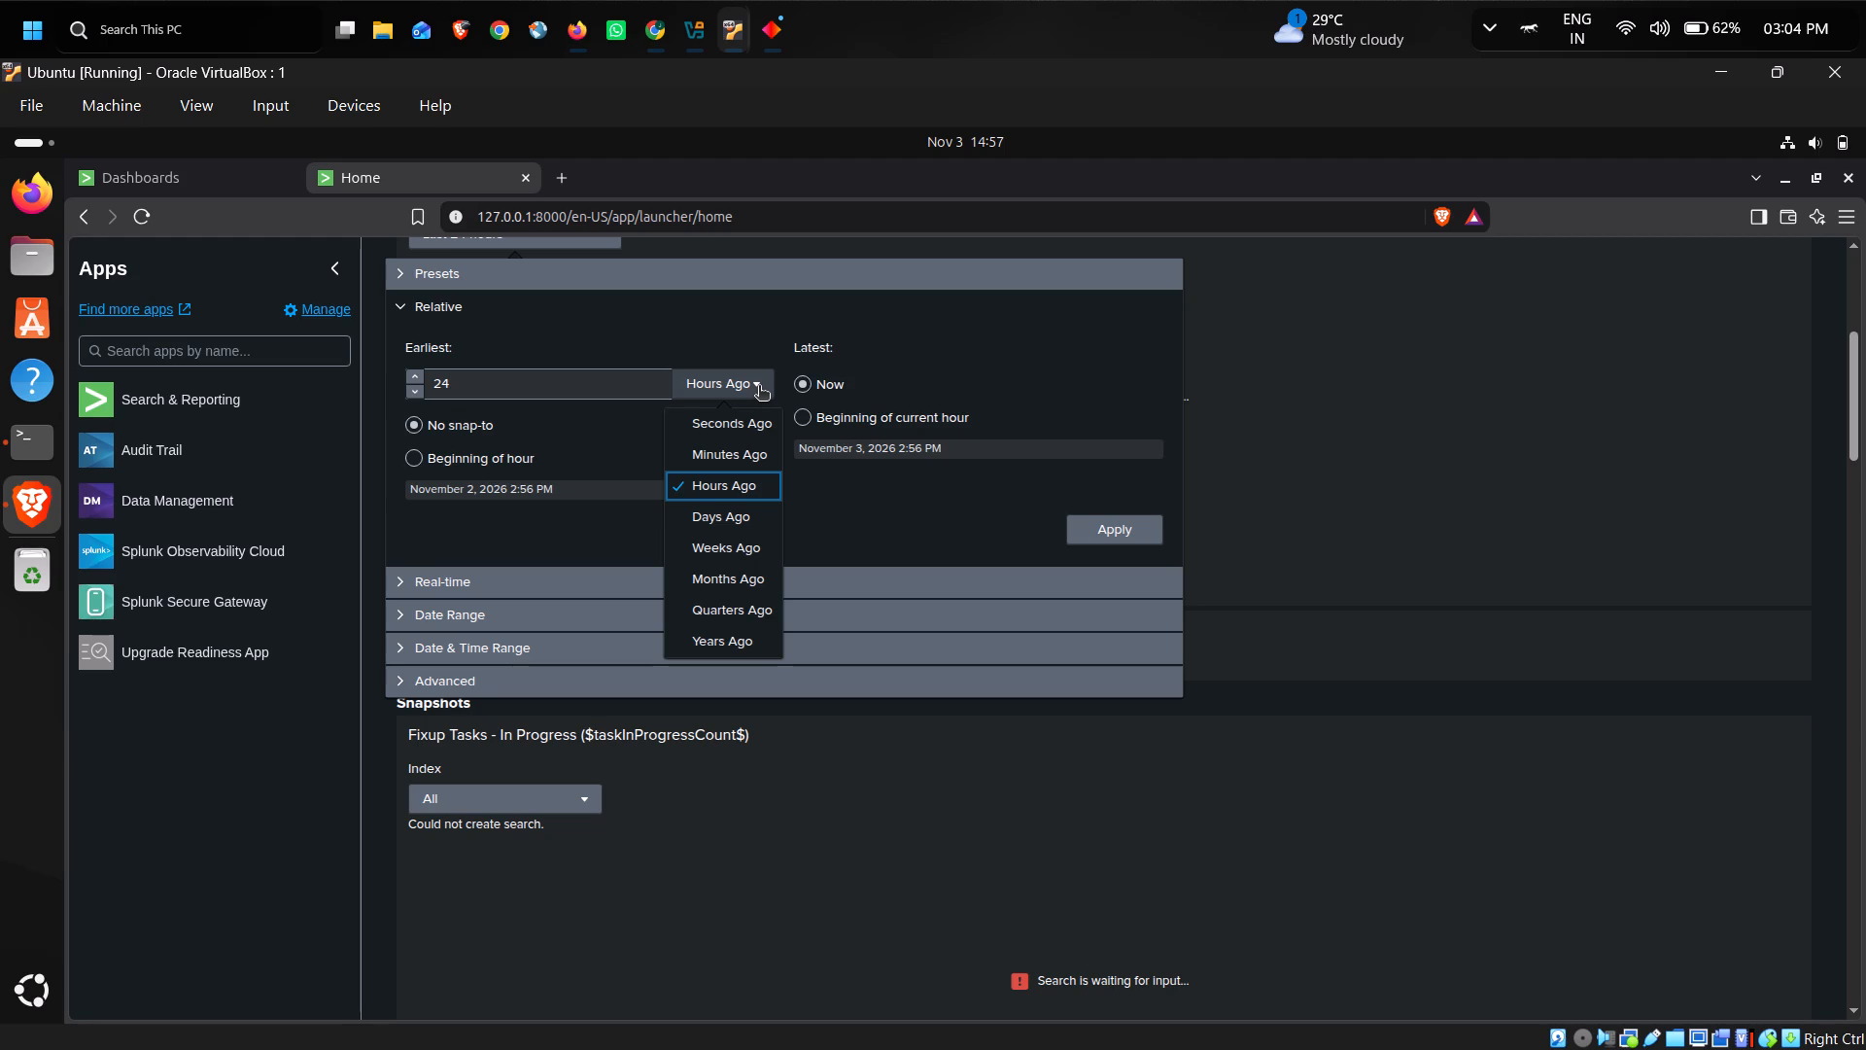
click(694, 654)
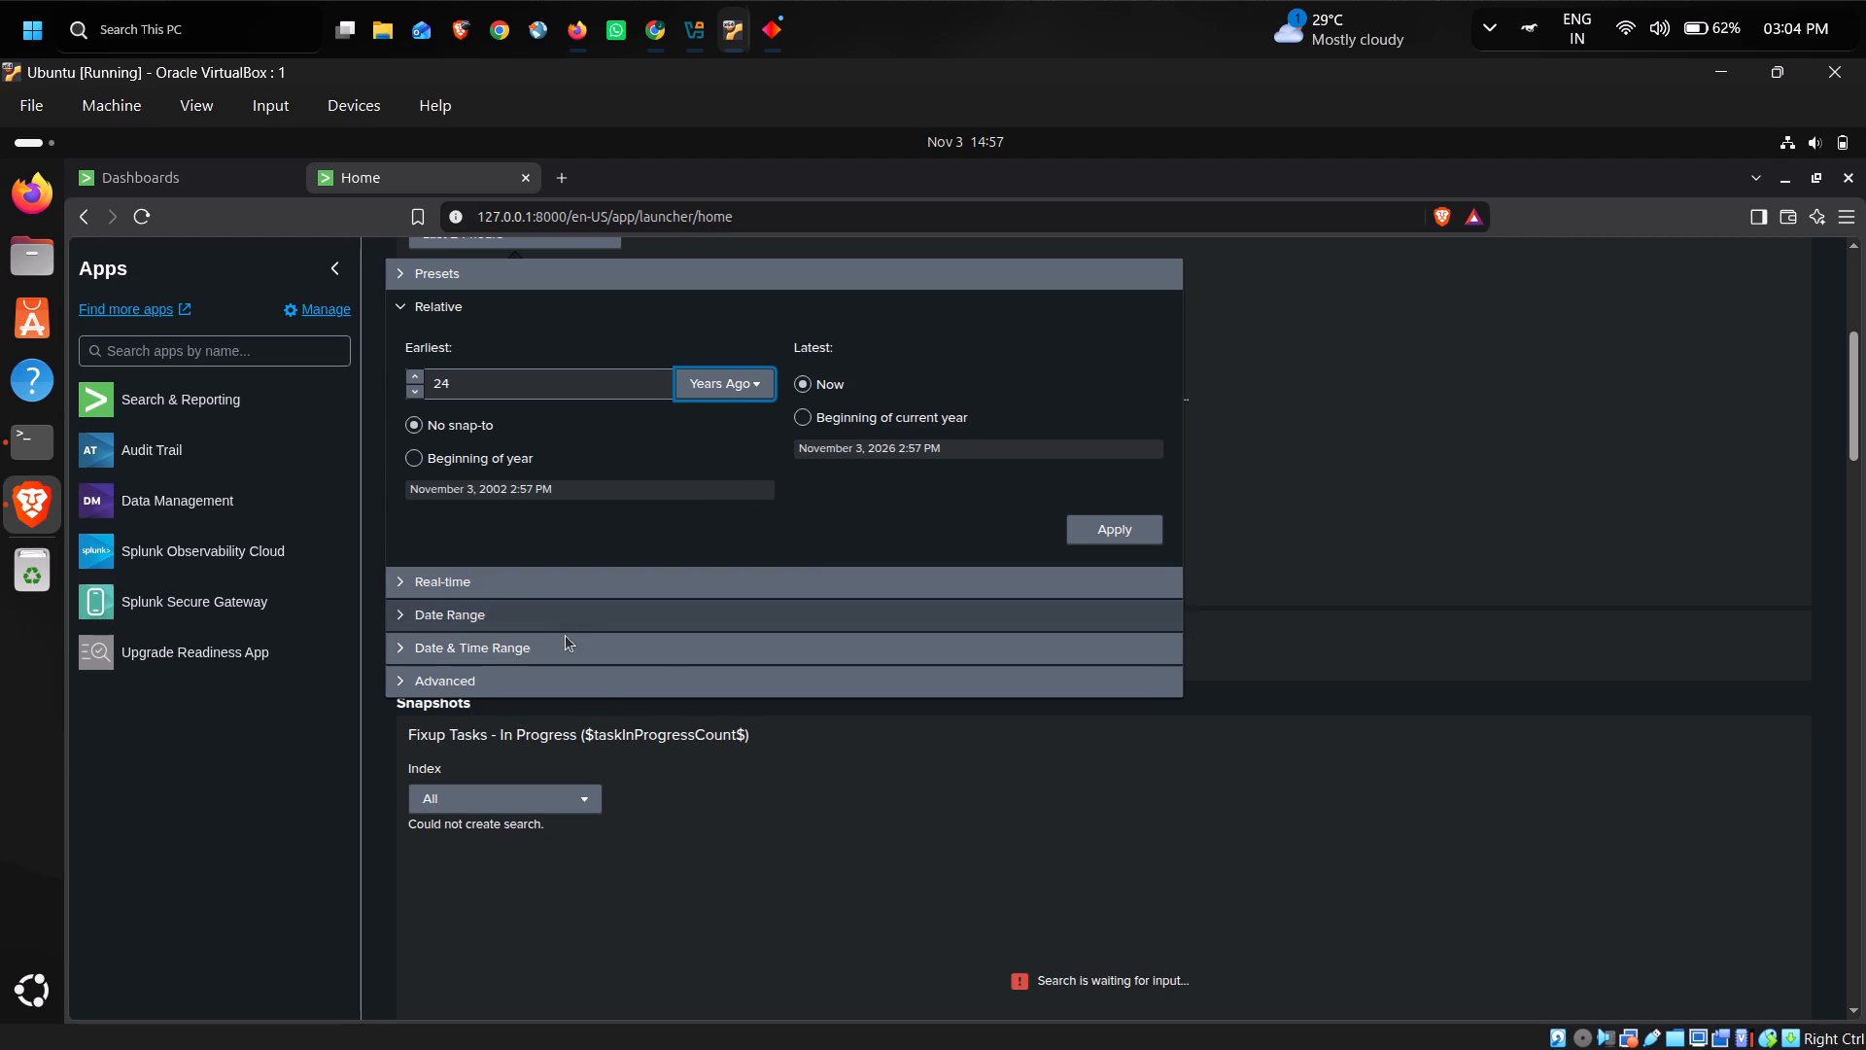
click(507, 590)
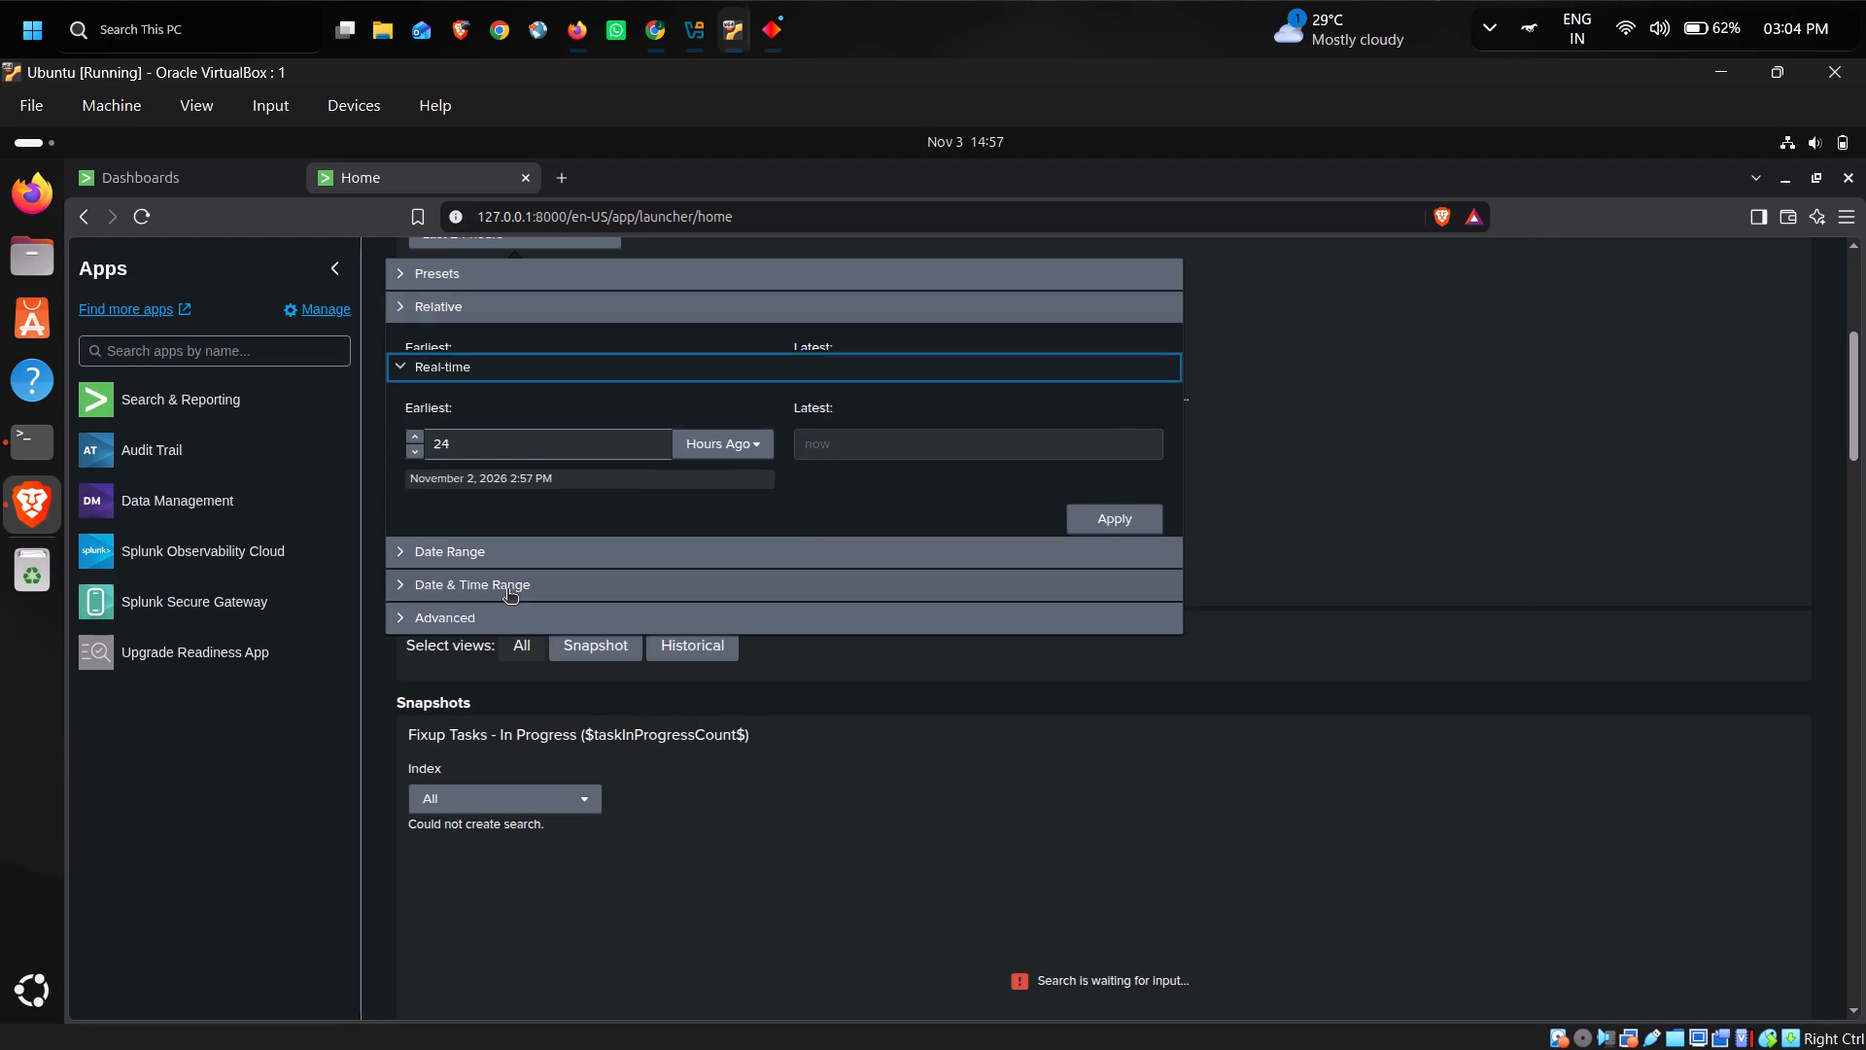
click(1121, 496)
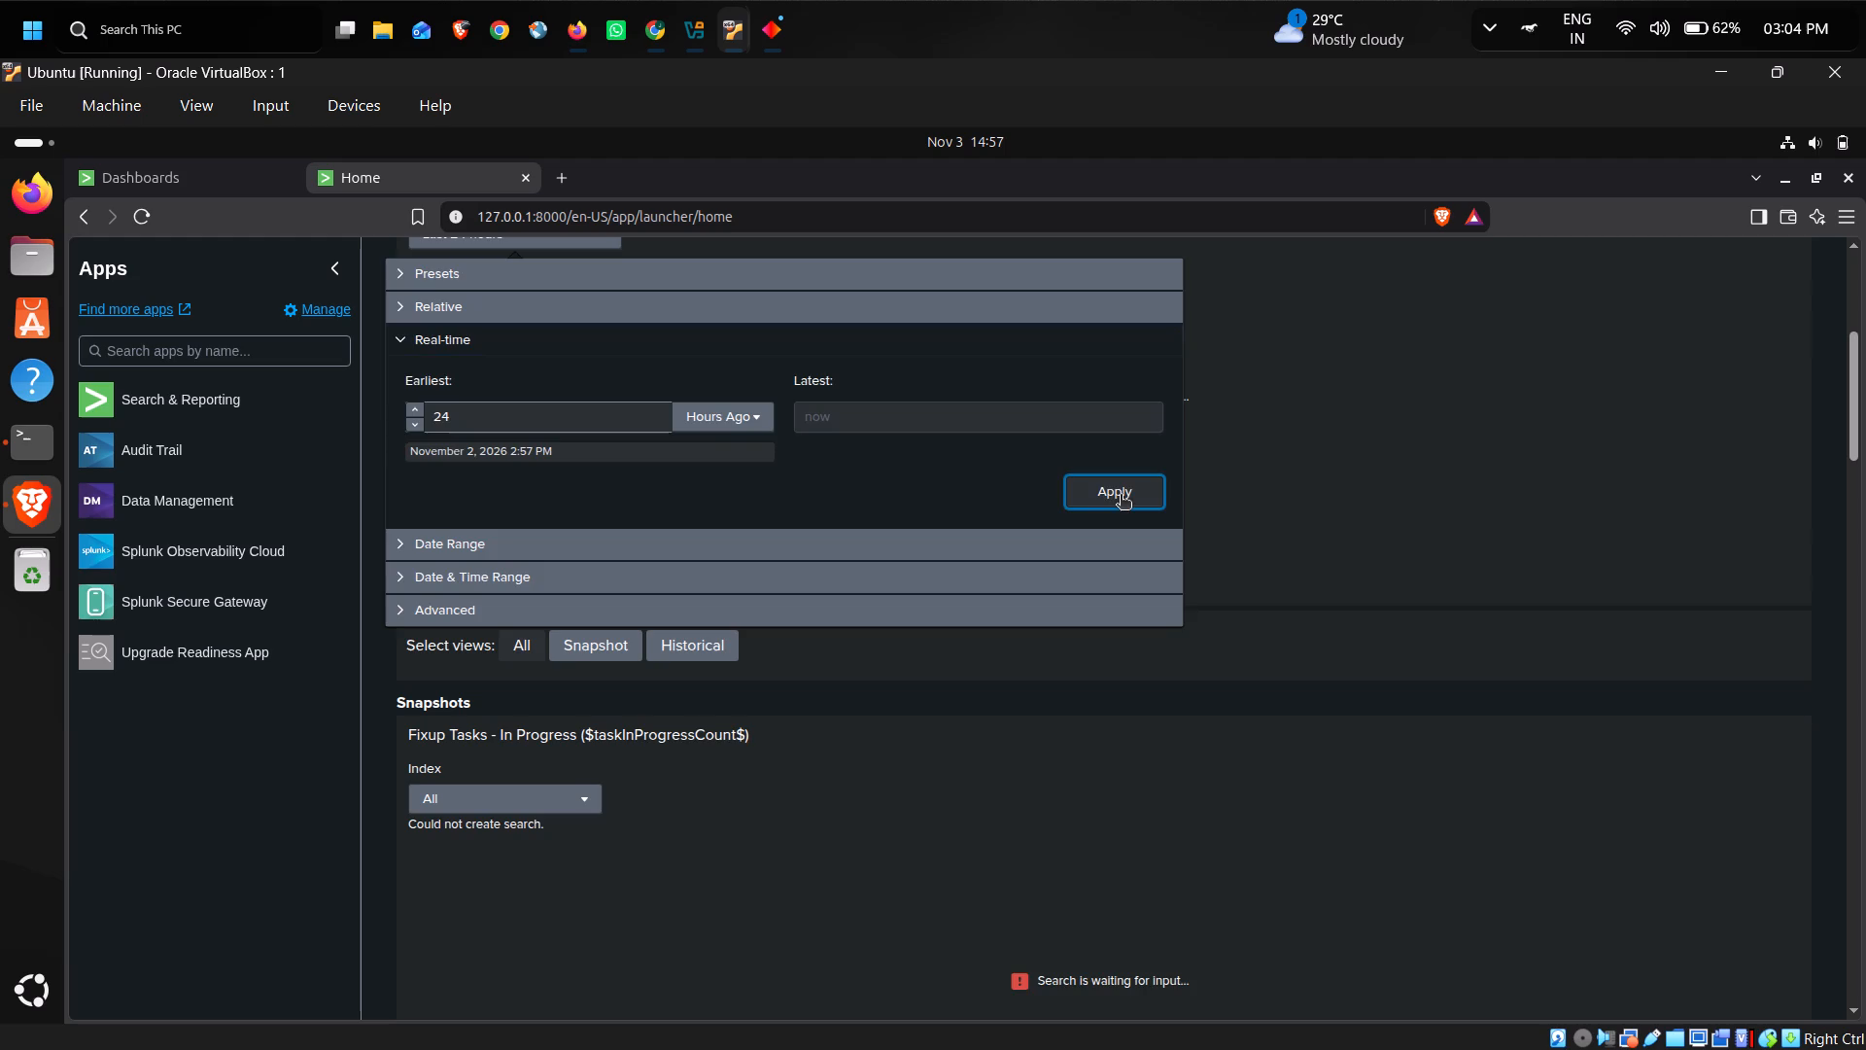
scroll(1121, 496, up, 1)
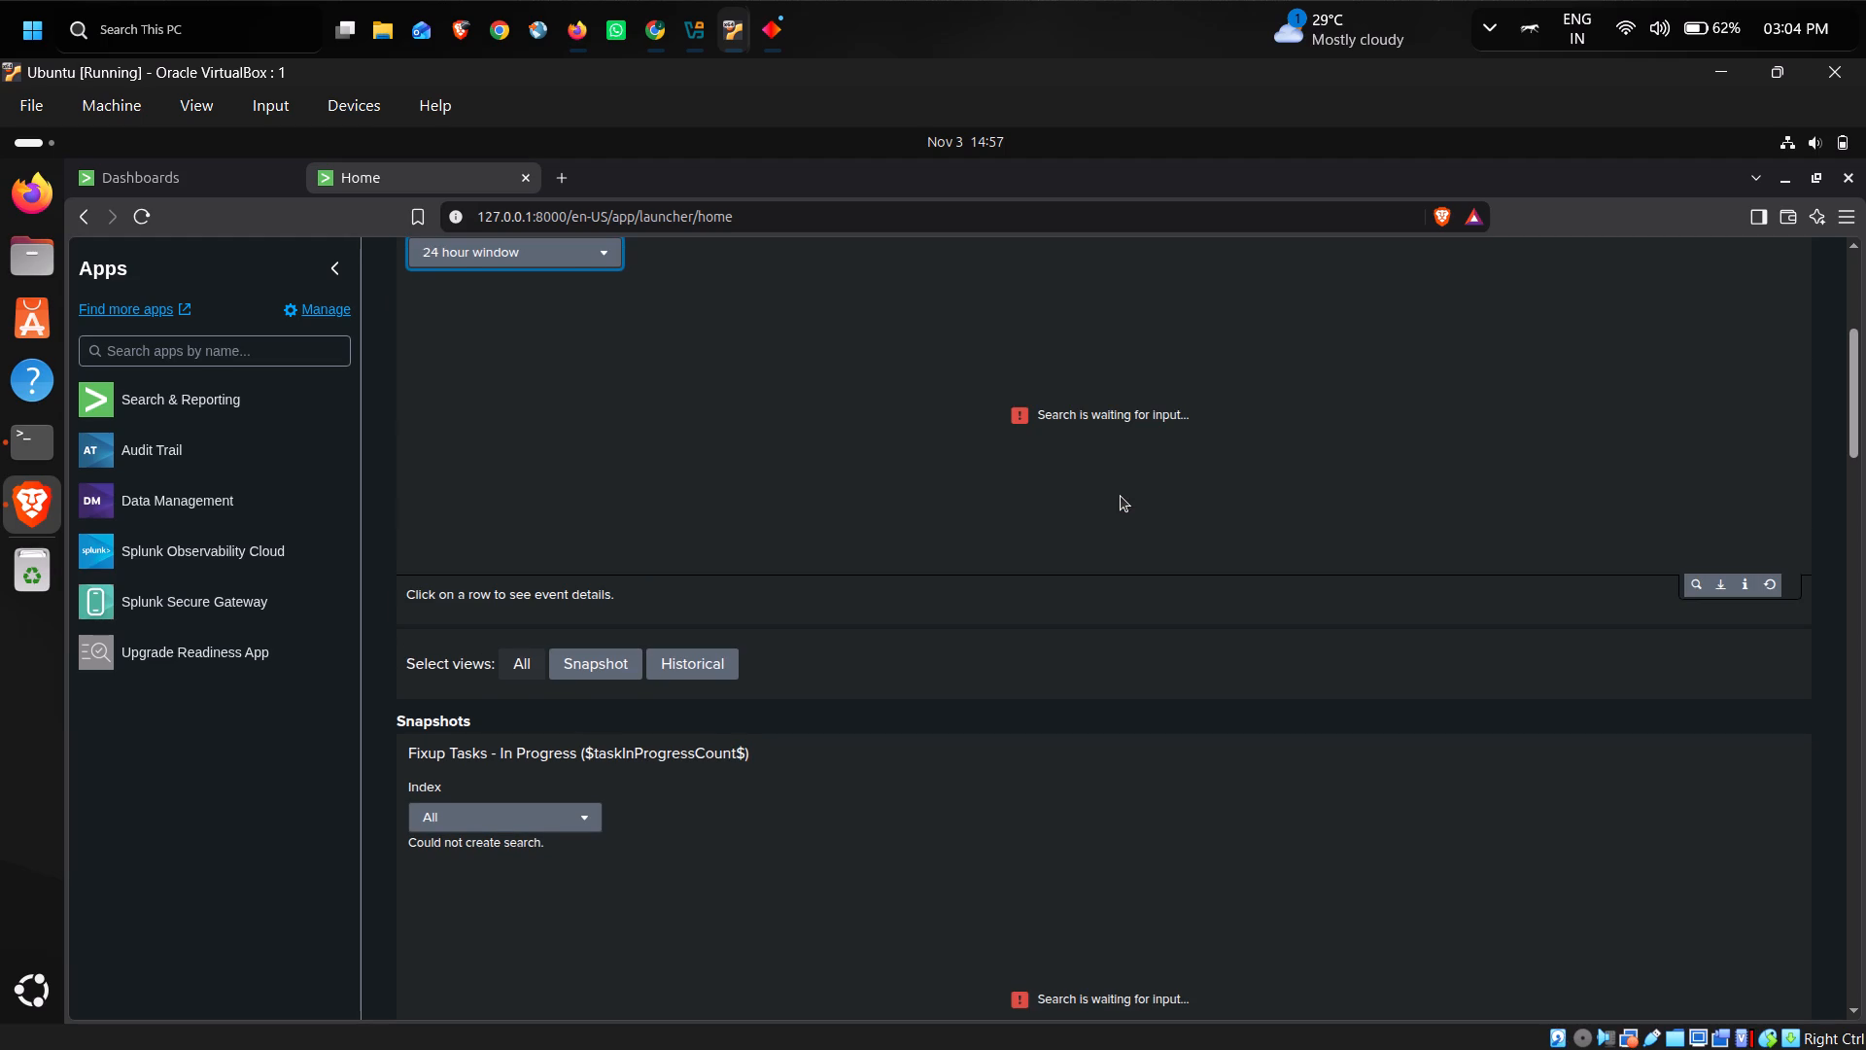
scroll(1121, 496, up, 1)
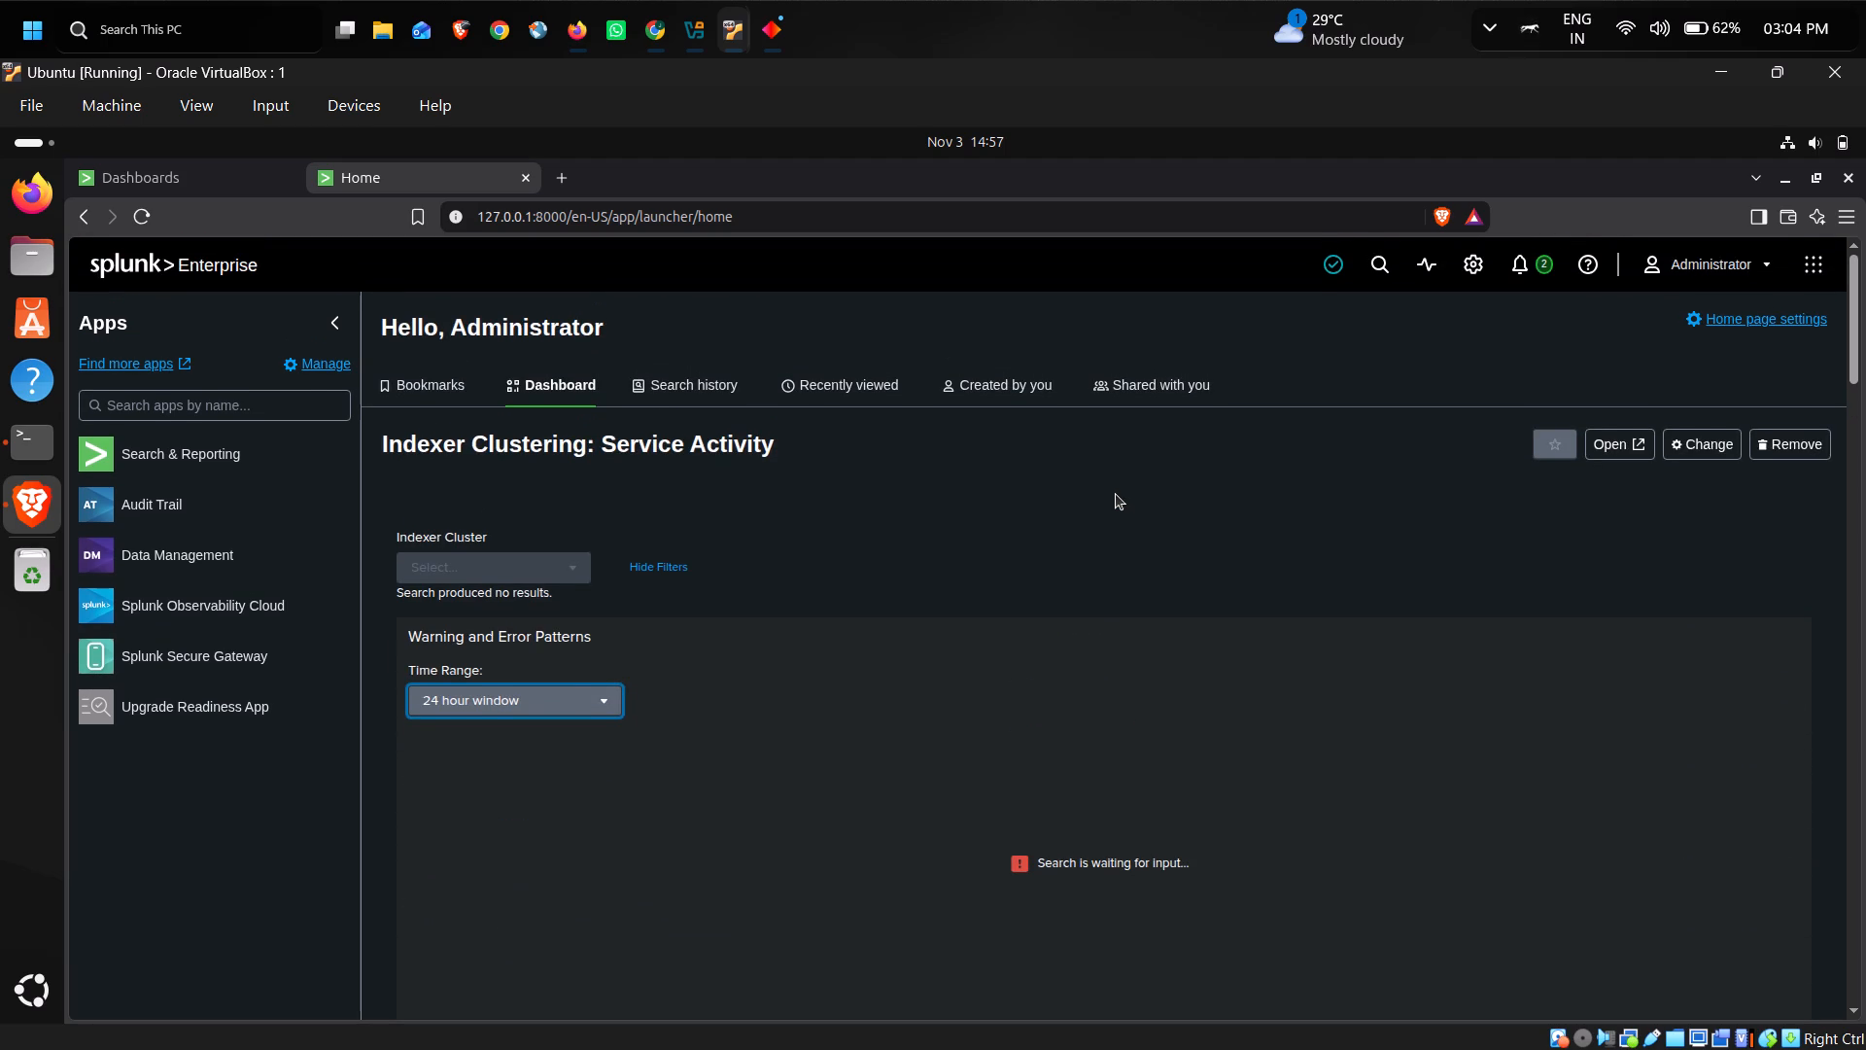
Look through the home page's search history, recently viewed items, own dashboards and bookmarks, and the Data Management app.
click(711, 383)
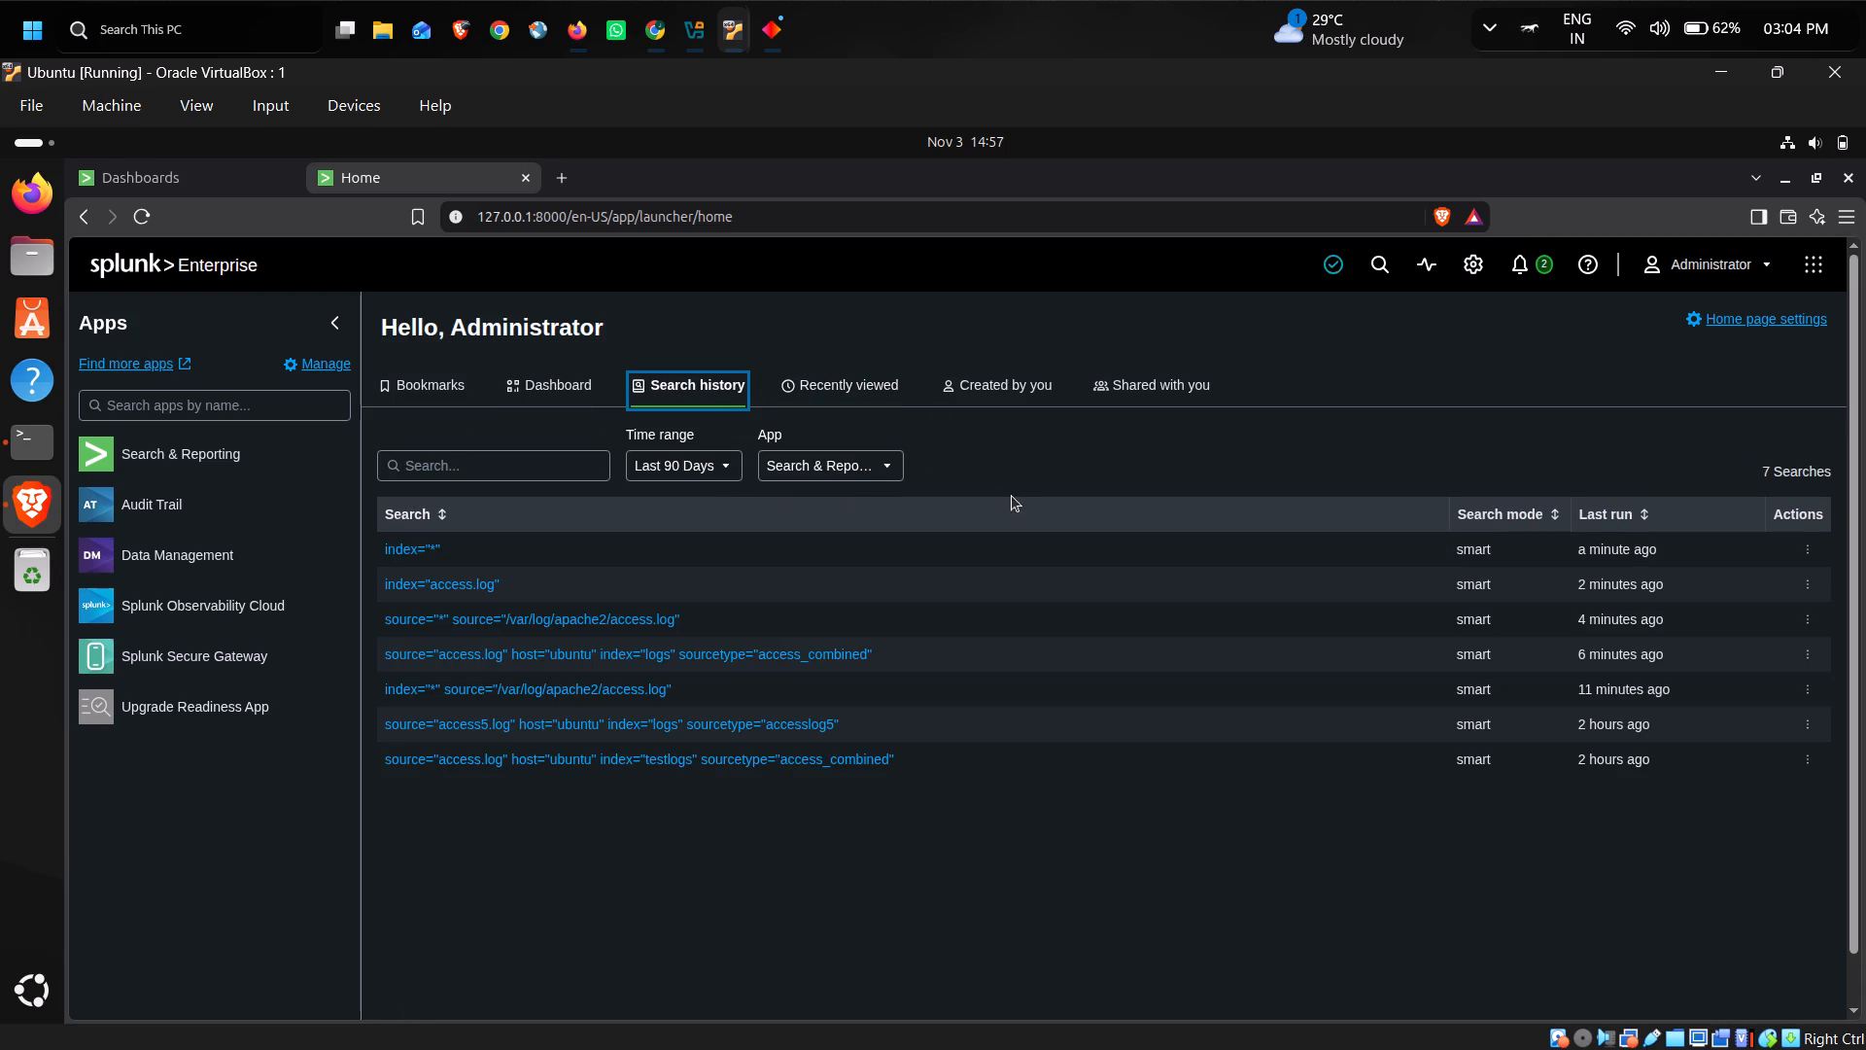
click(864, 386)
click(1022, 381)
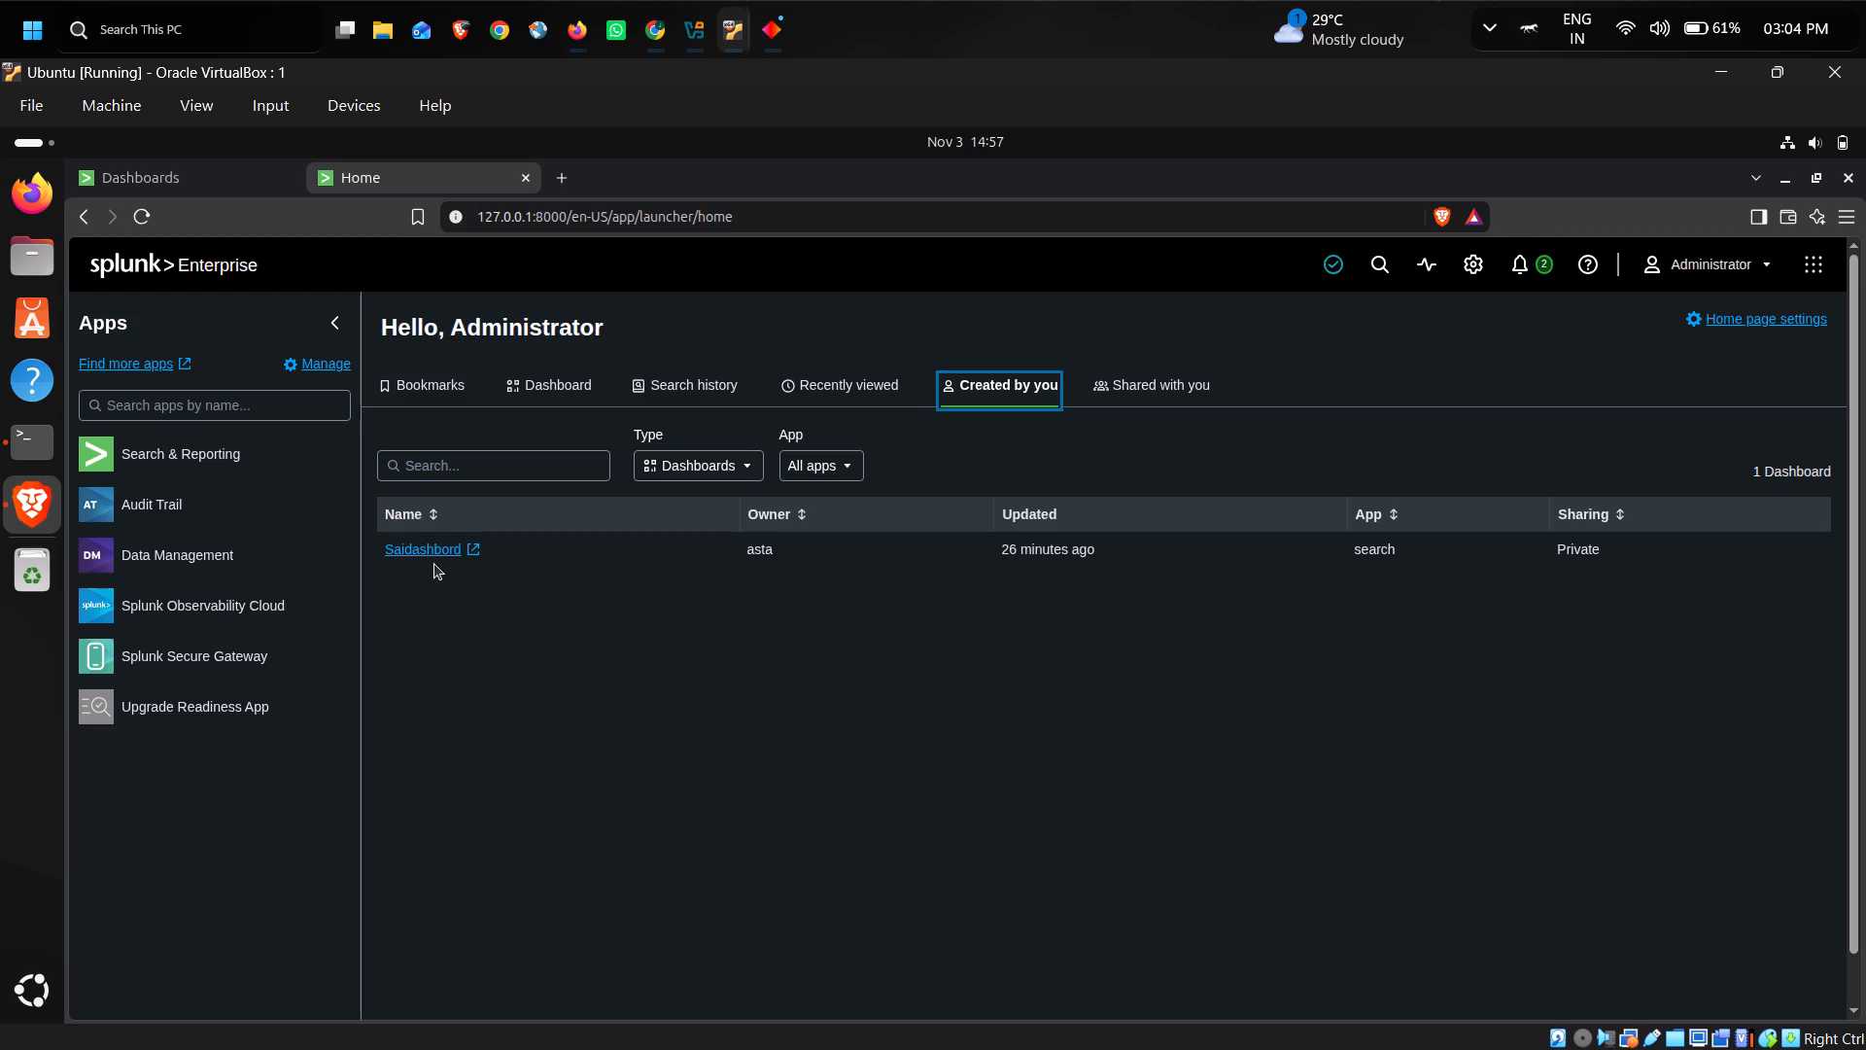
click(409, 386)
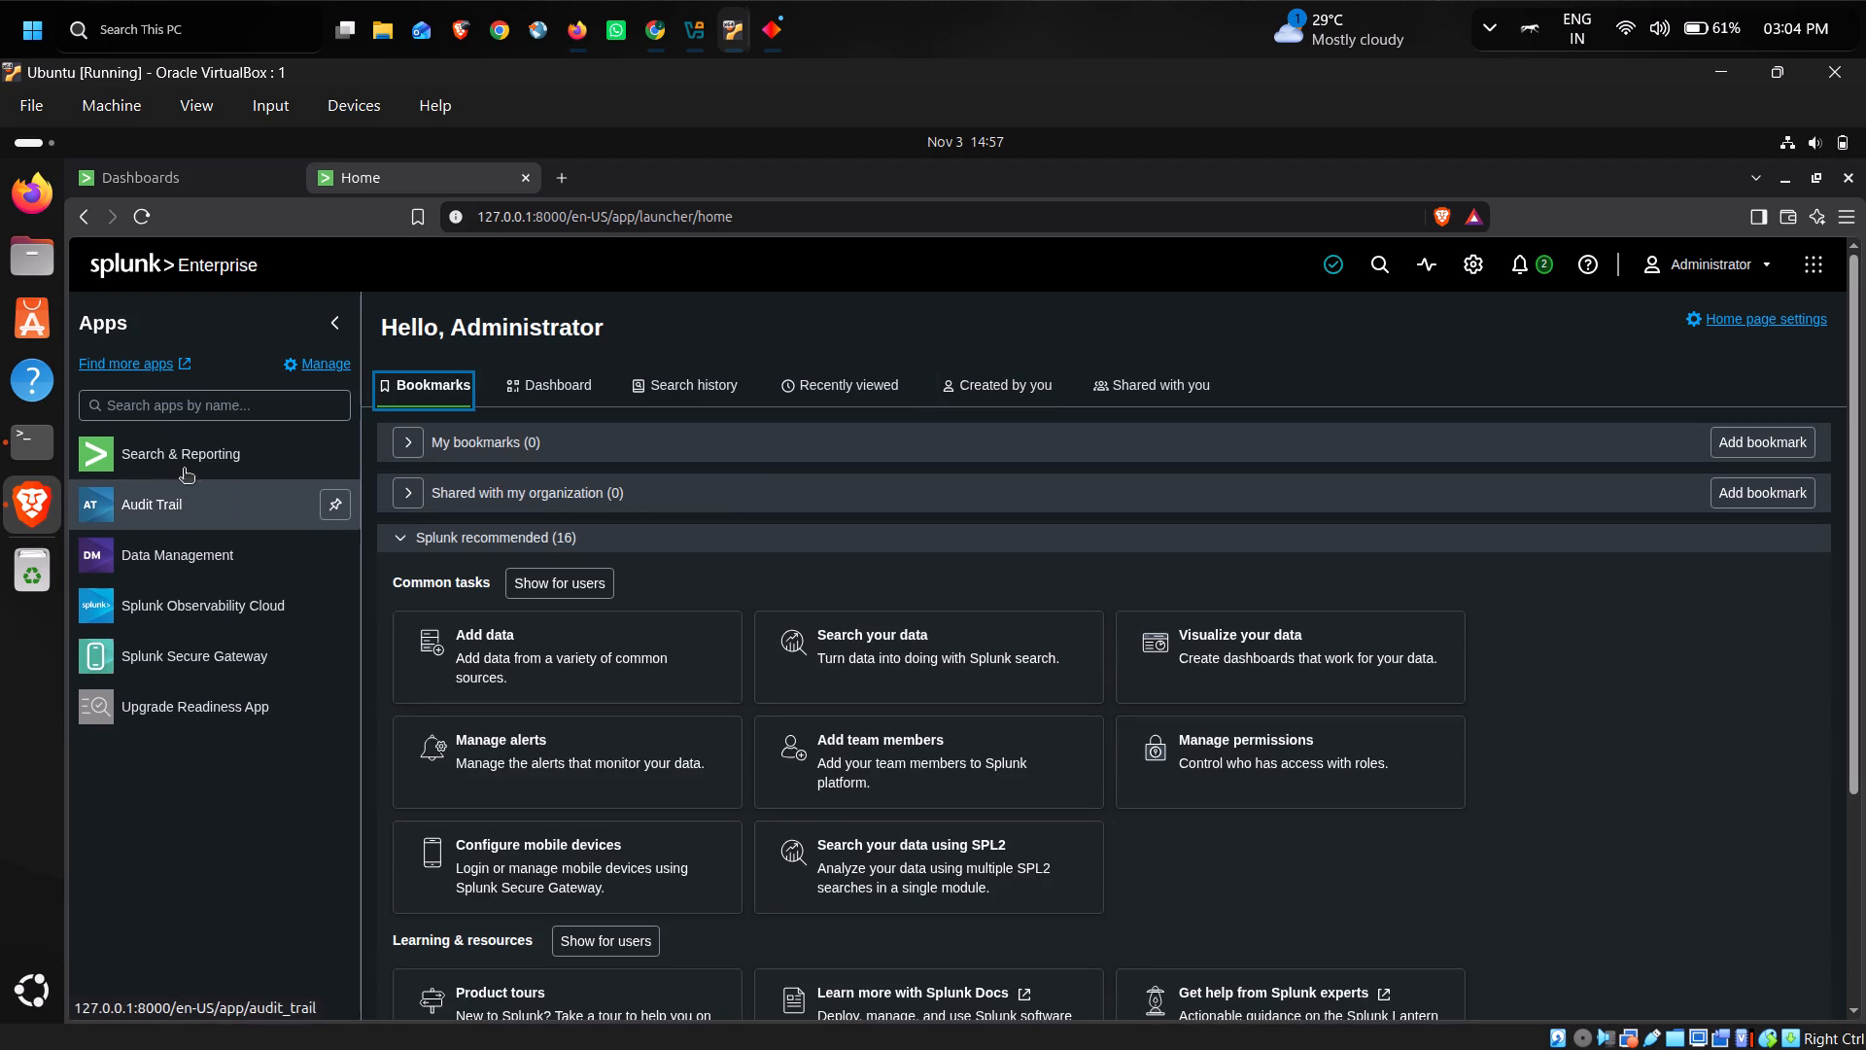
click(166, 544)
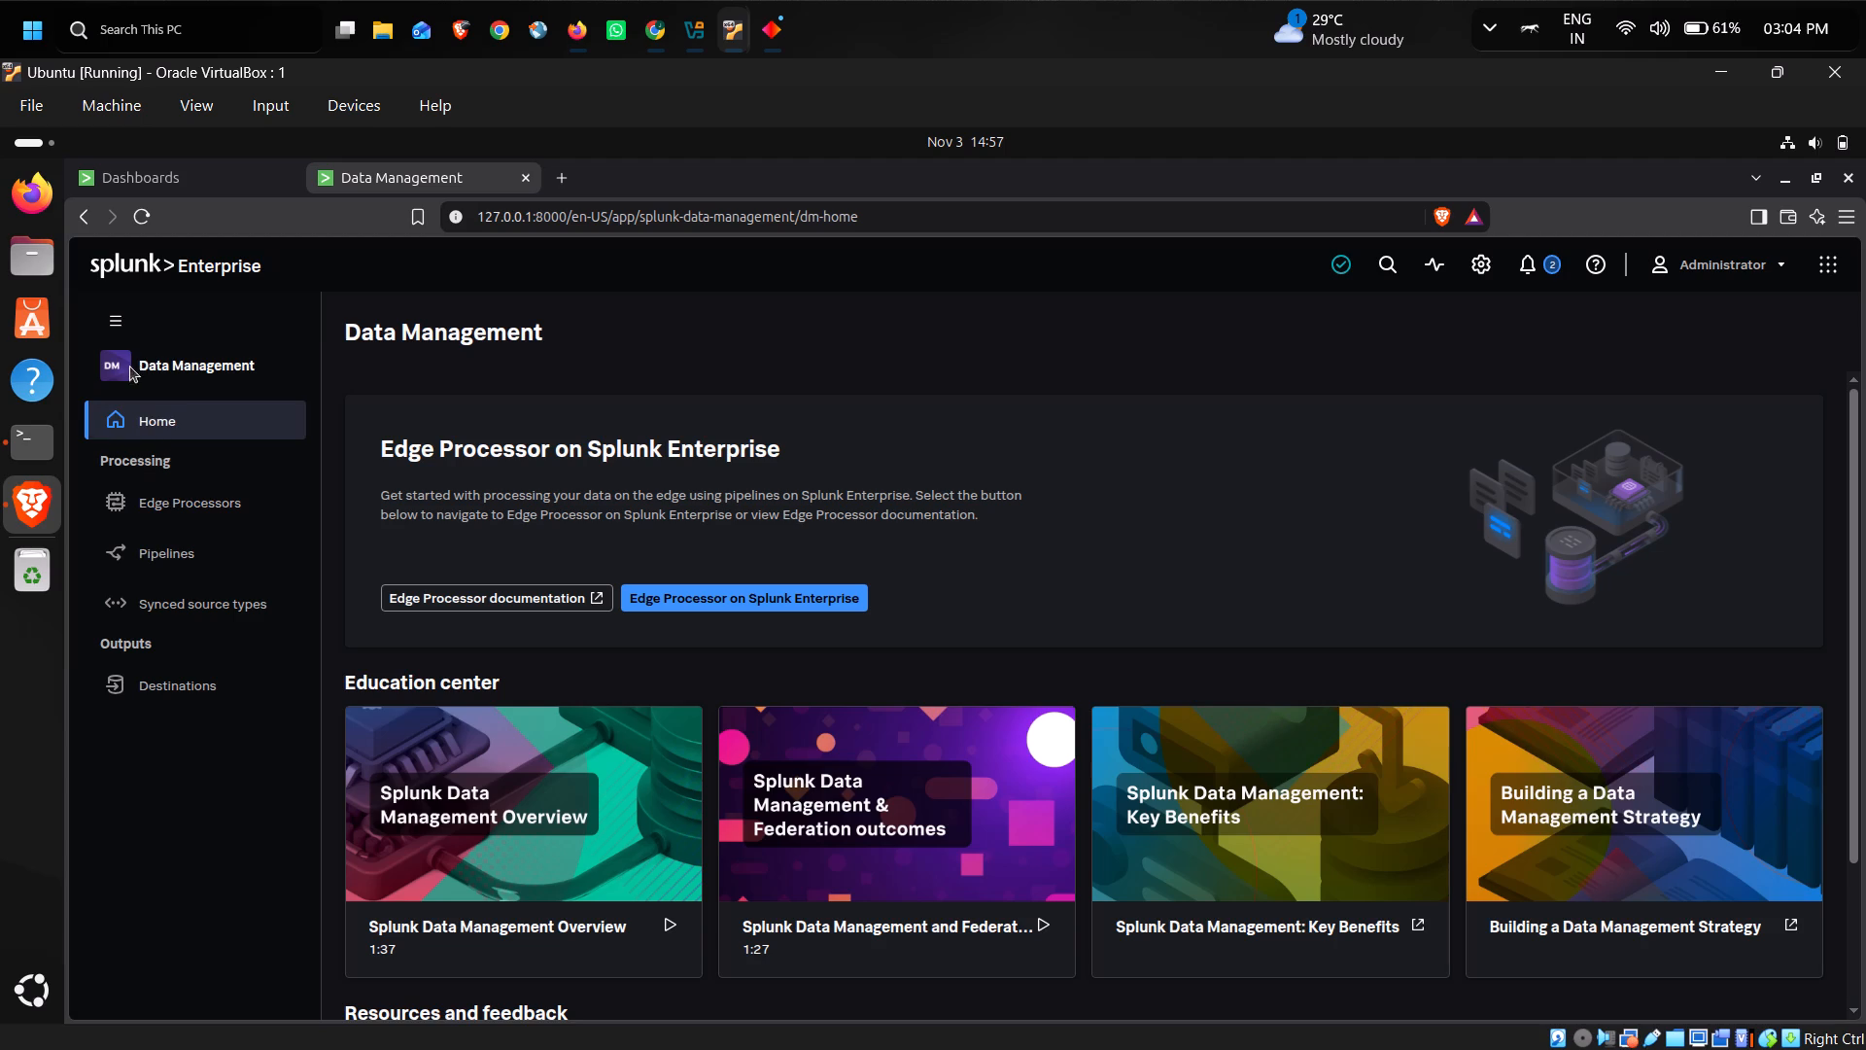
click(135, 264)
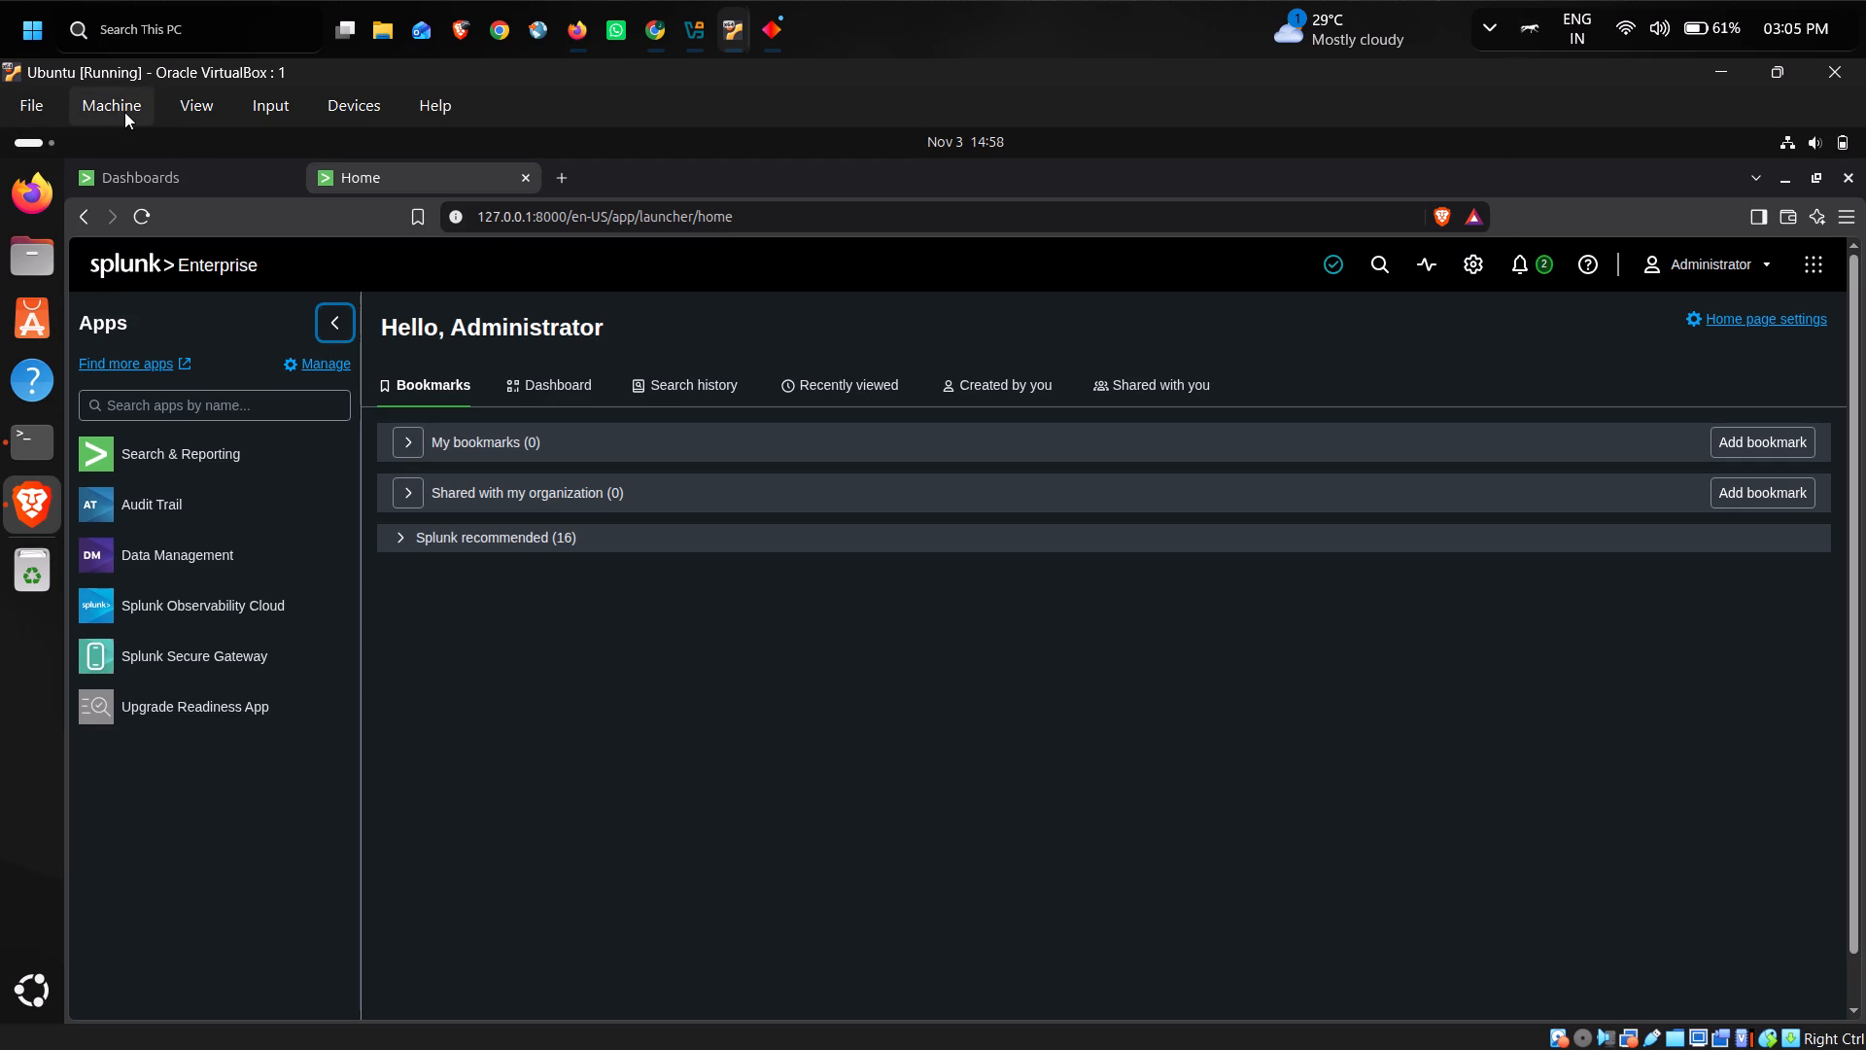
click(30, 143)
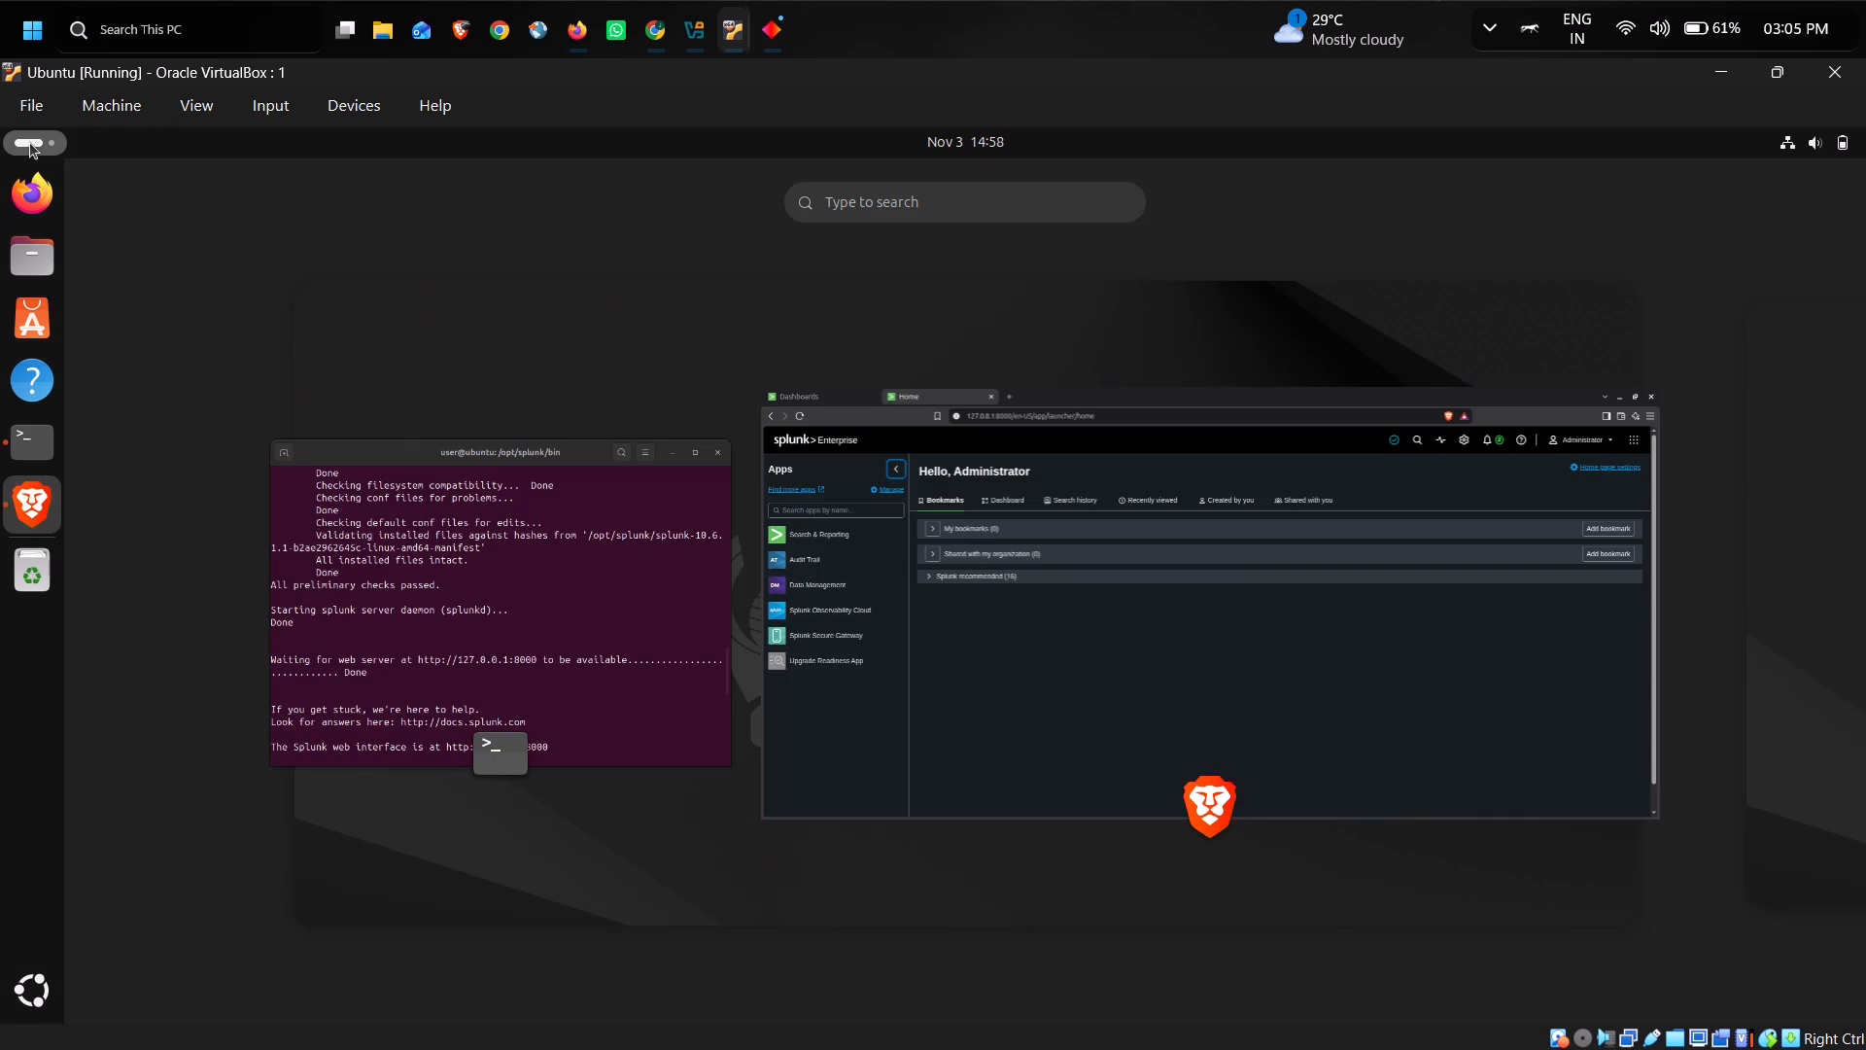
click(30, 143)
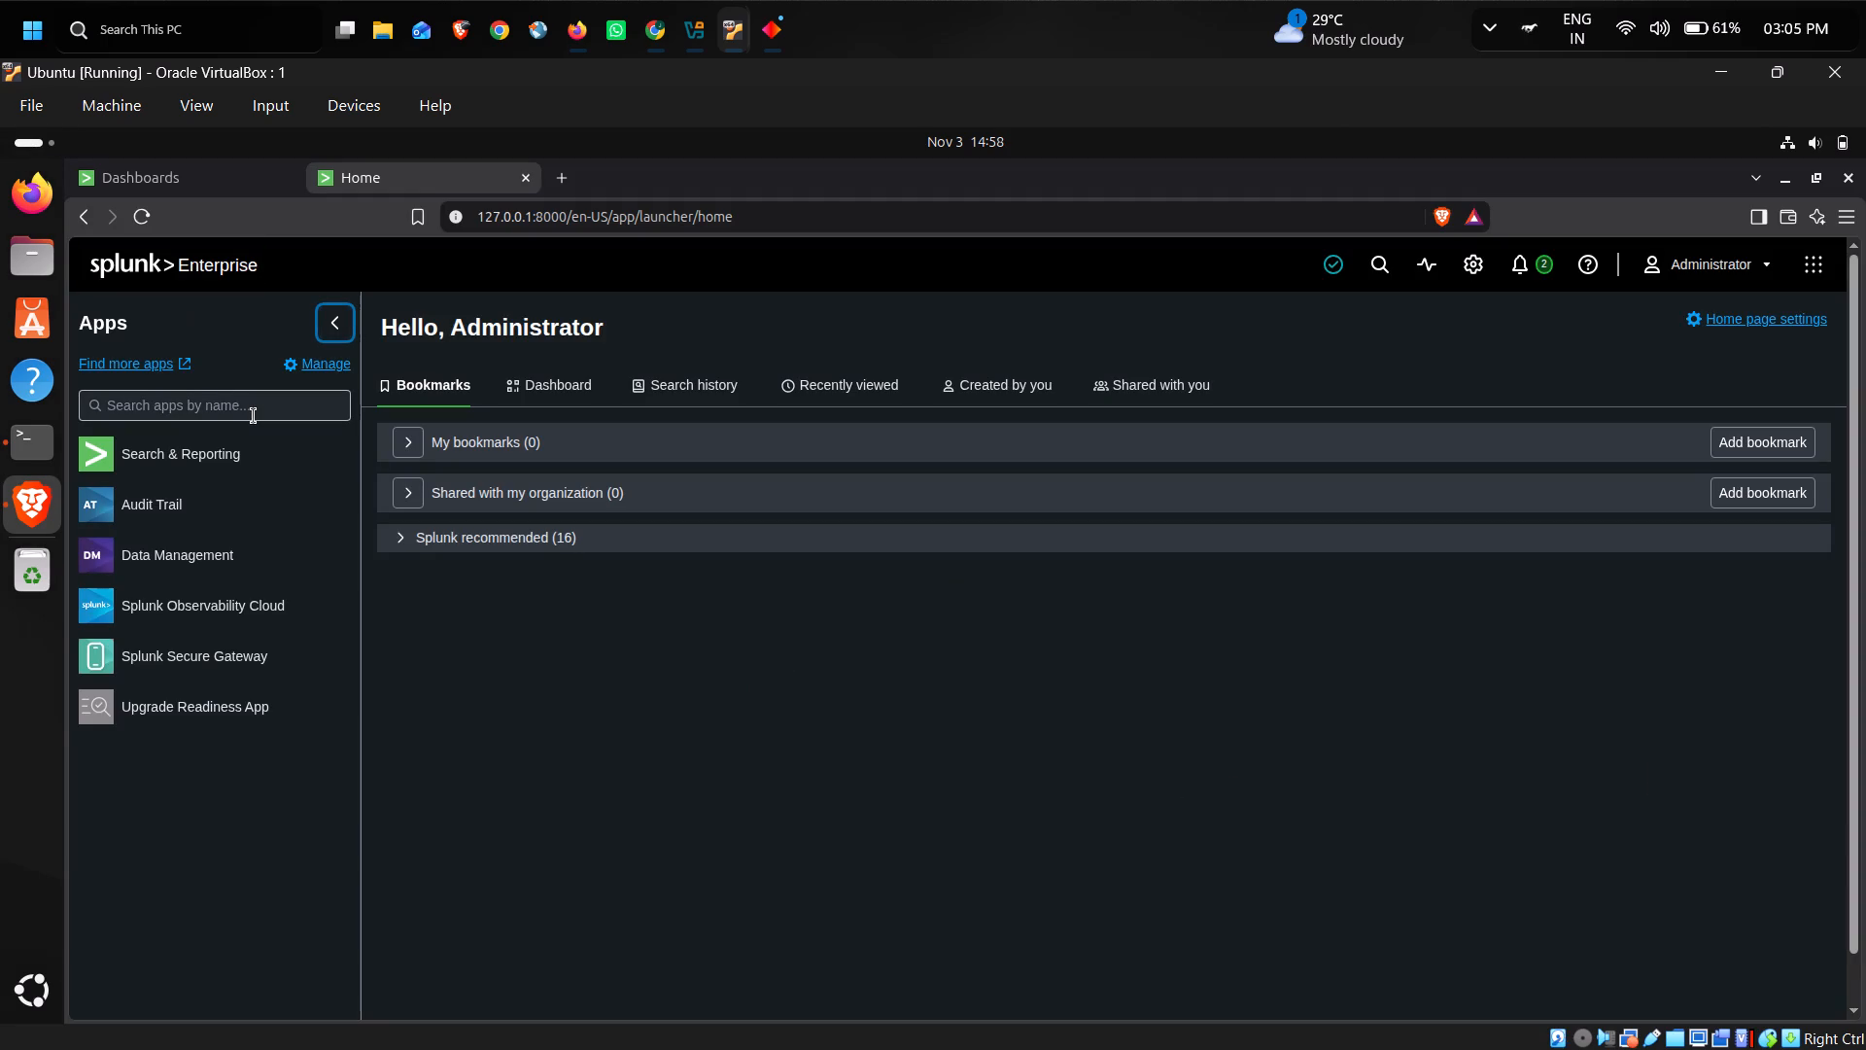
Open a new search in Search & Reporting with the time range set to All time (real-time).
click(216, 472)
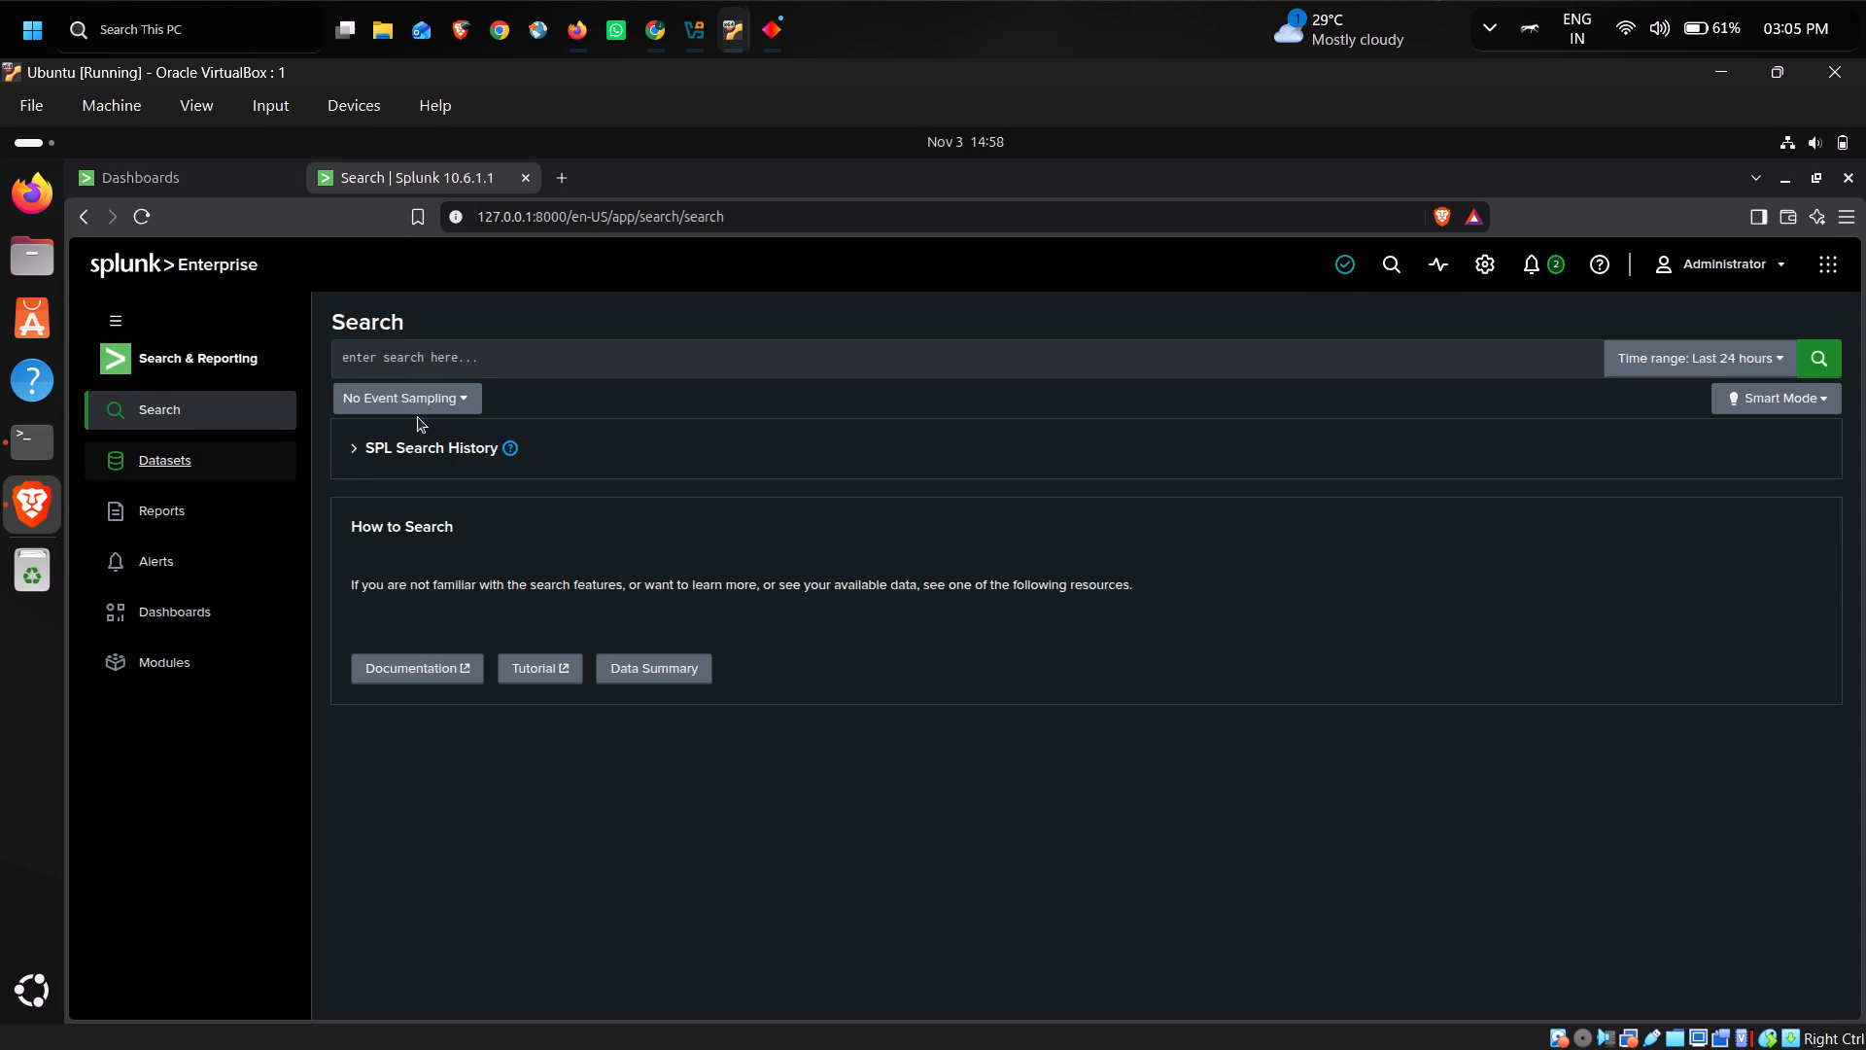
click(437, 401)
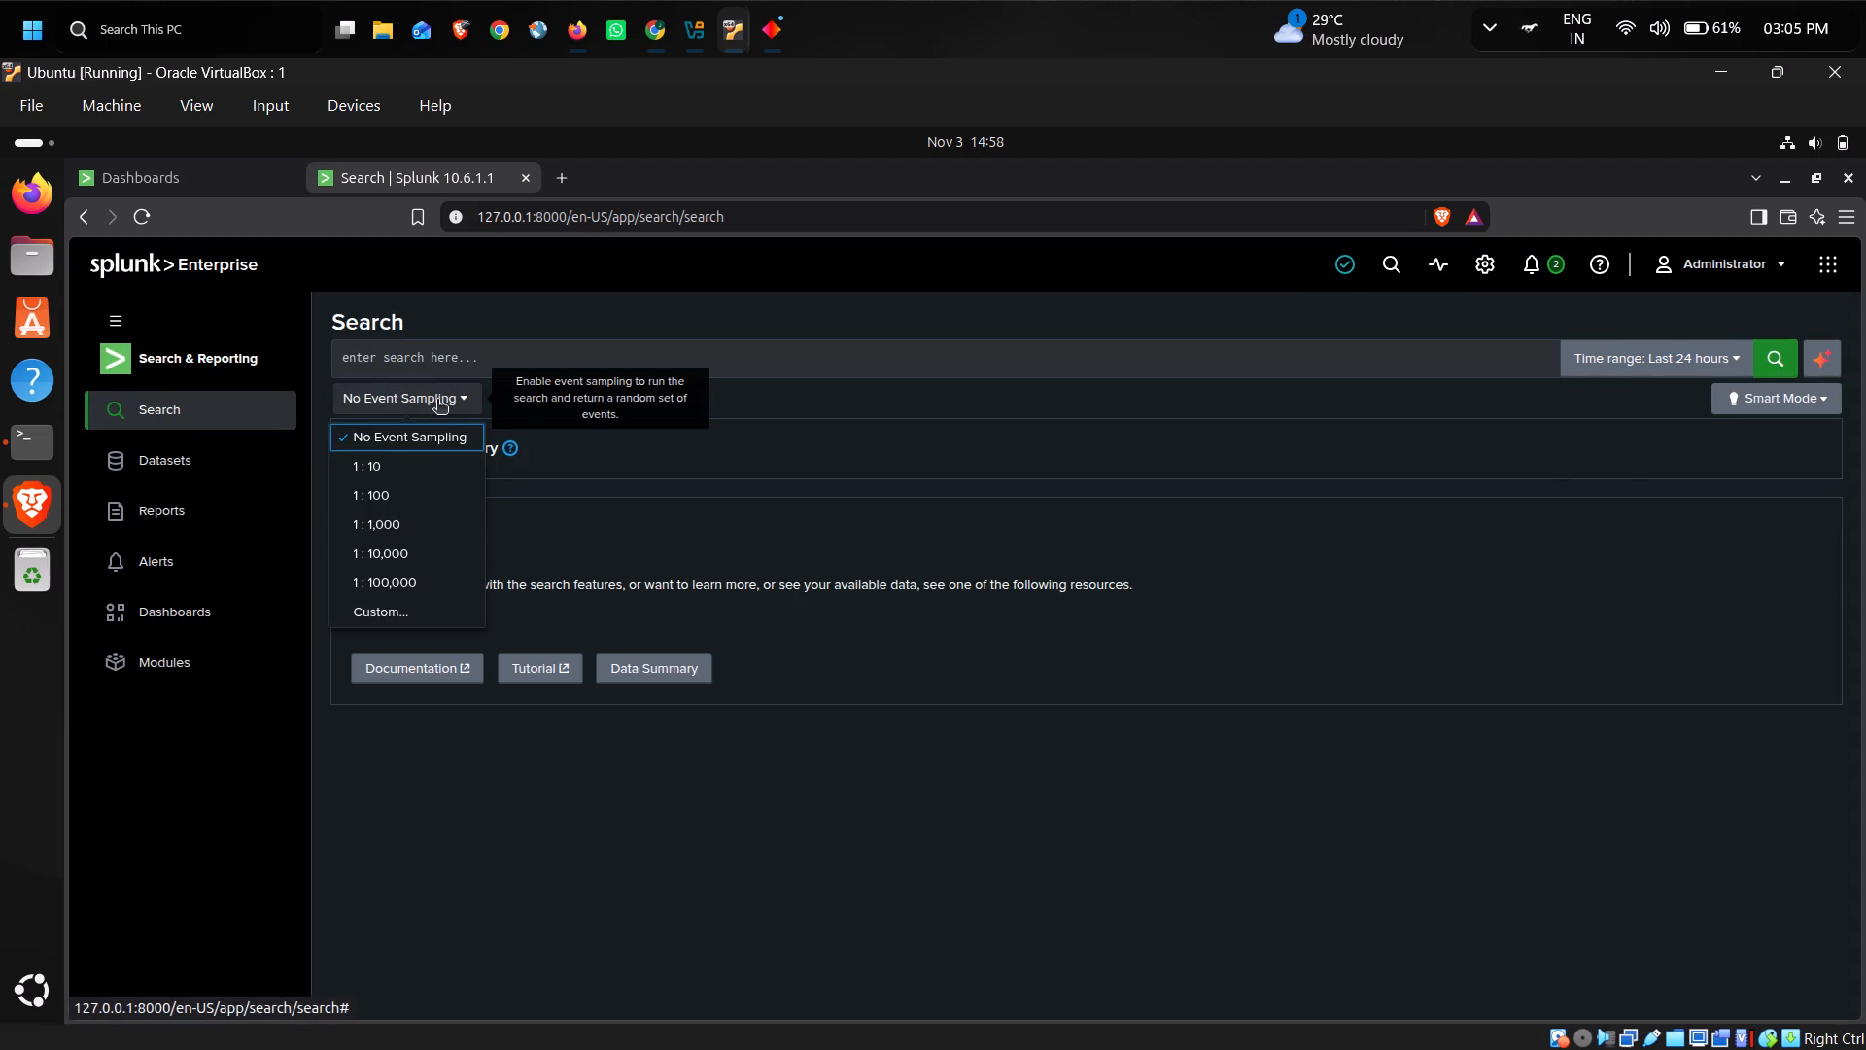
click(437, 401)
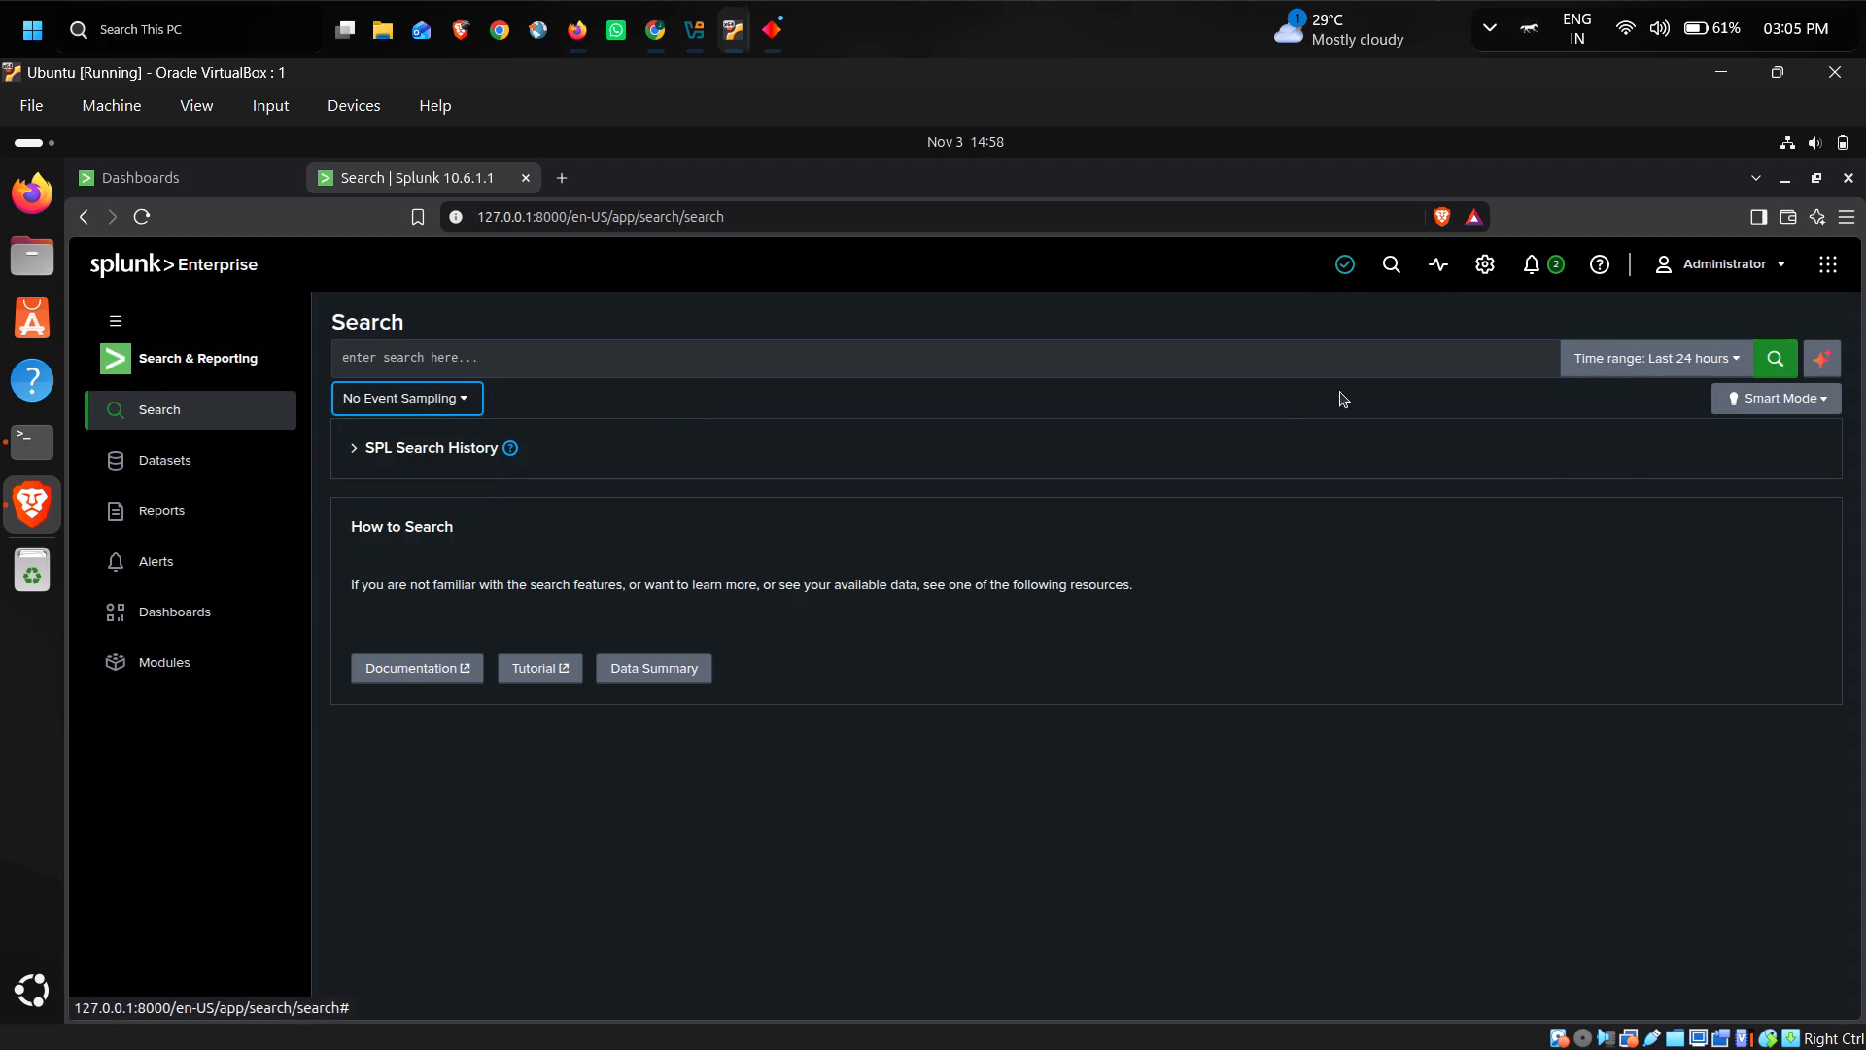
click(1641, 360)
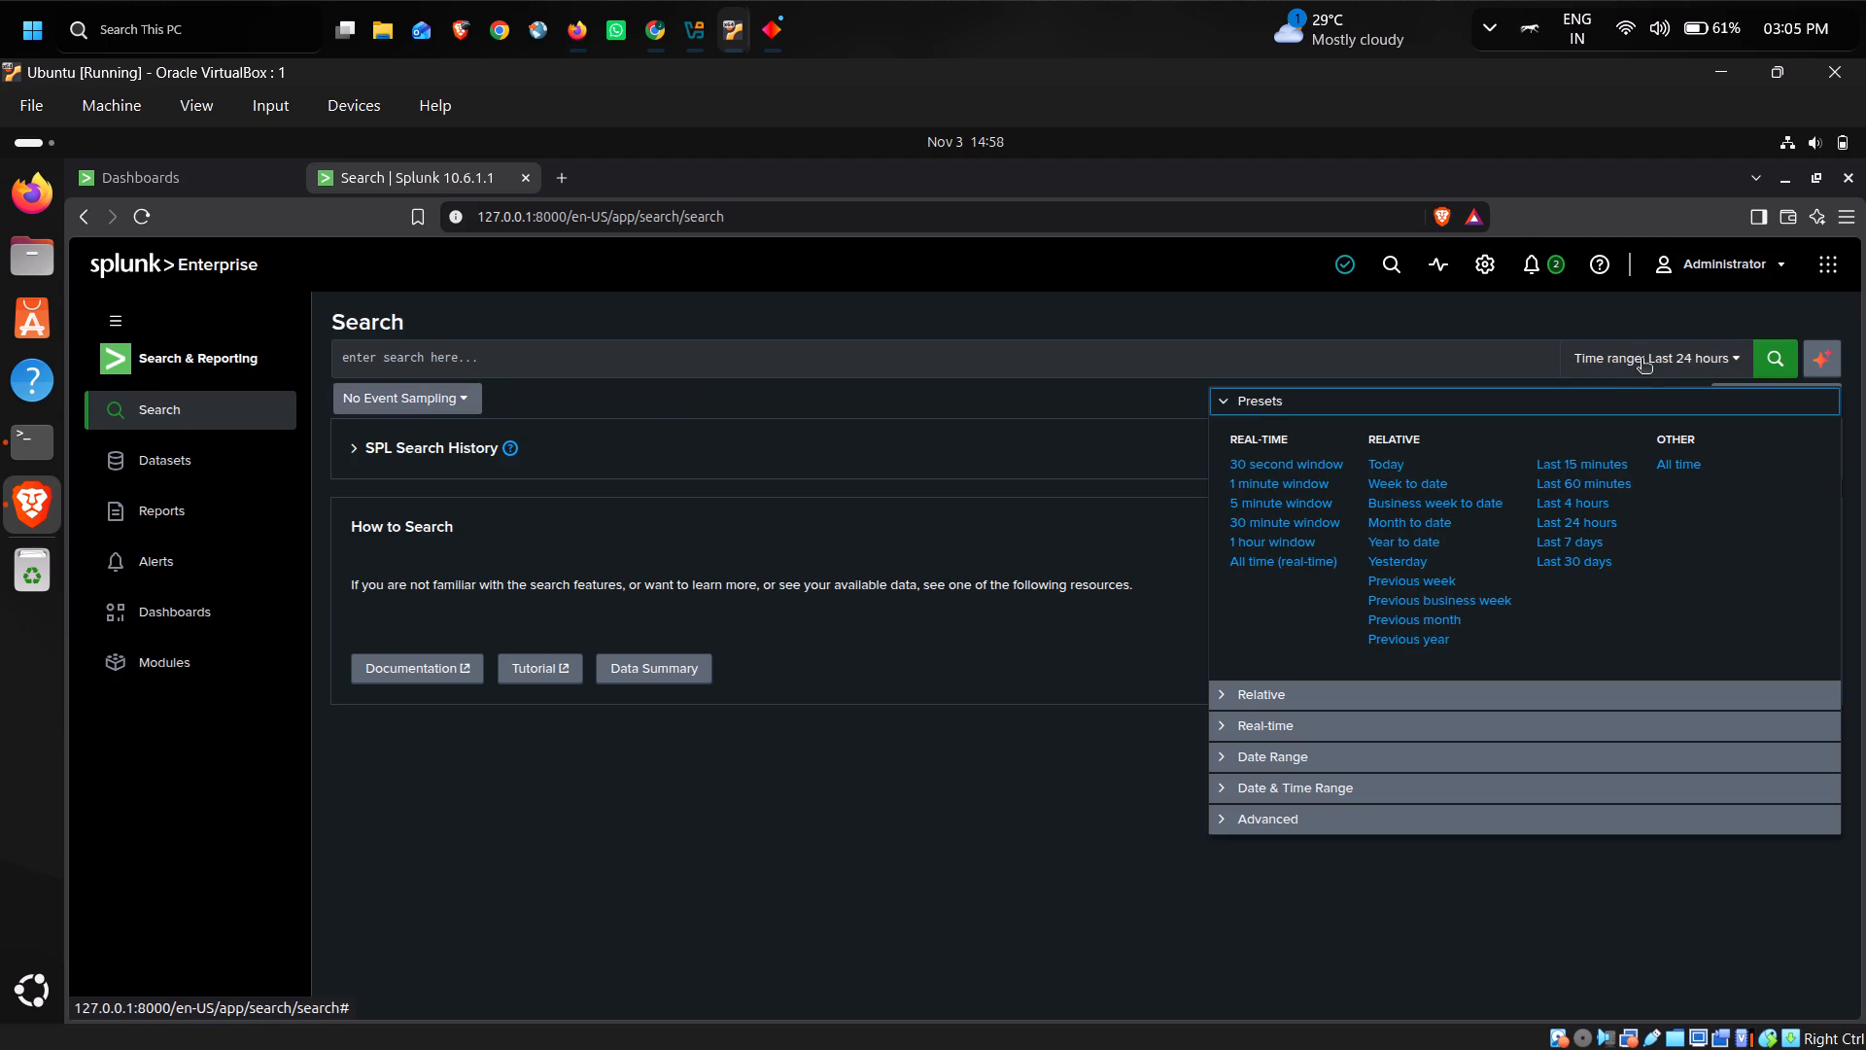
click(1324, 569)
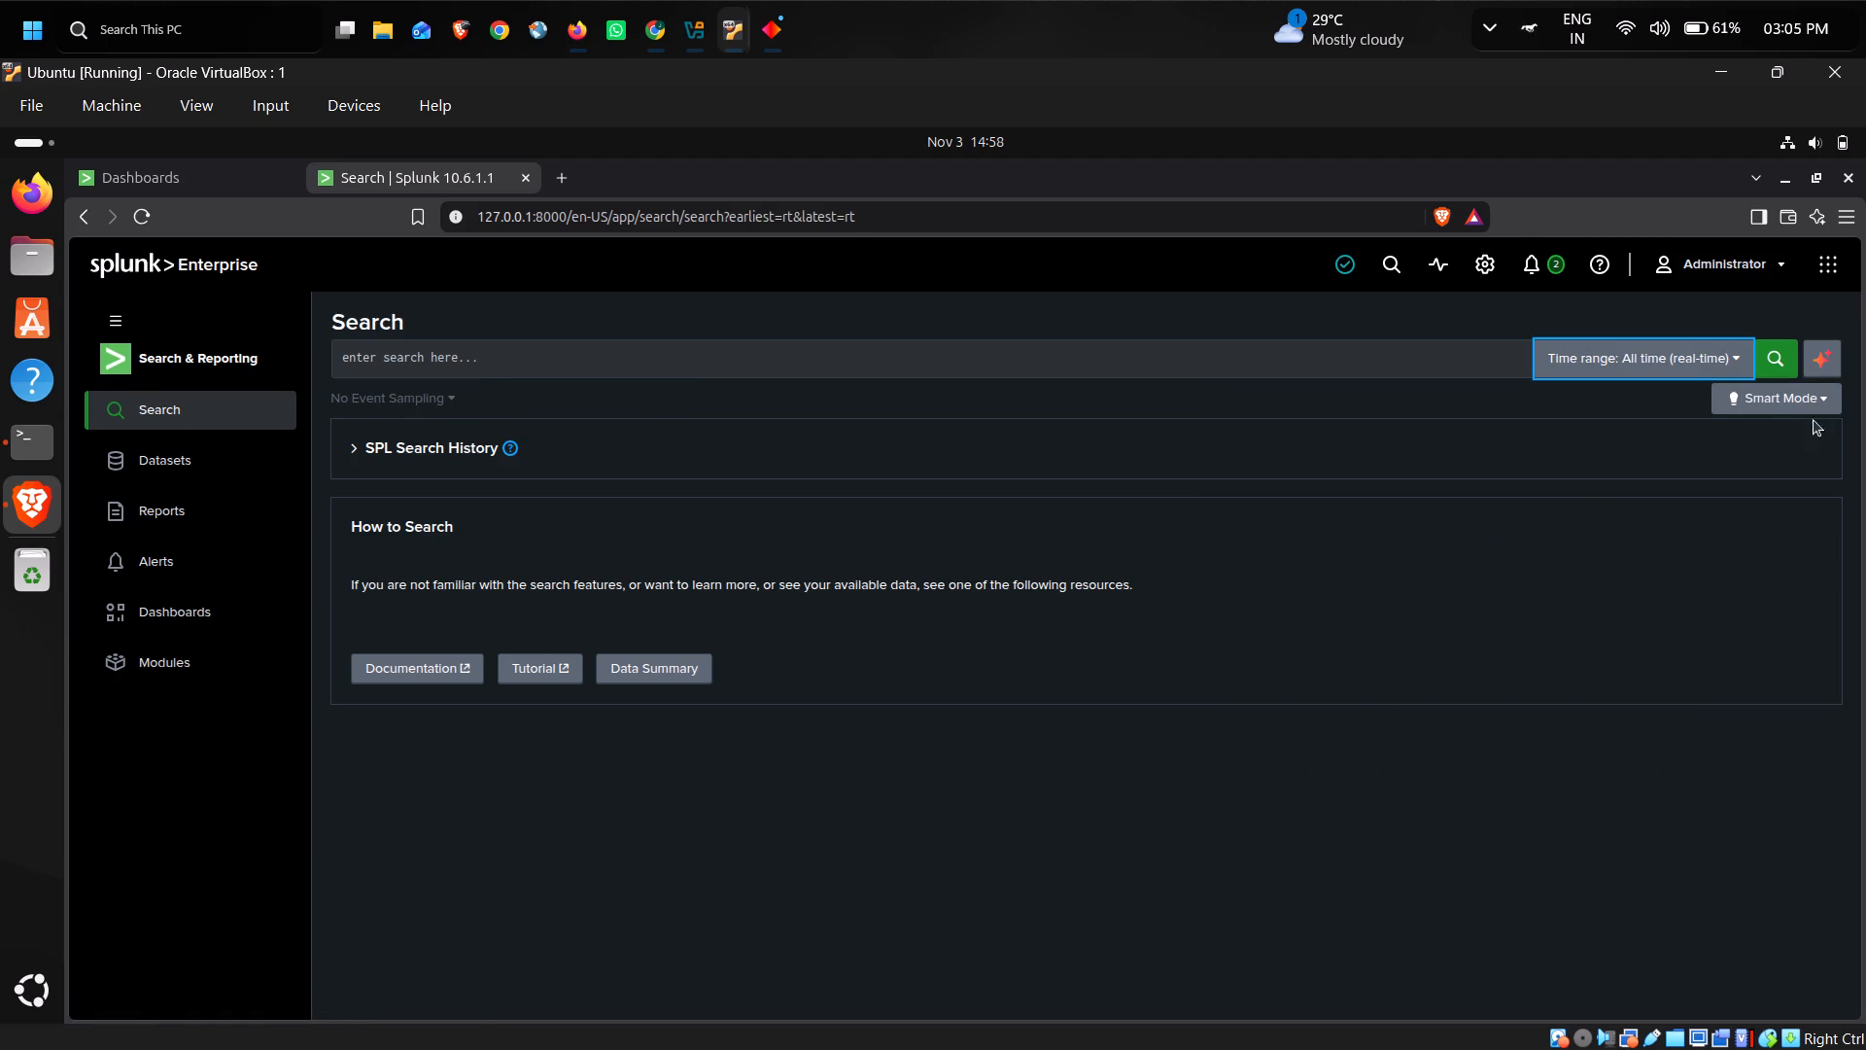
click(1772, 356)
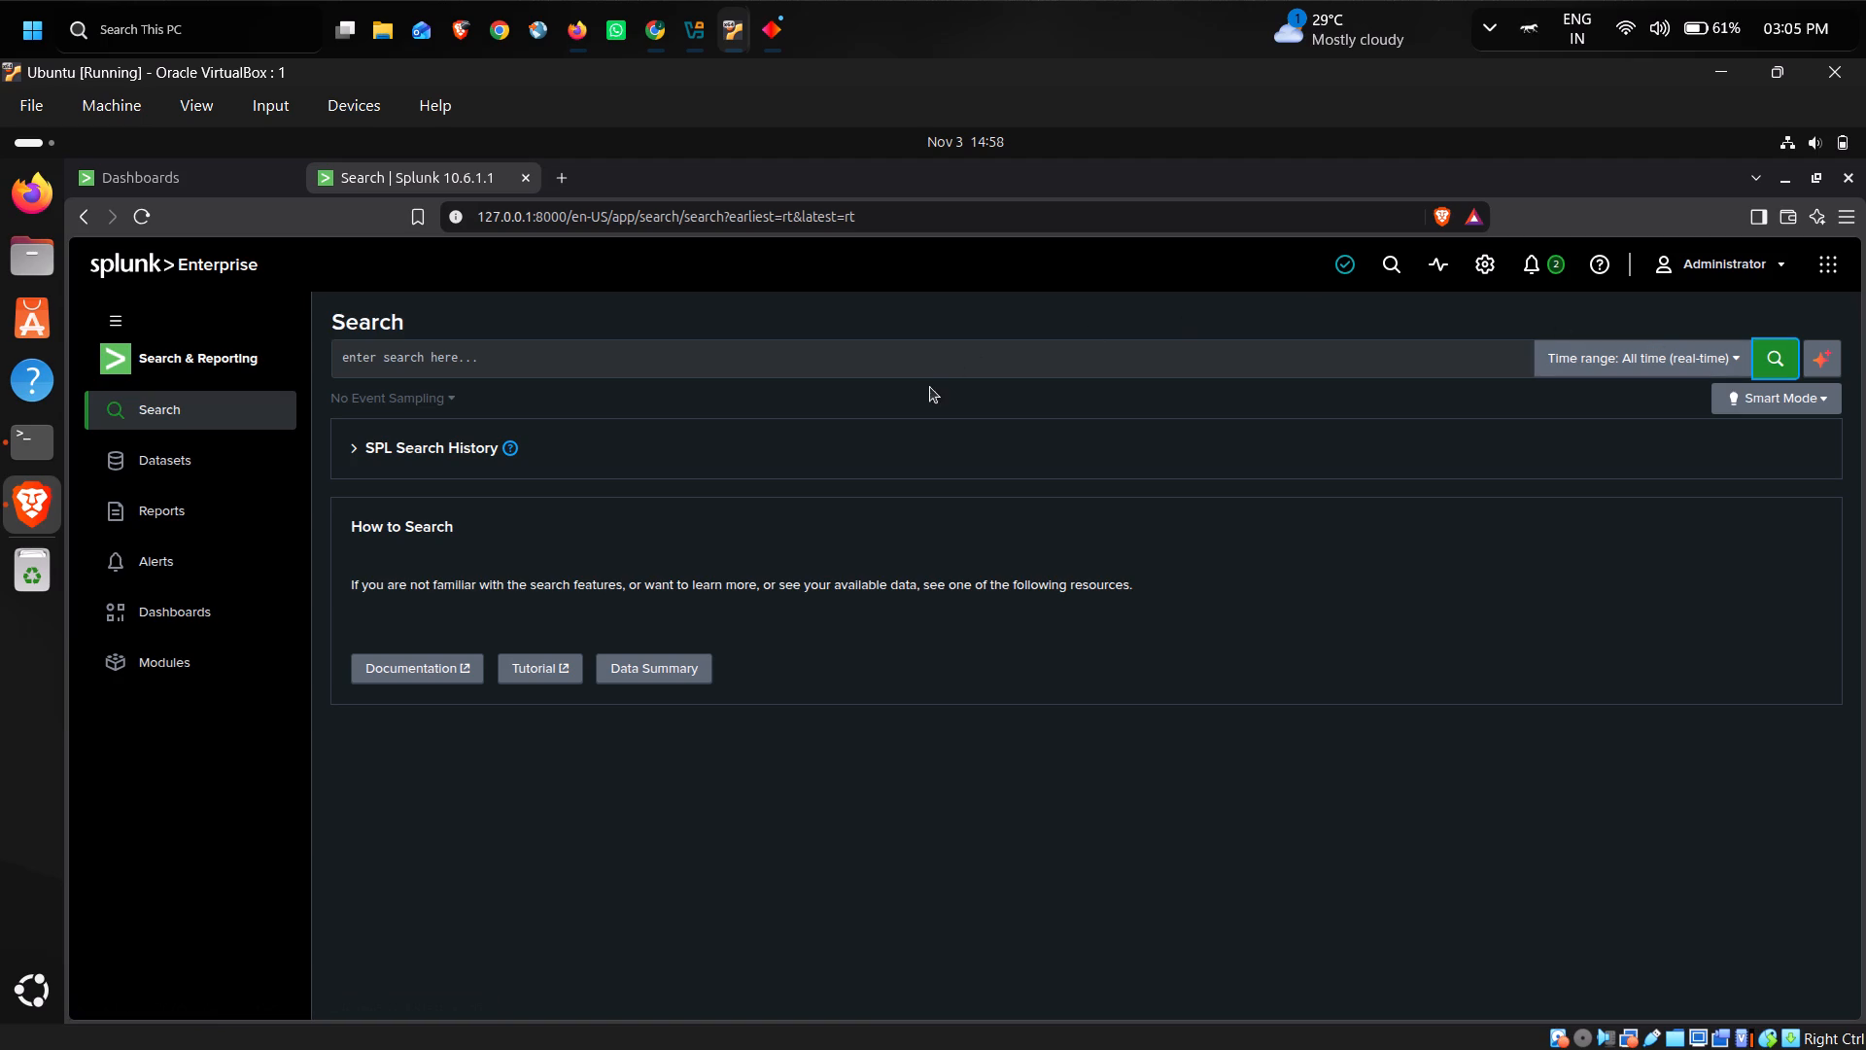
Reload the search page and run a real-time search for index="_audit".
click(131, 217)
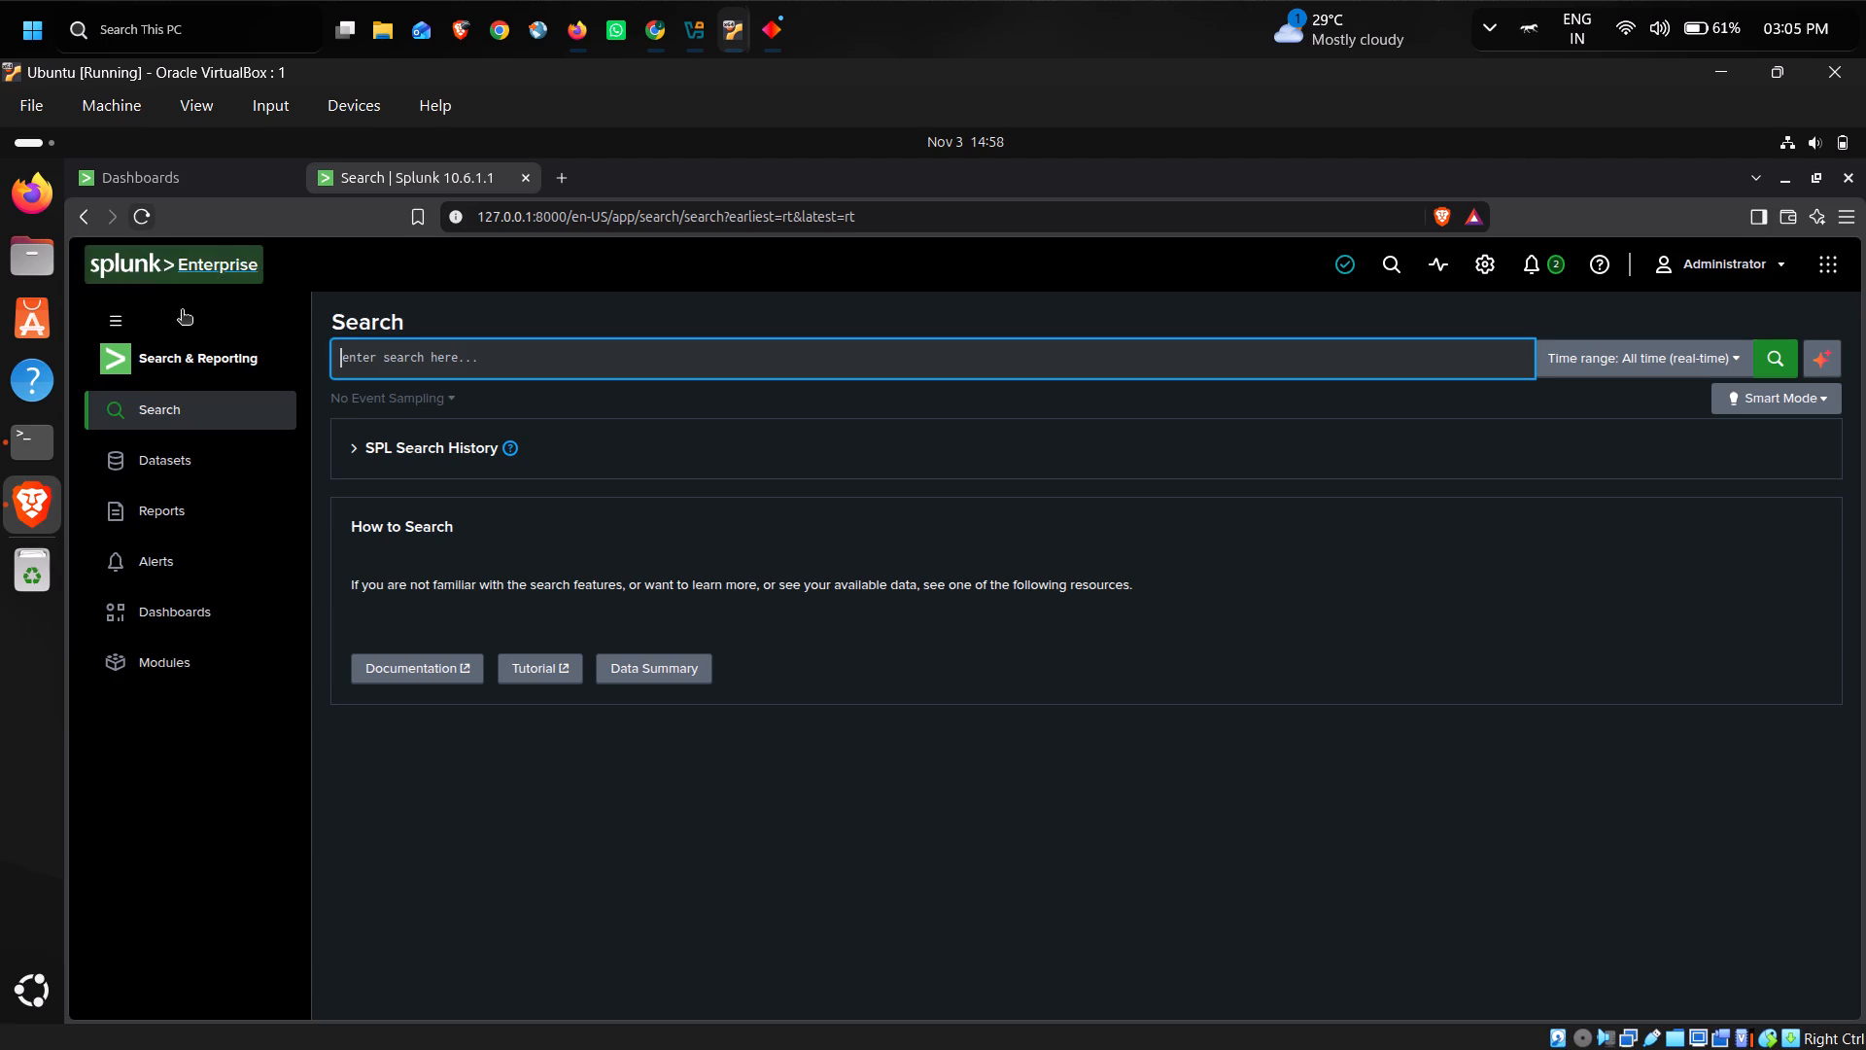
click(858, 361)
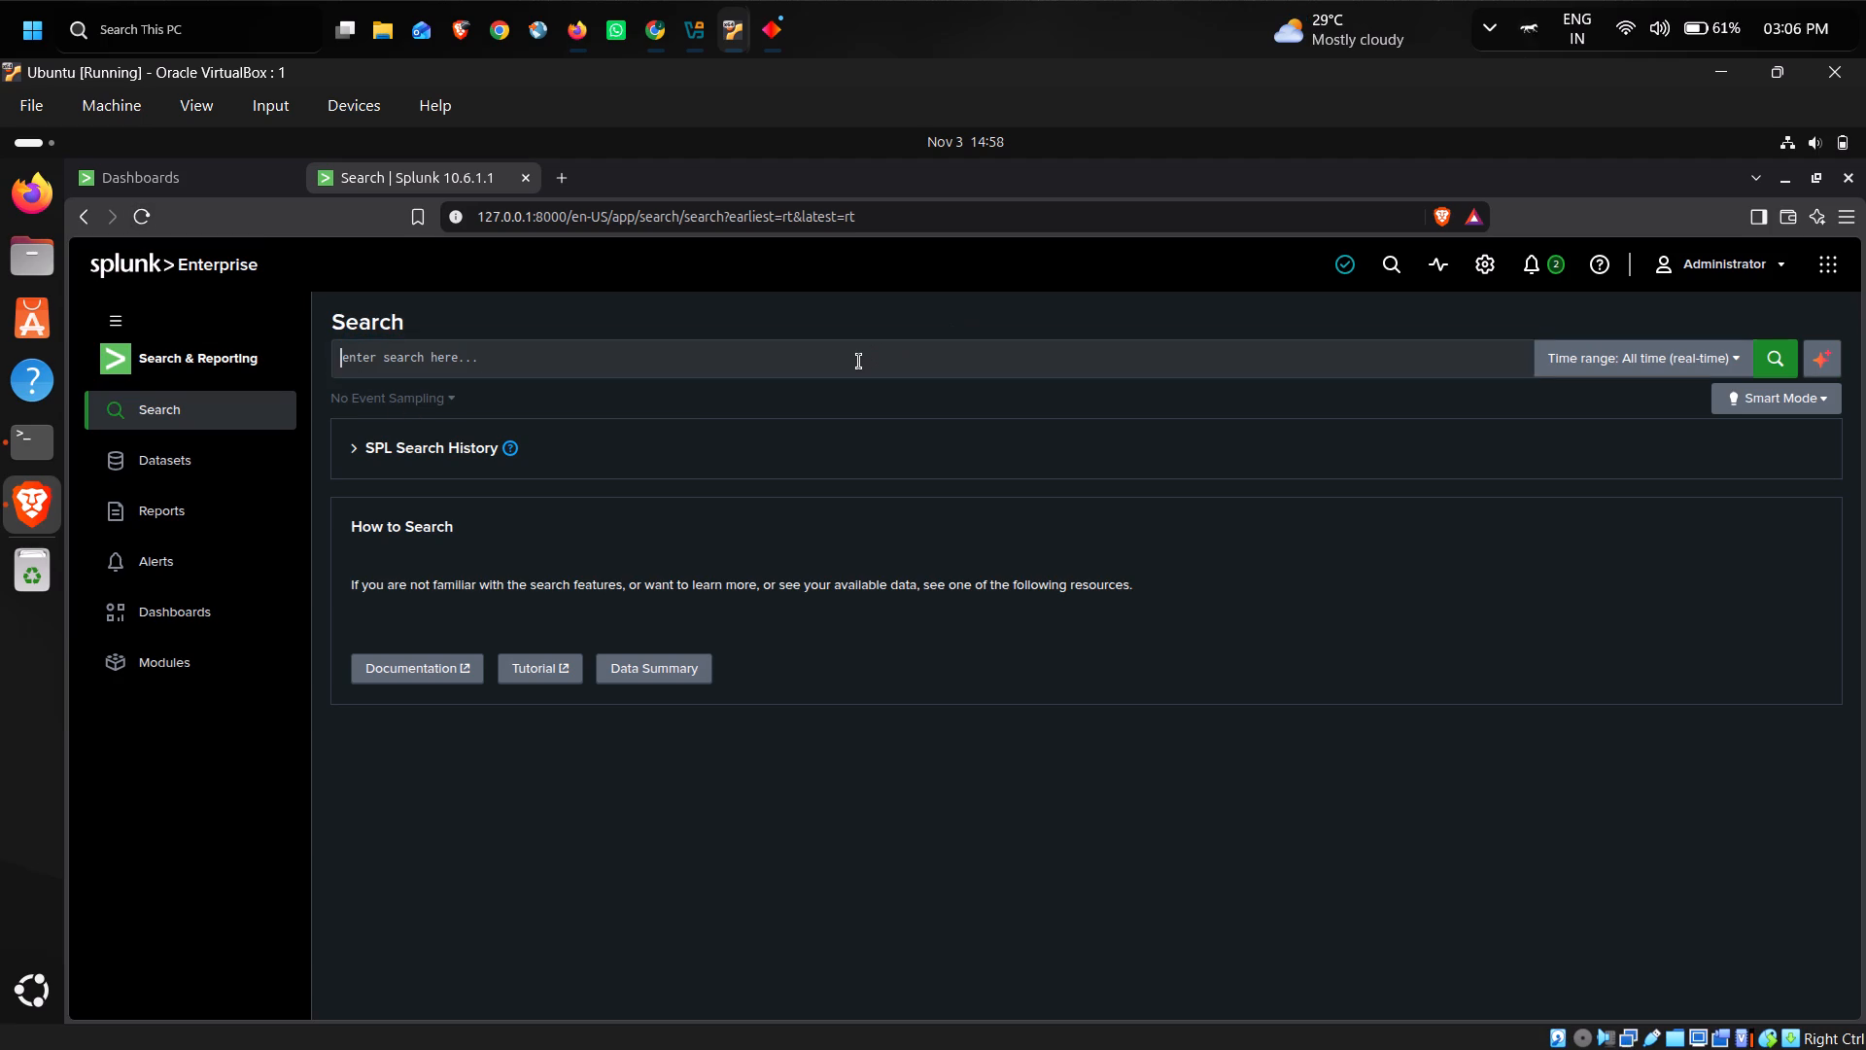
text(in)
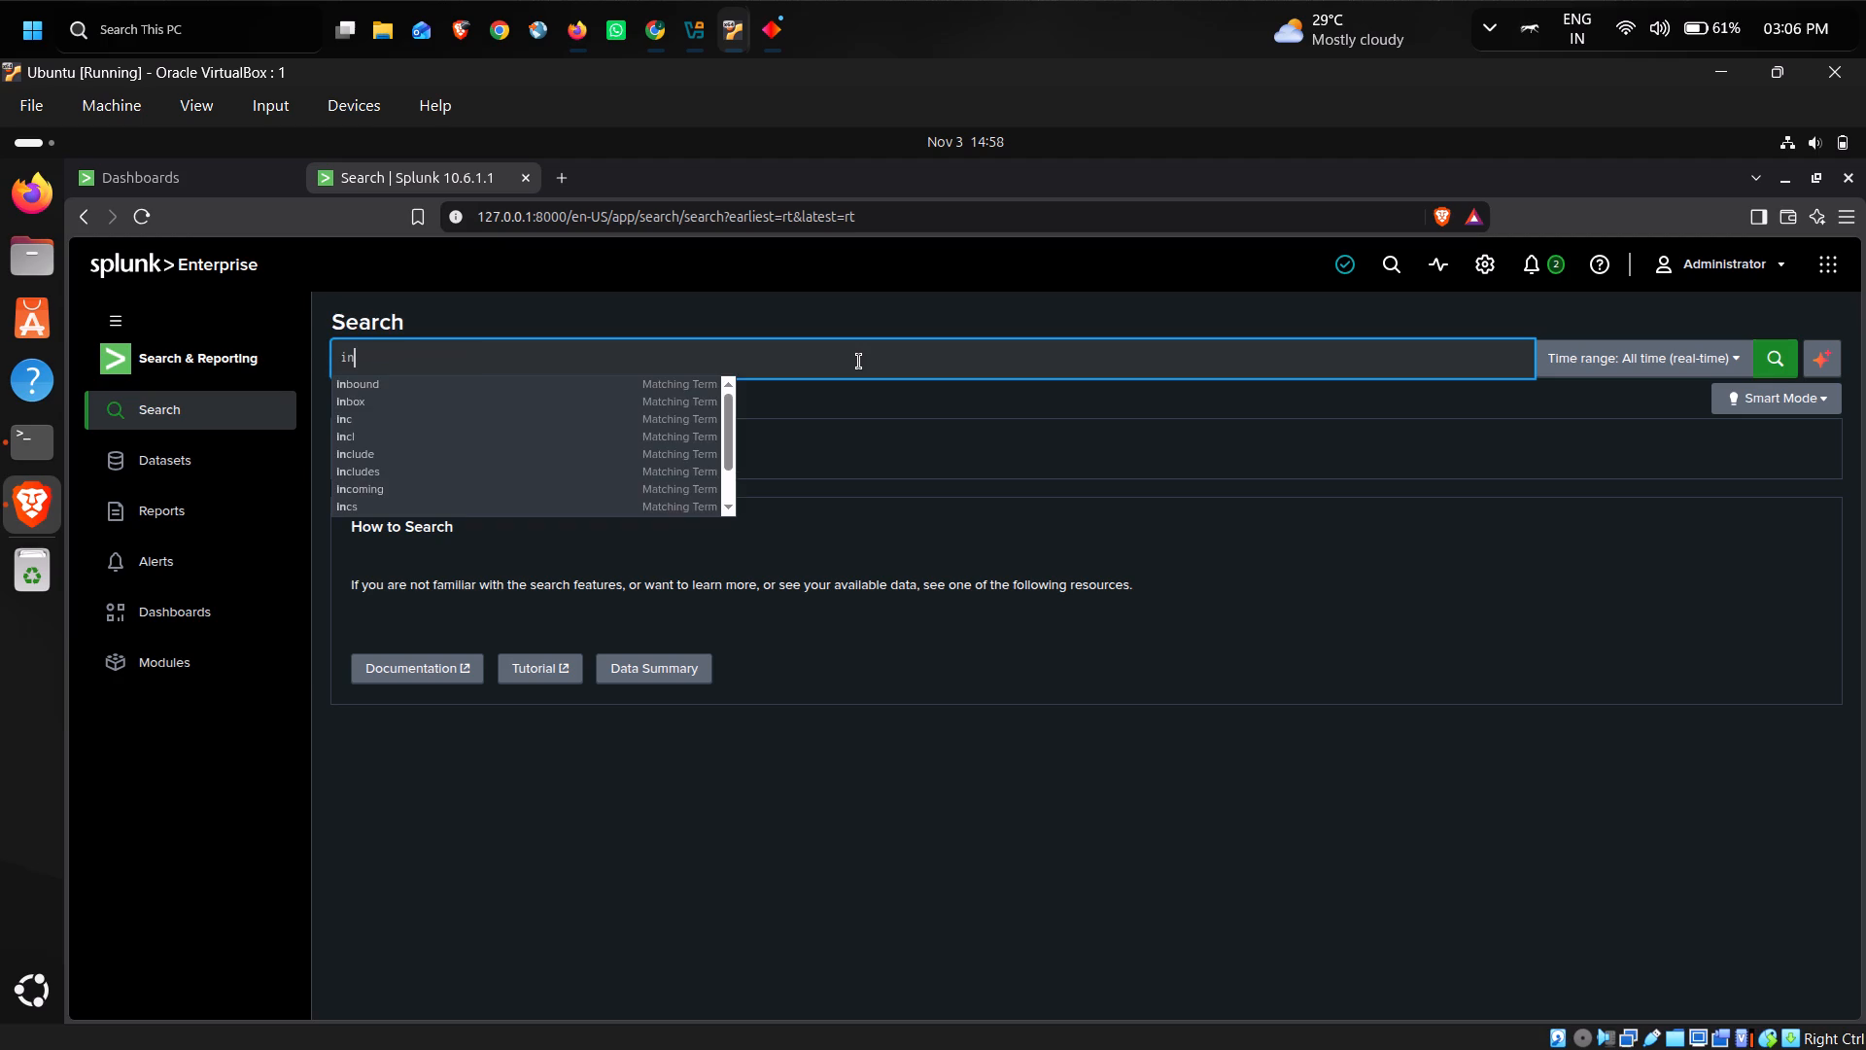
text(dex)
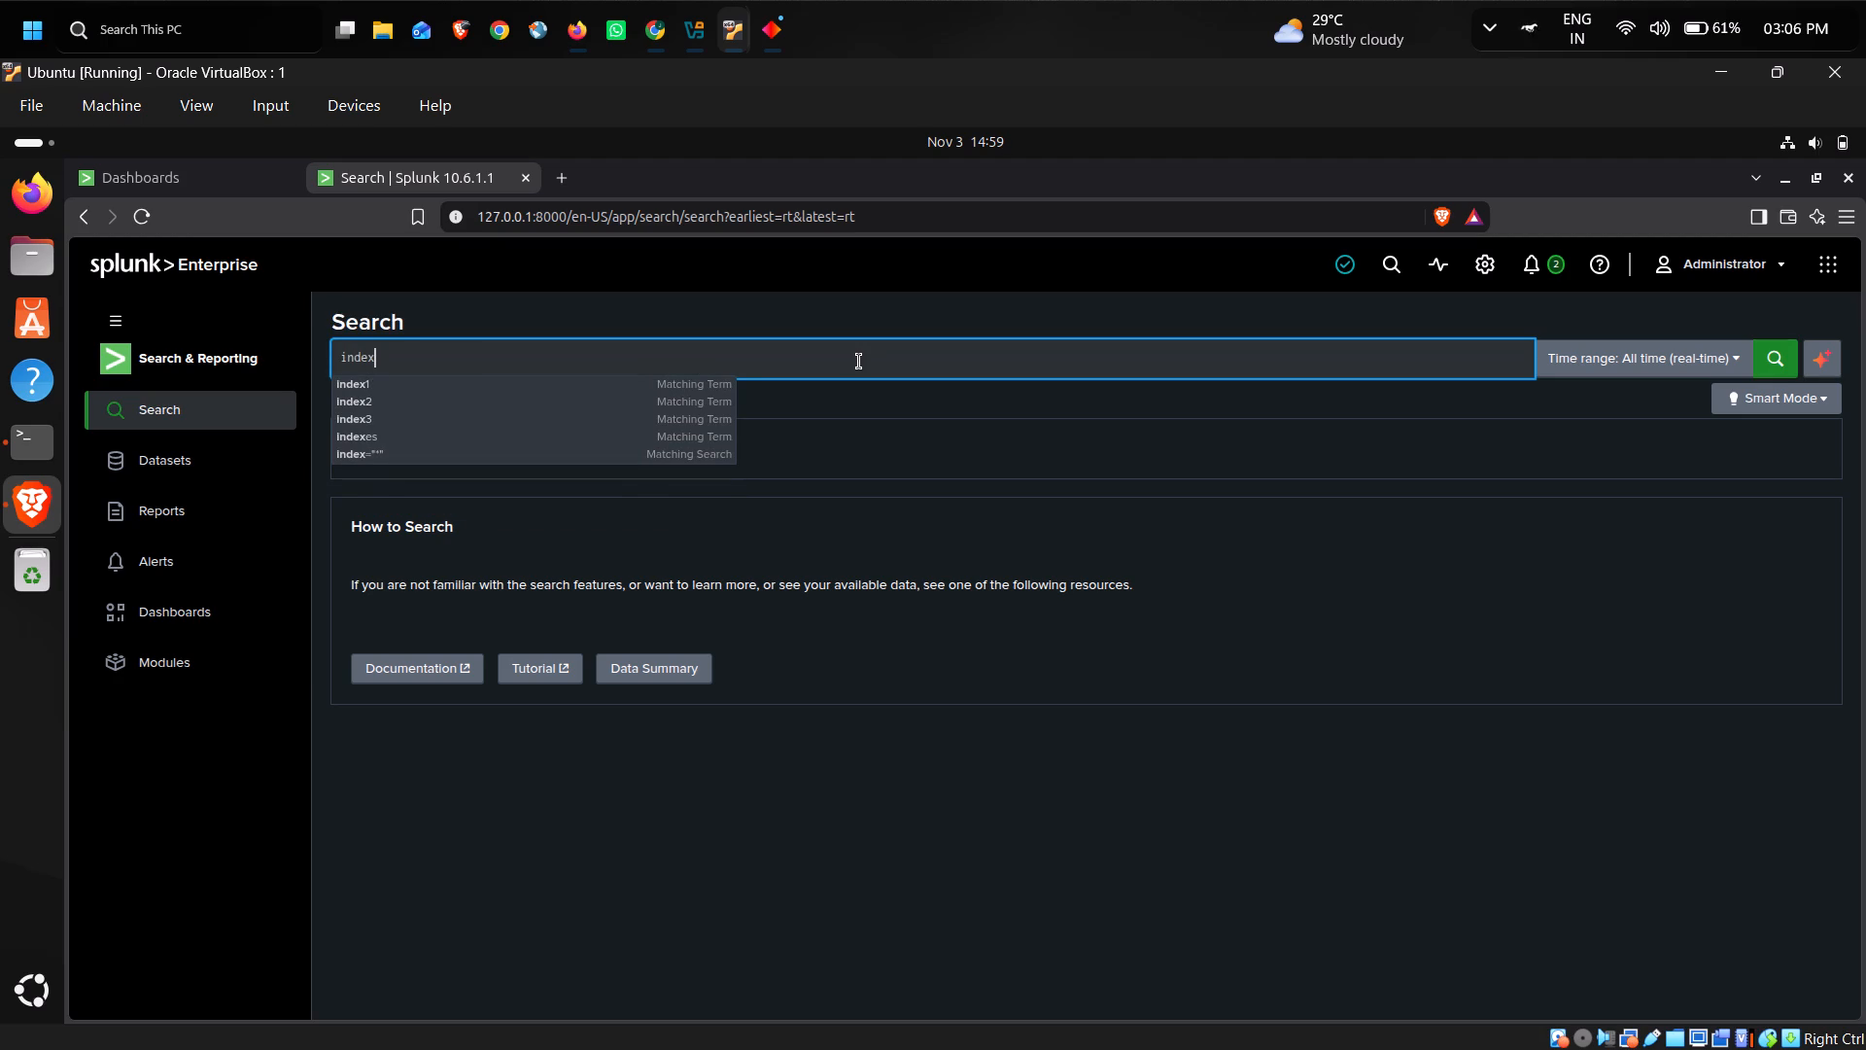
key(equal)
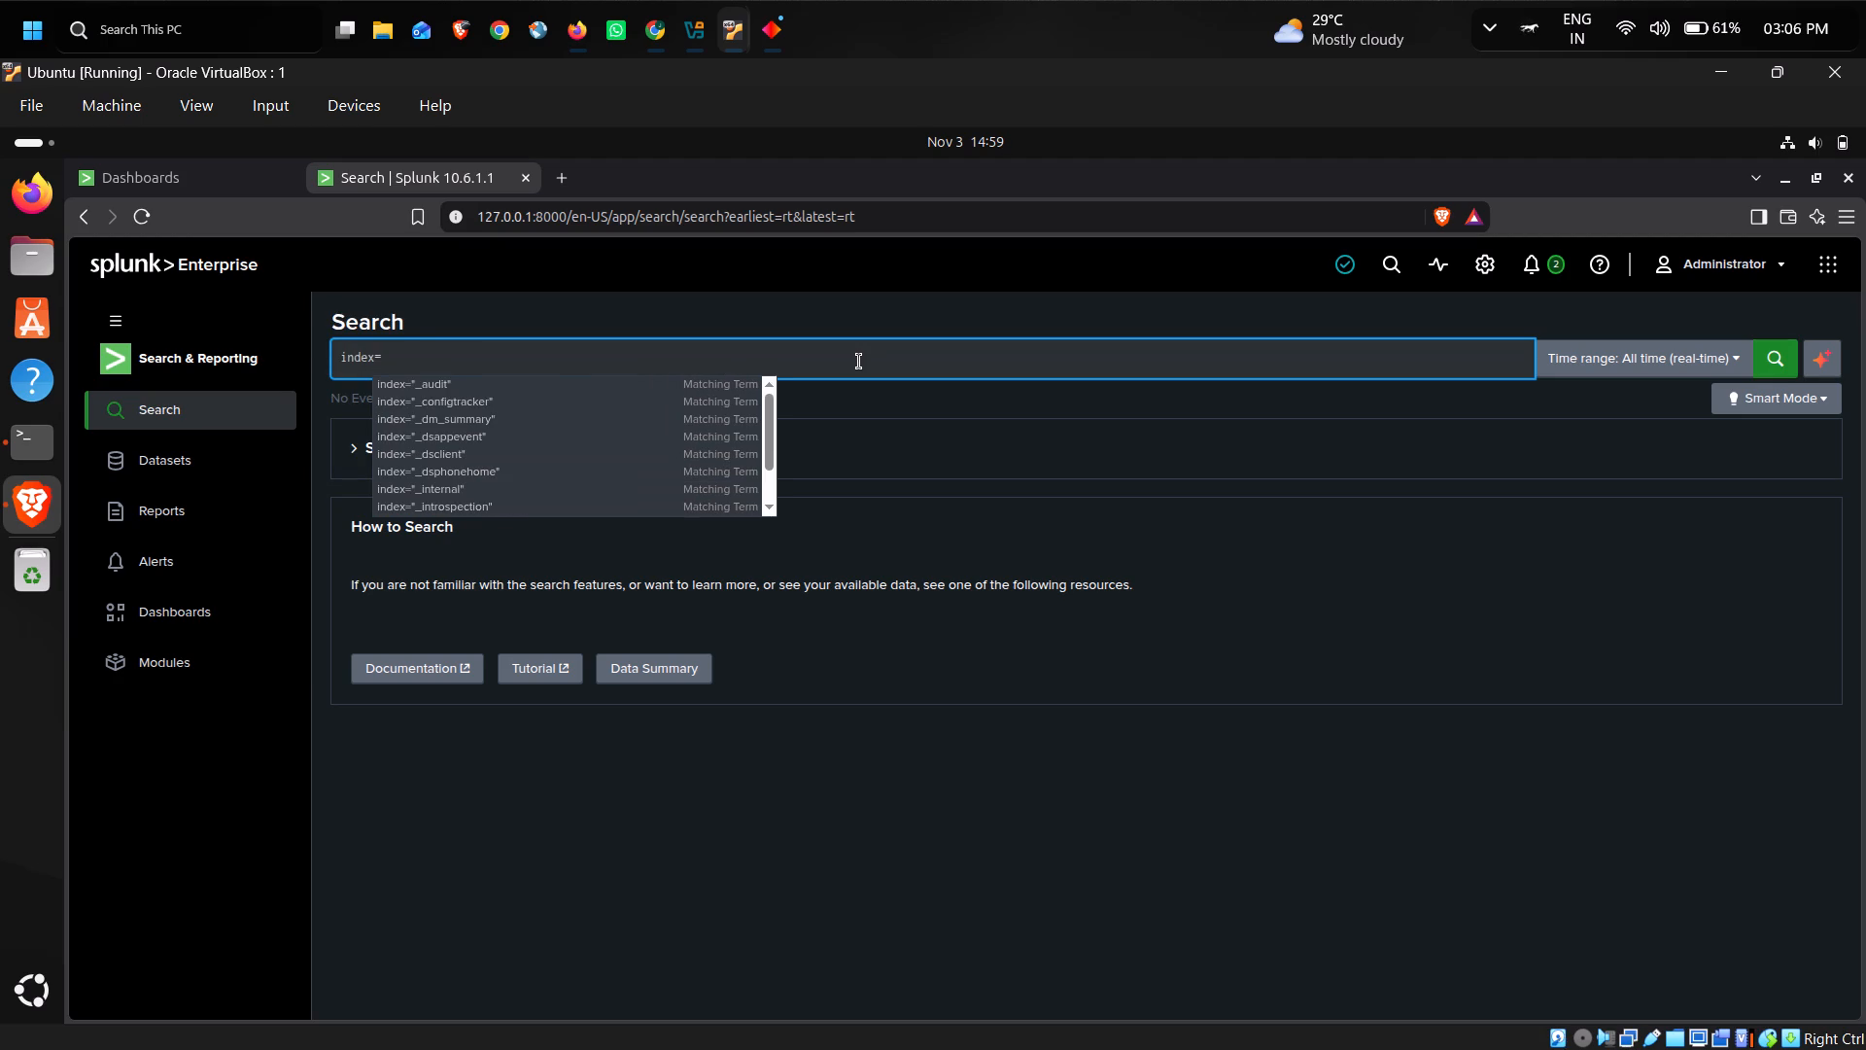
key(shift+quotedbl)
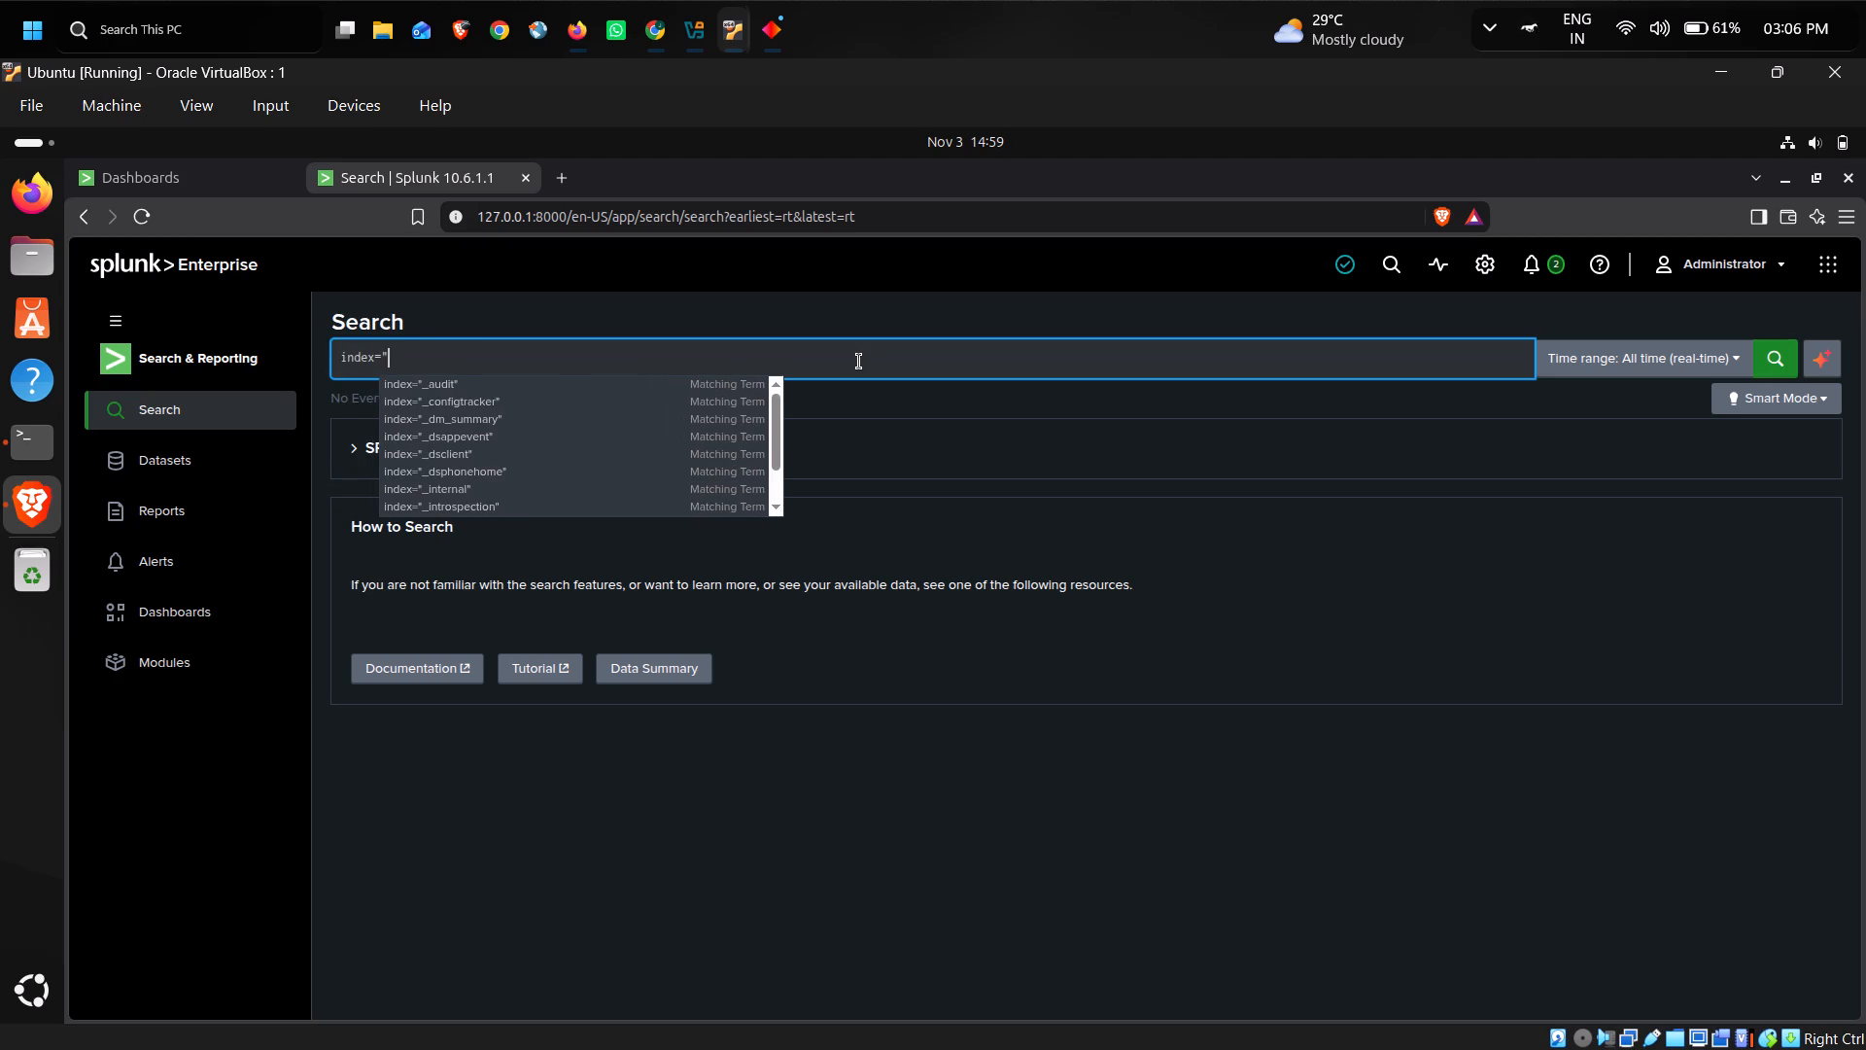
key(Down)
key(Return)
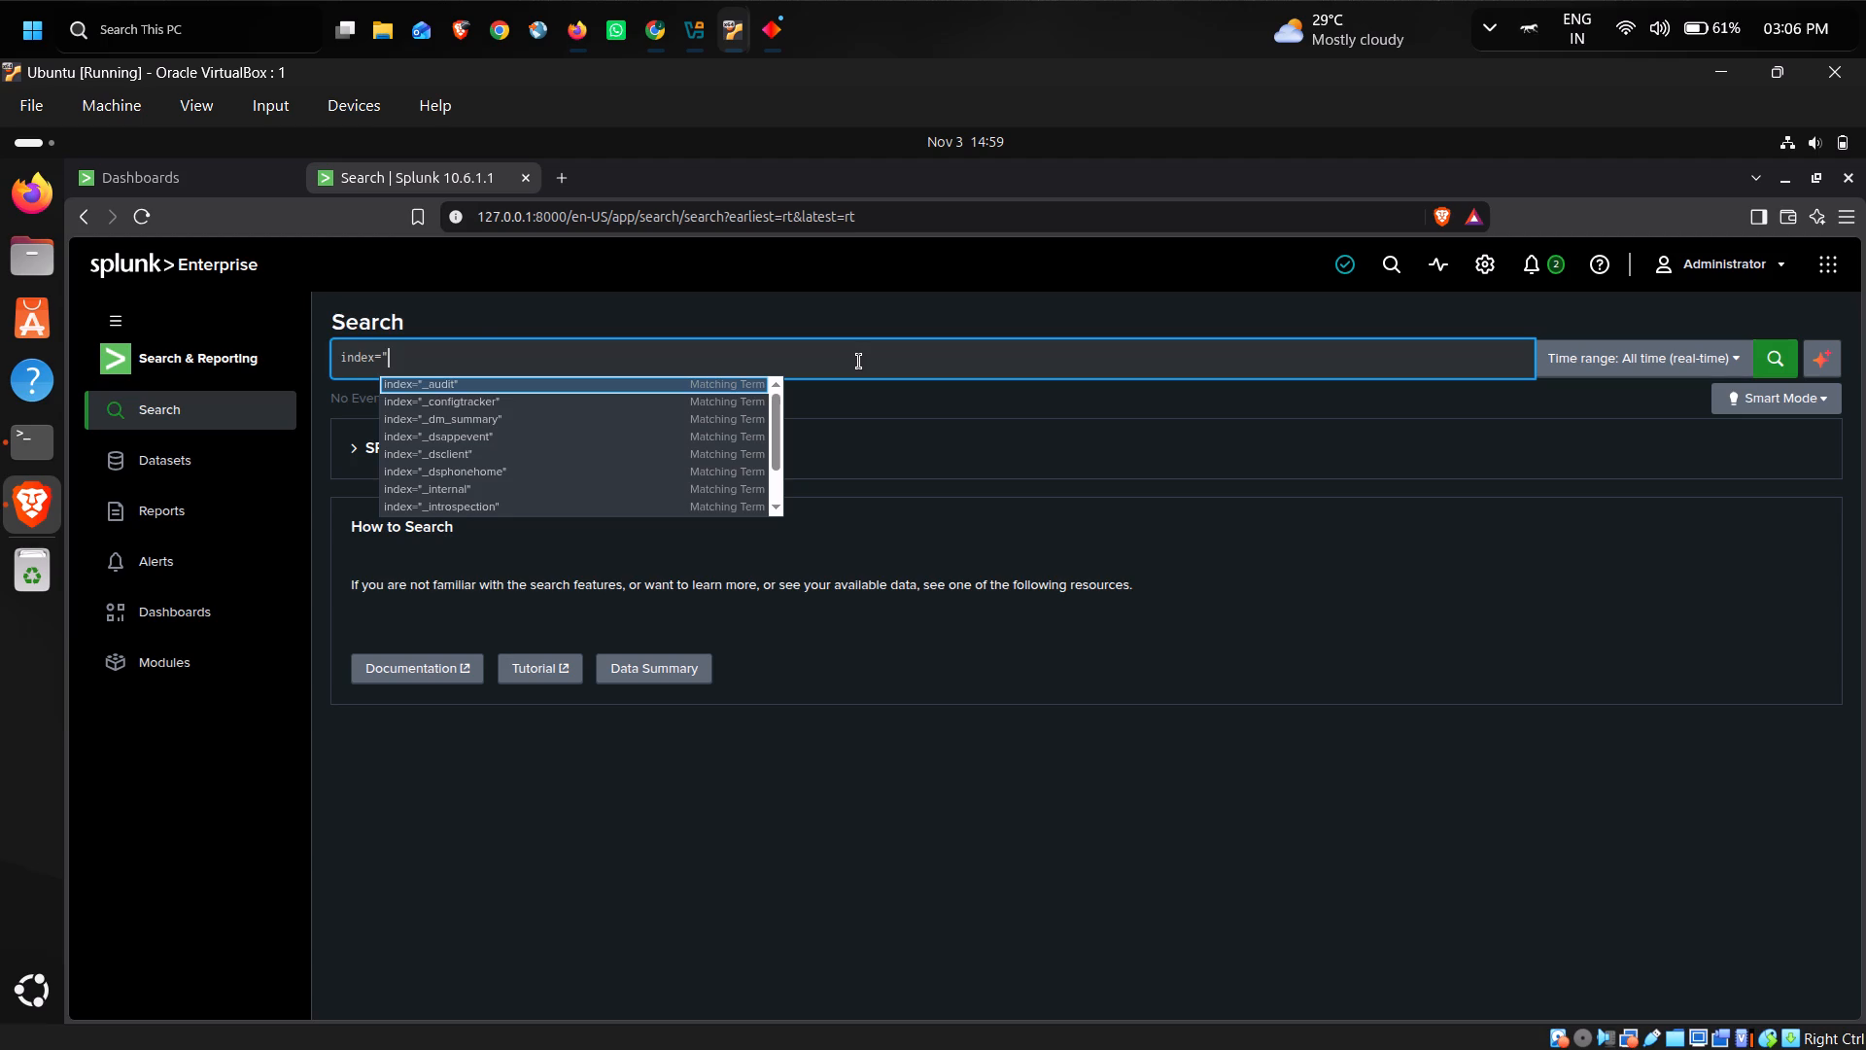
key(Return)
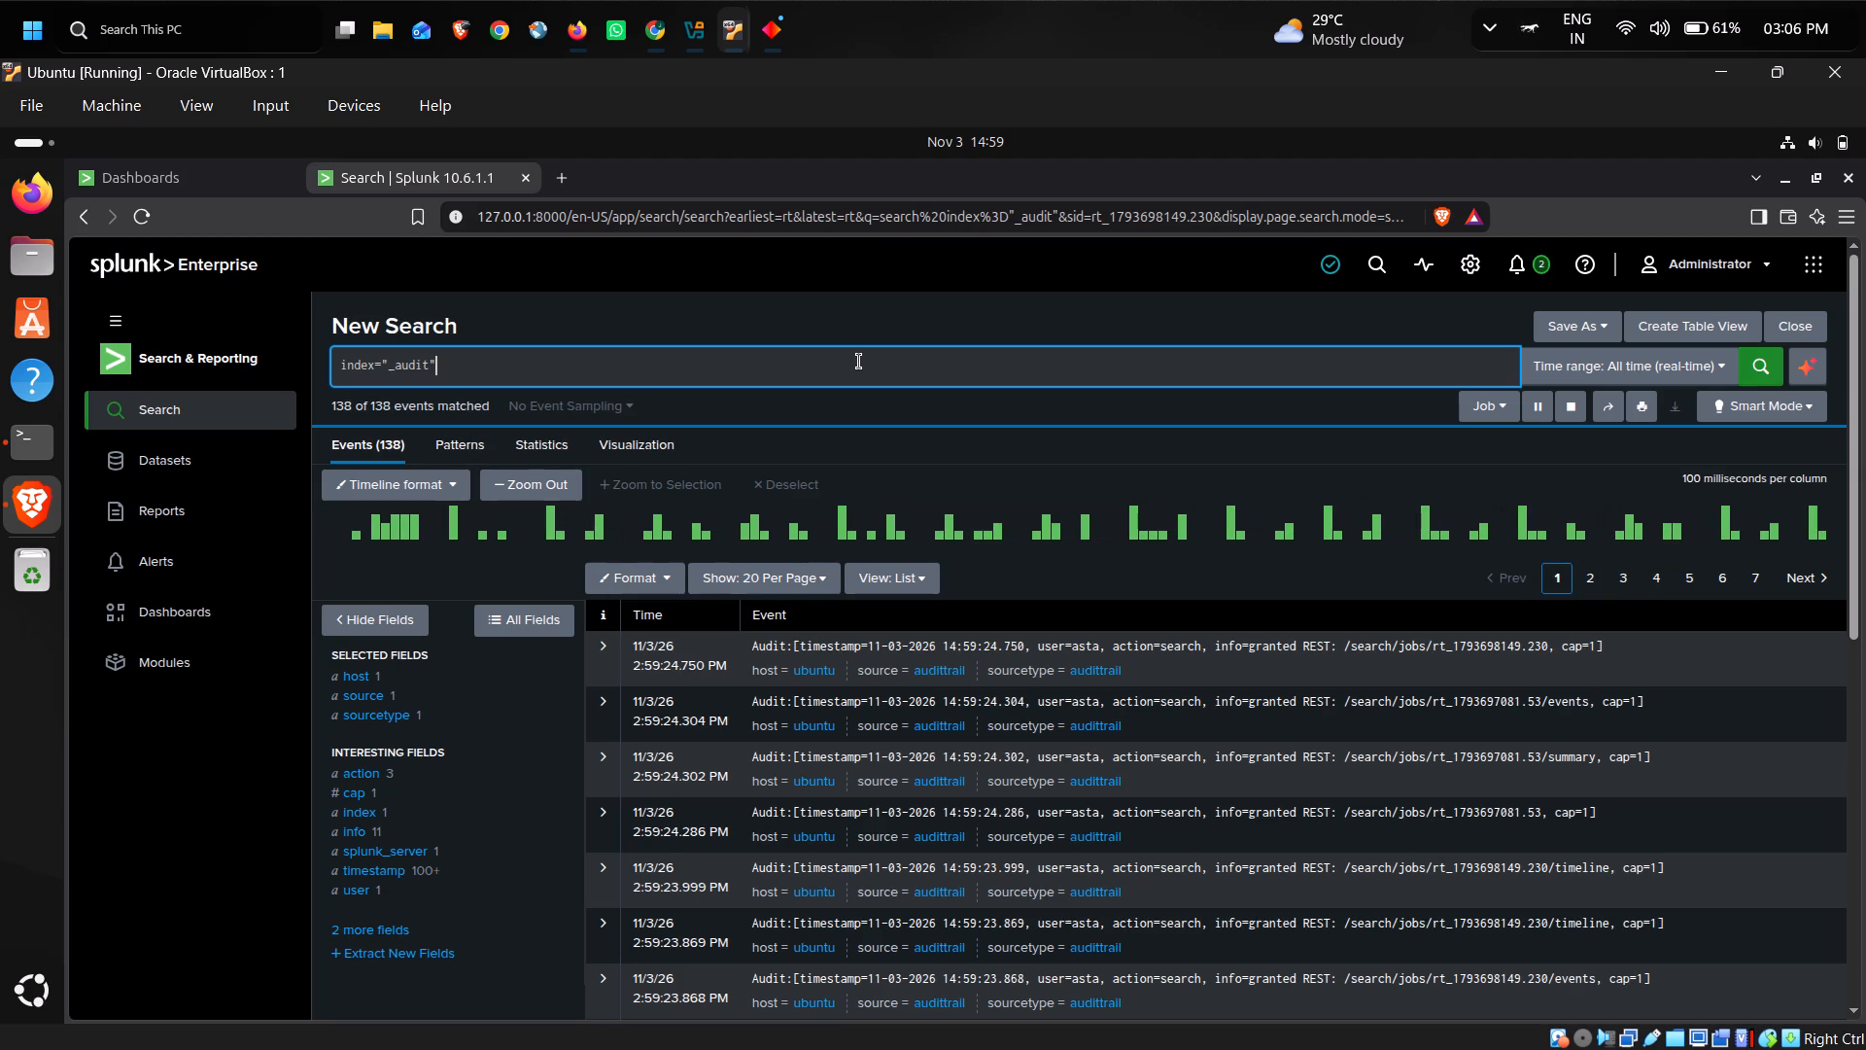
Replace the query with index="*" and run the real-time search.
click(615, 379)
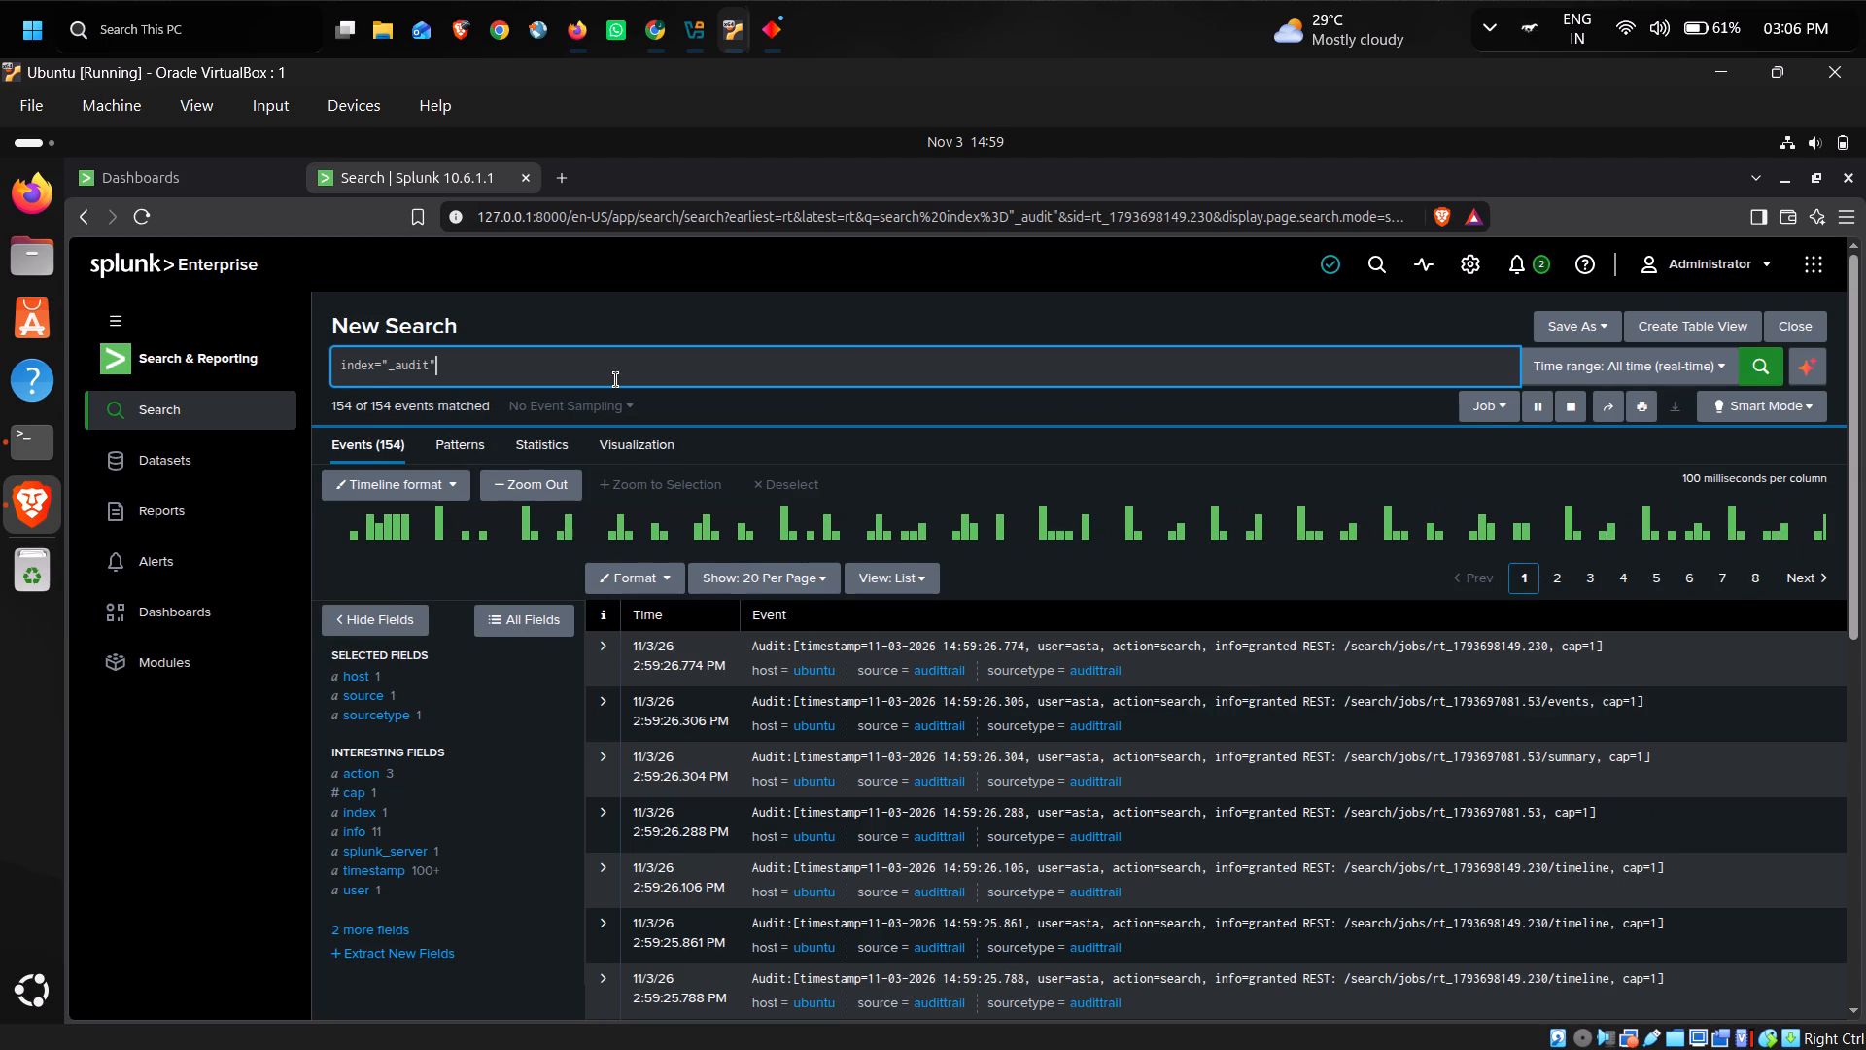
key(BackSpace)
key(BackSpace)
key(BackSpace)
key(BackSpace)
key(BackSpace)
key(BackSpace)
key(BackSpace)
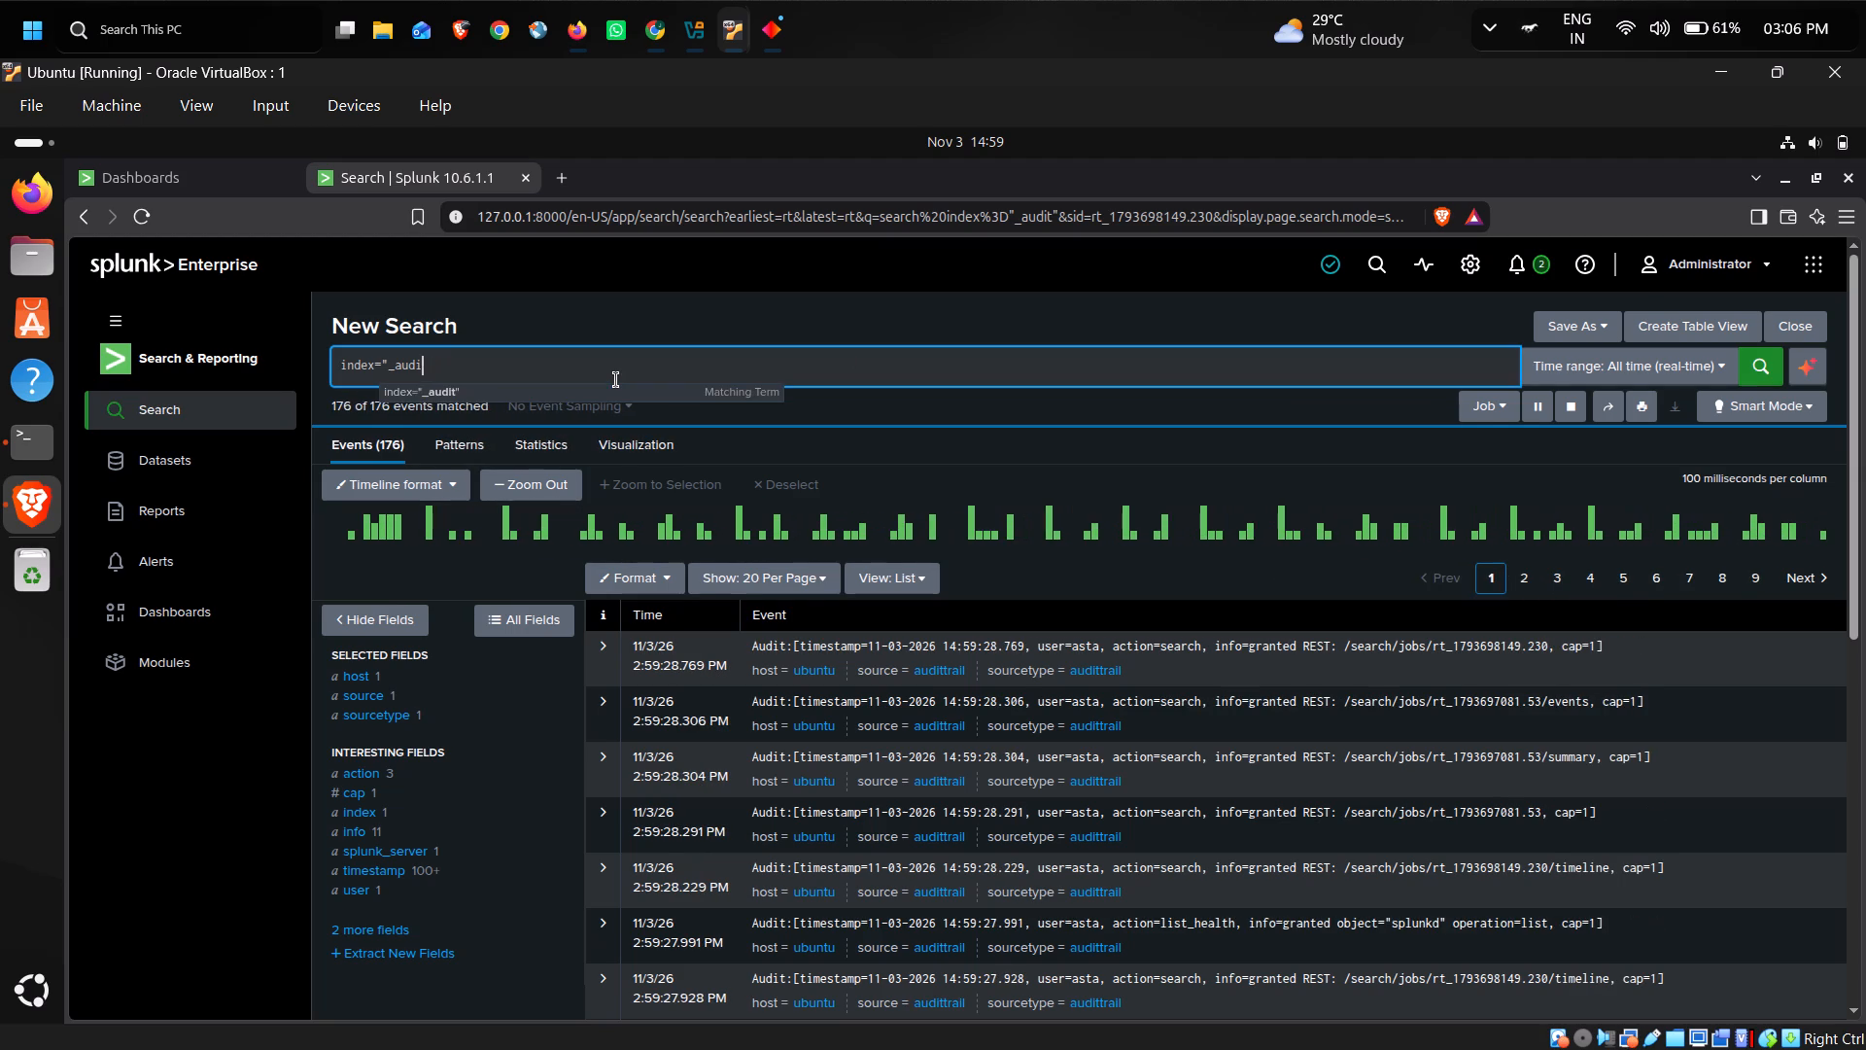
key(BackSpace)
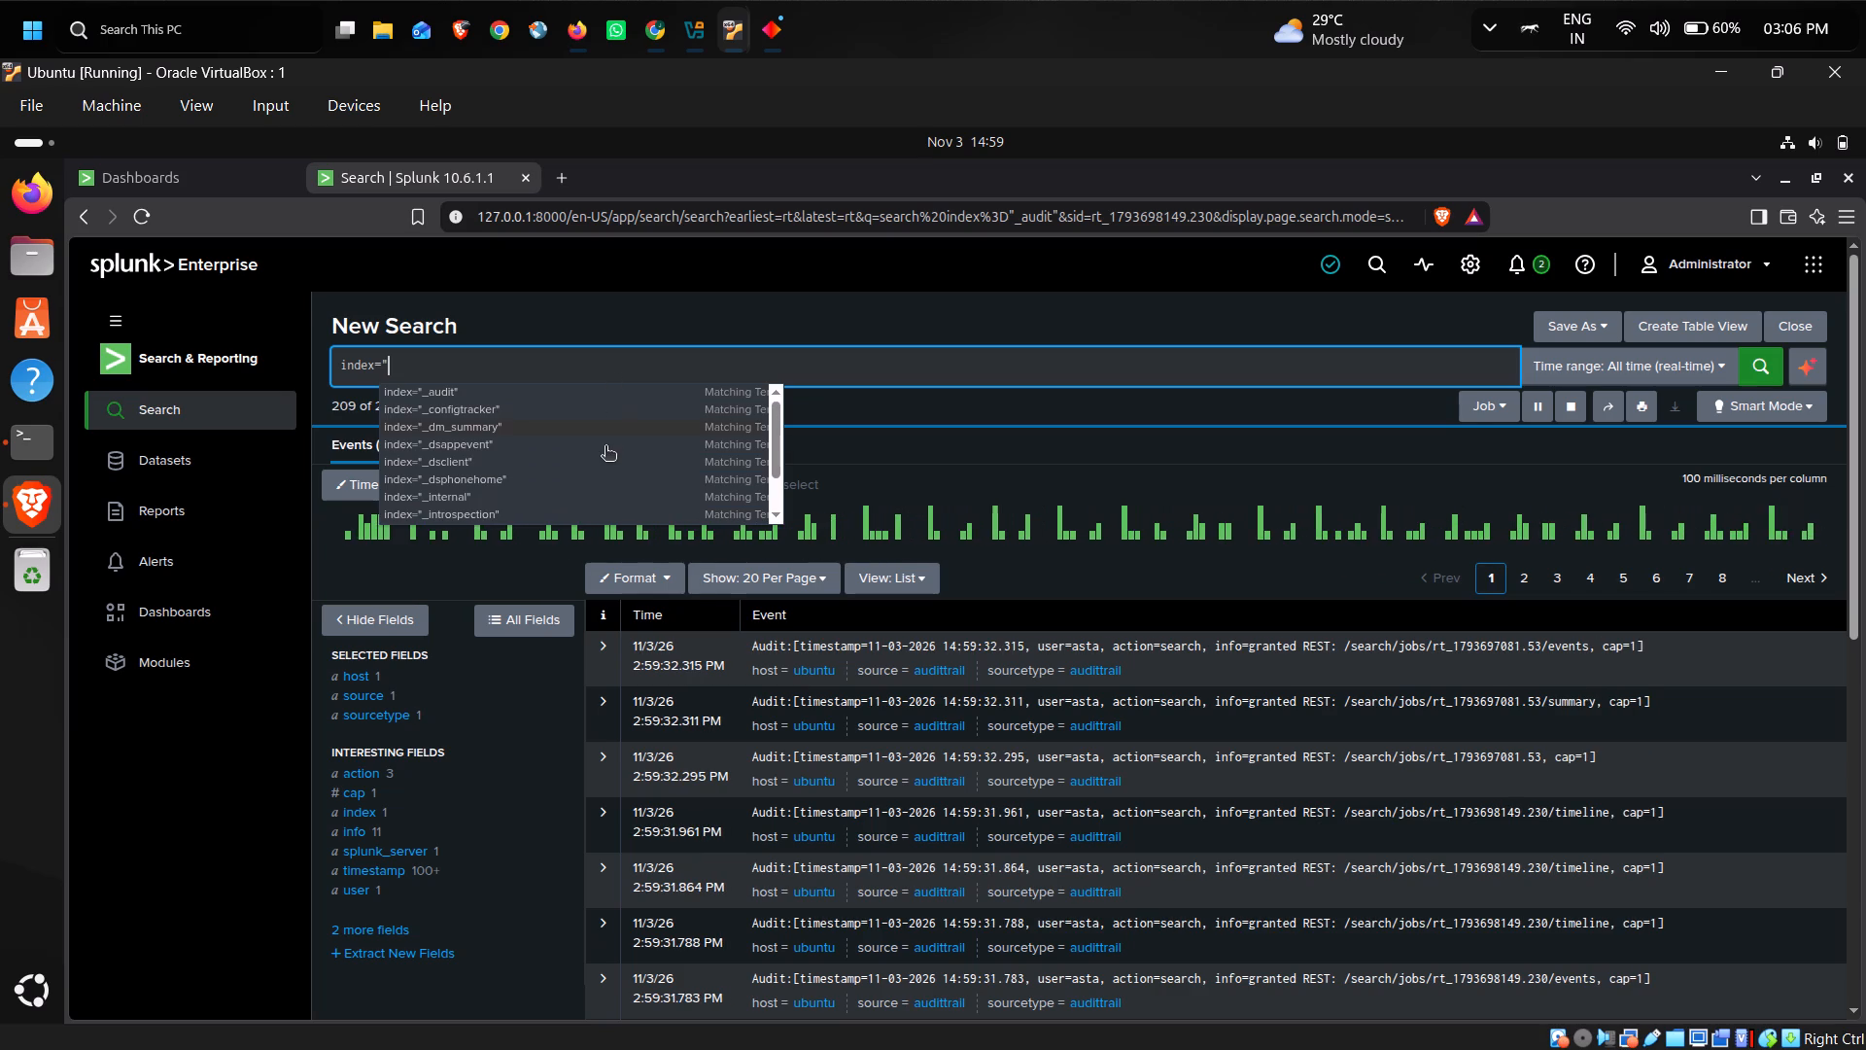
scroll(605, 447, down, 2)
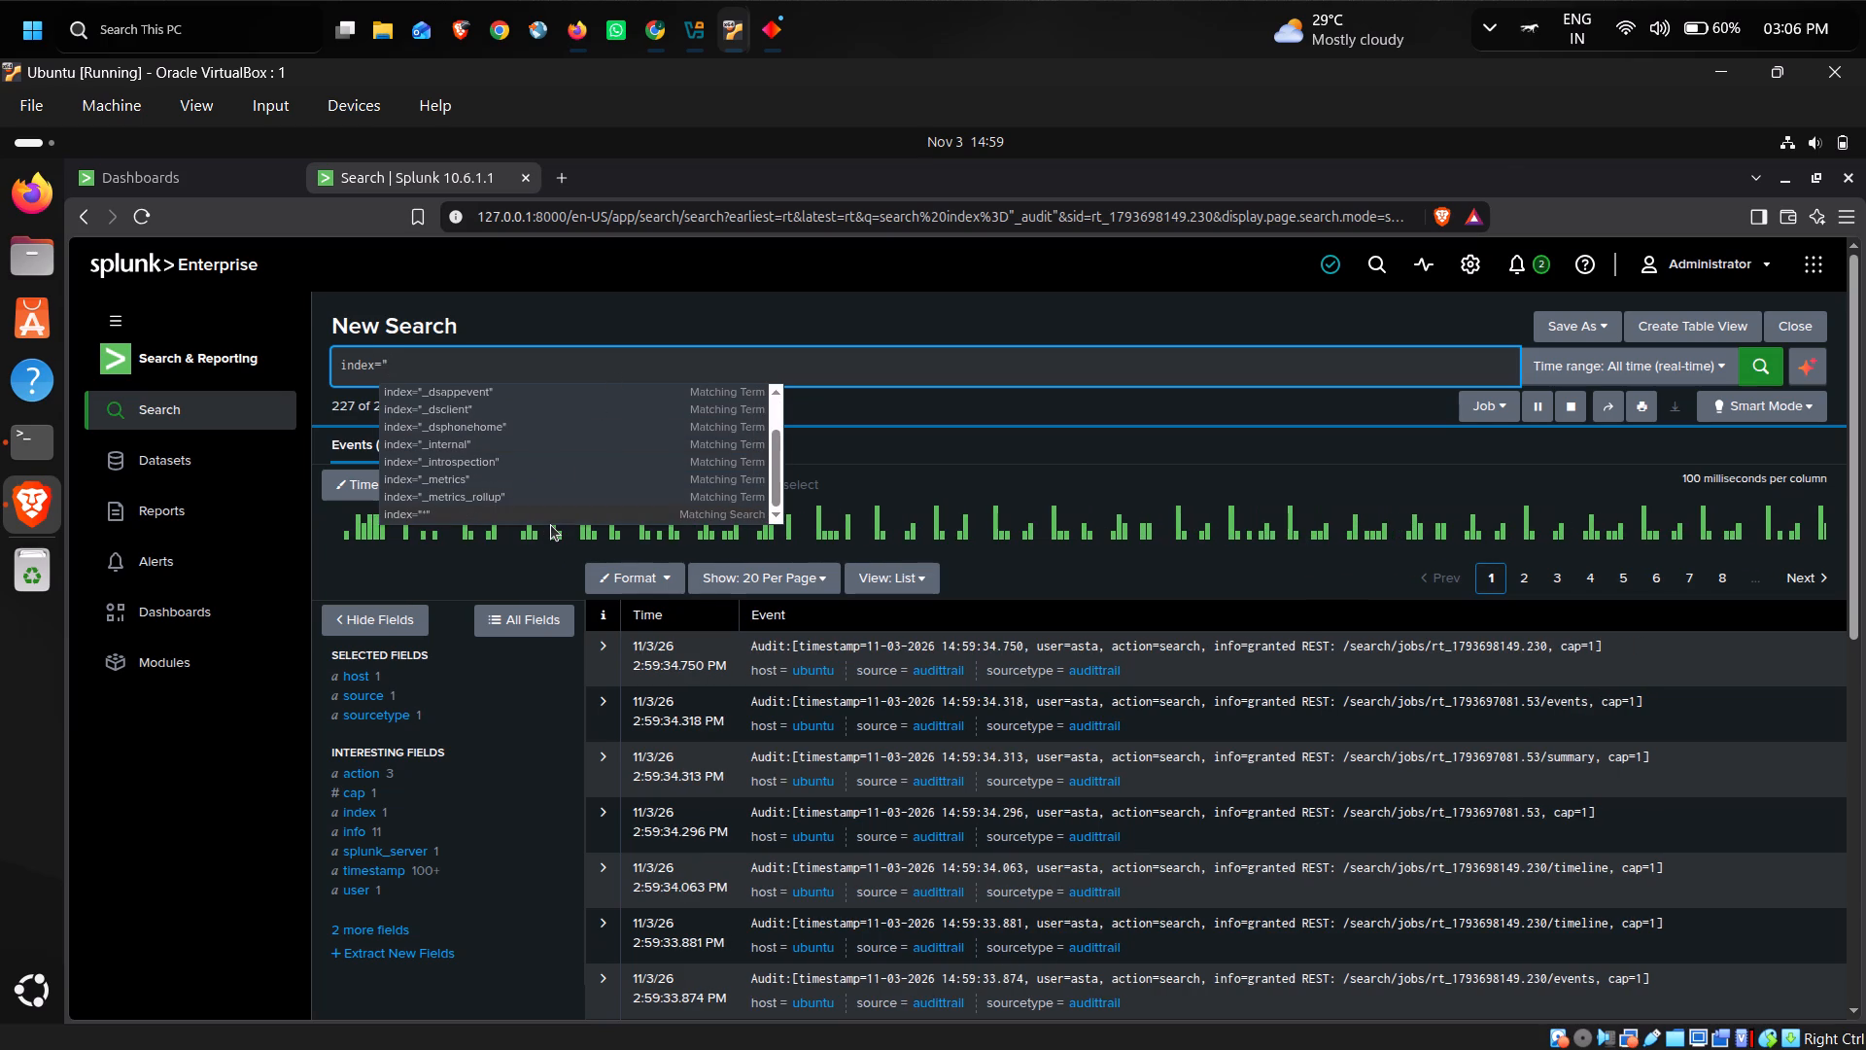
click(551, 525)
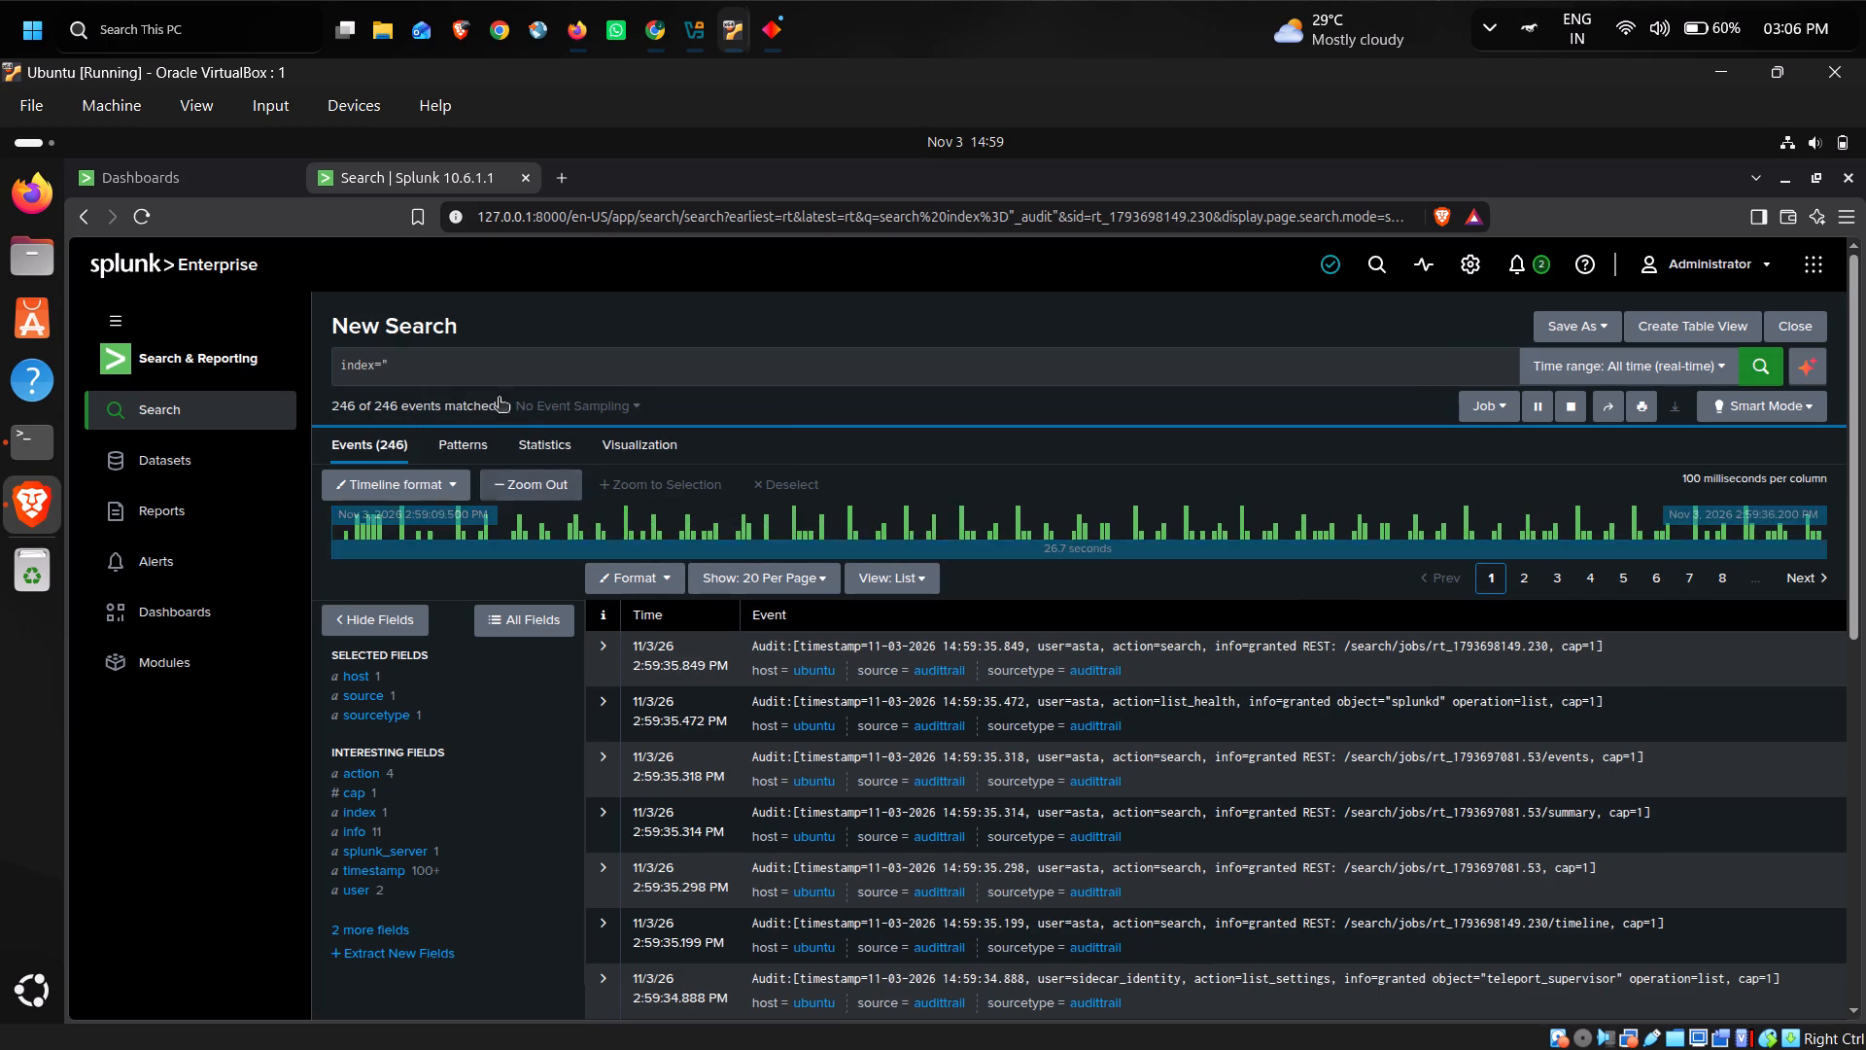
click(473, 370)
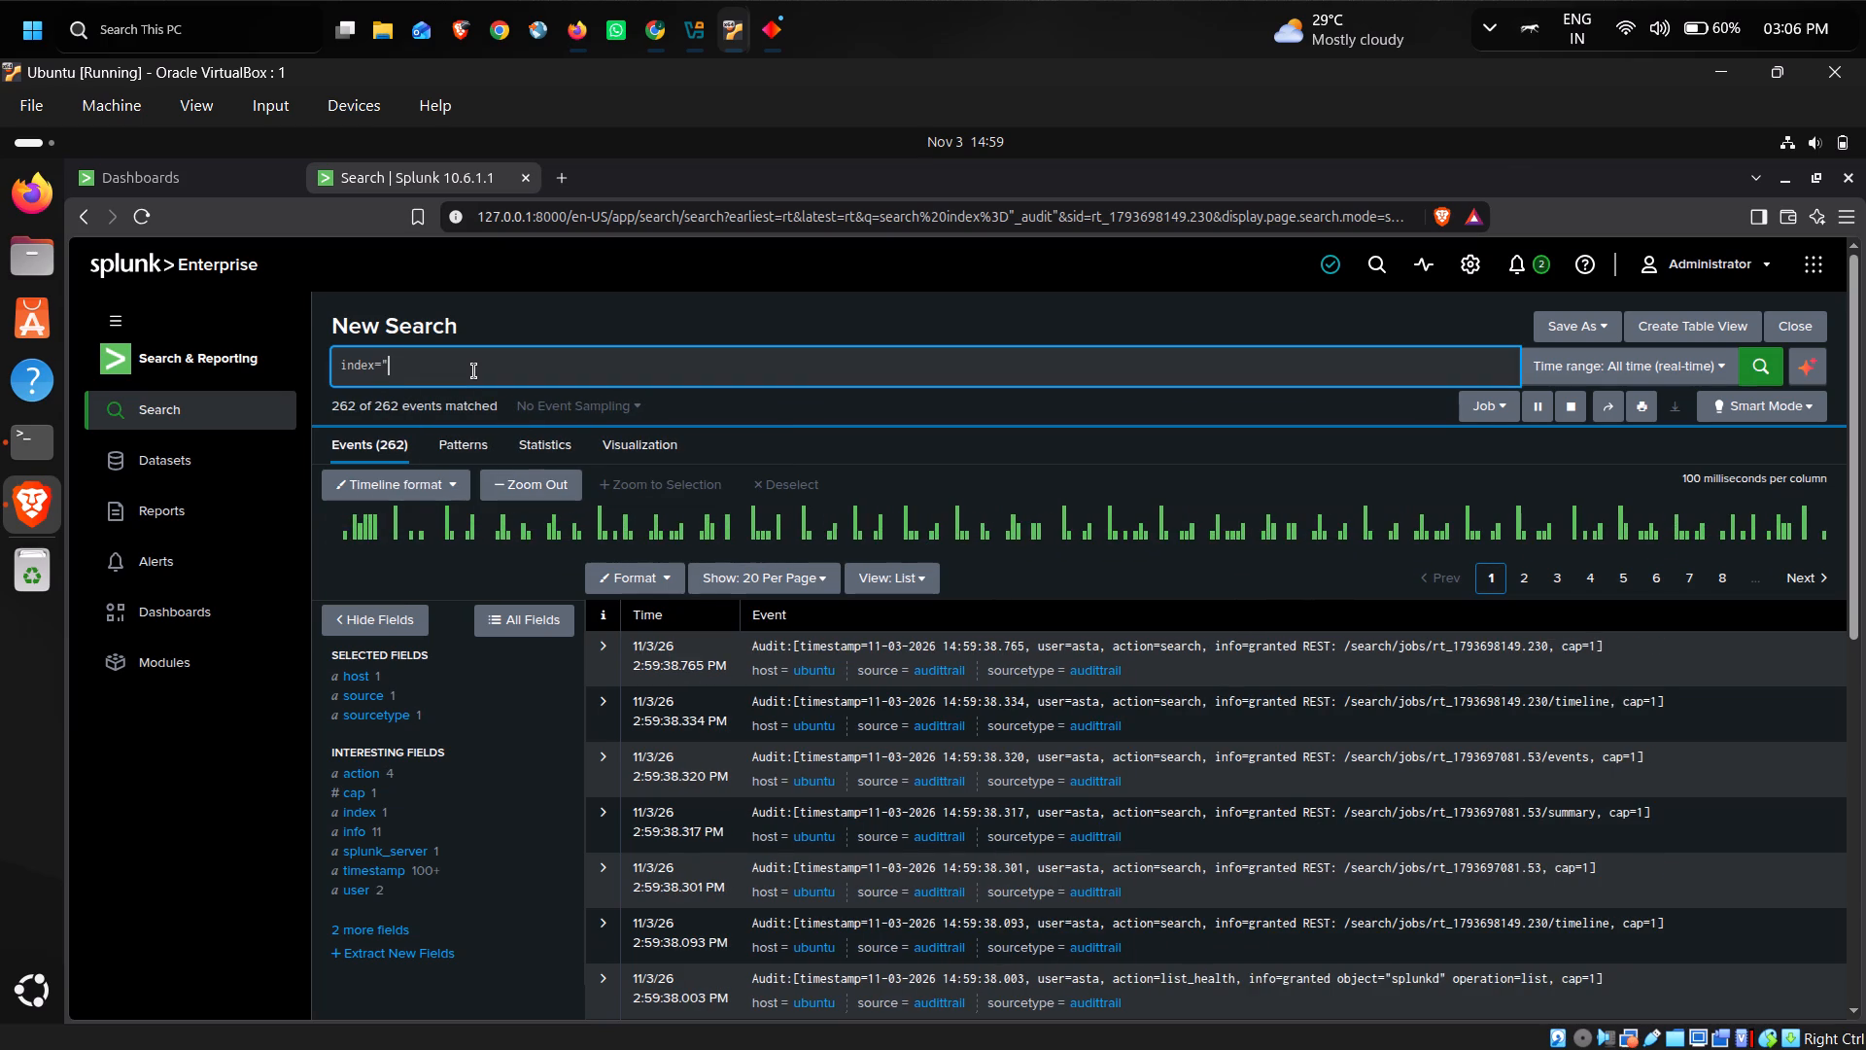
key(asterisk)
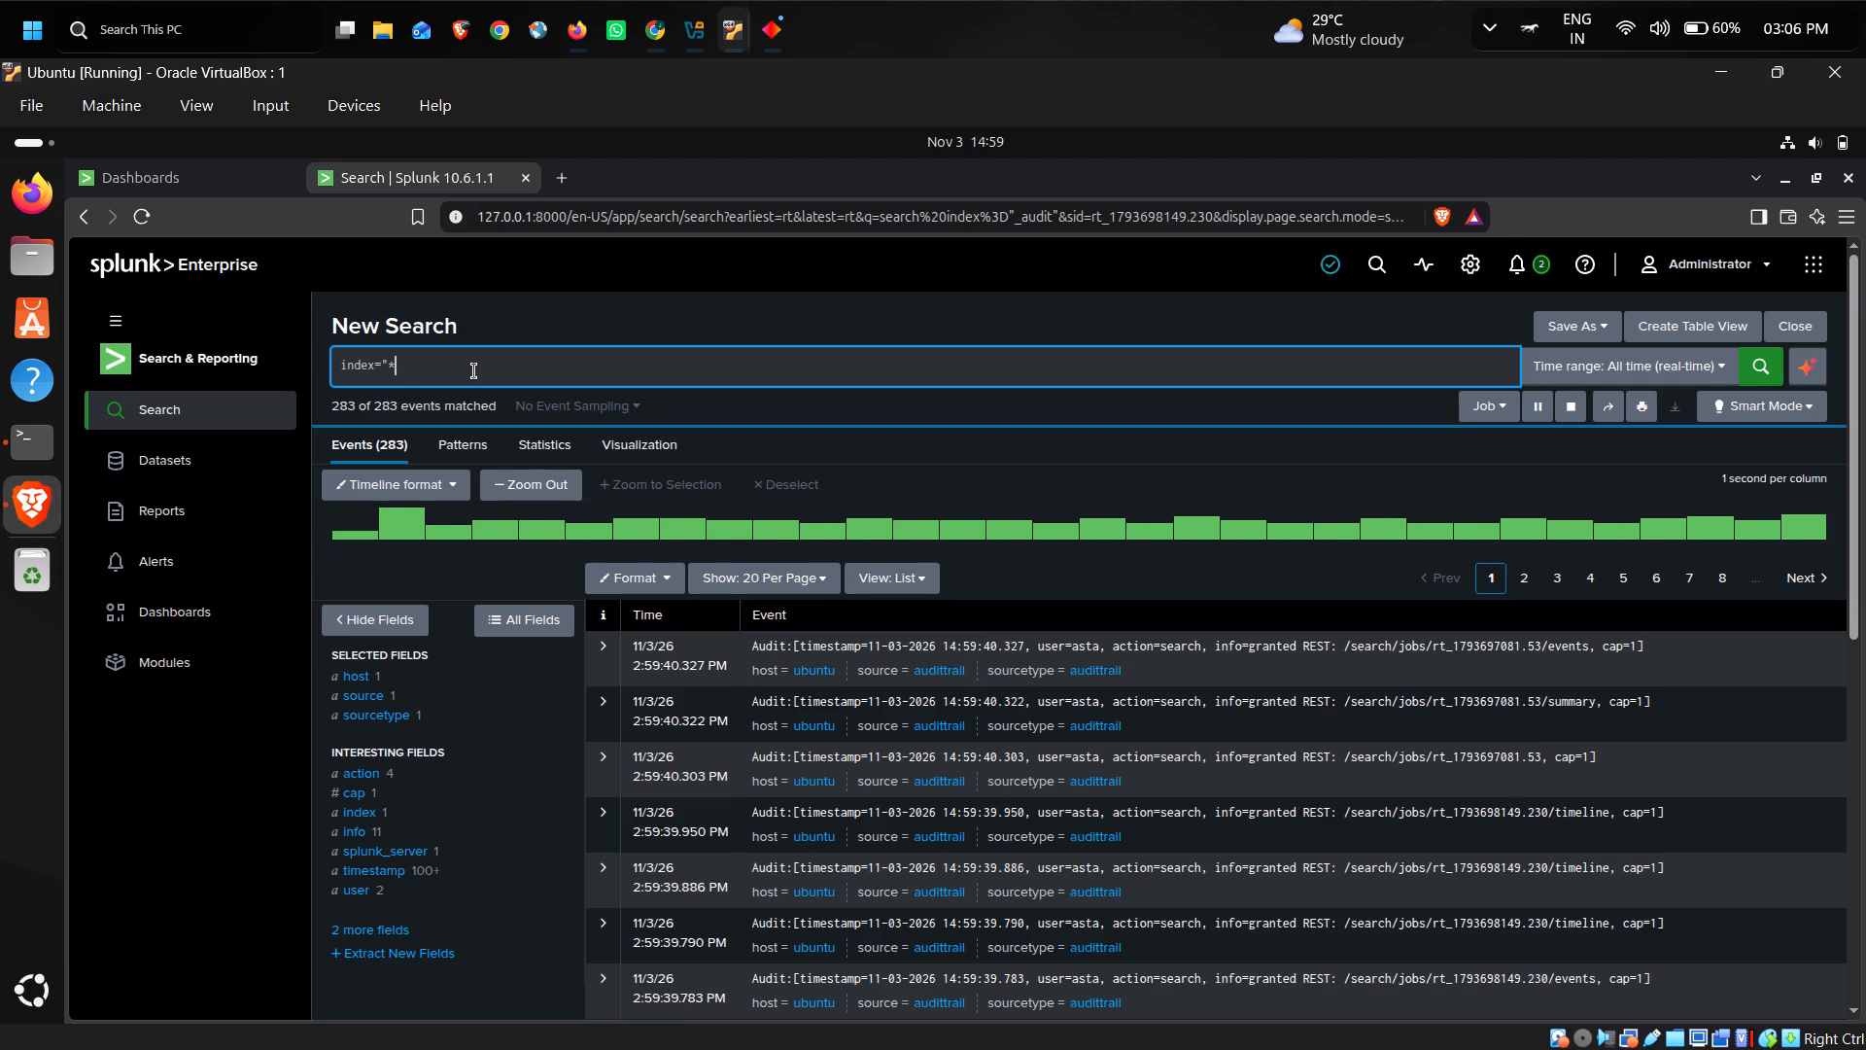
key(shift+quotedbl)
key(Return)
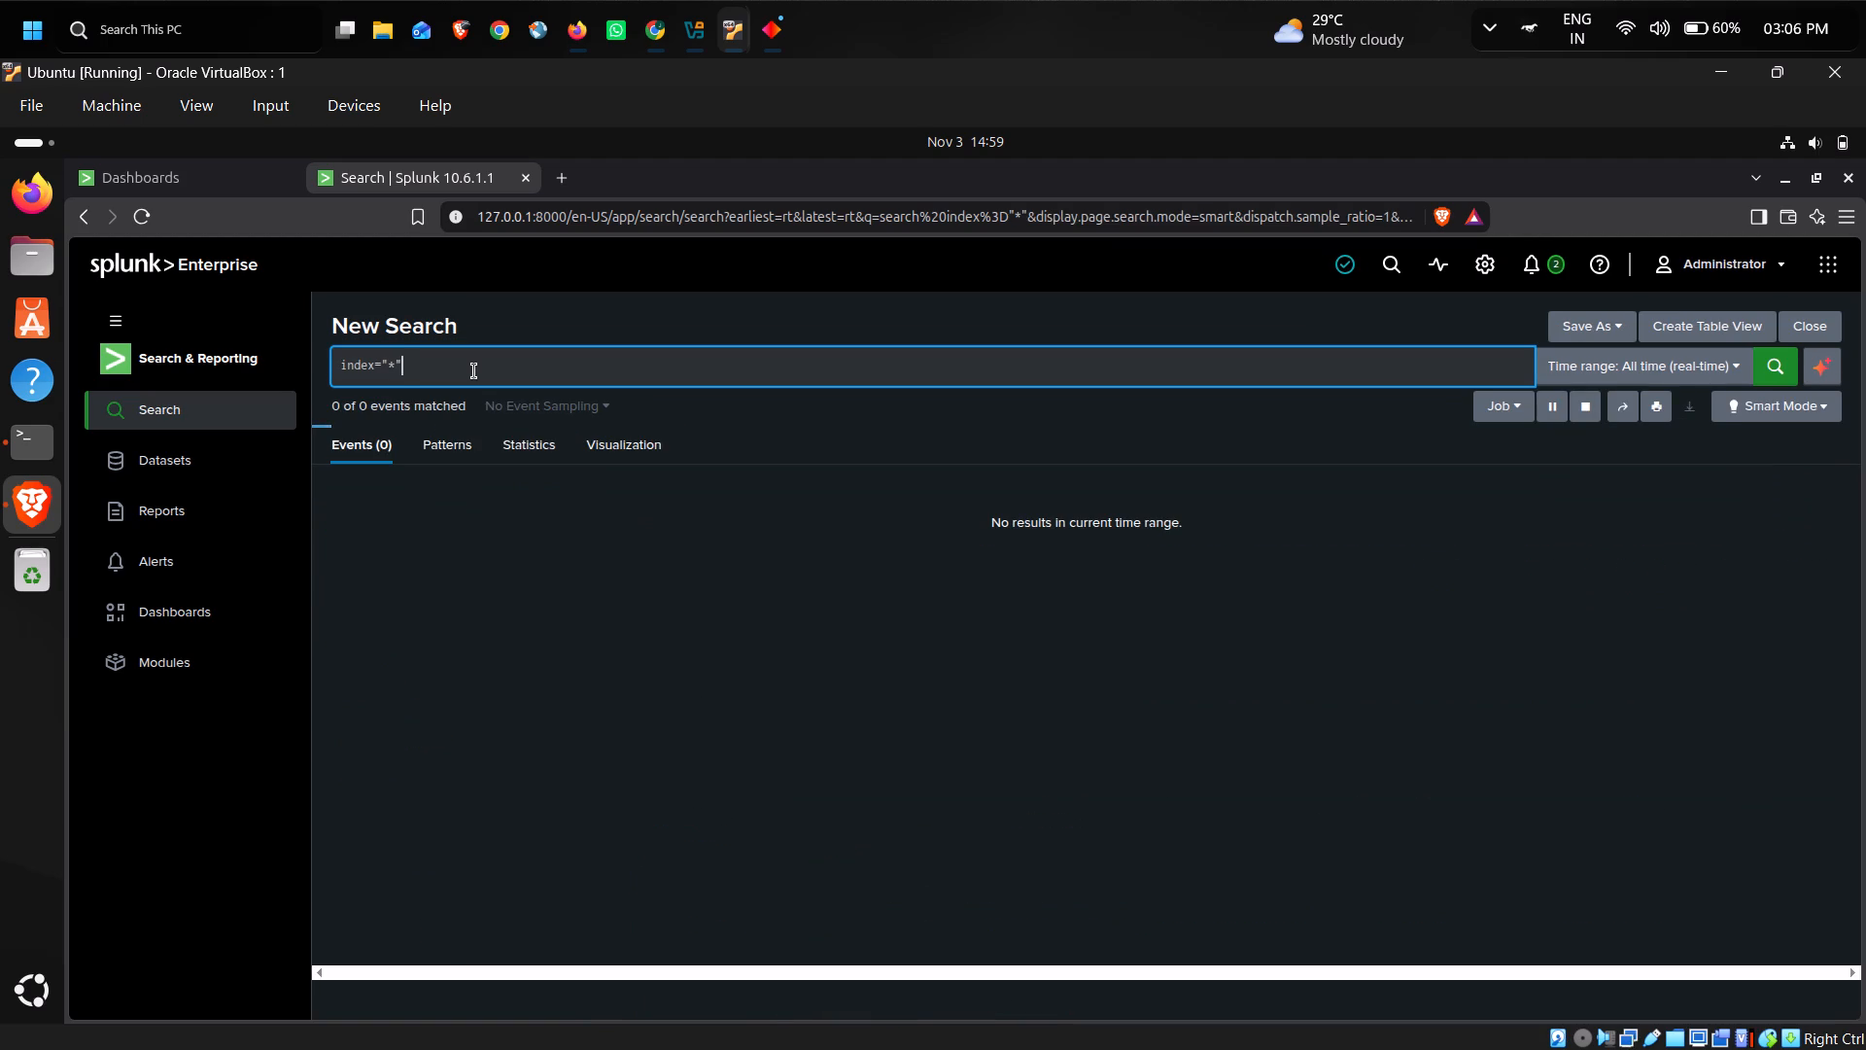
Remove the quotes from the index filter and run the search as index=*.
key(BackSpace)
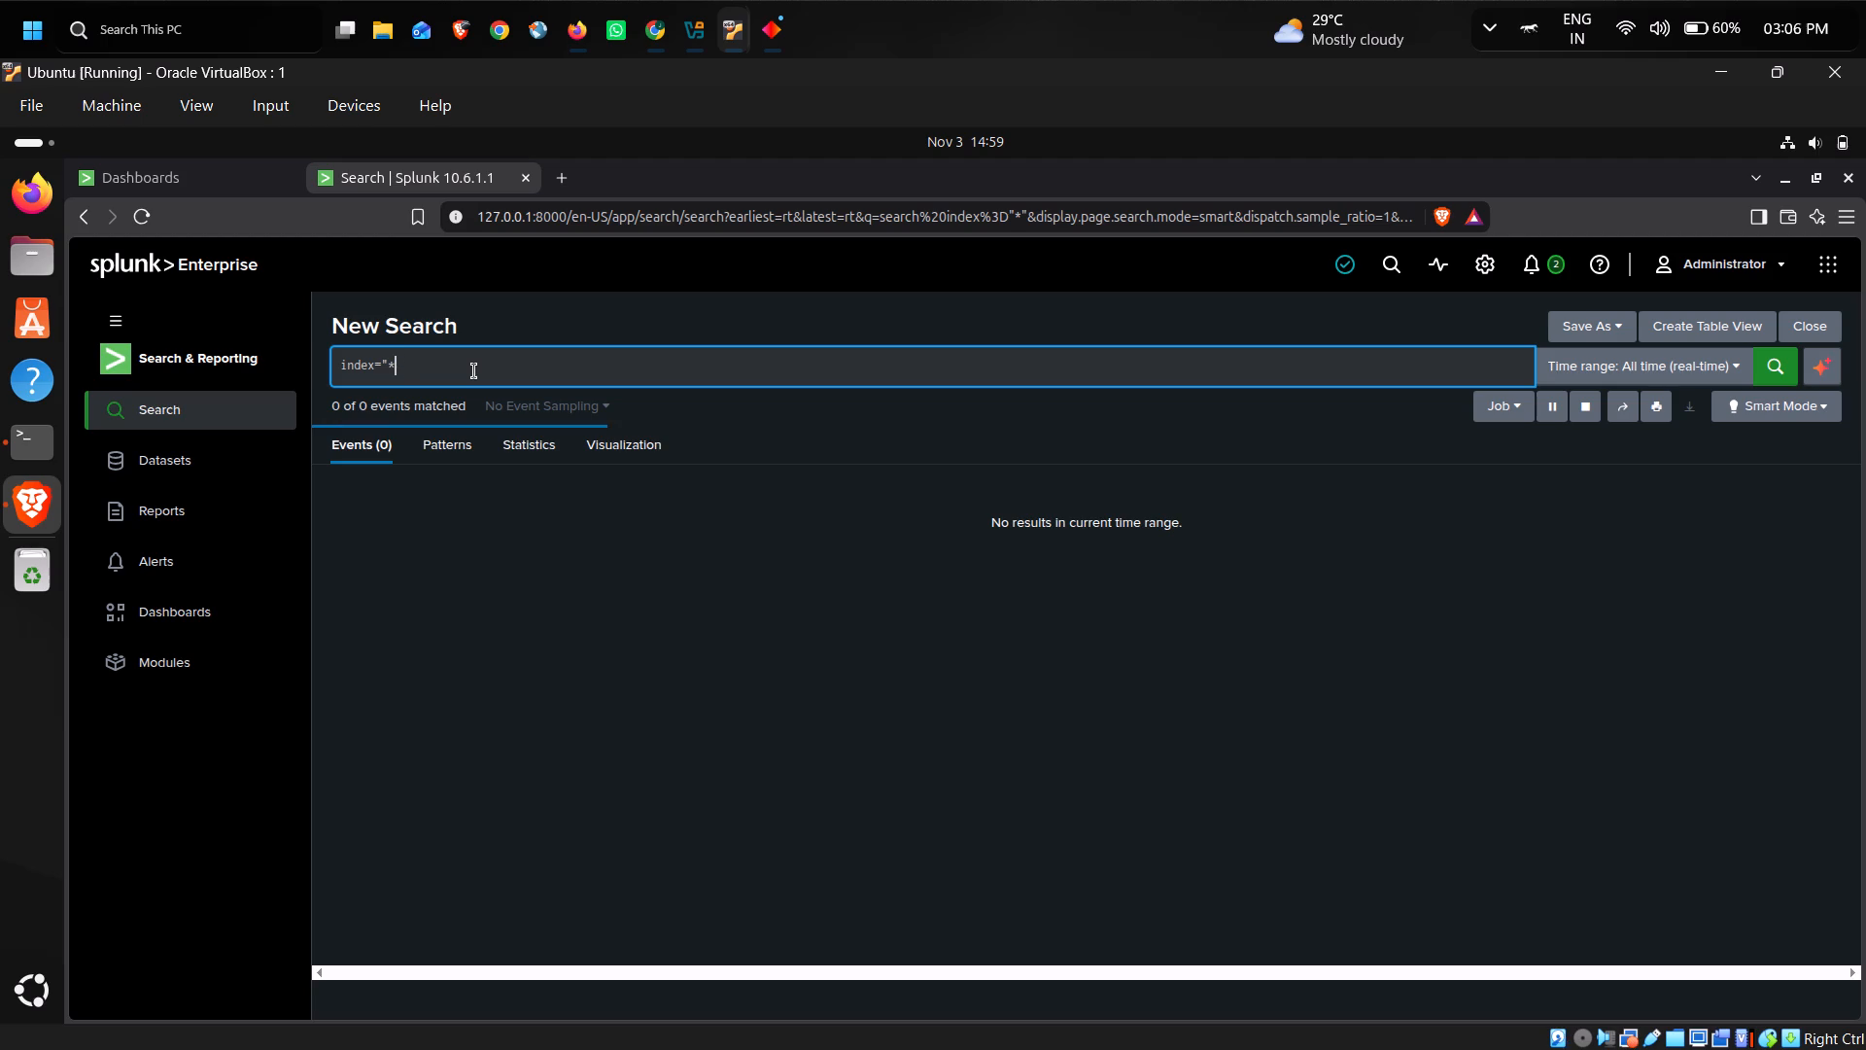
key(BackSpace)
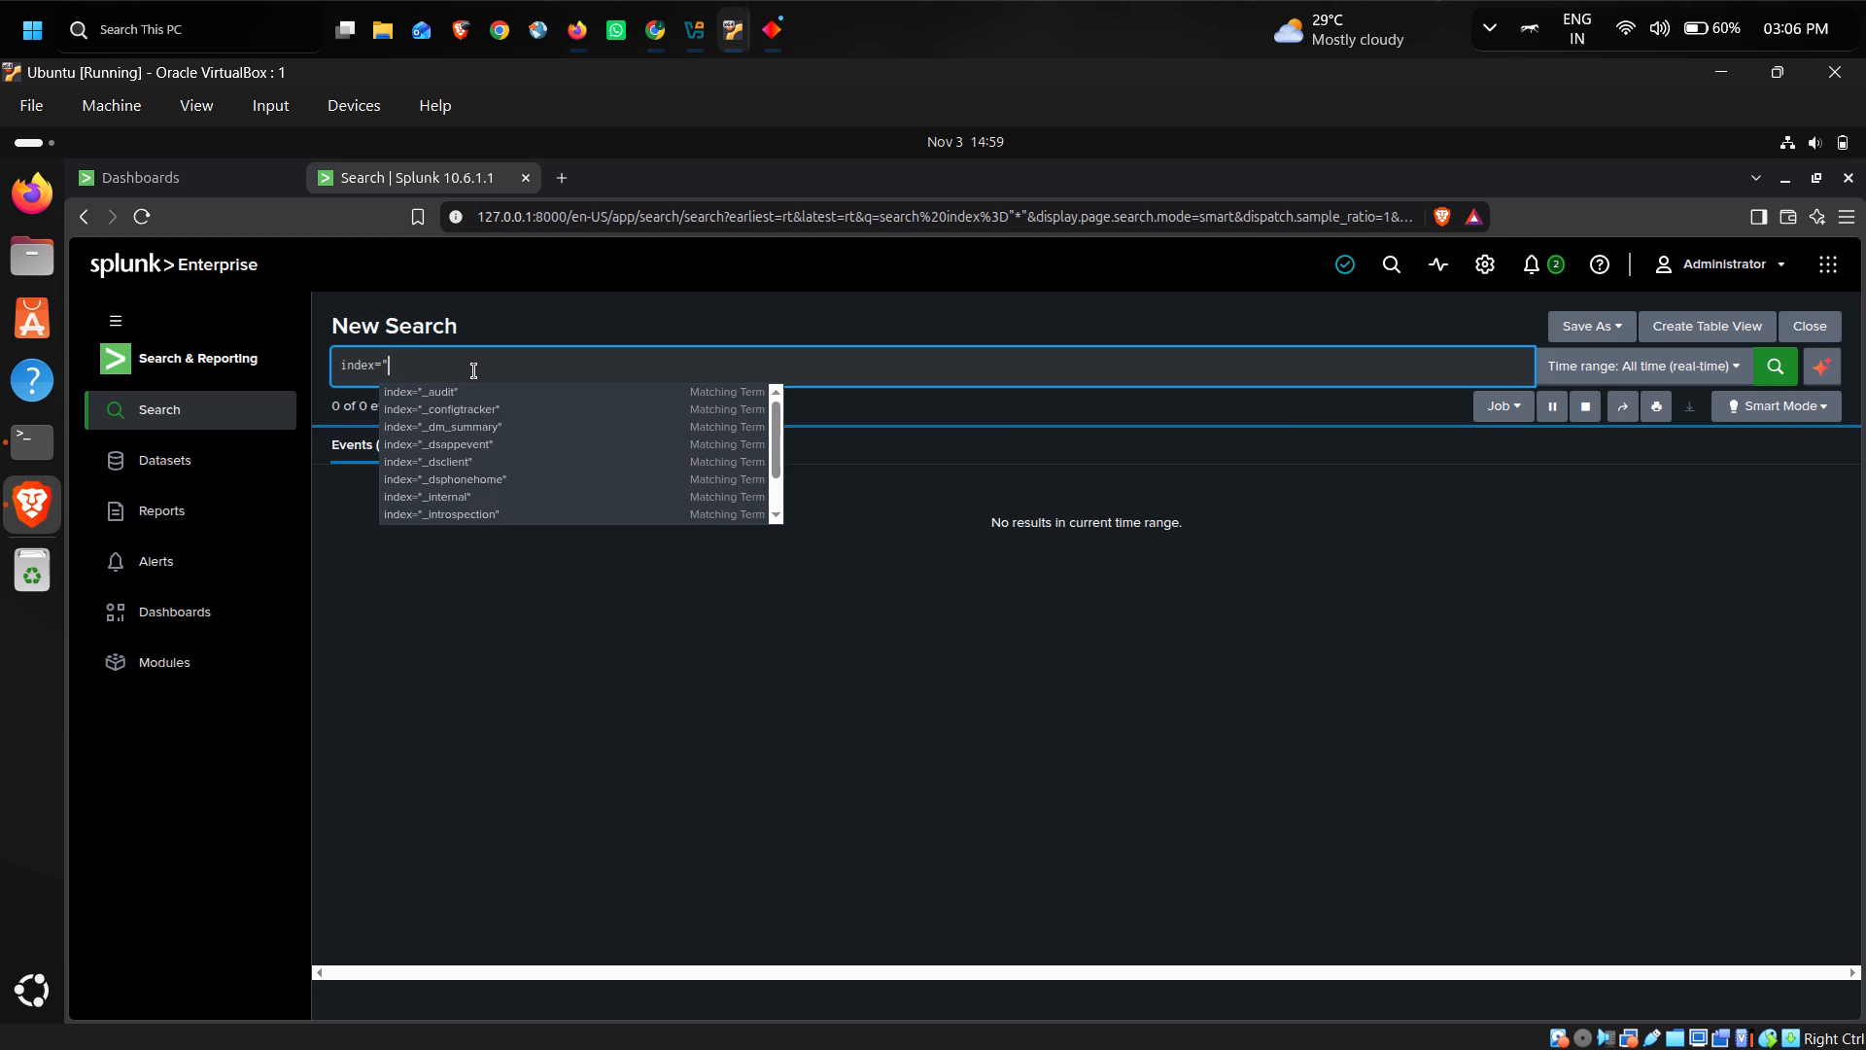
key(Down)
key(Down)
key(Up)
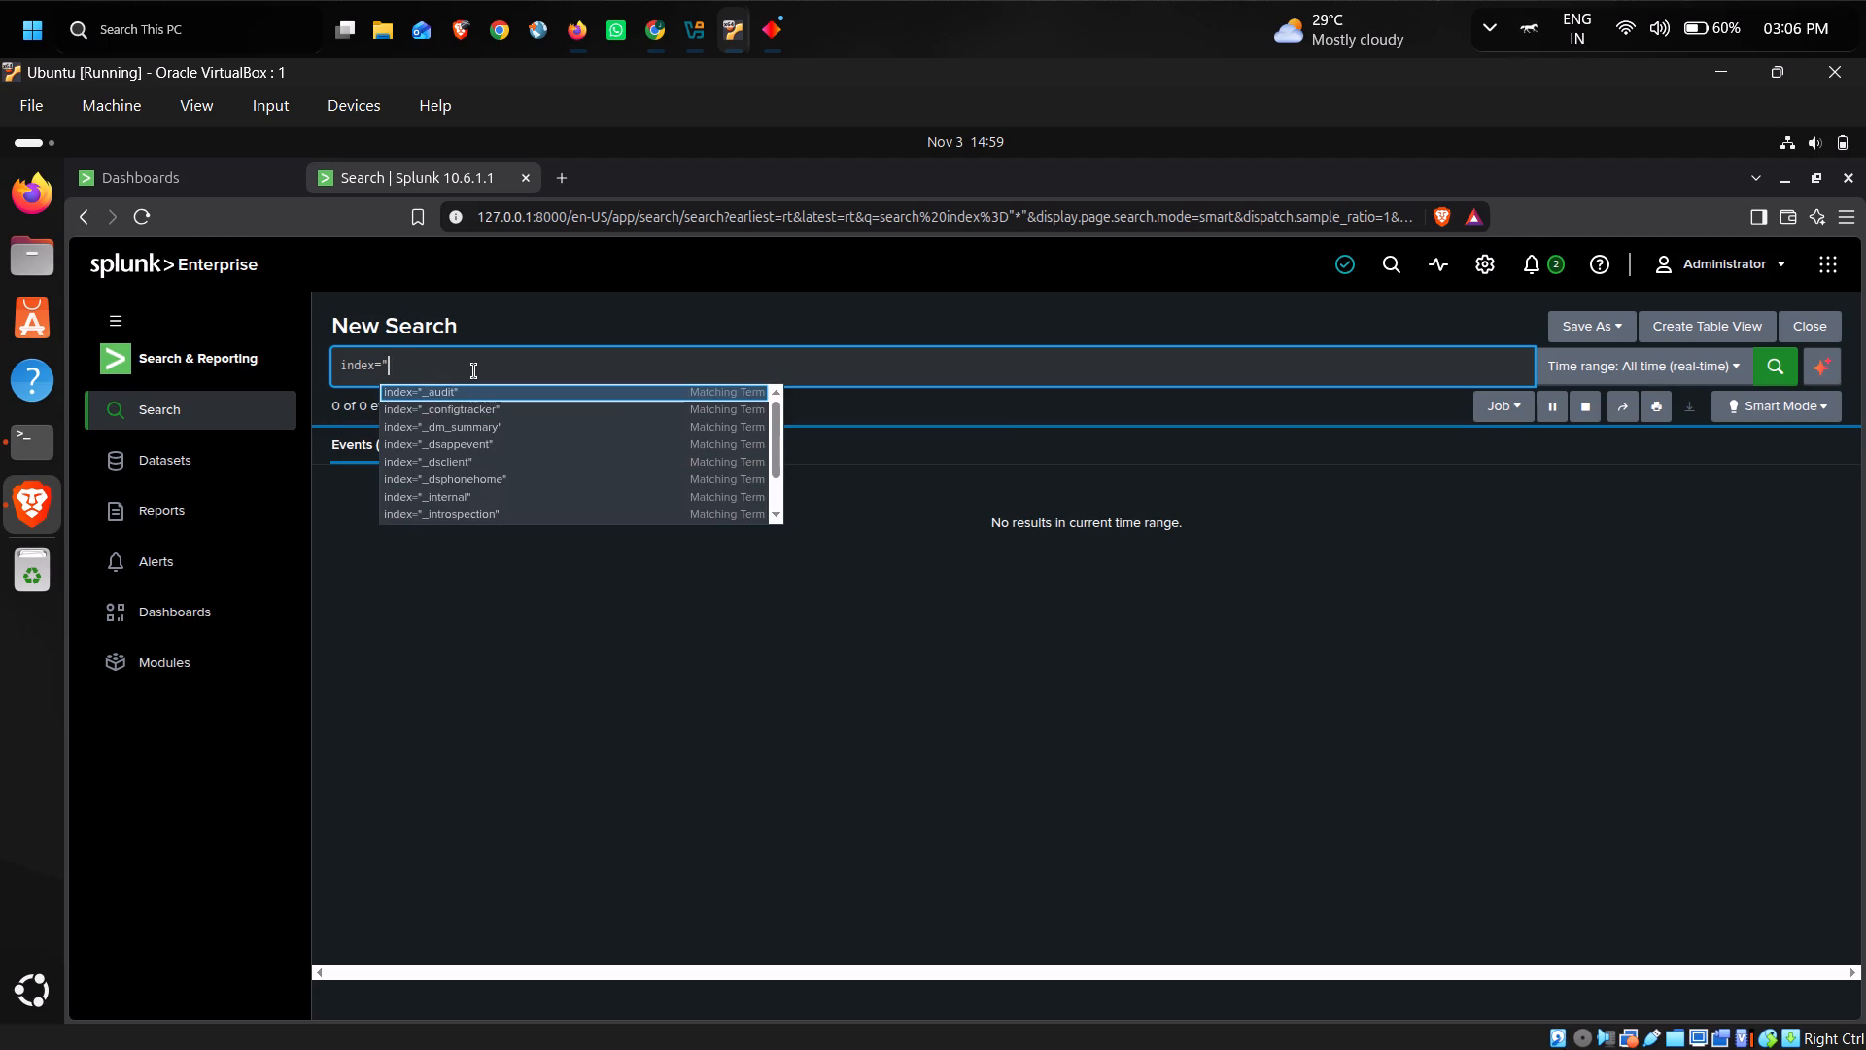
key(BackSpace)
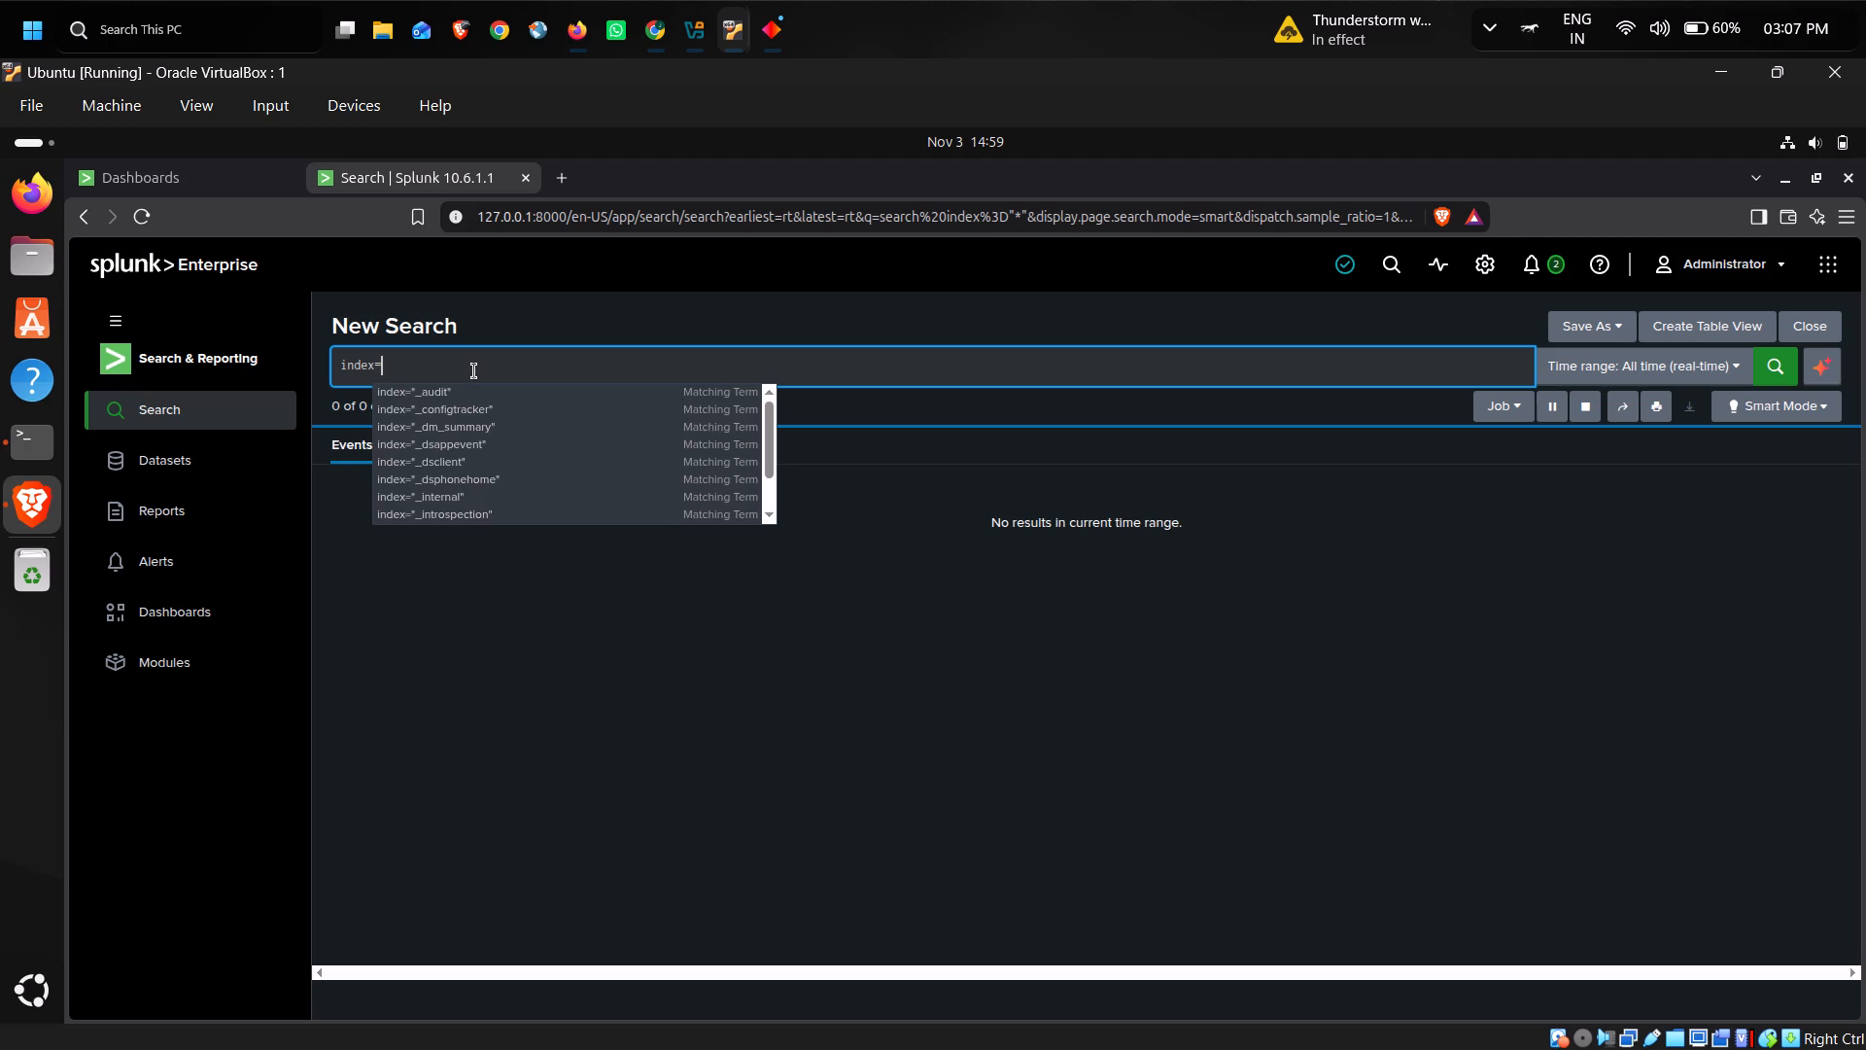
key(asterisk)
key(Return)
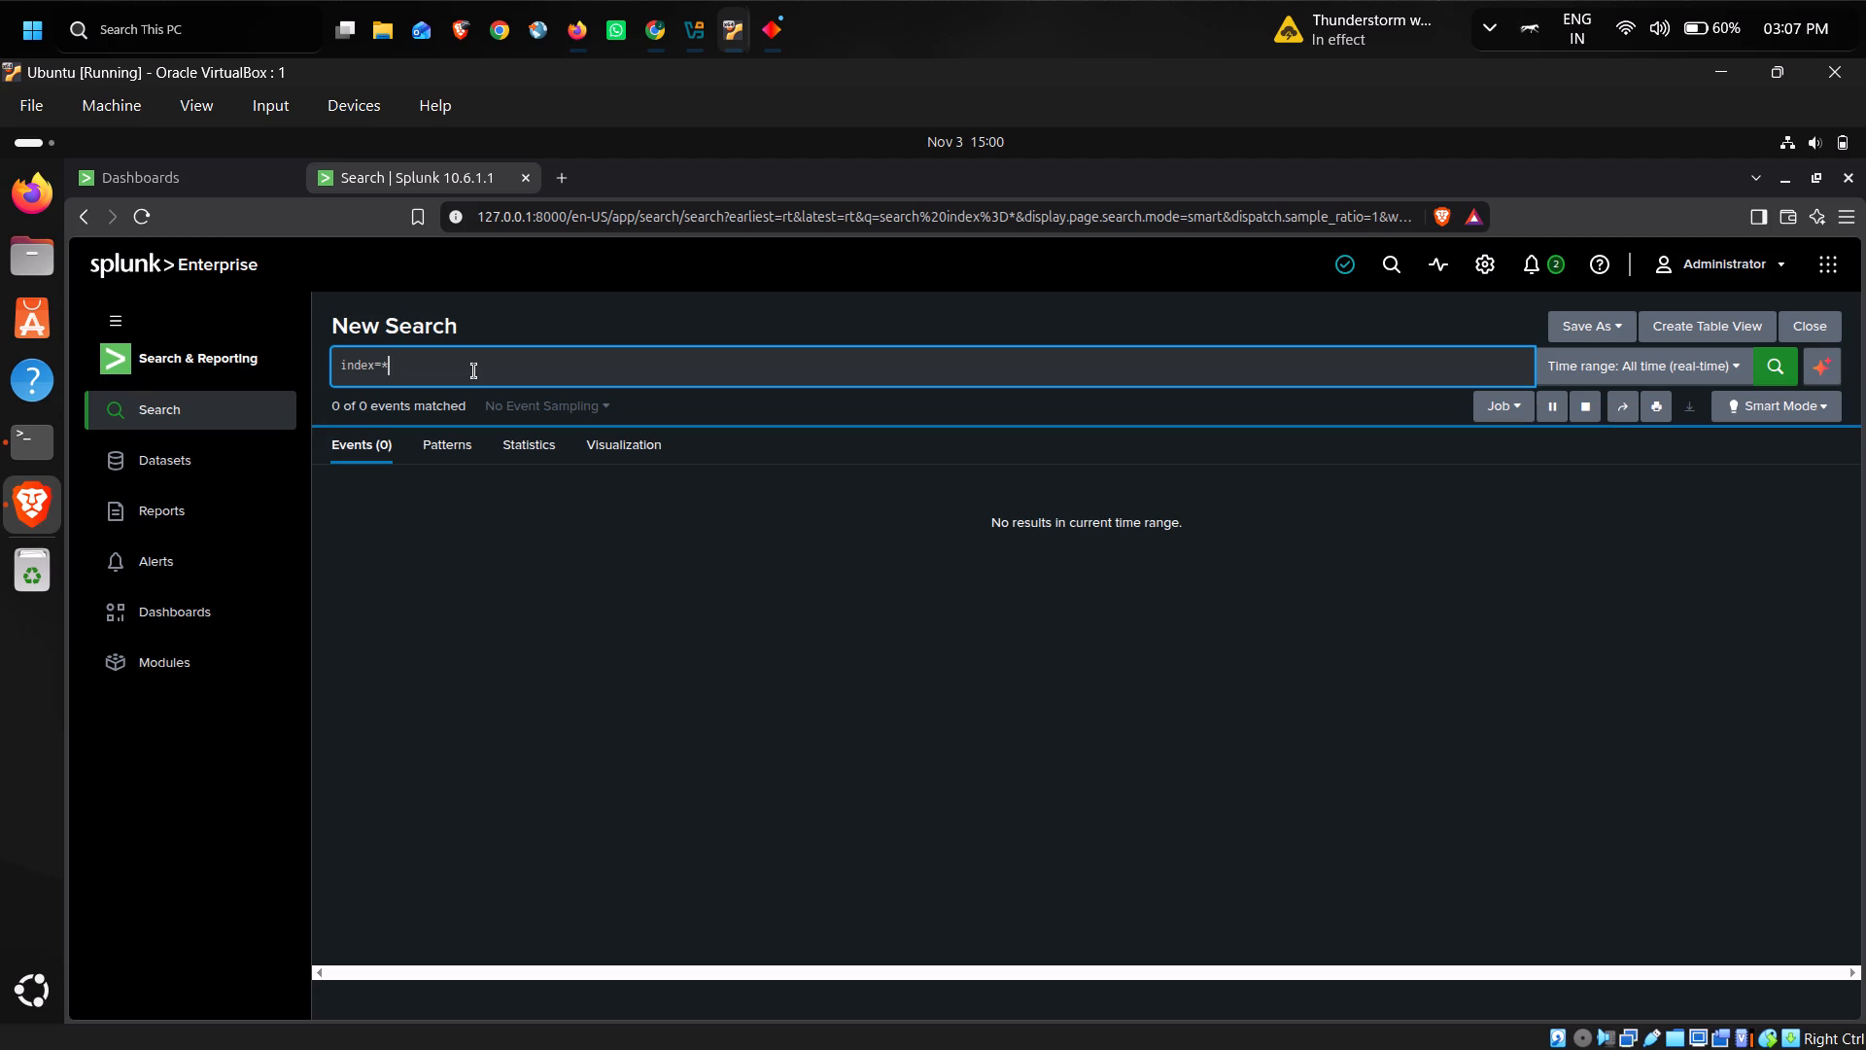
Change the query back to the suggested index="_audit" and run it over All time (real-time).
key(BackSpace)
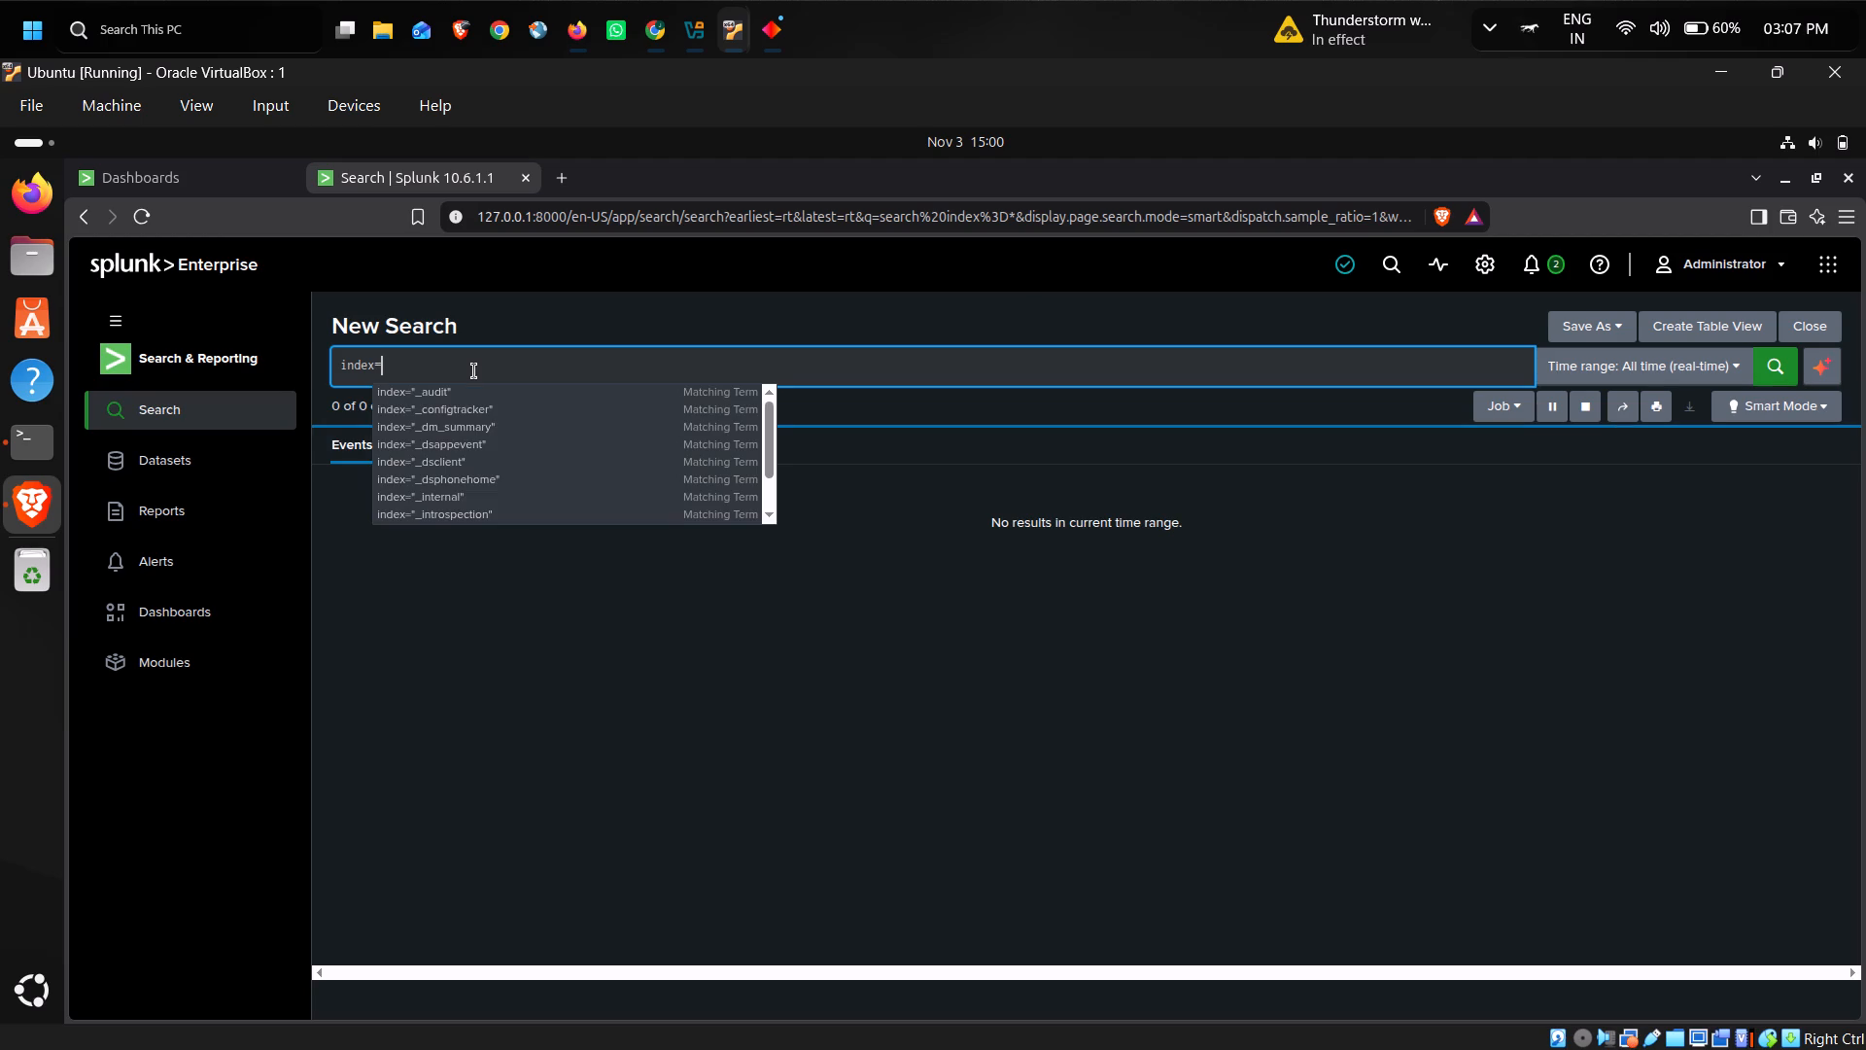
key(shift+quotedbl)
key(Down)
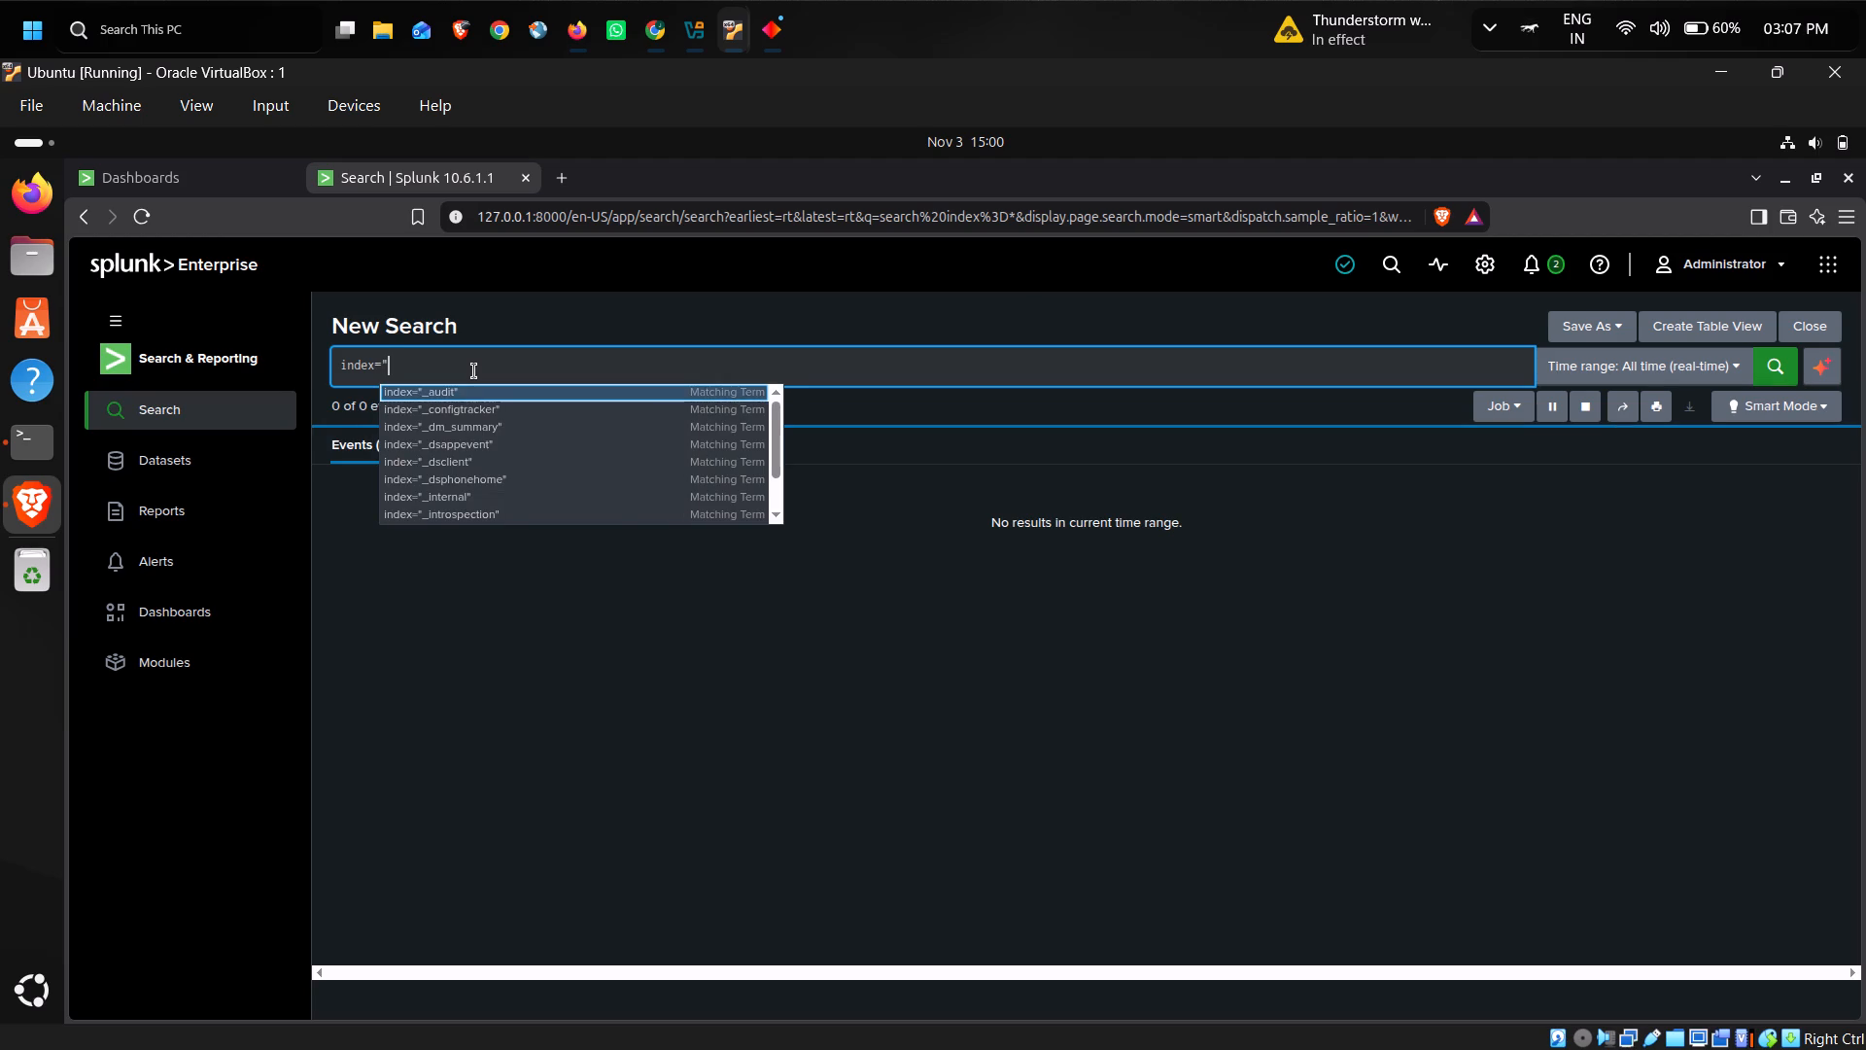
key(Return)
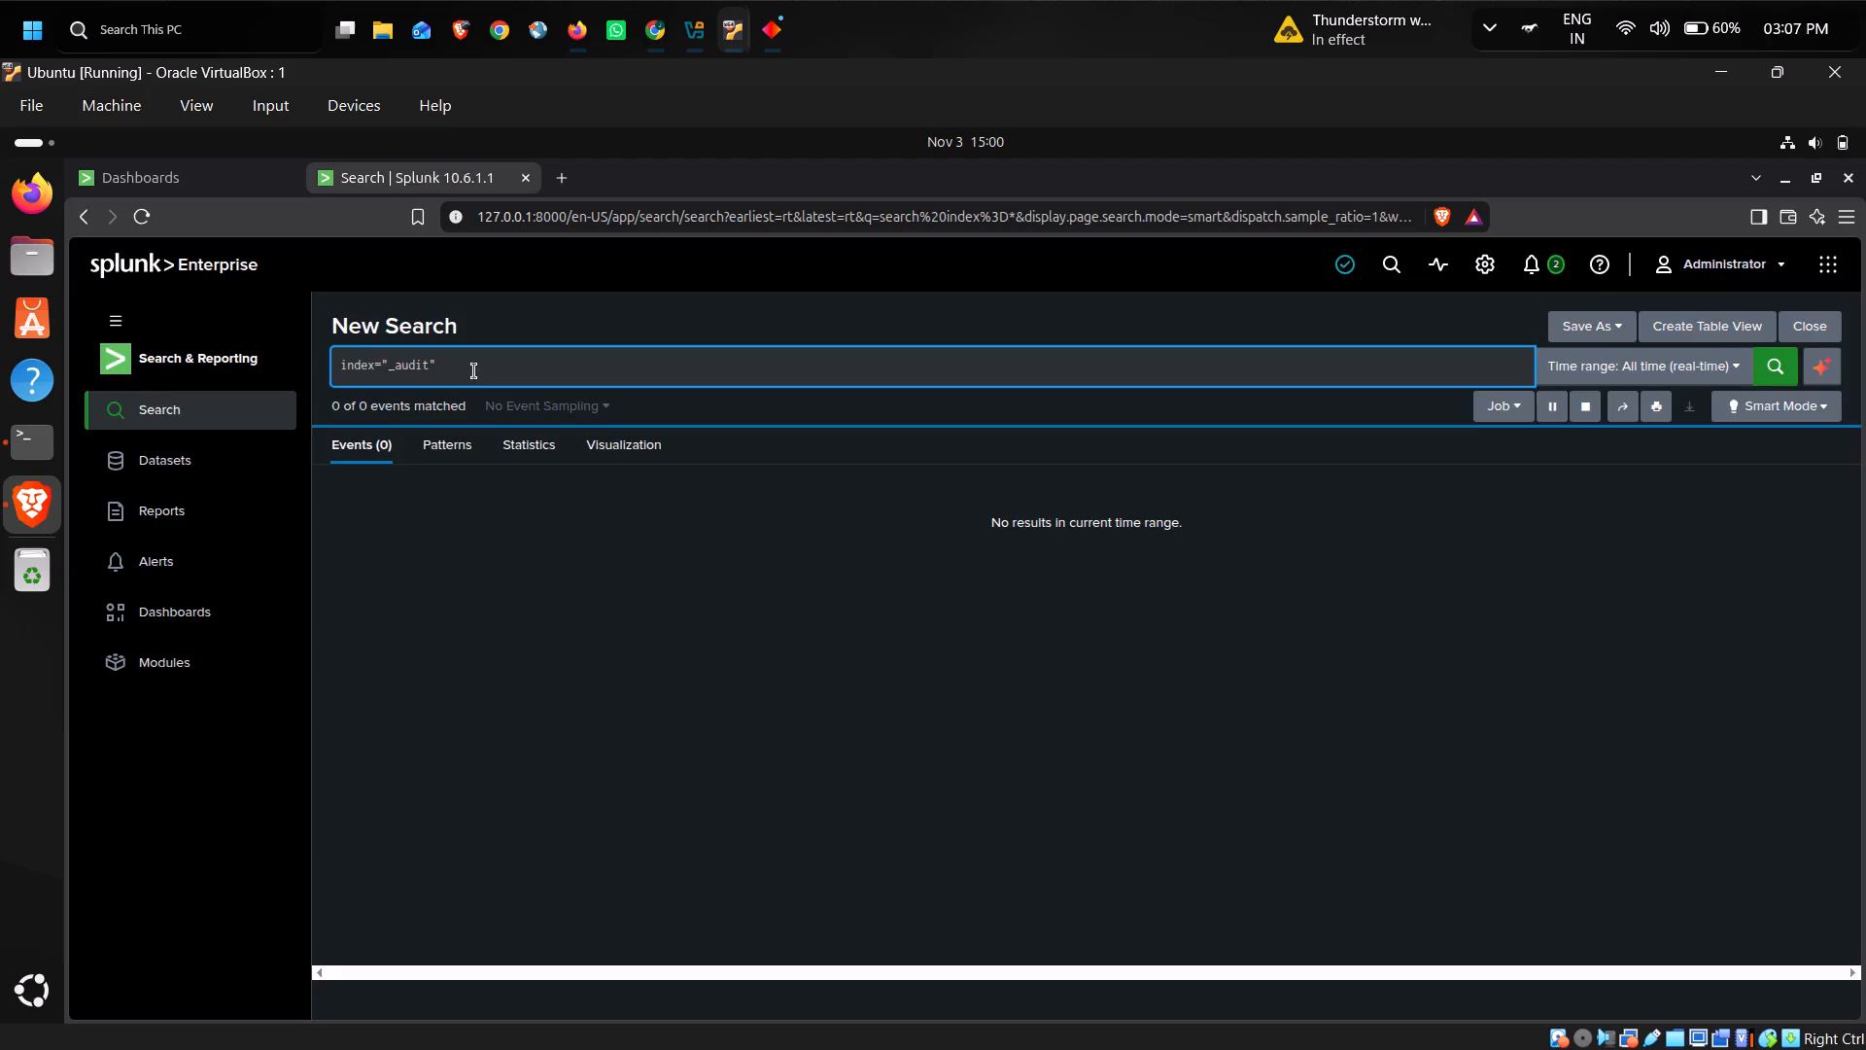
key(Return)
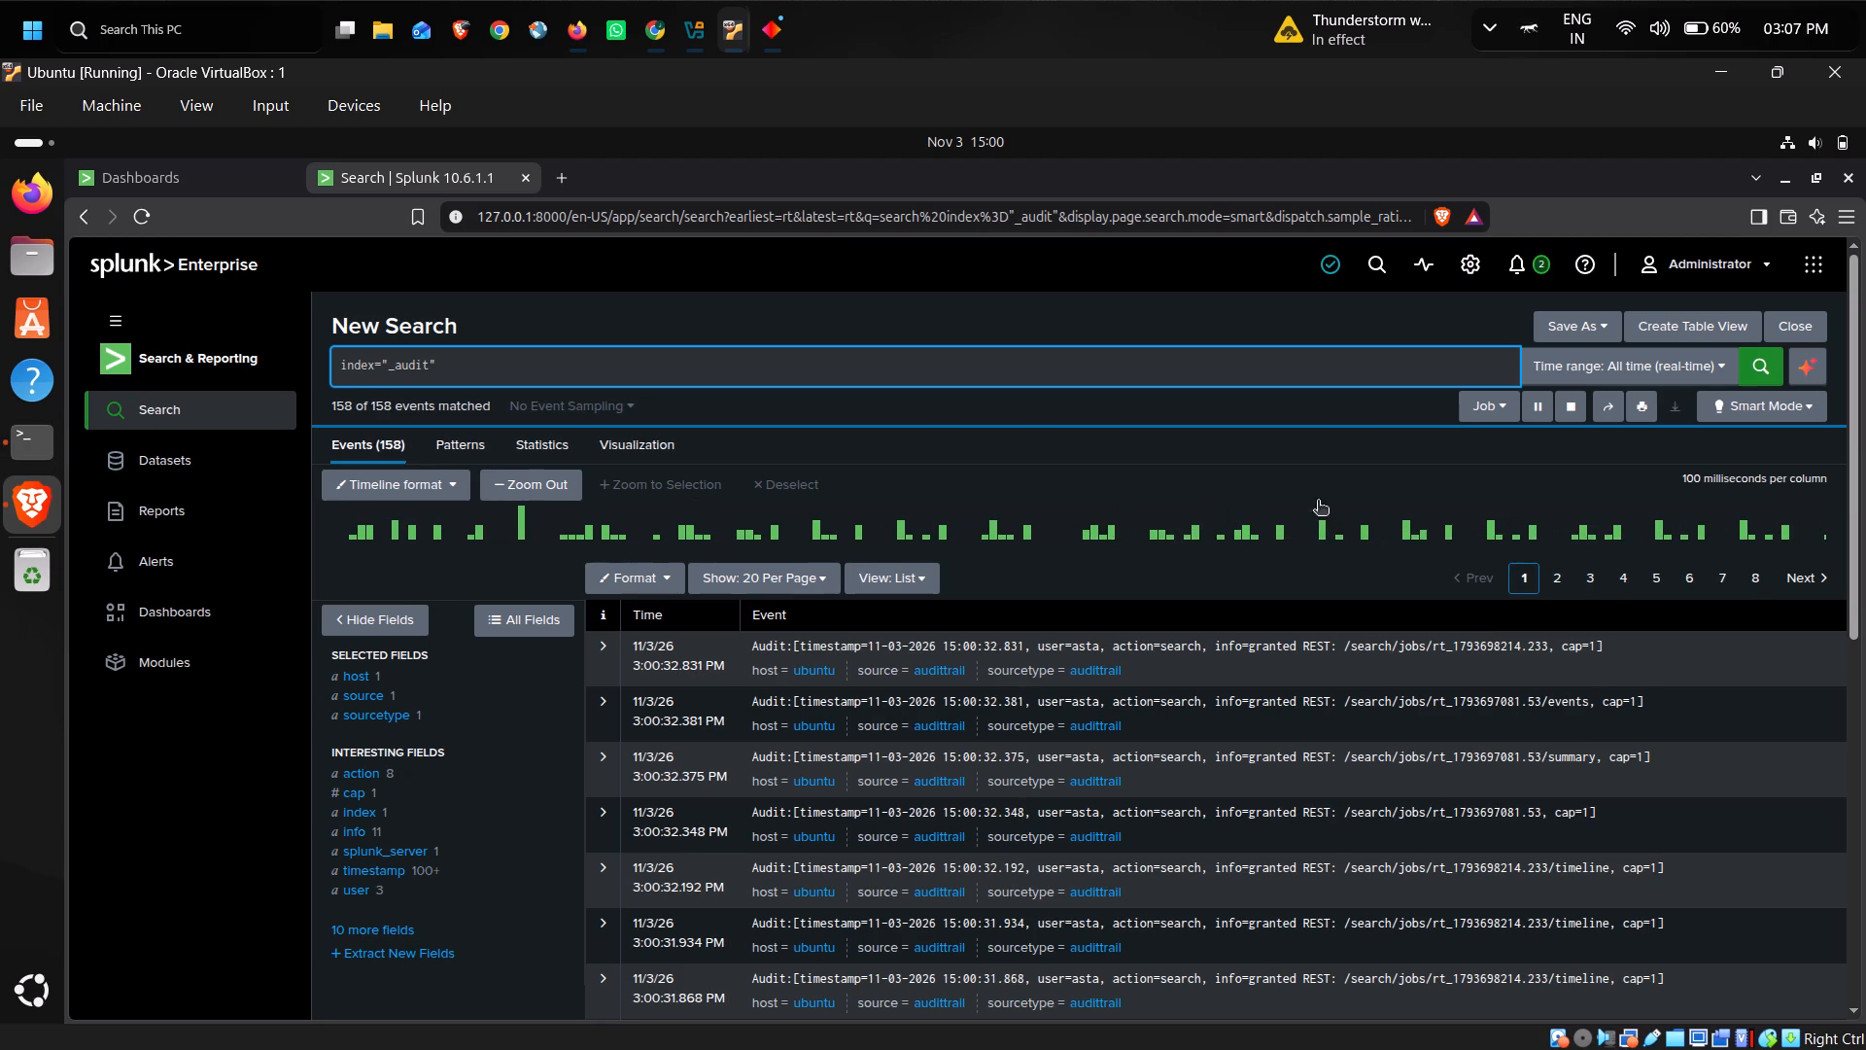
Pause and resume the live audit search, then expand the newest event and examine its fields and the other listed events.
click(1534, 417)
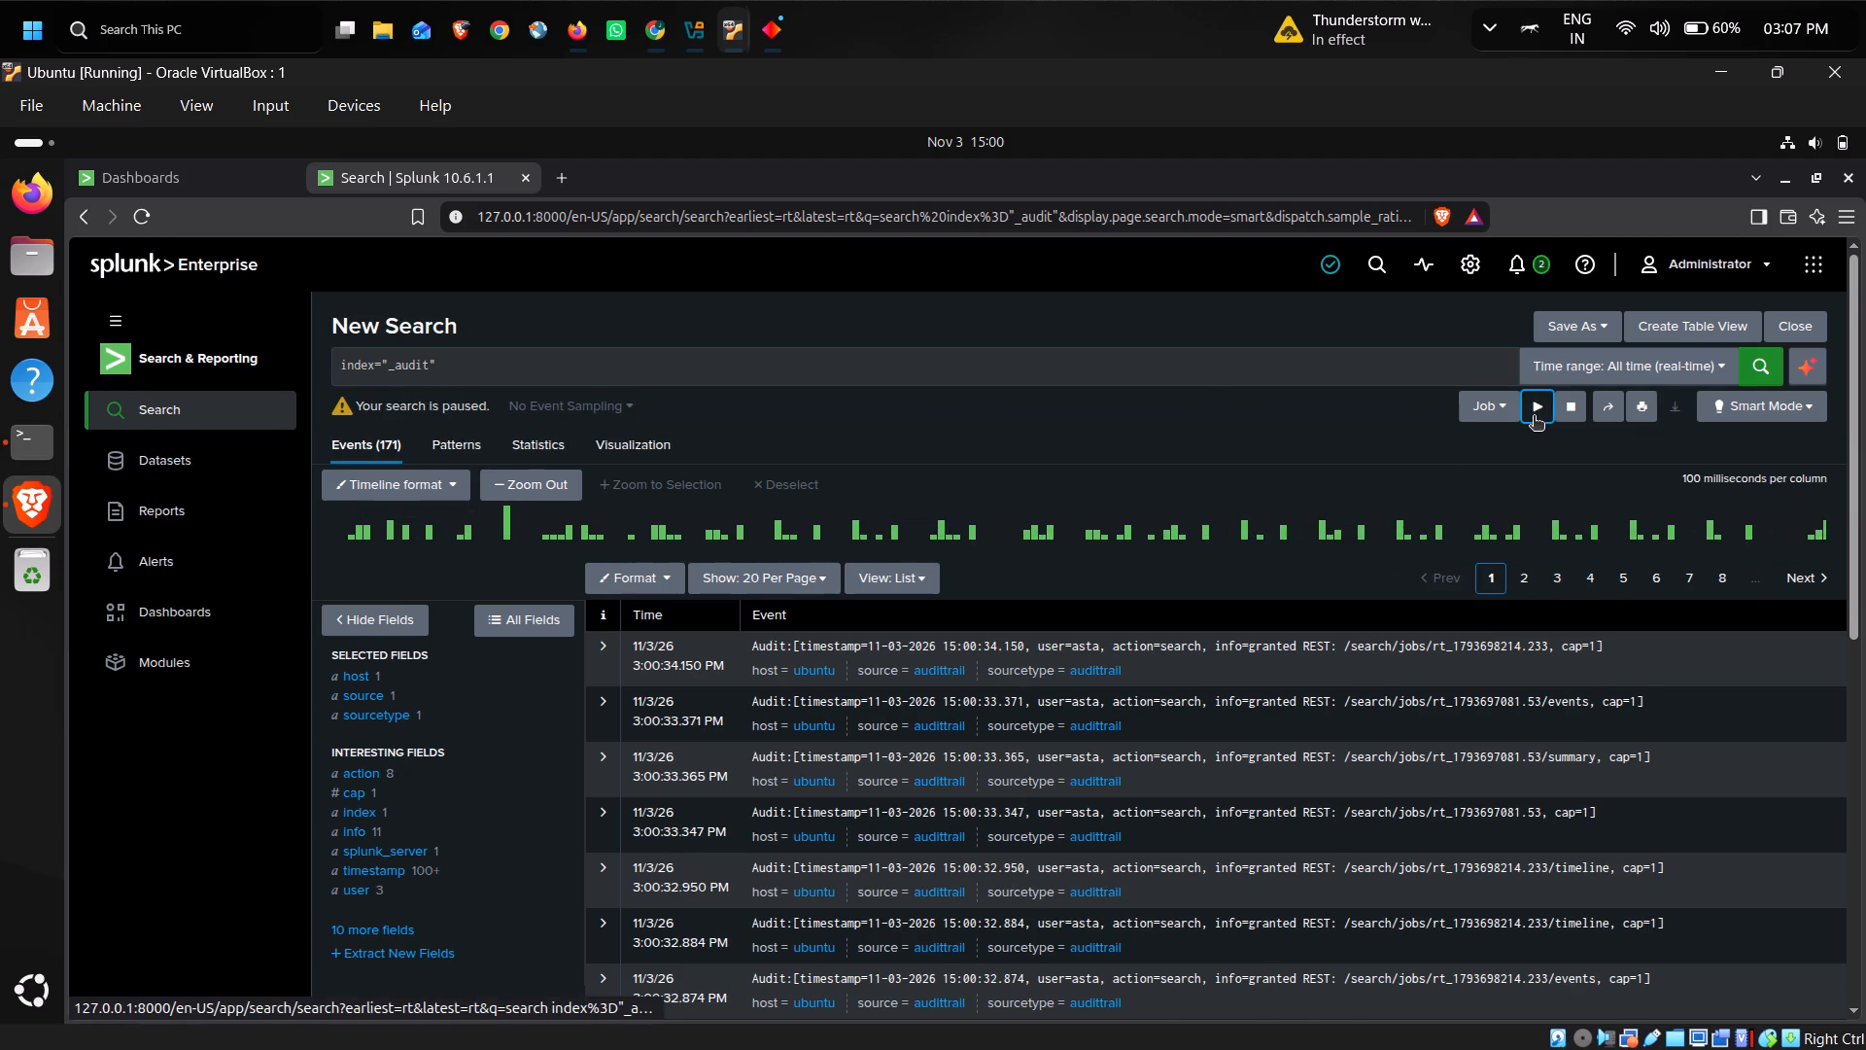
click(1534, 417)
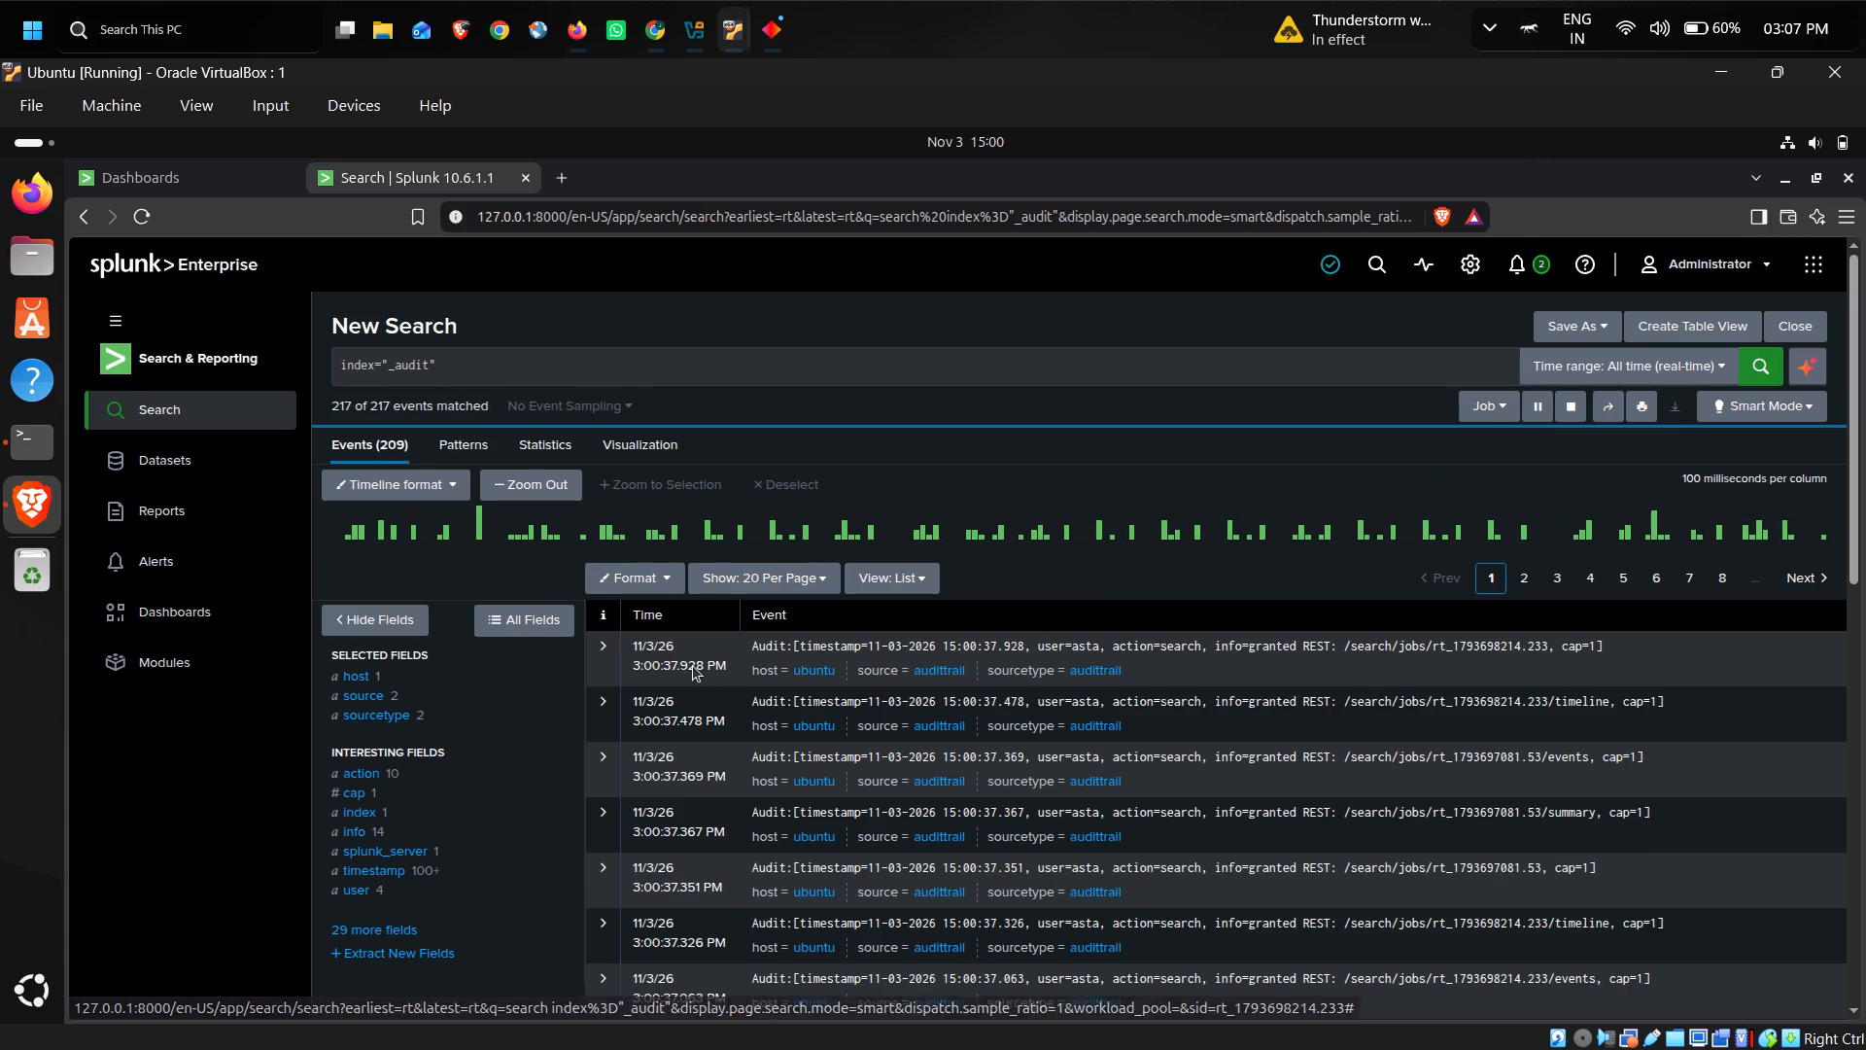
click(693, 660)
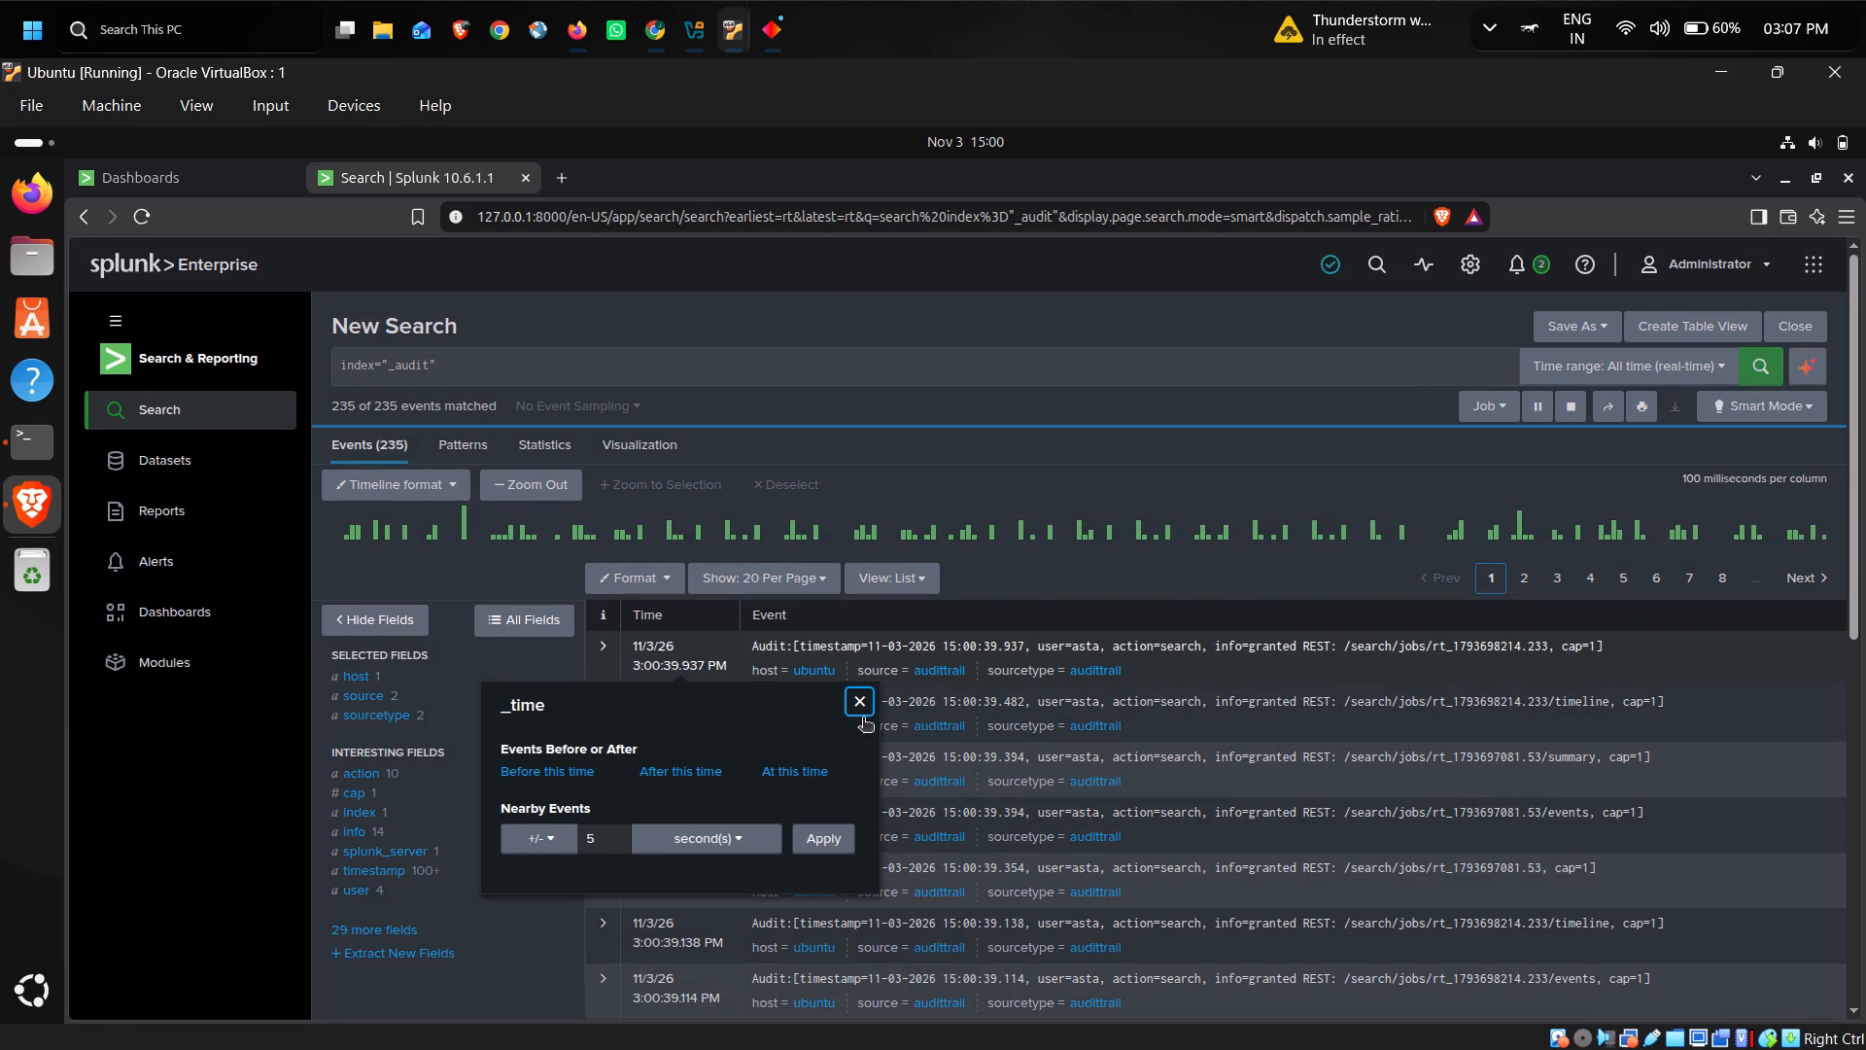
click(852, 702)
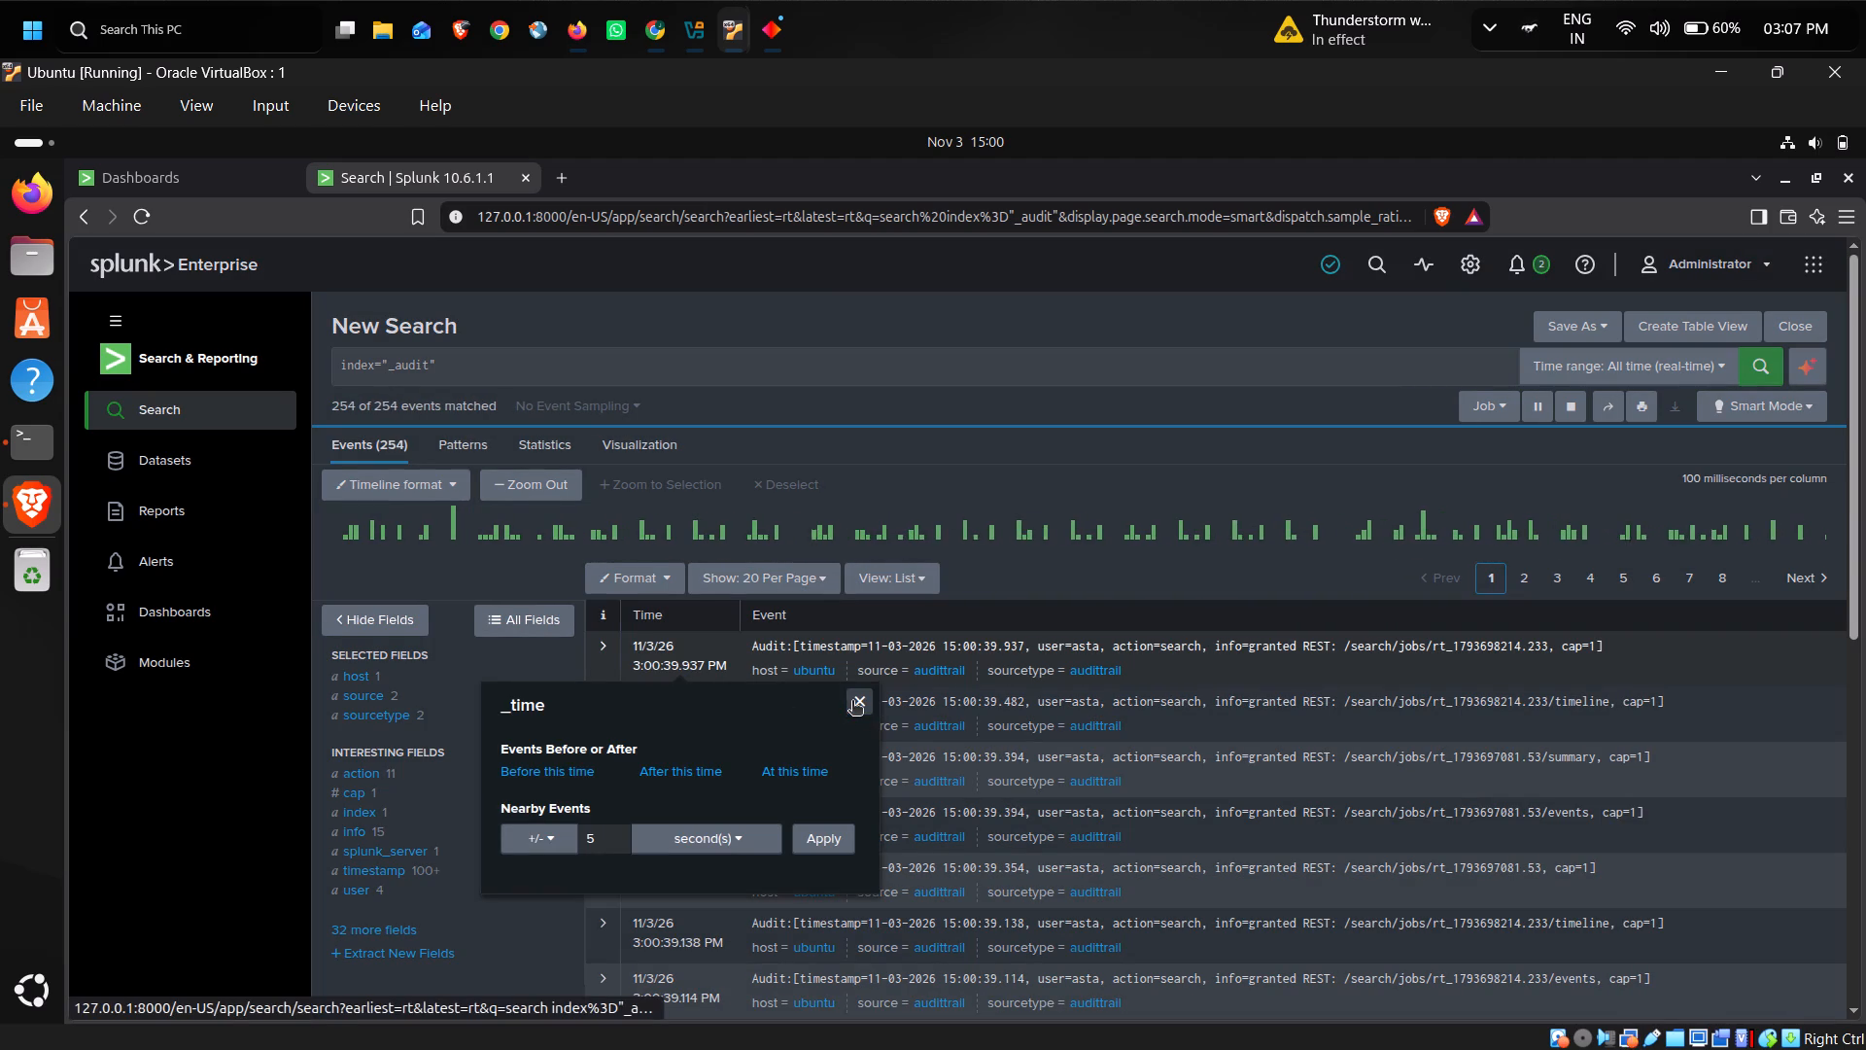
click(614, 652)
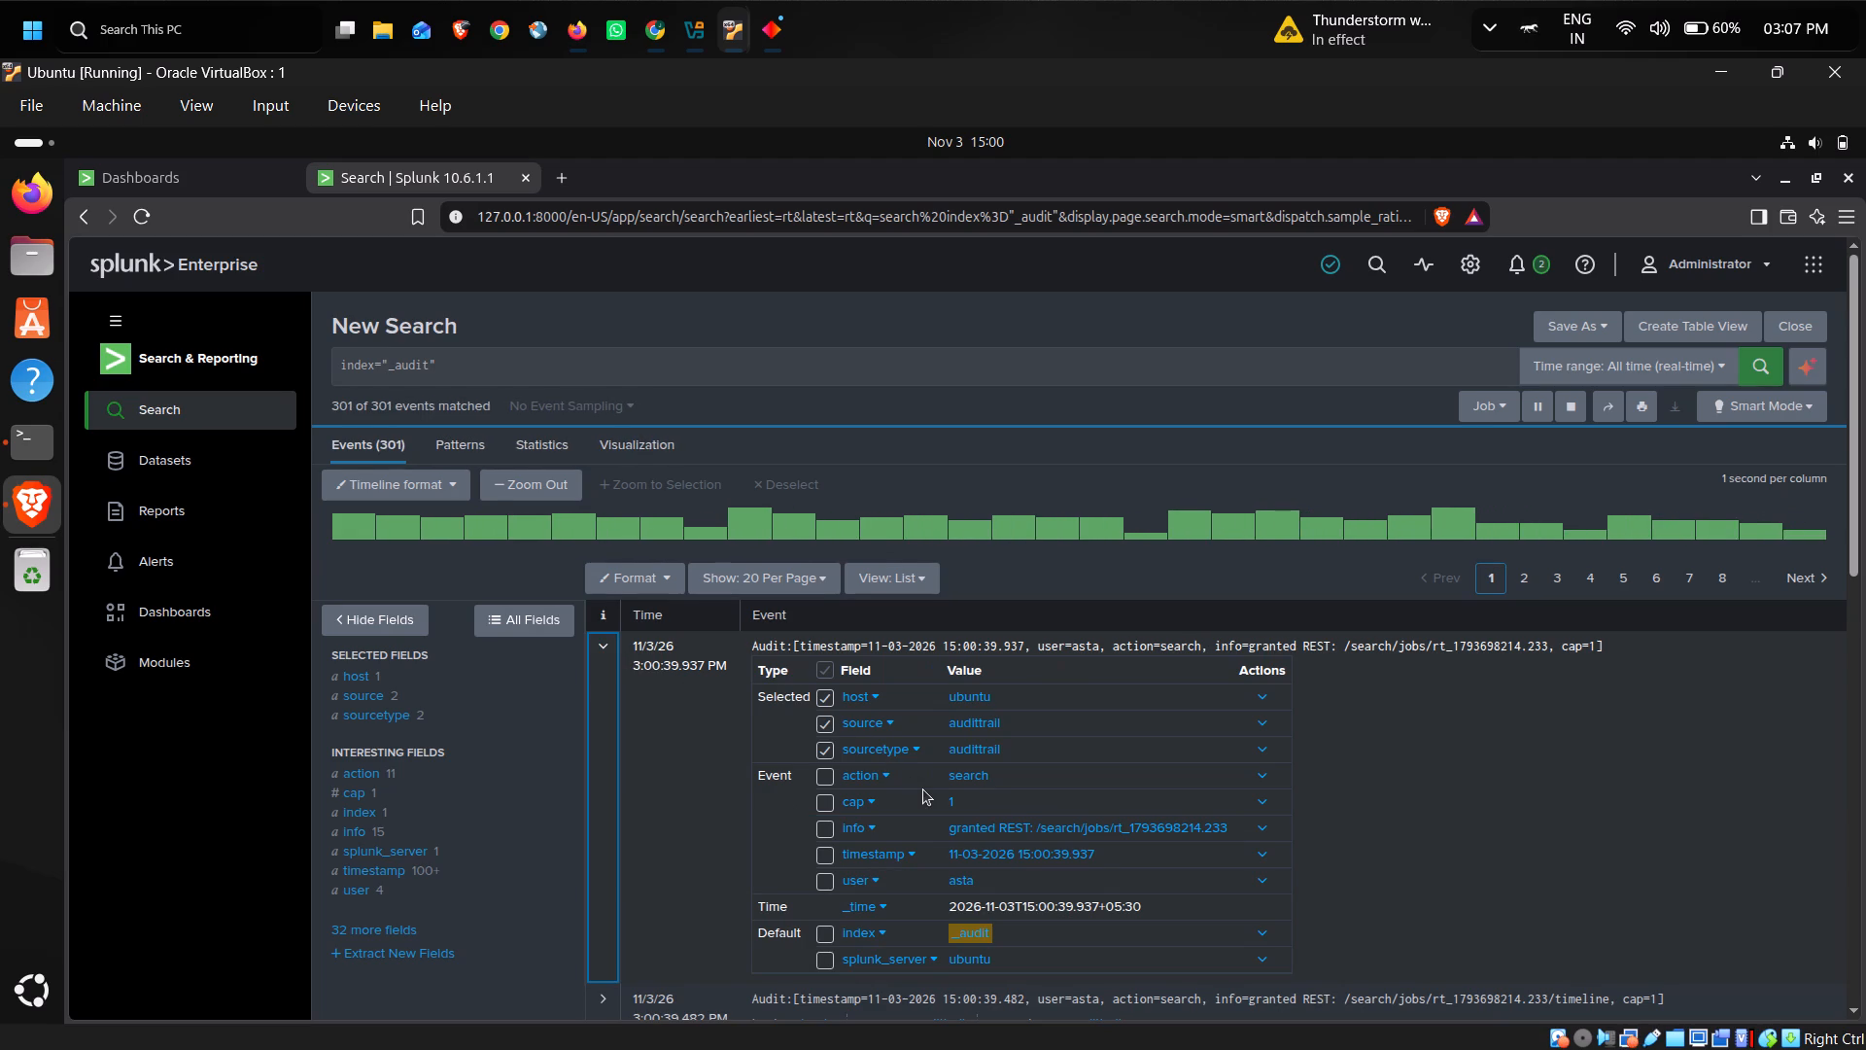
scroll(923, 789, down, 1)
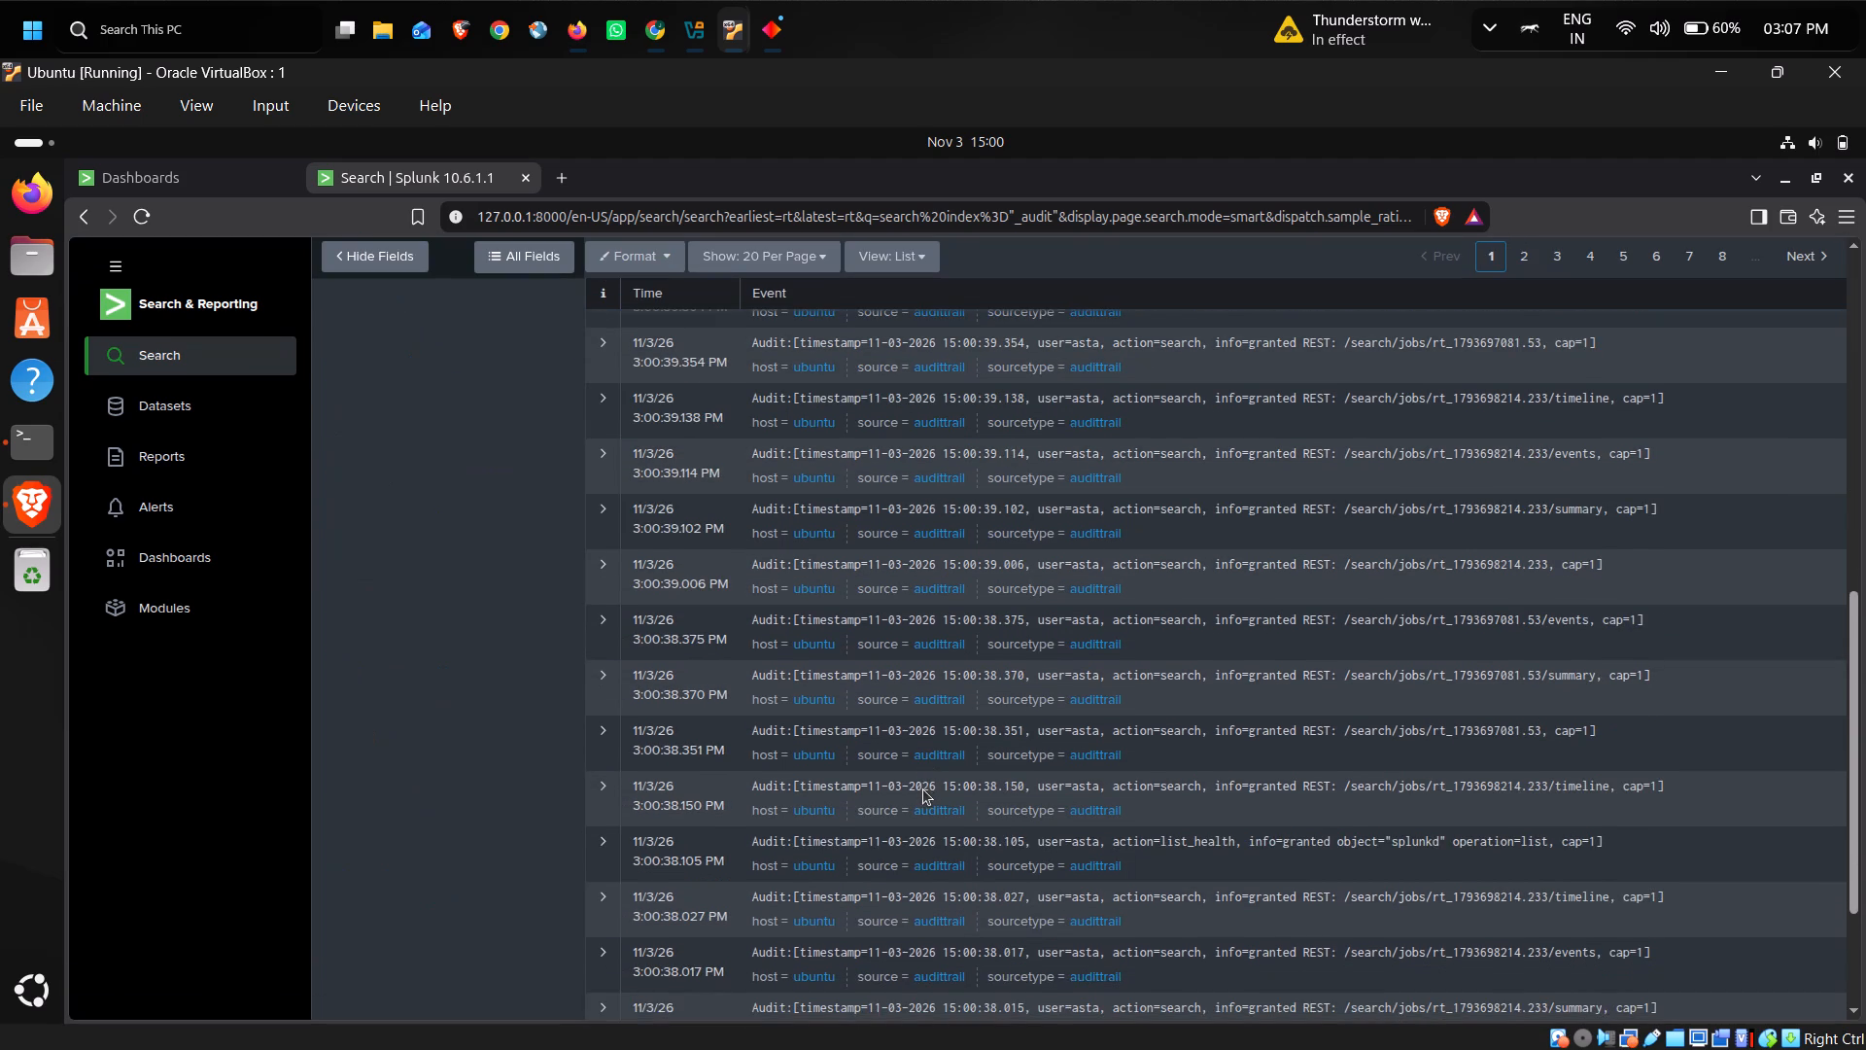
scroll(923, 789, down, 1)
scroll(923, 789, up, 2)
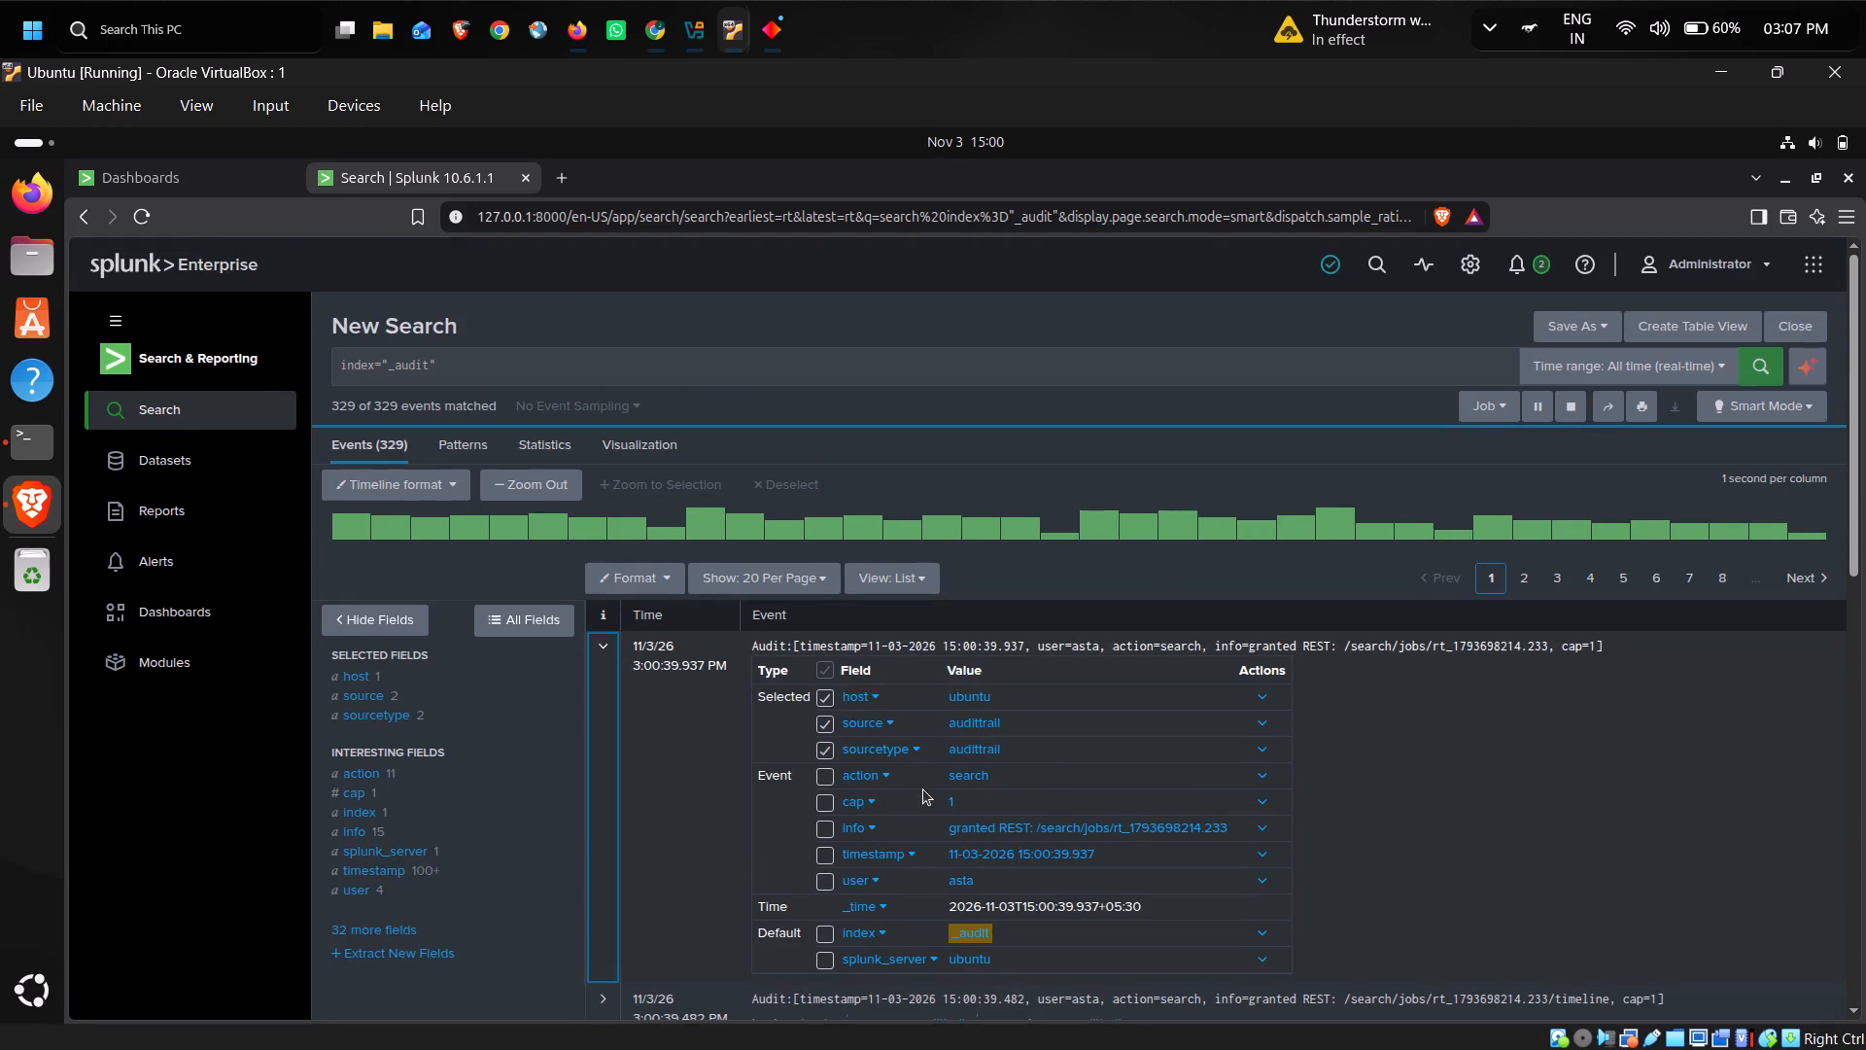
click(570, 367)
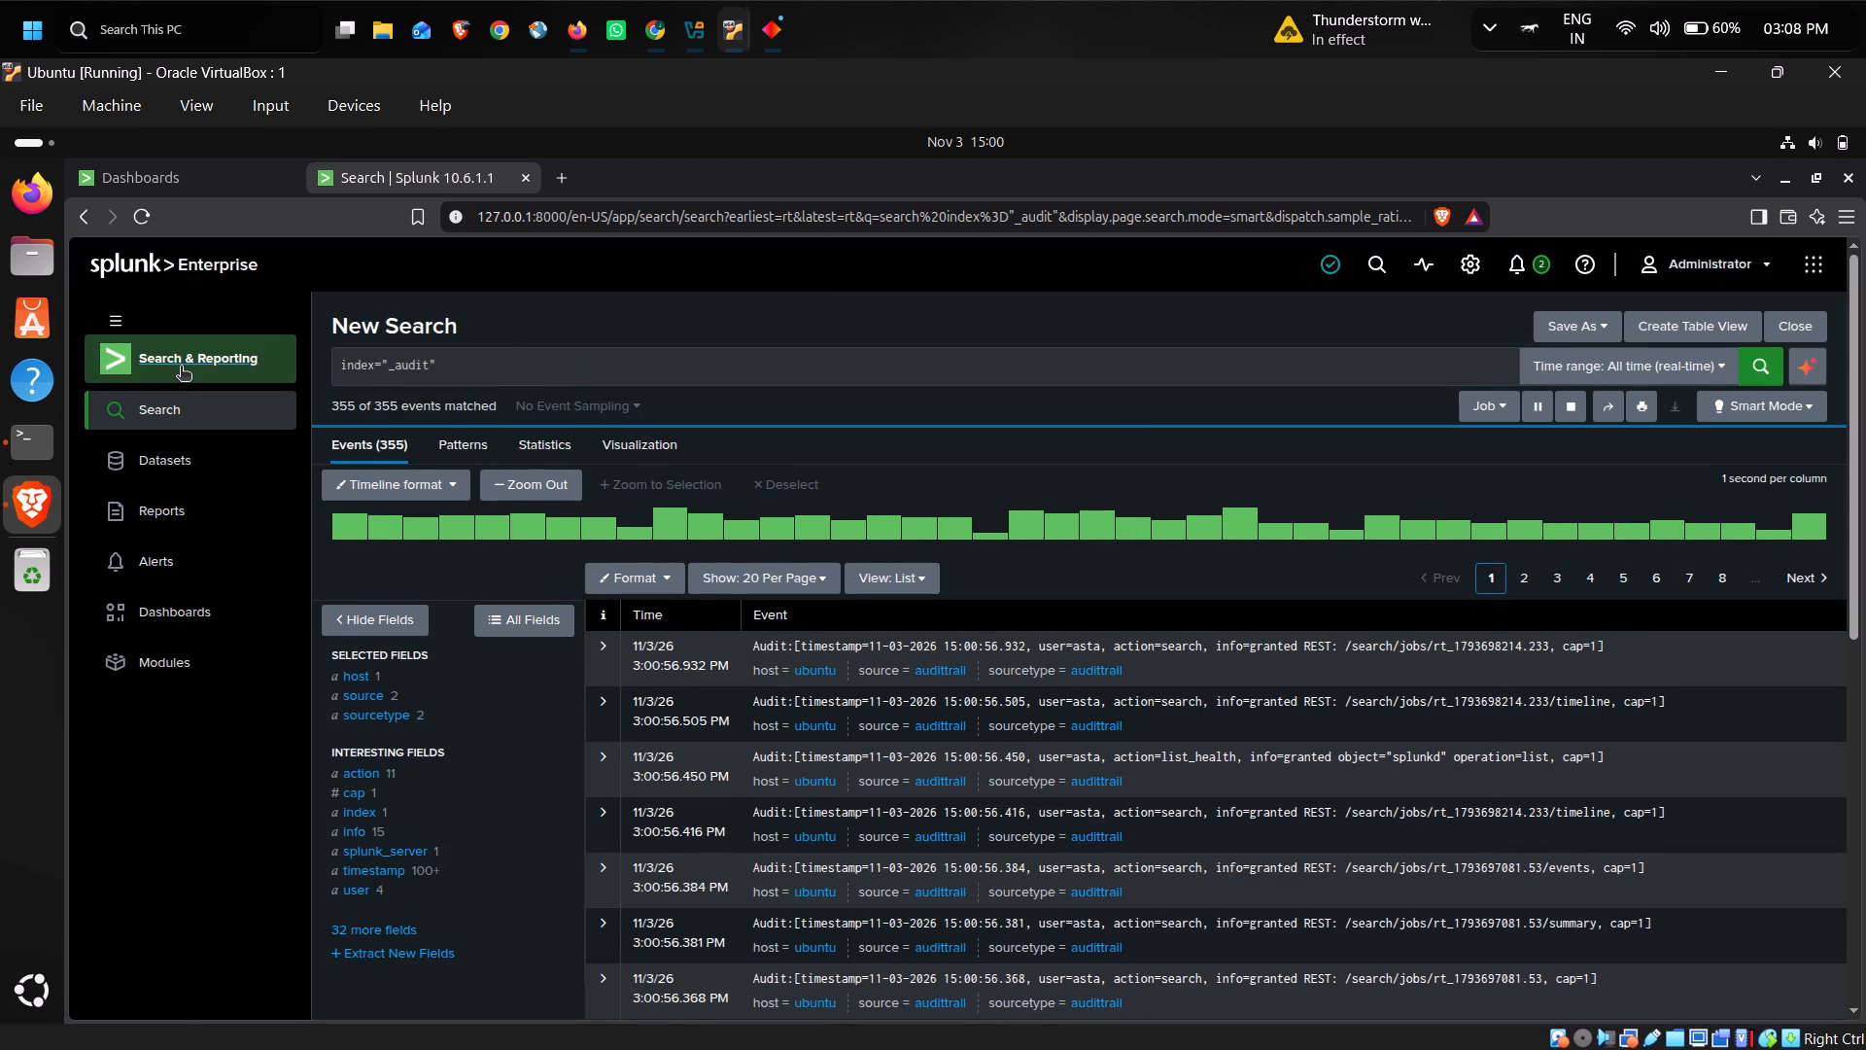
Return to the blank search page of Search & Reporting.
click(181, 367)
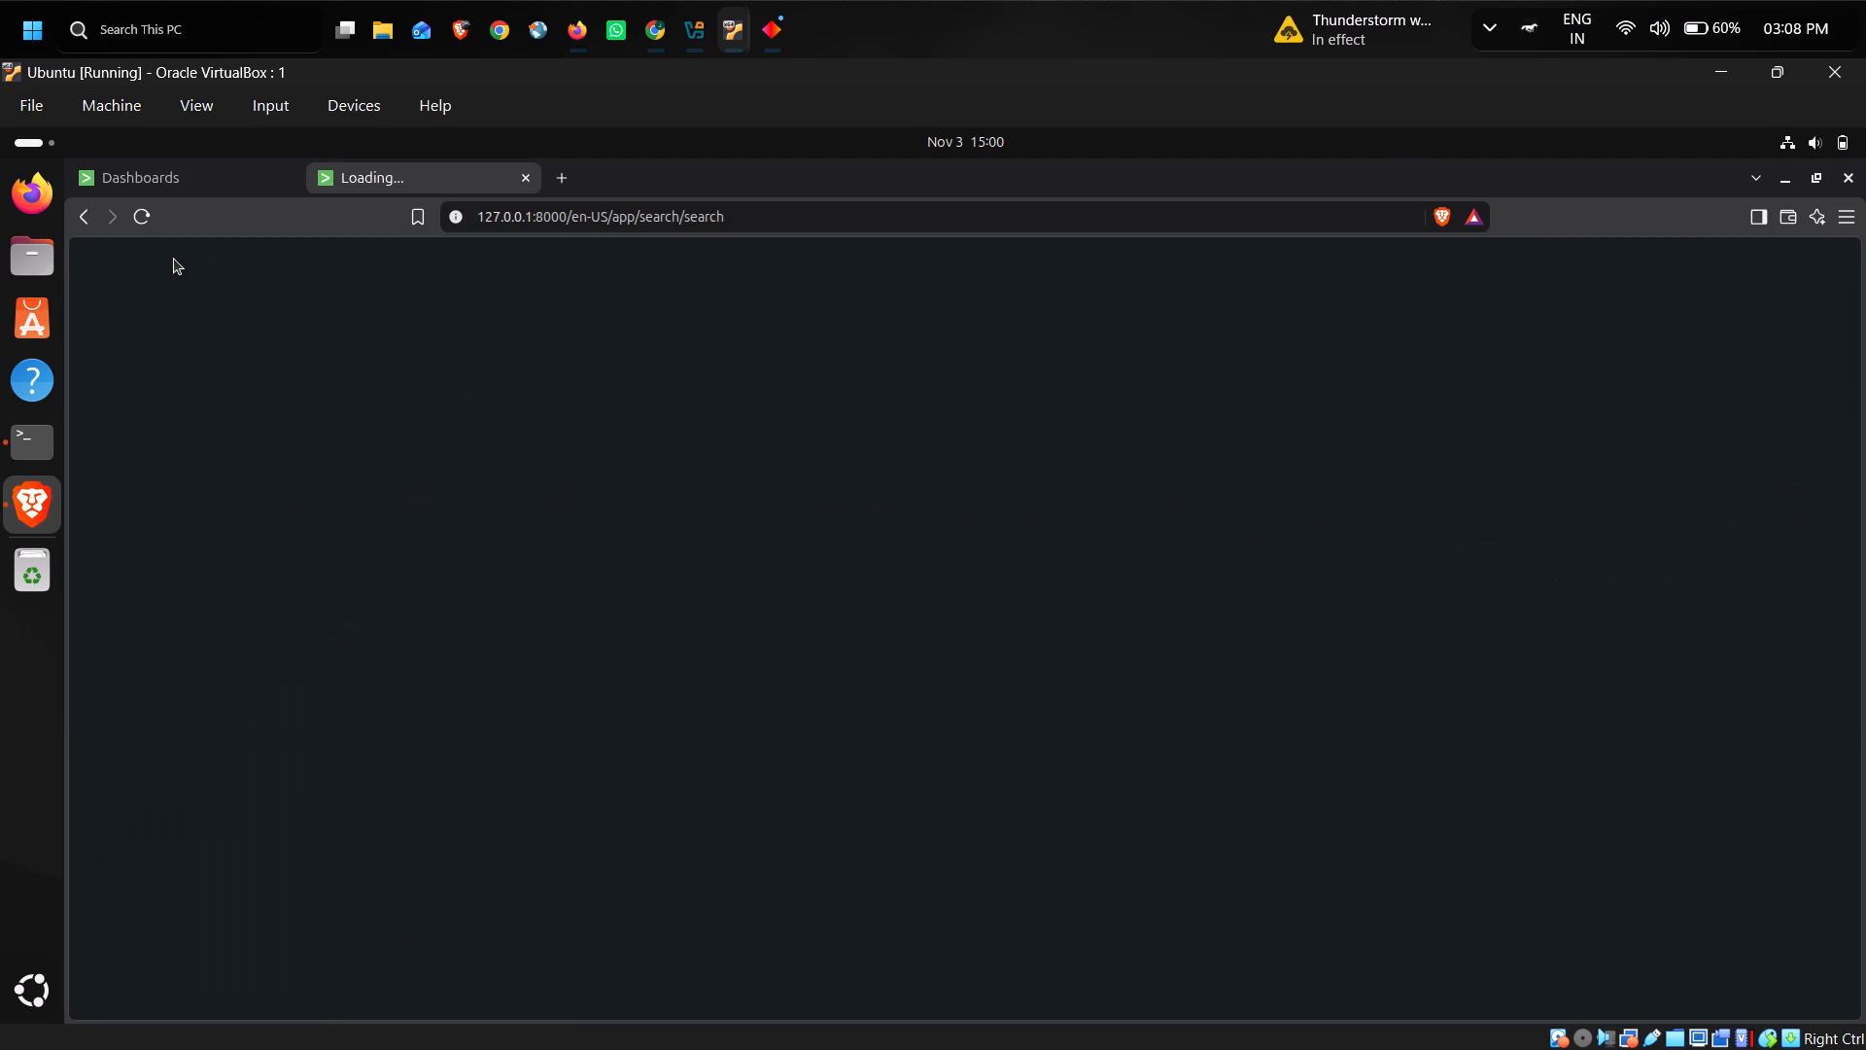
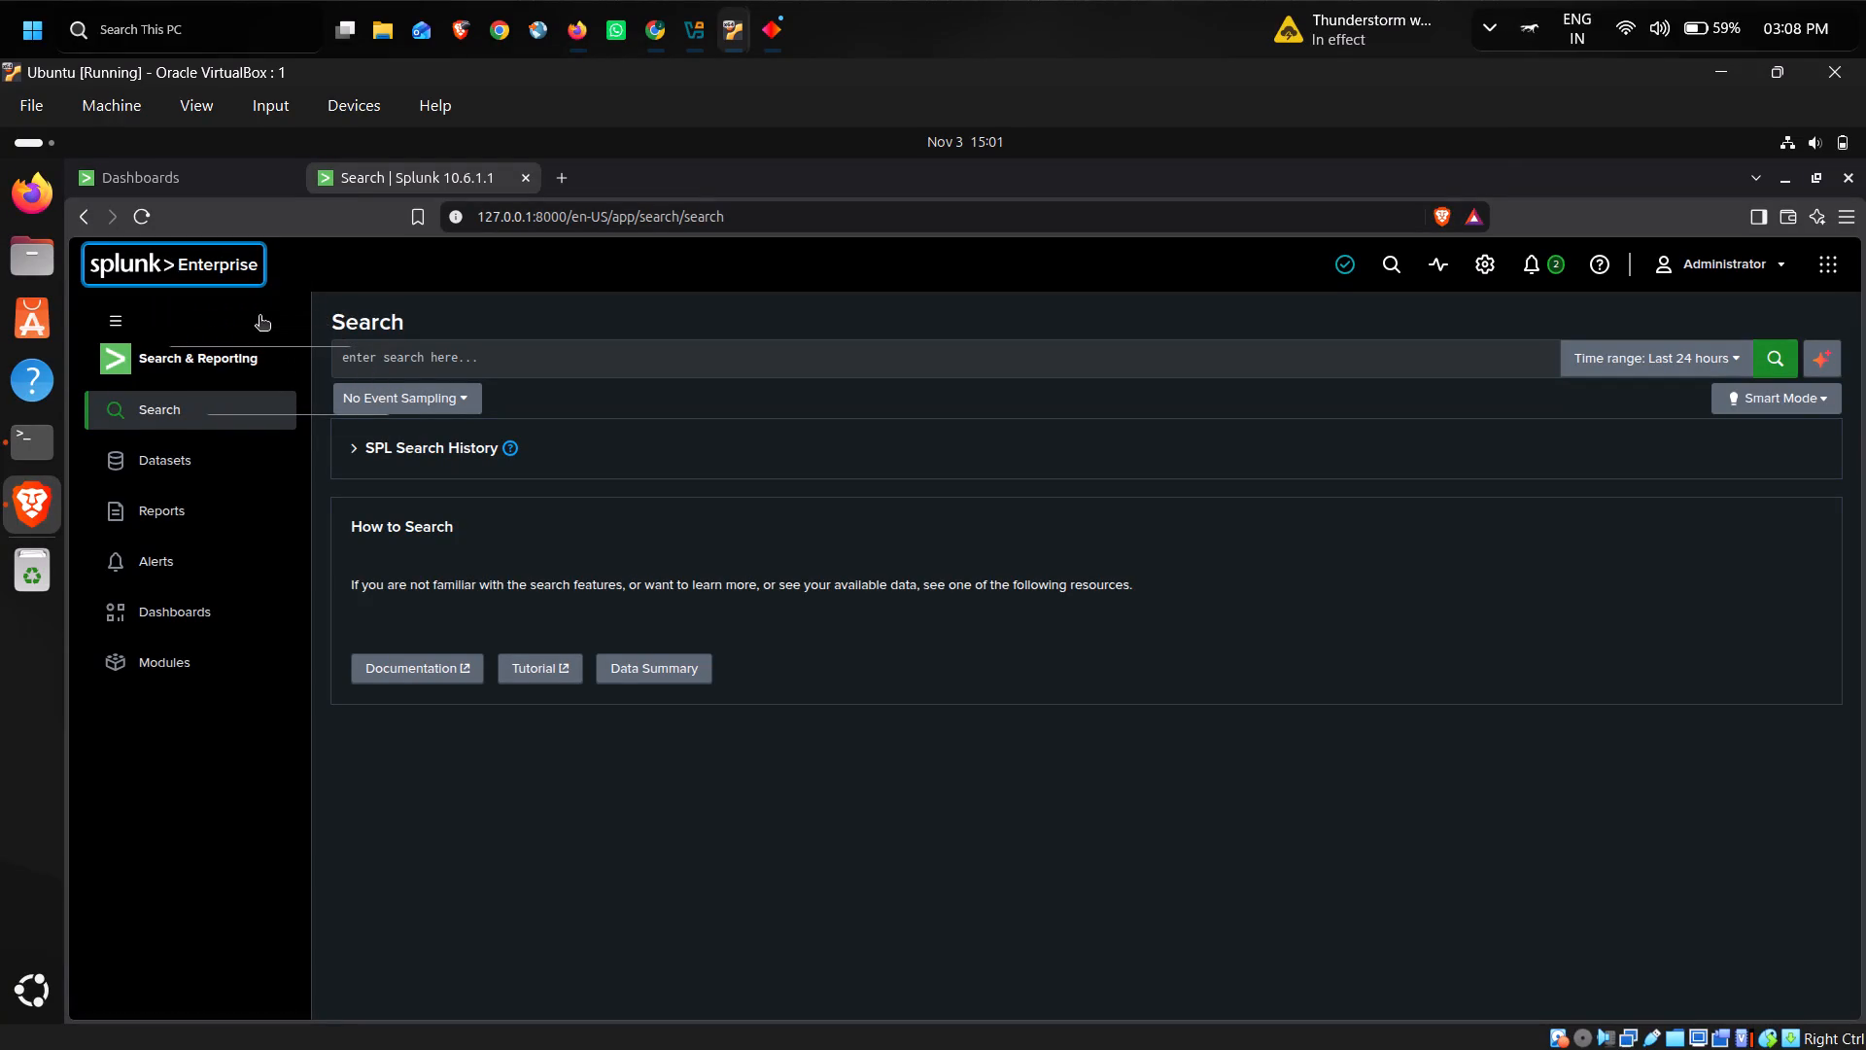
Run a search for index="access1.log" over the last 24 hours.
click(415, 373)
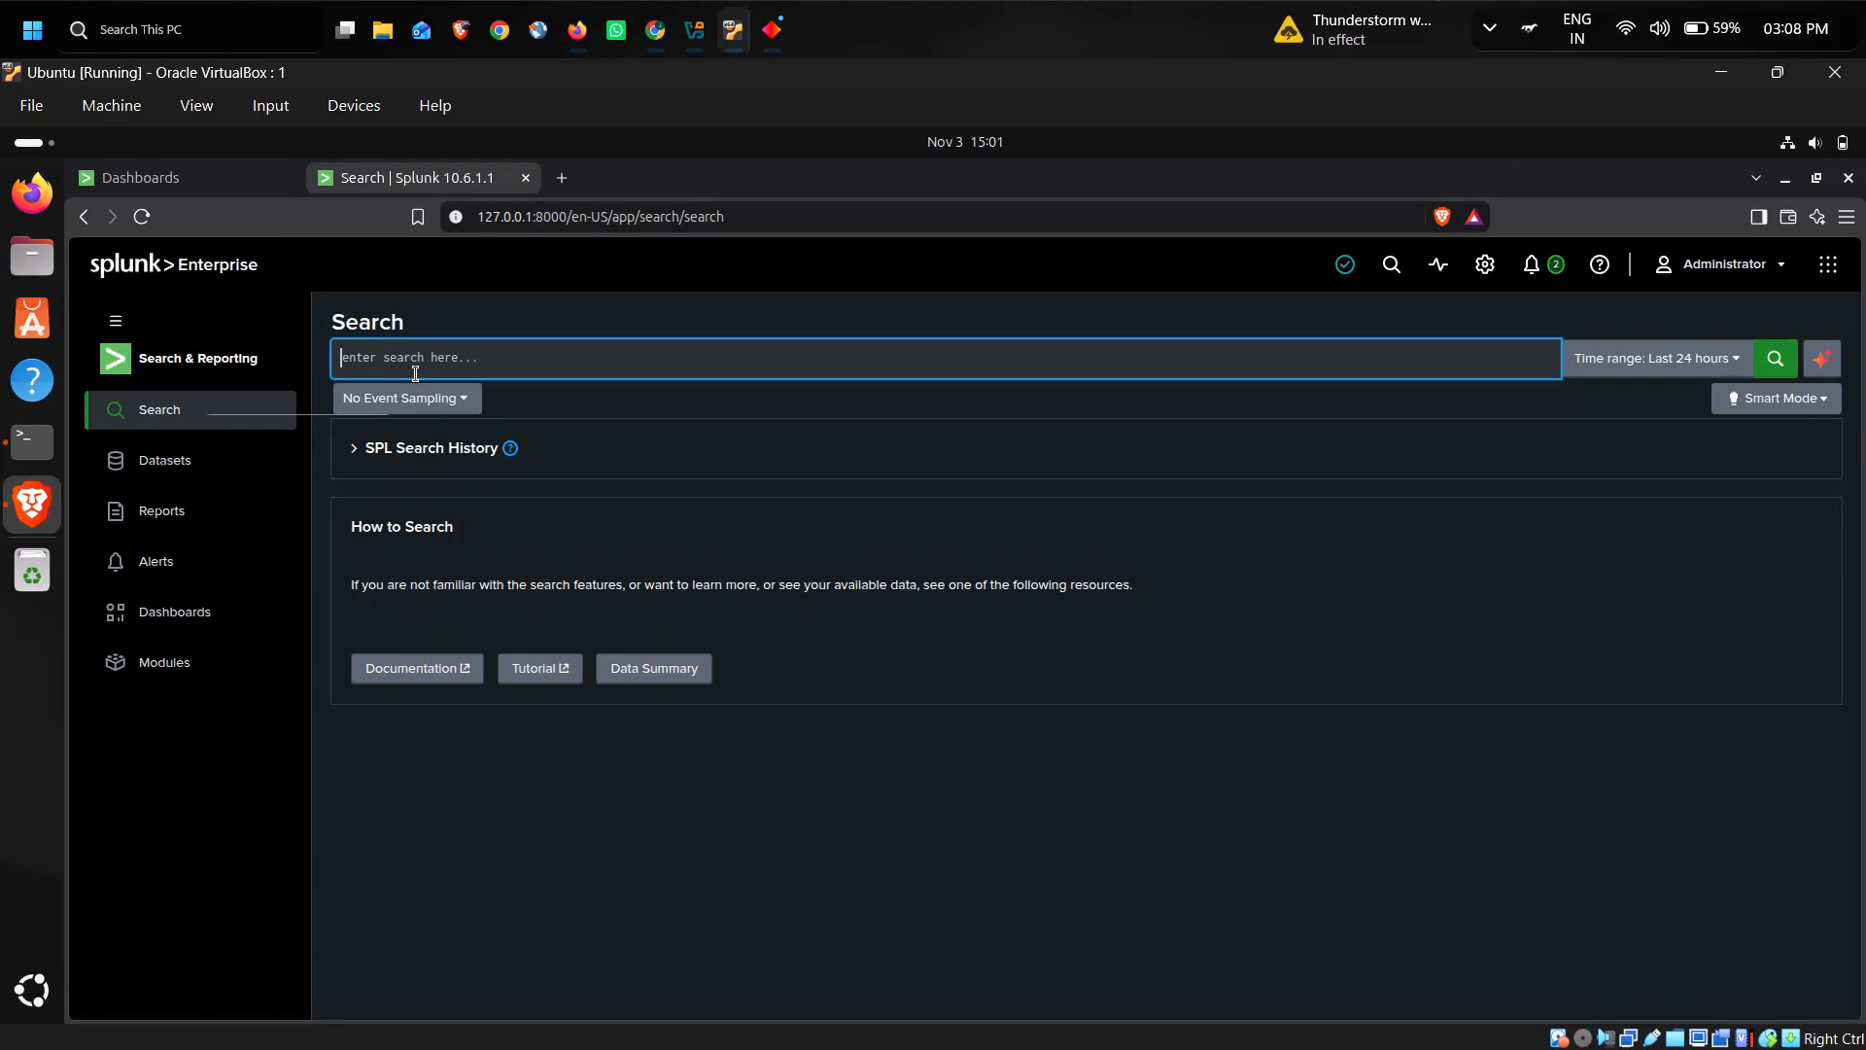
text(inde)
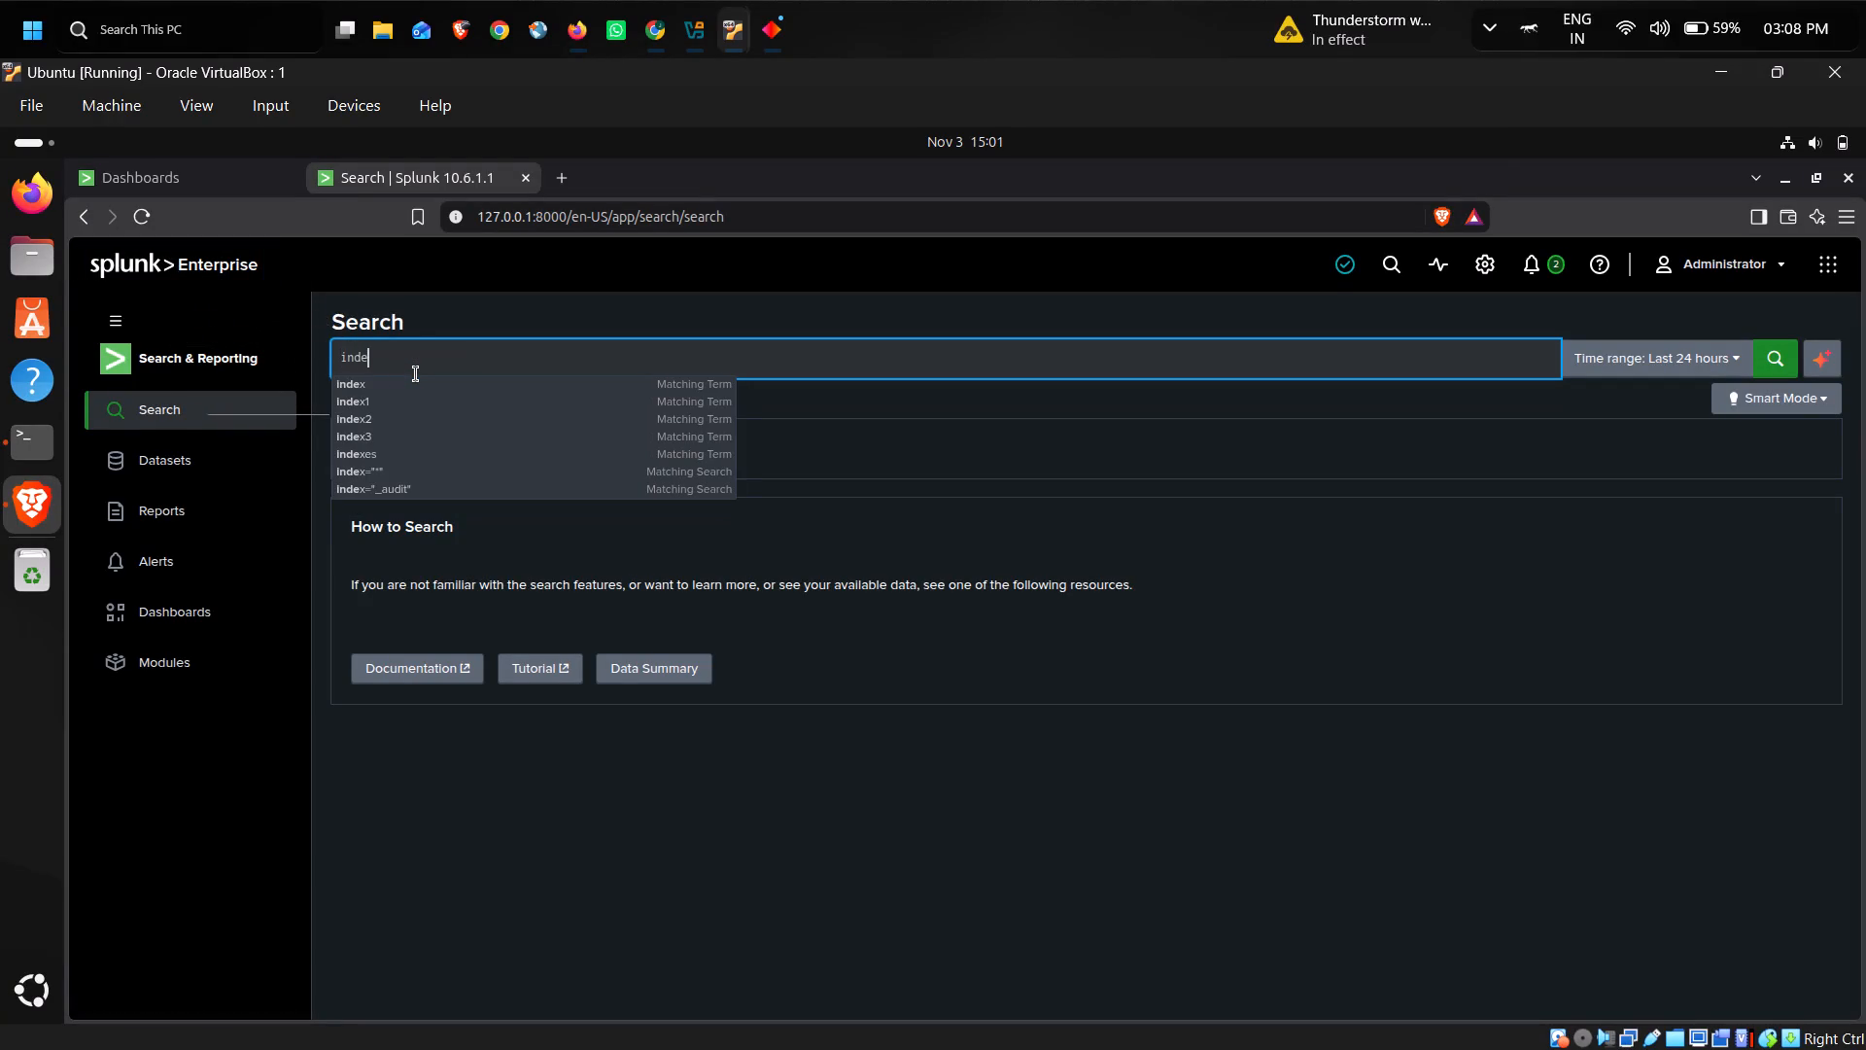
key(x)
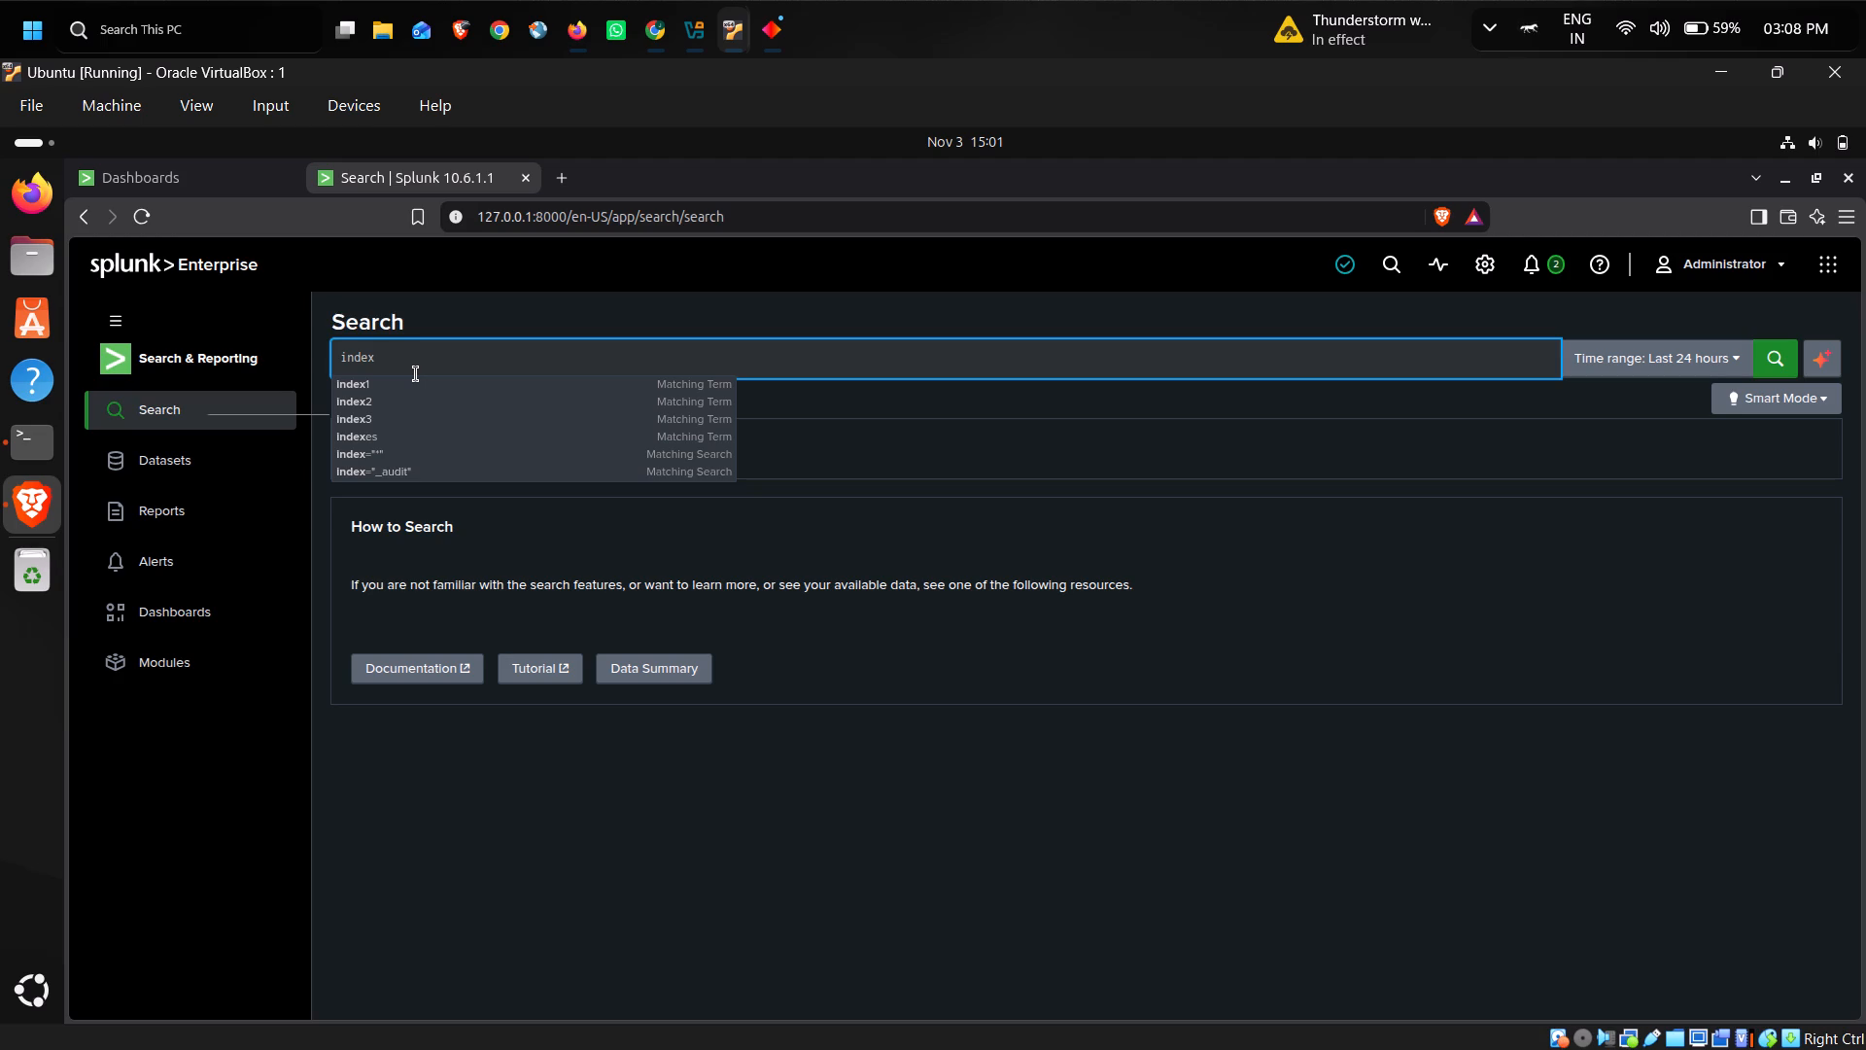
key(equal)
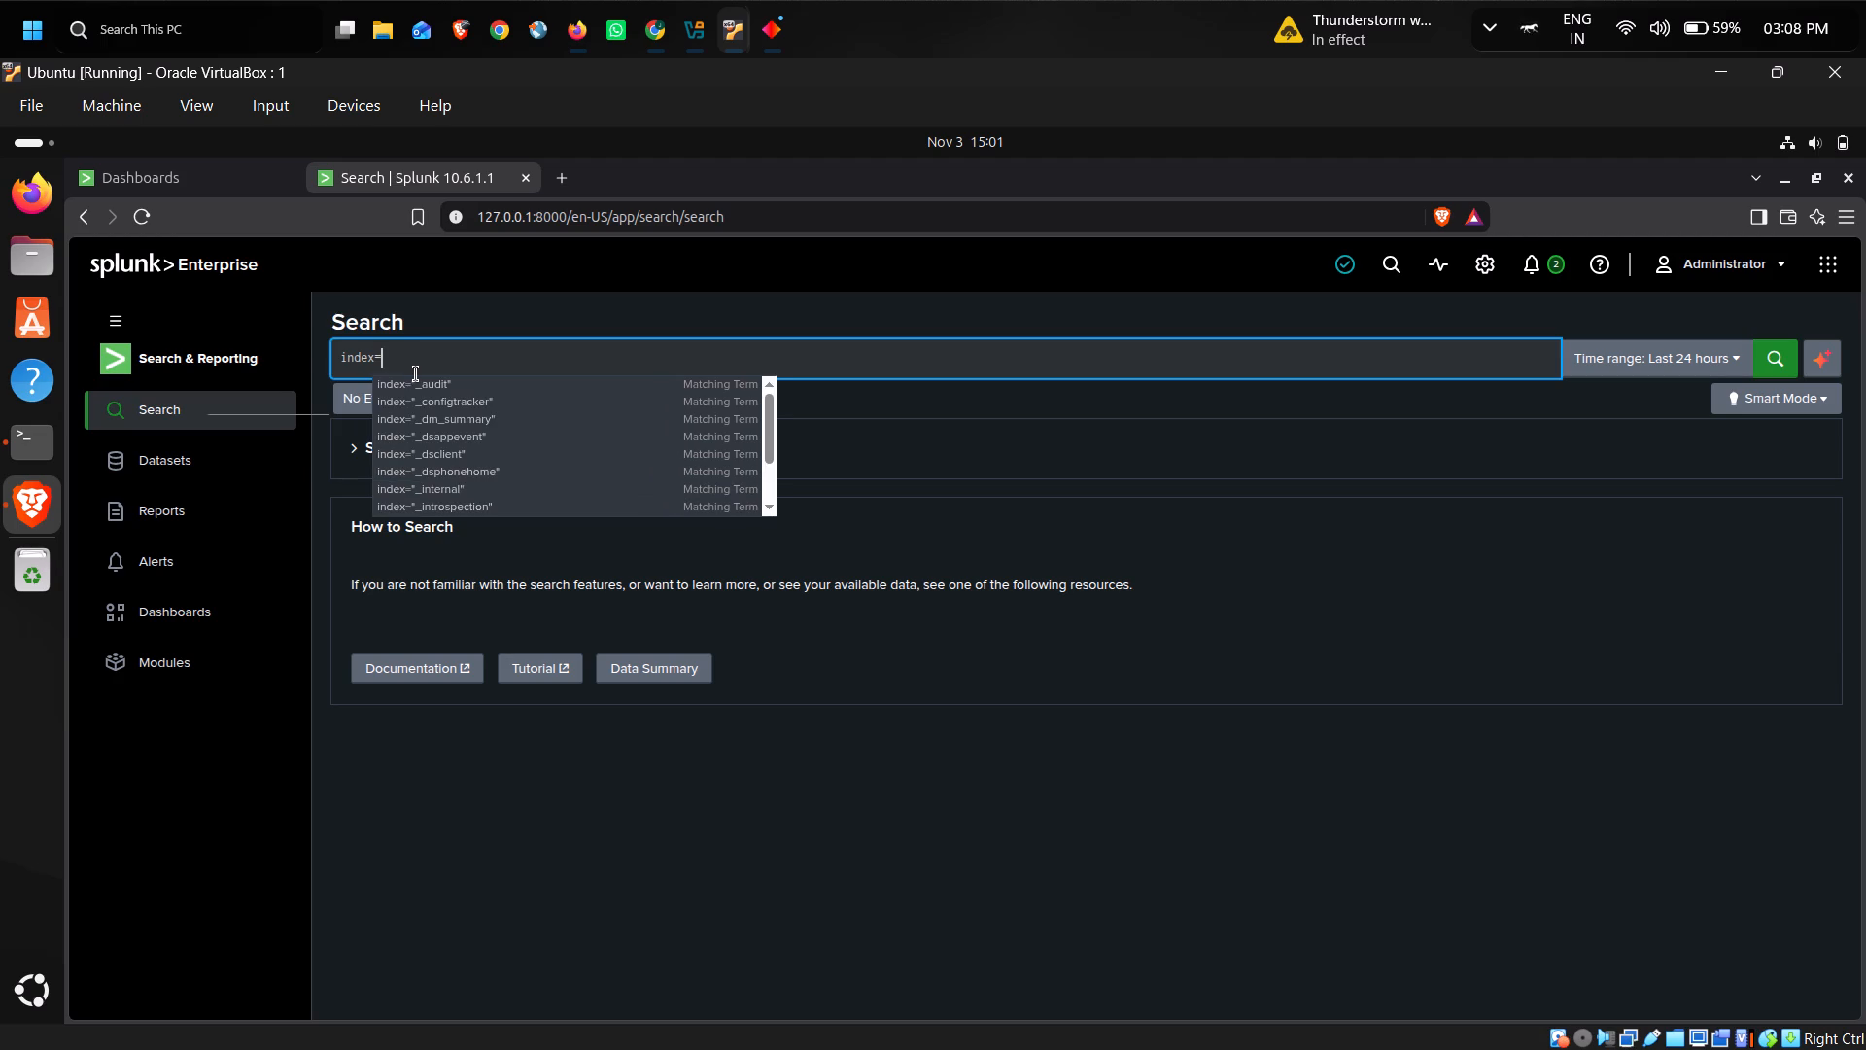
key(shift+quotedbl)
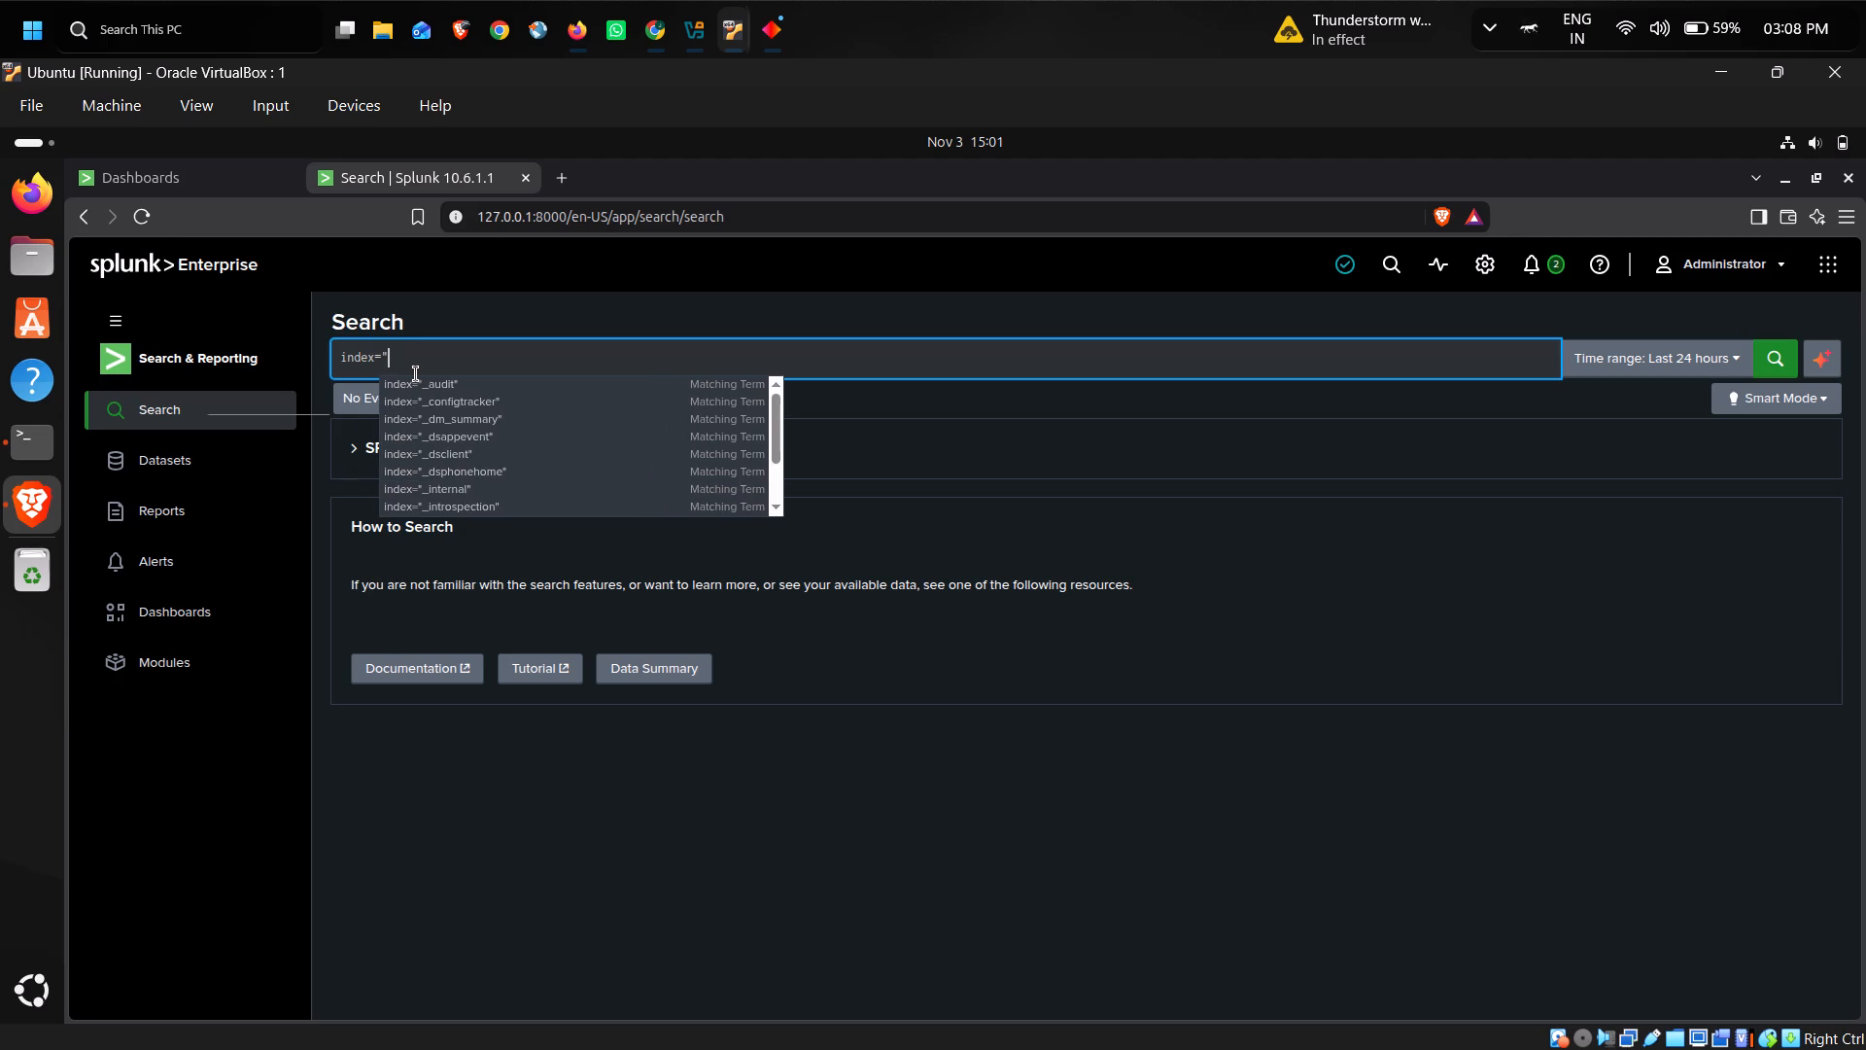
text(access)
key(1)
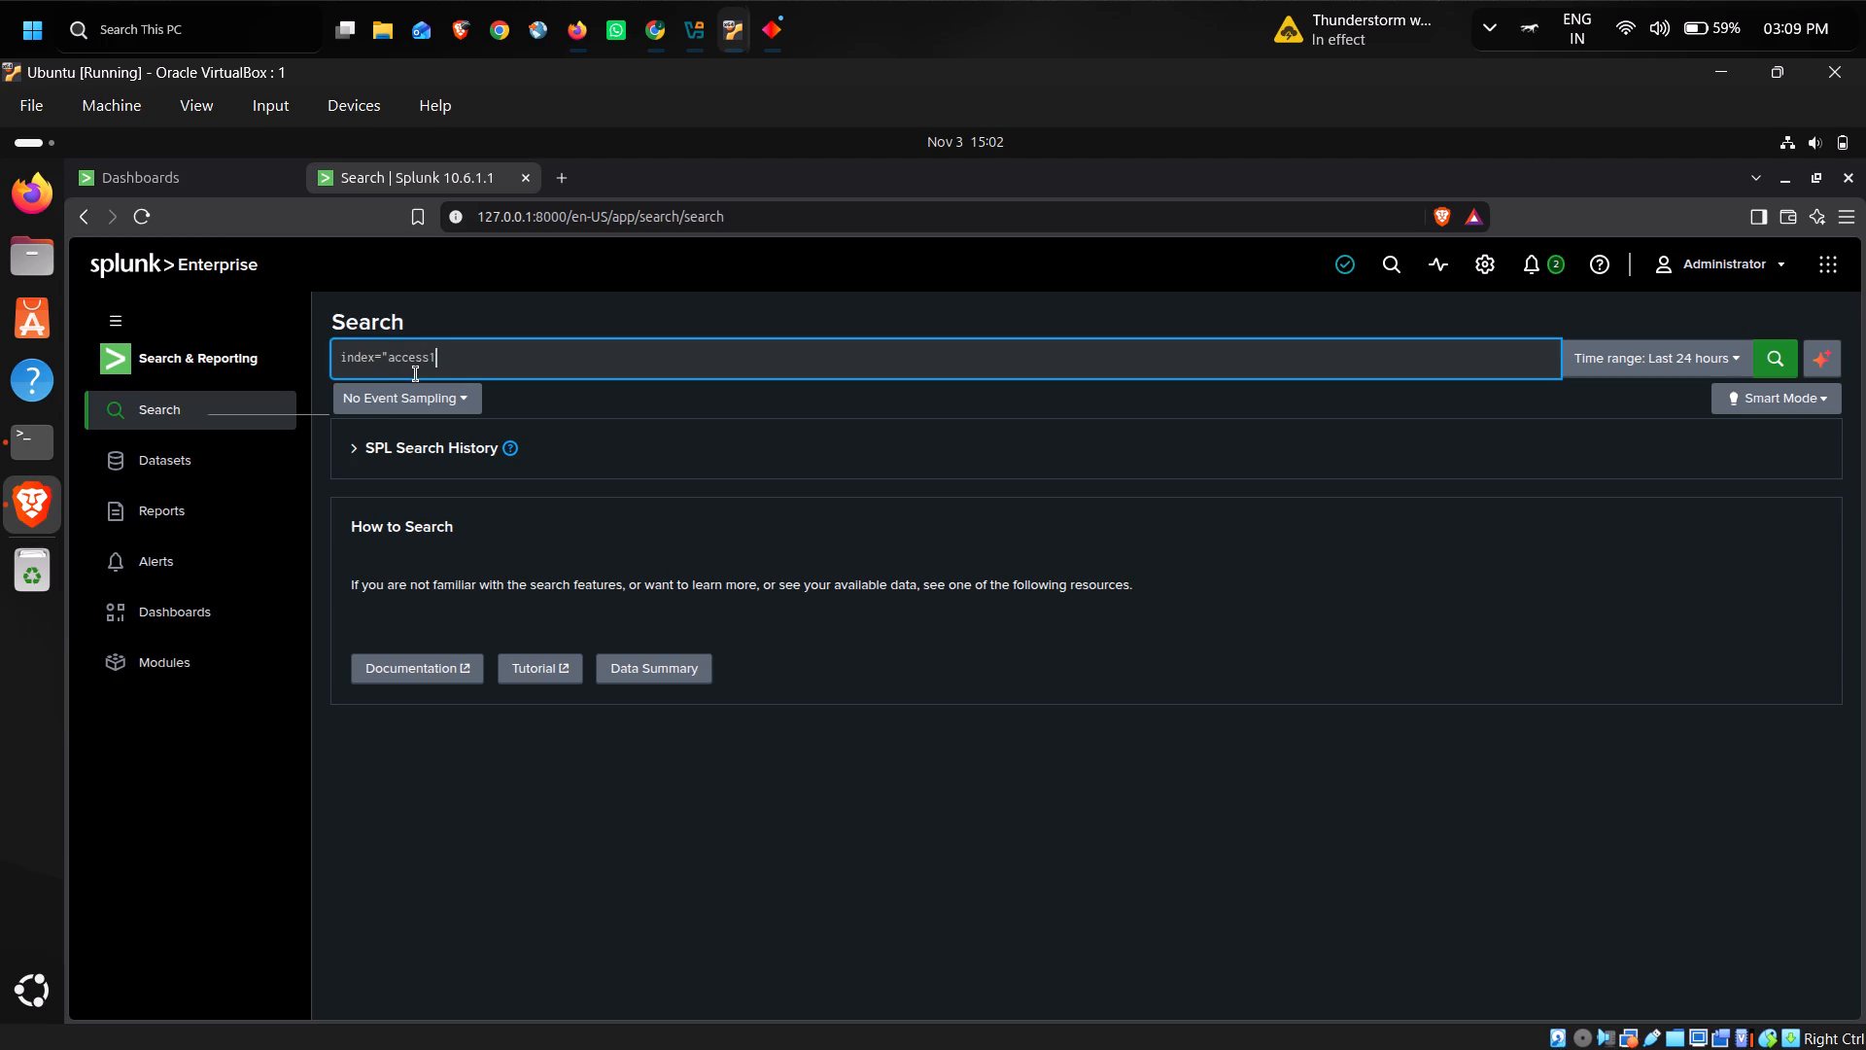
key(period)
text(lo)
key(g)
key(shift+quotedbl)
key(Return)
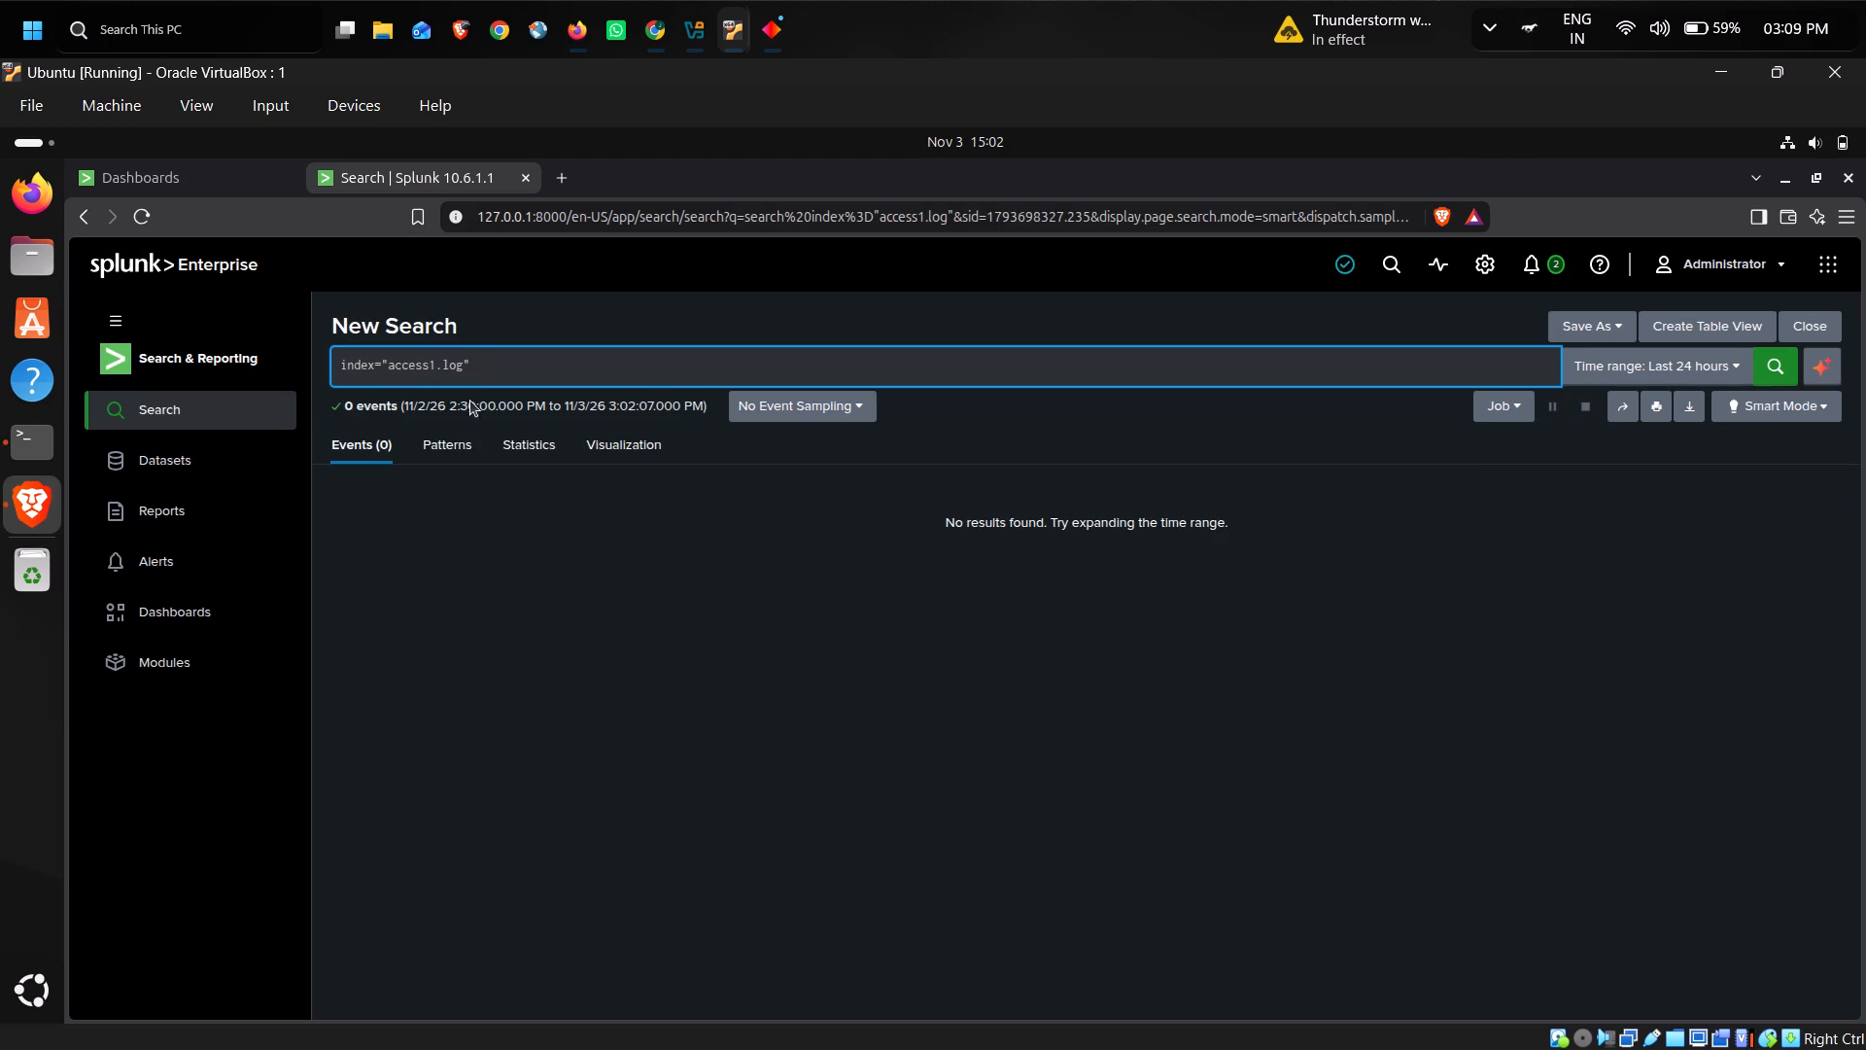
Rerun the access1.log index search with the time range set to All time.
click(817, 409)
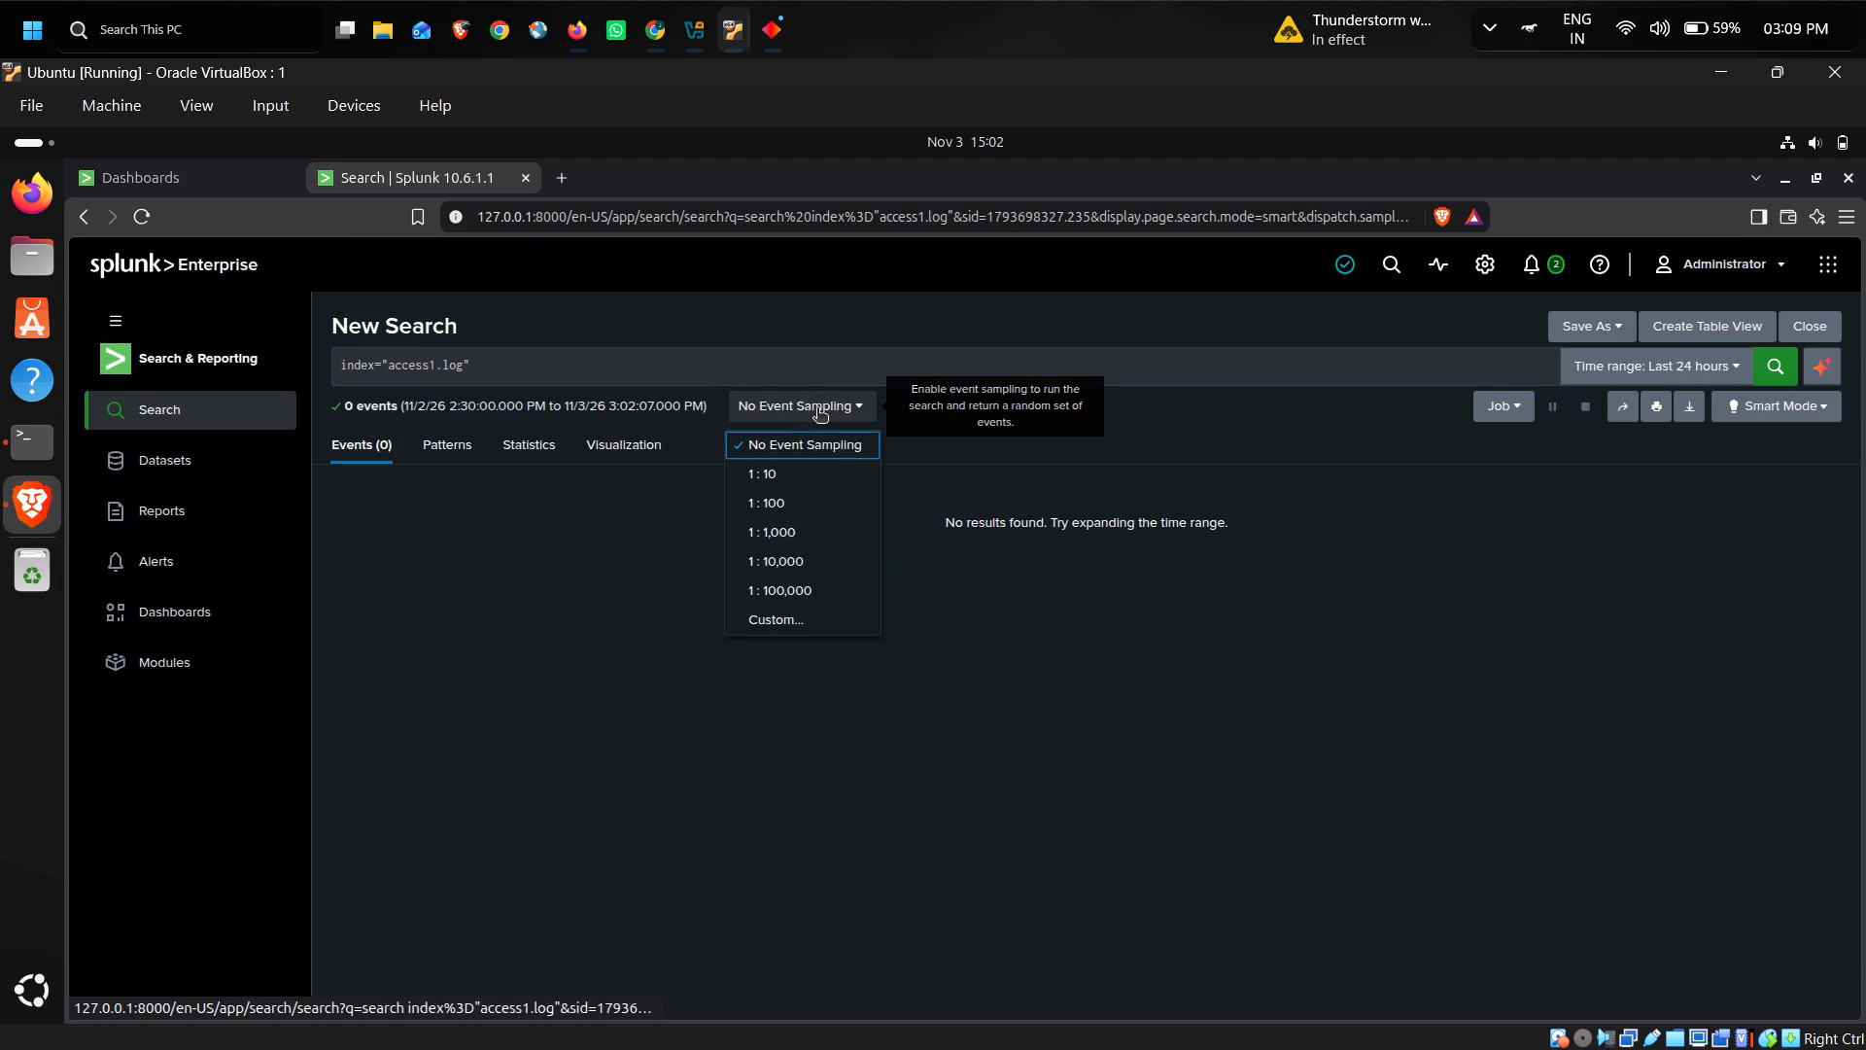
click(817, 409)
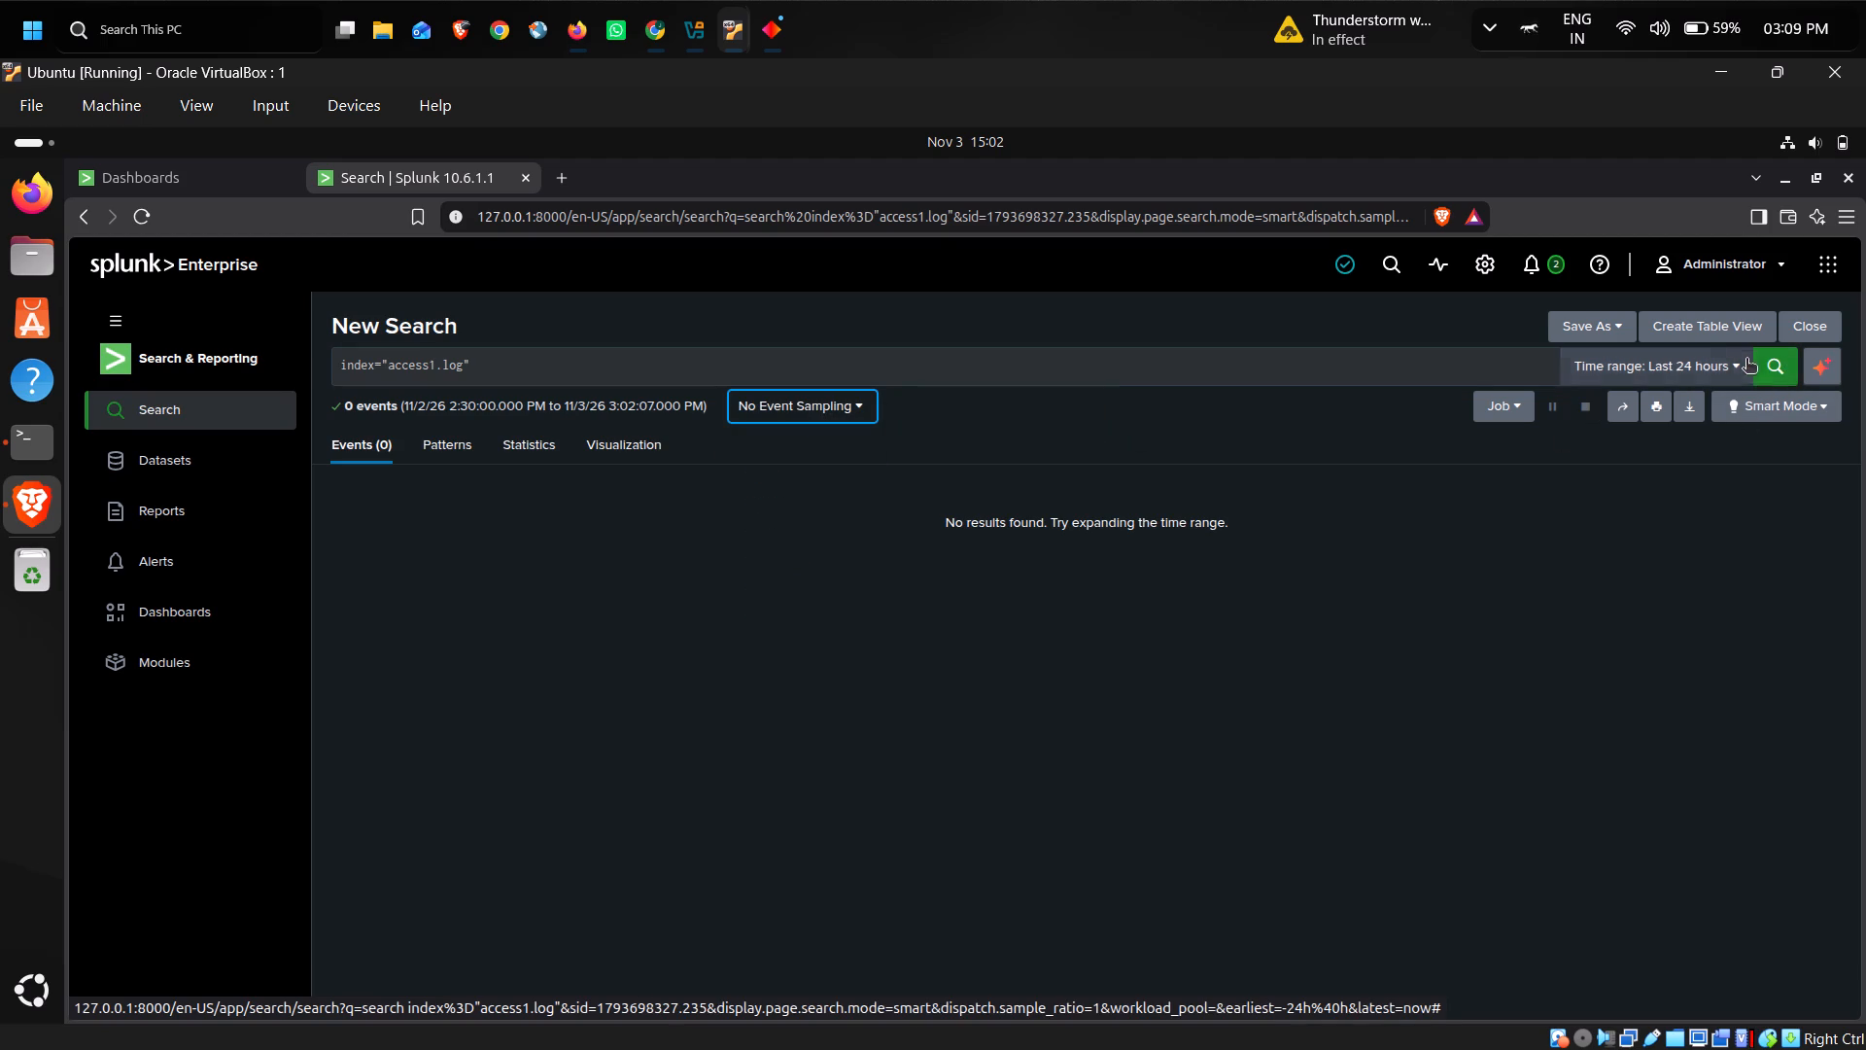
click(1736, 369)
click(1688, 475)
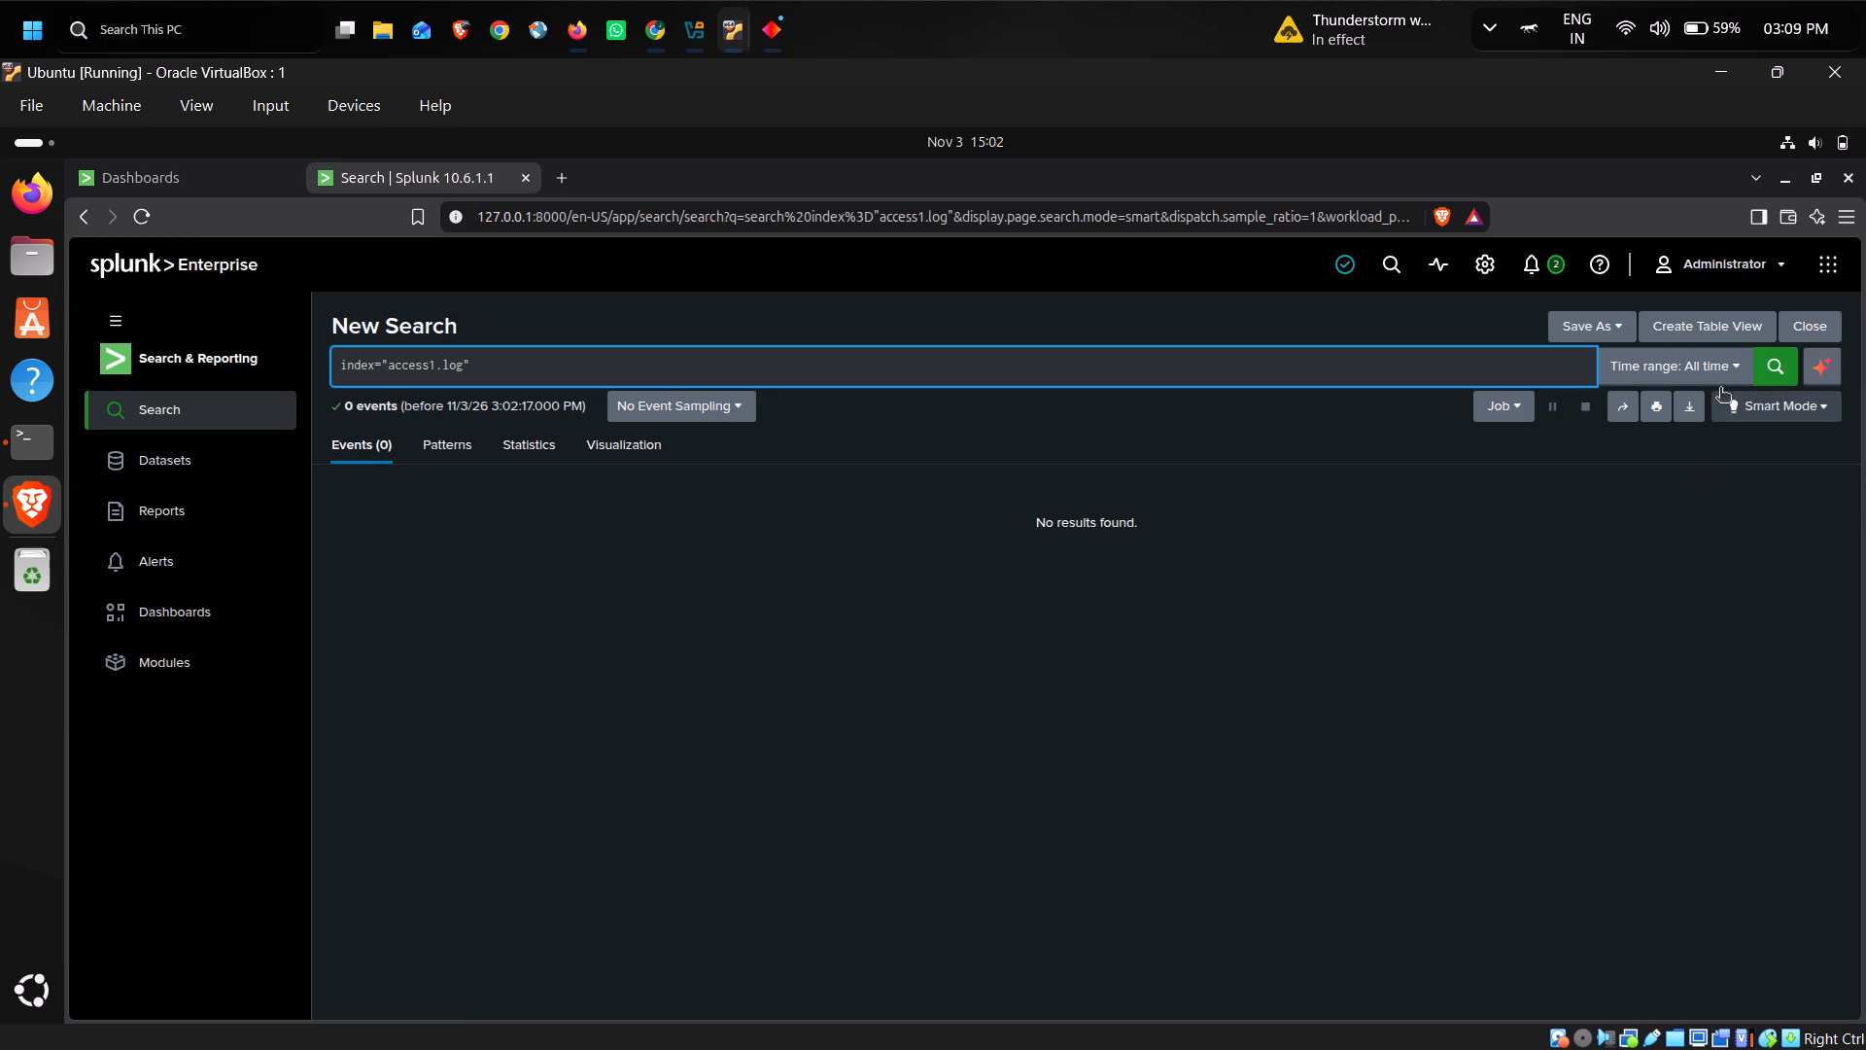
click(1734, 367)
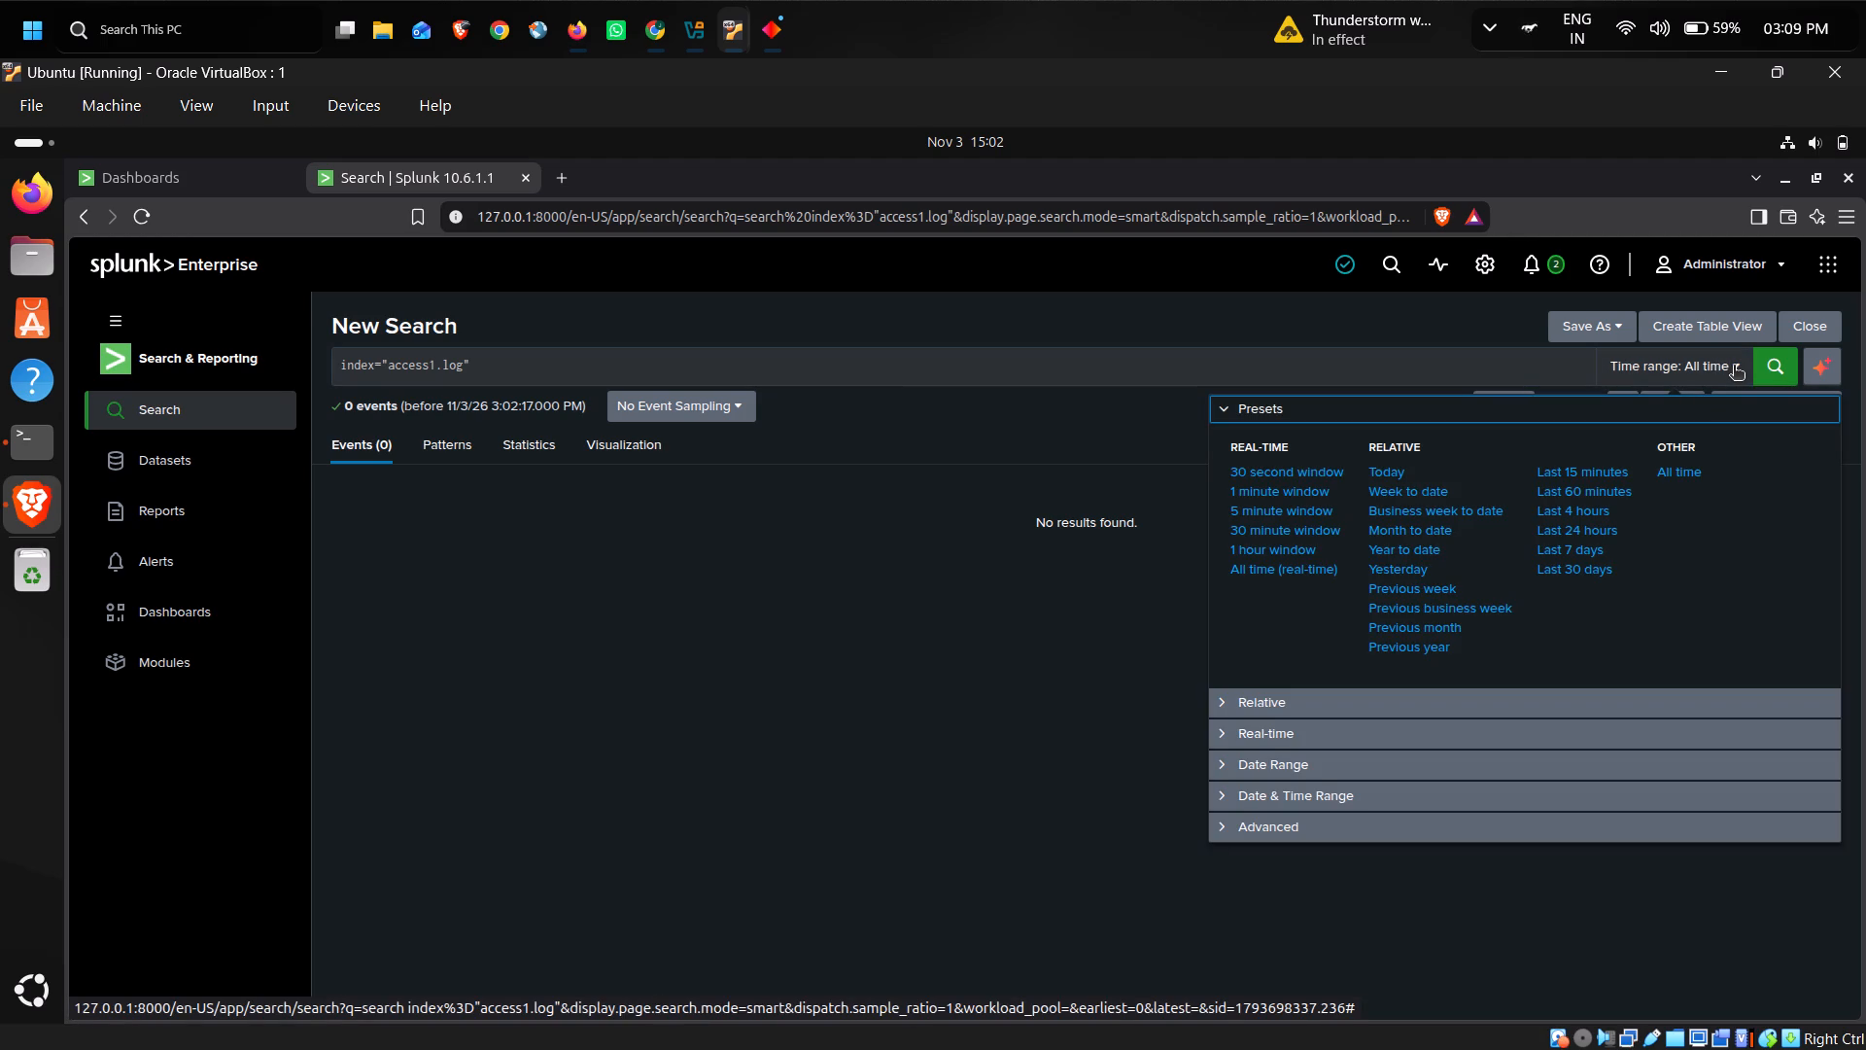
click(1734, 367)
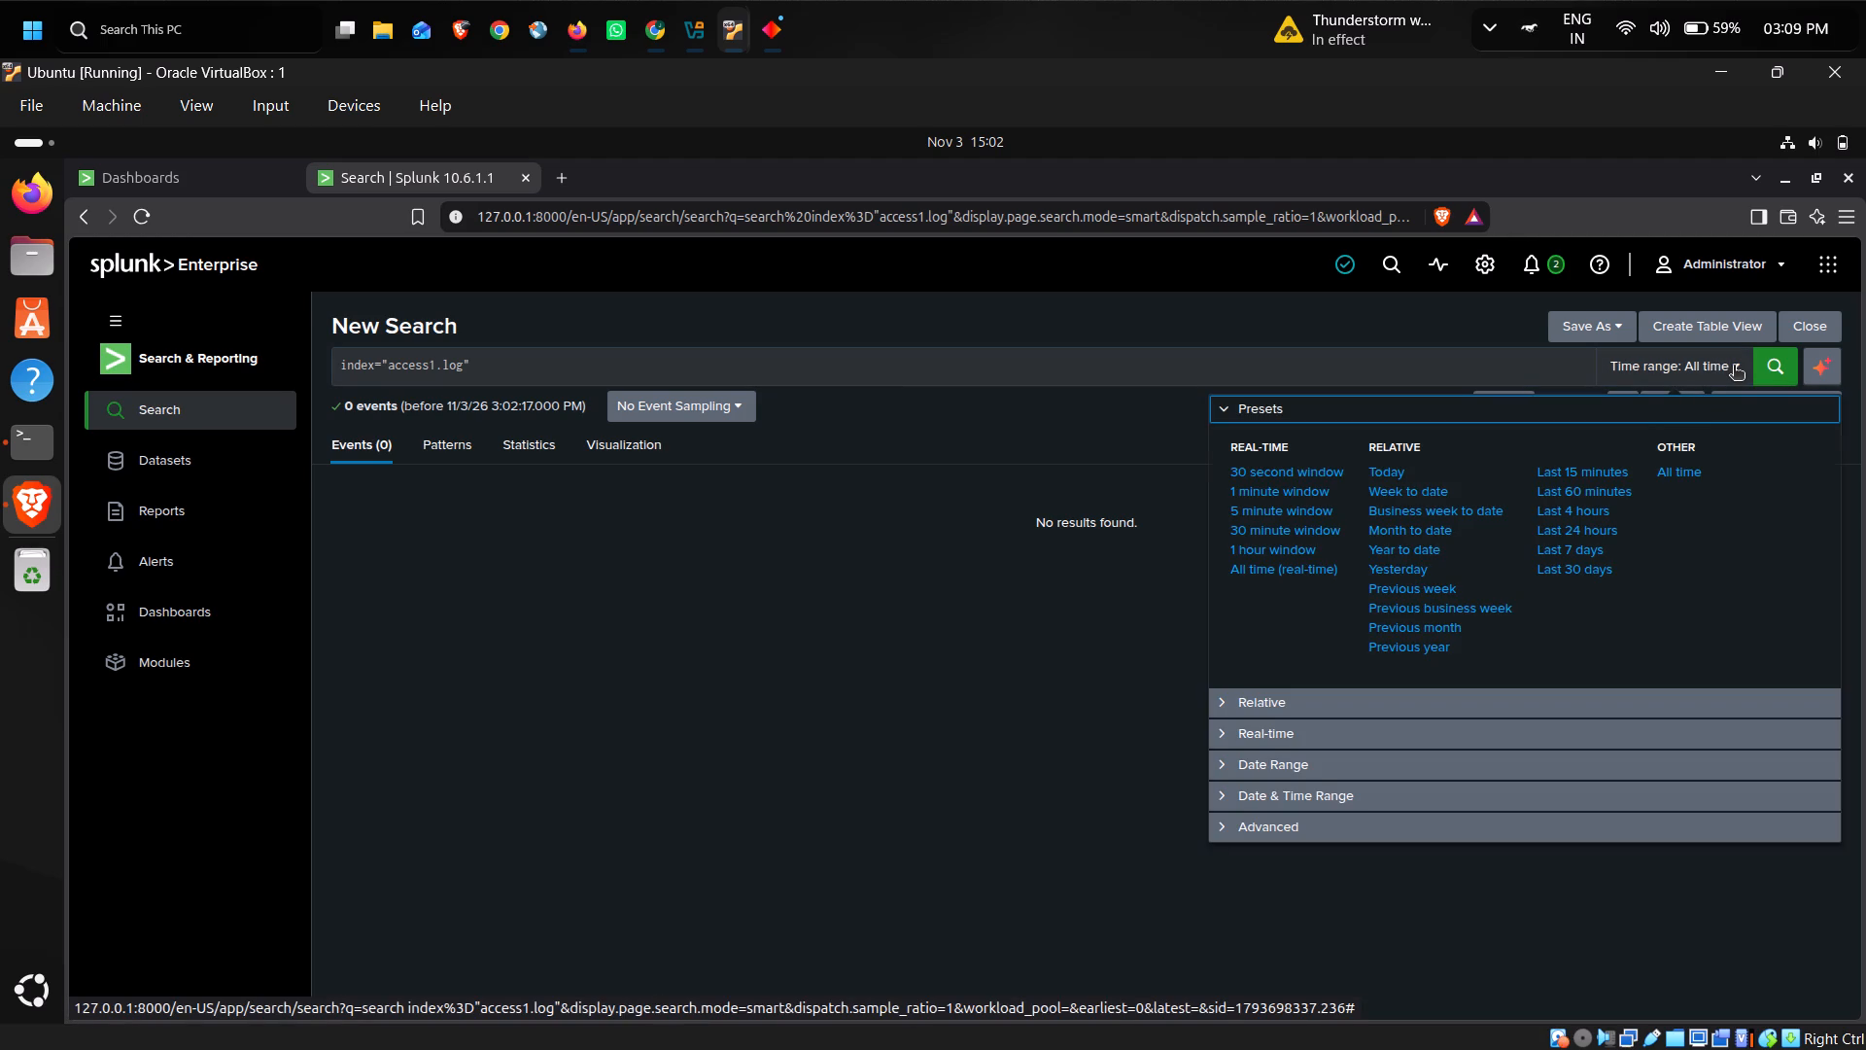
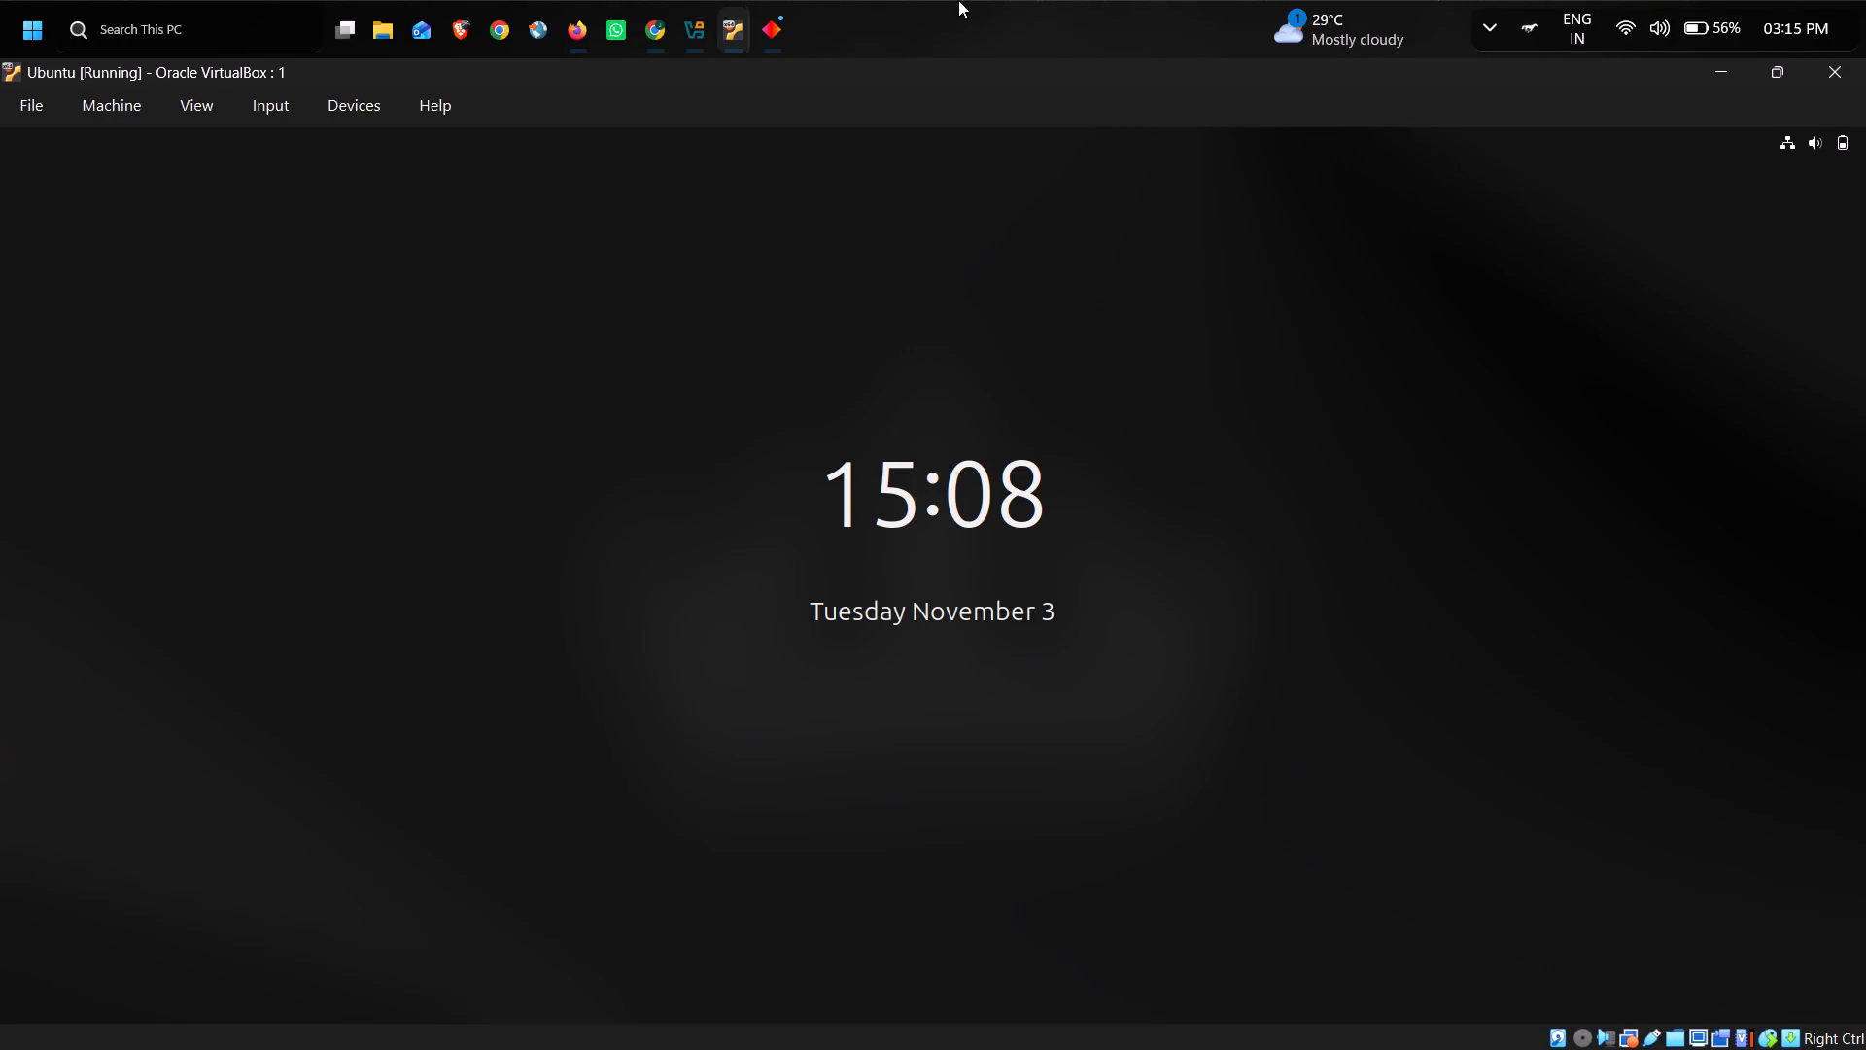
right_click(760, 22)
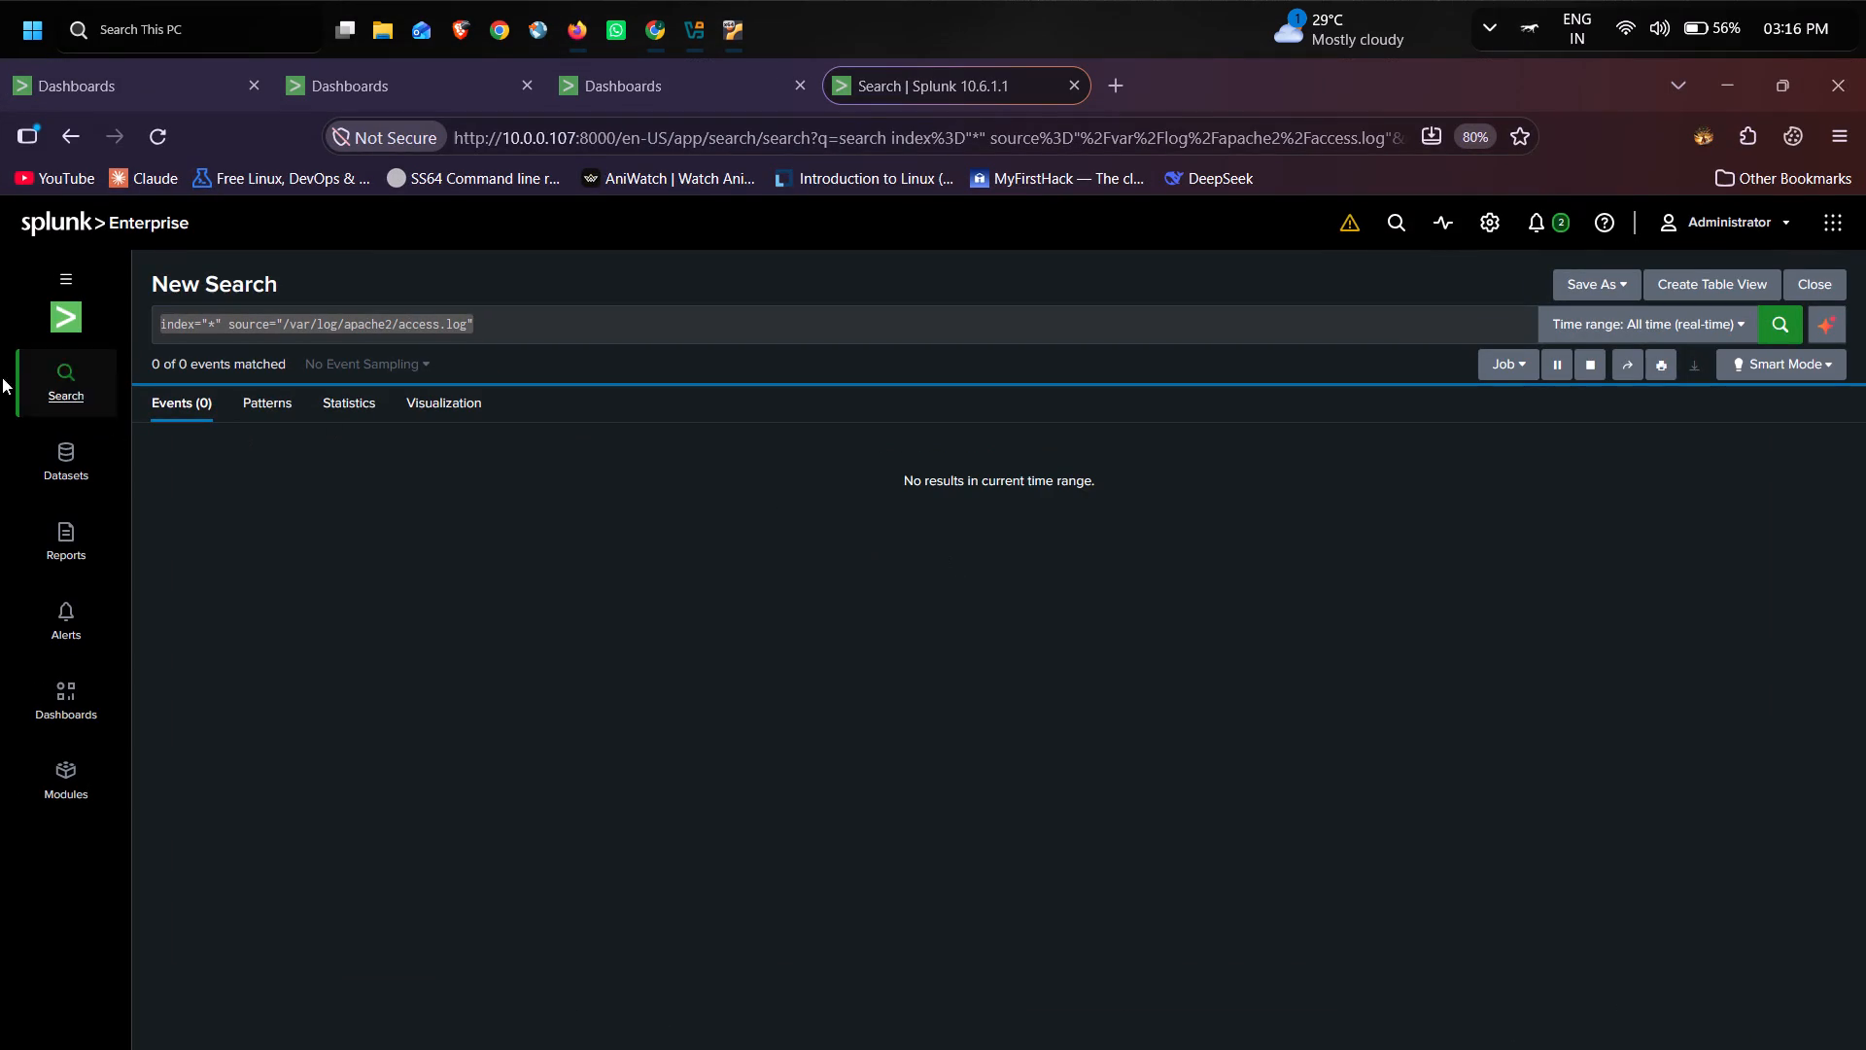
Leave the access.log search in the browser and go to the Splunk Enterprise home page.
click(62, 212)
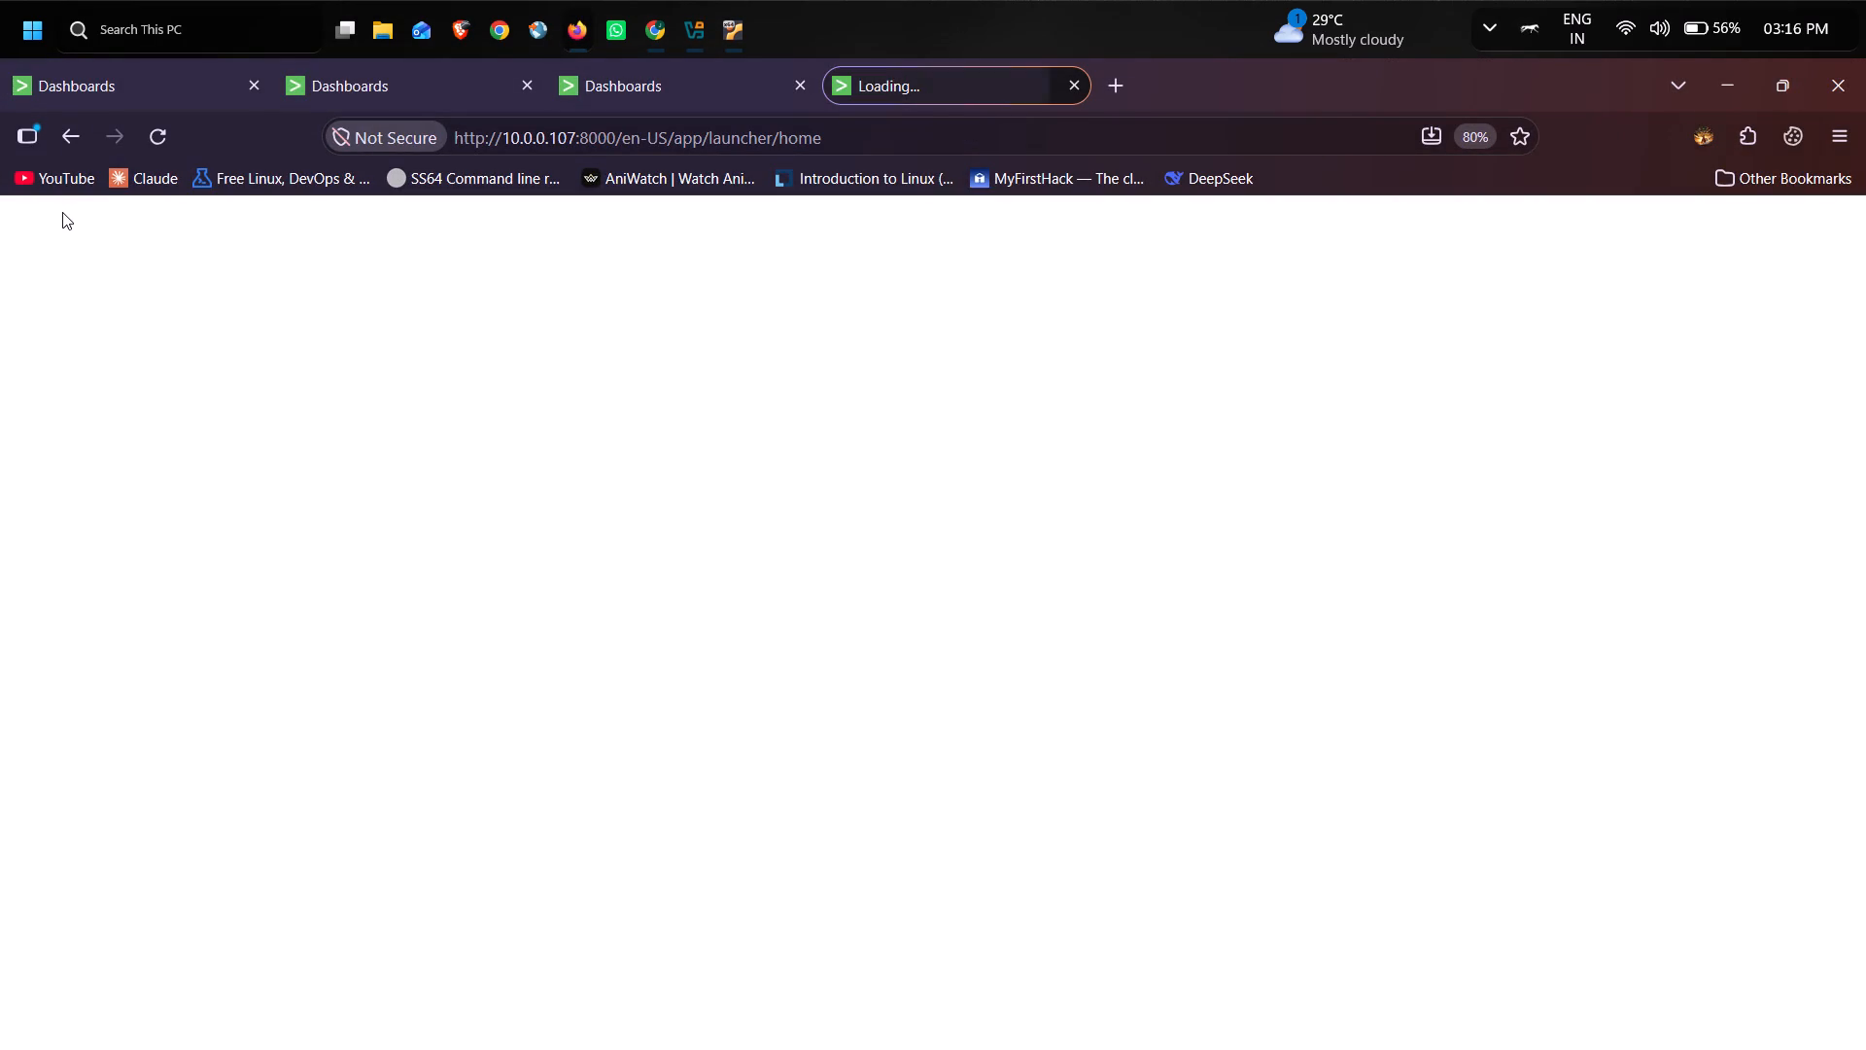
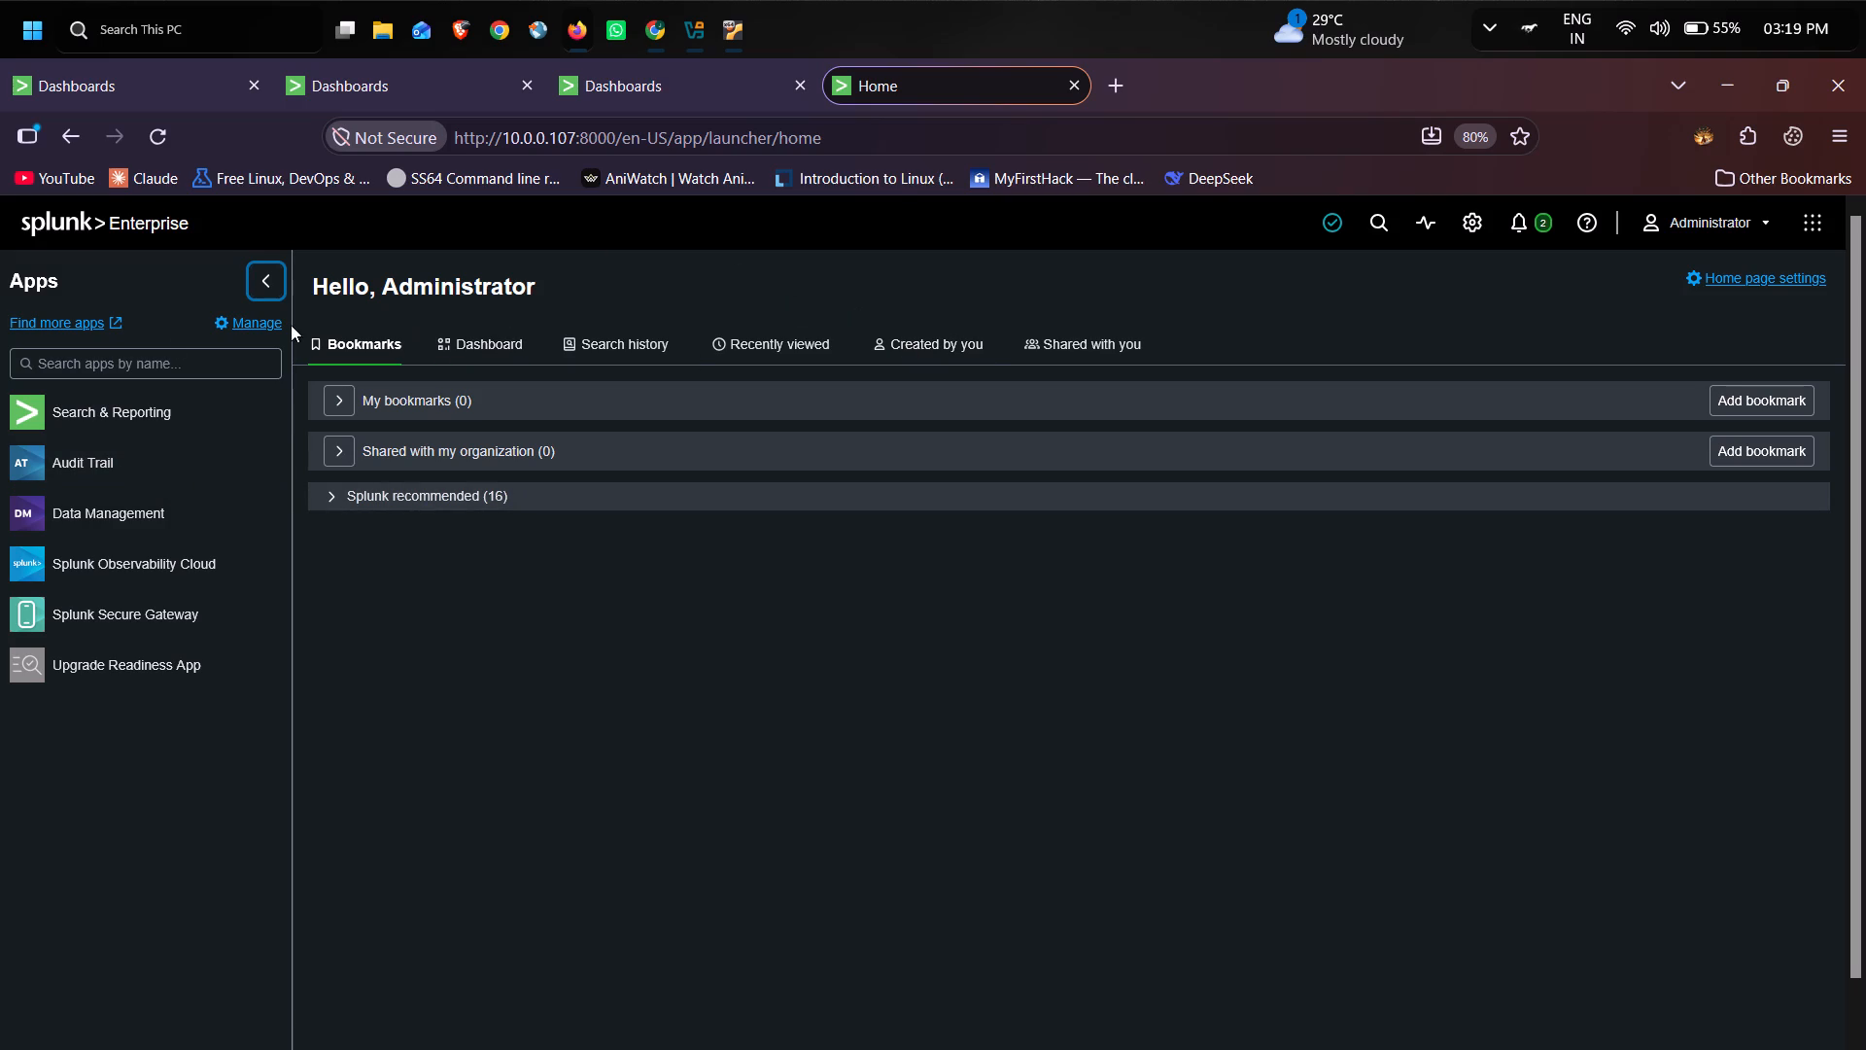
In Search & Reporting, run a search for index="*" over the All time (real-time) range.
click(117, 415)
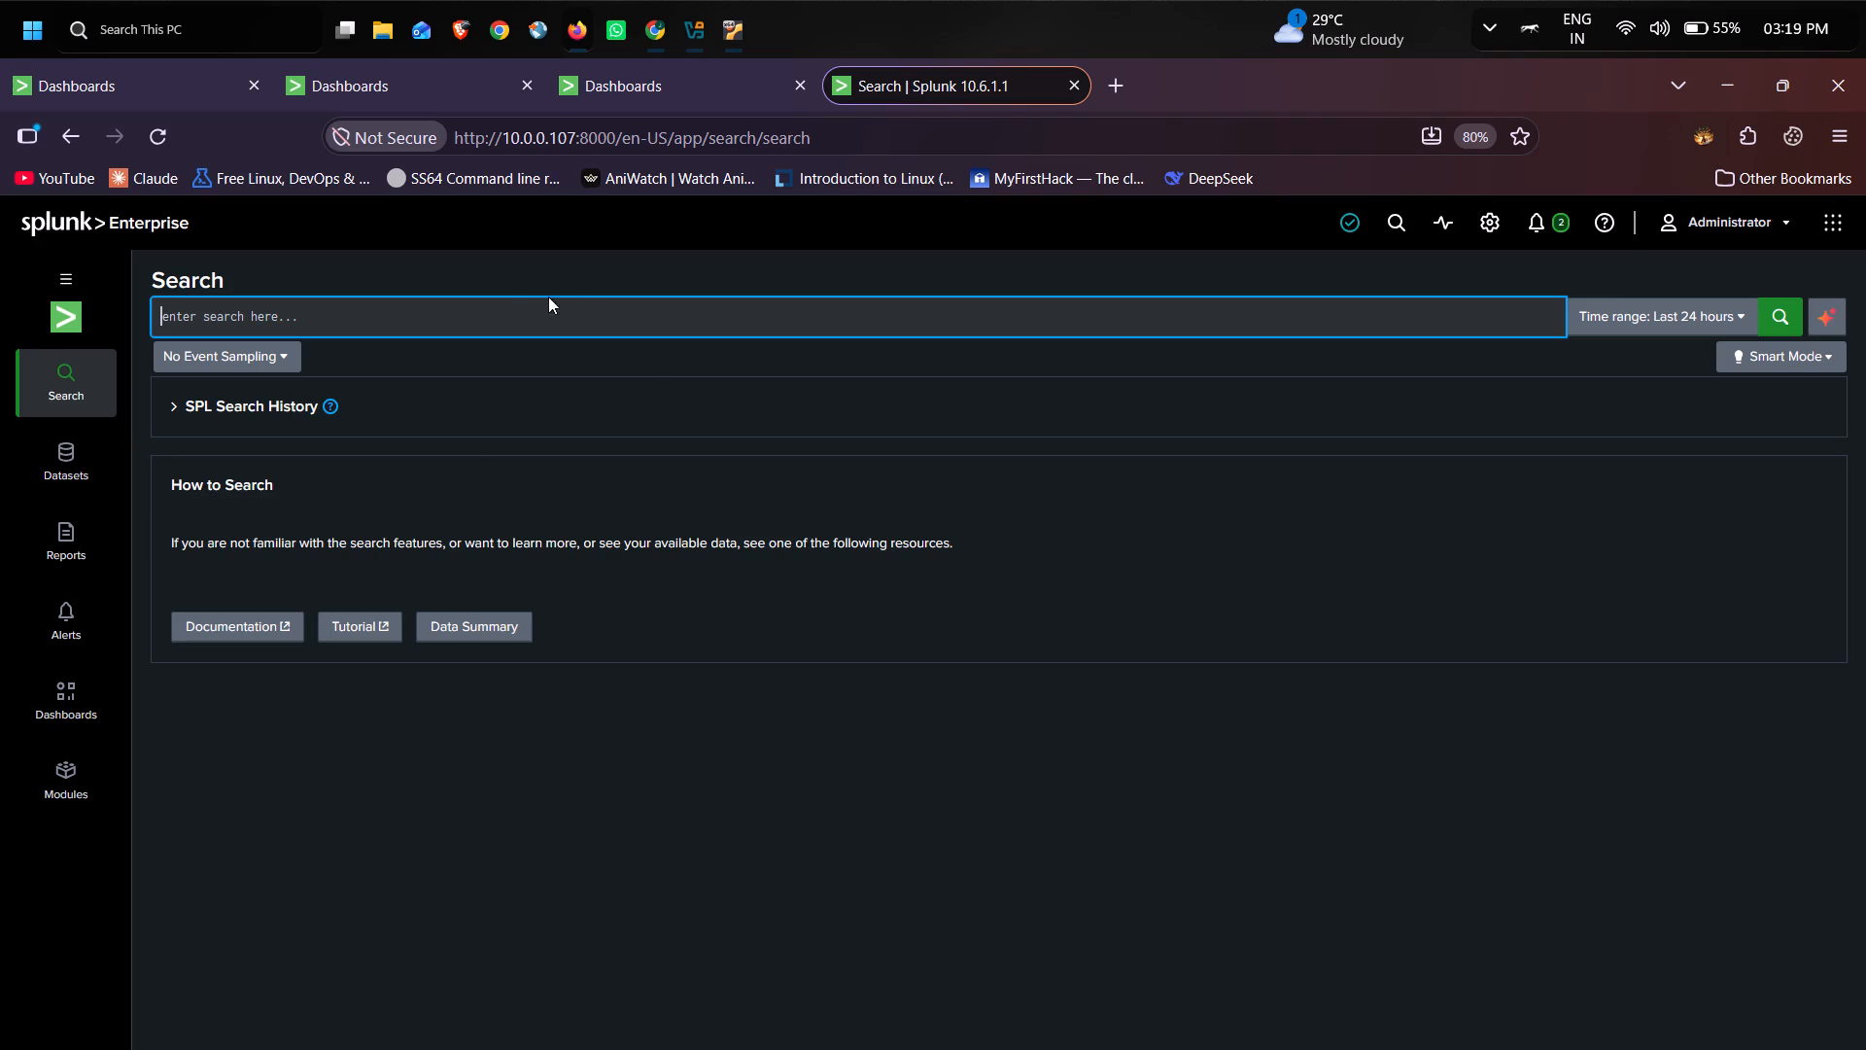
click(1657, 321)
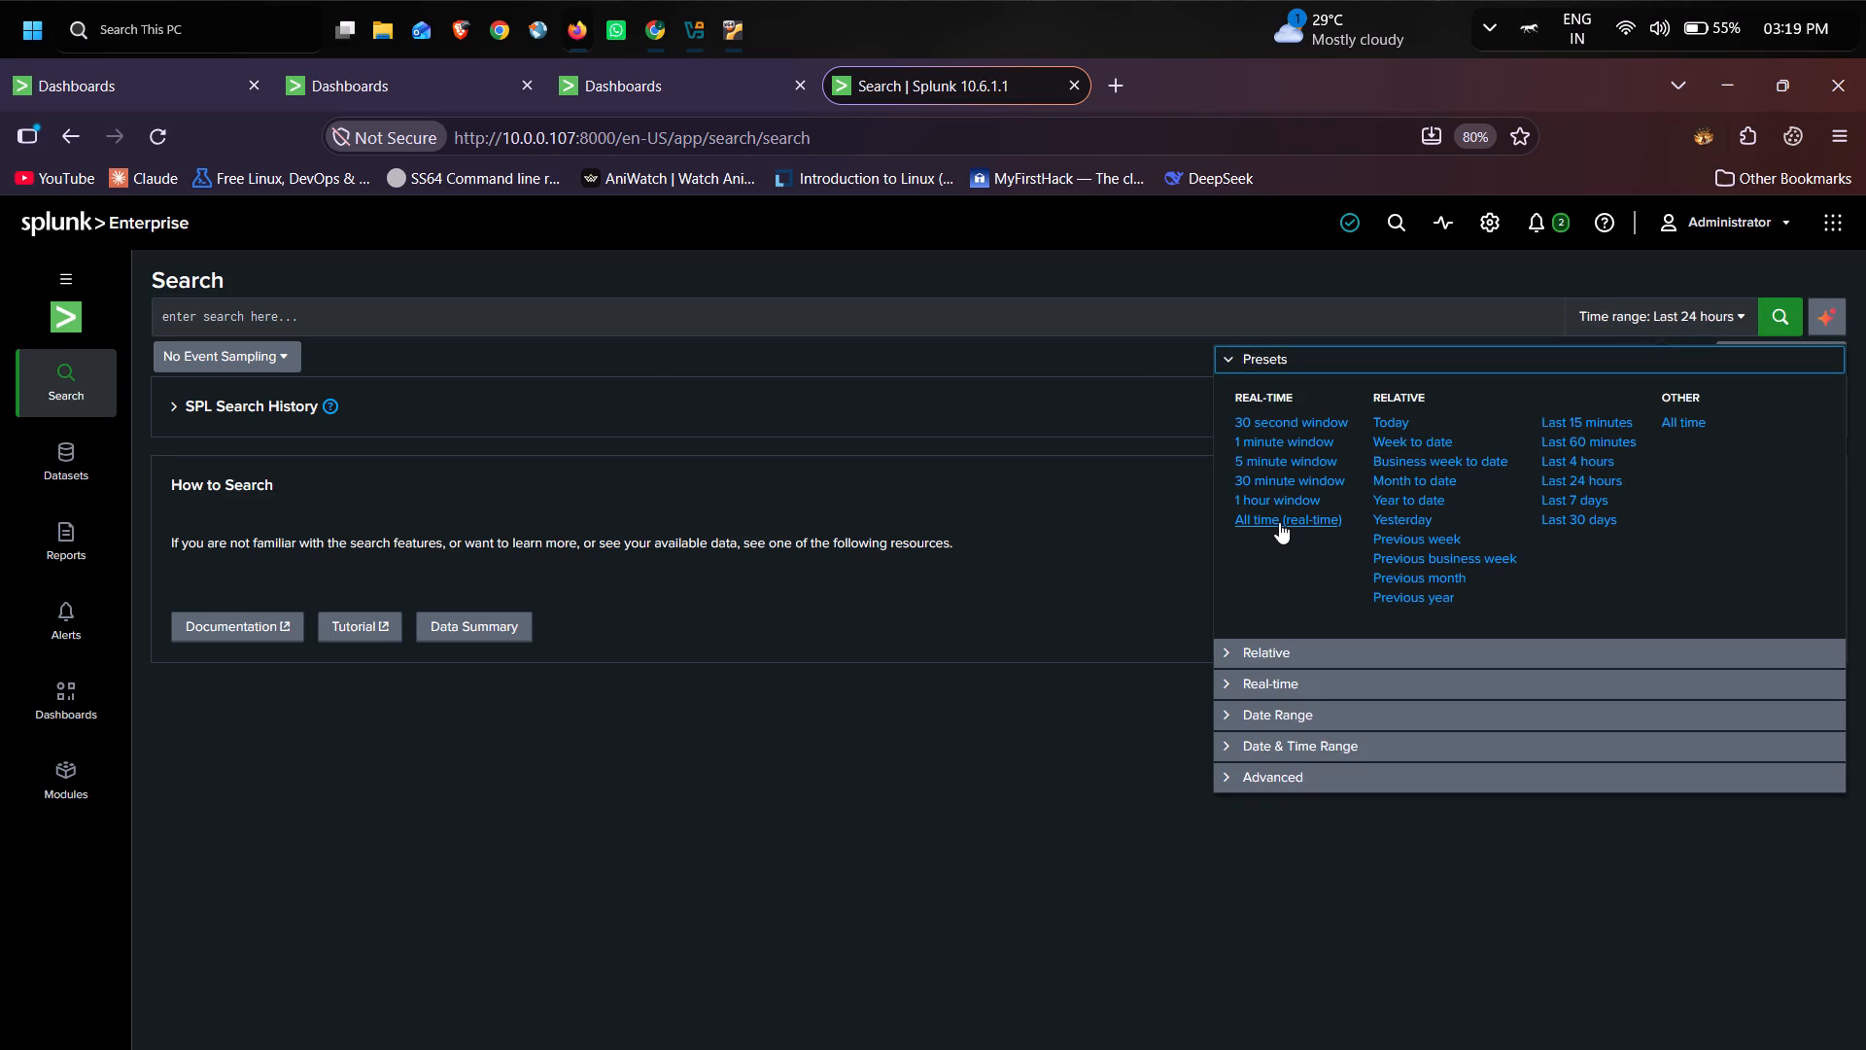
click(1278, 522)
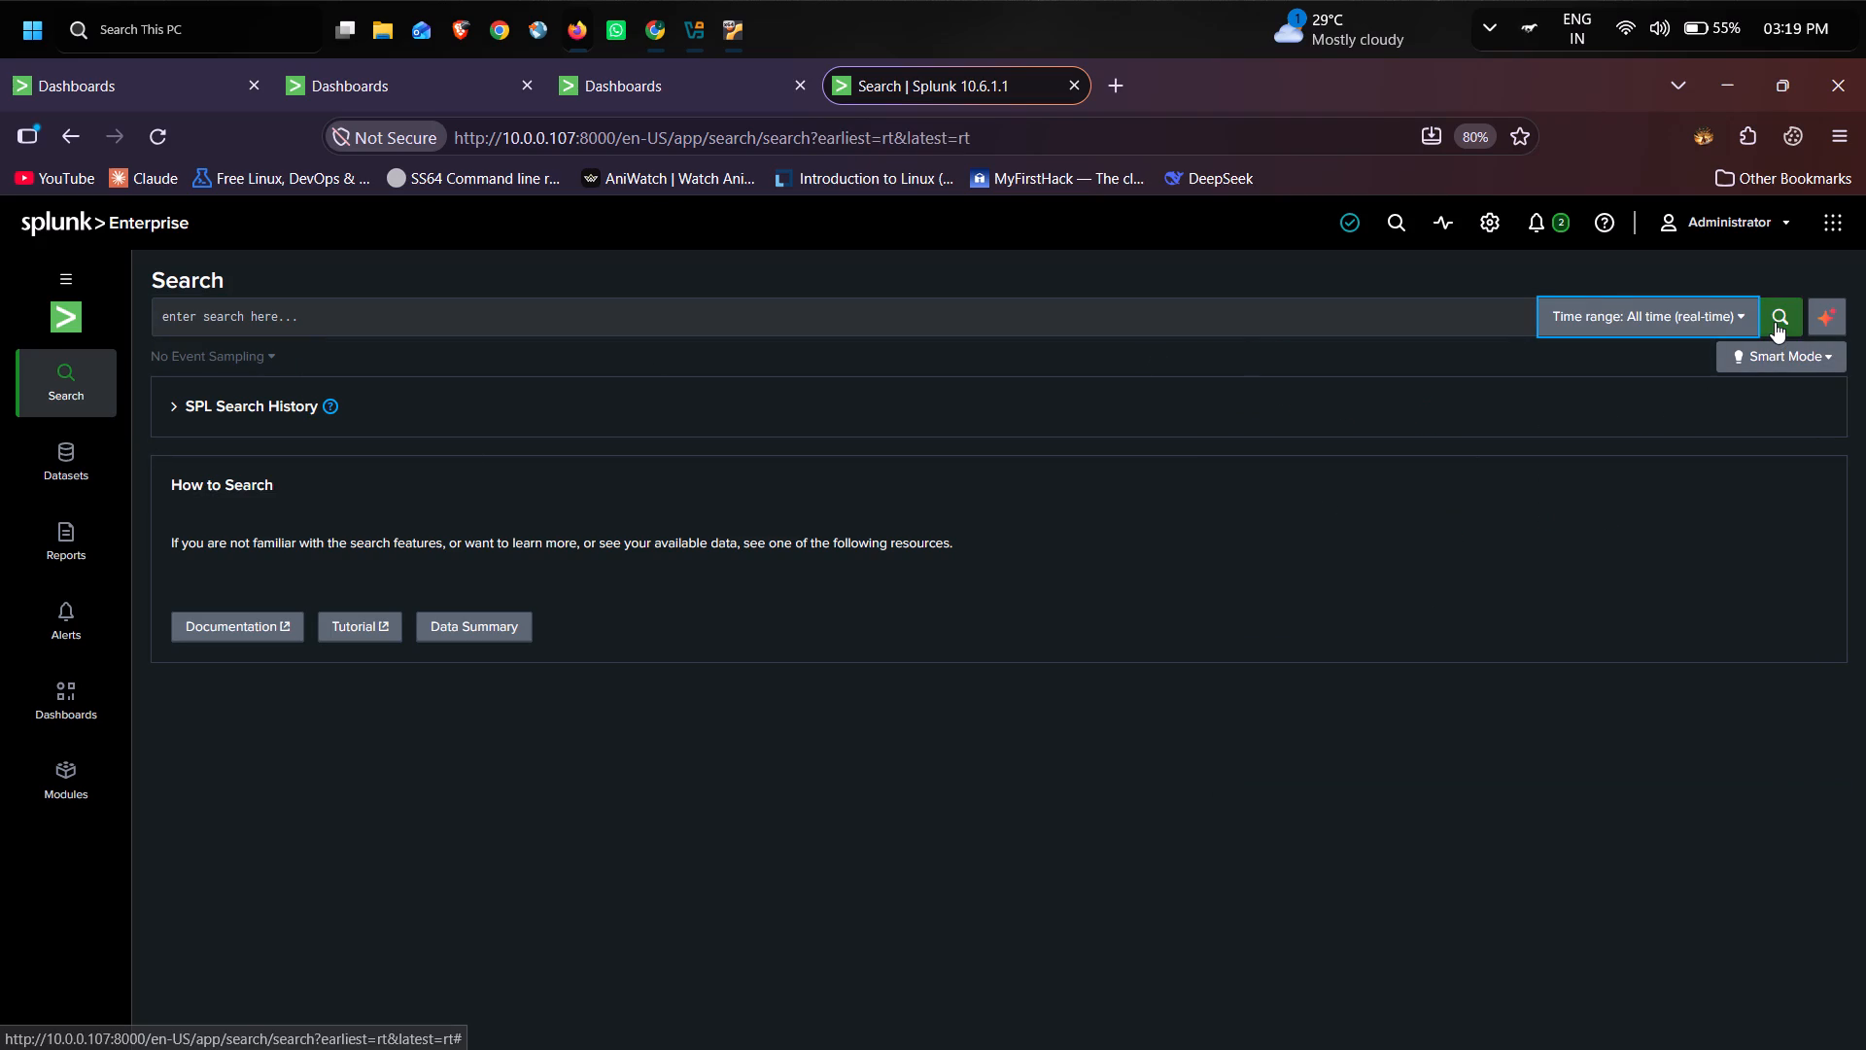
click(1775, 322)
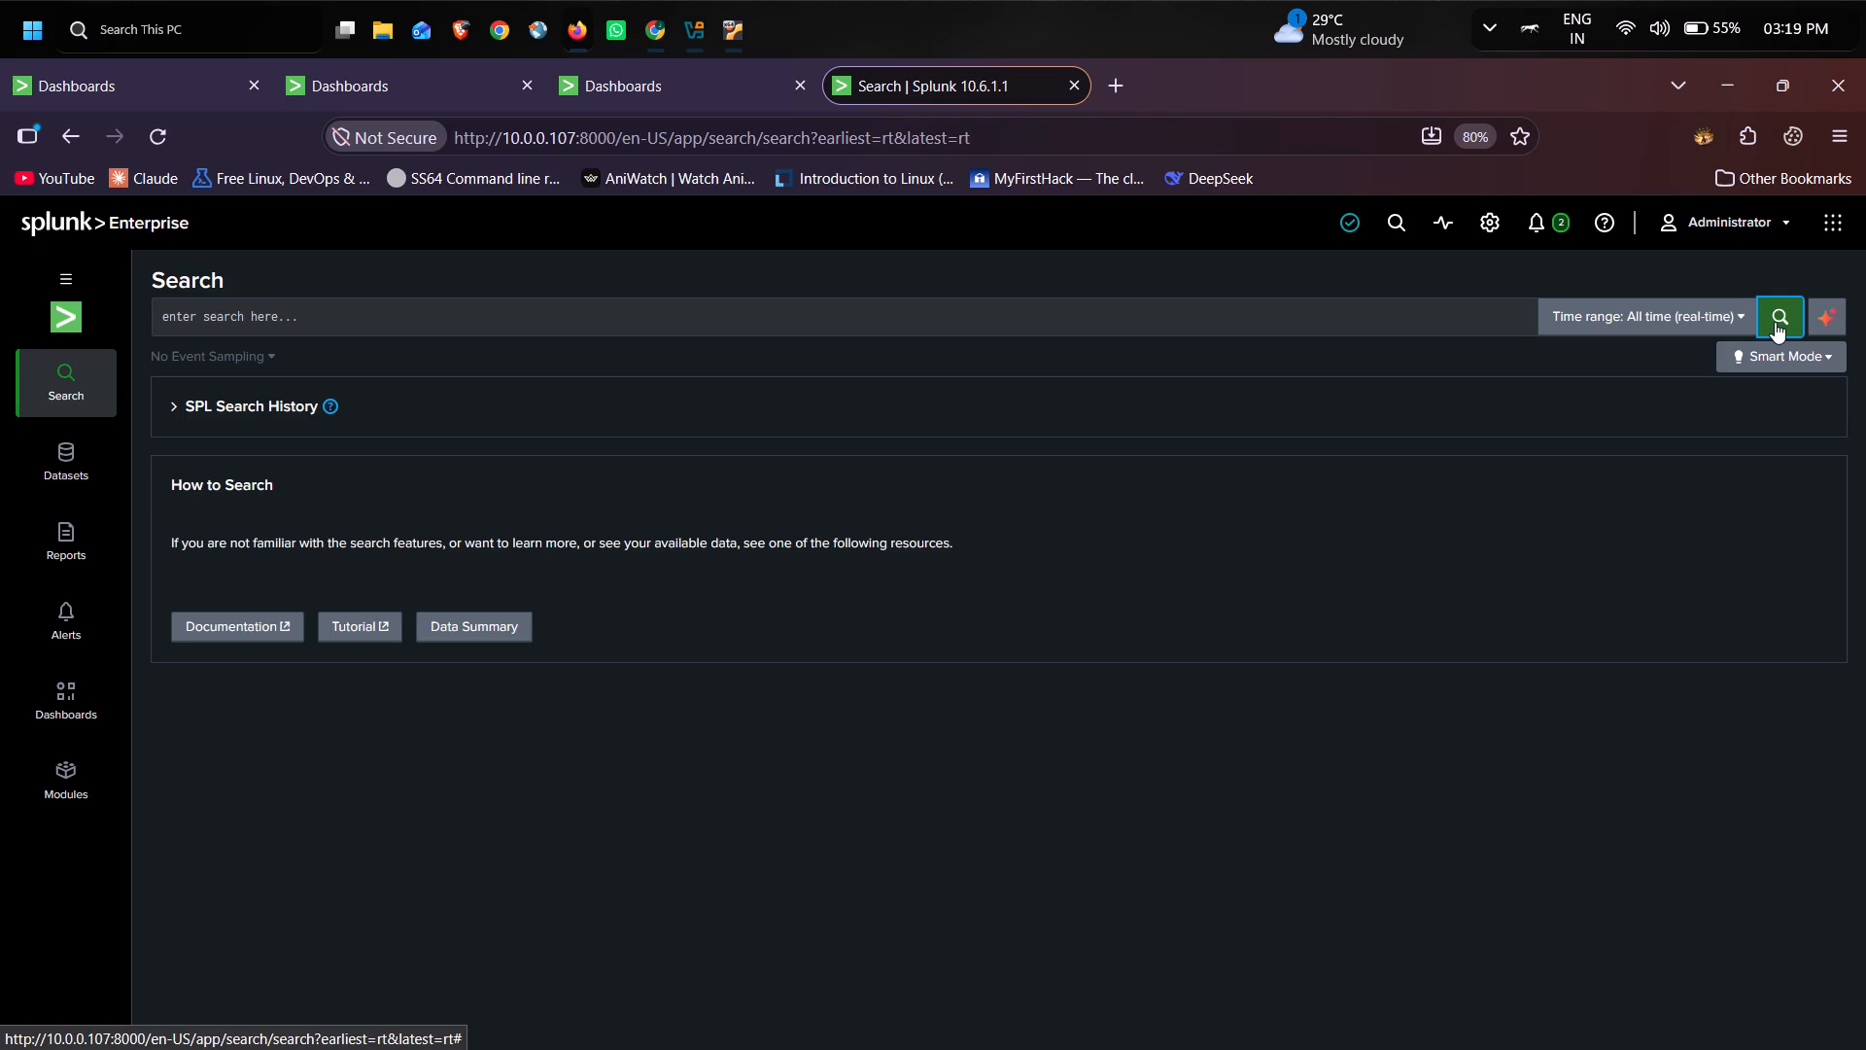
click(1460, 312)
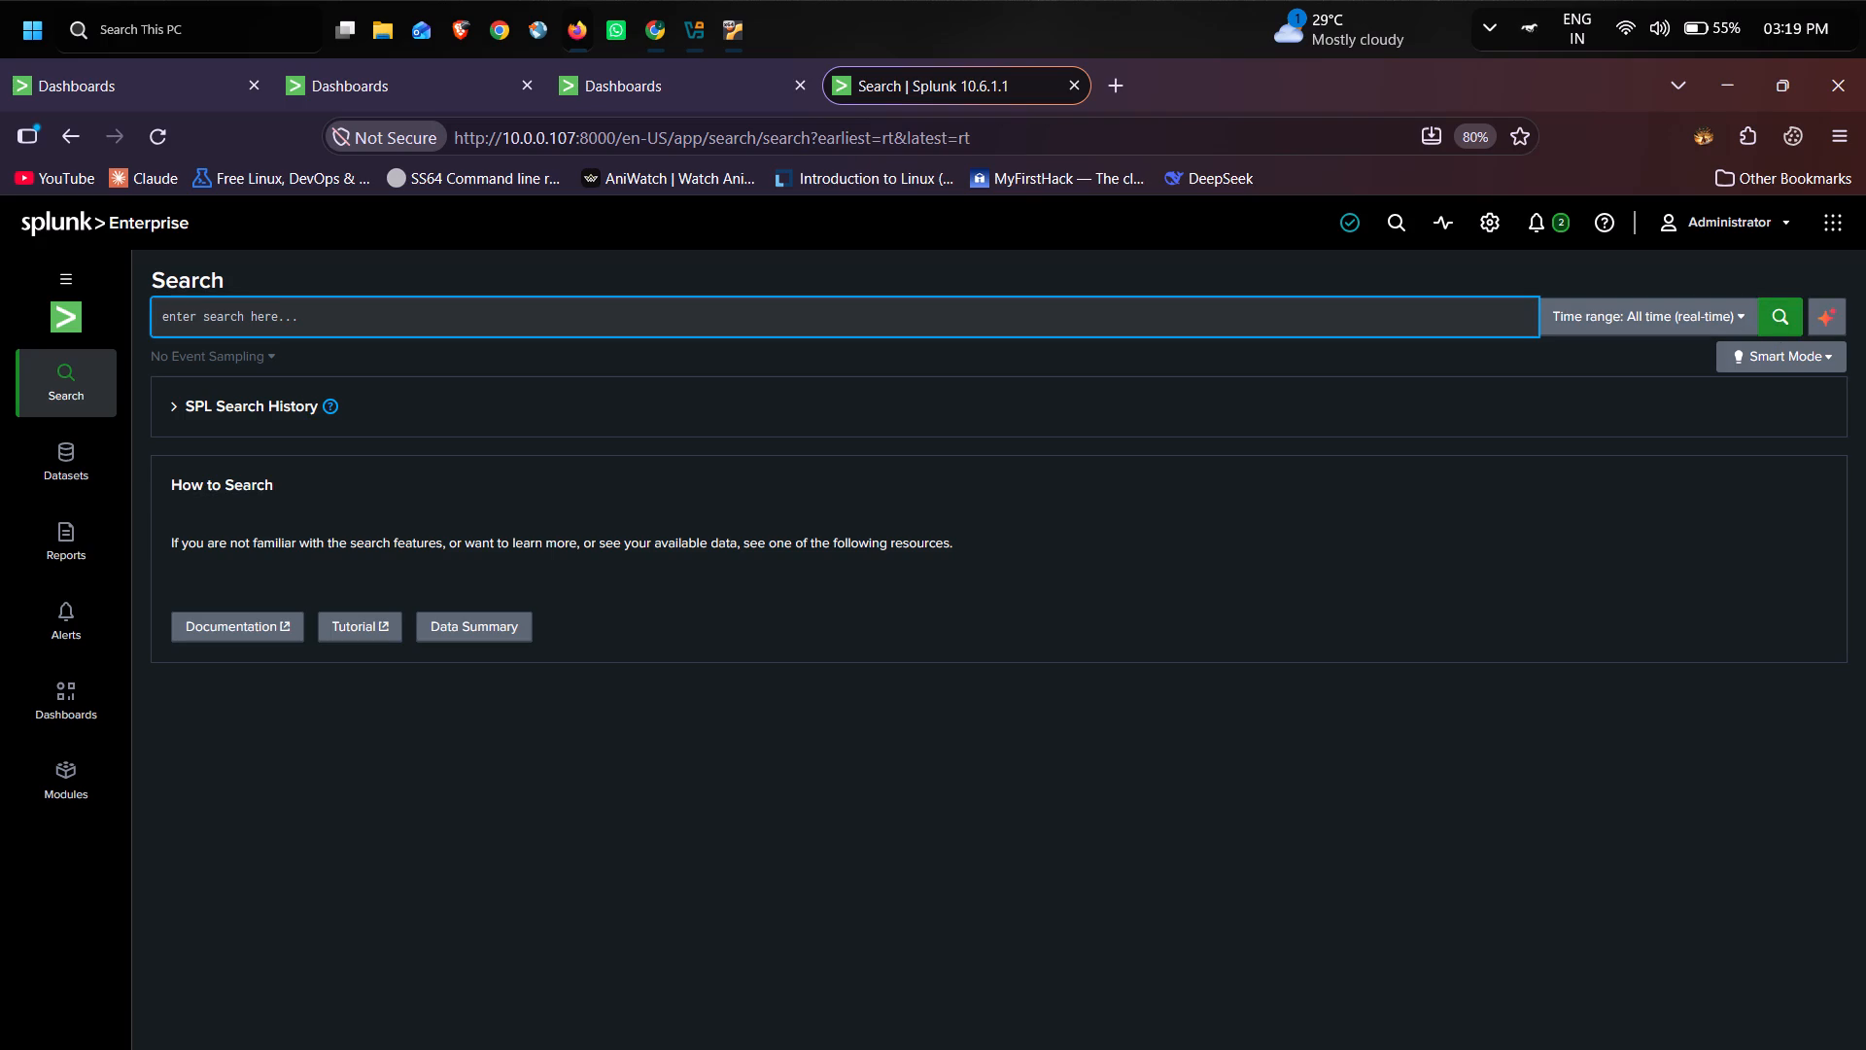
text(in)
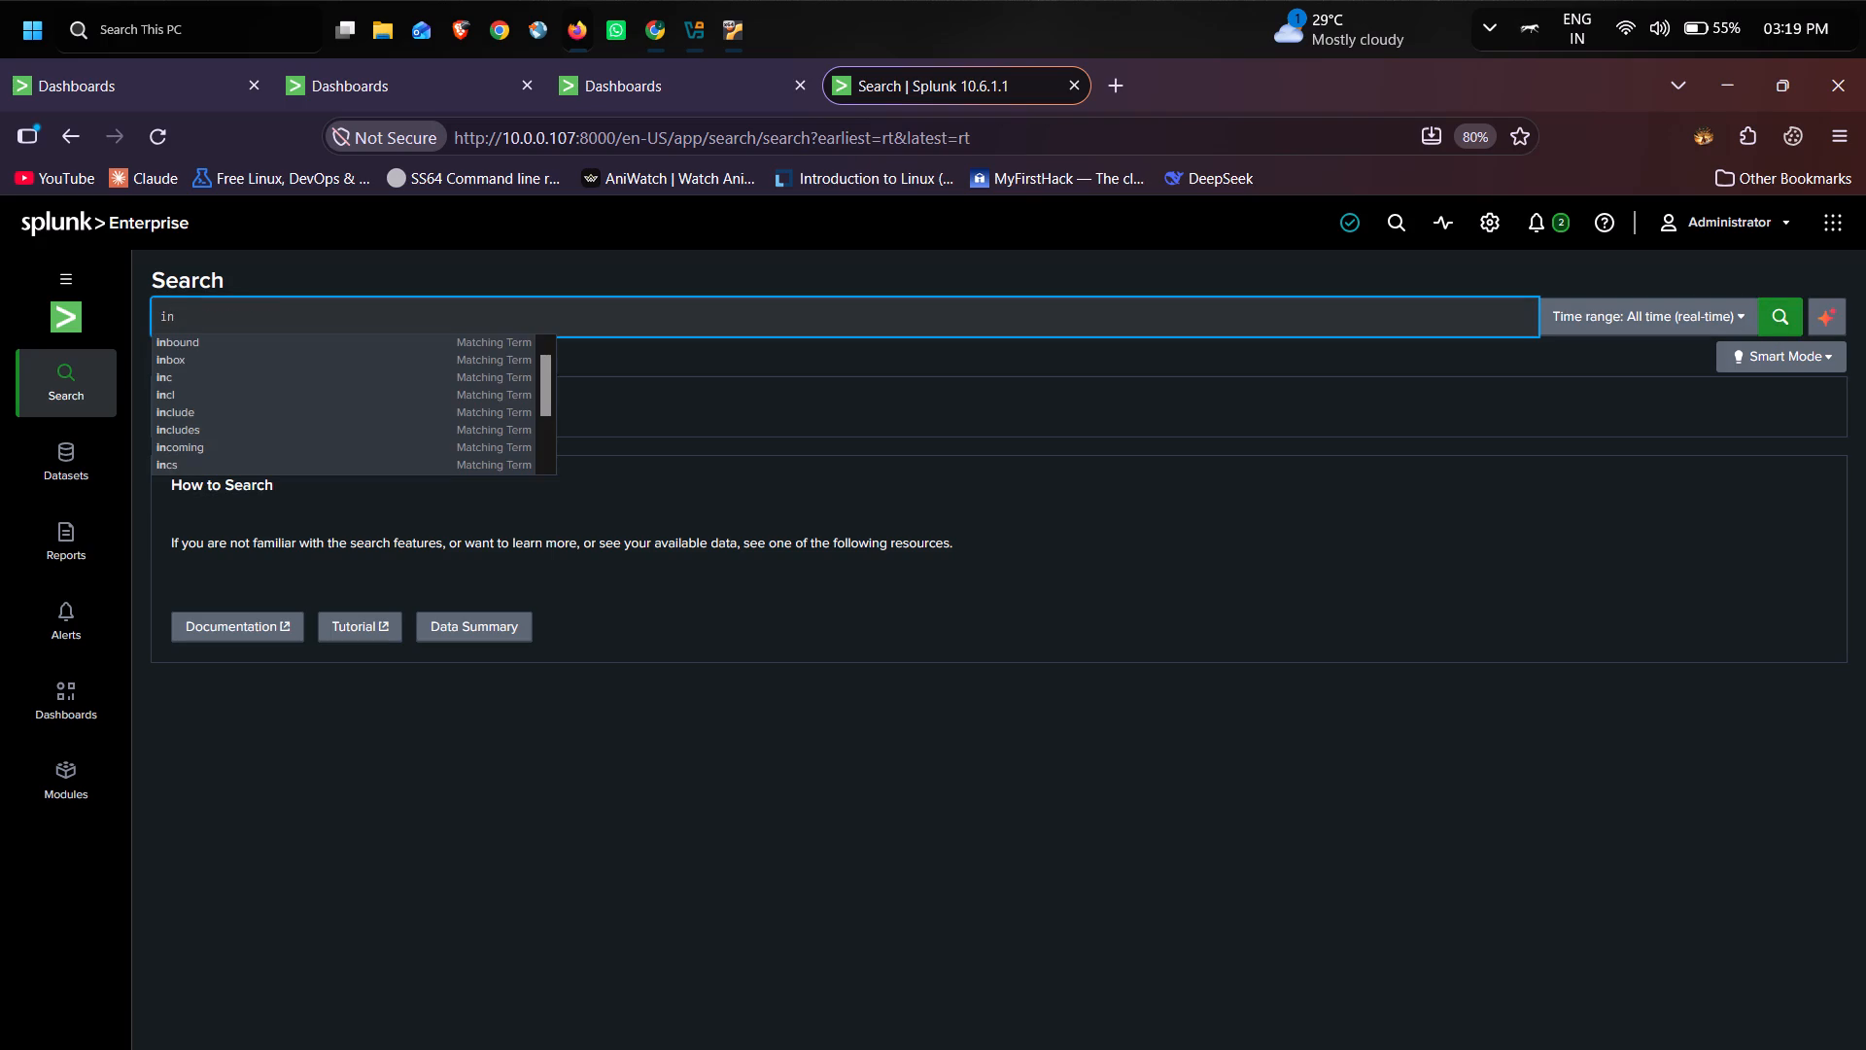
text(de)
key(x)
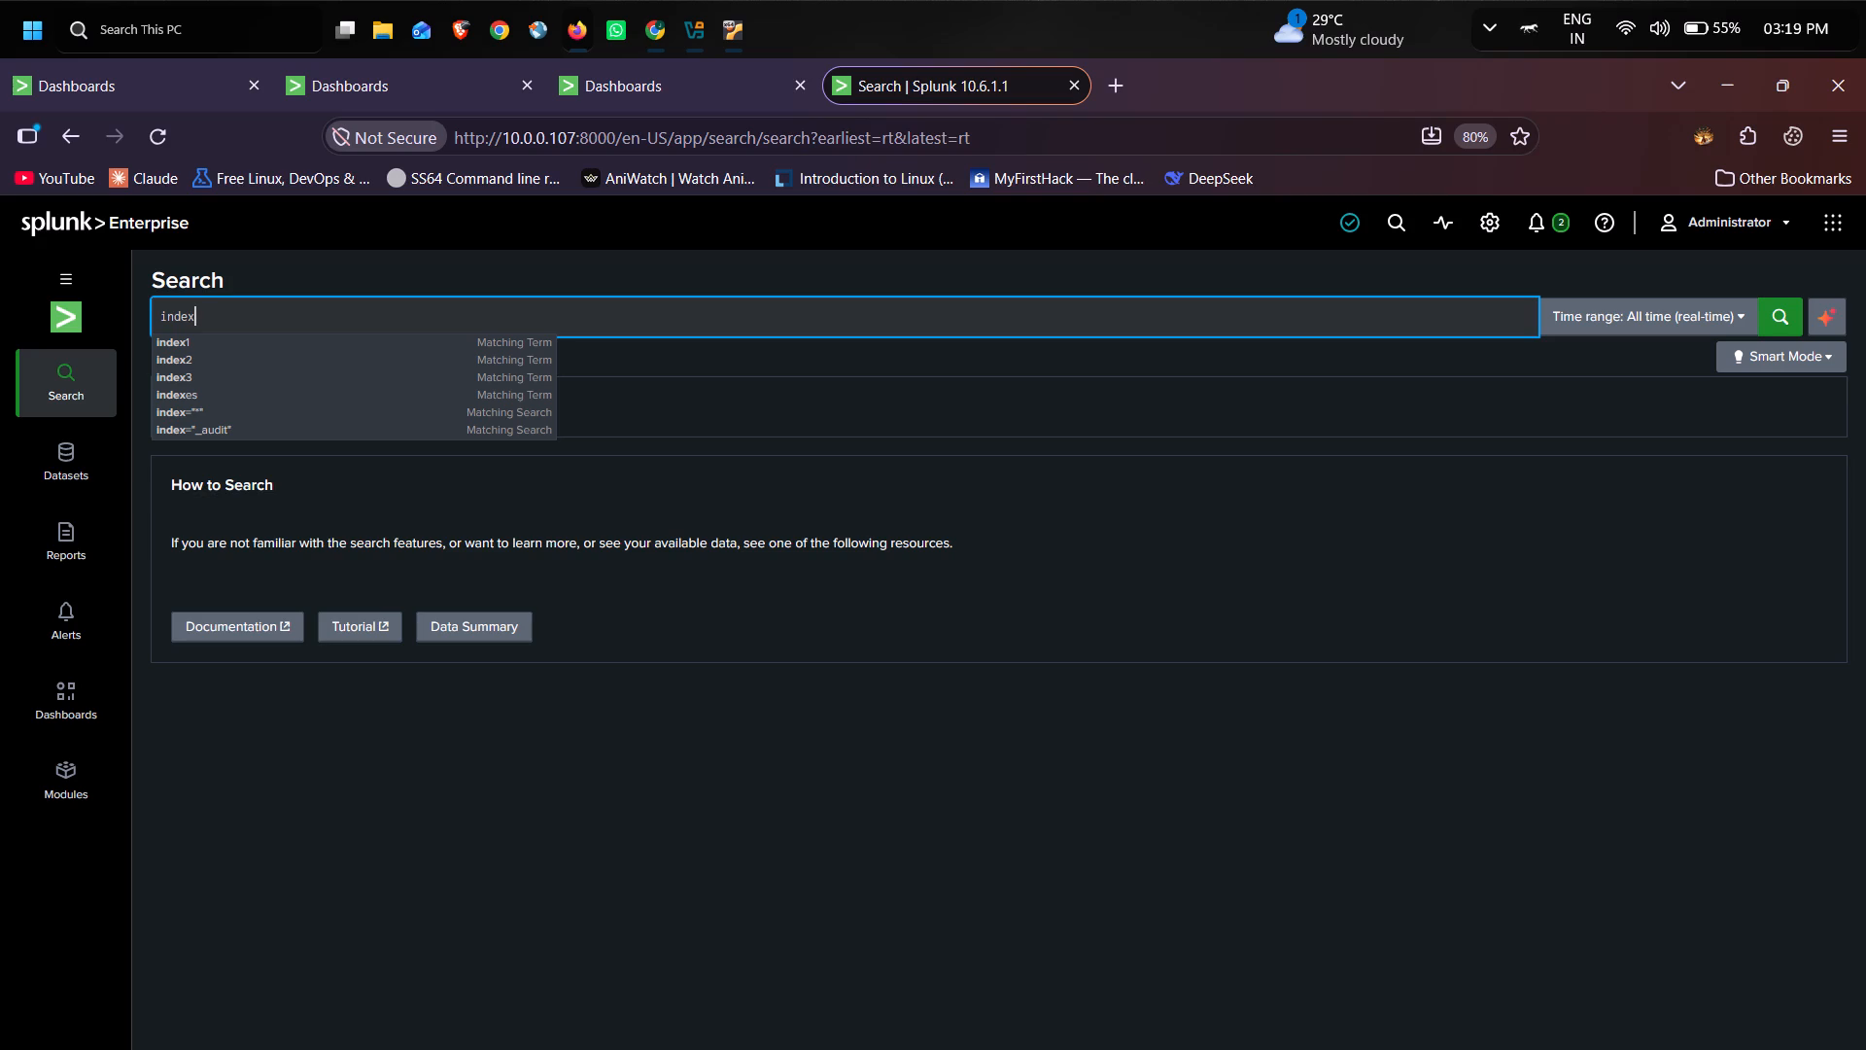
key(equal)
key(shift+quotedbl)
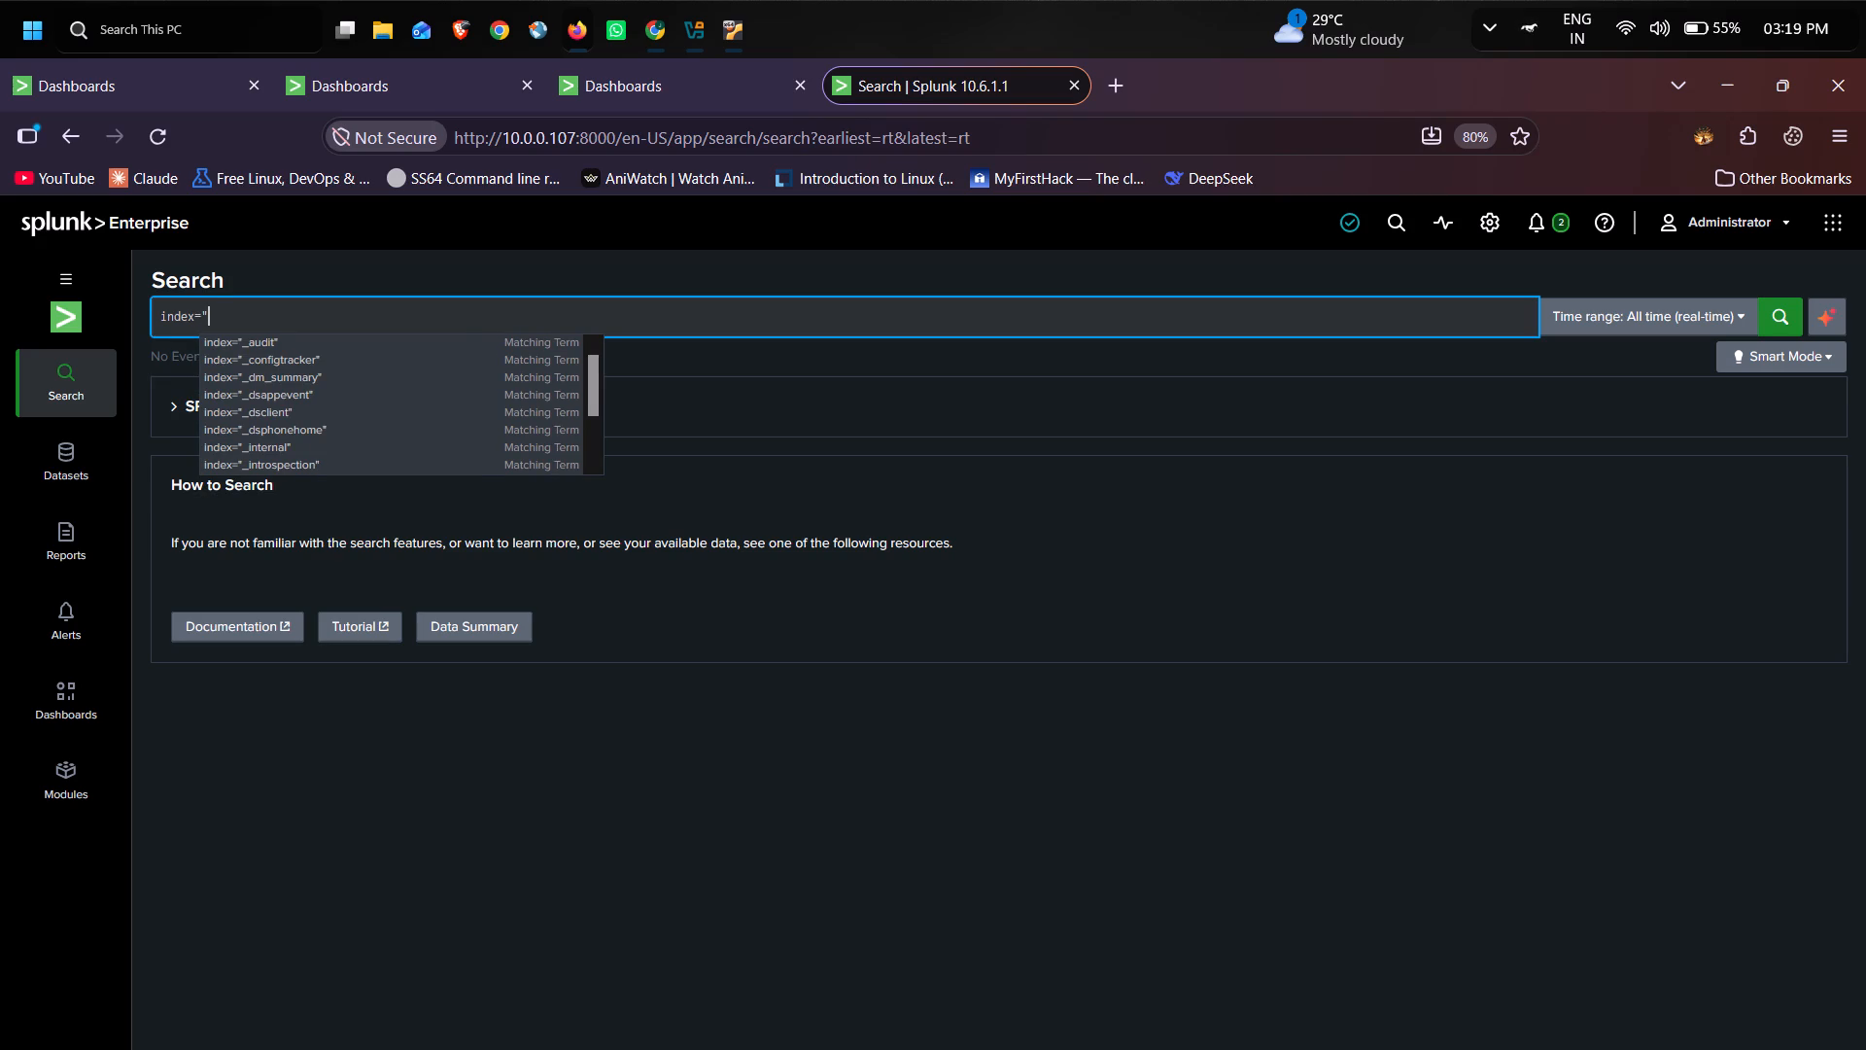
text(*")
key(Return)
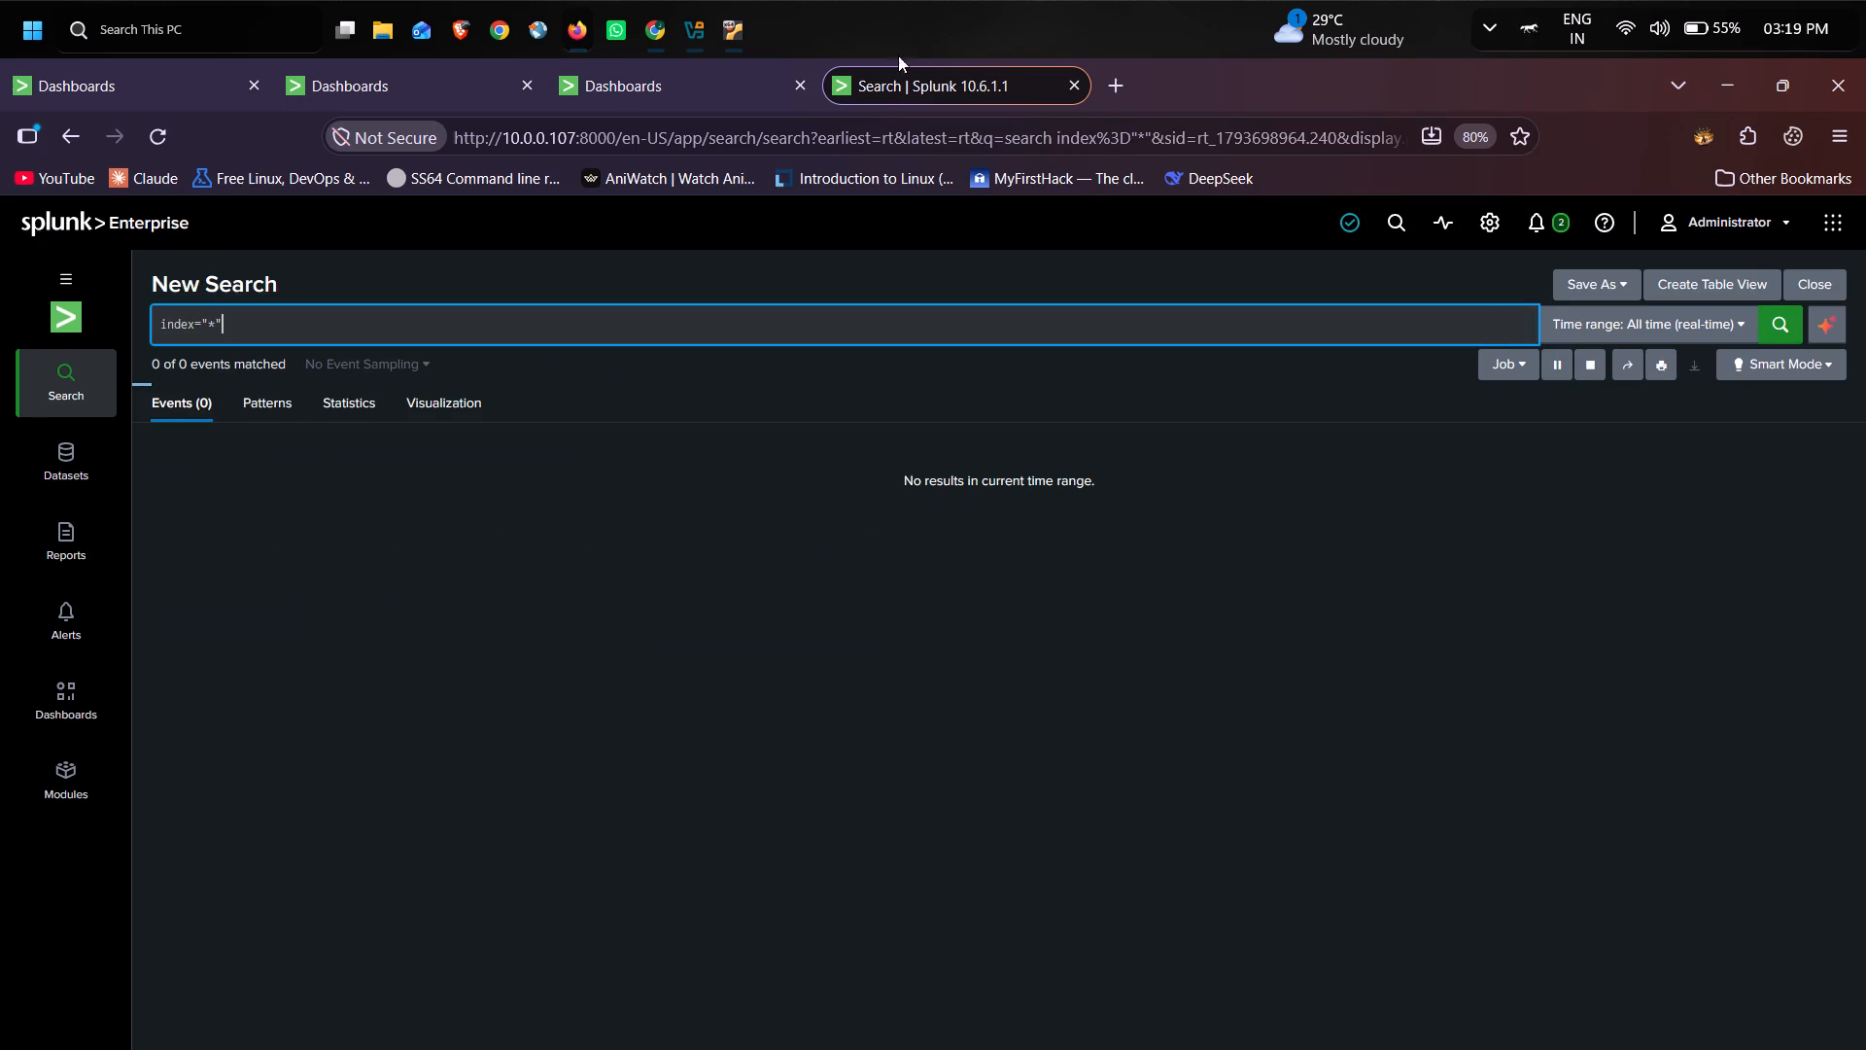
Switch to the Ubuntu virtual machine in VirtualBox and reset it from its lock screen.
click(734, 40)
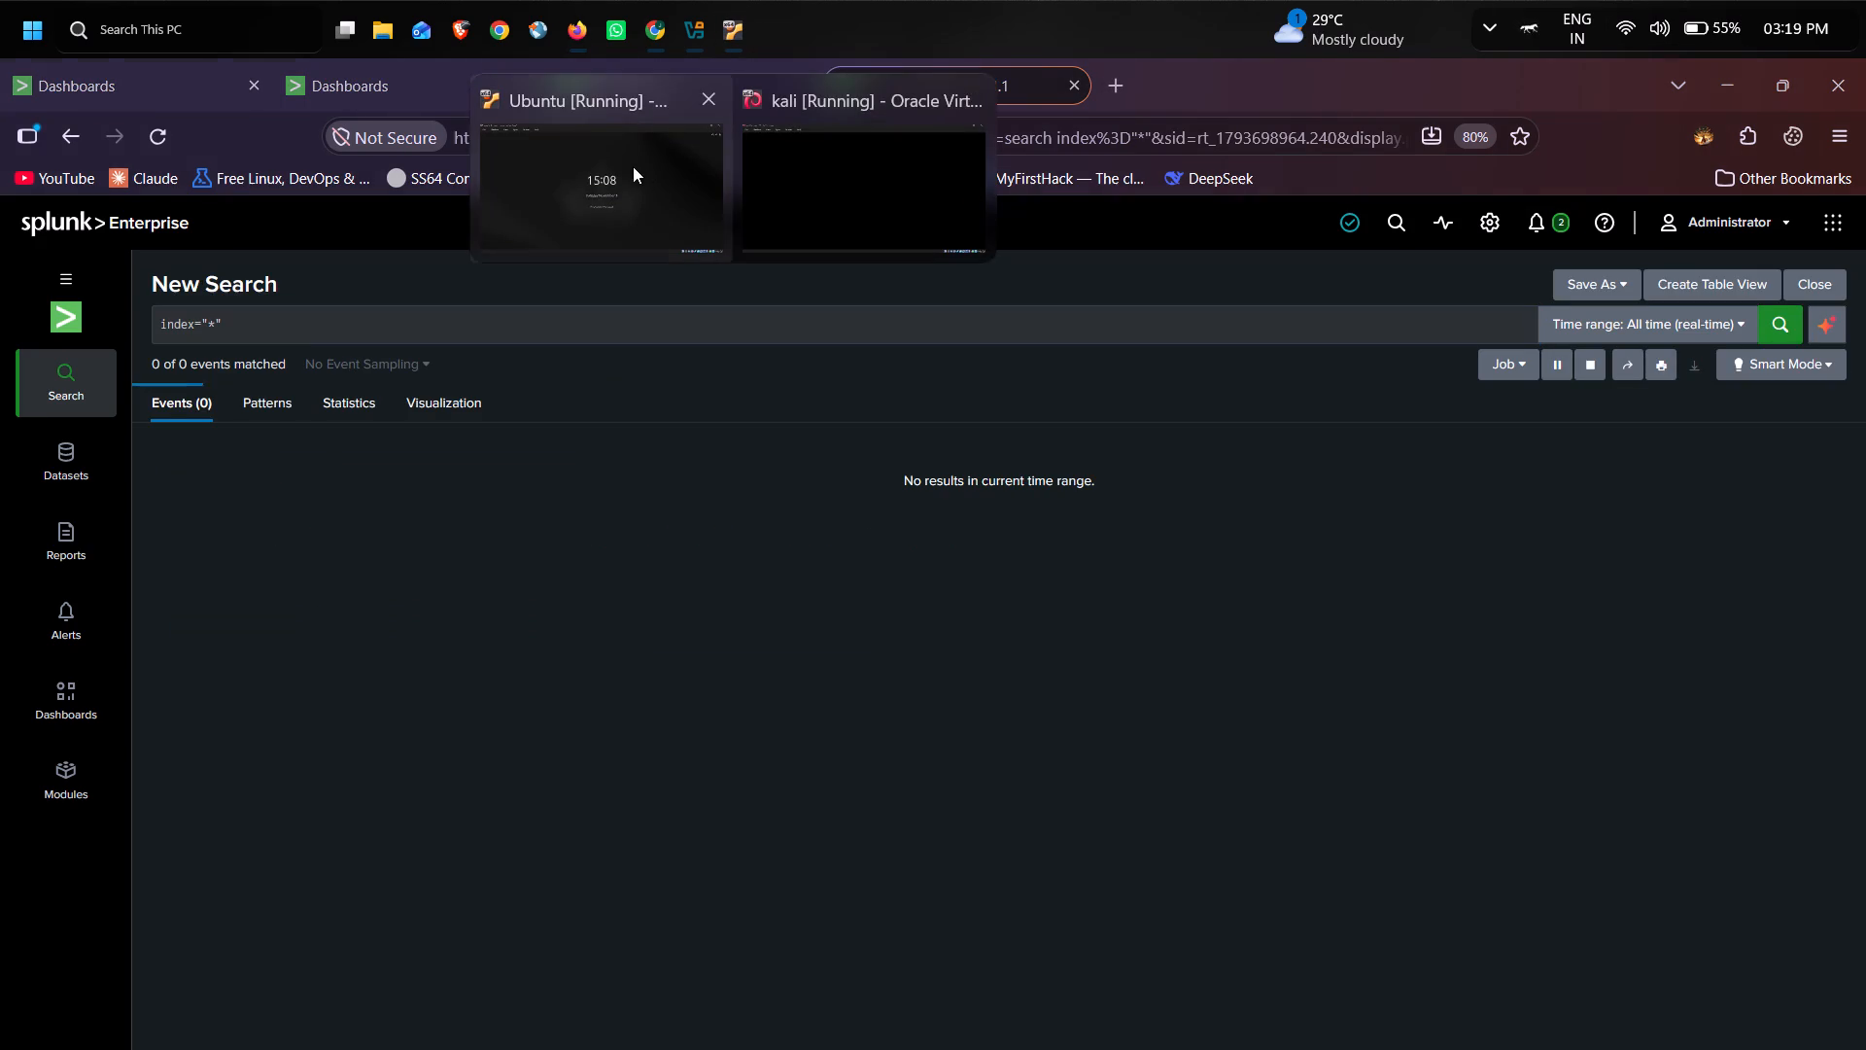
click(633, 166)
double_click(886, 437)
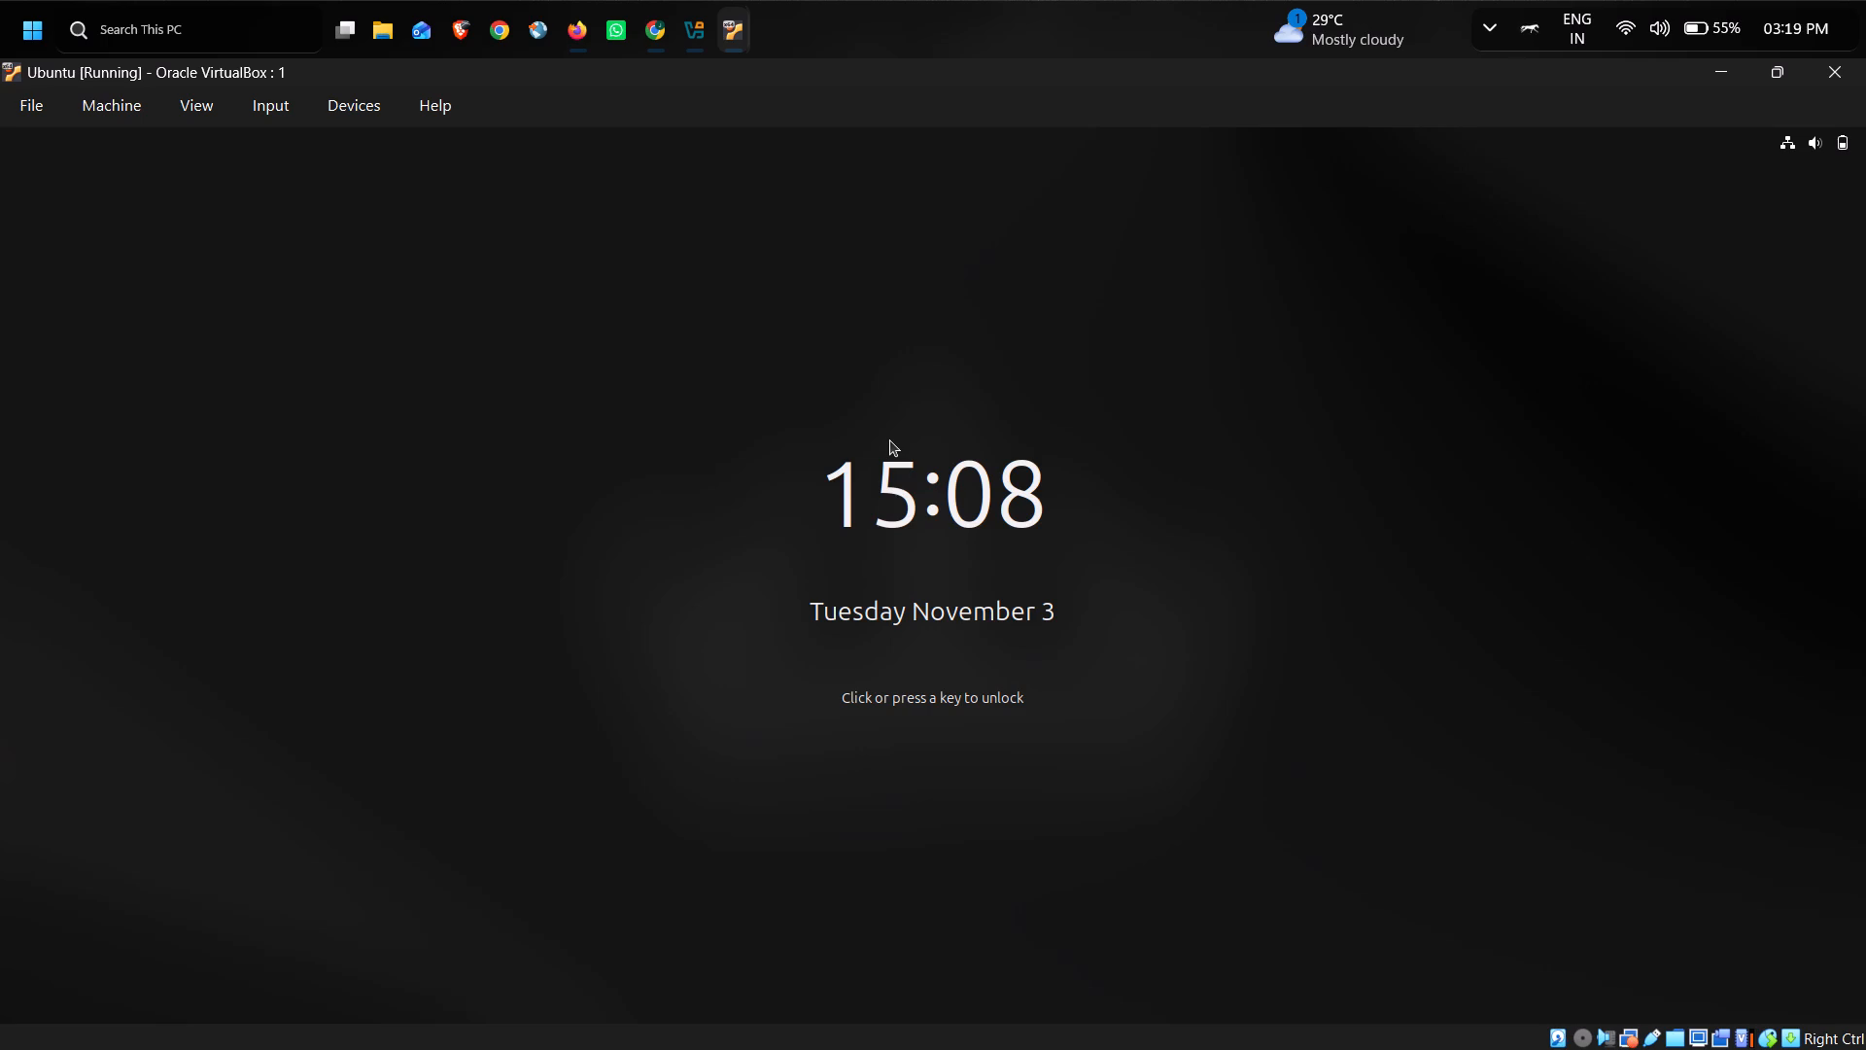
click(111, 99)
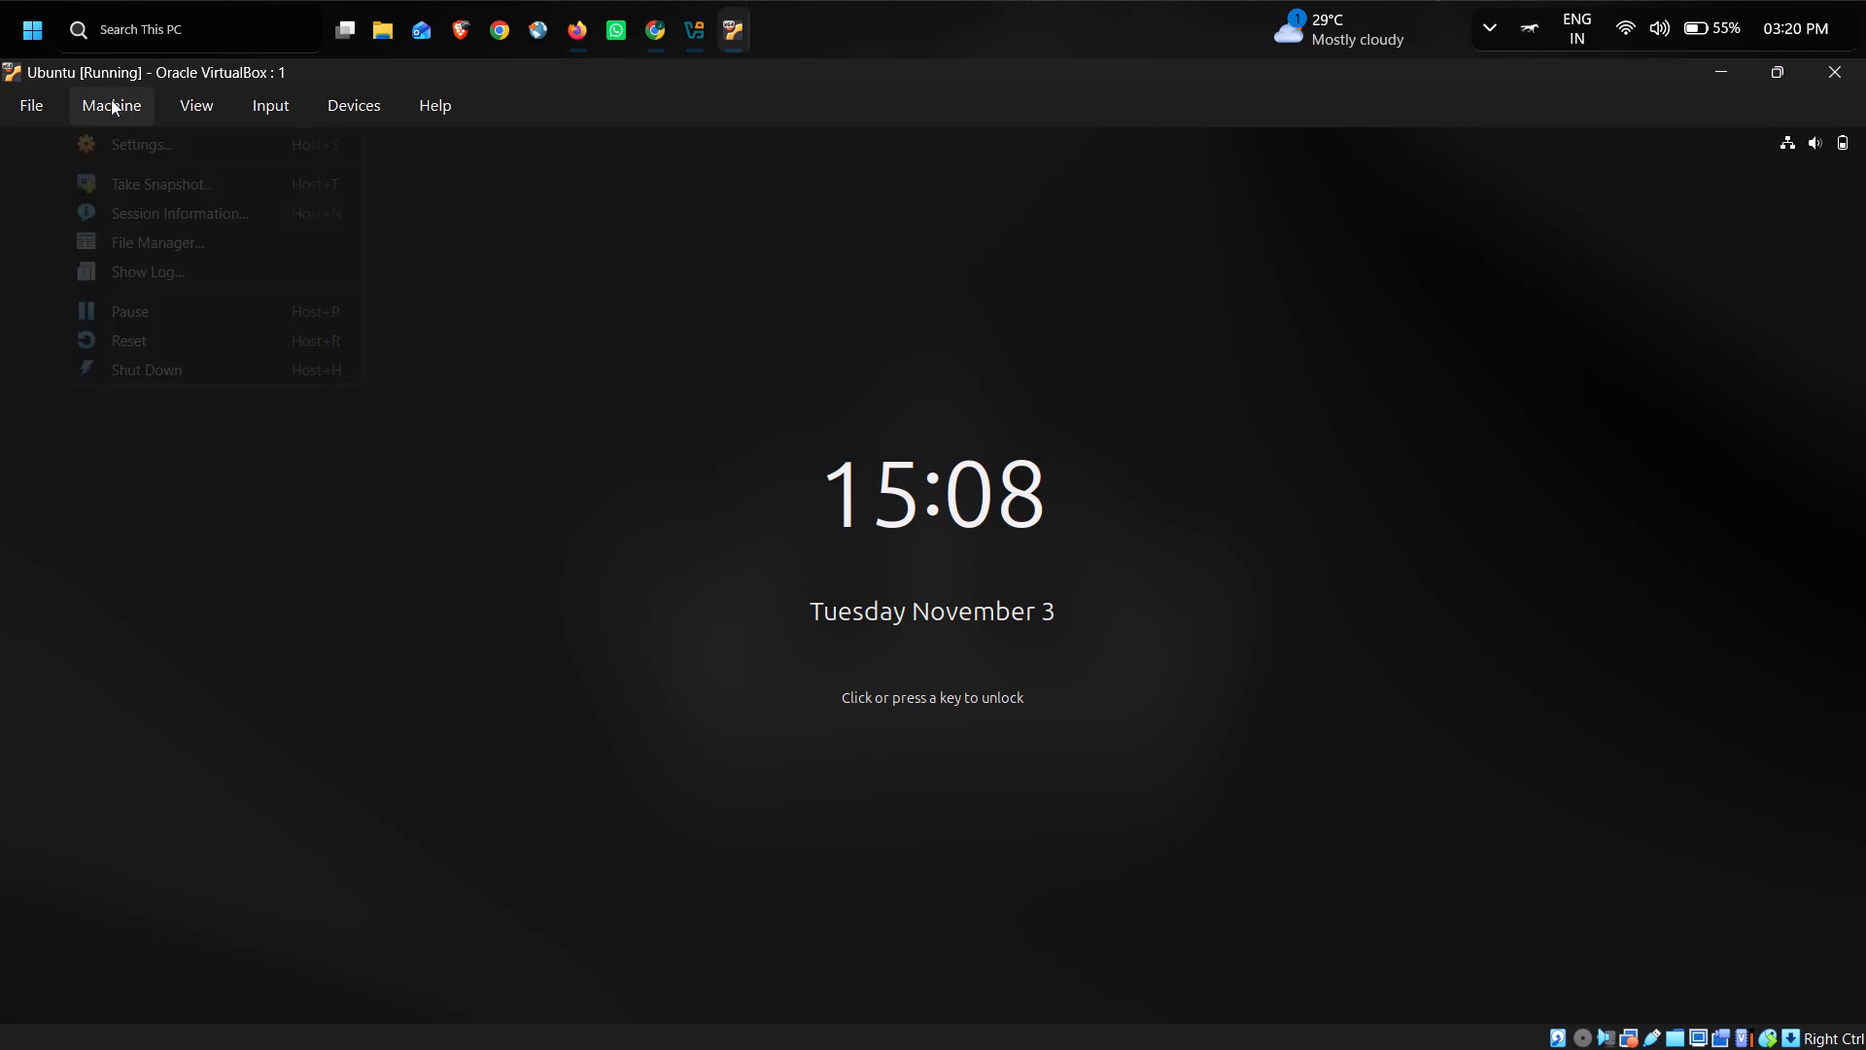
click(127, 341)
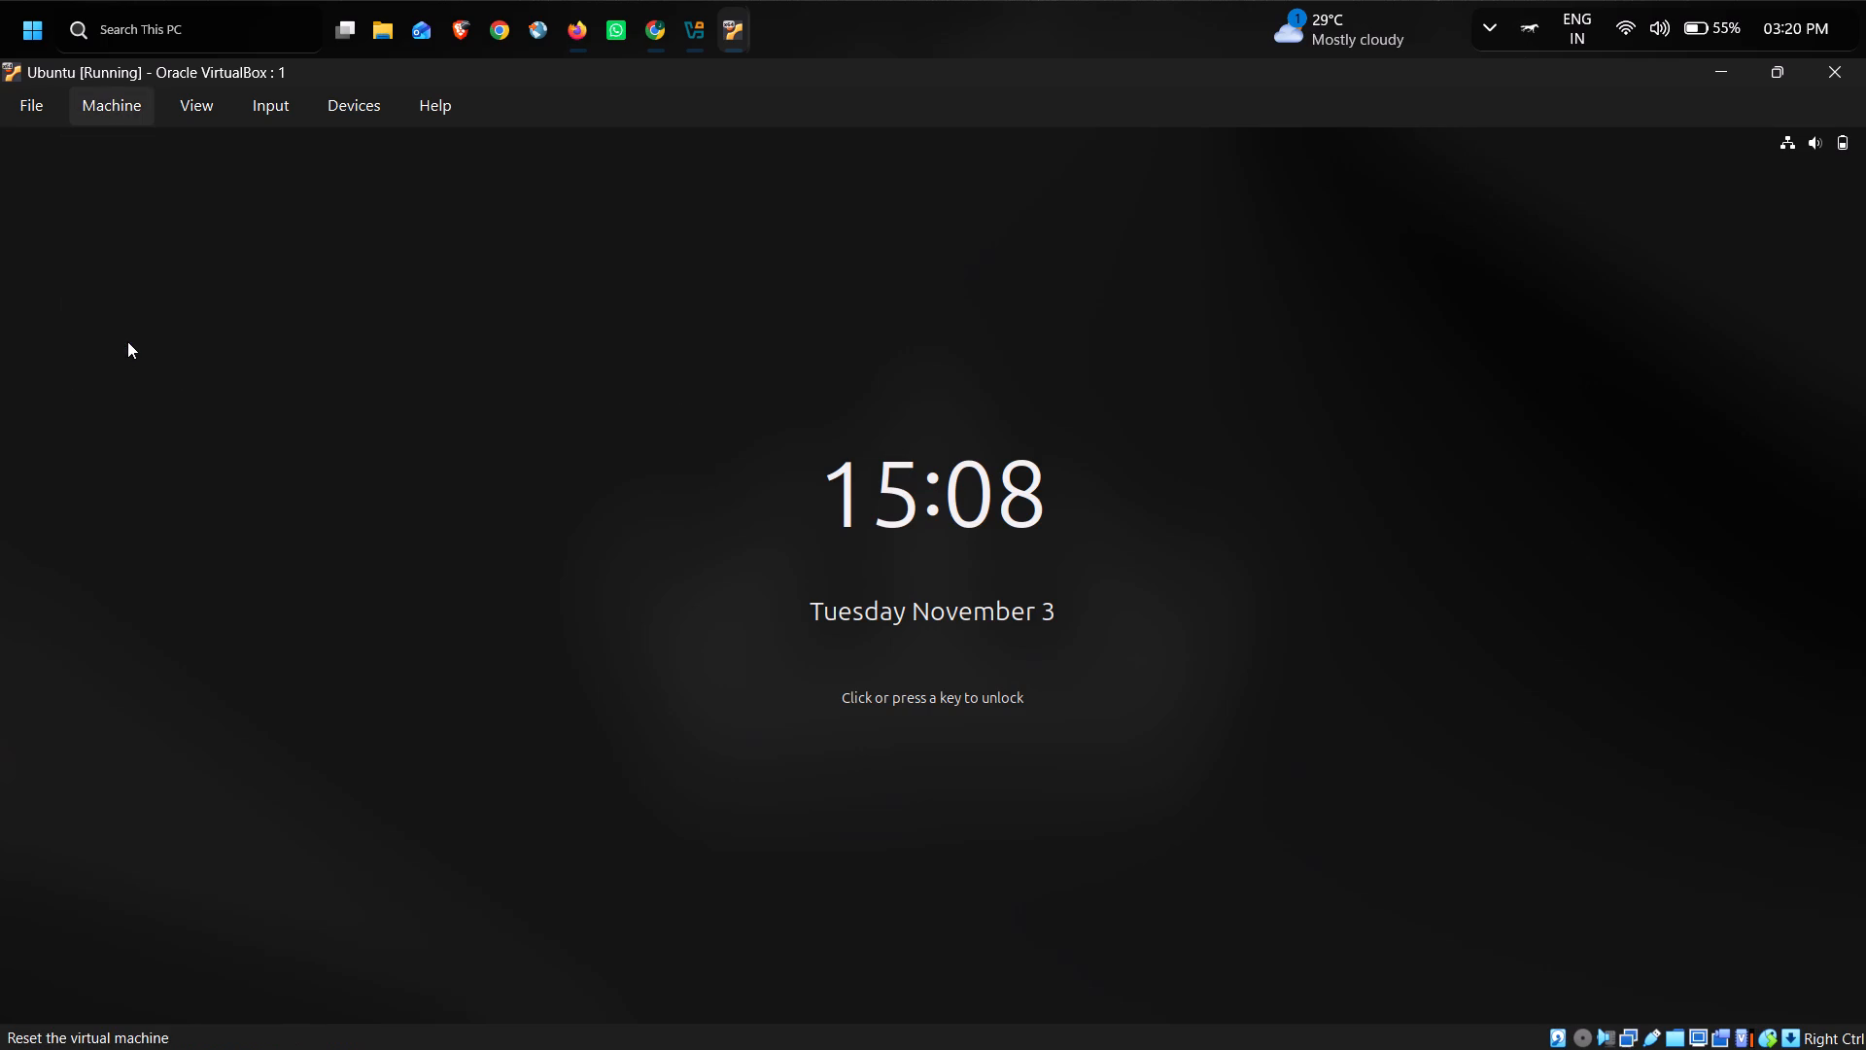
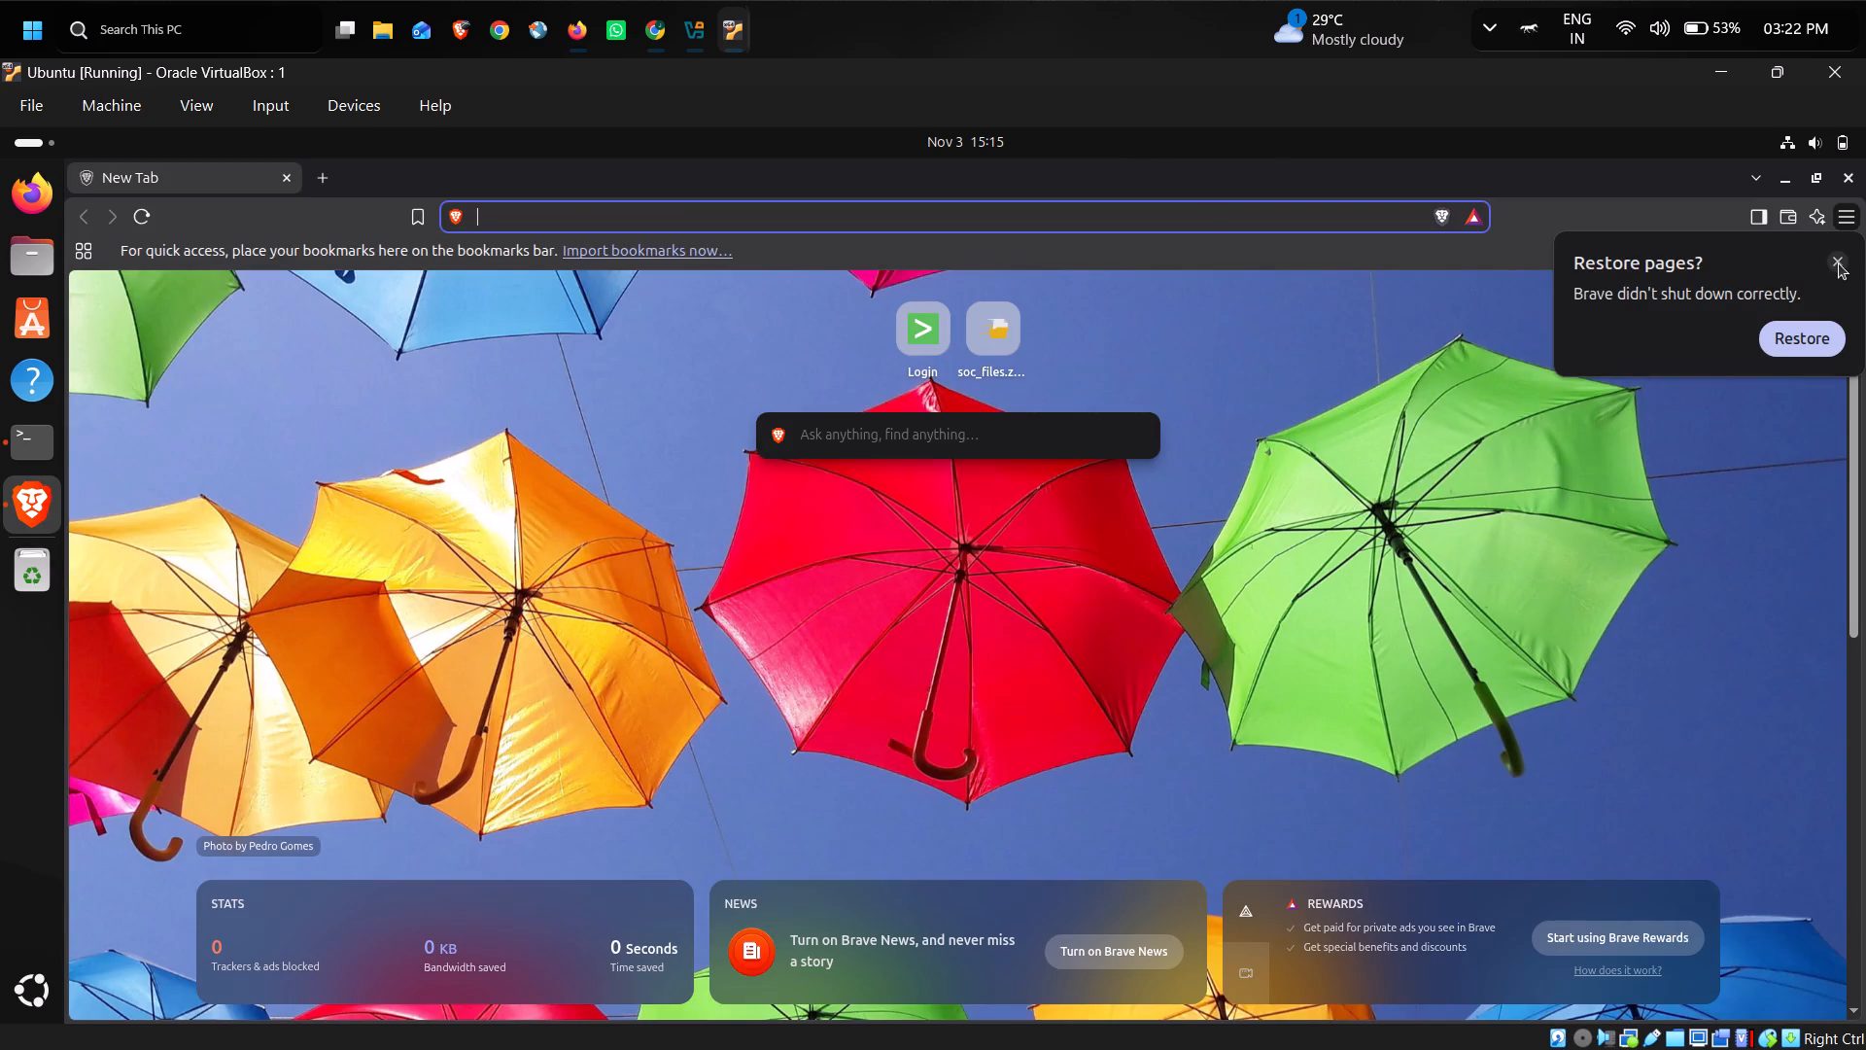
Dismiss Brave's offer to restore pages and switch to the Ubuntu terminal.
click(1839, 263)
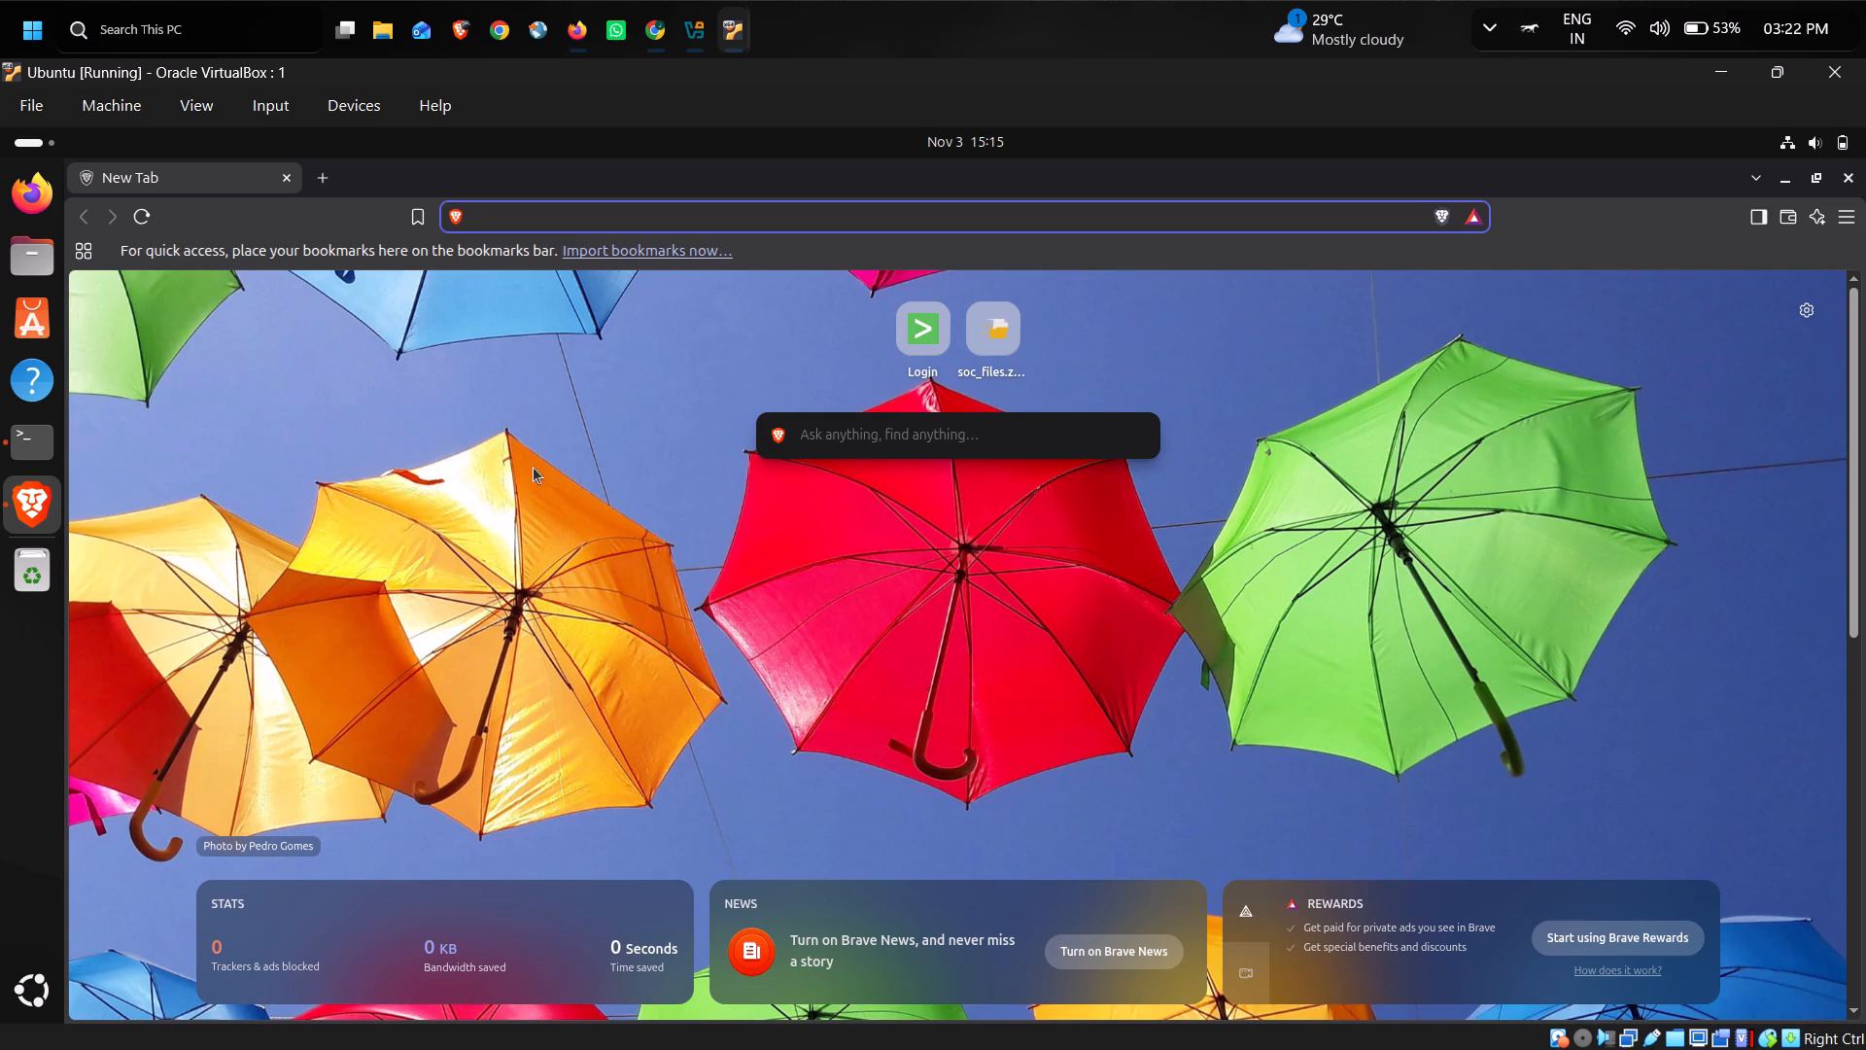
click(17, 447)
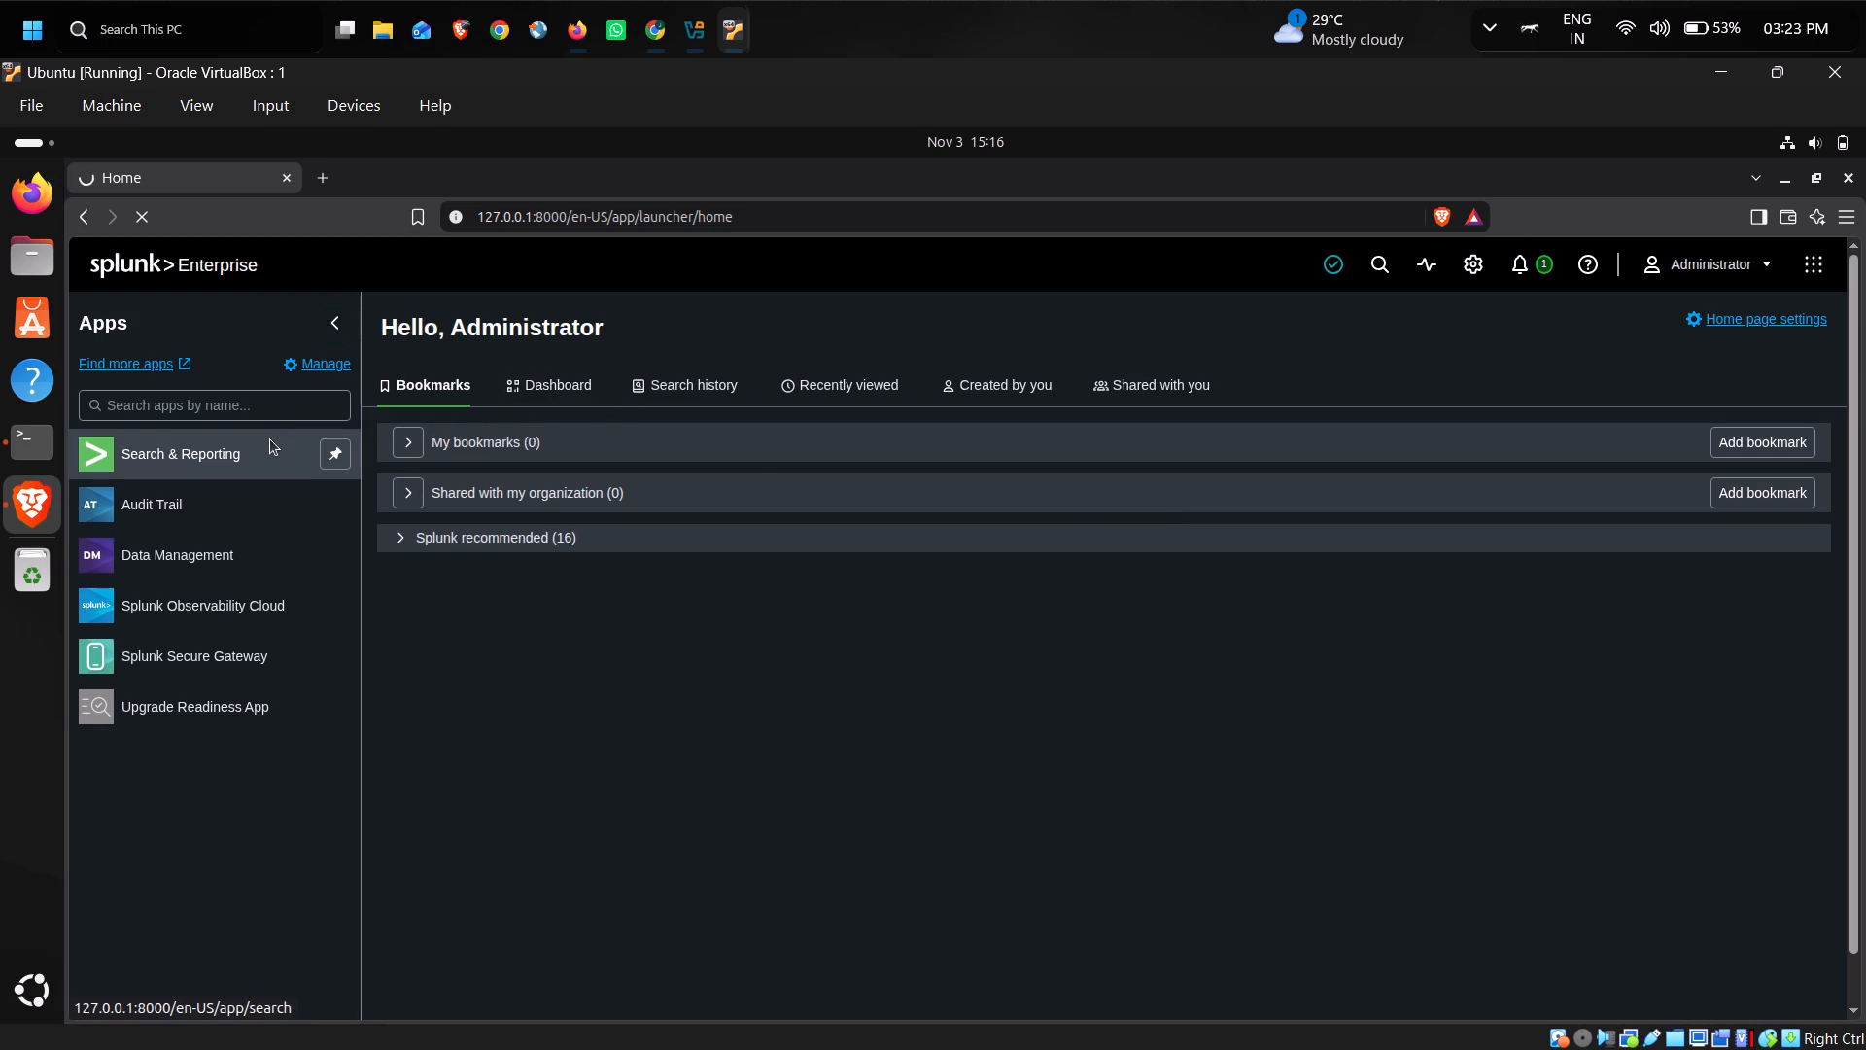
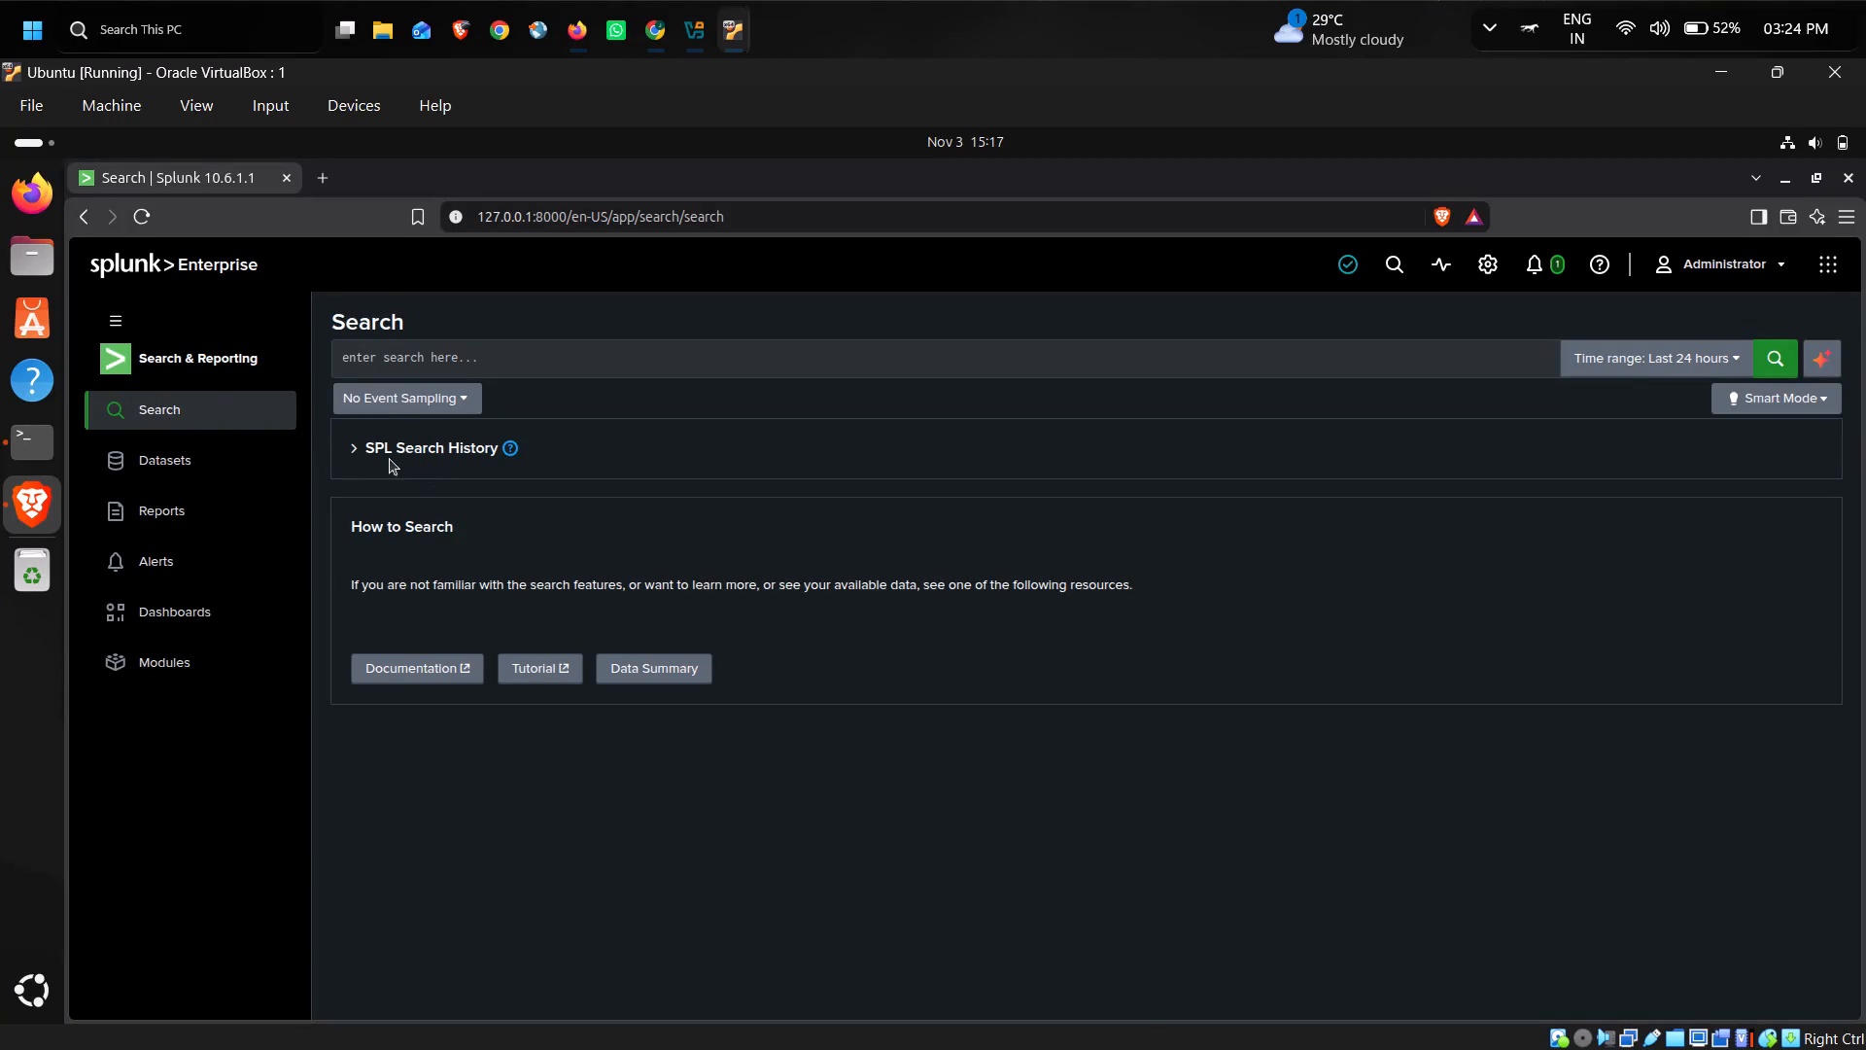
Expand the SPL search history and examine the previously run searches, sorting them by search text.
click(359, 448)
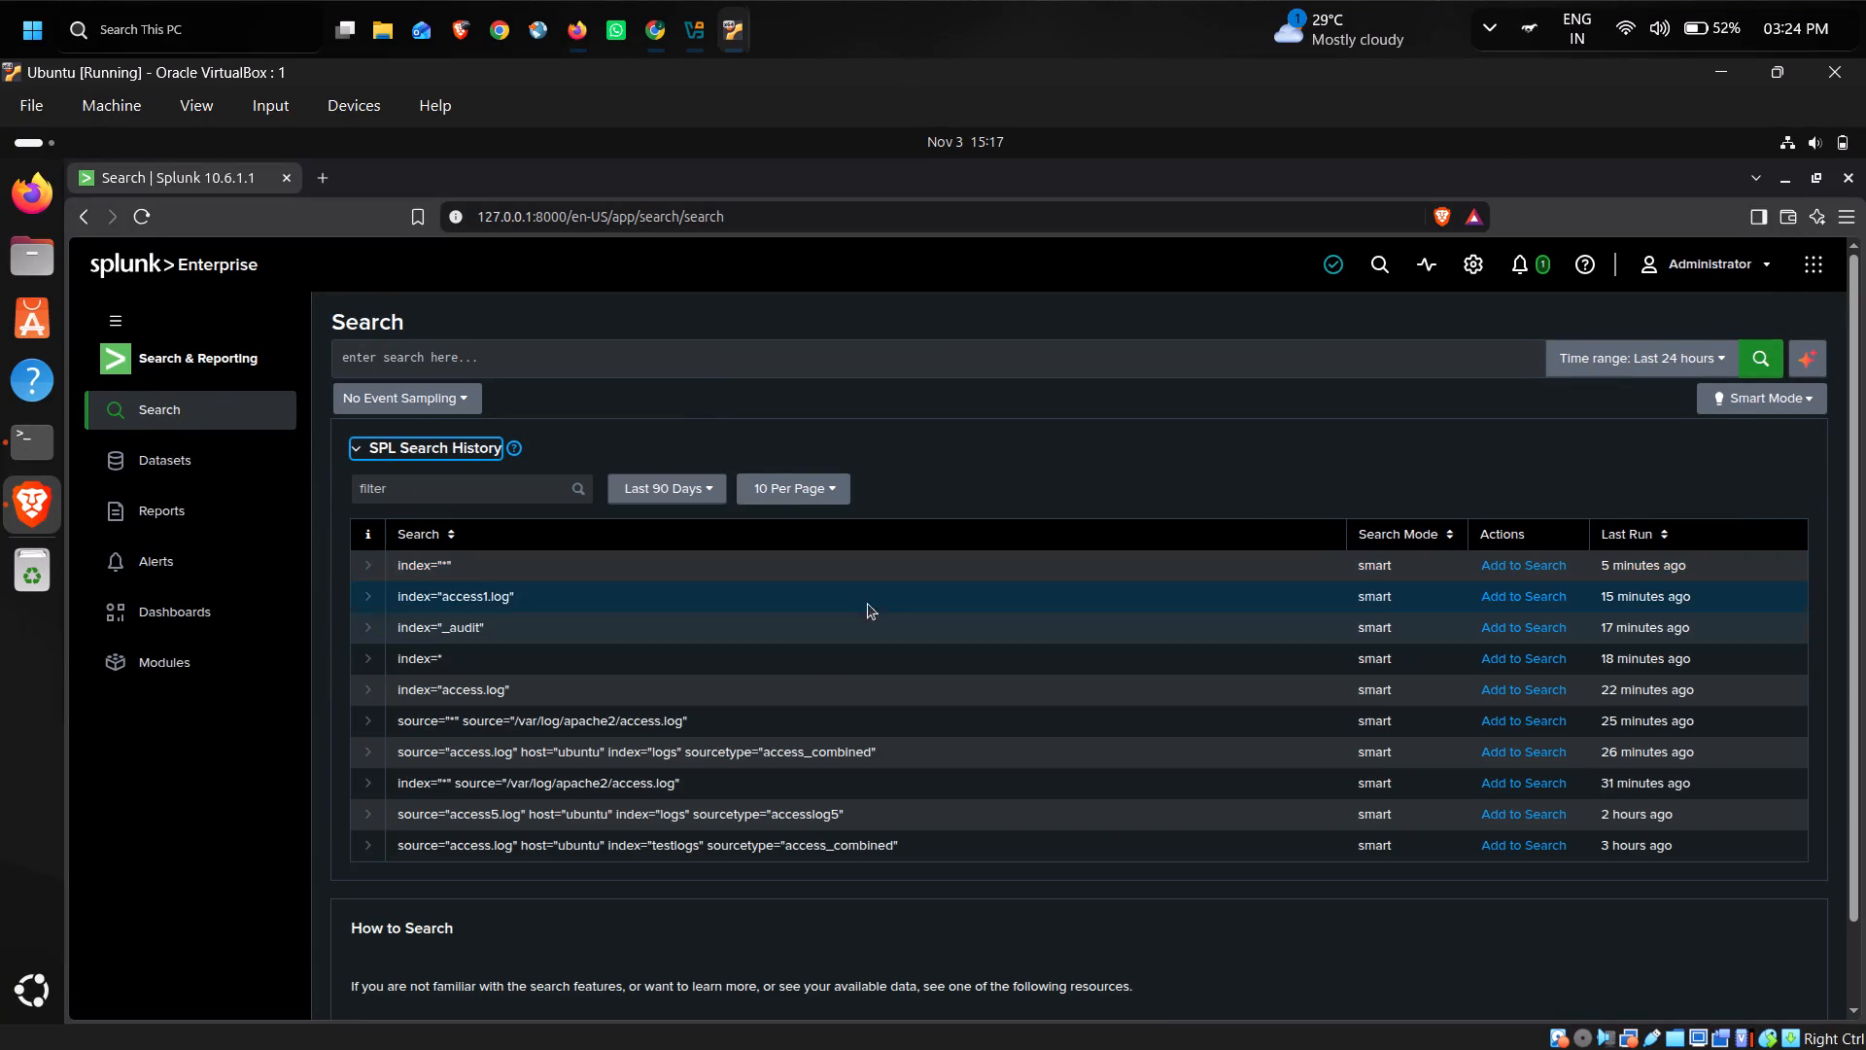
click(598, 553)
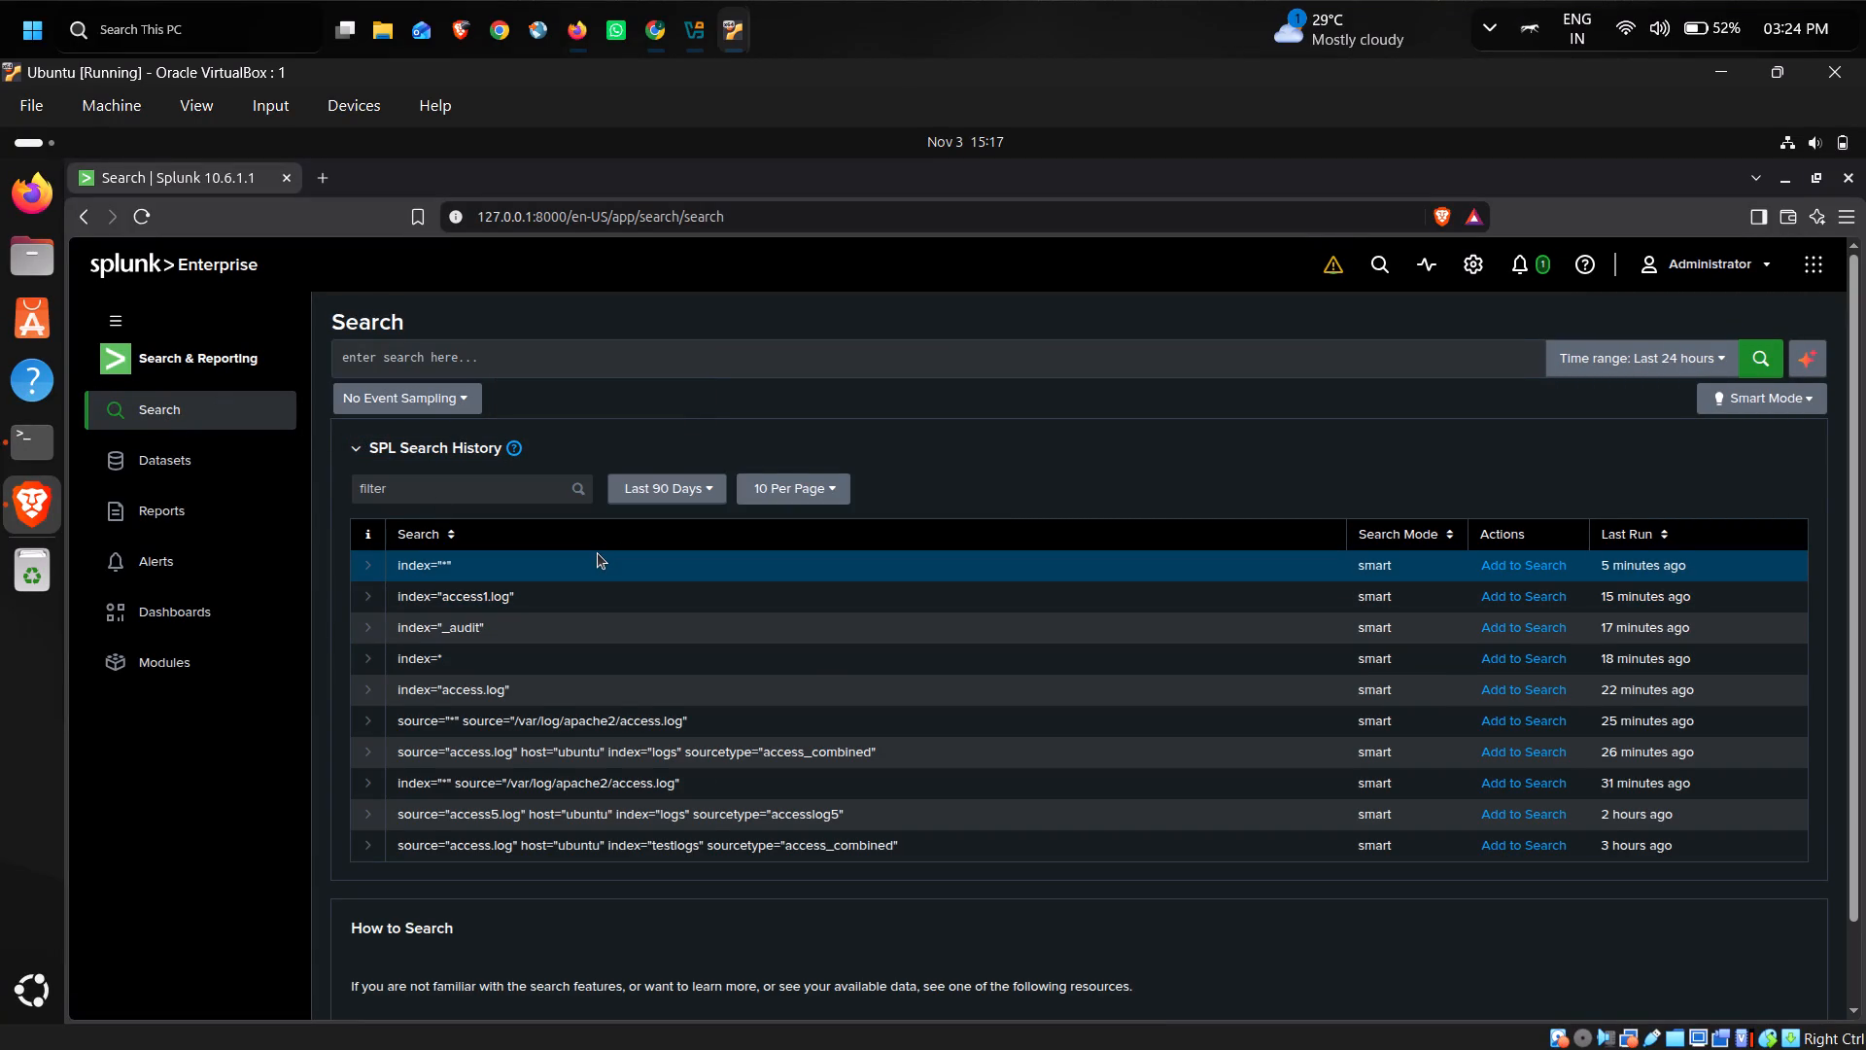
double_click(598, 553)
click(598, 553)
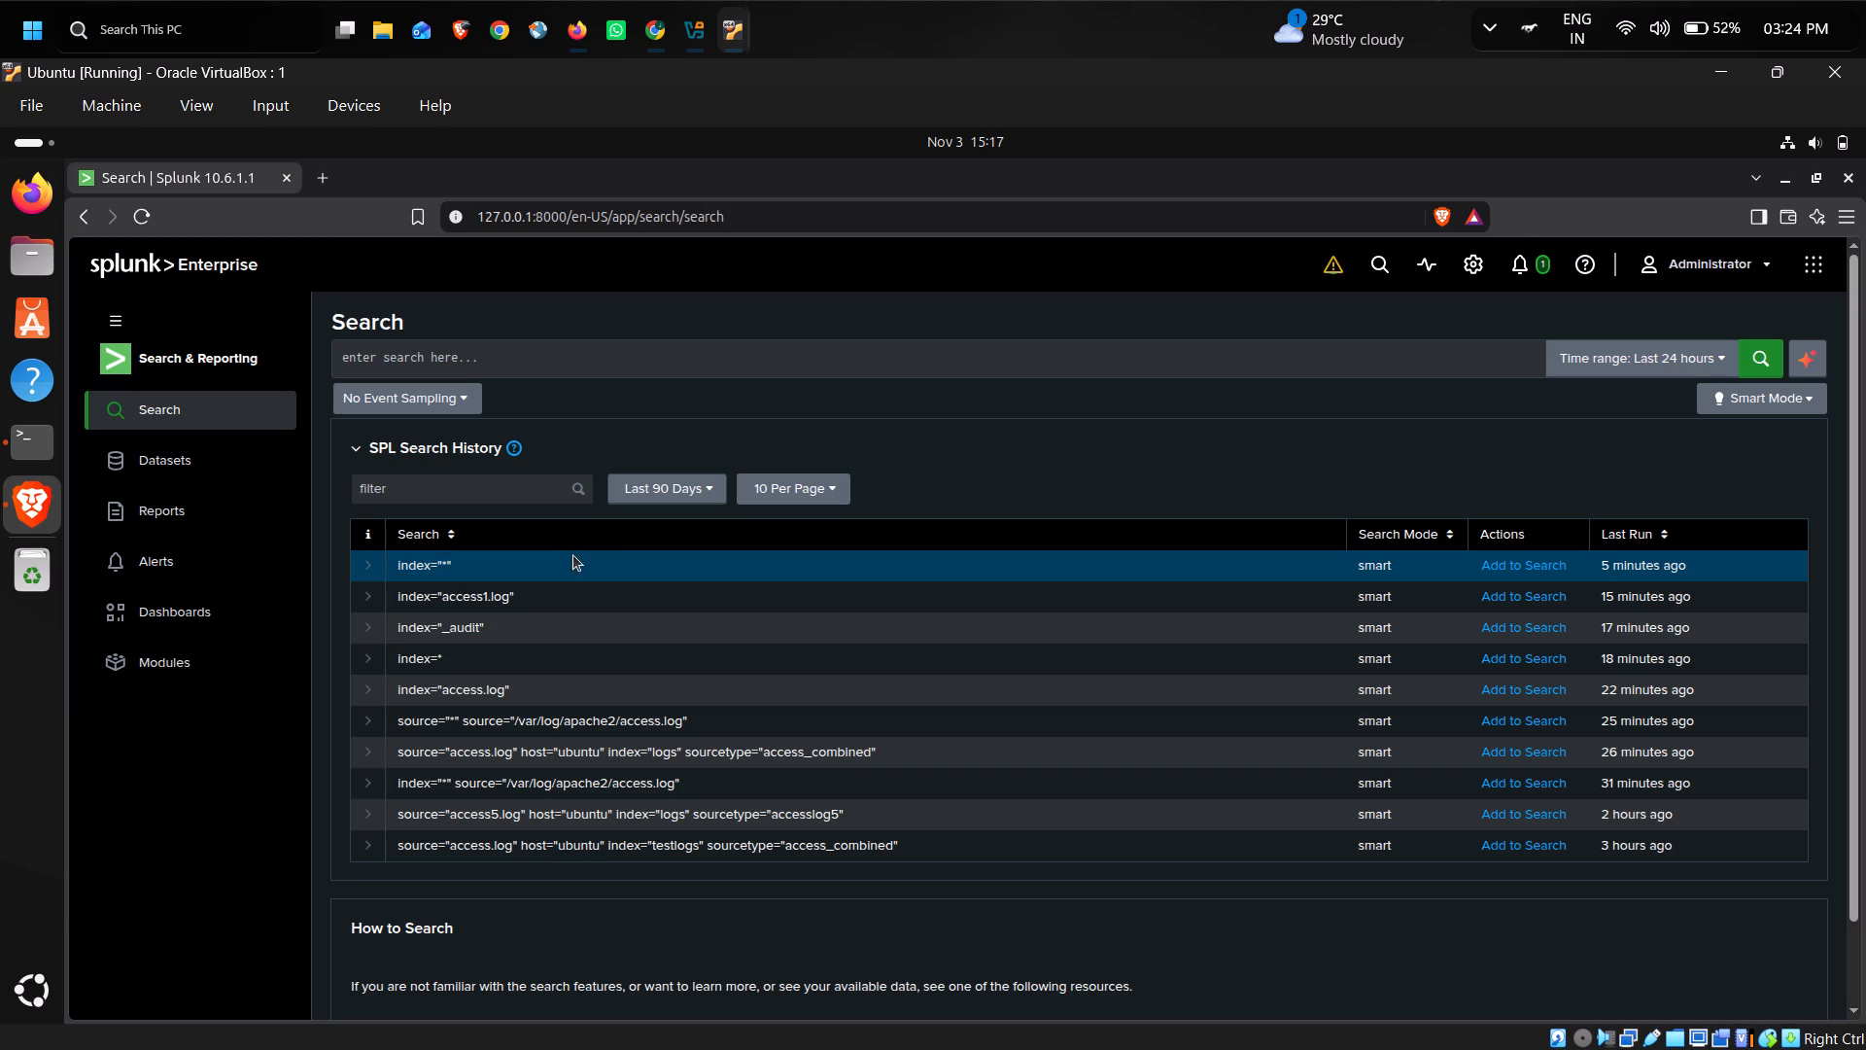
click(368, 559)
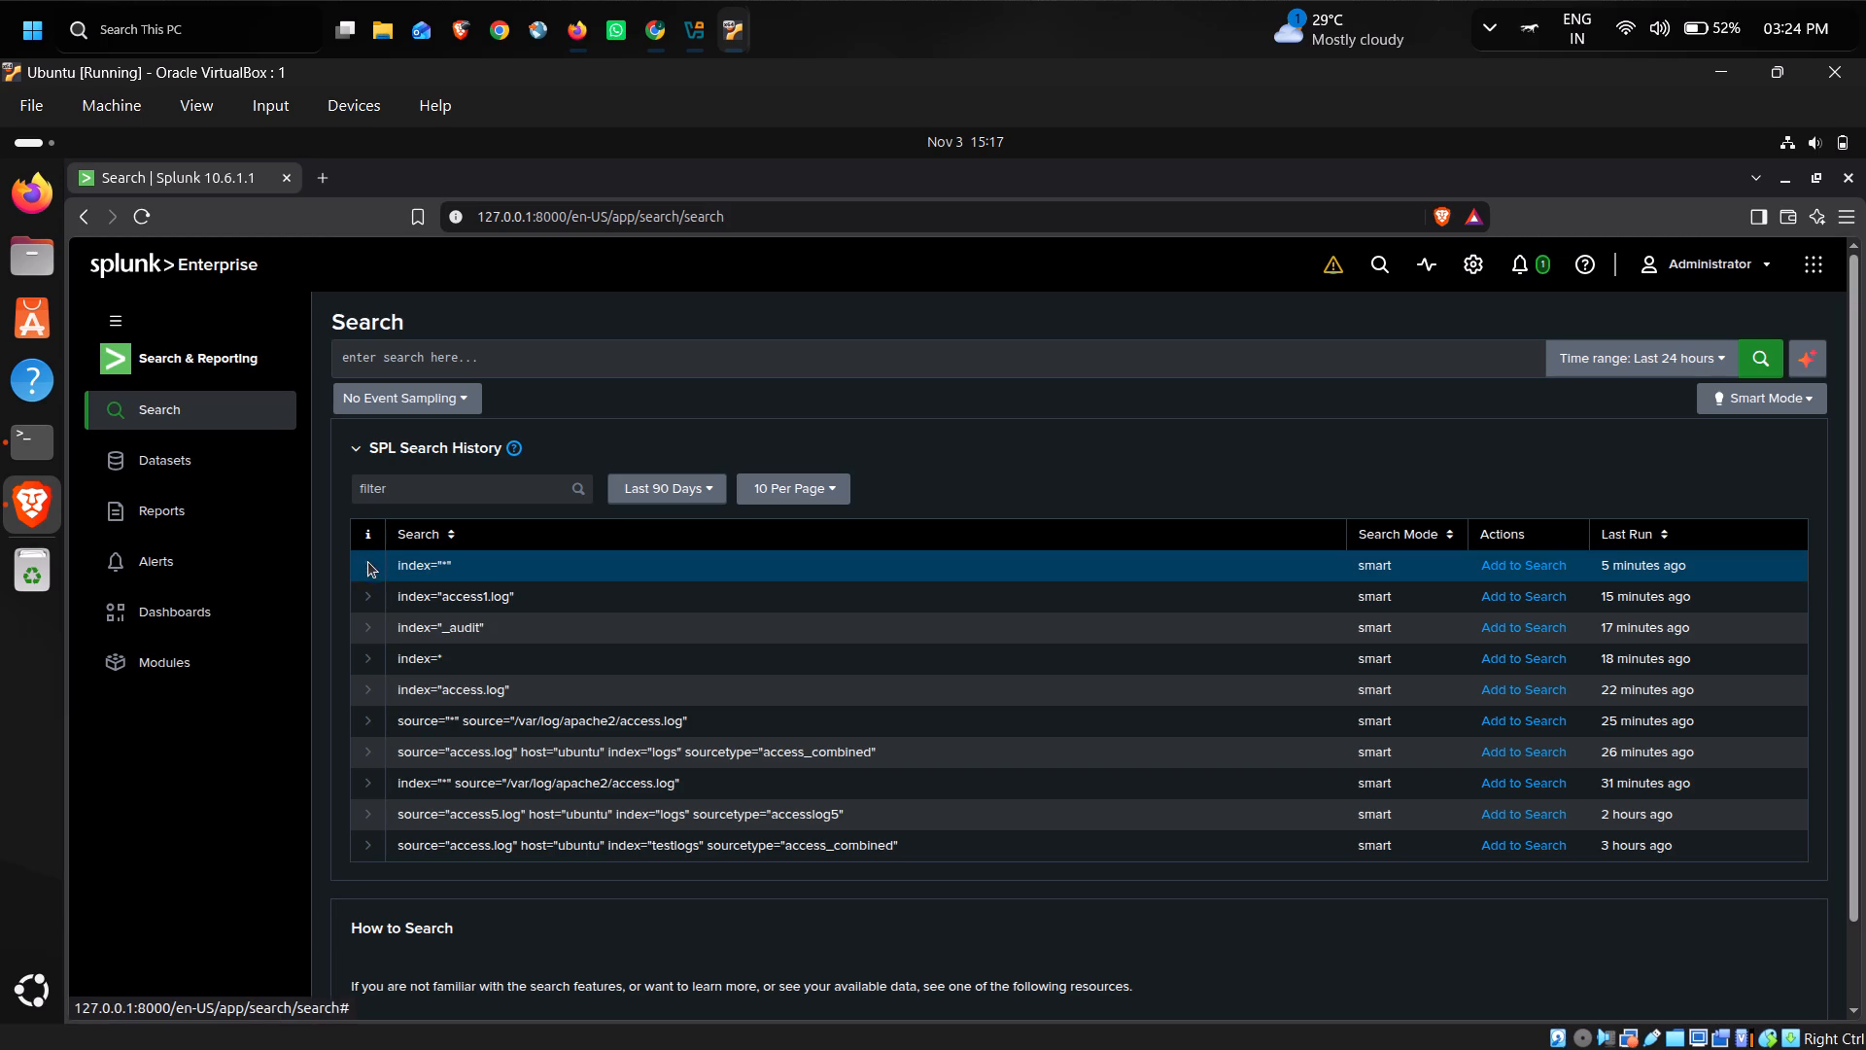
click(371, 571)
right_click(371, 571)
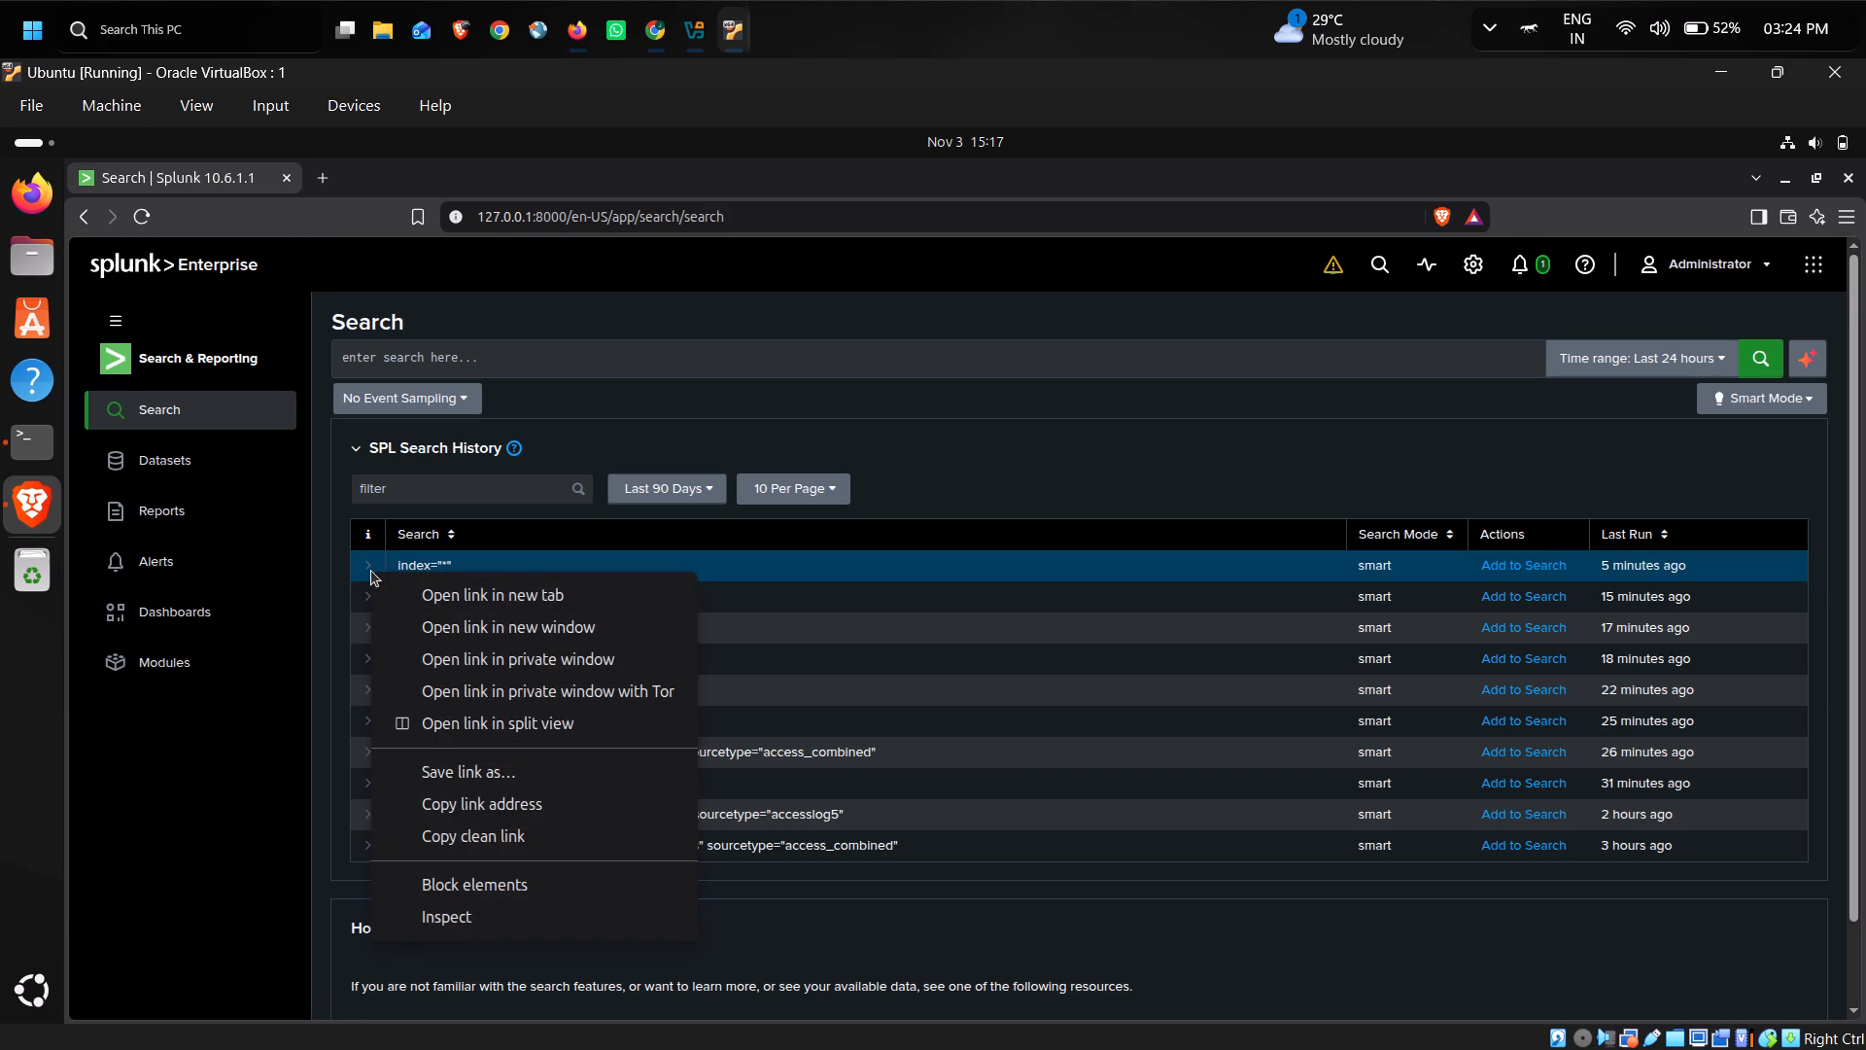
click(344, 562)
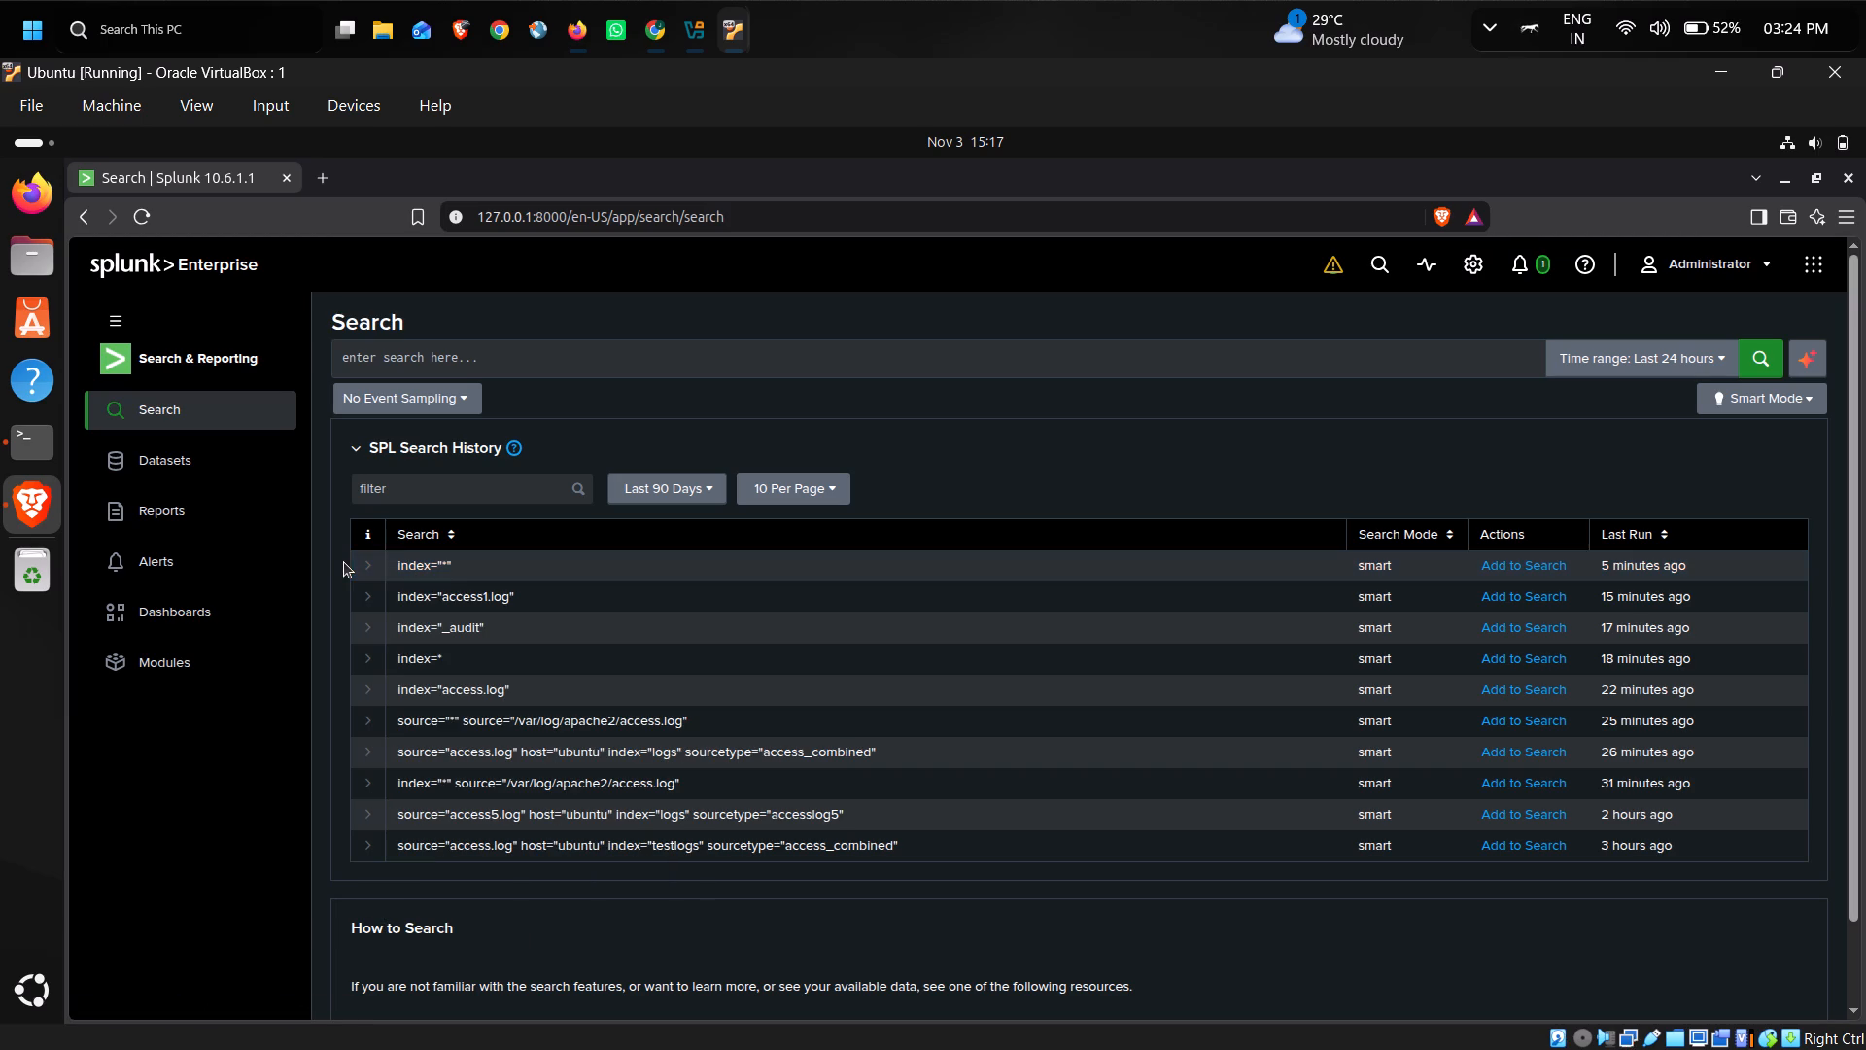
click(454, 544)
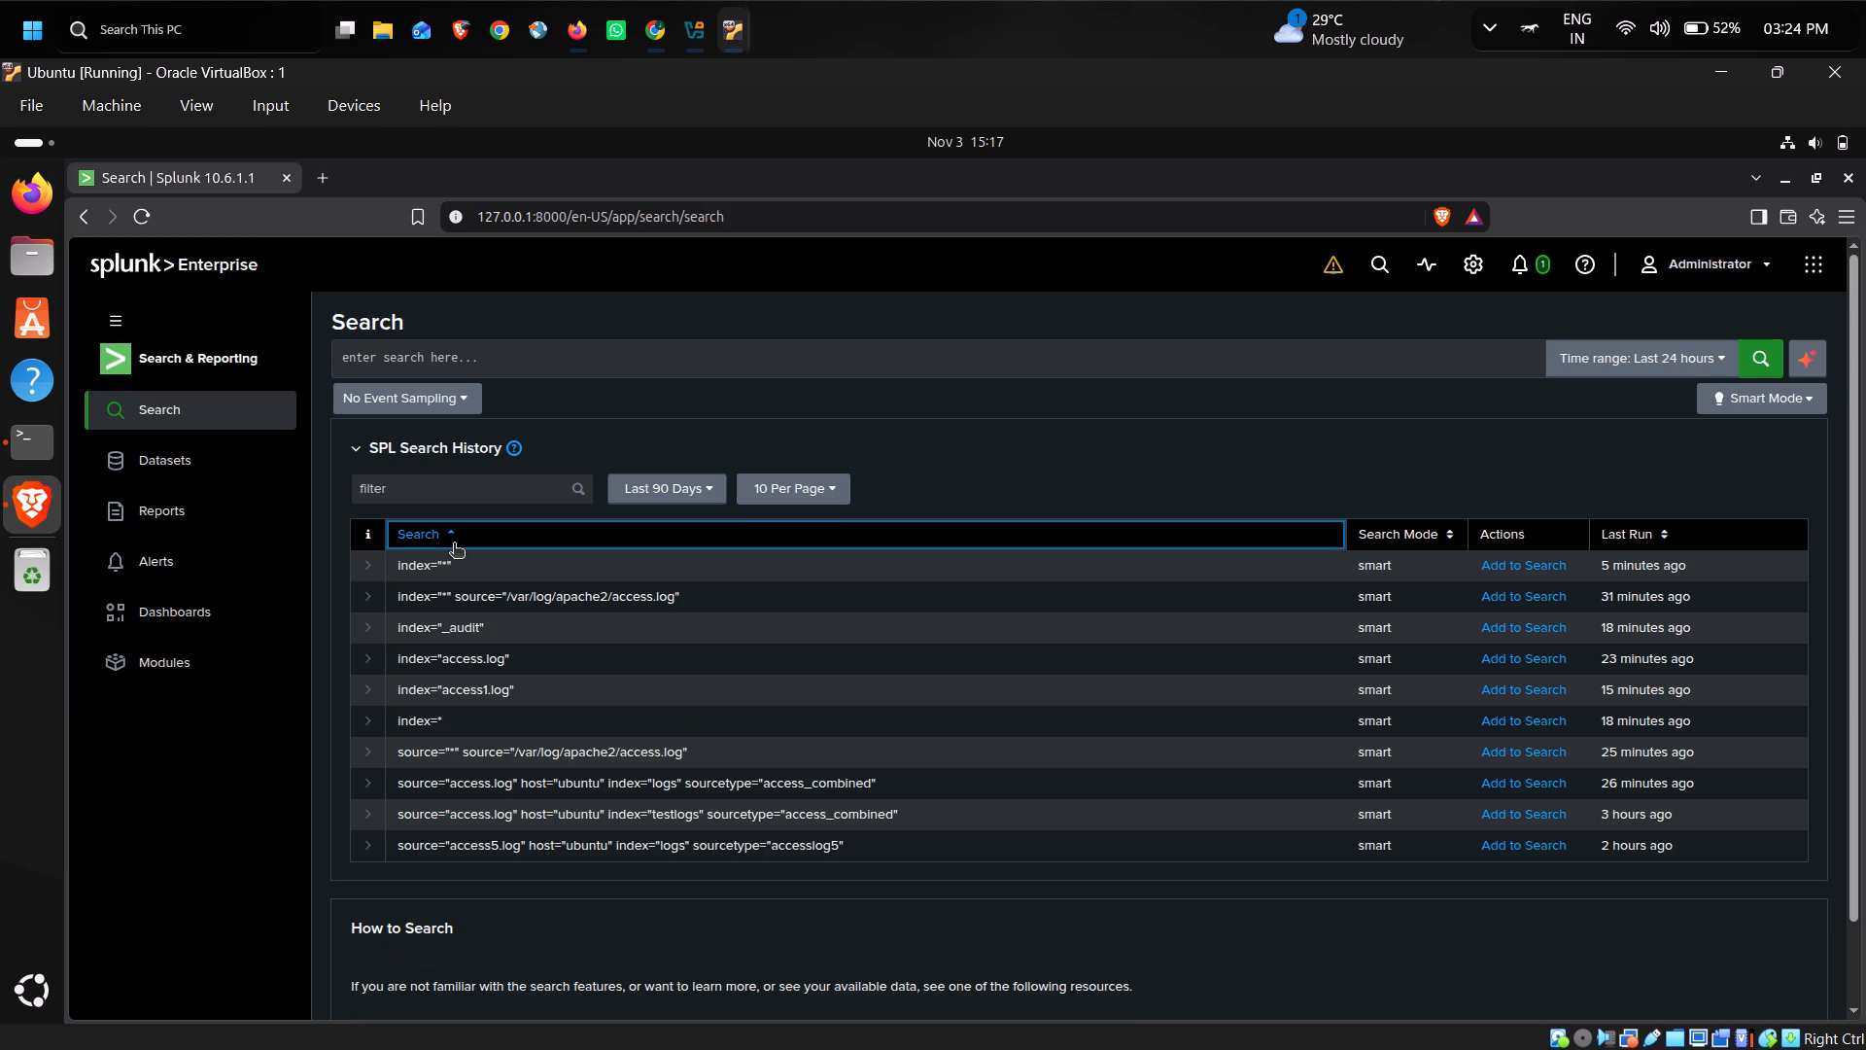
Search all indexes with index="*" over the last 24 hours and look through the returned events.
click(605, 355)
text(in)
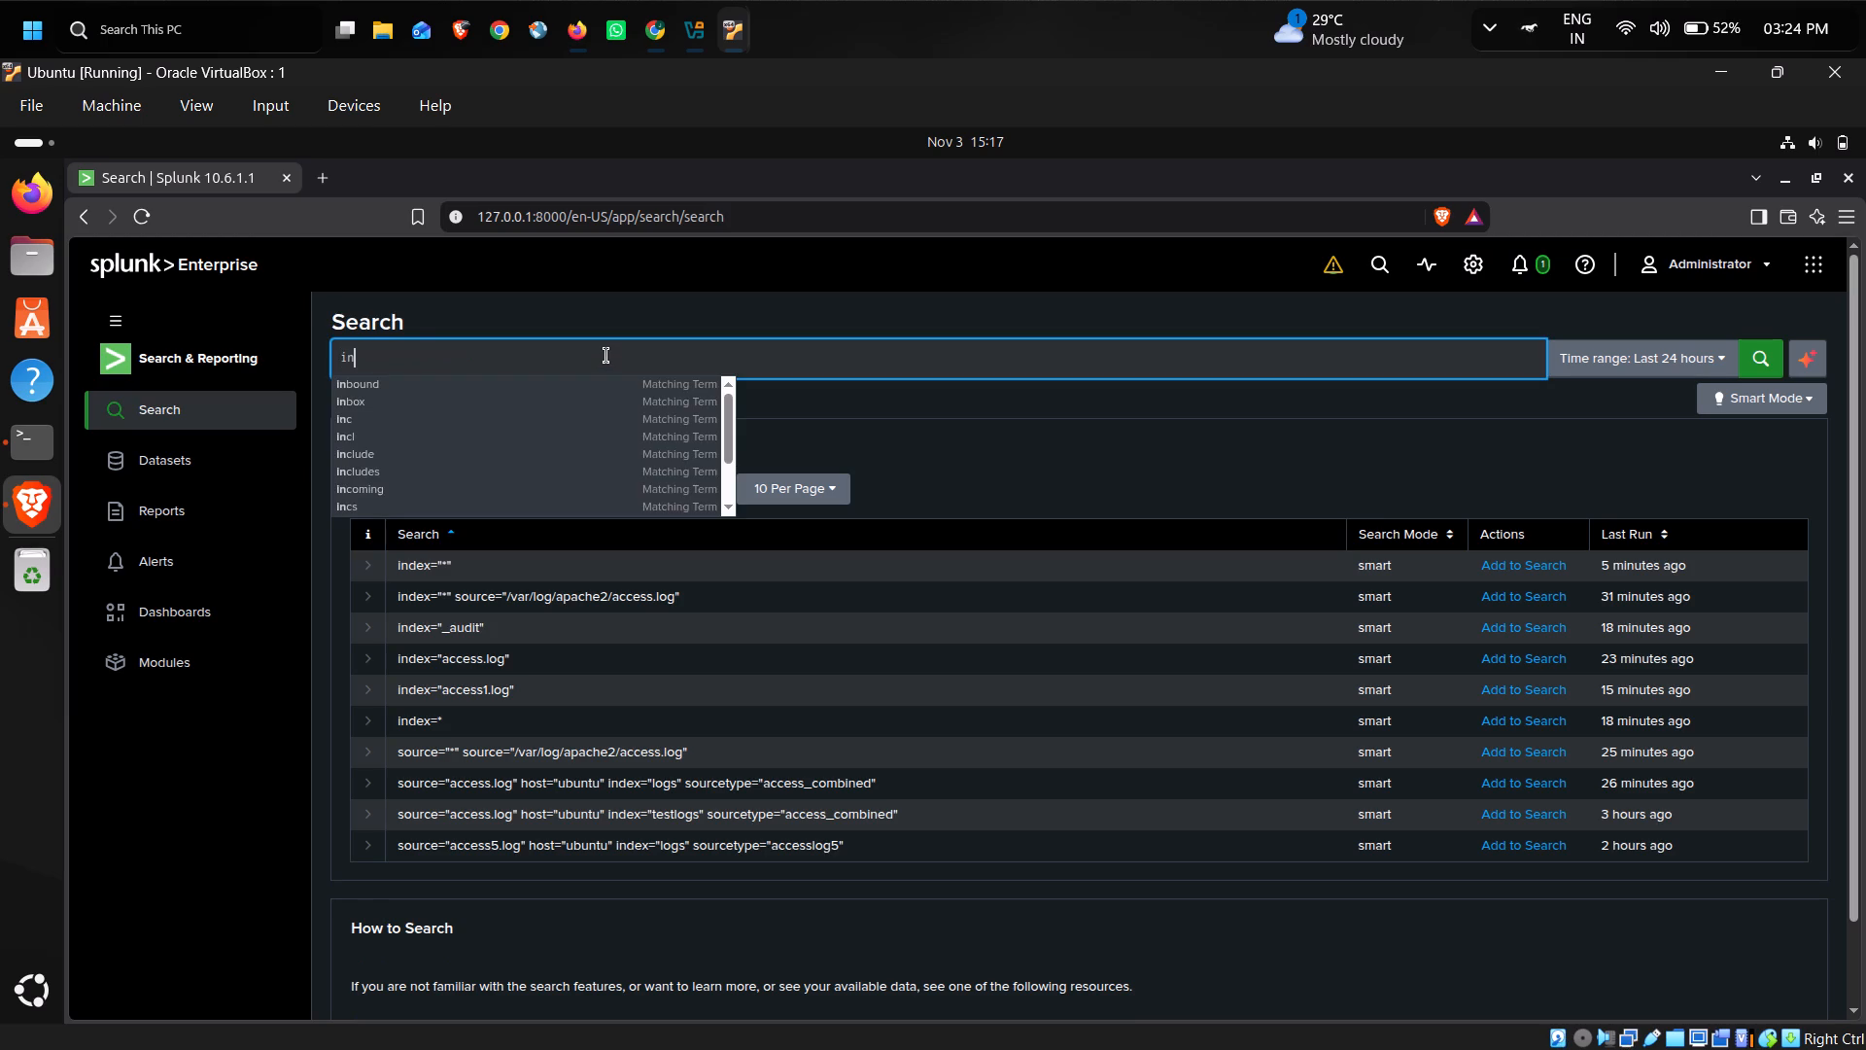
text(dex)
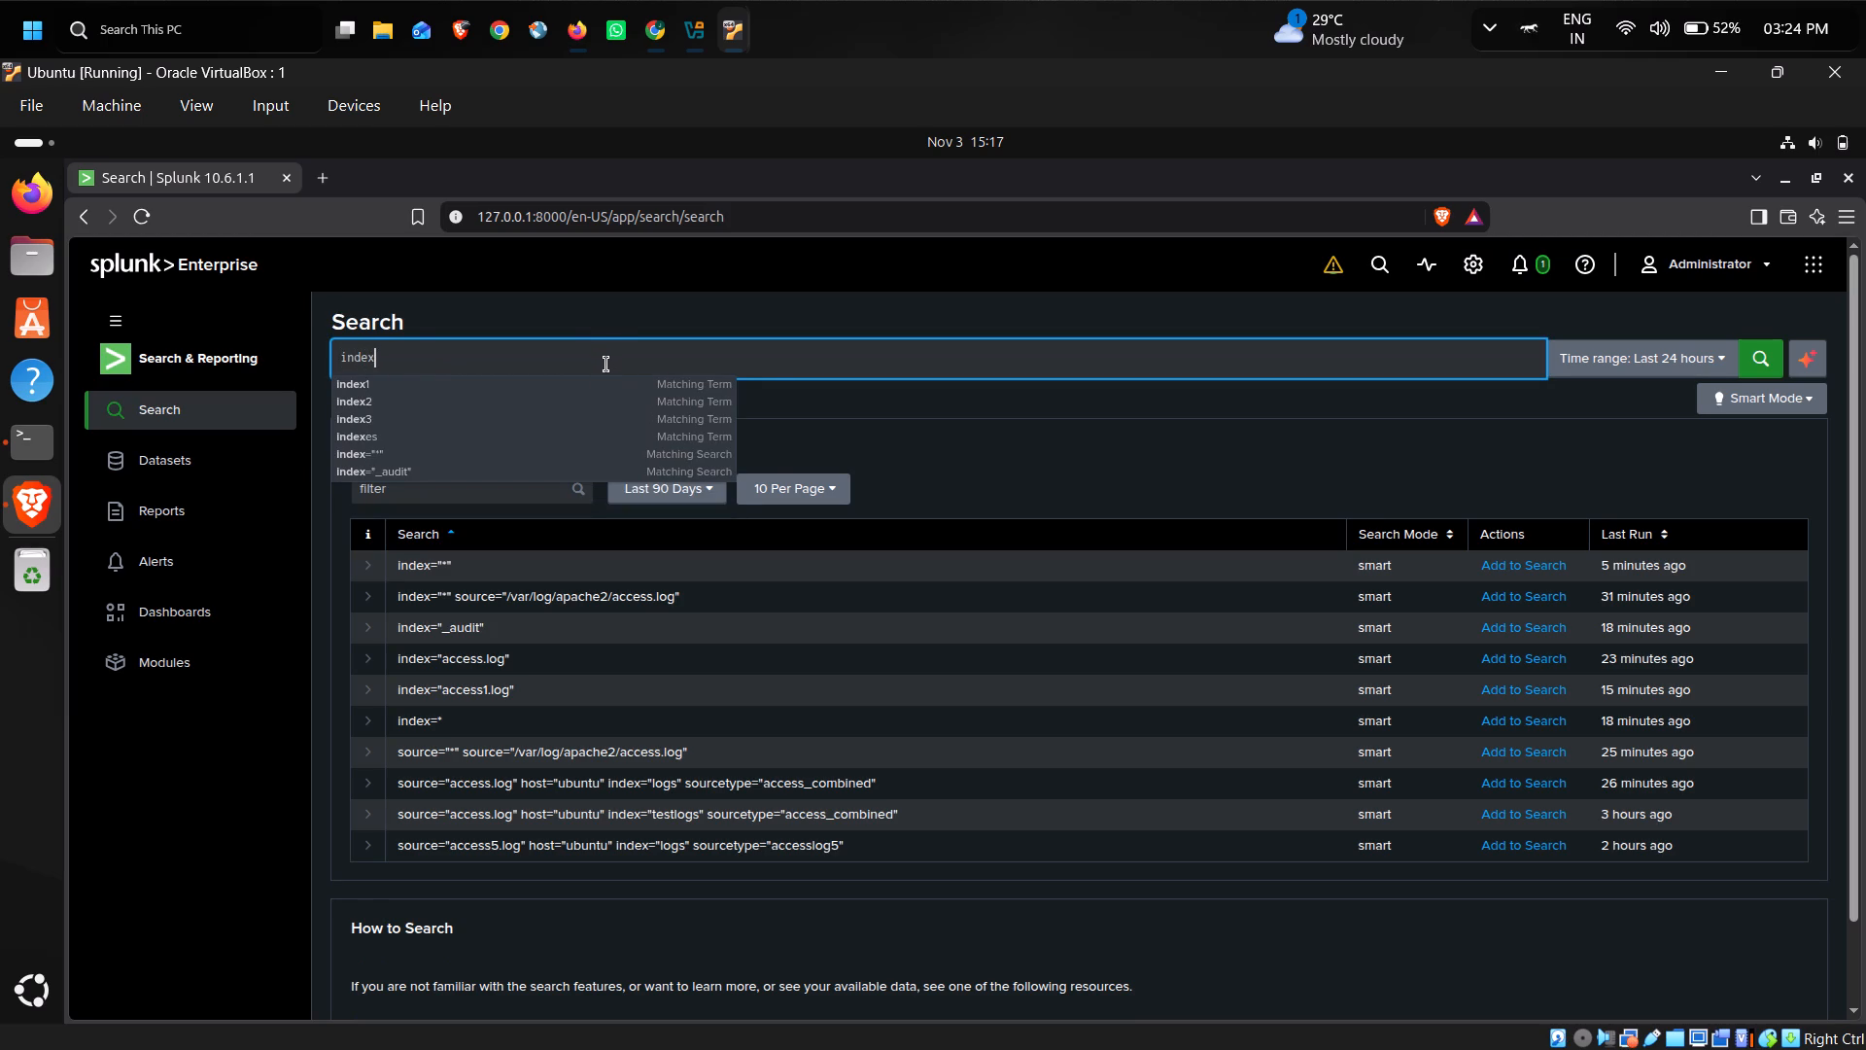
text(="")
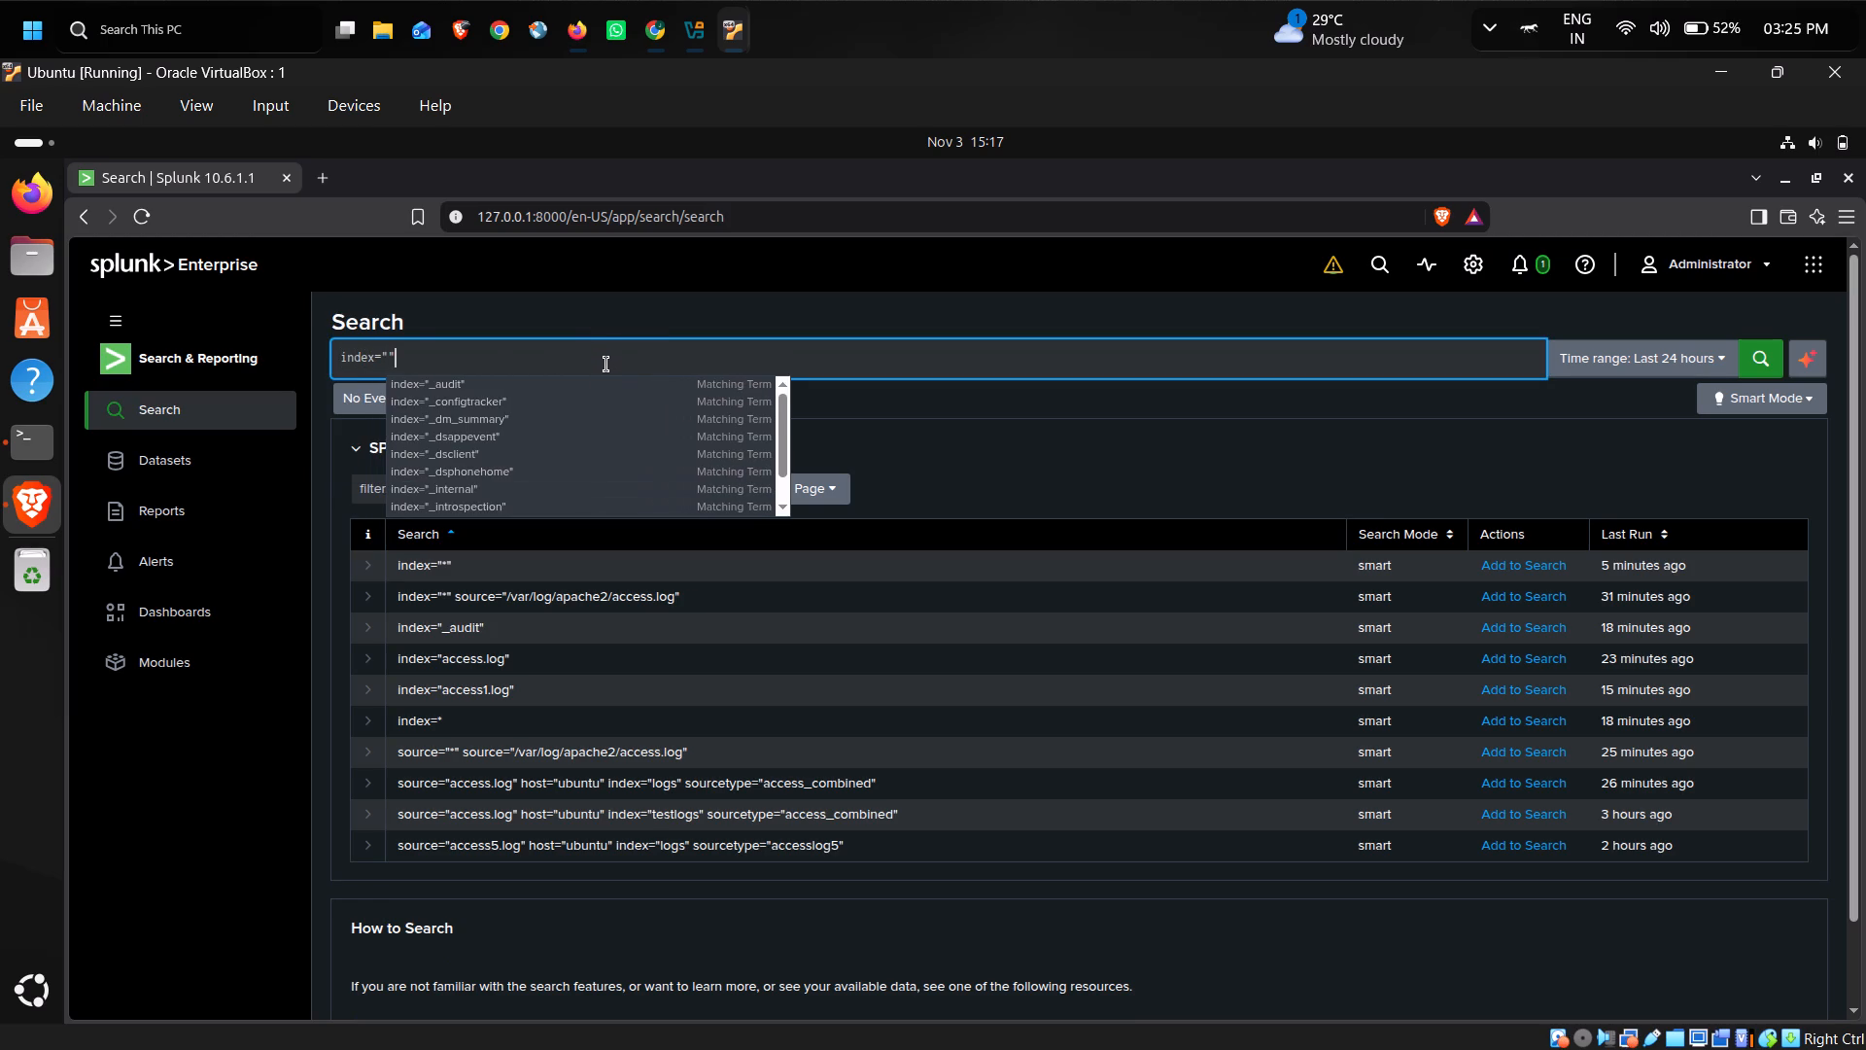
key(Left)
key(asterisk)
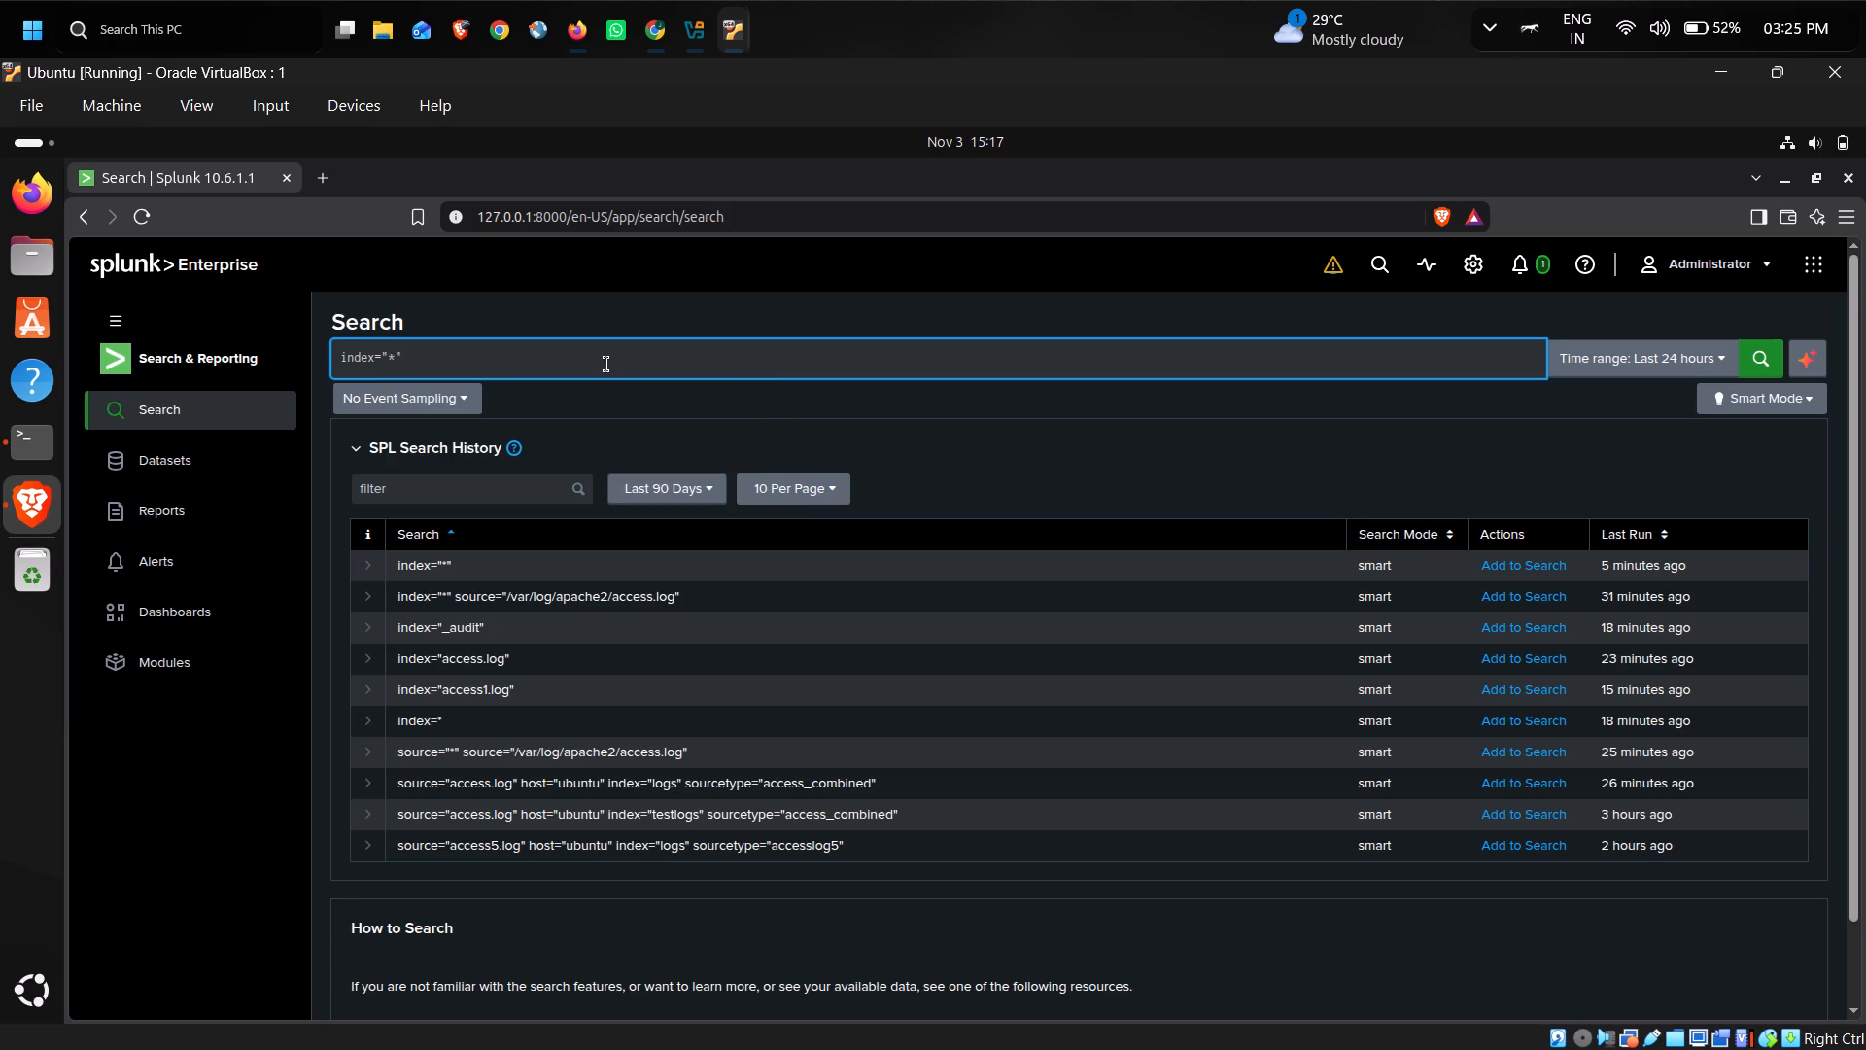
key(Return)
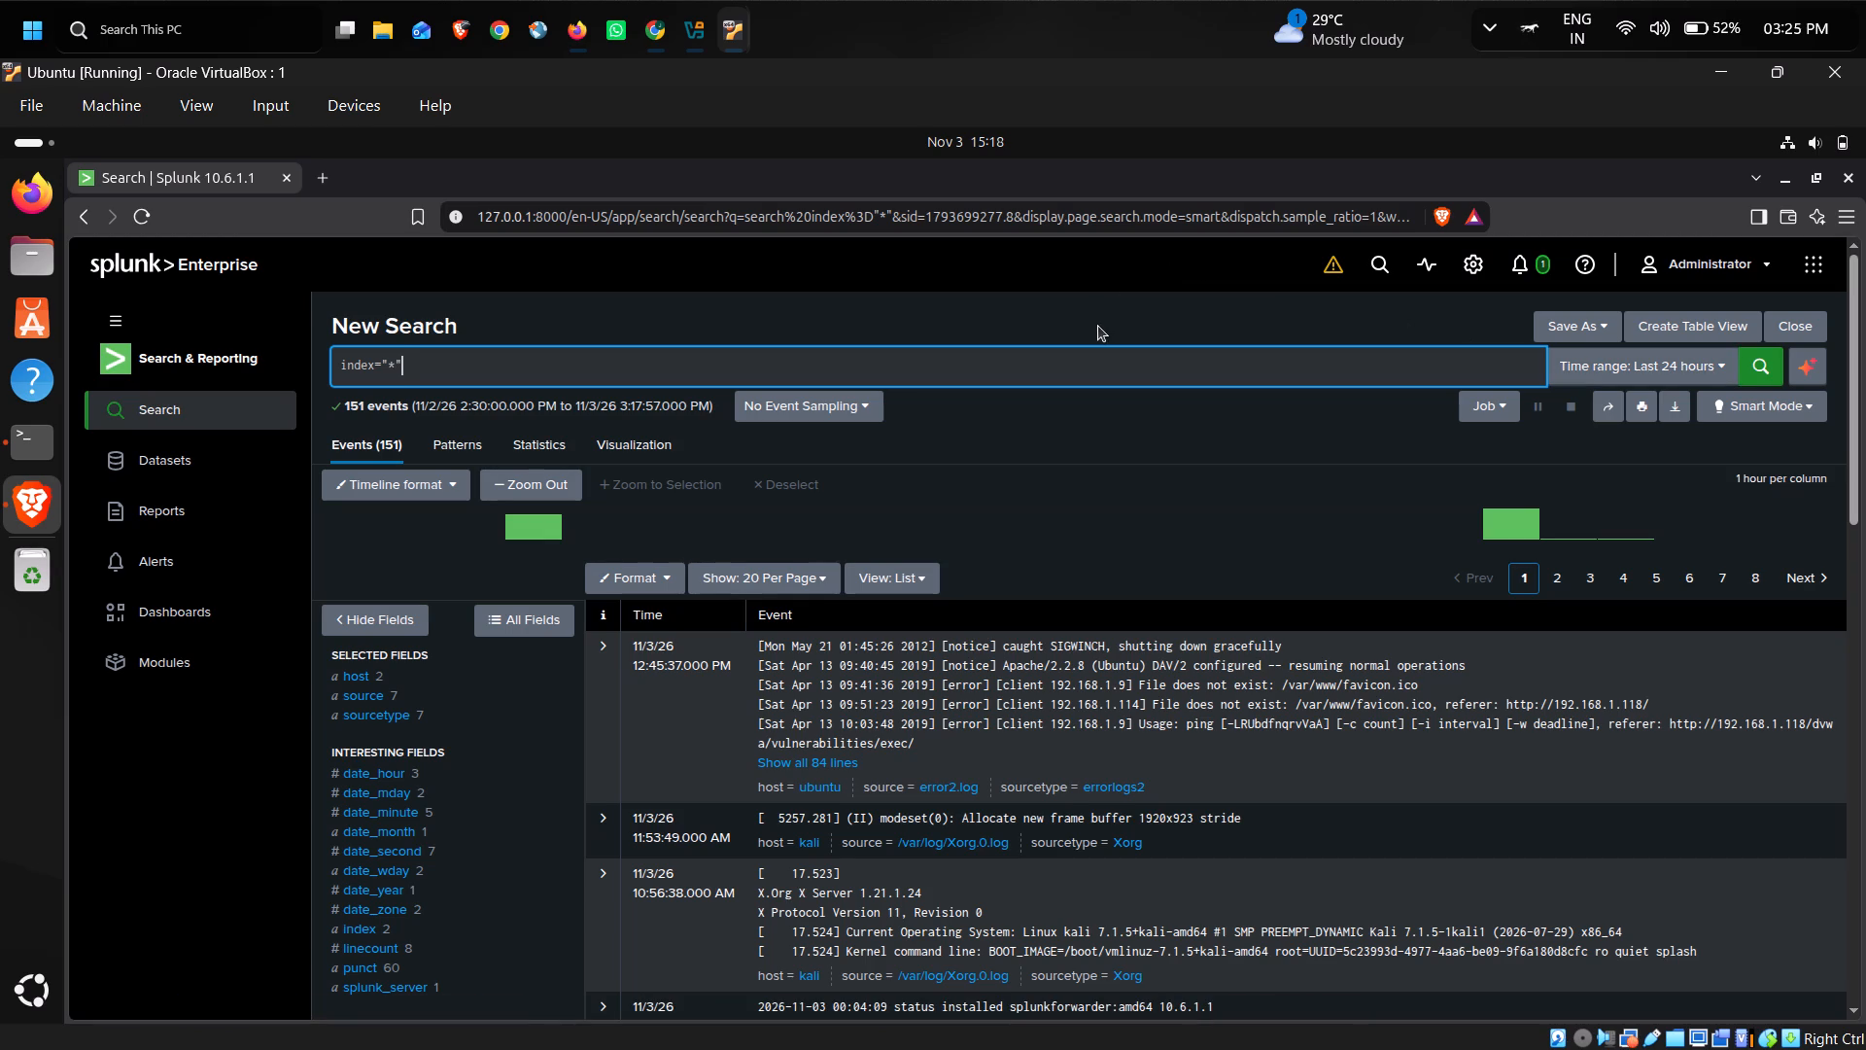
scroll(1167, 779, down, 1)
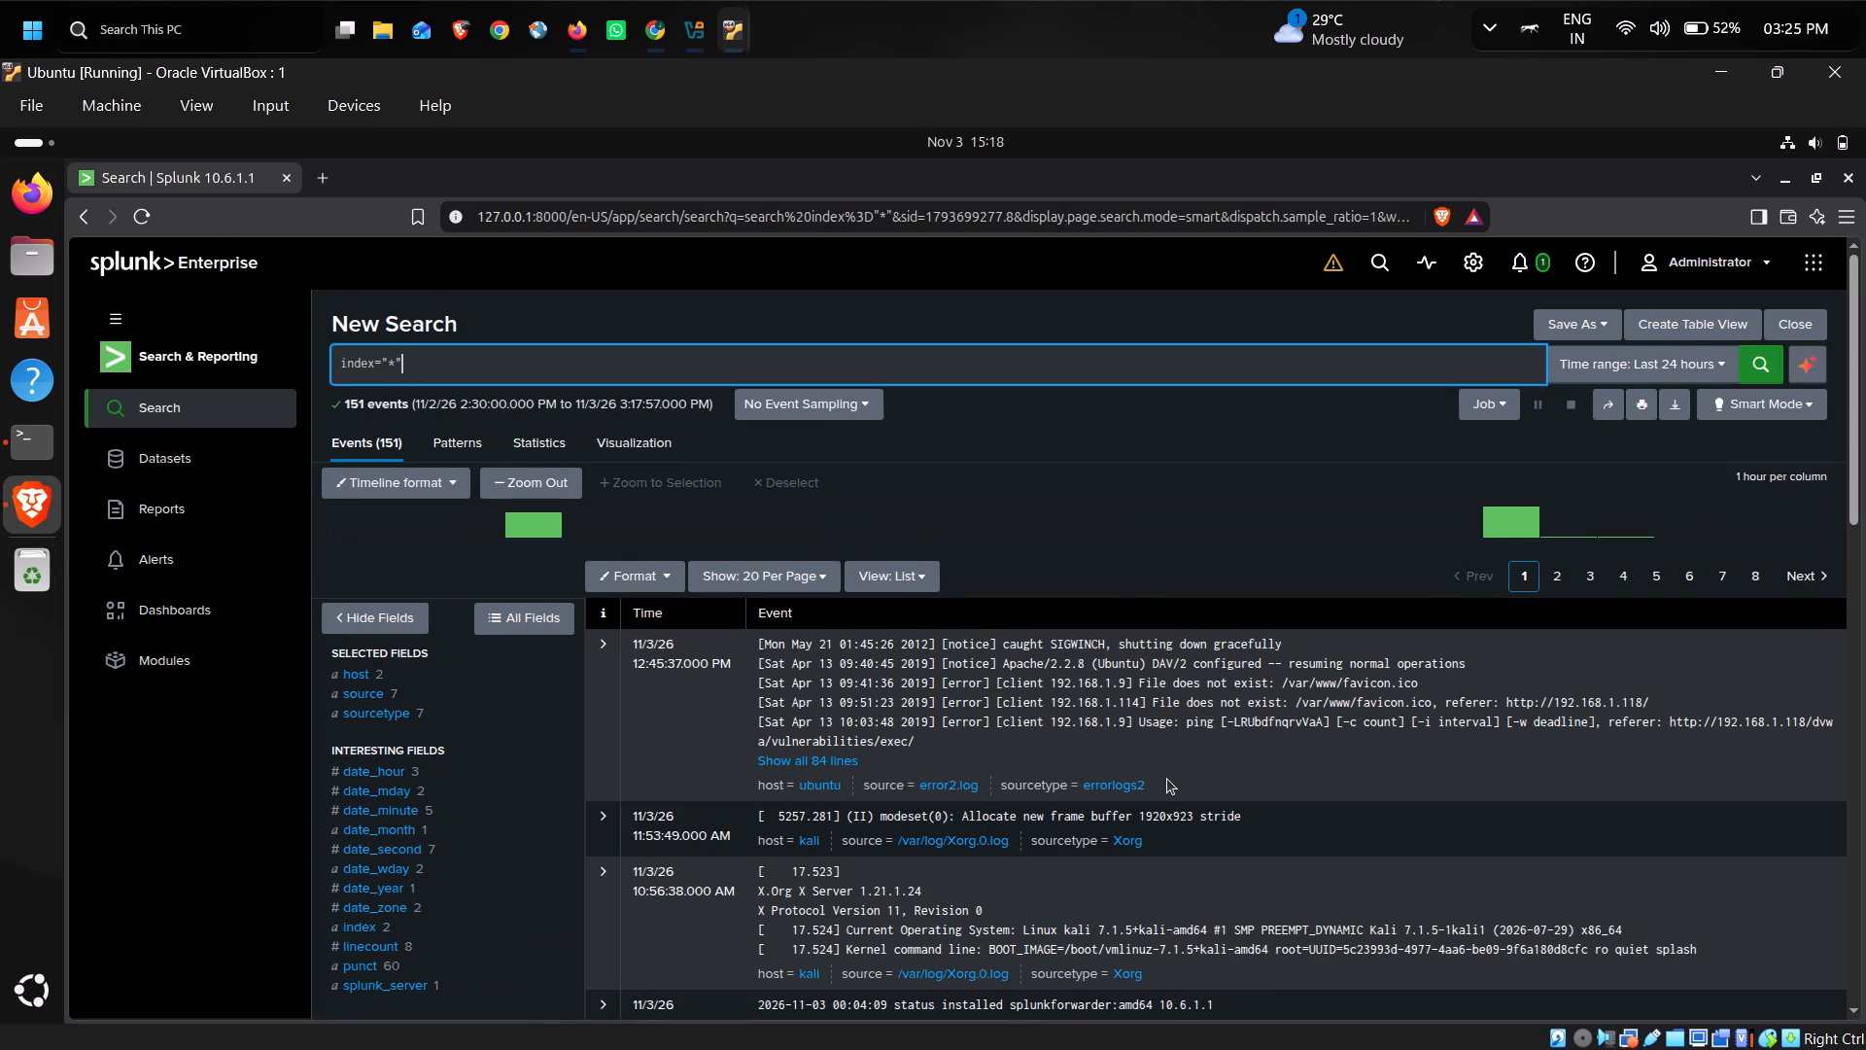
scroll(1167, 779, down, 1)
scroll(1167, 779, up, 2)
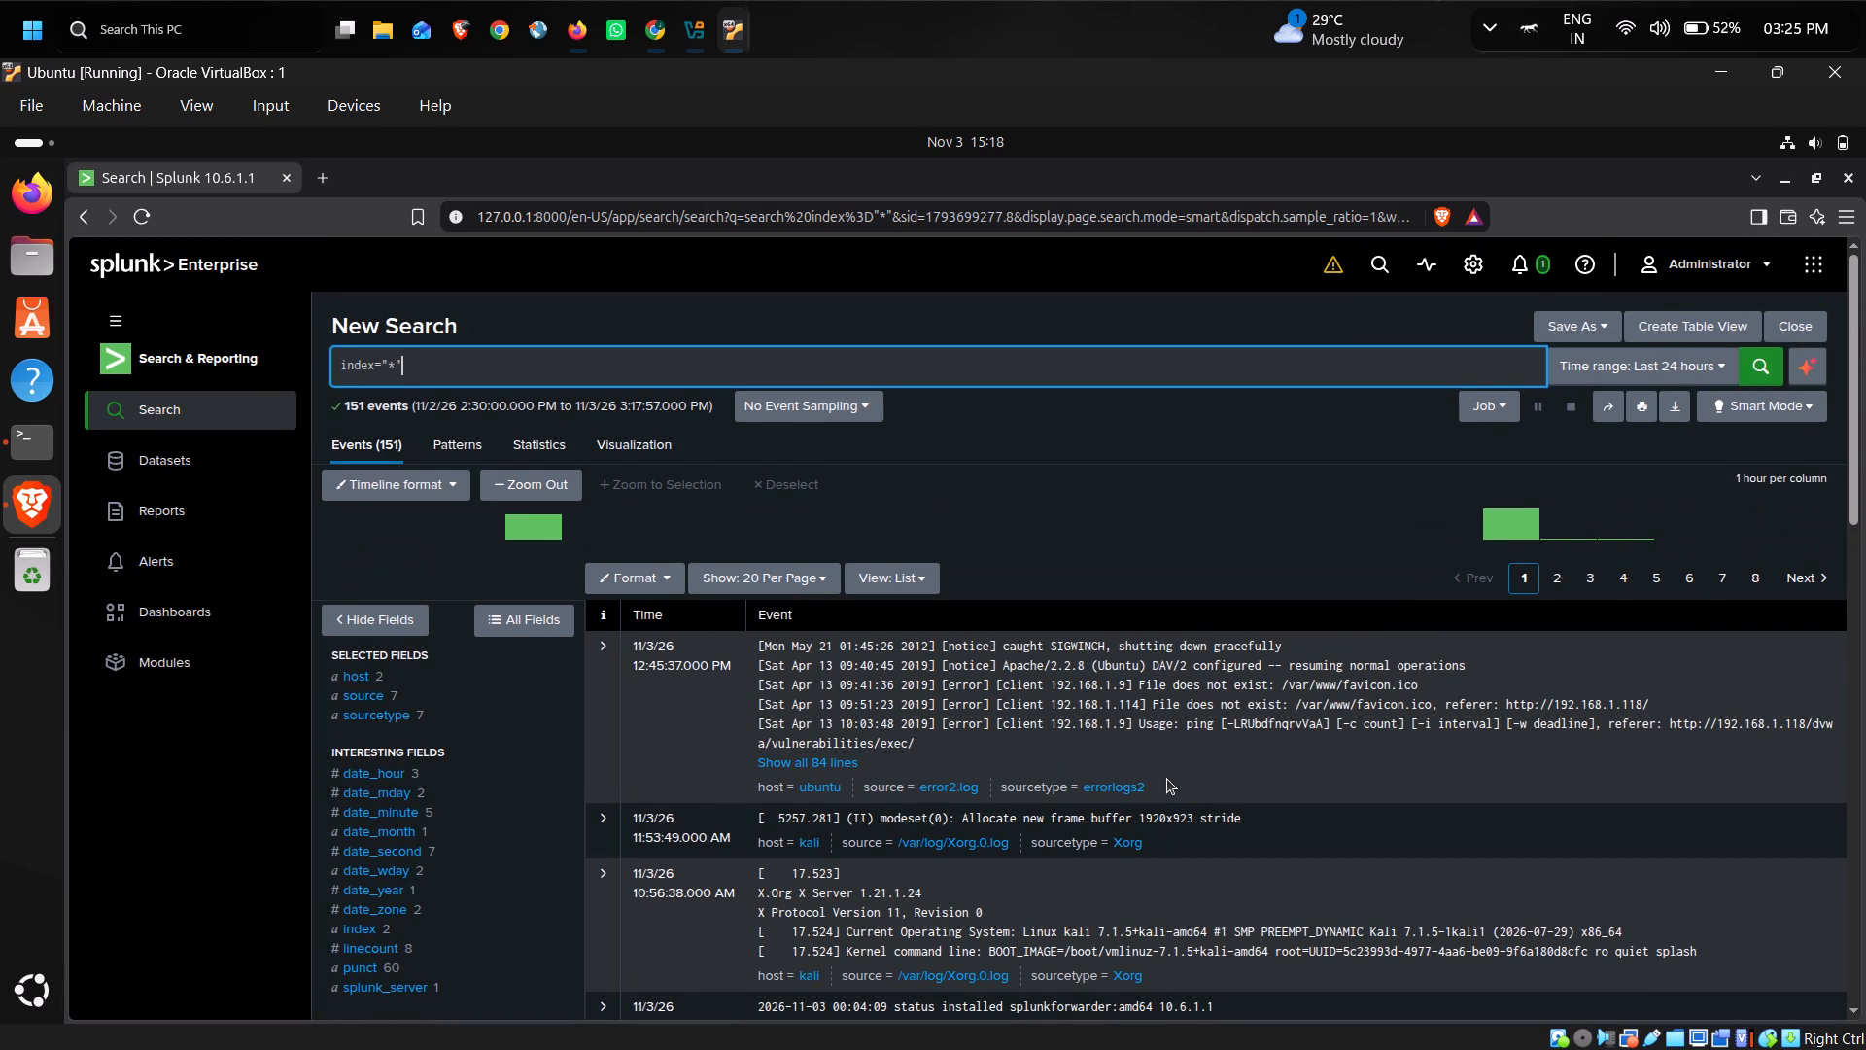
Replace the query with index="*" source="/var/log/apache2/access.log" and run the search.
click(819, 356)
key(BackSpace)
key(BackSpace)
key(BackSpace)
key(BackSpace)
key(BackSpace)
key(BackSpace)
key(BackSpace)
key(BackSpace)
key(BackSpace)
key(BackSpace)
key(BackSpace)
key(BackSpace)
key(BackSpace)
key(BackSpace)
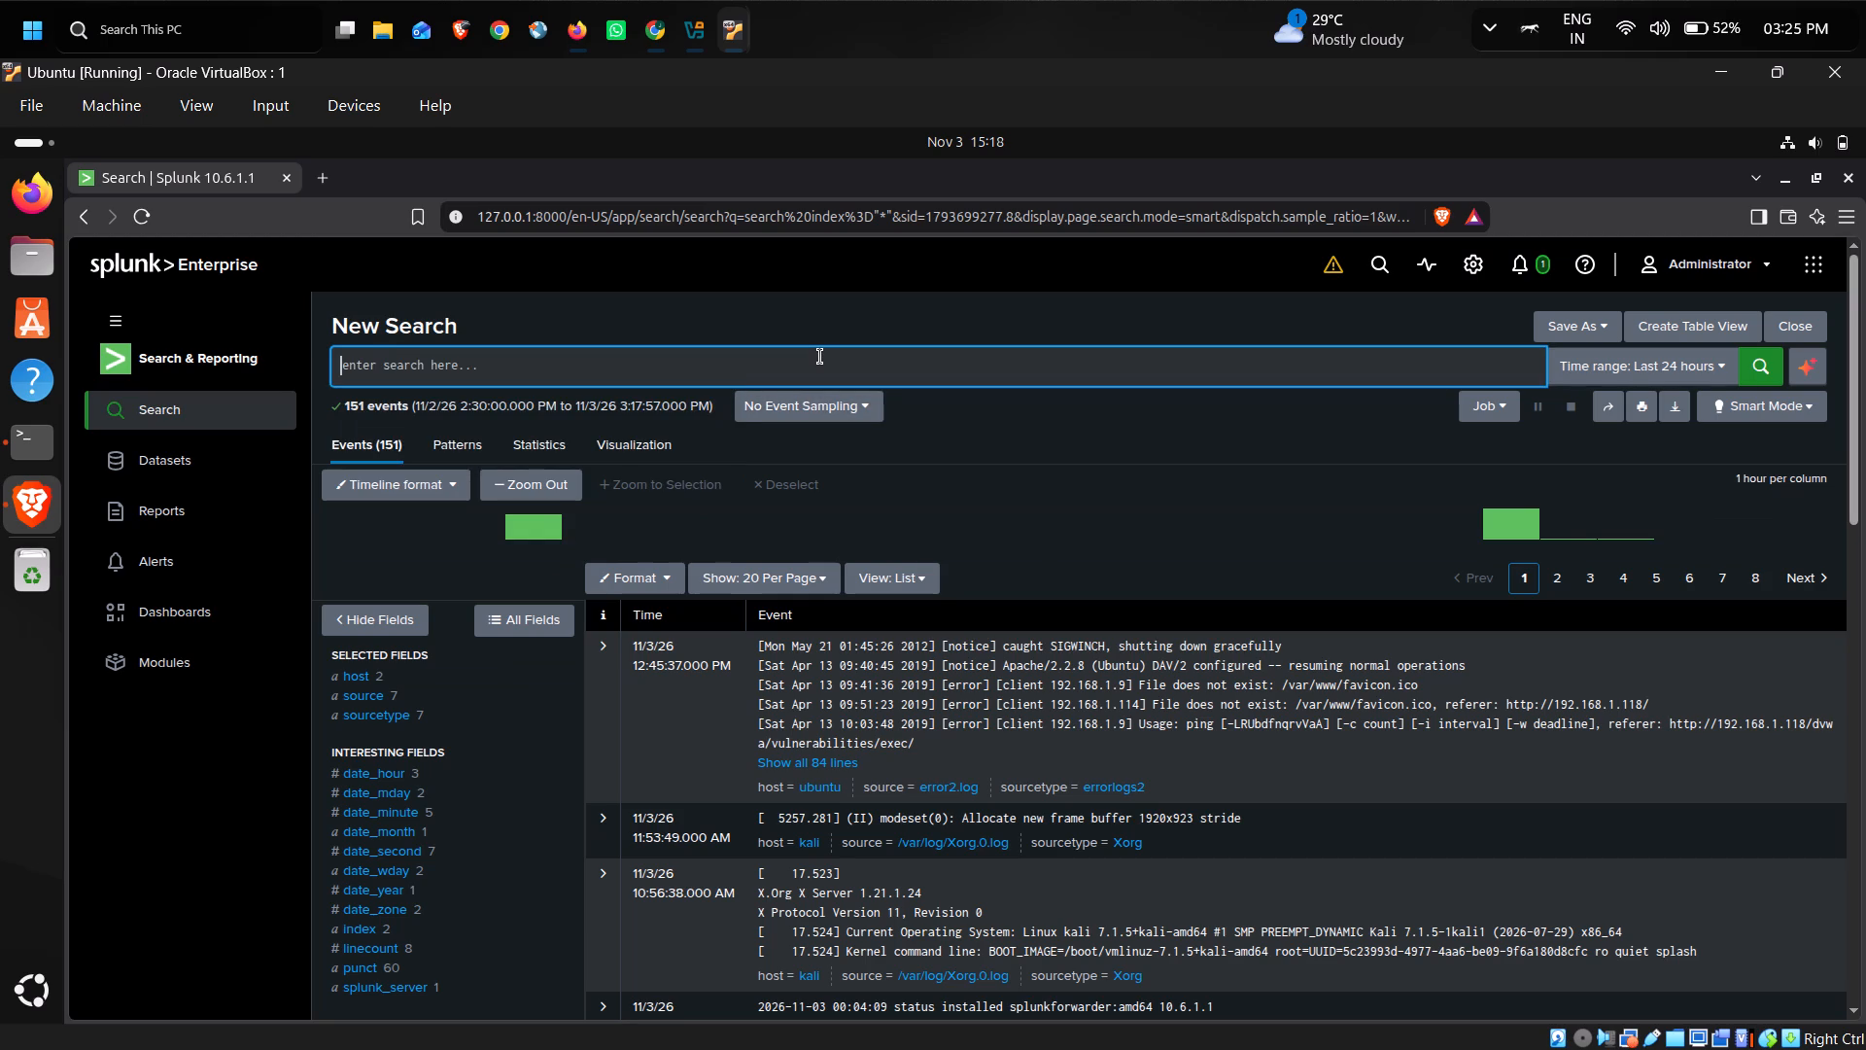
text(index)
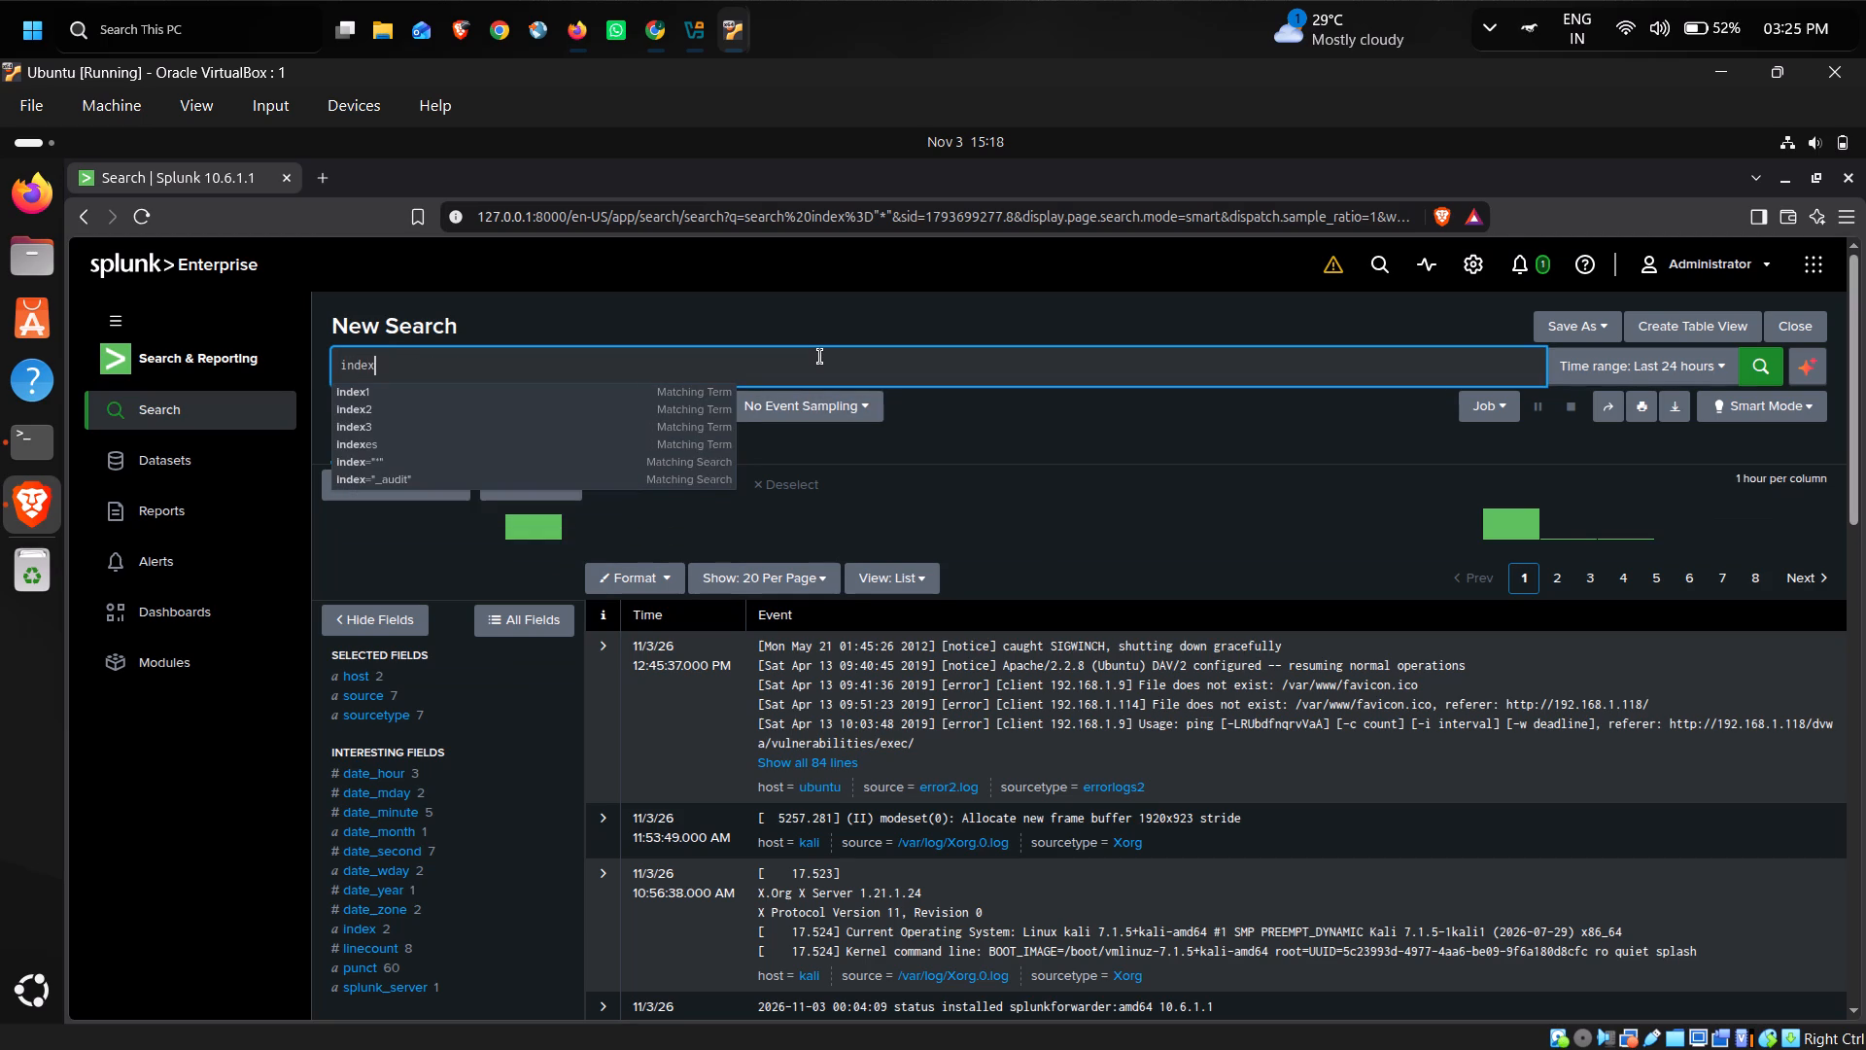
key(equal)
key(shift+quotedbl)
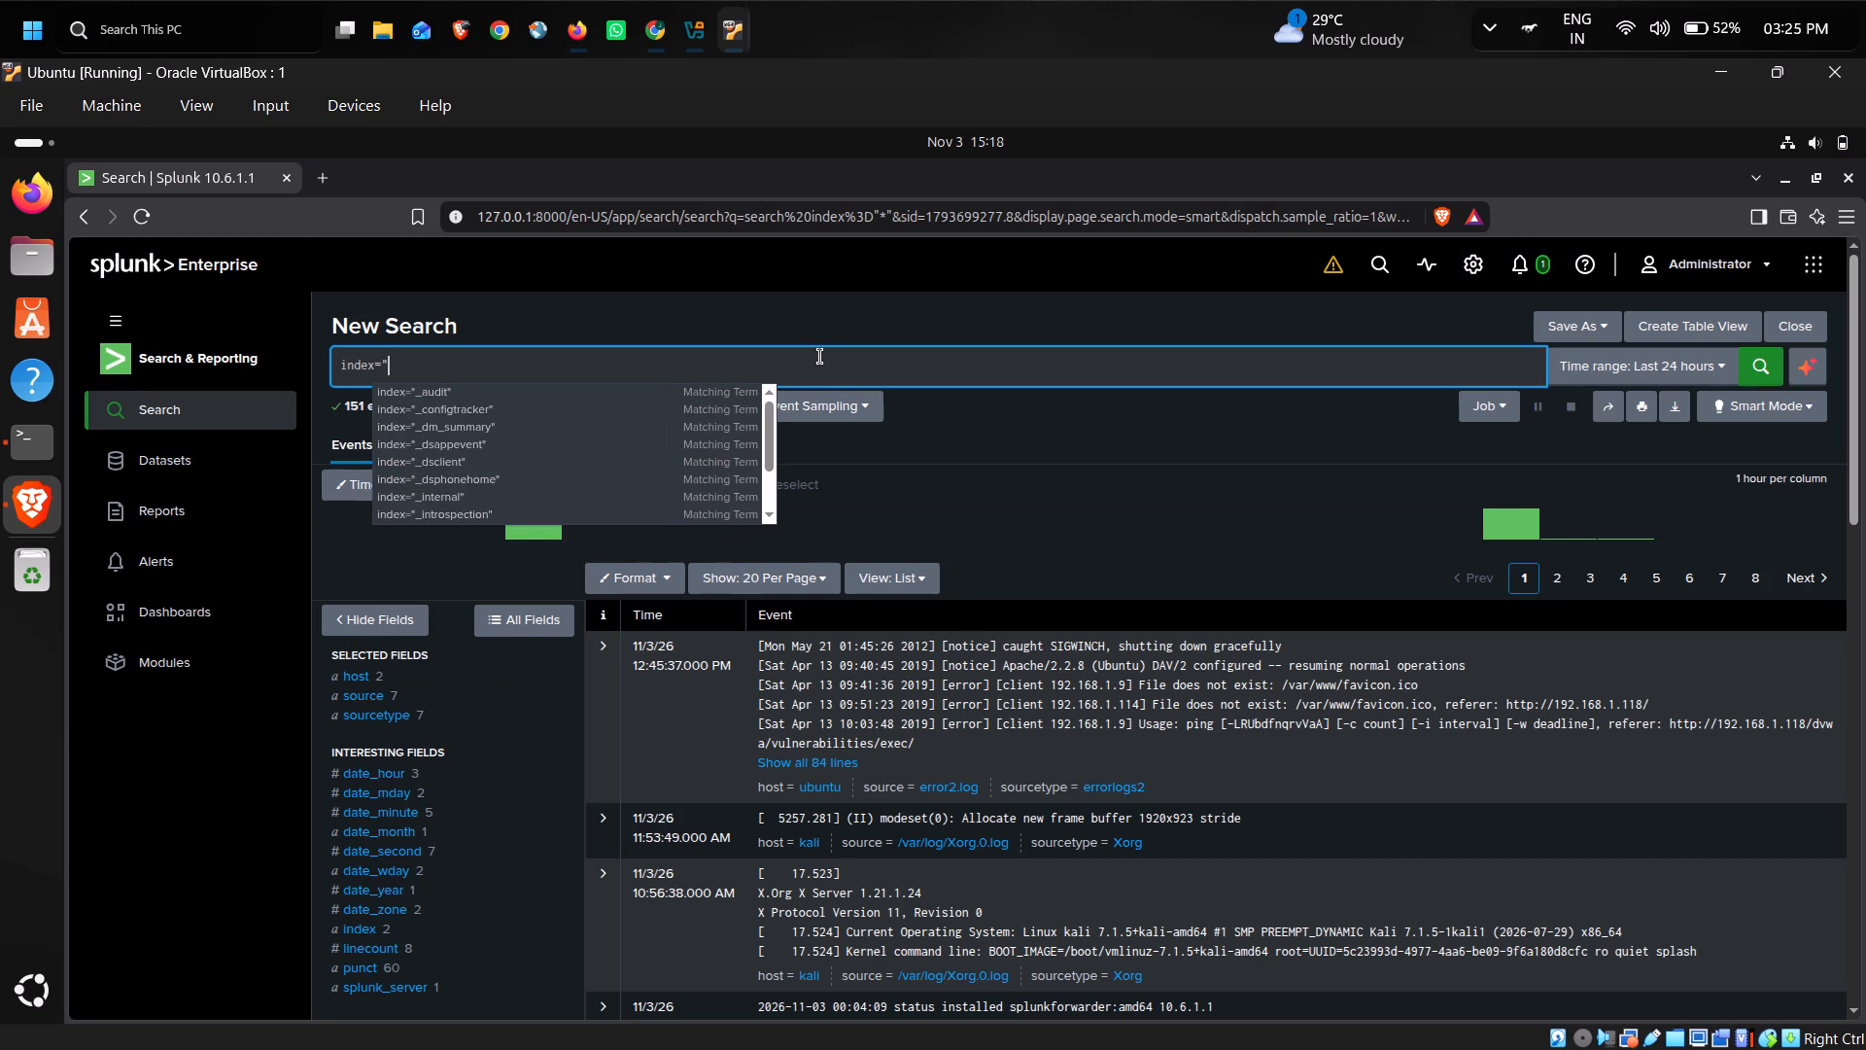
text(*")
key(space)
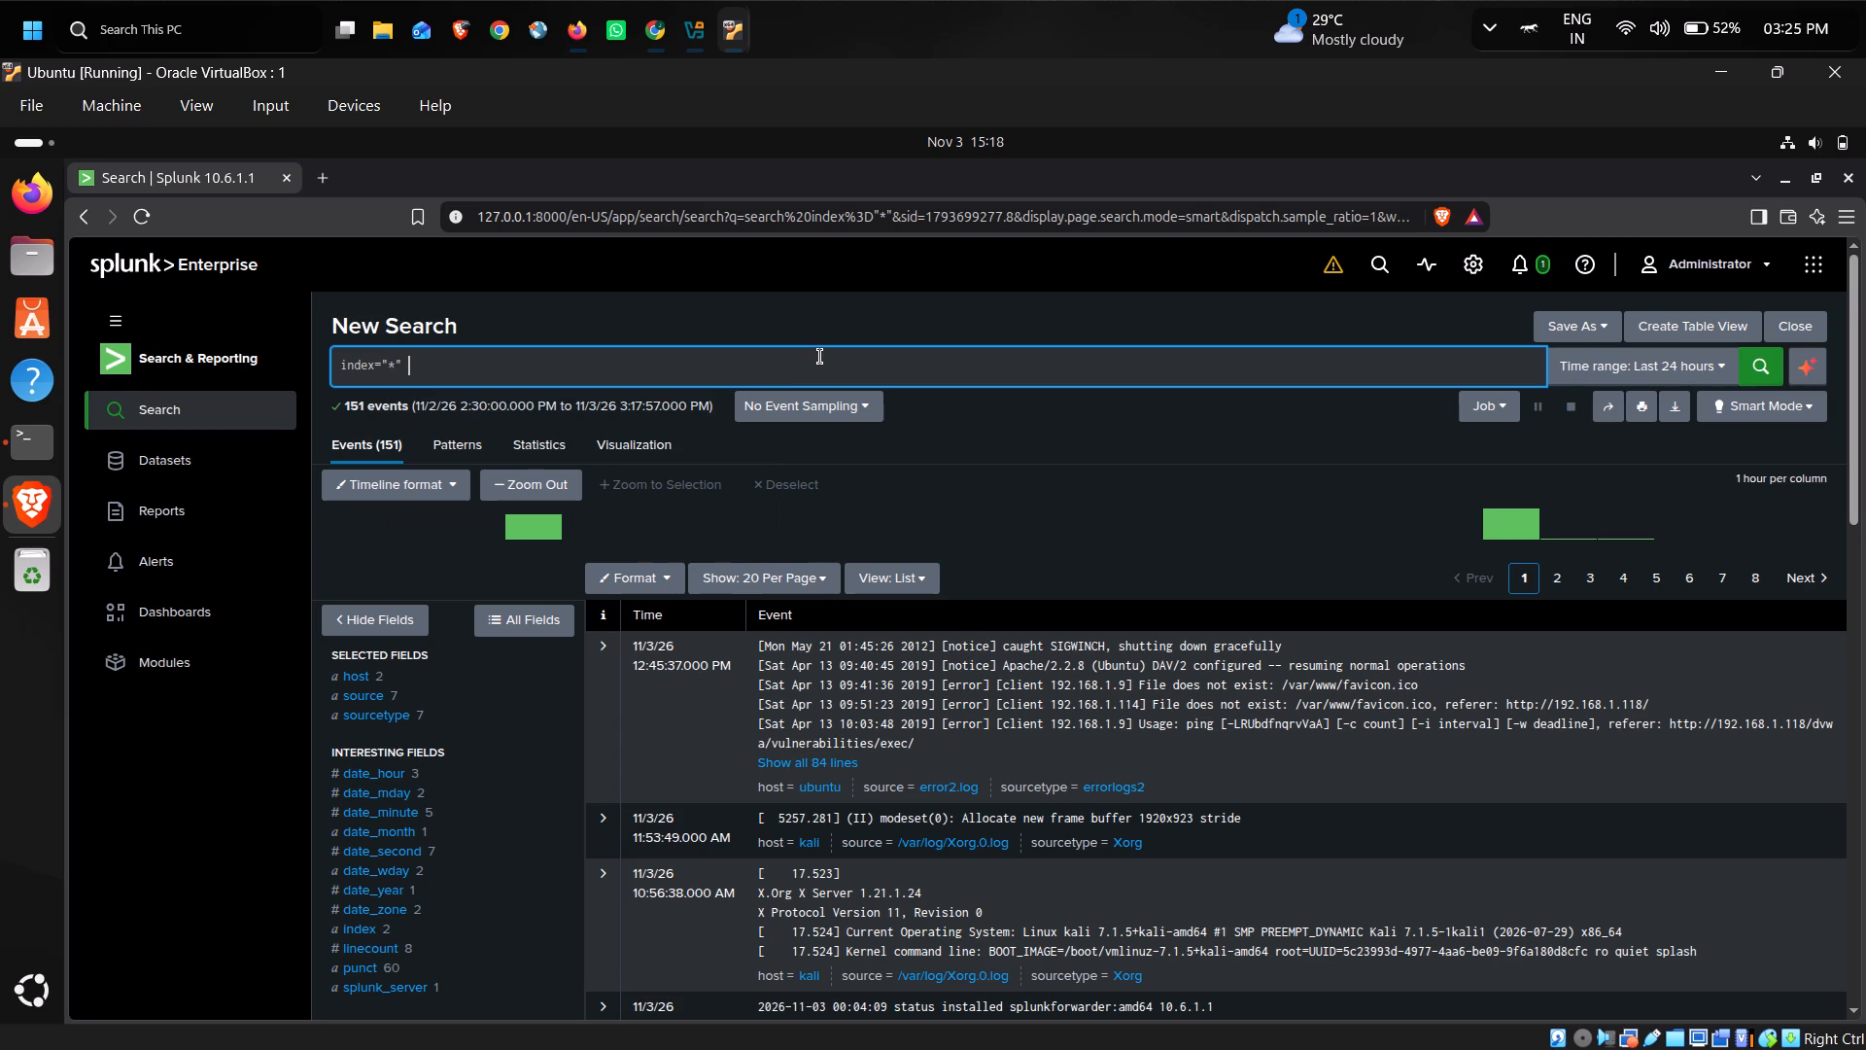
key(s)
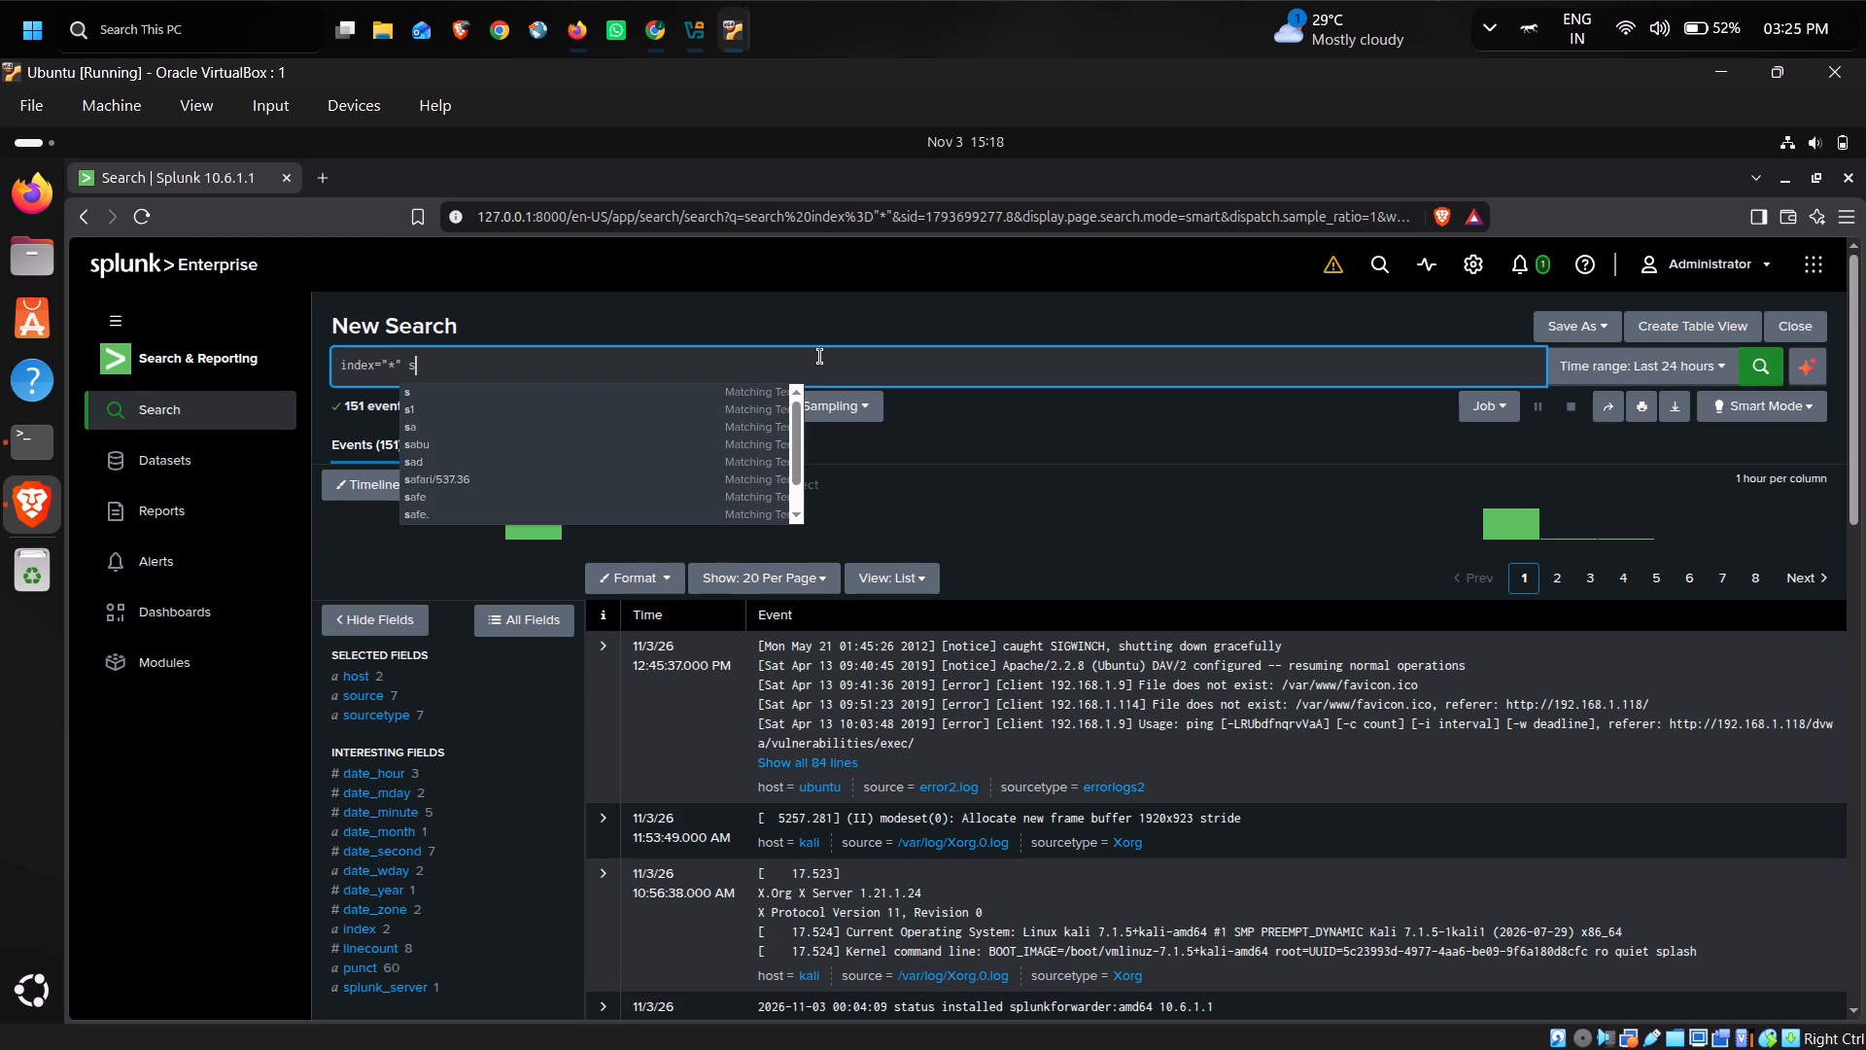
text(ou)
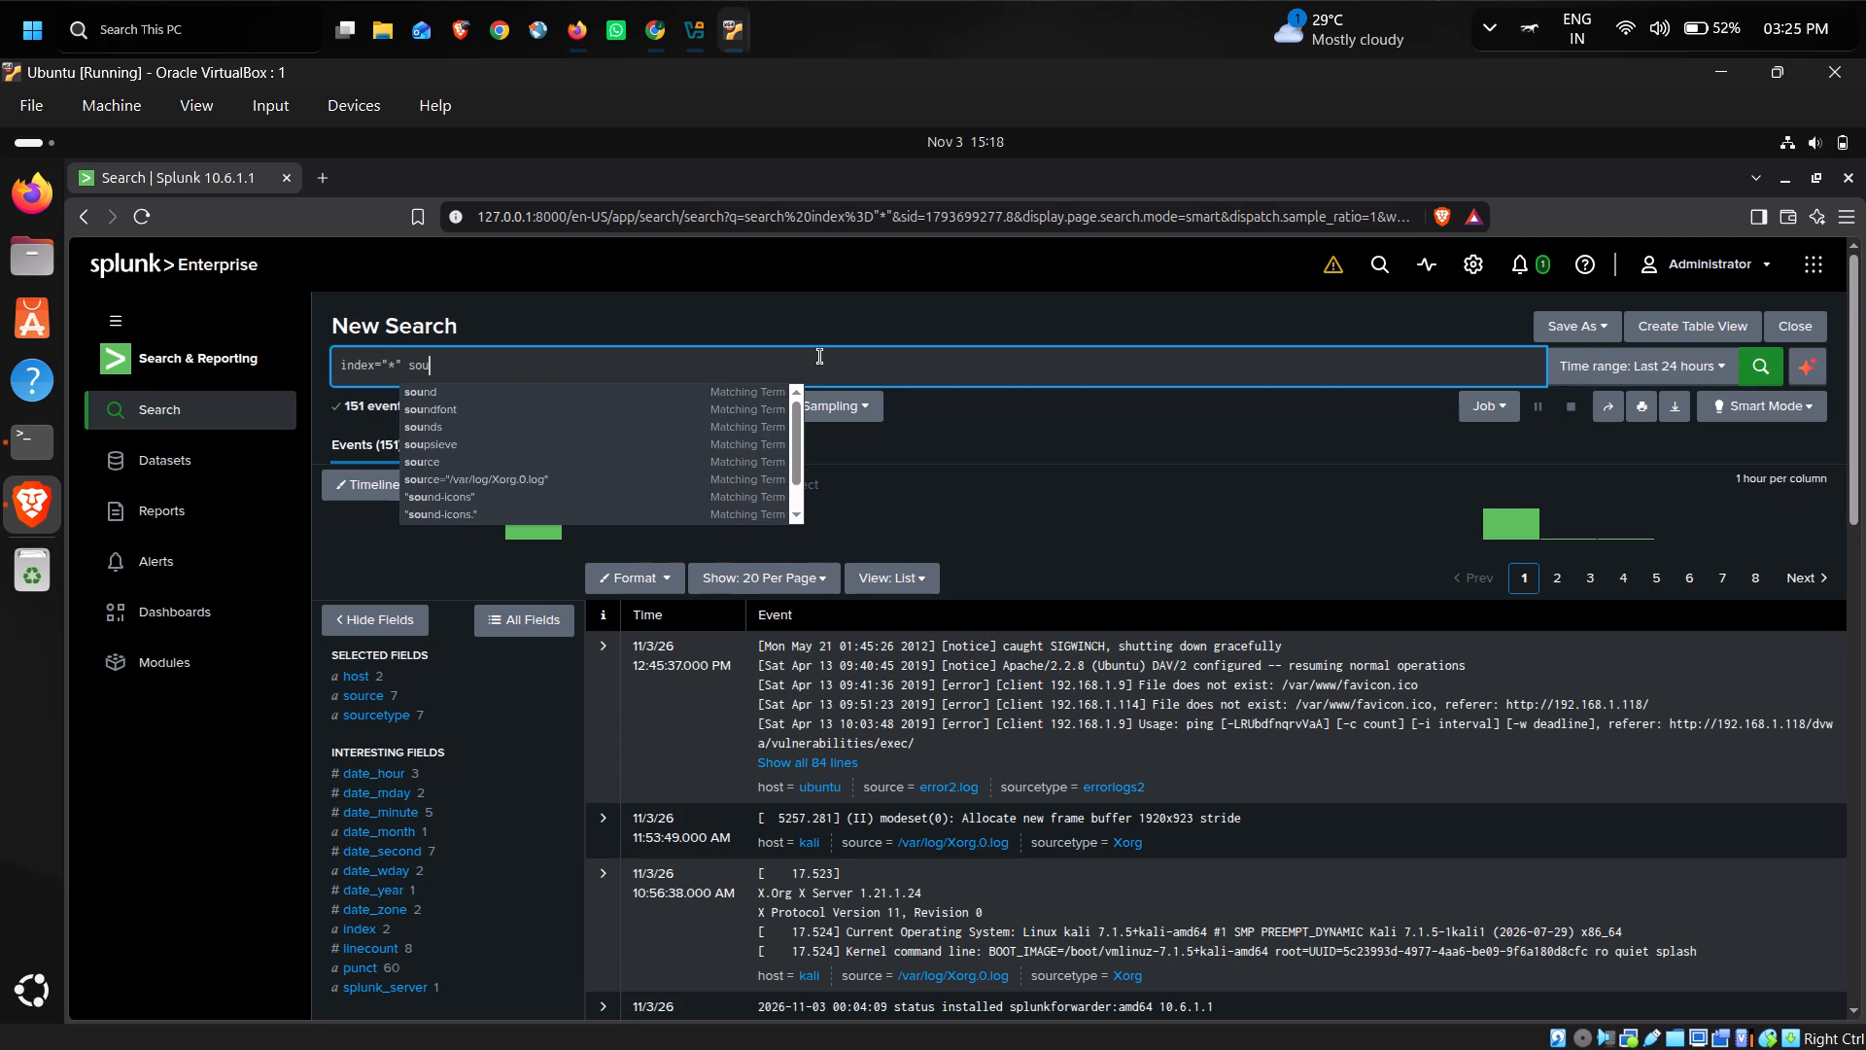
key(r)
text(ce)
text(=")
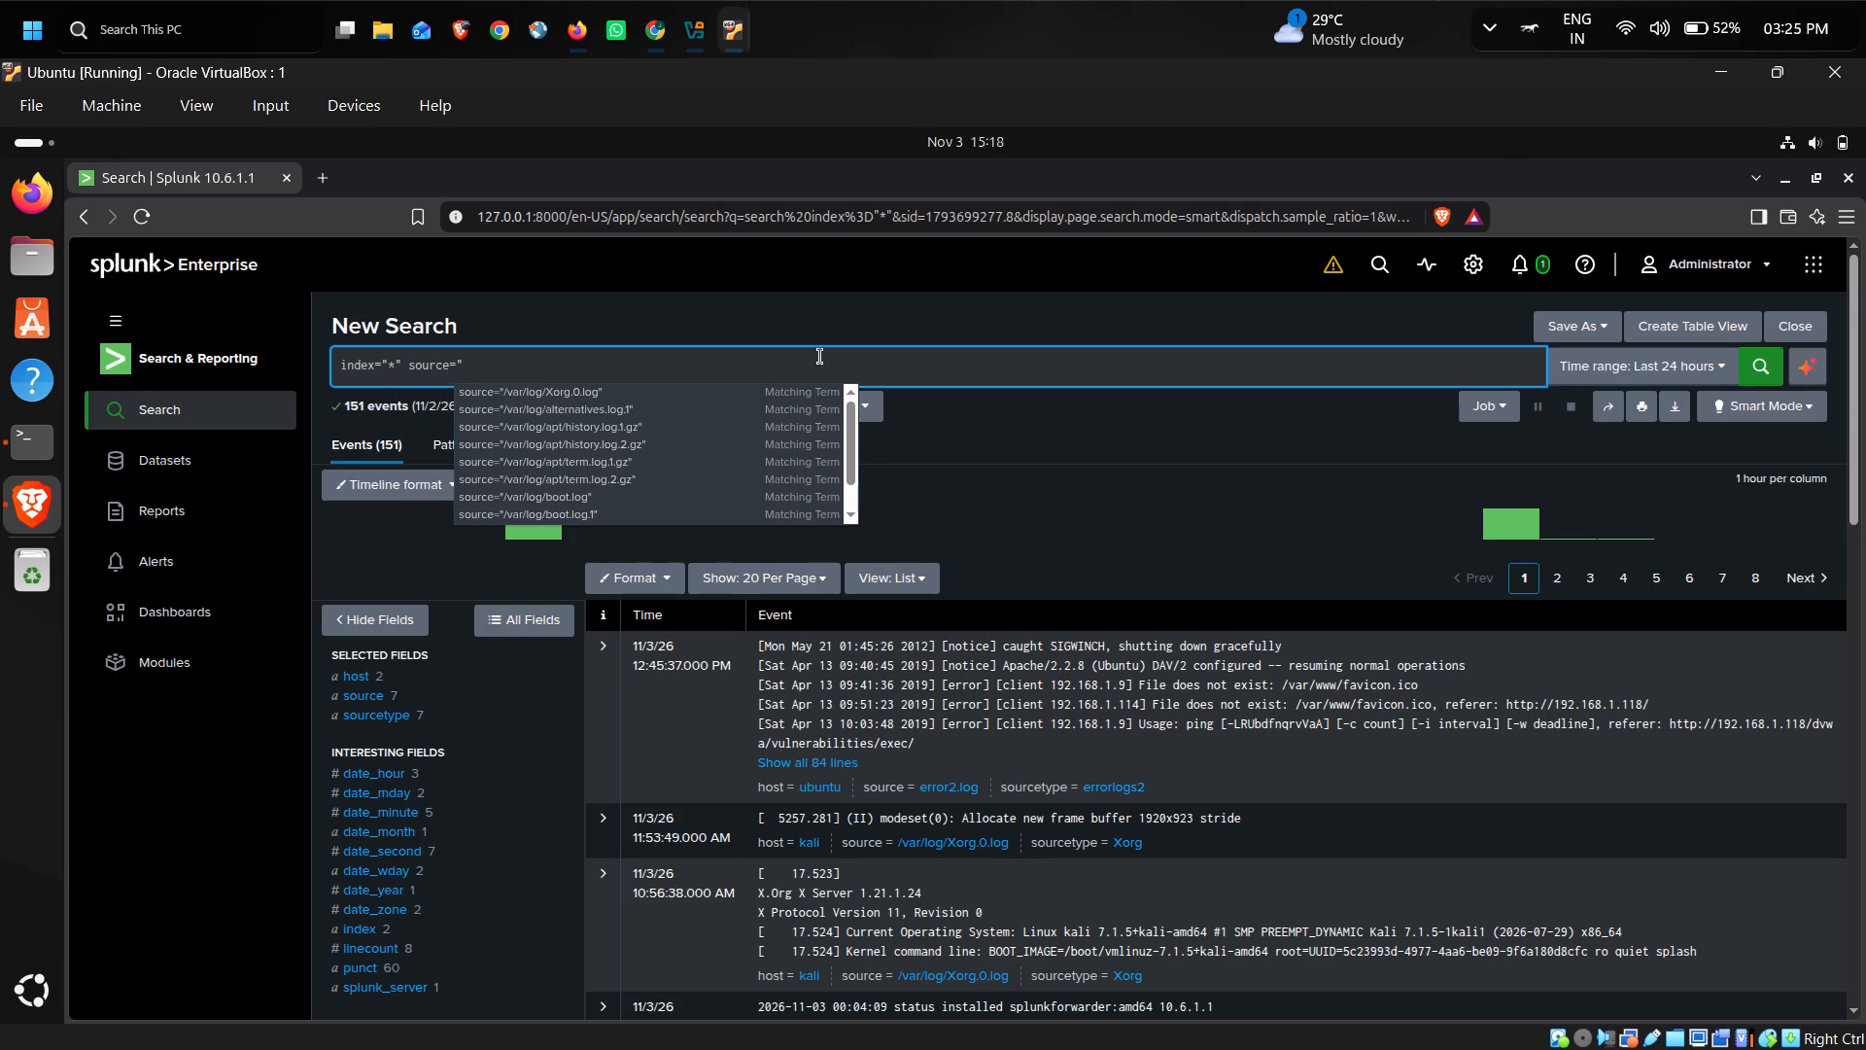
text(/var)
key(slash)
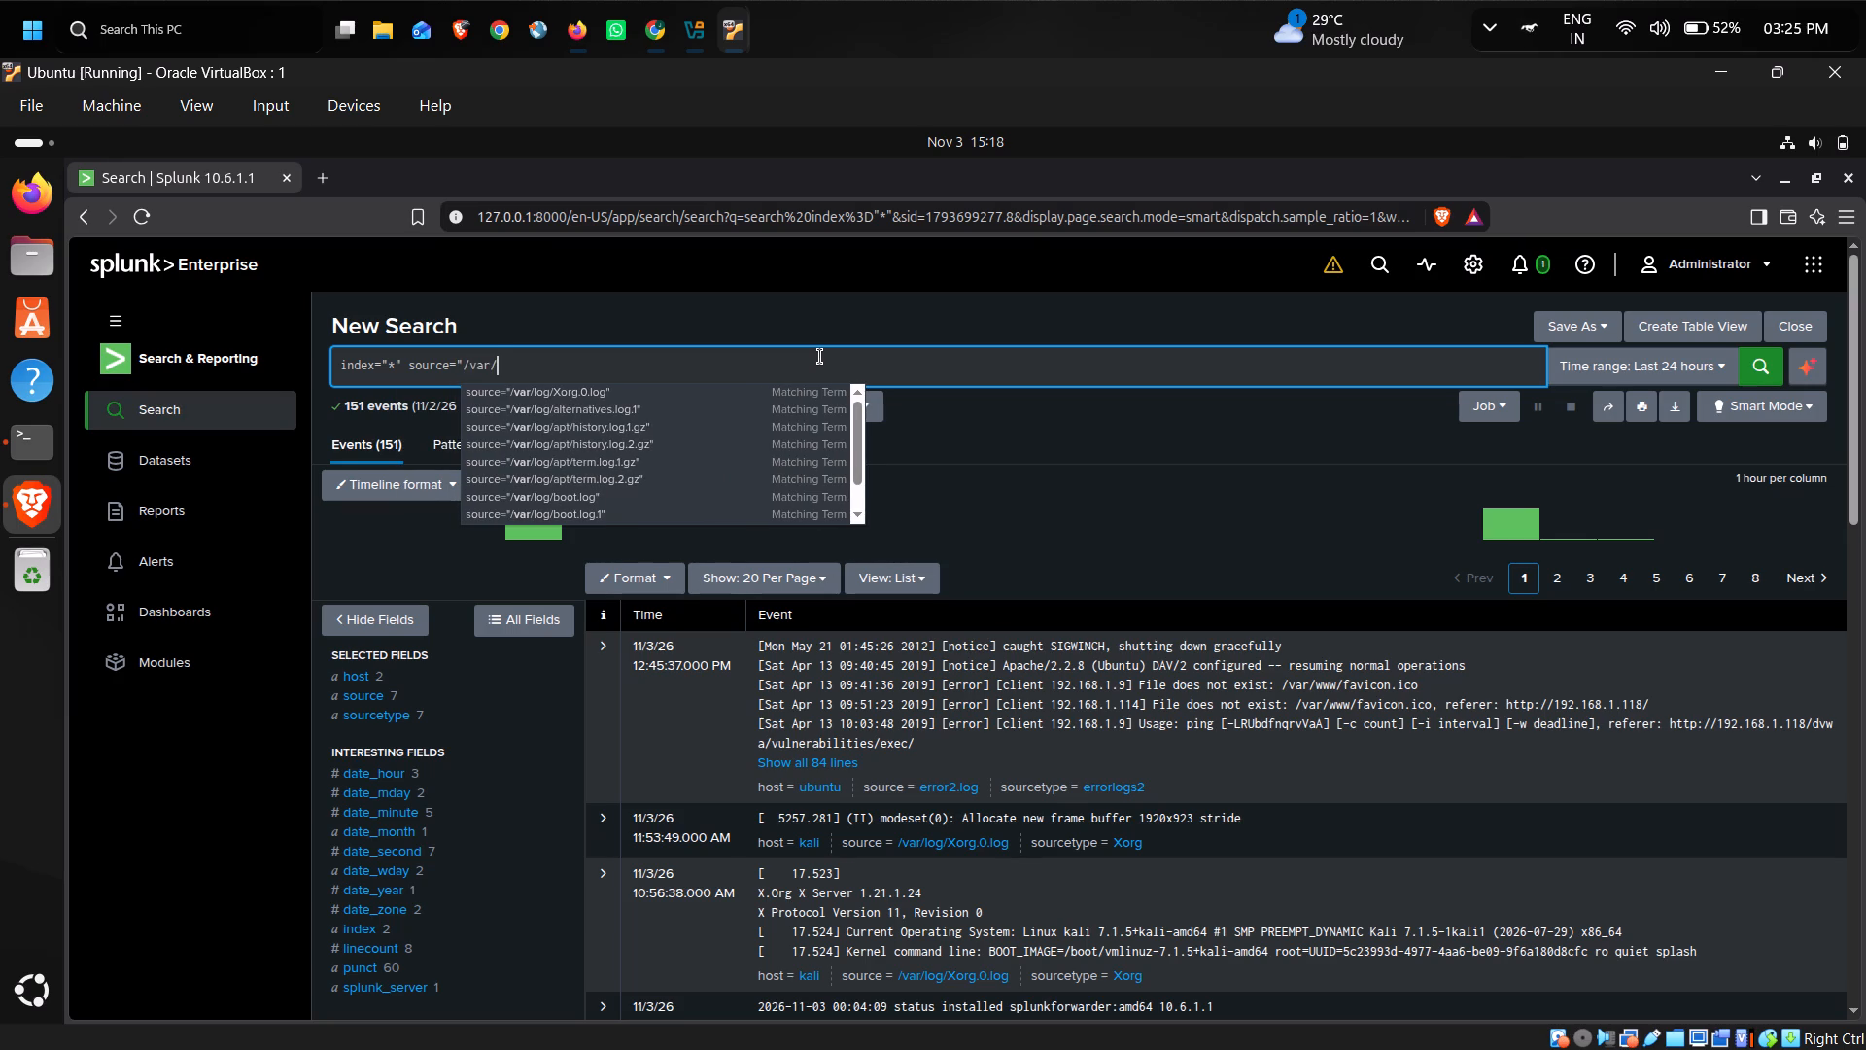
text(log)
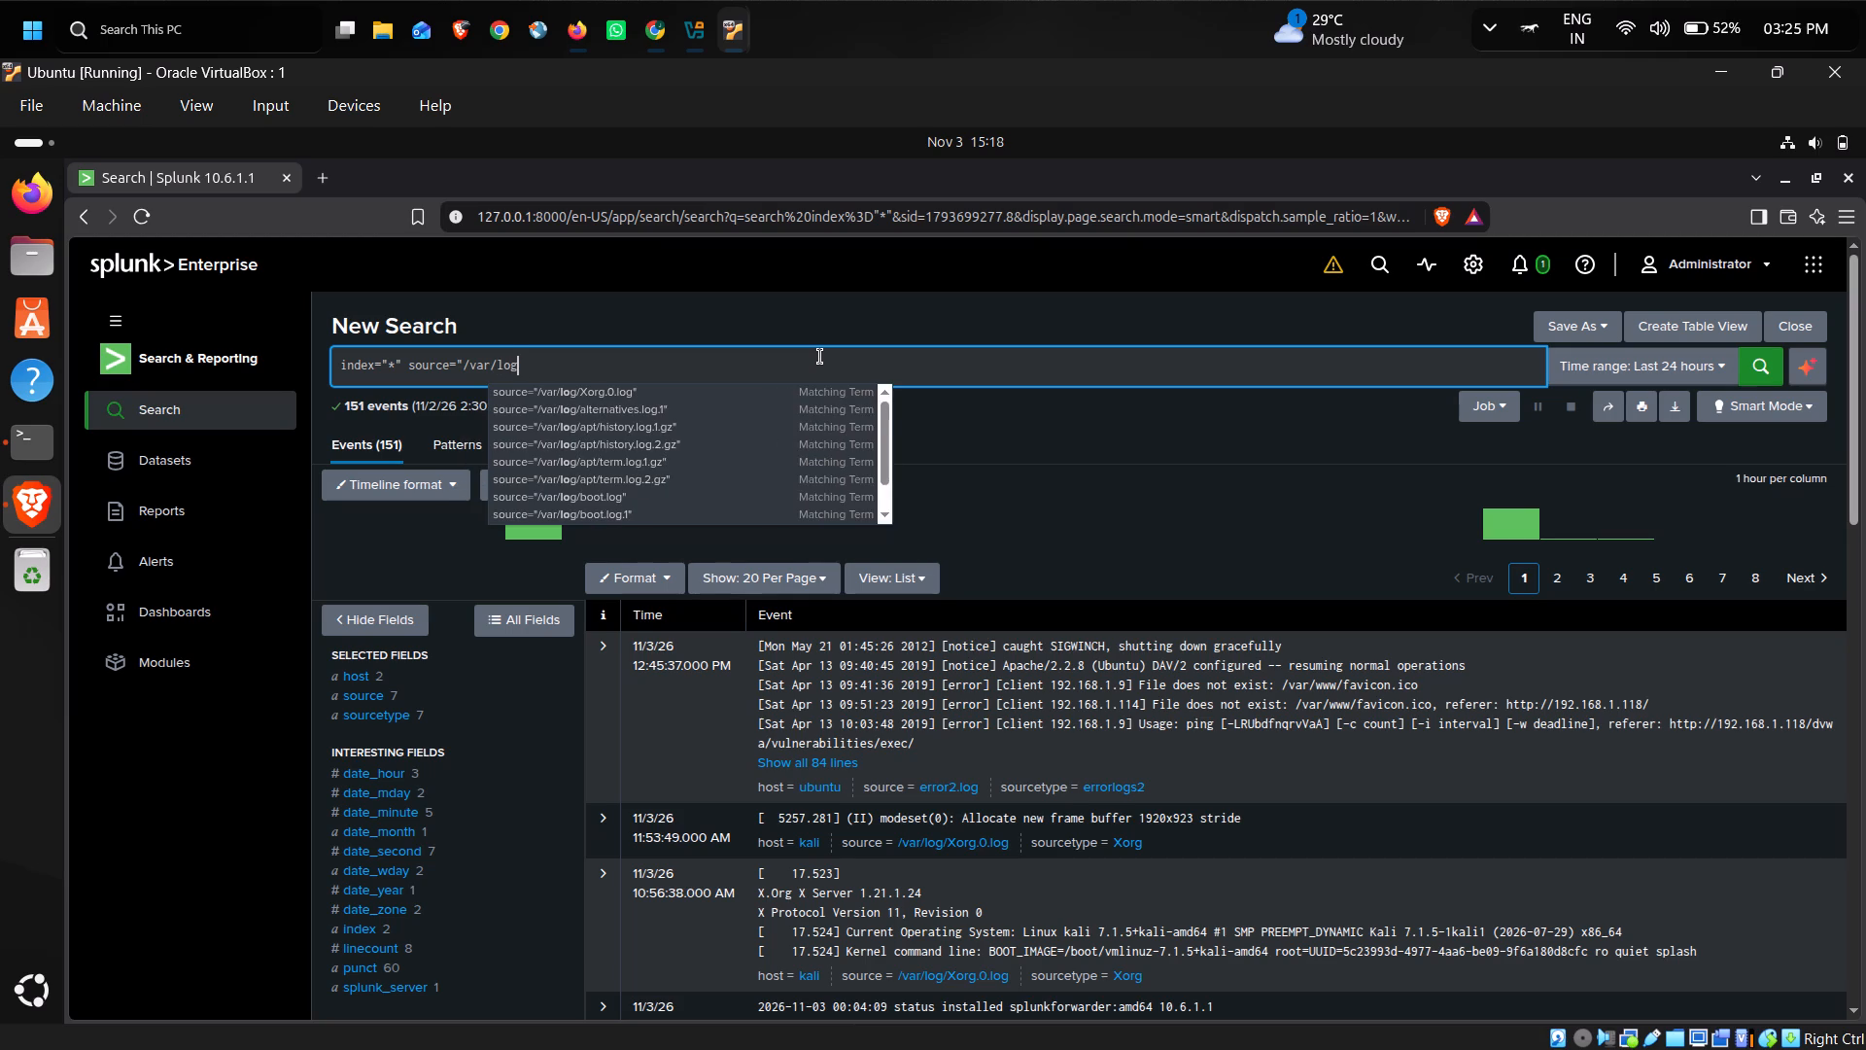
key(slash)
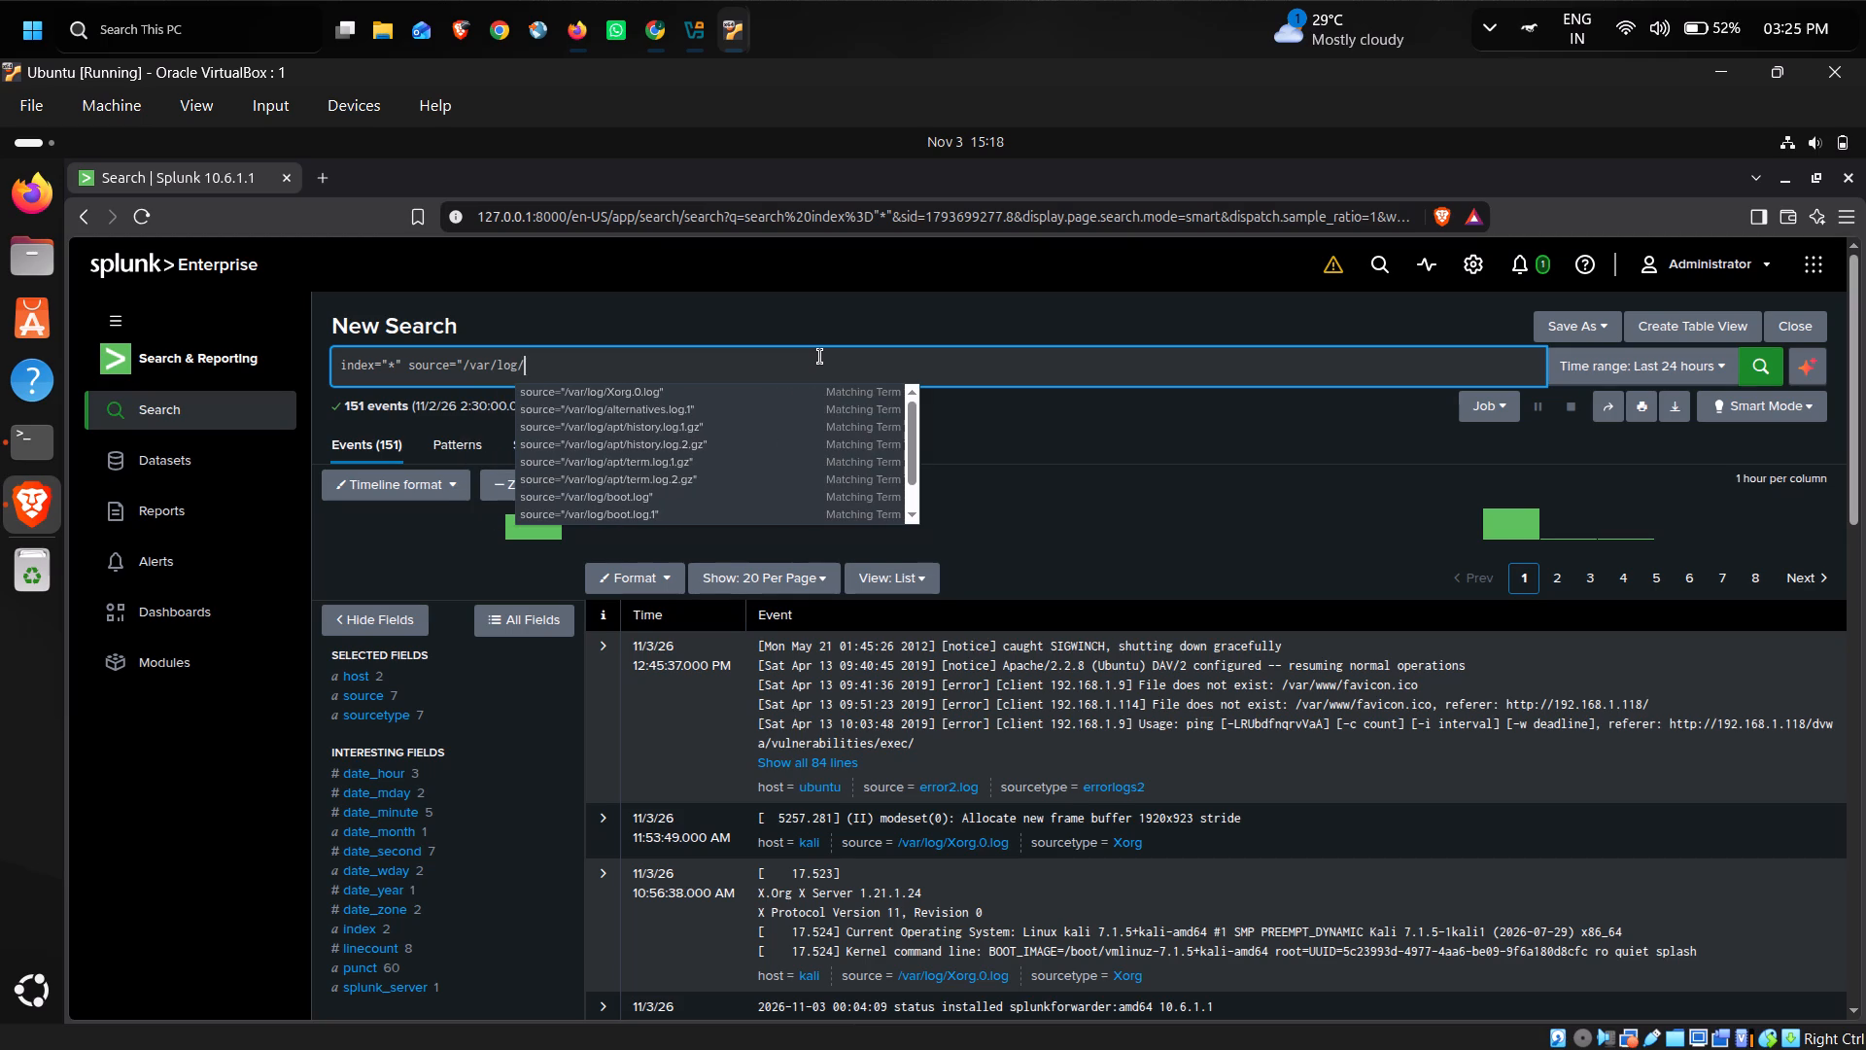
text(apach)
text(e2)
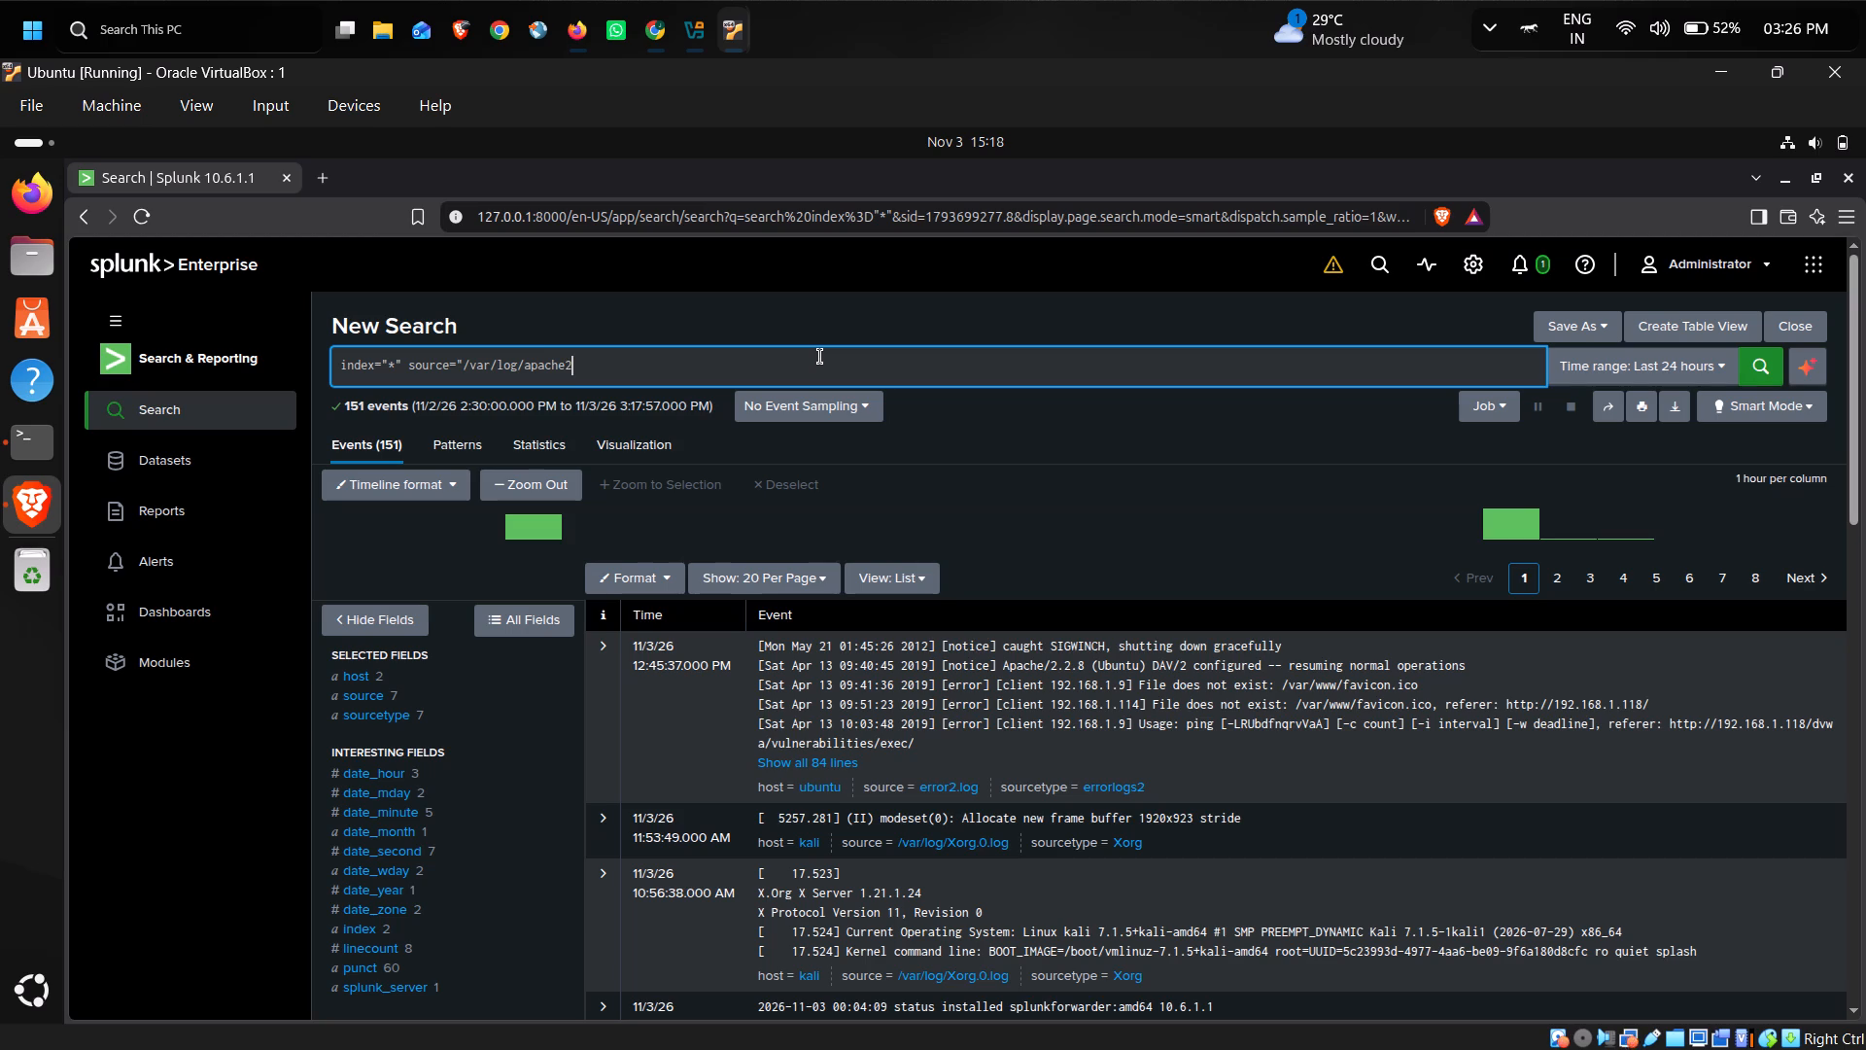
key(slash)
text(acce)
text(ss)
key(period)
text(log)
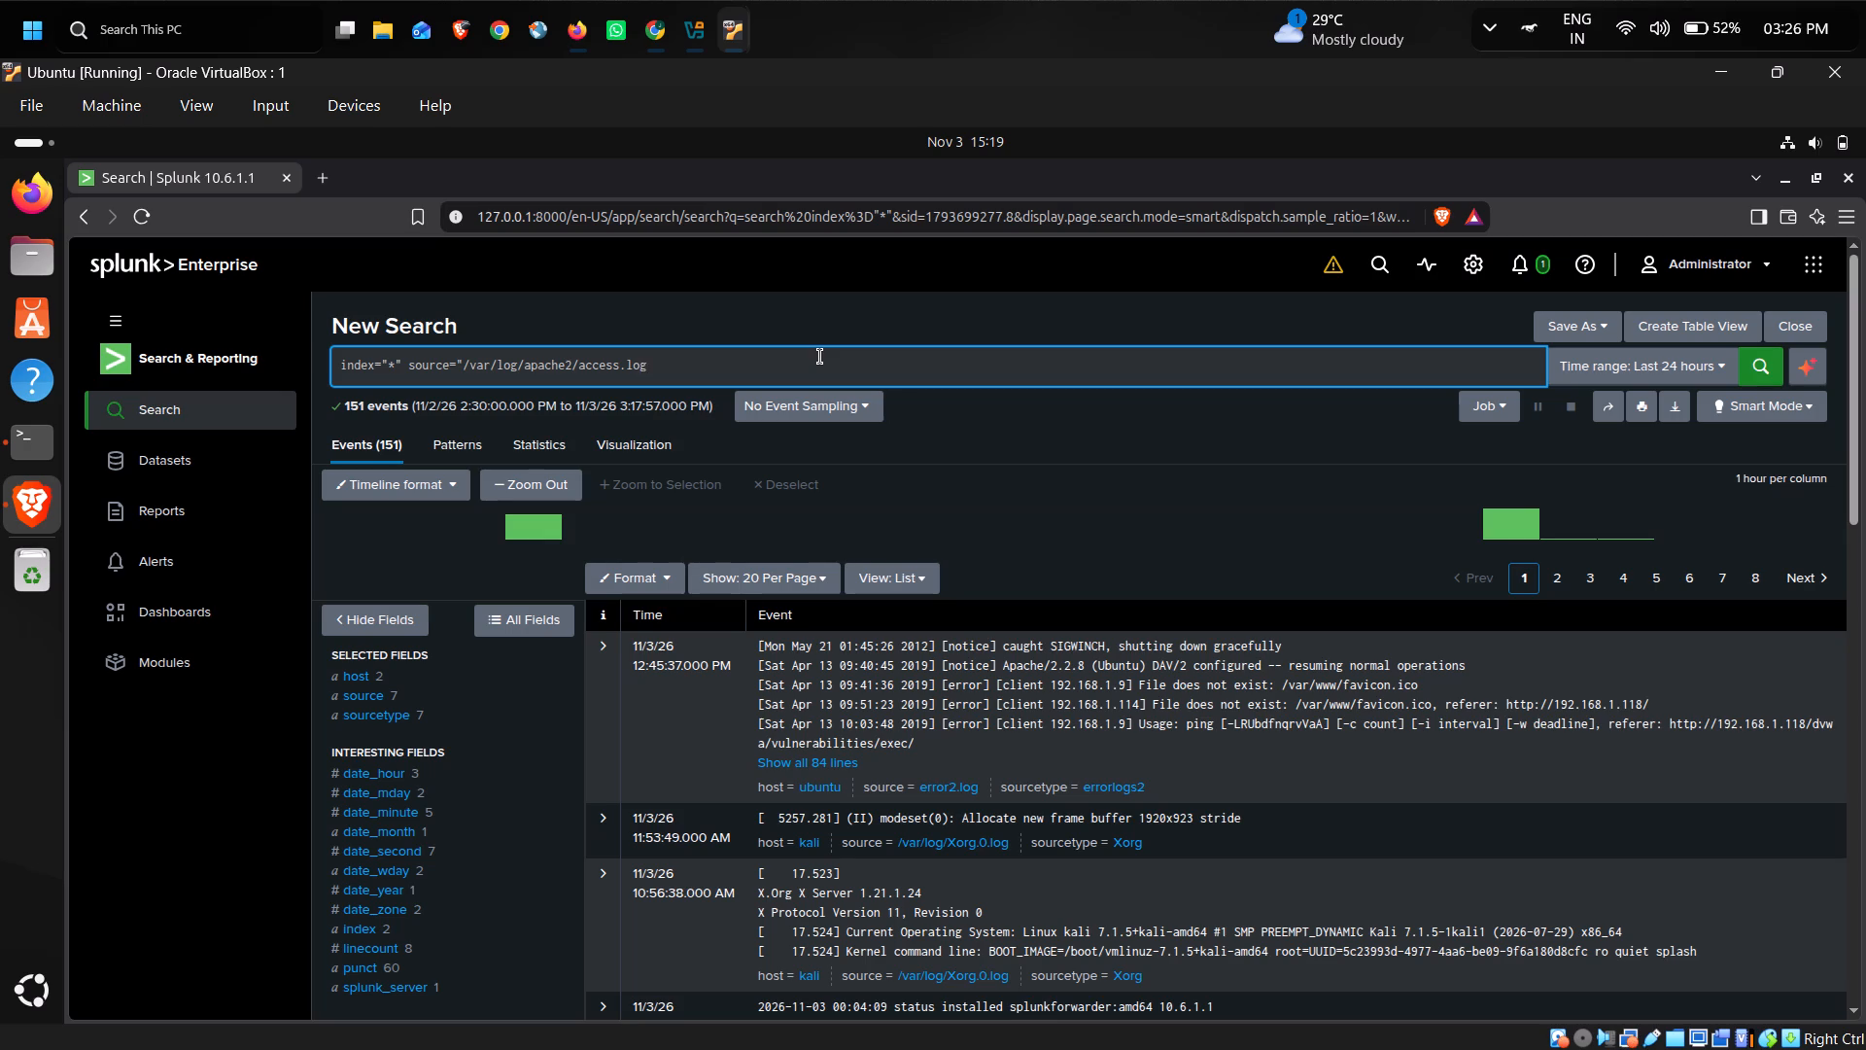
key(shift+quotedbl)
key(Return)
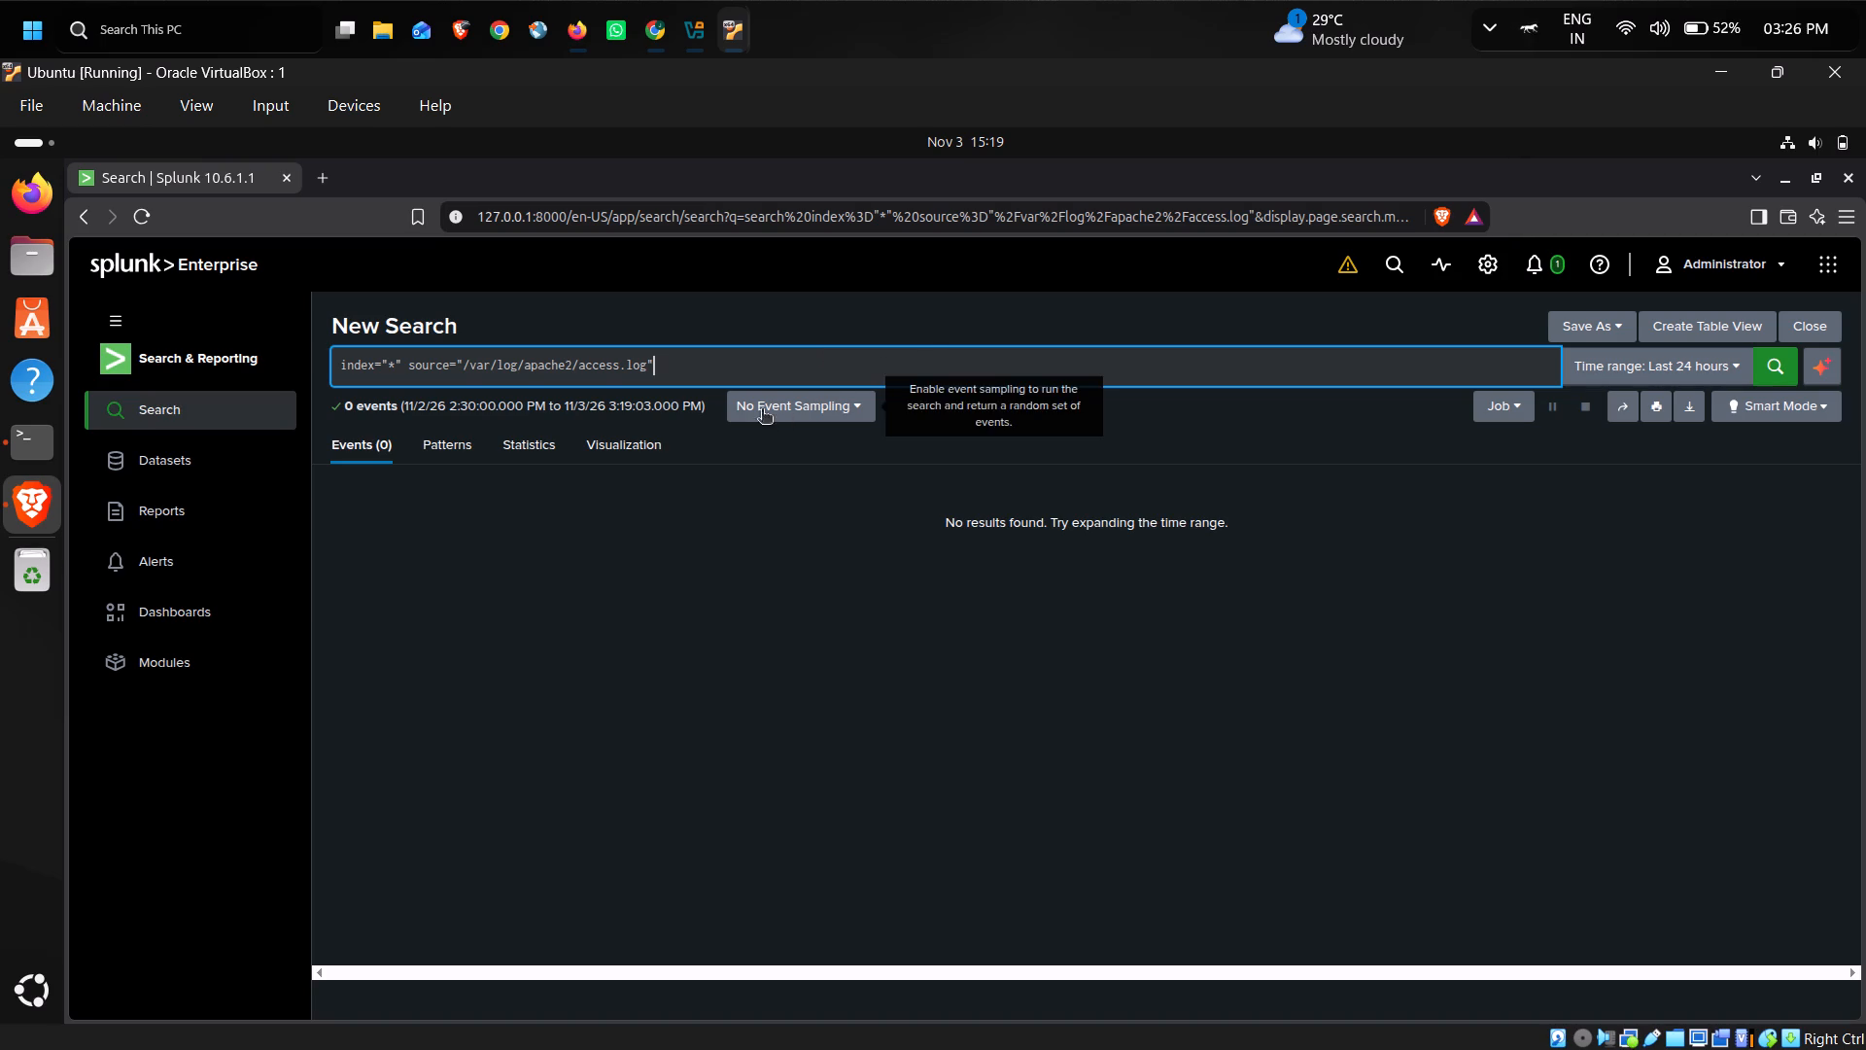
Remove the source filter from the query and rerun the search as index="*".
drag(406, 367, 697, 353)
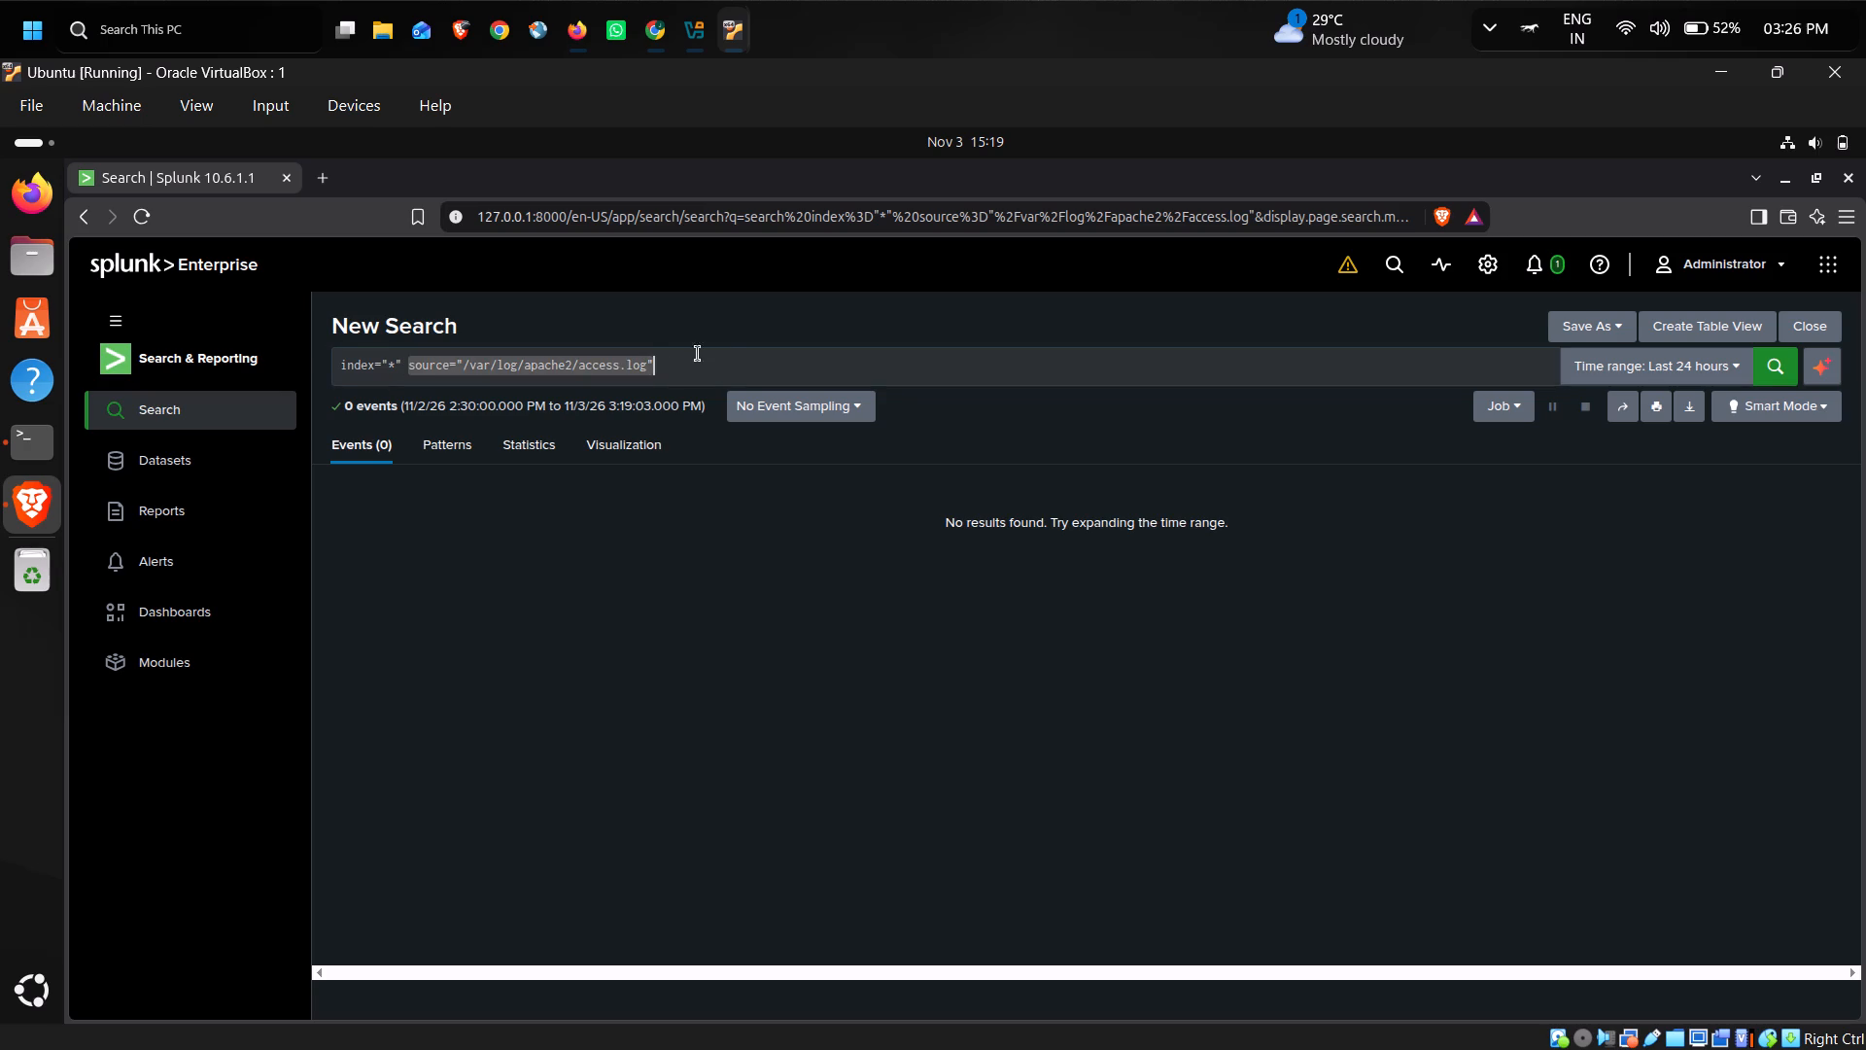
drag(697, 353, 729, 350)
drag(707, 361, 466, 386)
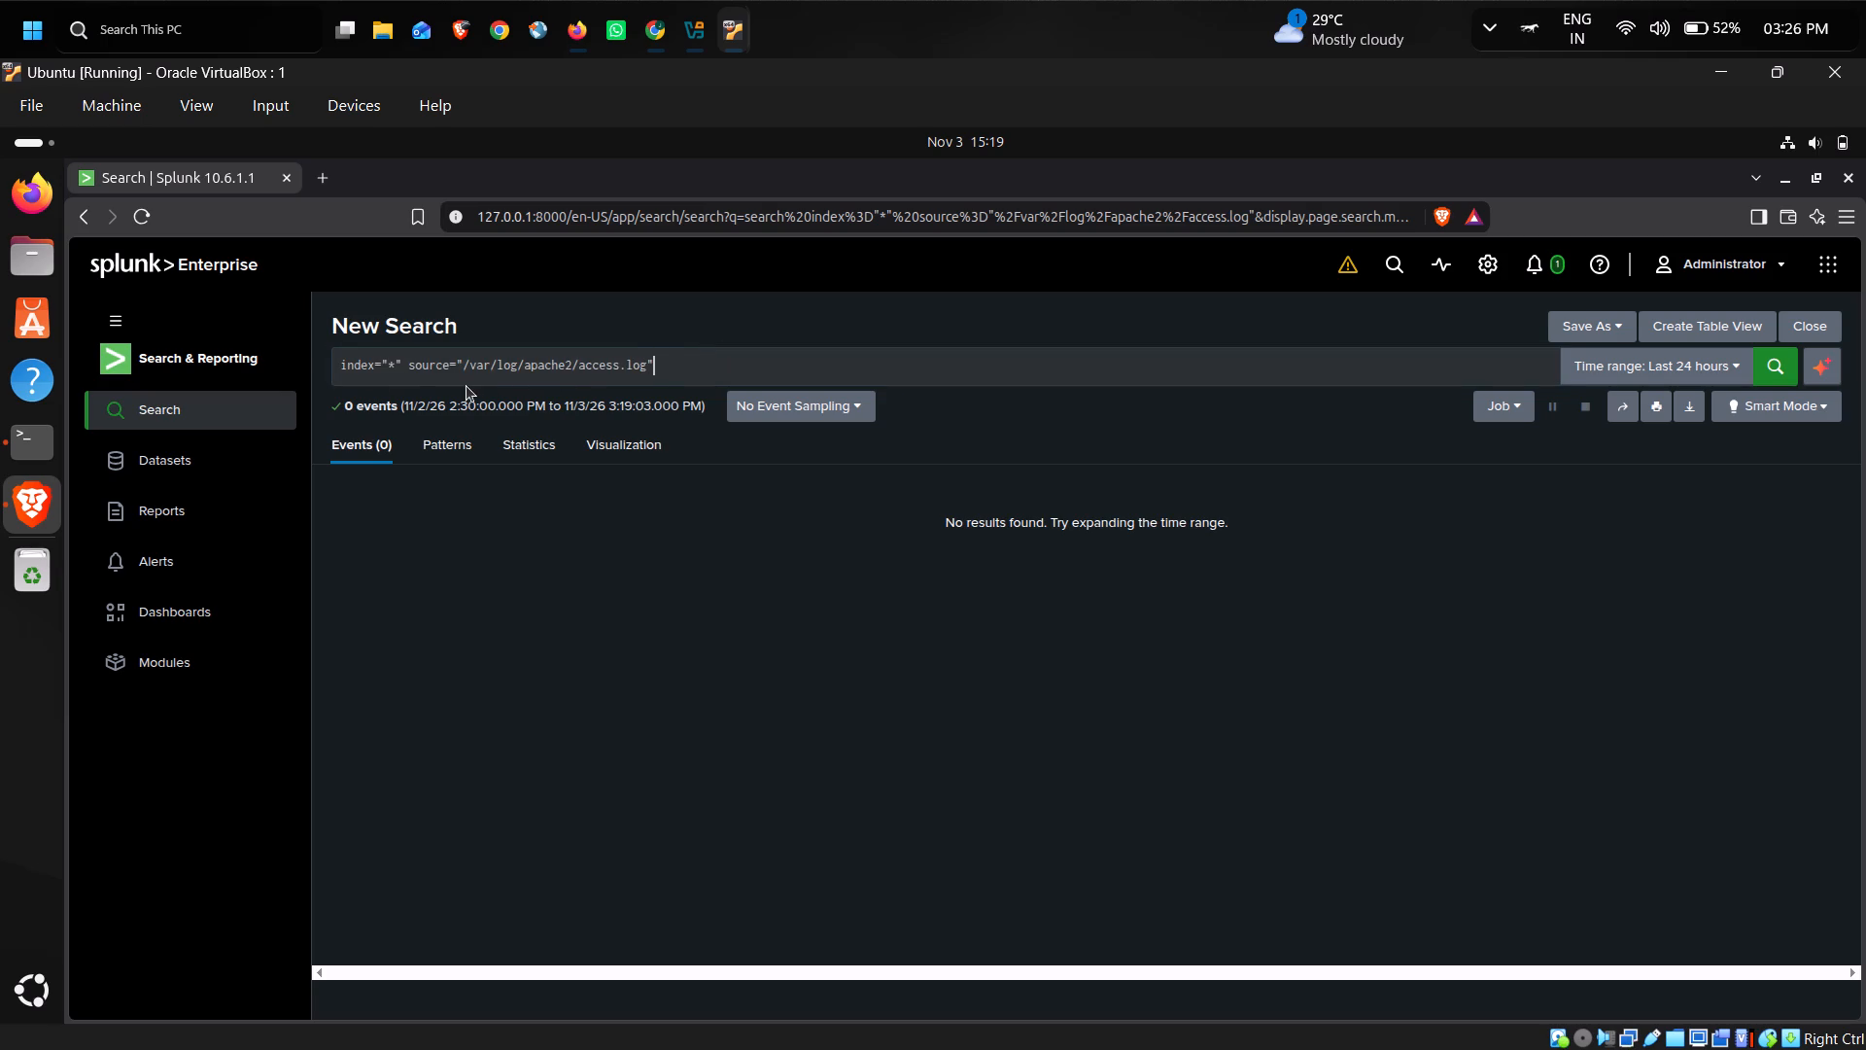
drag(466, 386, 410, 368)
key(BackSpace)
key(BackSpace)
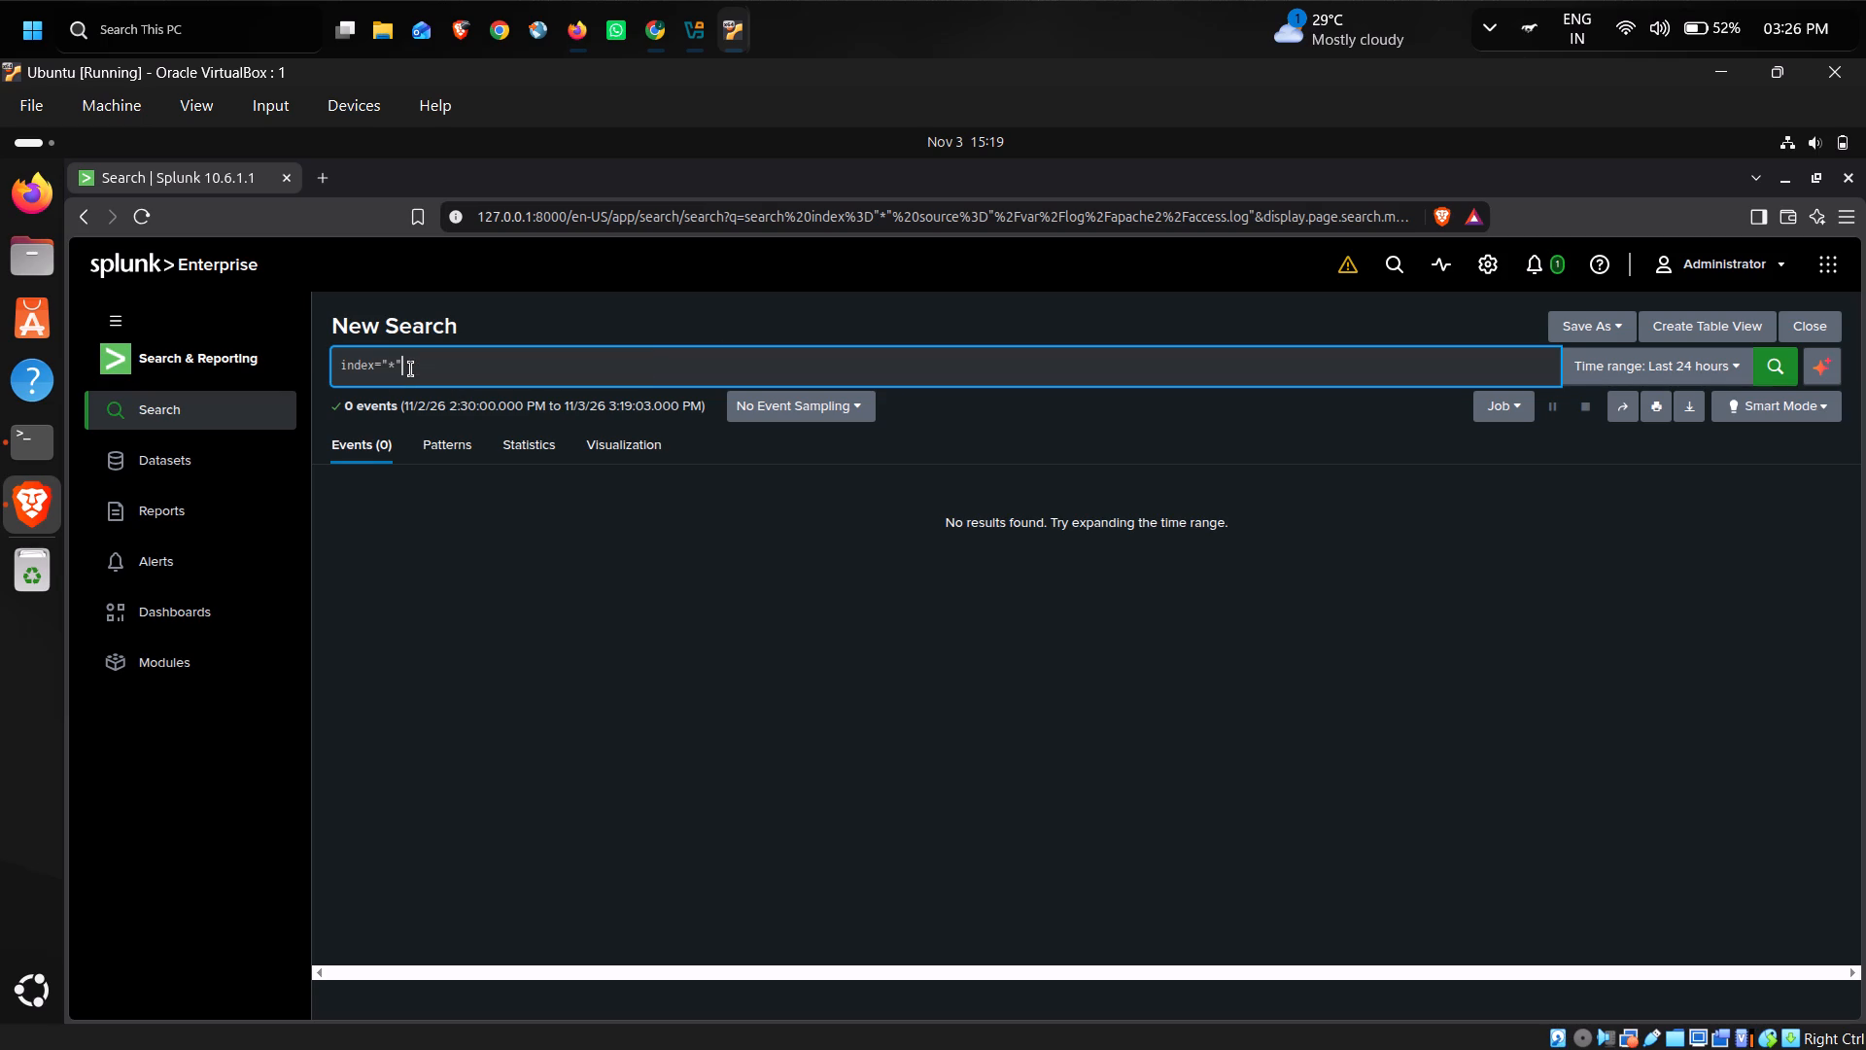
key(Return)
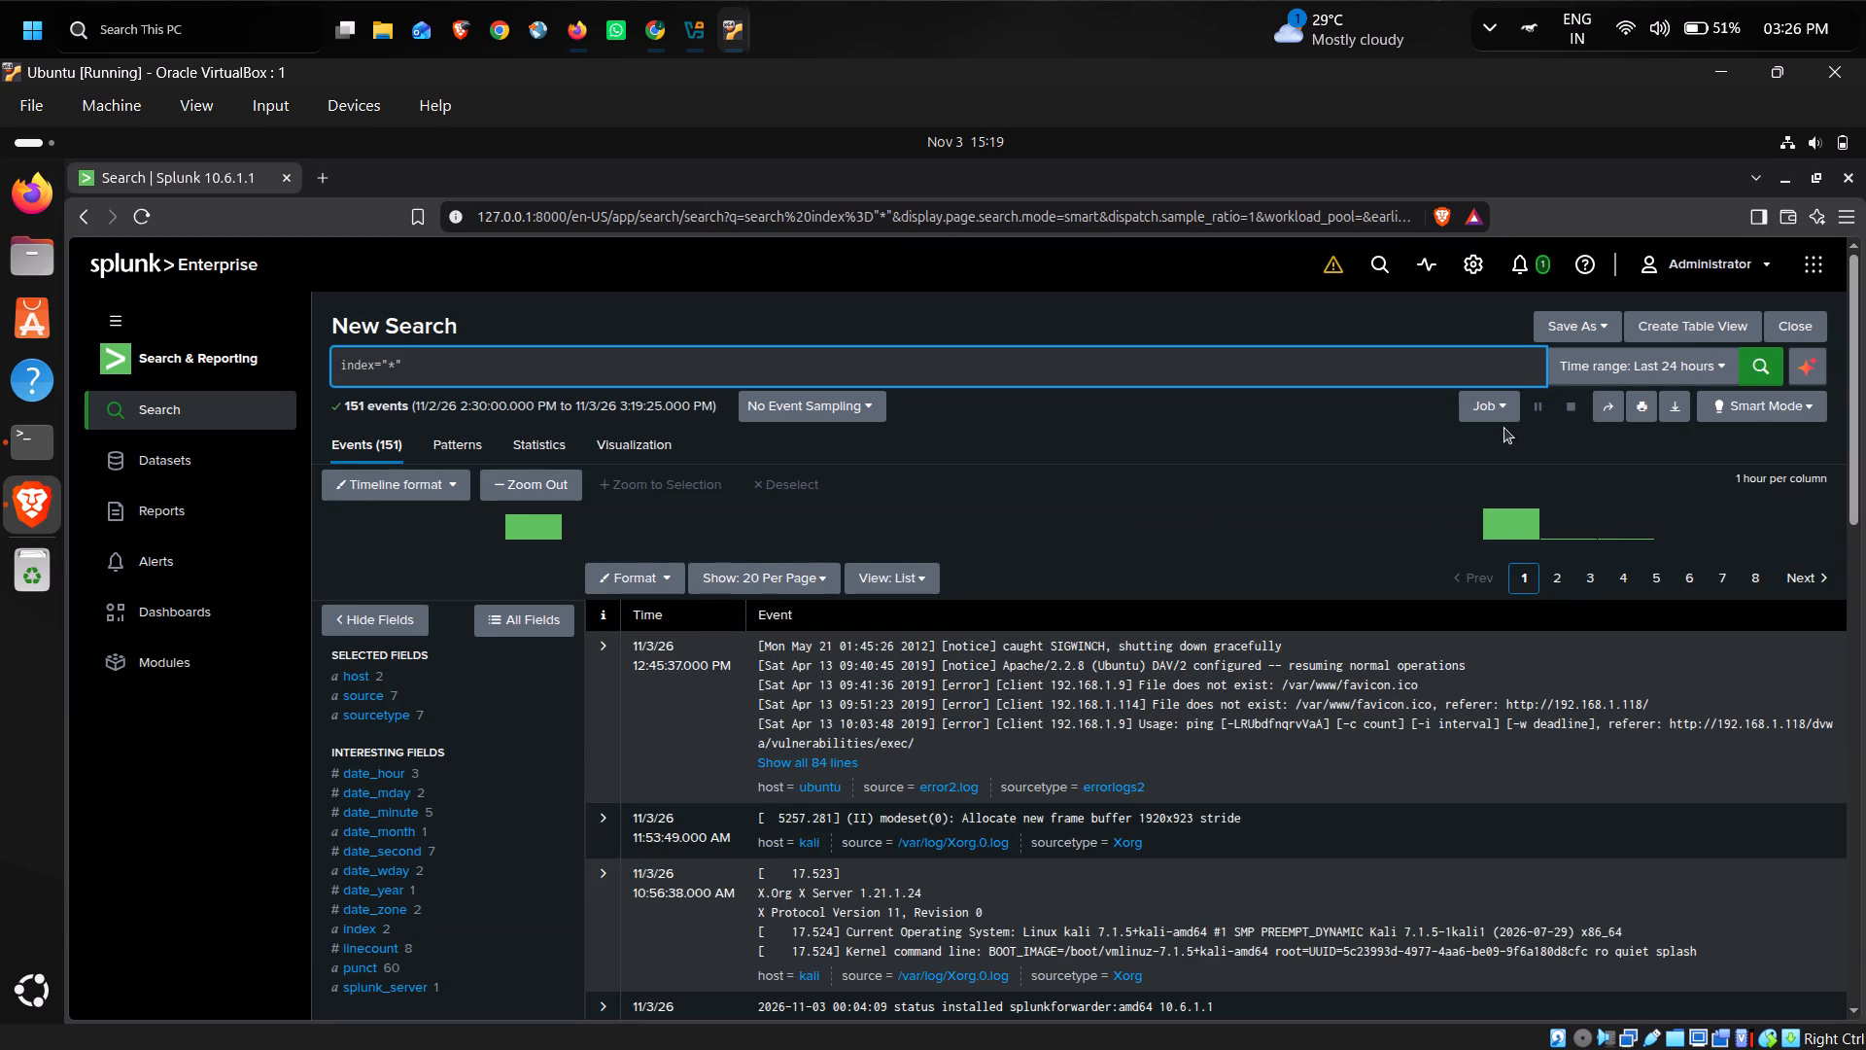
Run the index="*" search with the time range set to All time (real-time).
click(1710, 360)
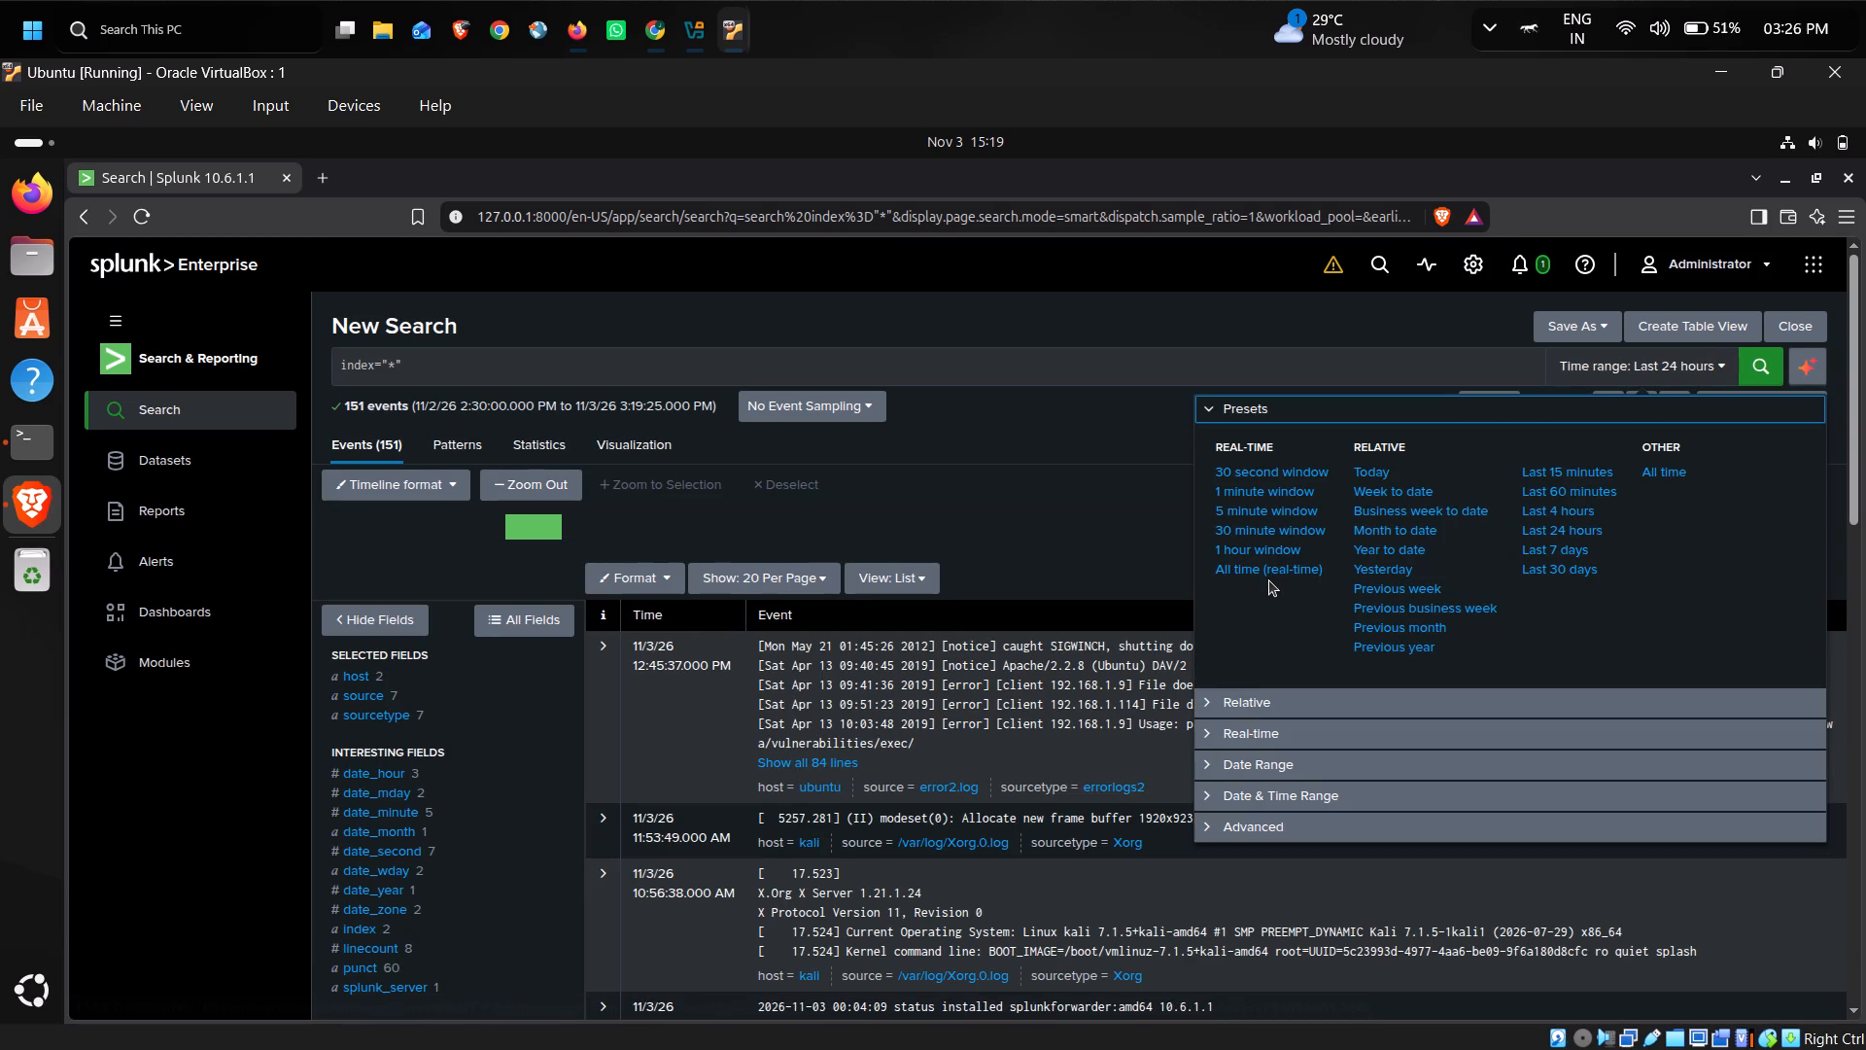
click(1266, 577)
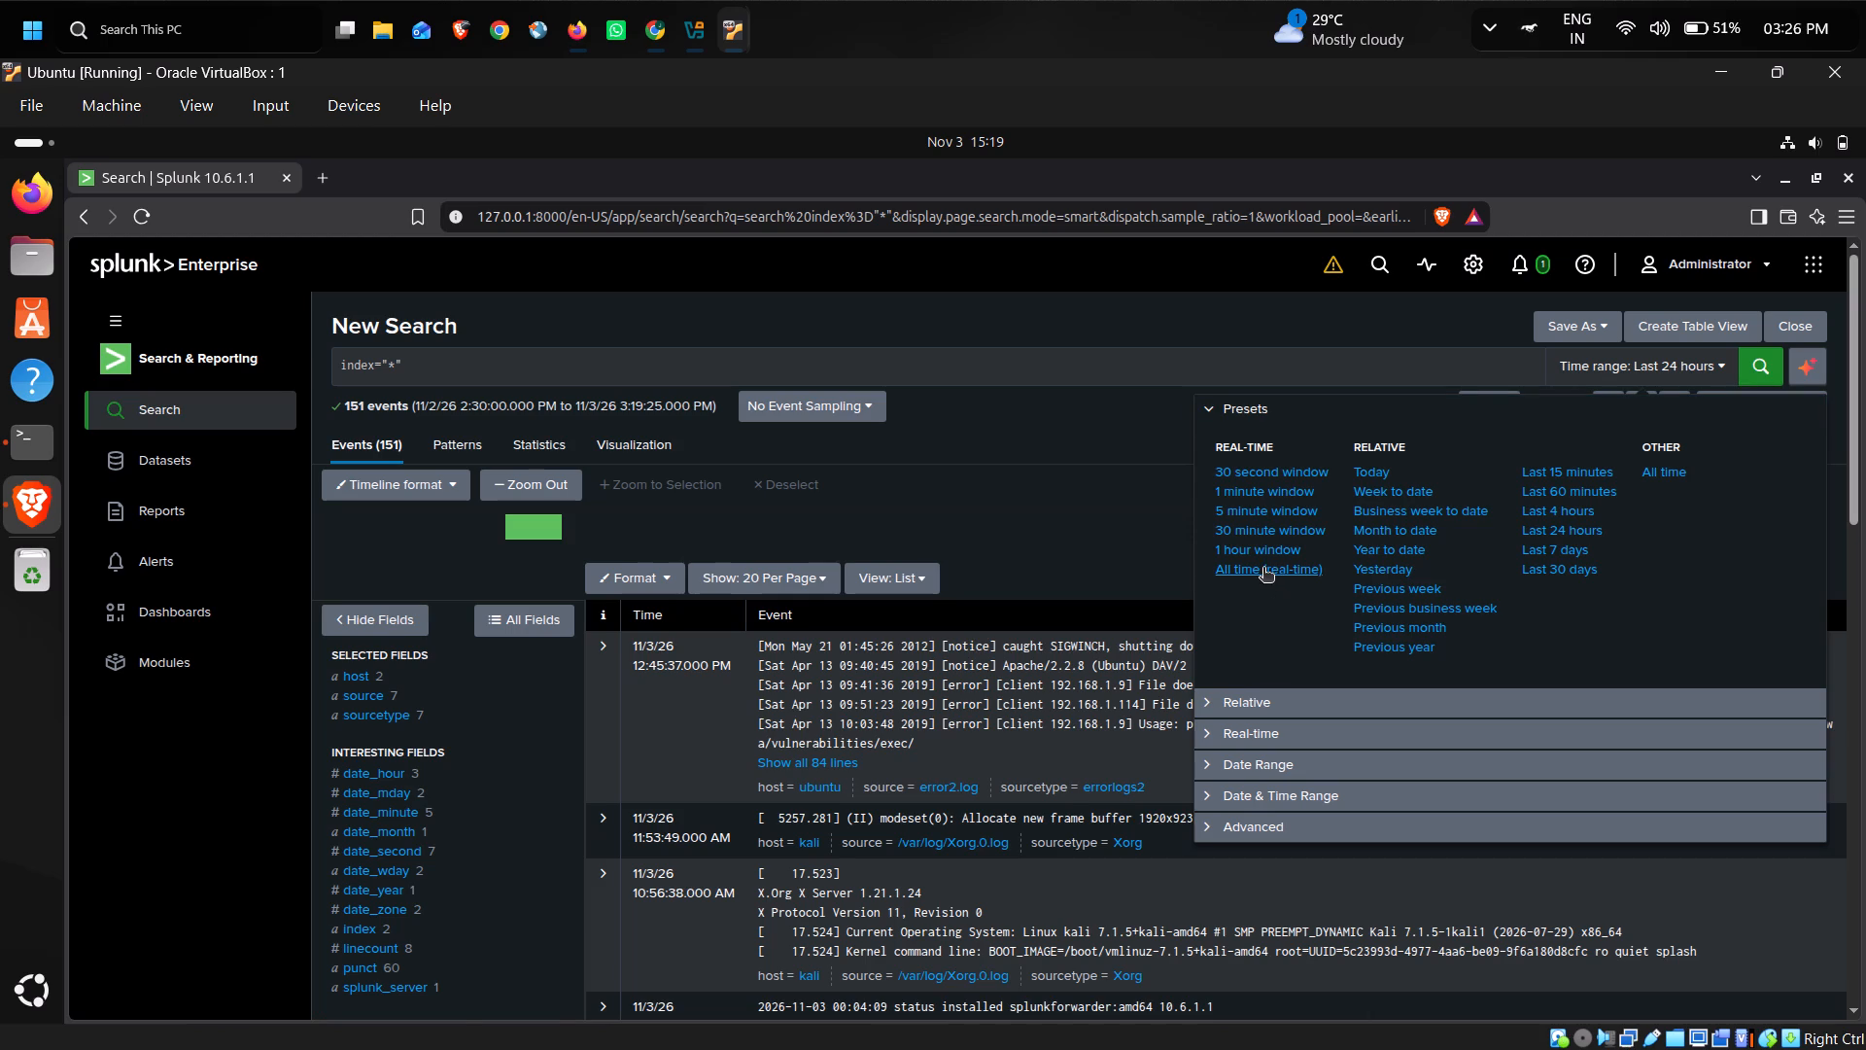
click(1263, 569)
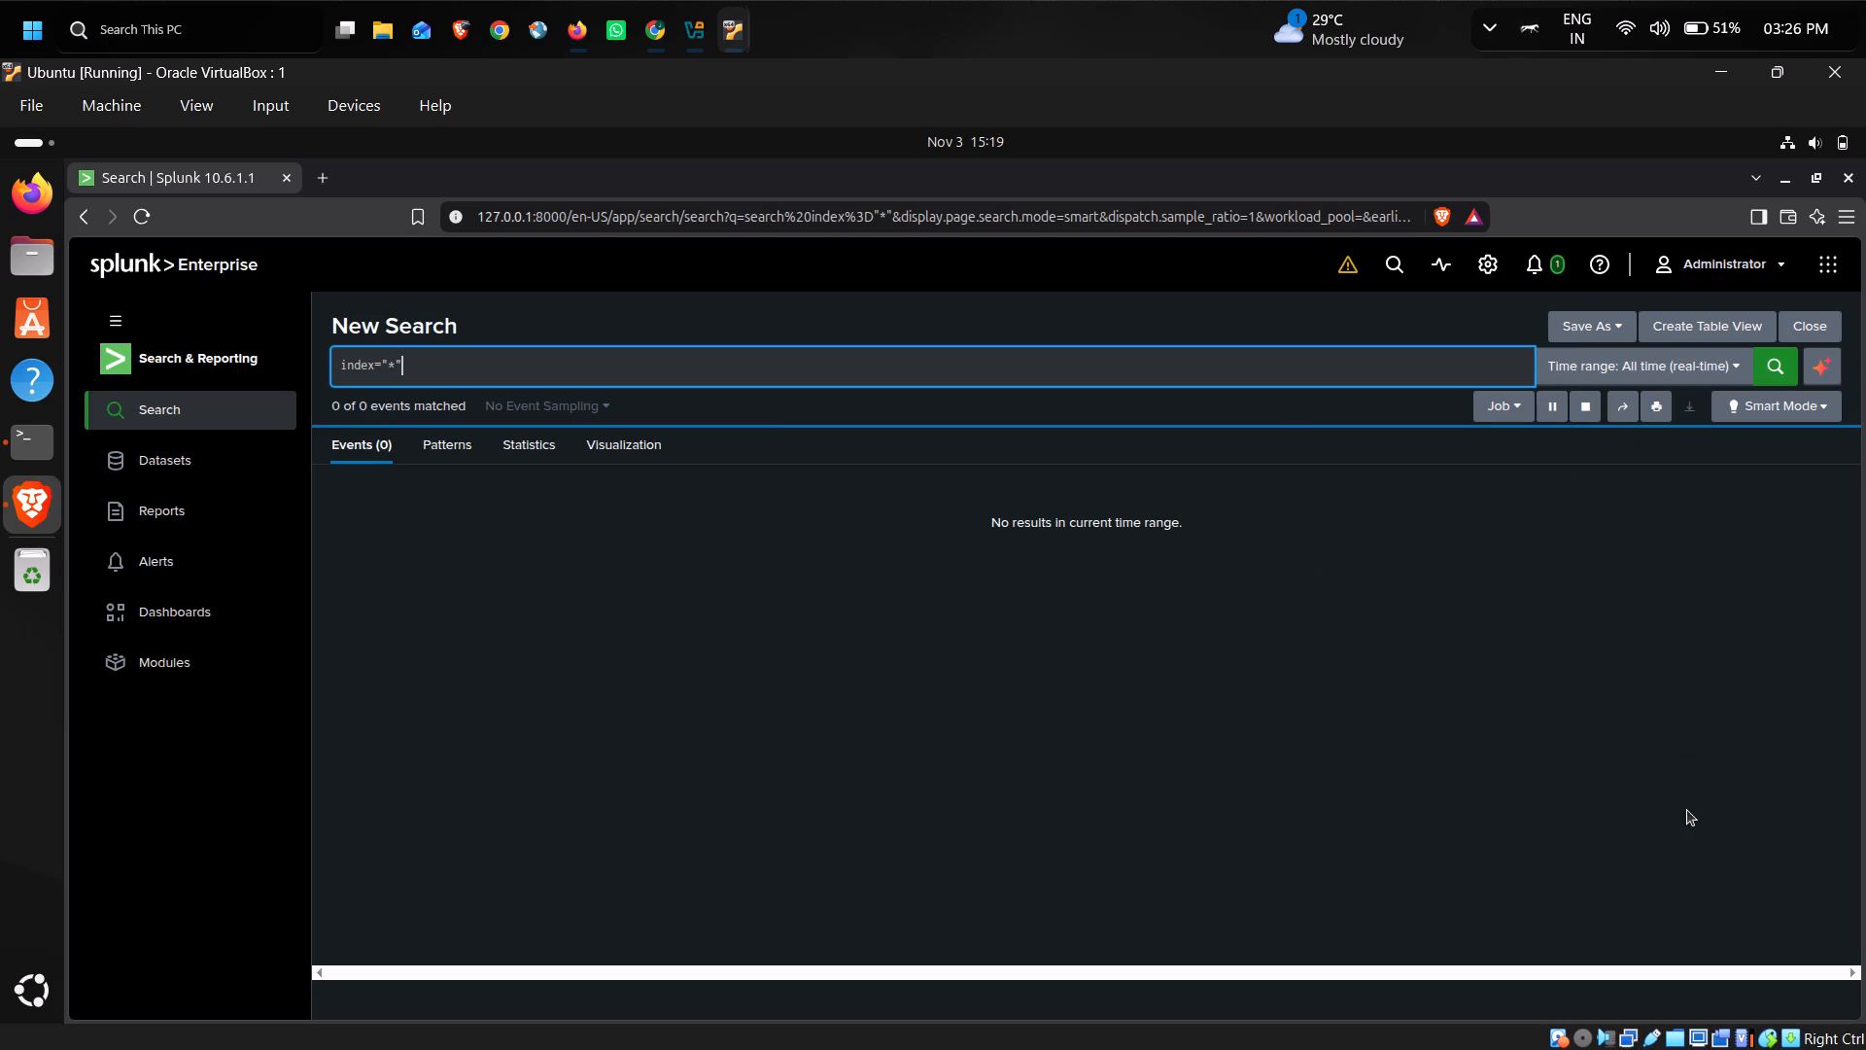
Rerun the index="*" search with the time range set to All time.
click(1716, 360)
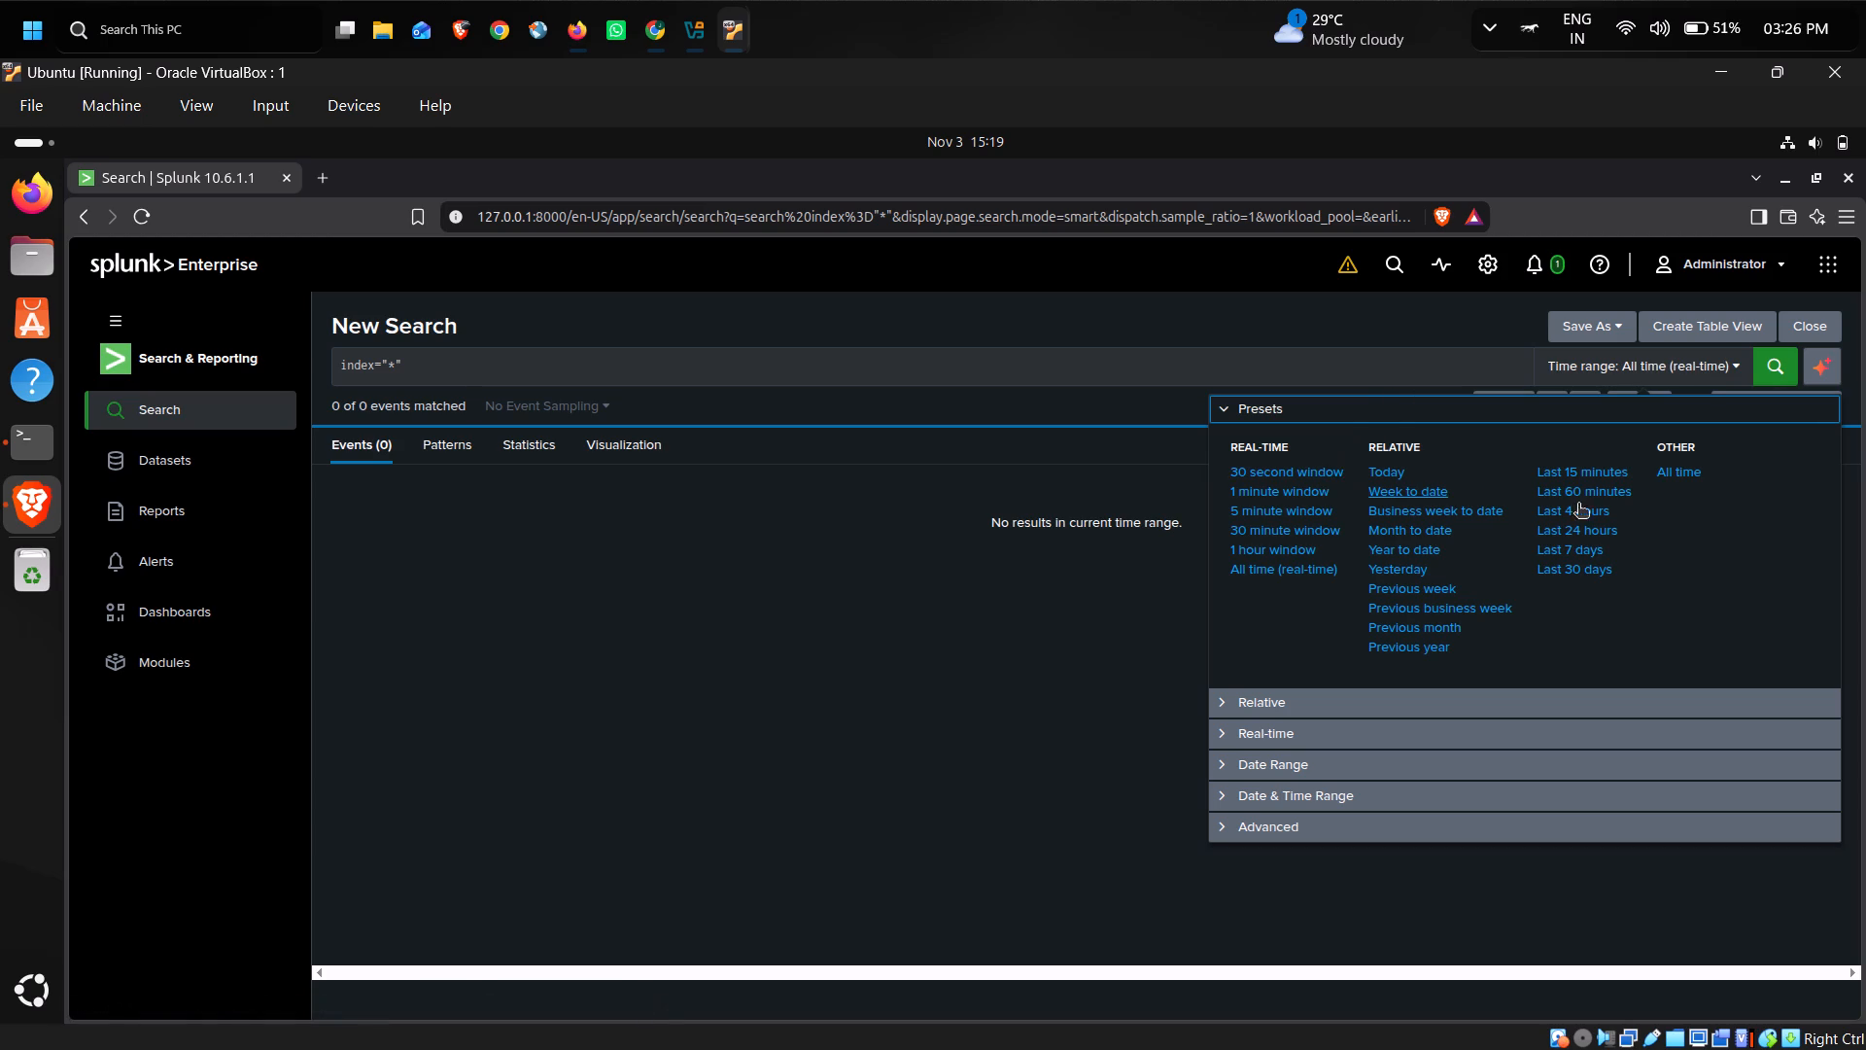
click(1681, 471)
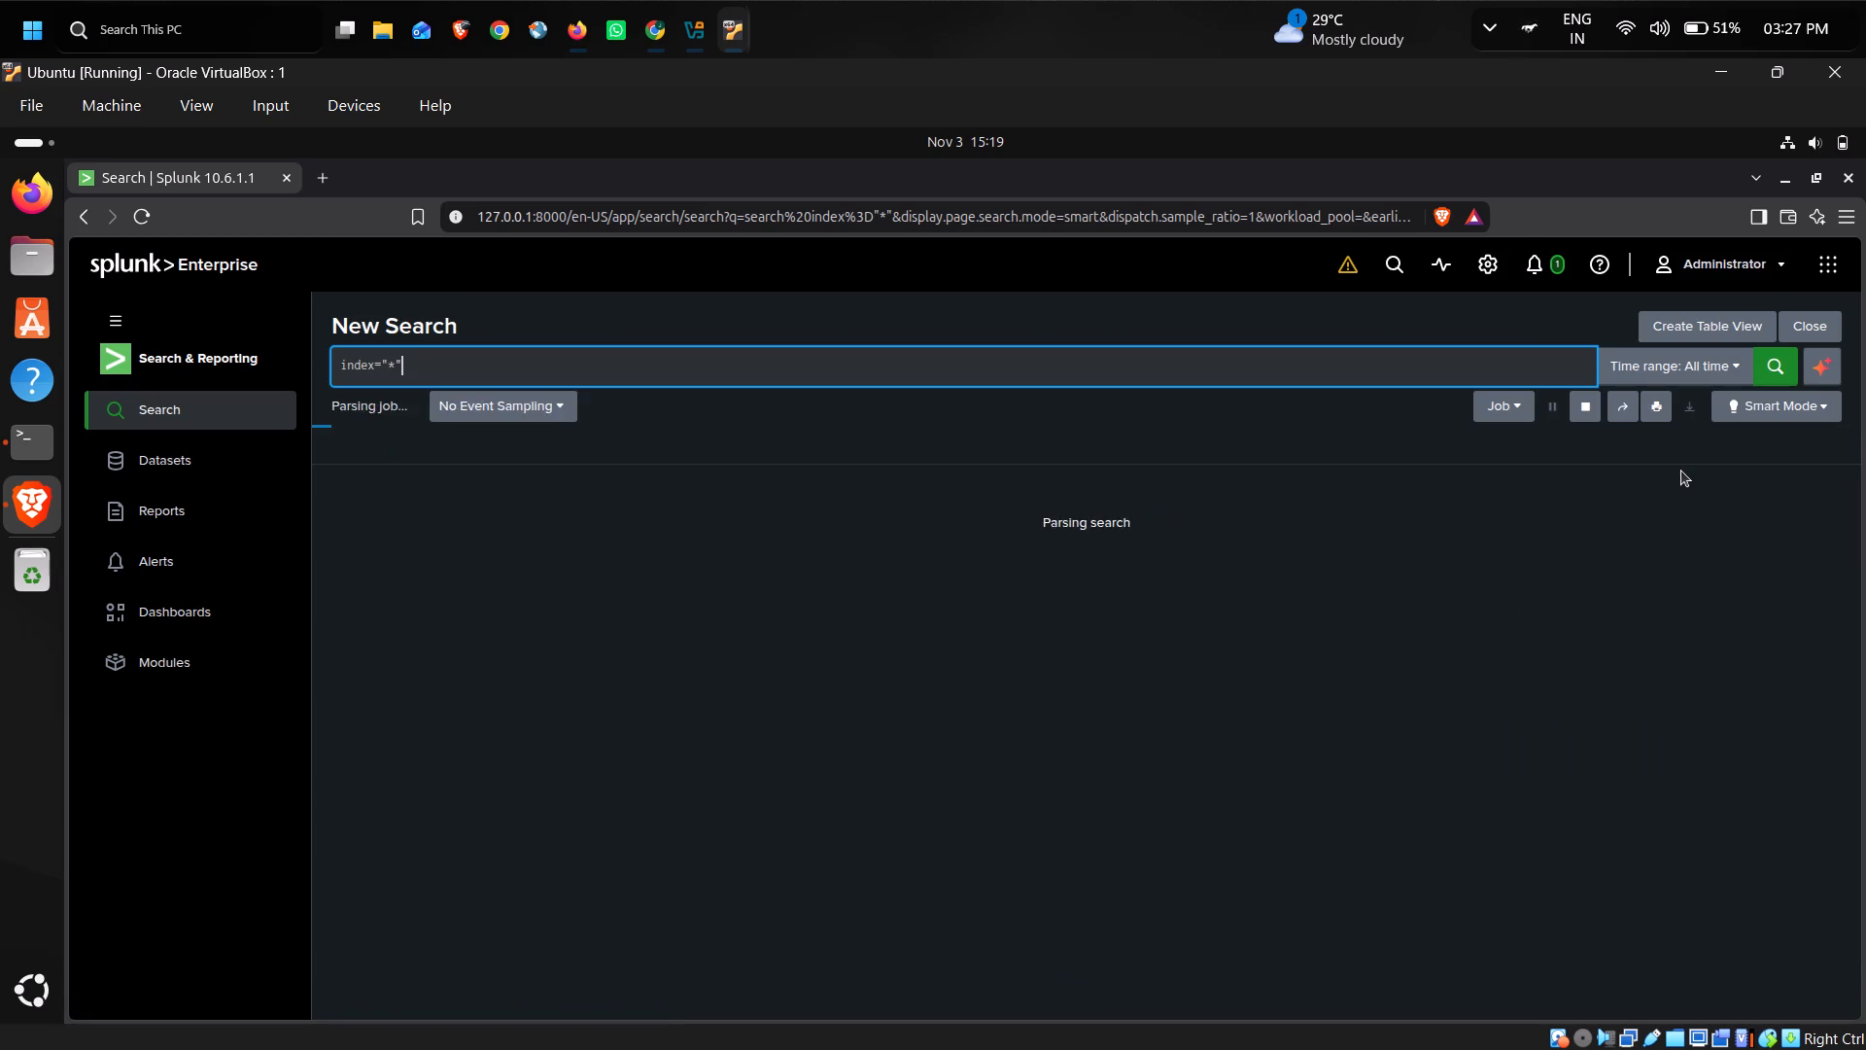
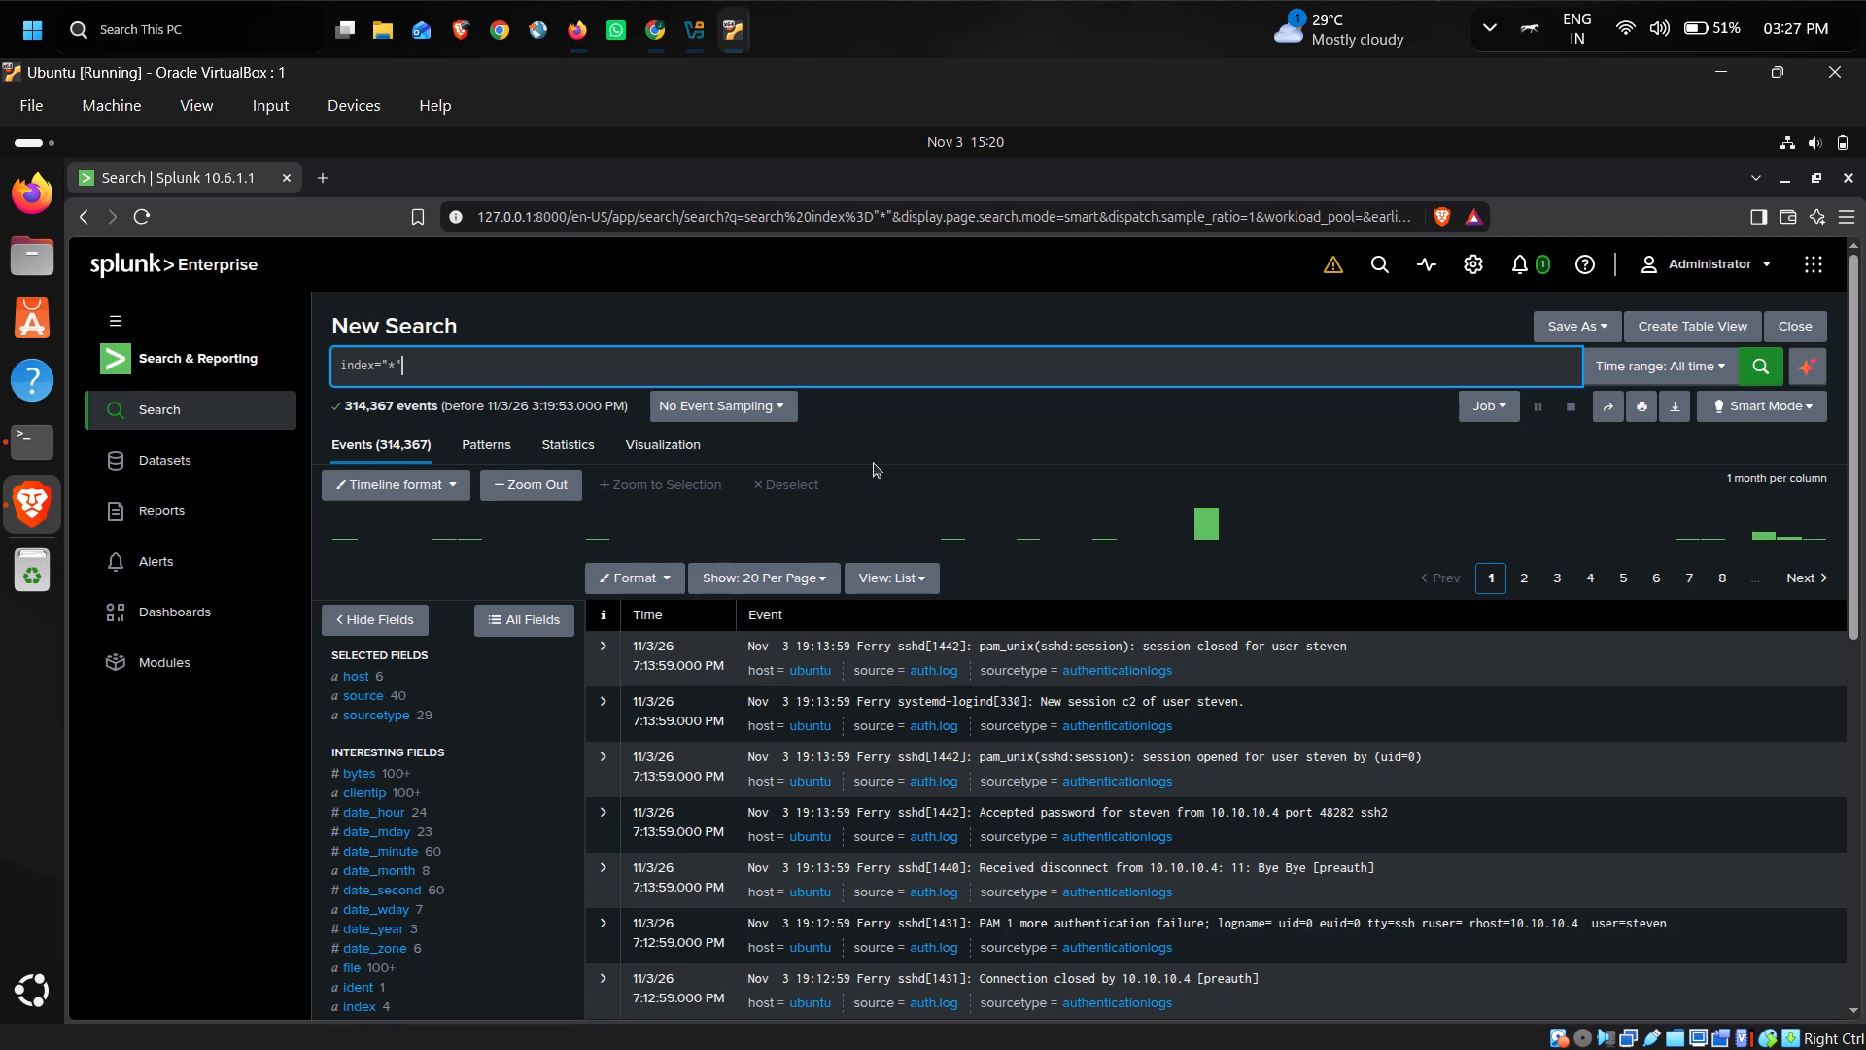
Add source=/var/log/auth.log to the index="*" query and run the search.
key(space)
text(so)
key(i)
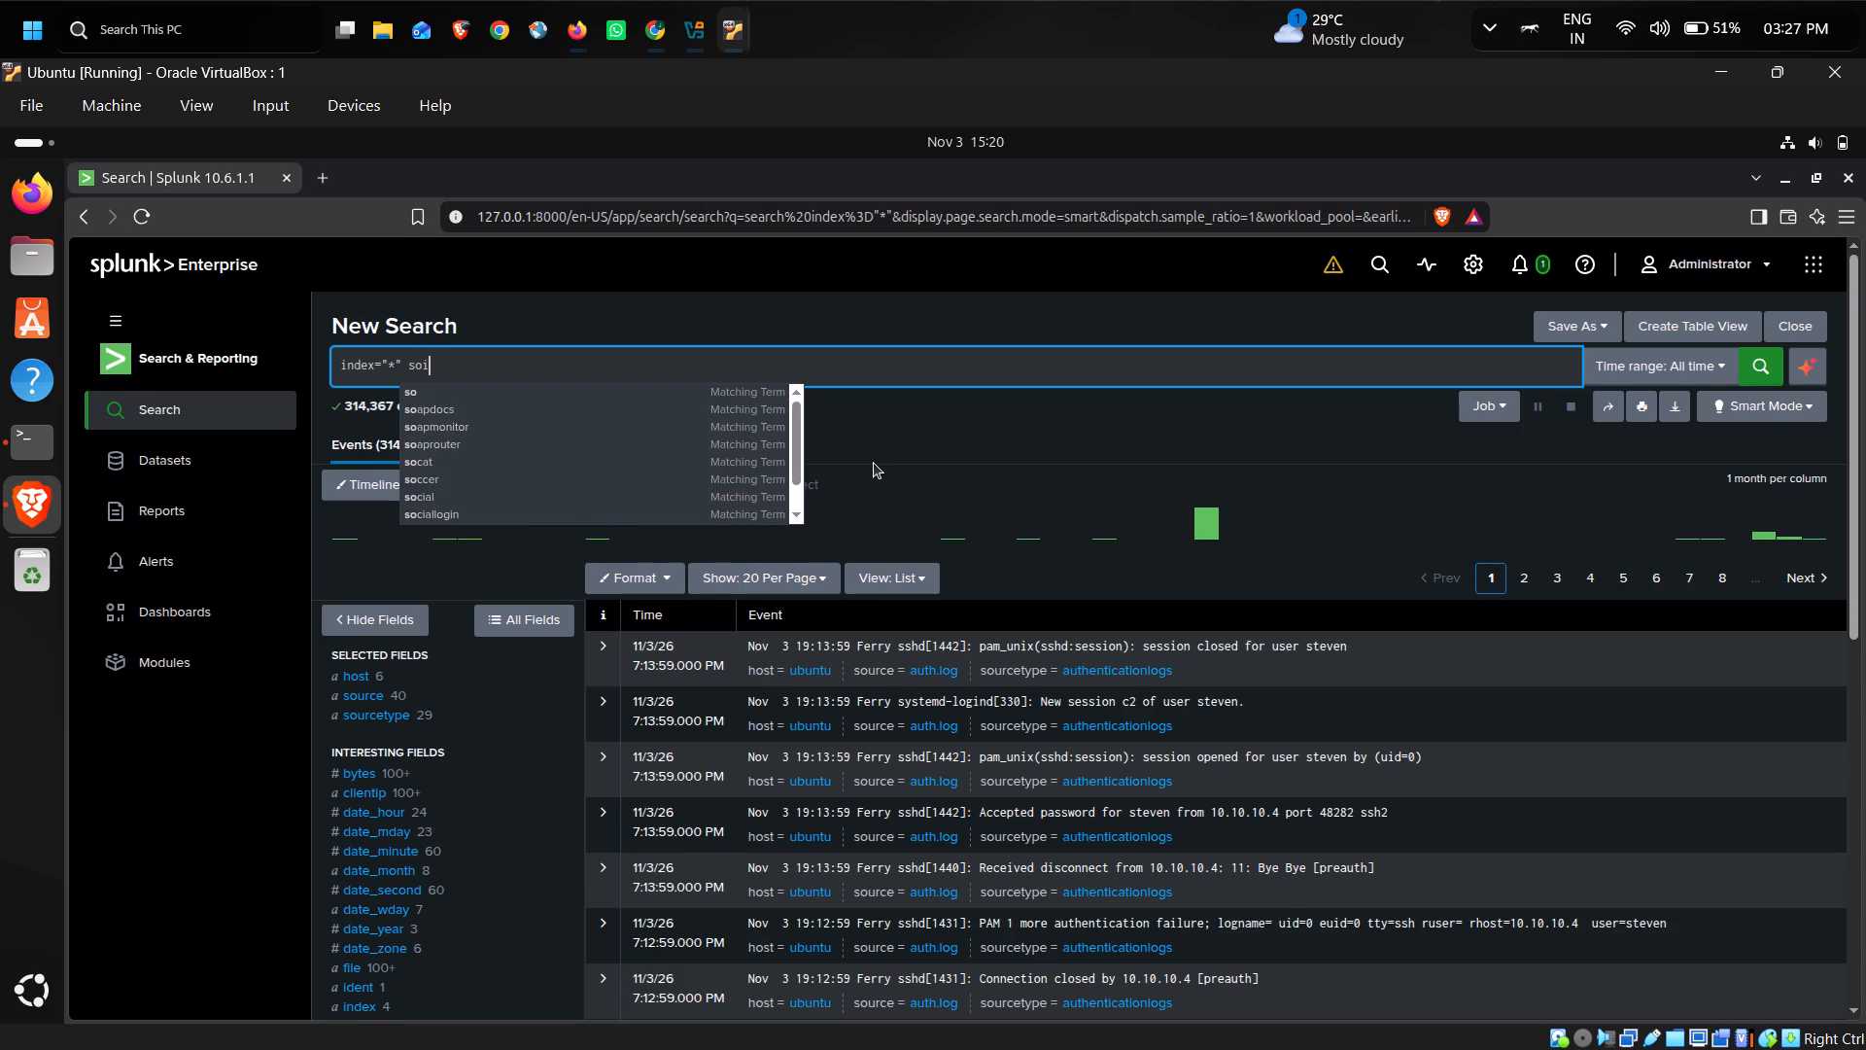
key(BackSpace)
text(urce)
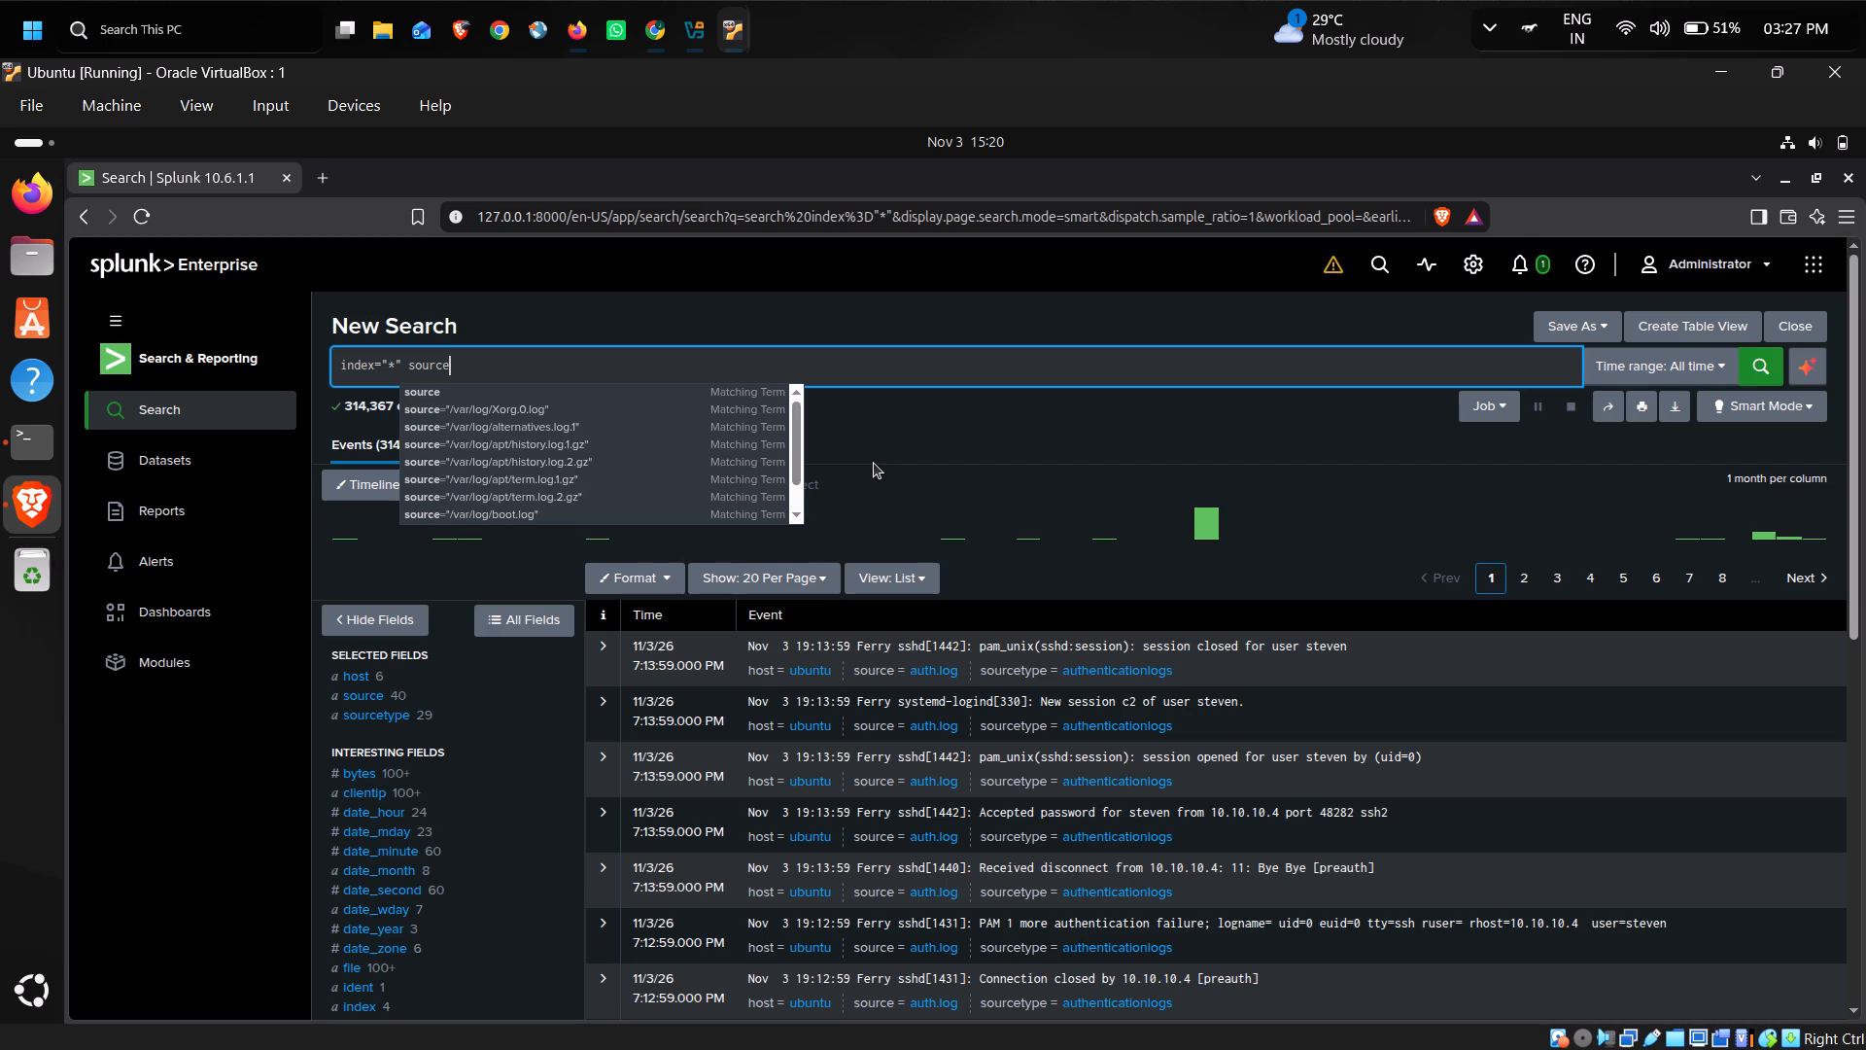
key(equal)
text(/var)
key(slash)
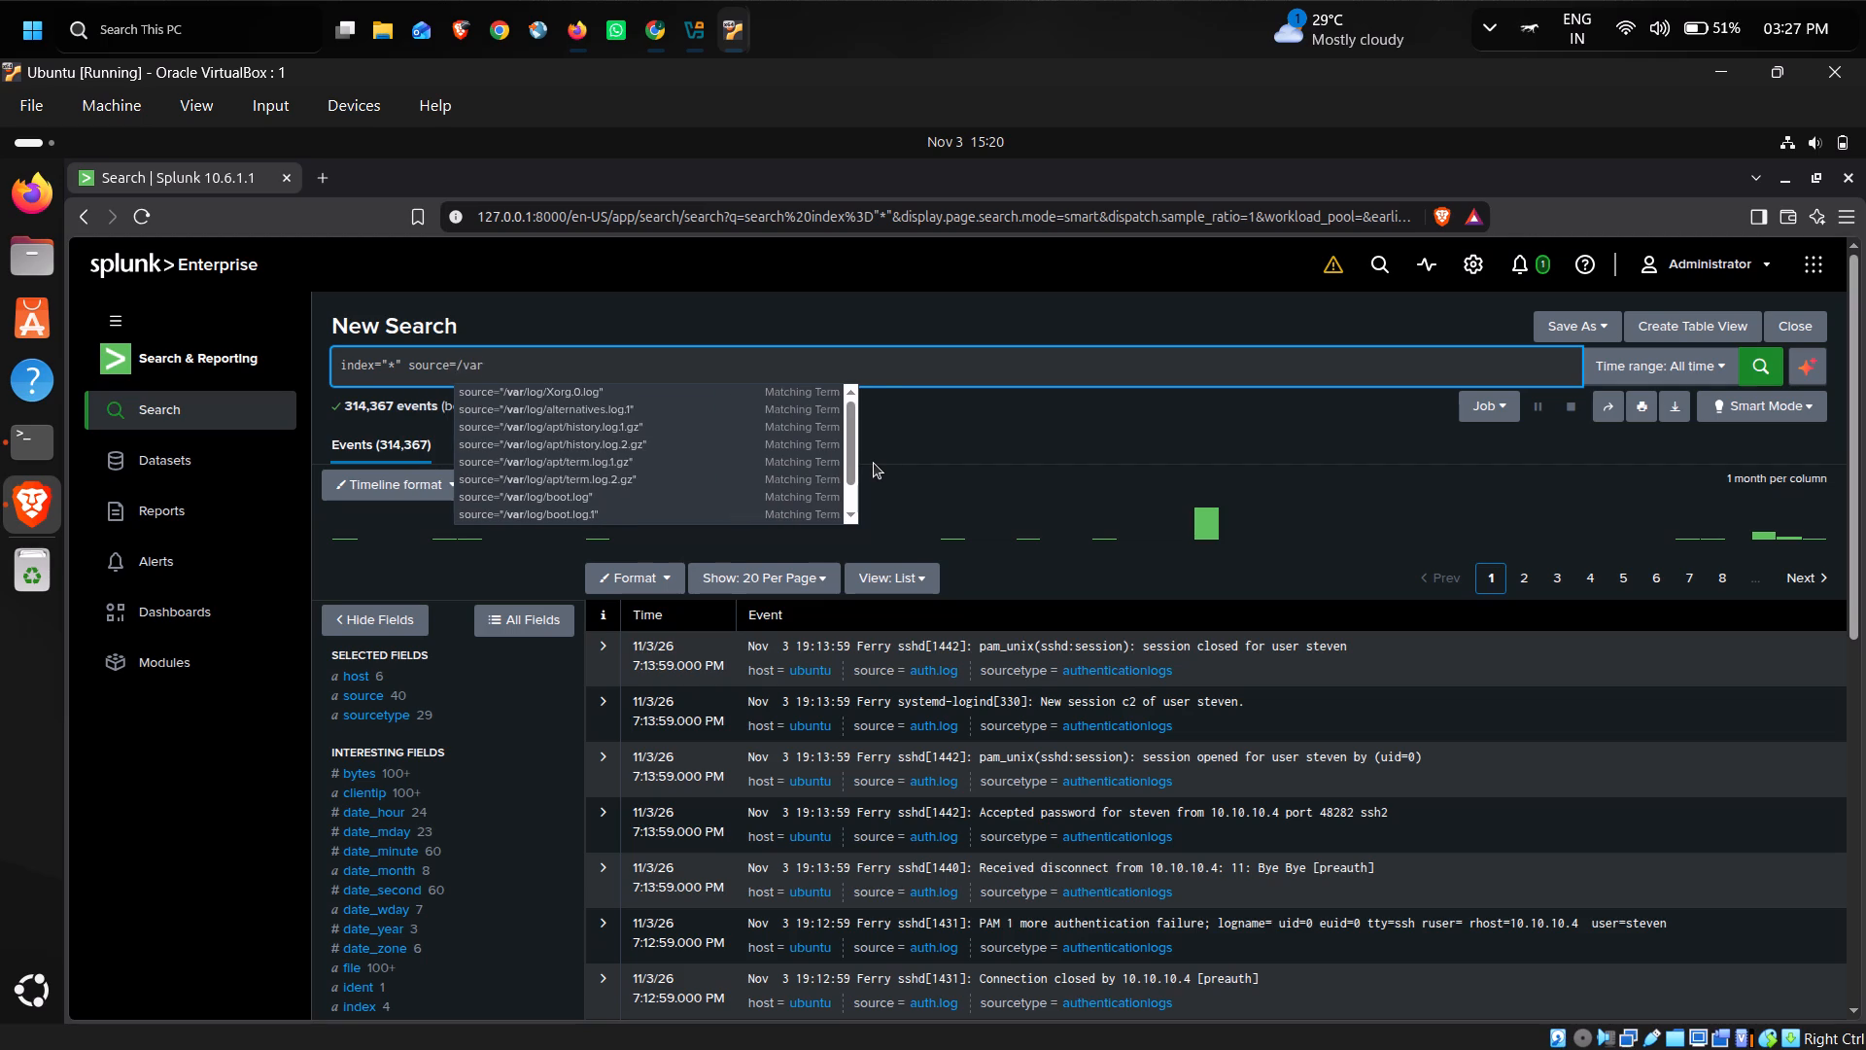
text(log)
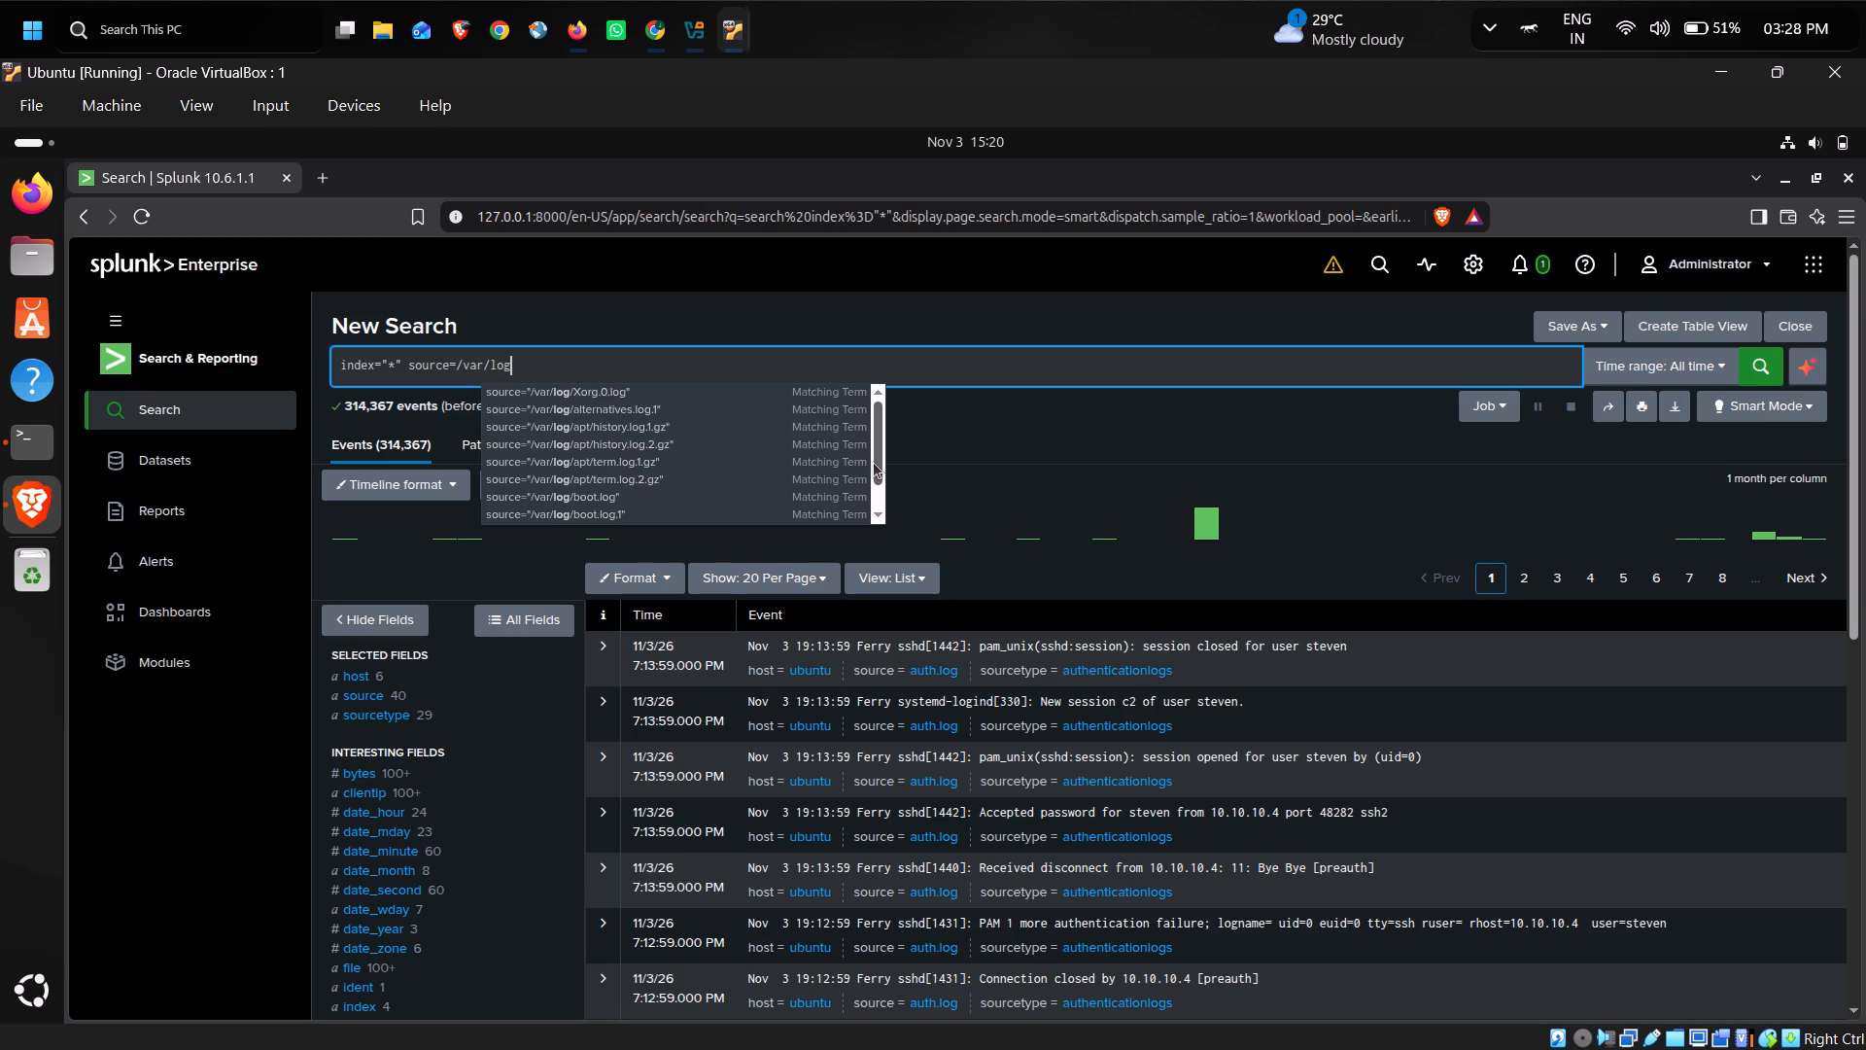
text(/ao)
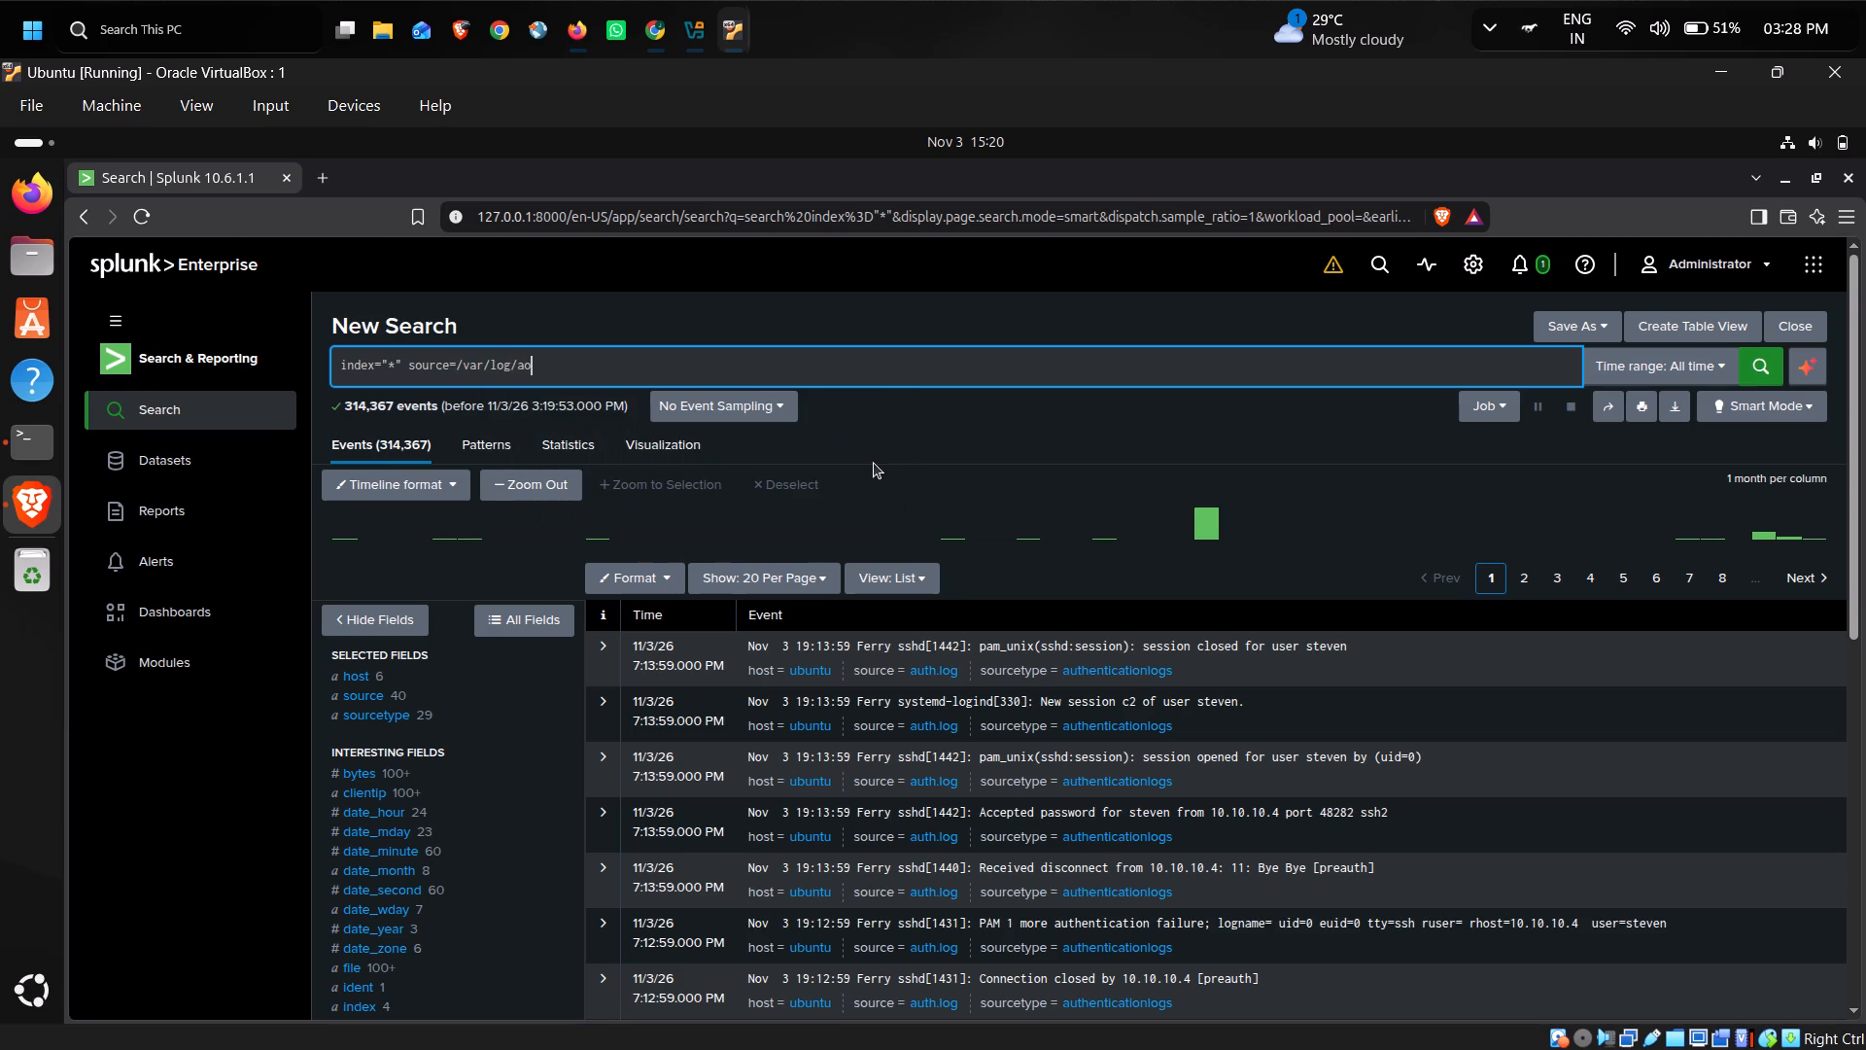
key(BackSpace)
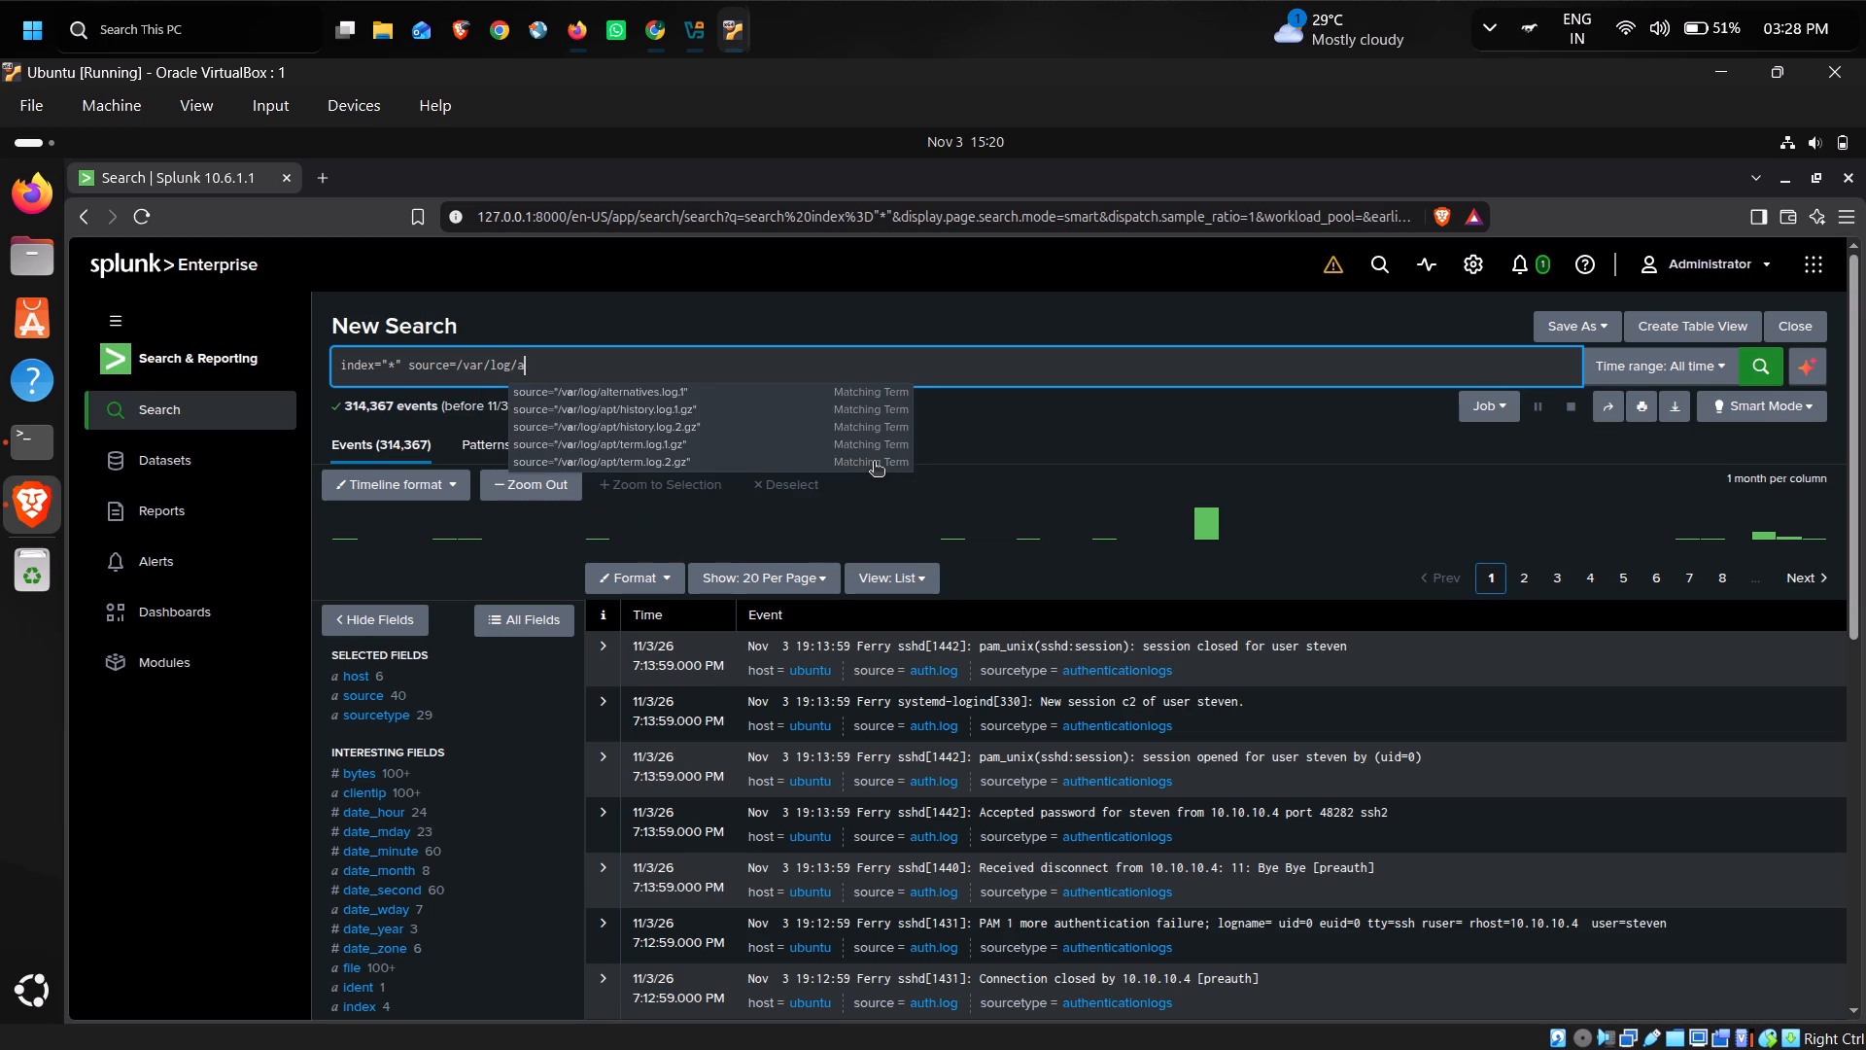
text(uth)
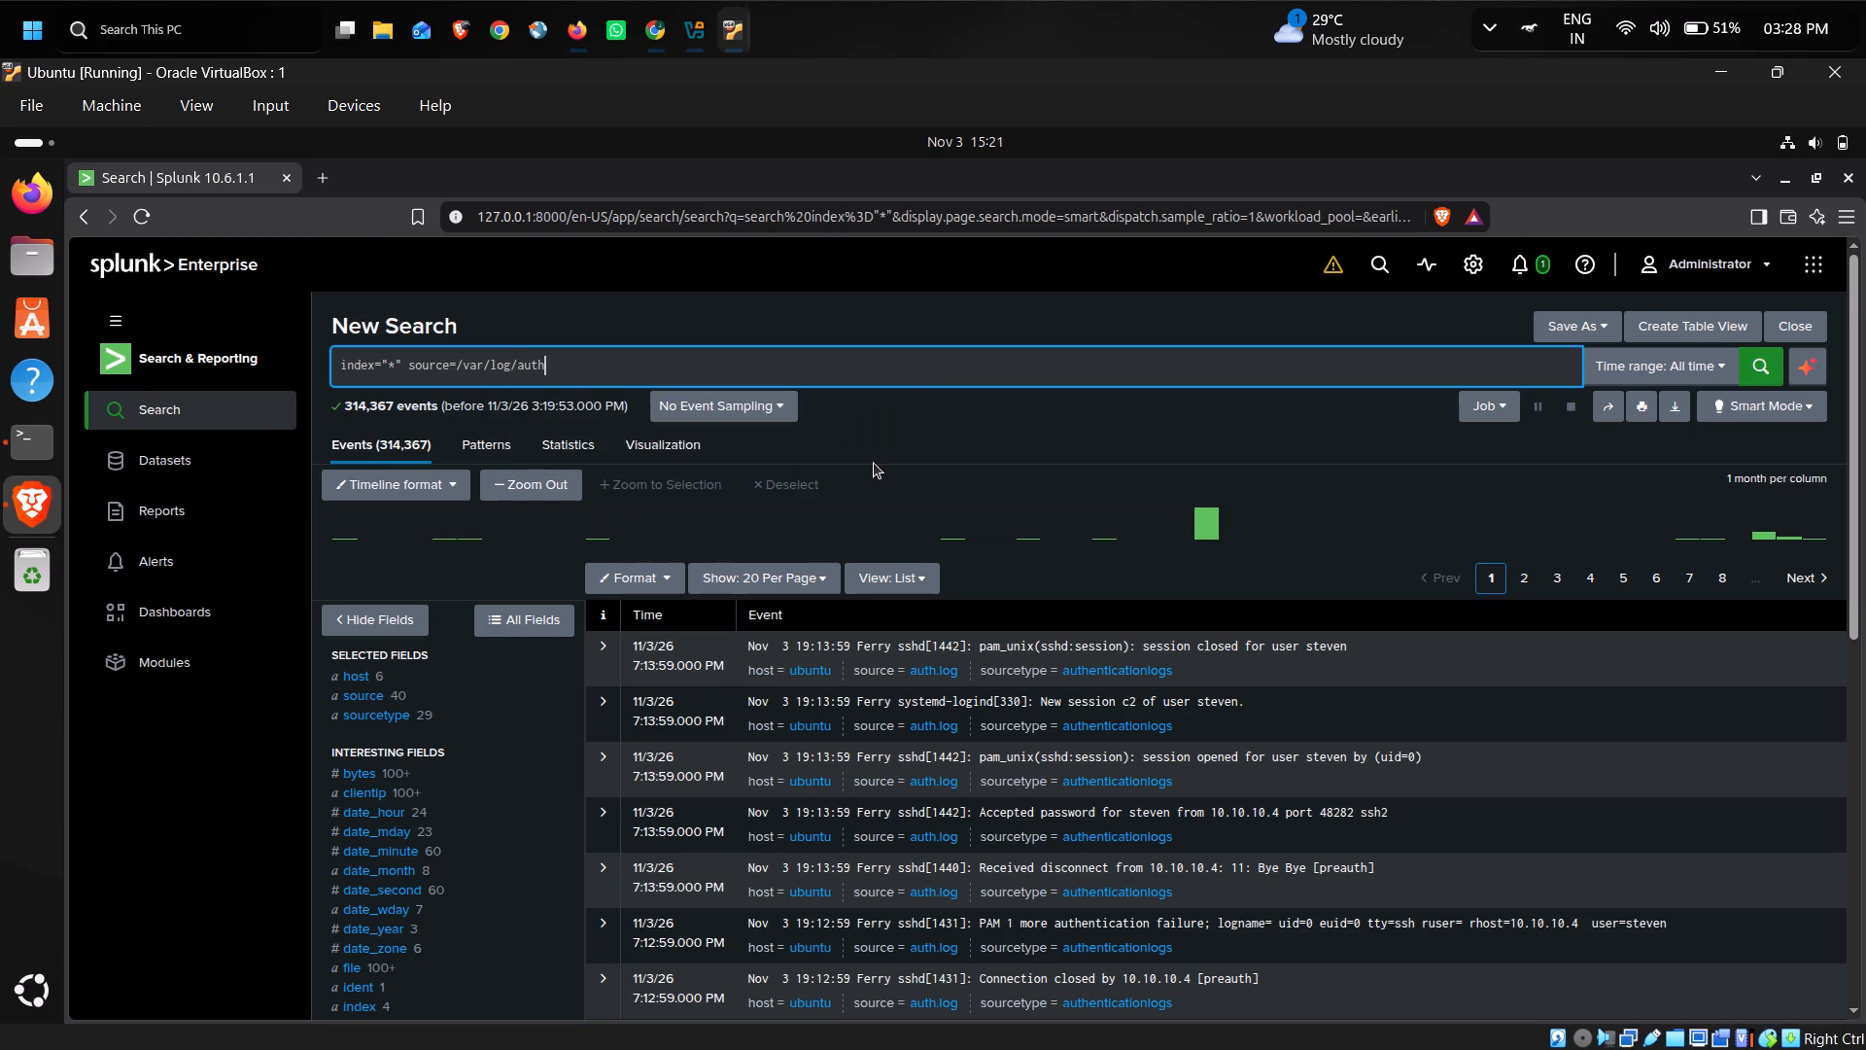
text(.lo)
key(g)
key(Return)
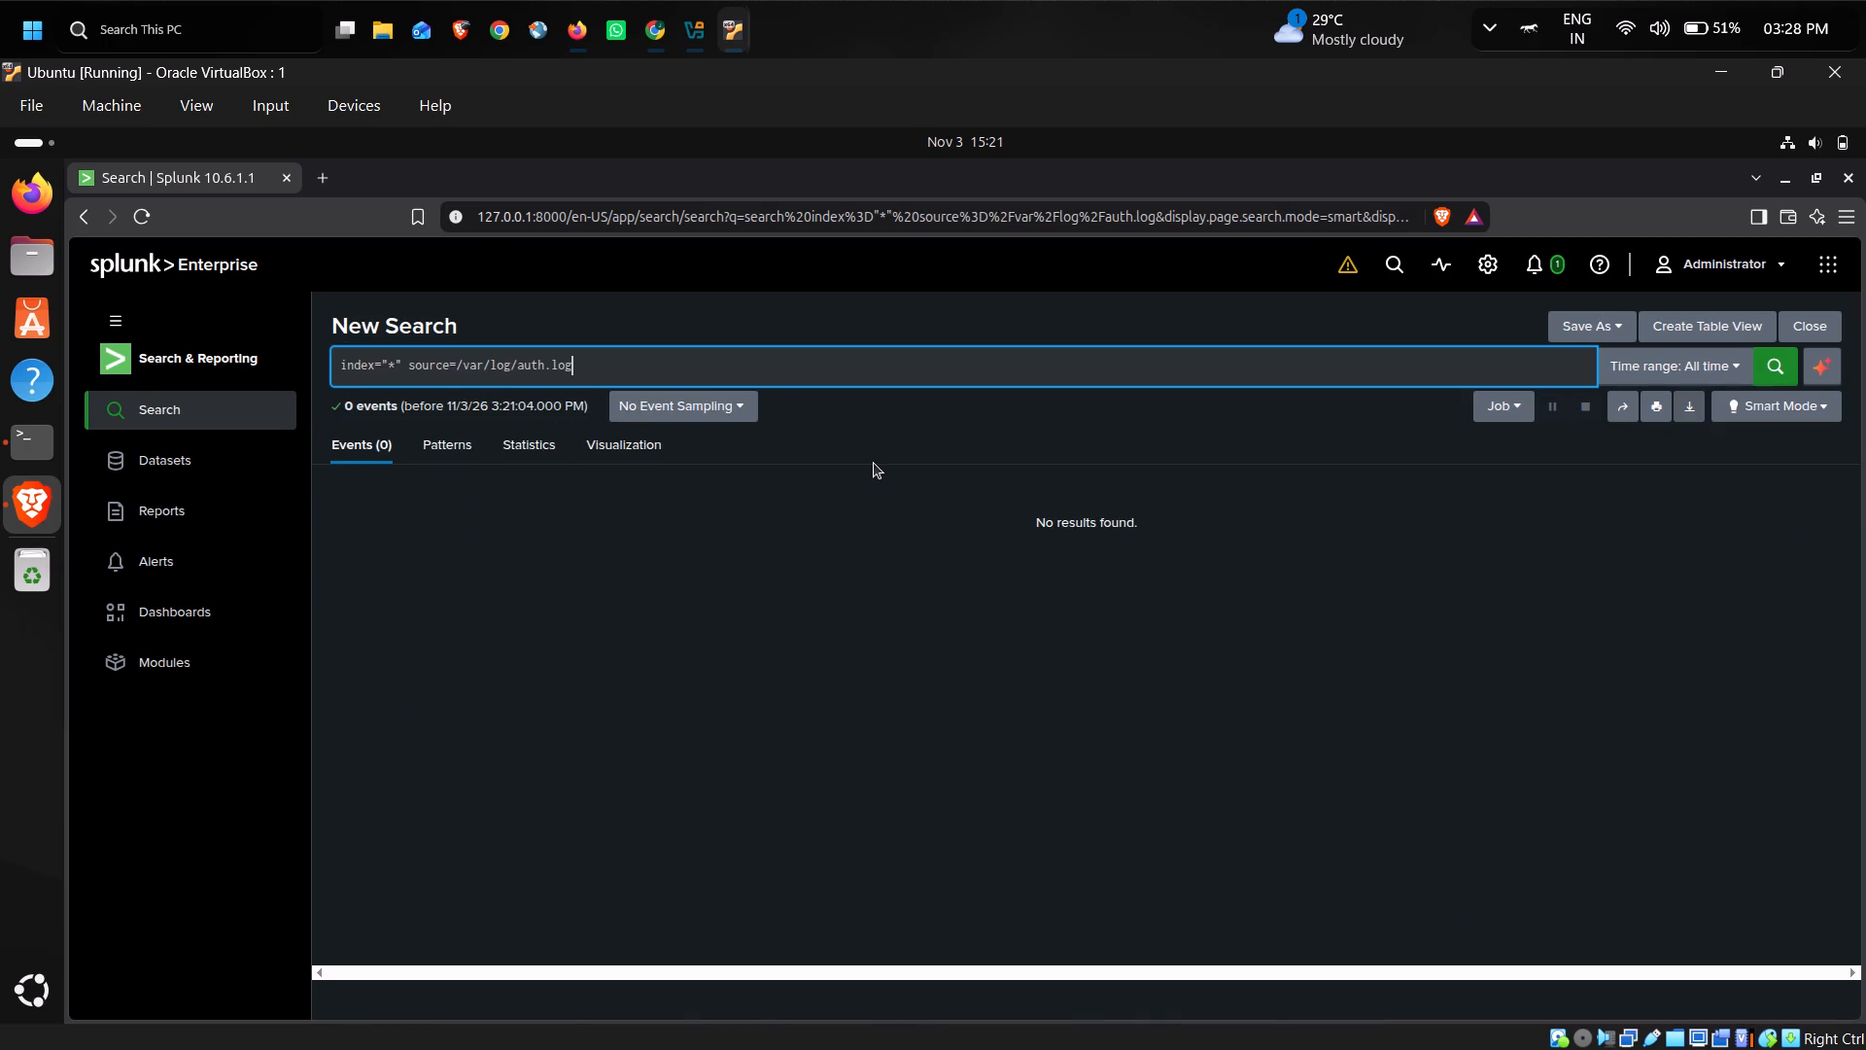
Rerun the auth.log search with the time range set to All time.
drag(1727, 377, 1737, 369)
click(1737, 369)
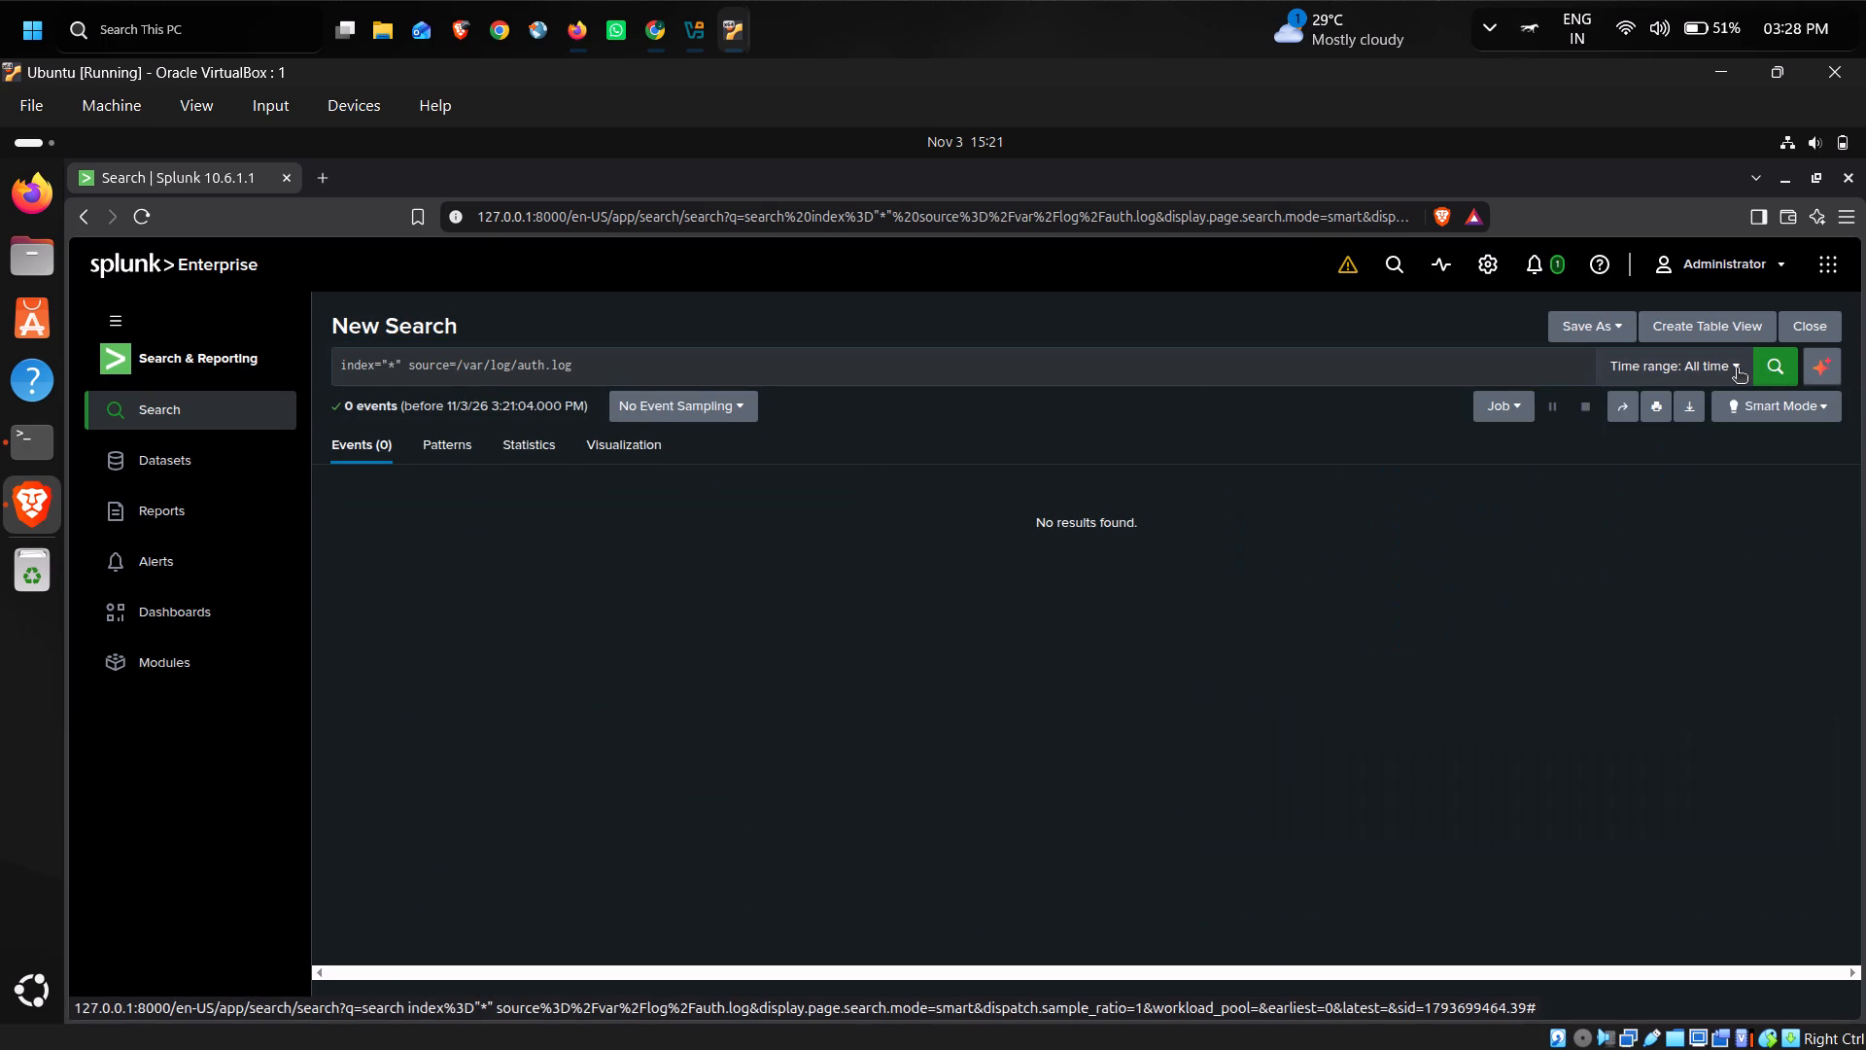
click(1737, 369)
drag(1737, 369, 1753, 385)
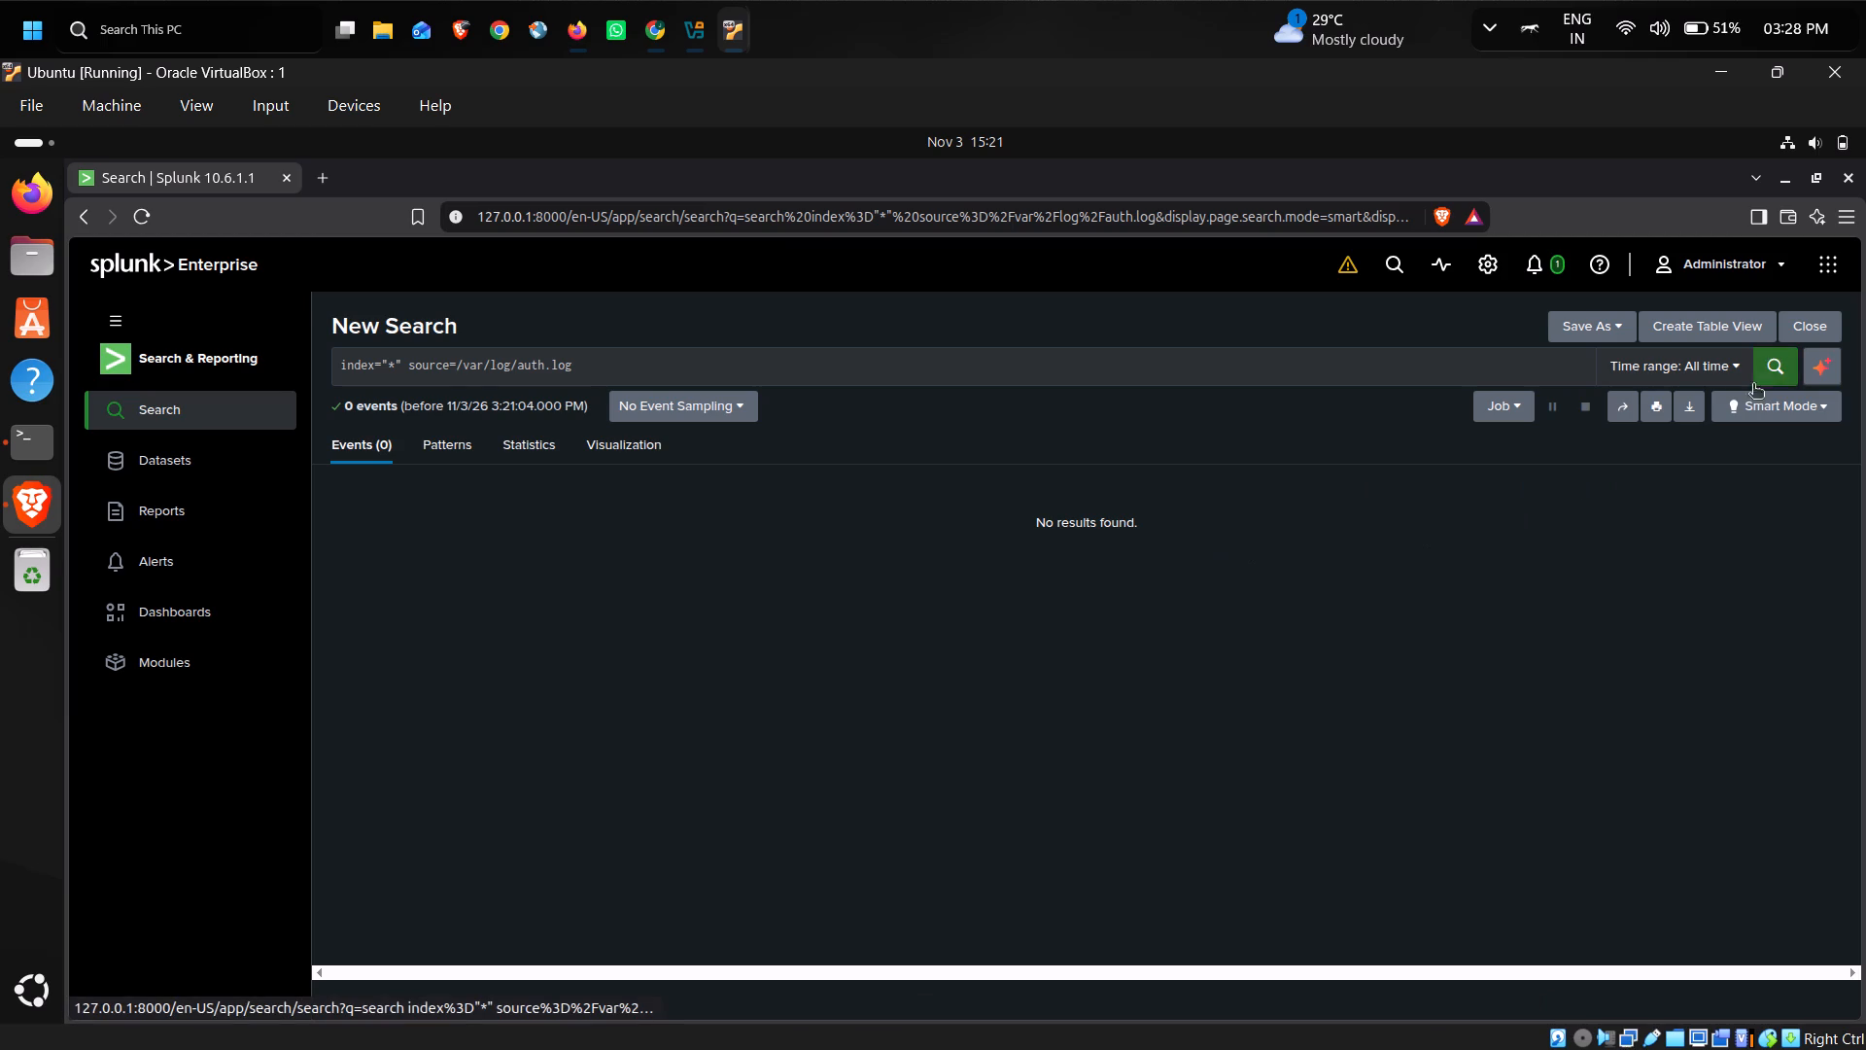
drag(1753, 385, 1734, 360)
click(1734, 360)
drag(1734, 360, 1848, 388)
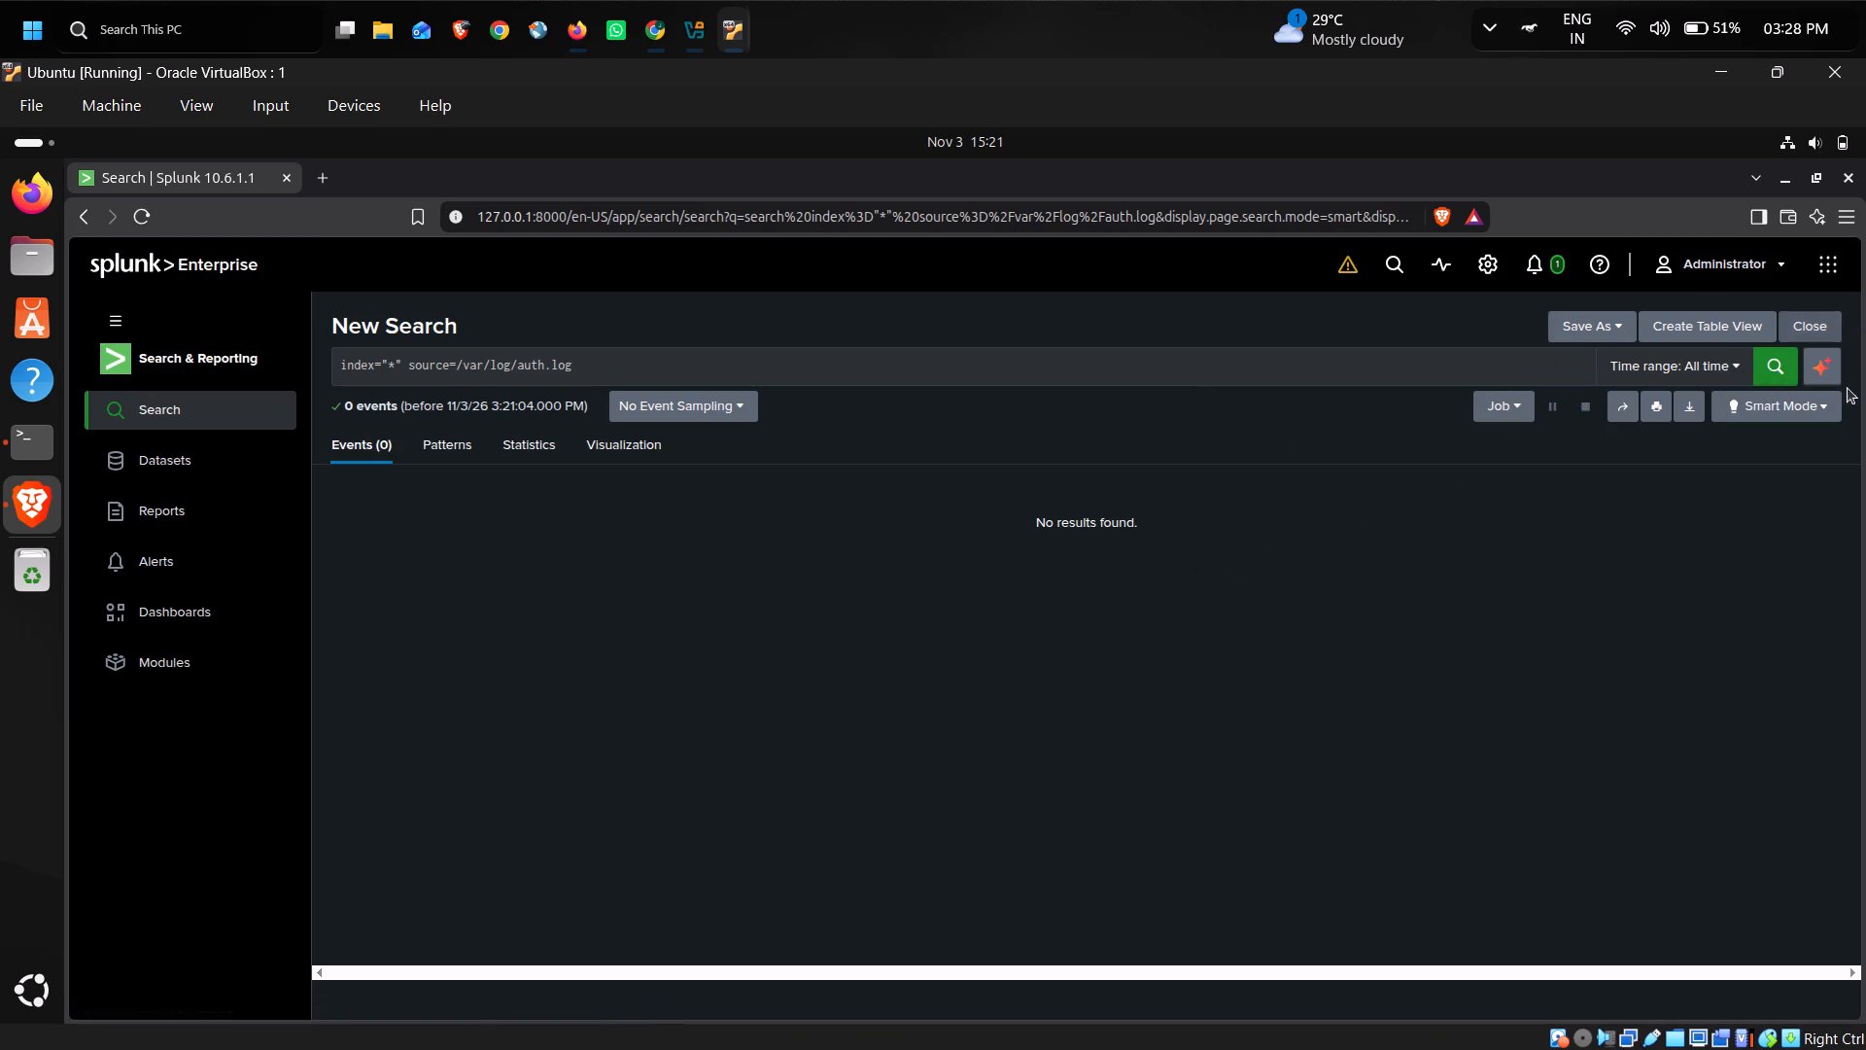
drag(1848, 388, 1769, 378)
drag(1769, 378, 1749, 371)
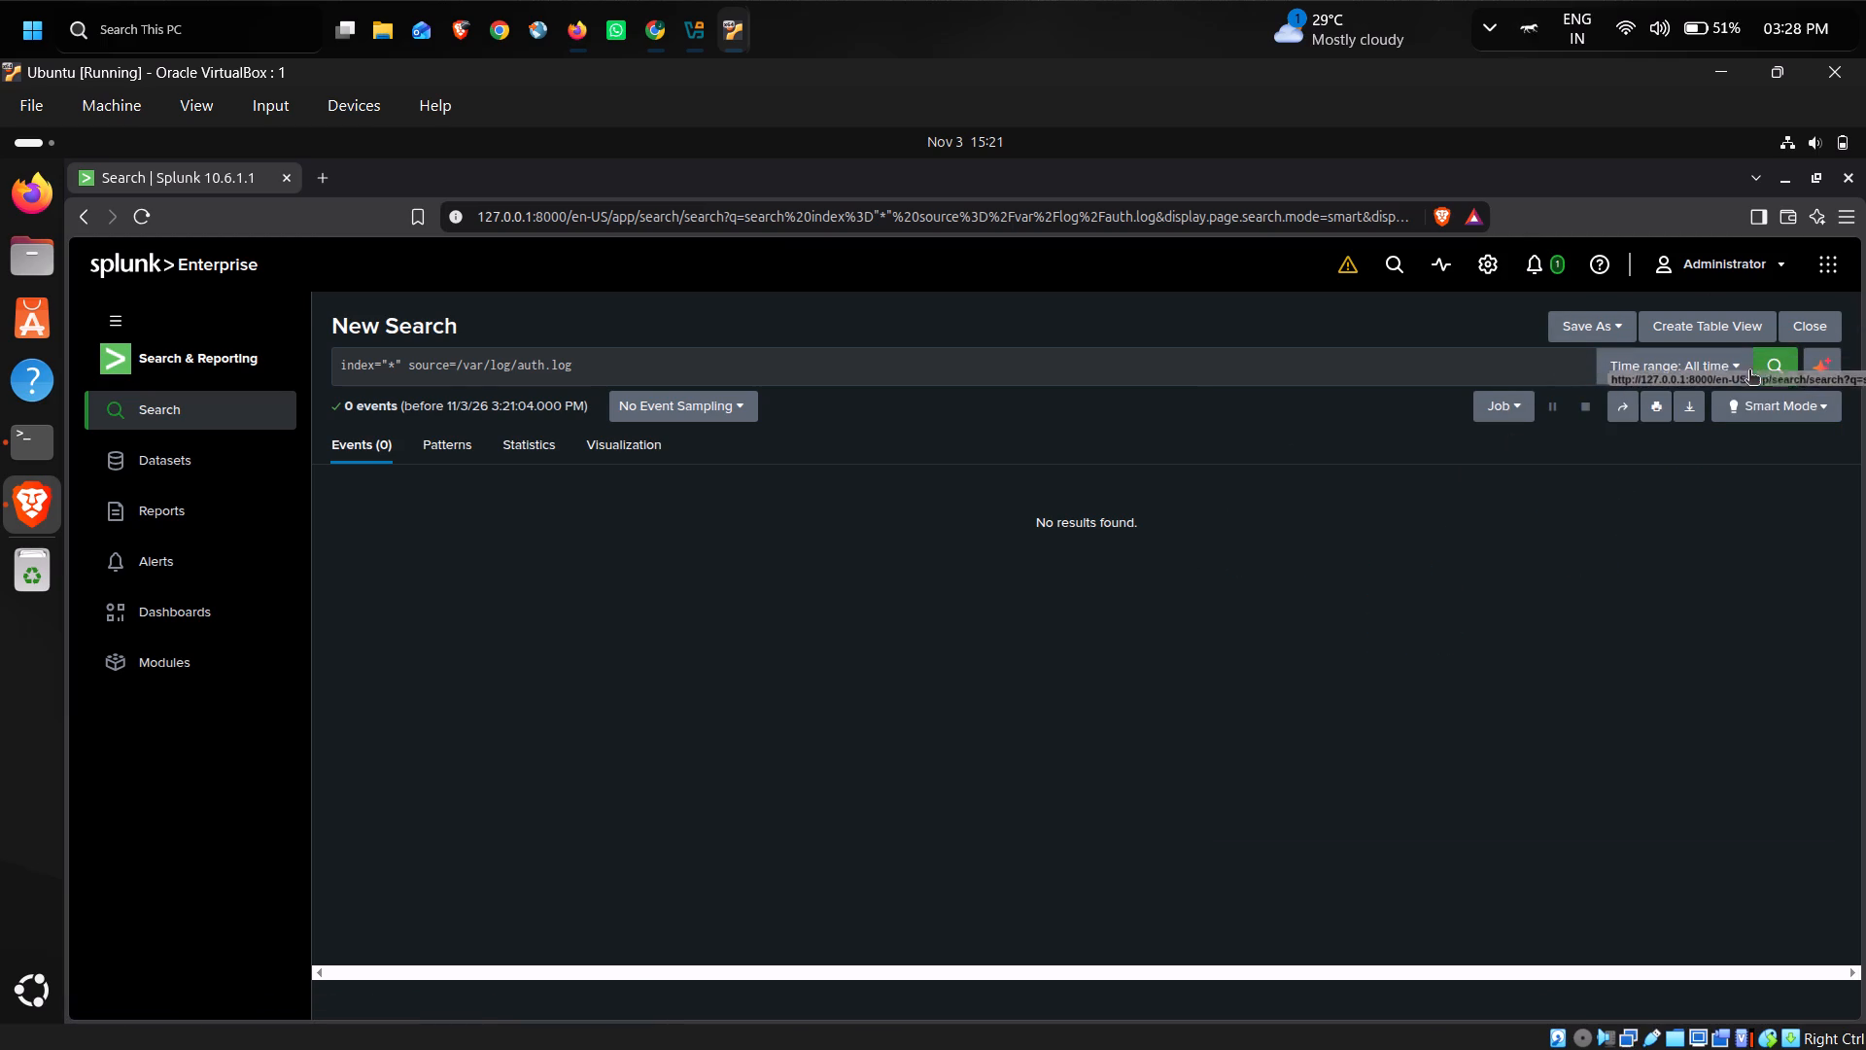
drag(1749, 371, 1729, 363)
click(1729, 363)
drag(1729, 363, 1746, 364)
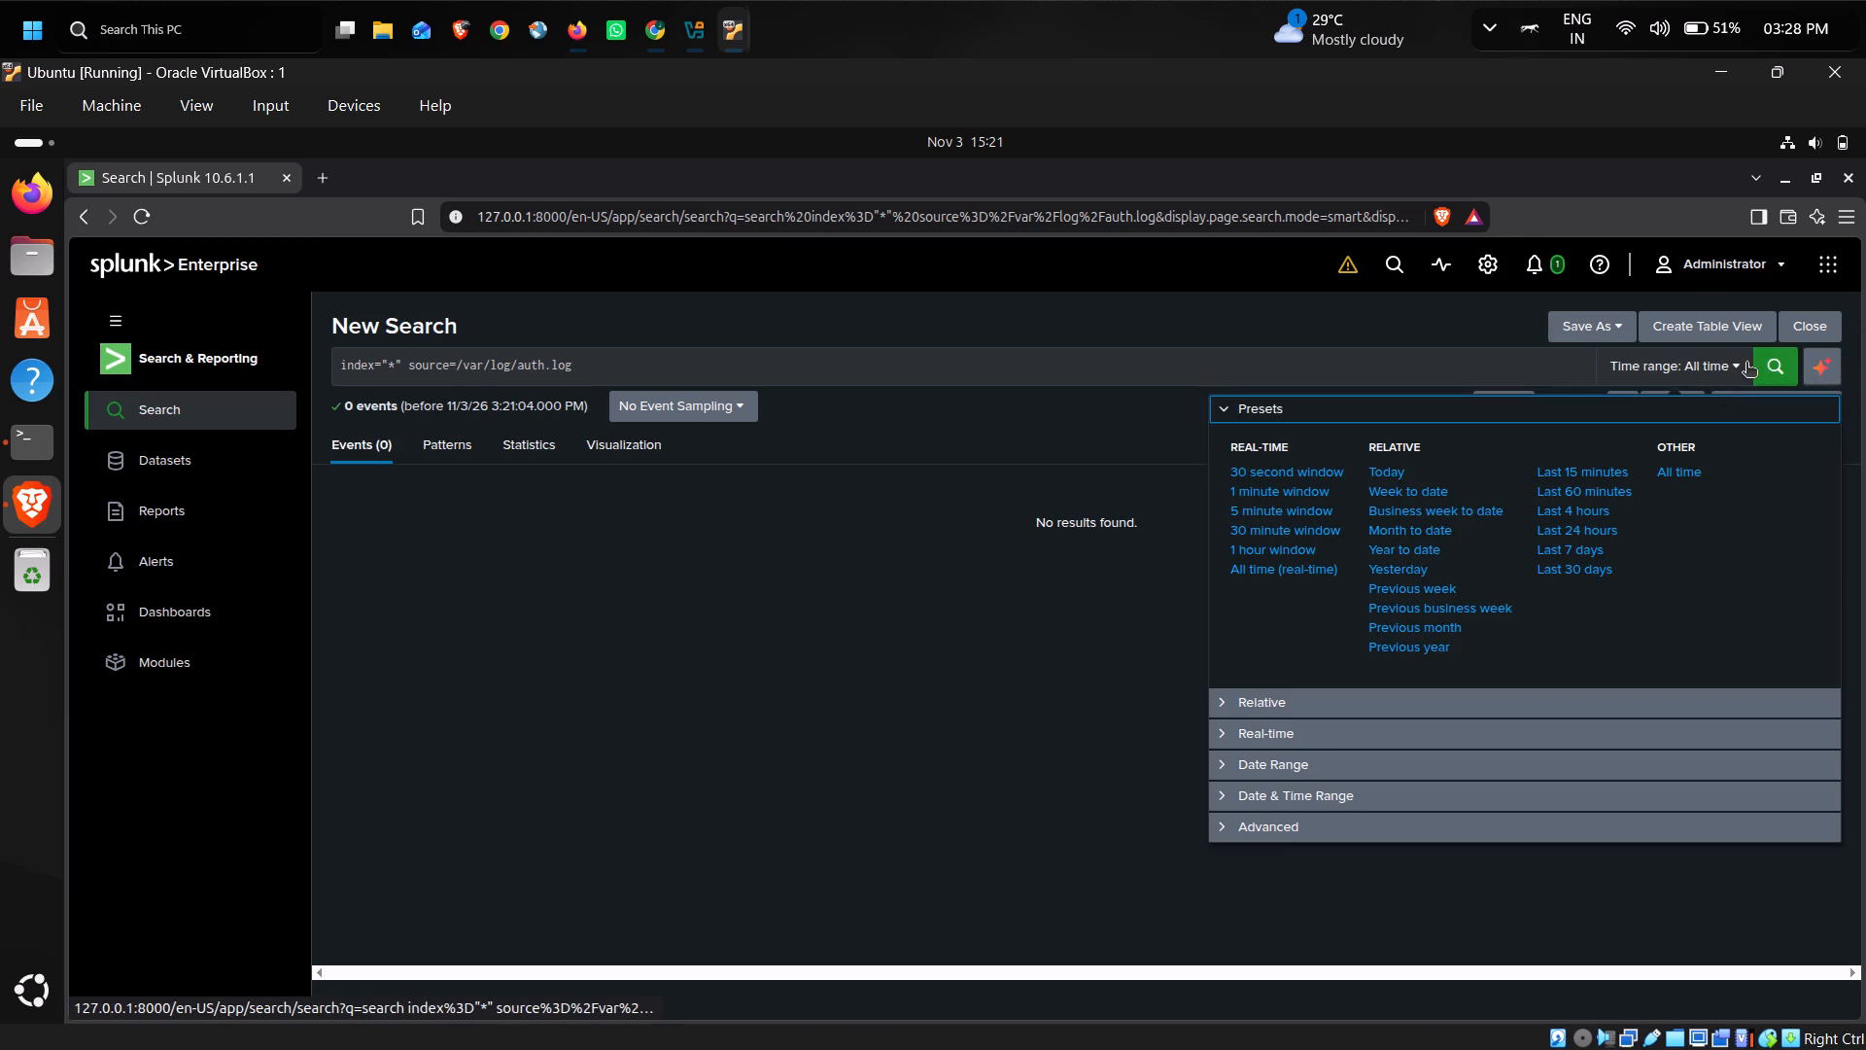
drag(1746, 364, 1695, 464)
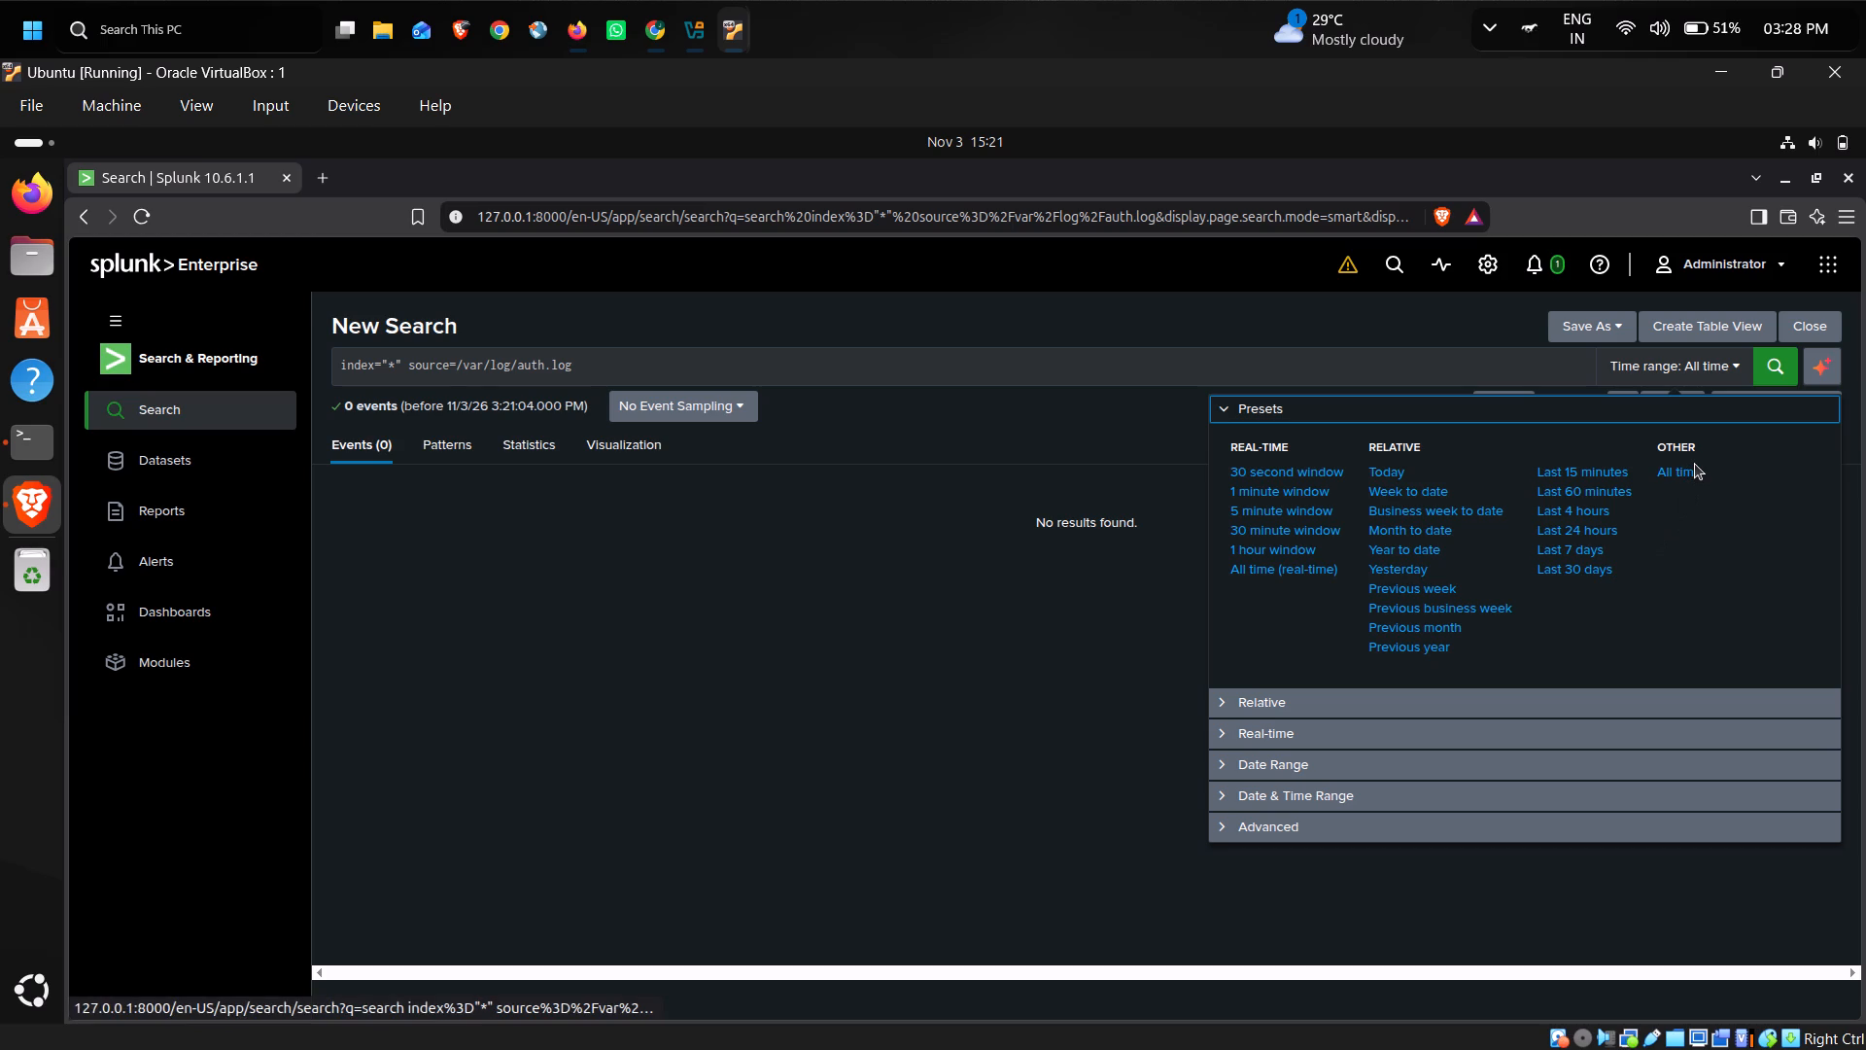
drag(1695, 464, 1686, 469)
click(1686, 469)
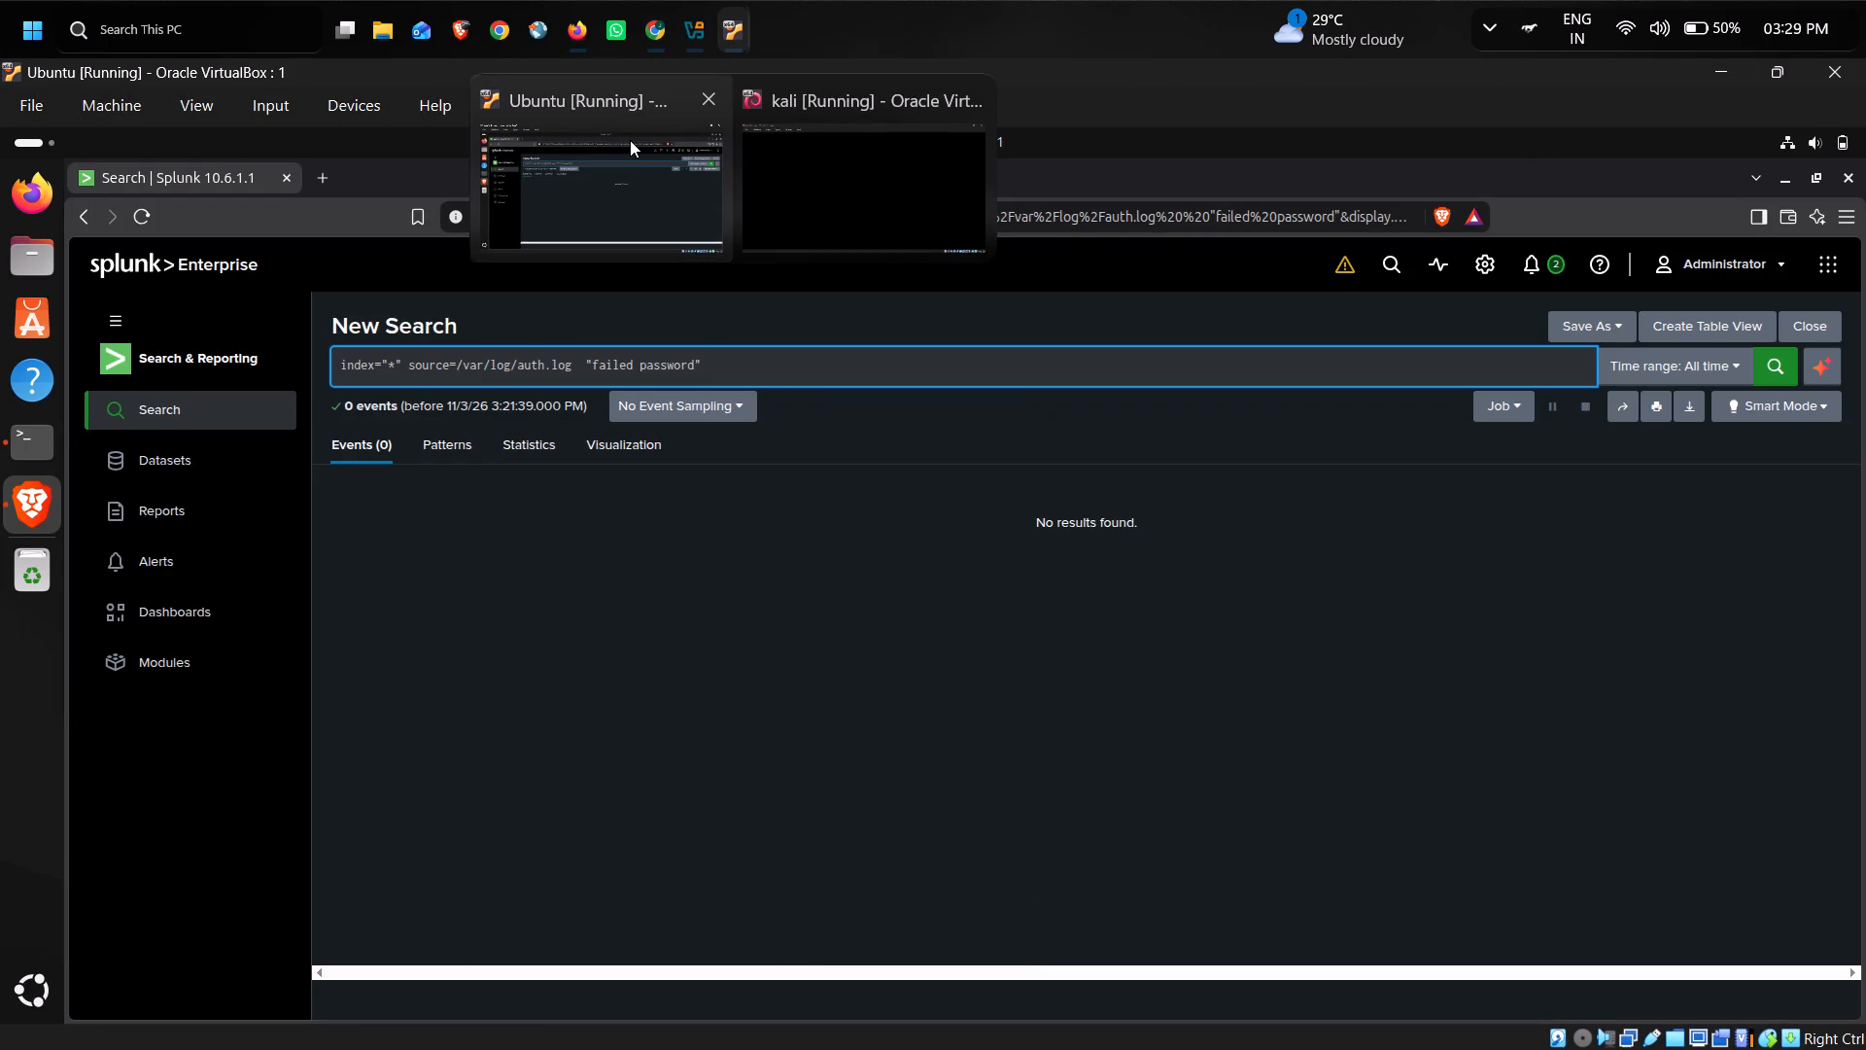
Switch to the Ubuntu virtual machine and bring its terminal in front of the Splunk search page.
click(630, 140)
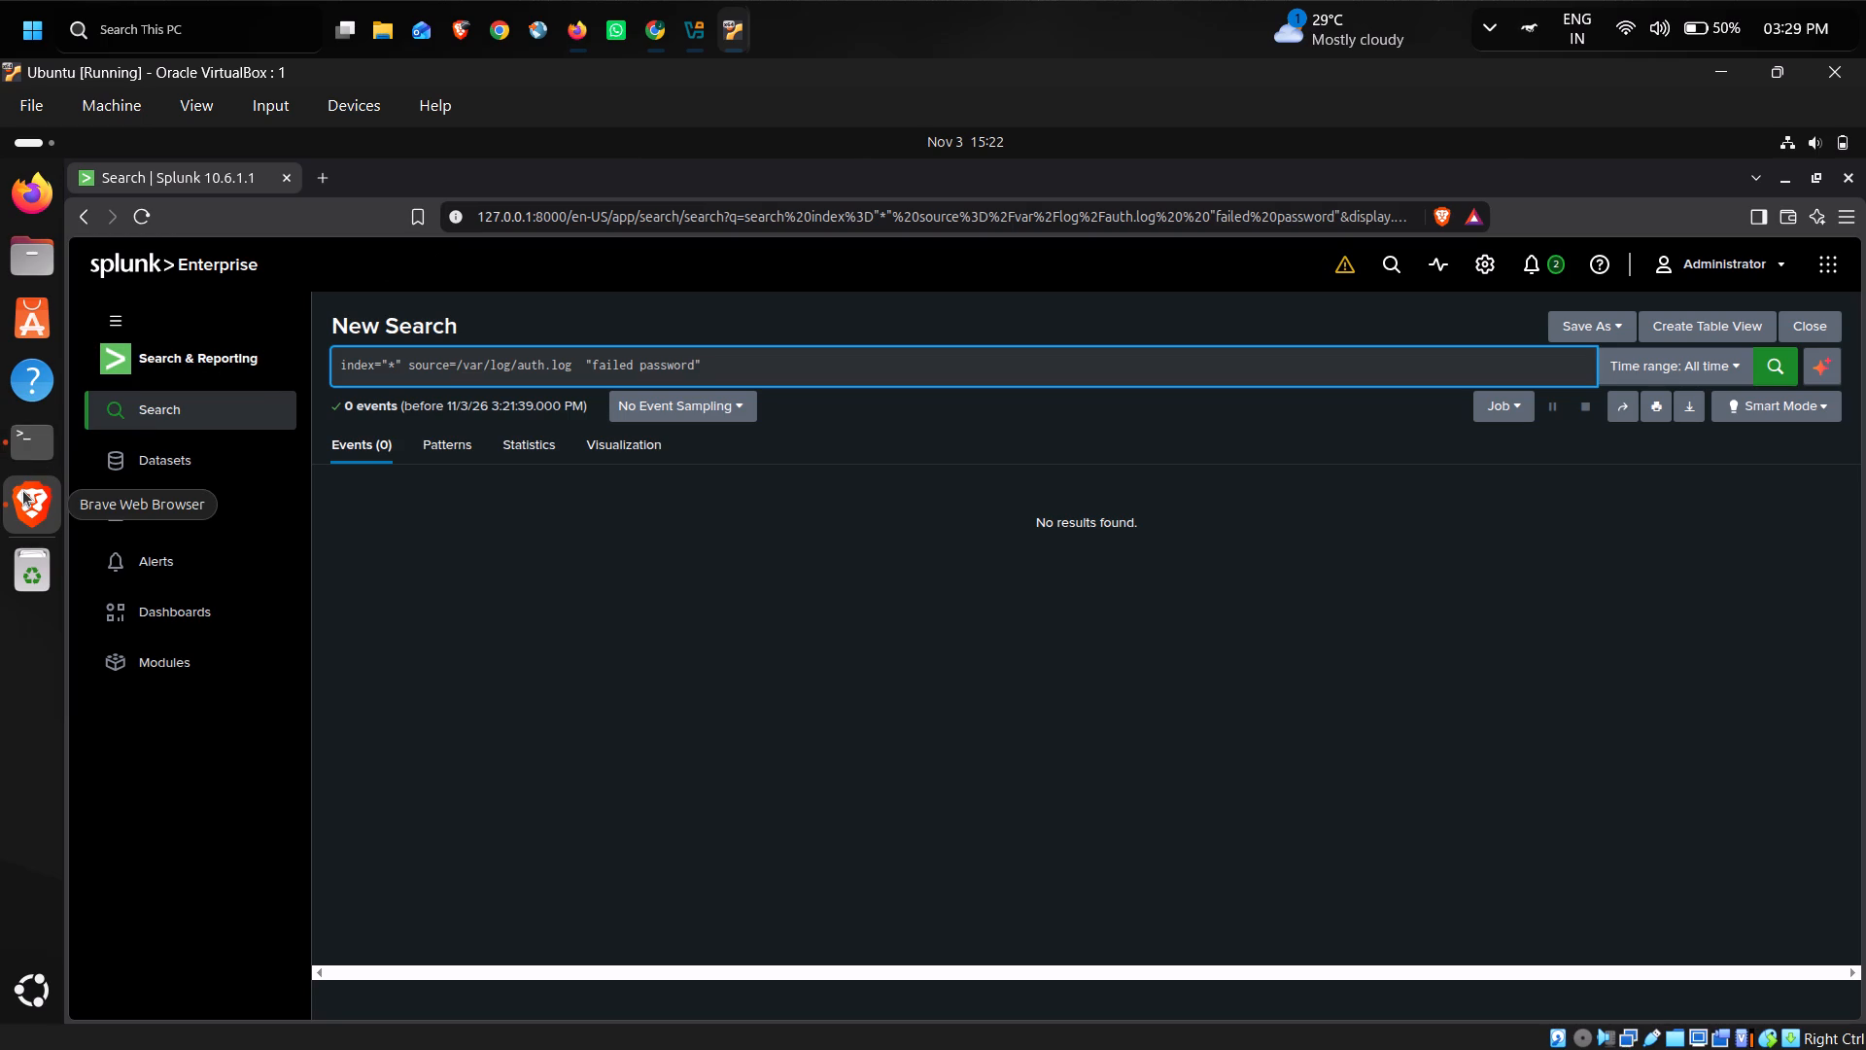
click(31, 453)
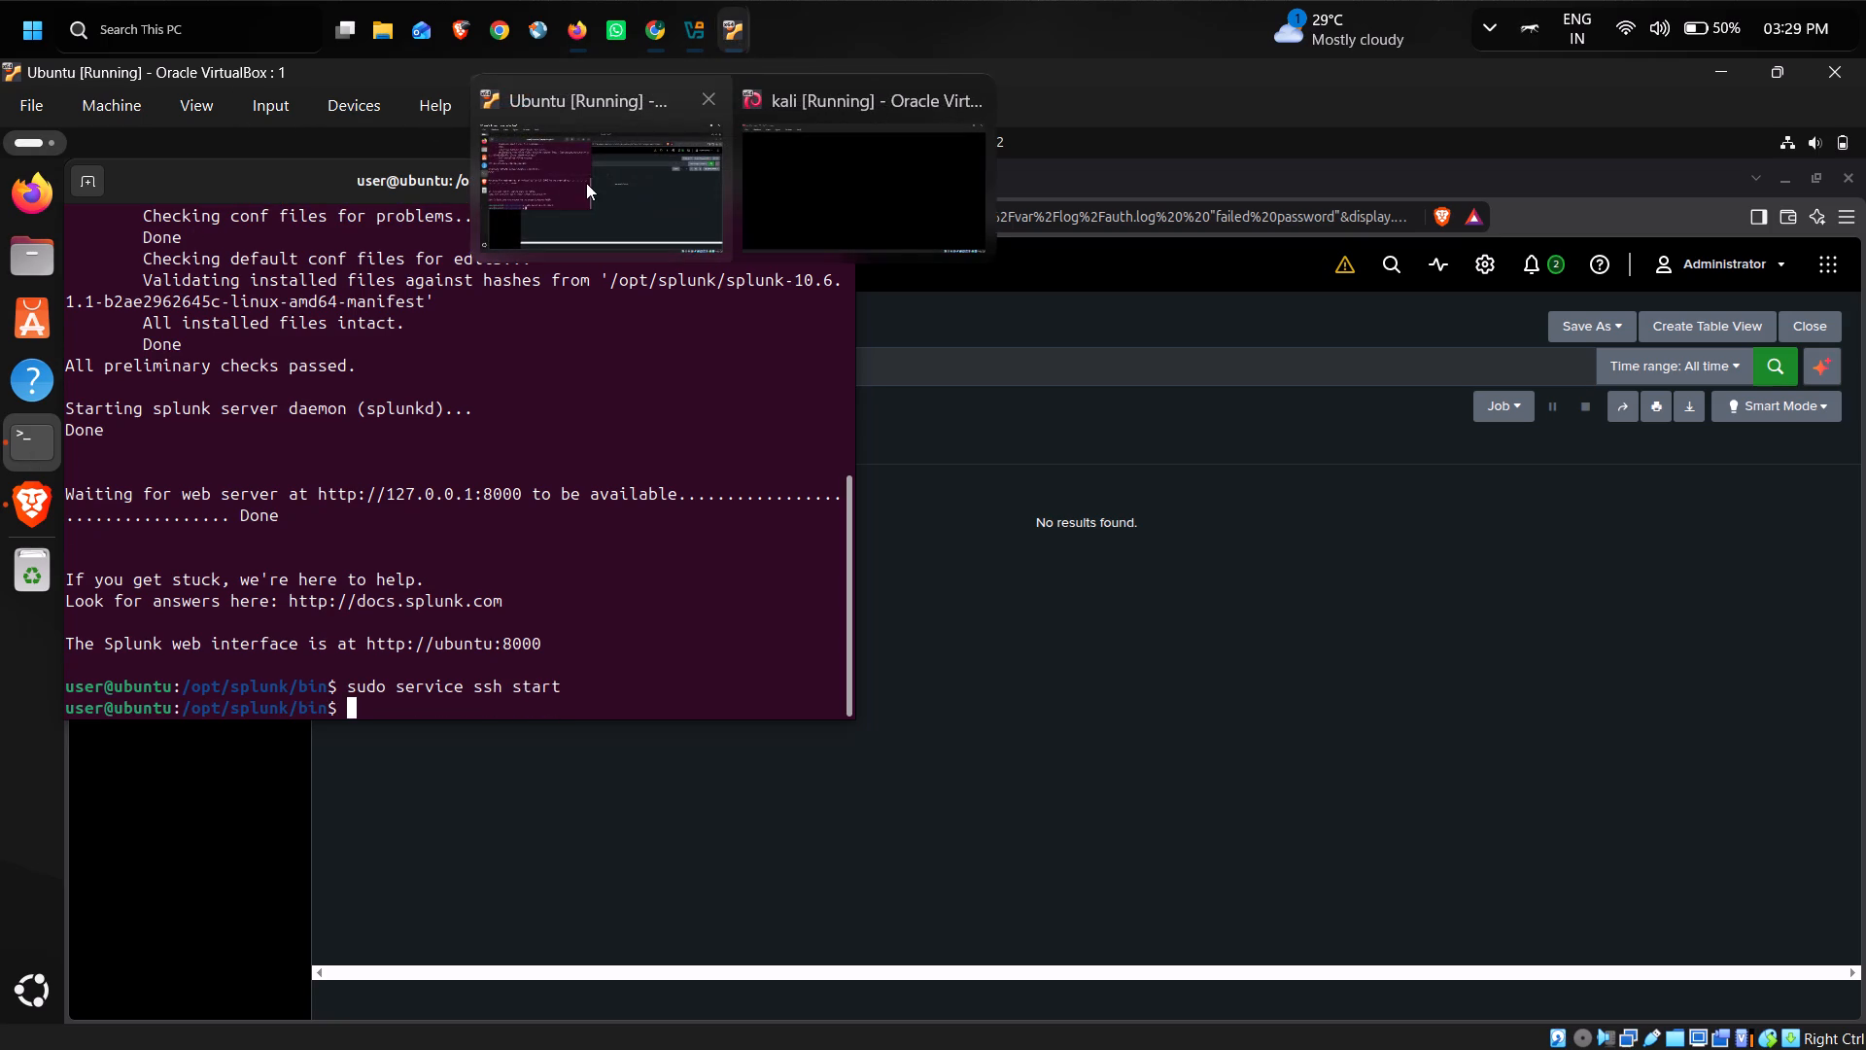
Switch to the Kali virtual machine.
click(586, 183)
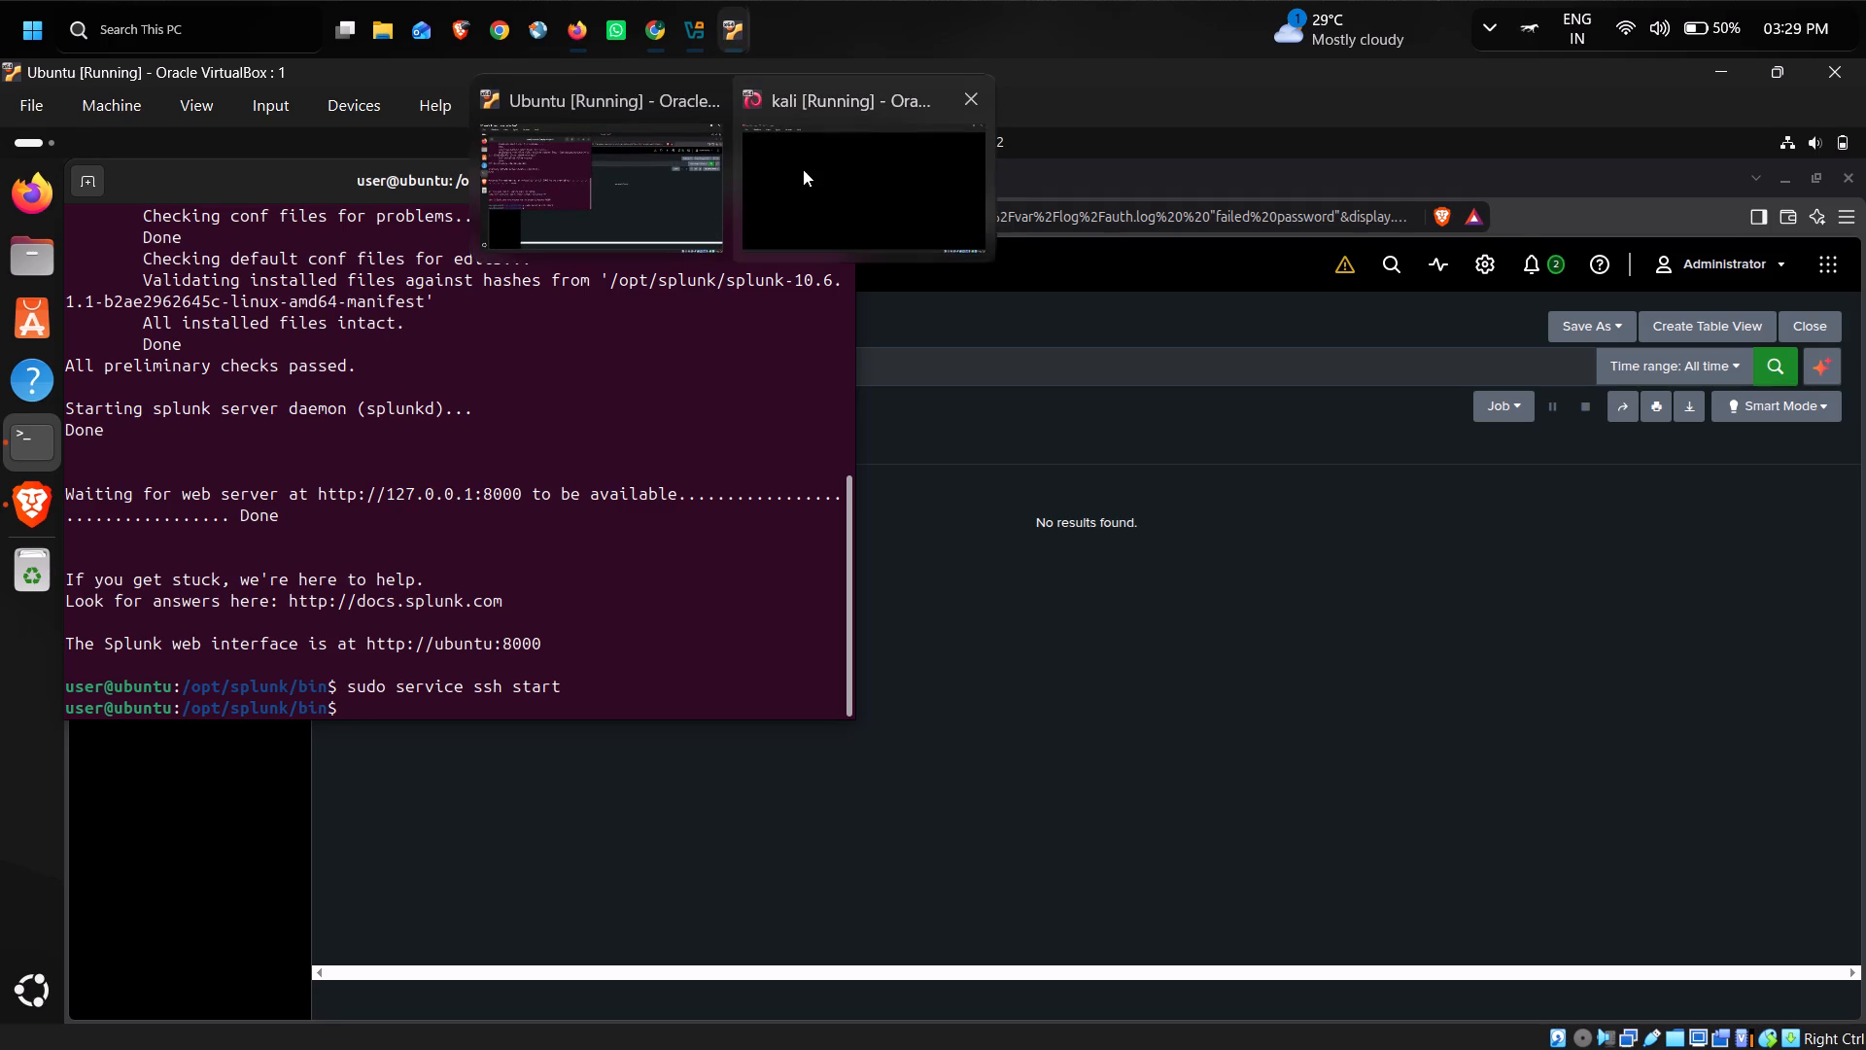
click(802, 335)
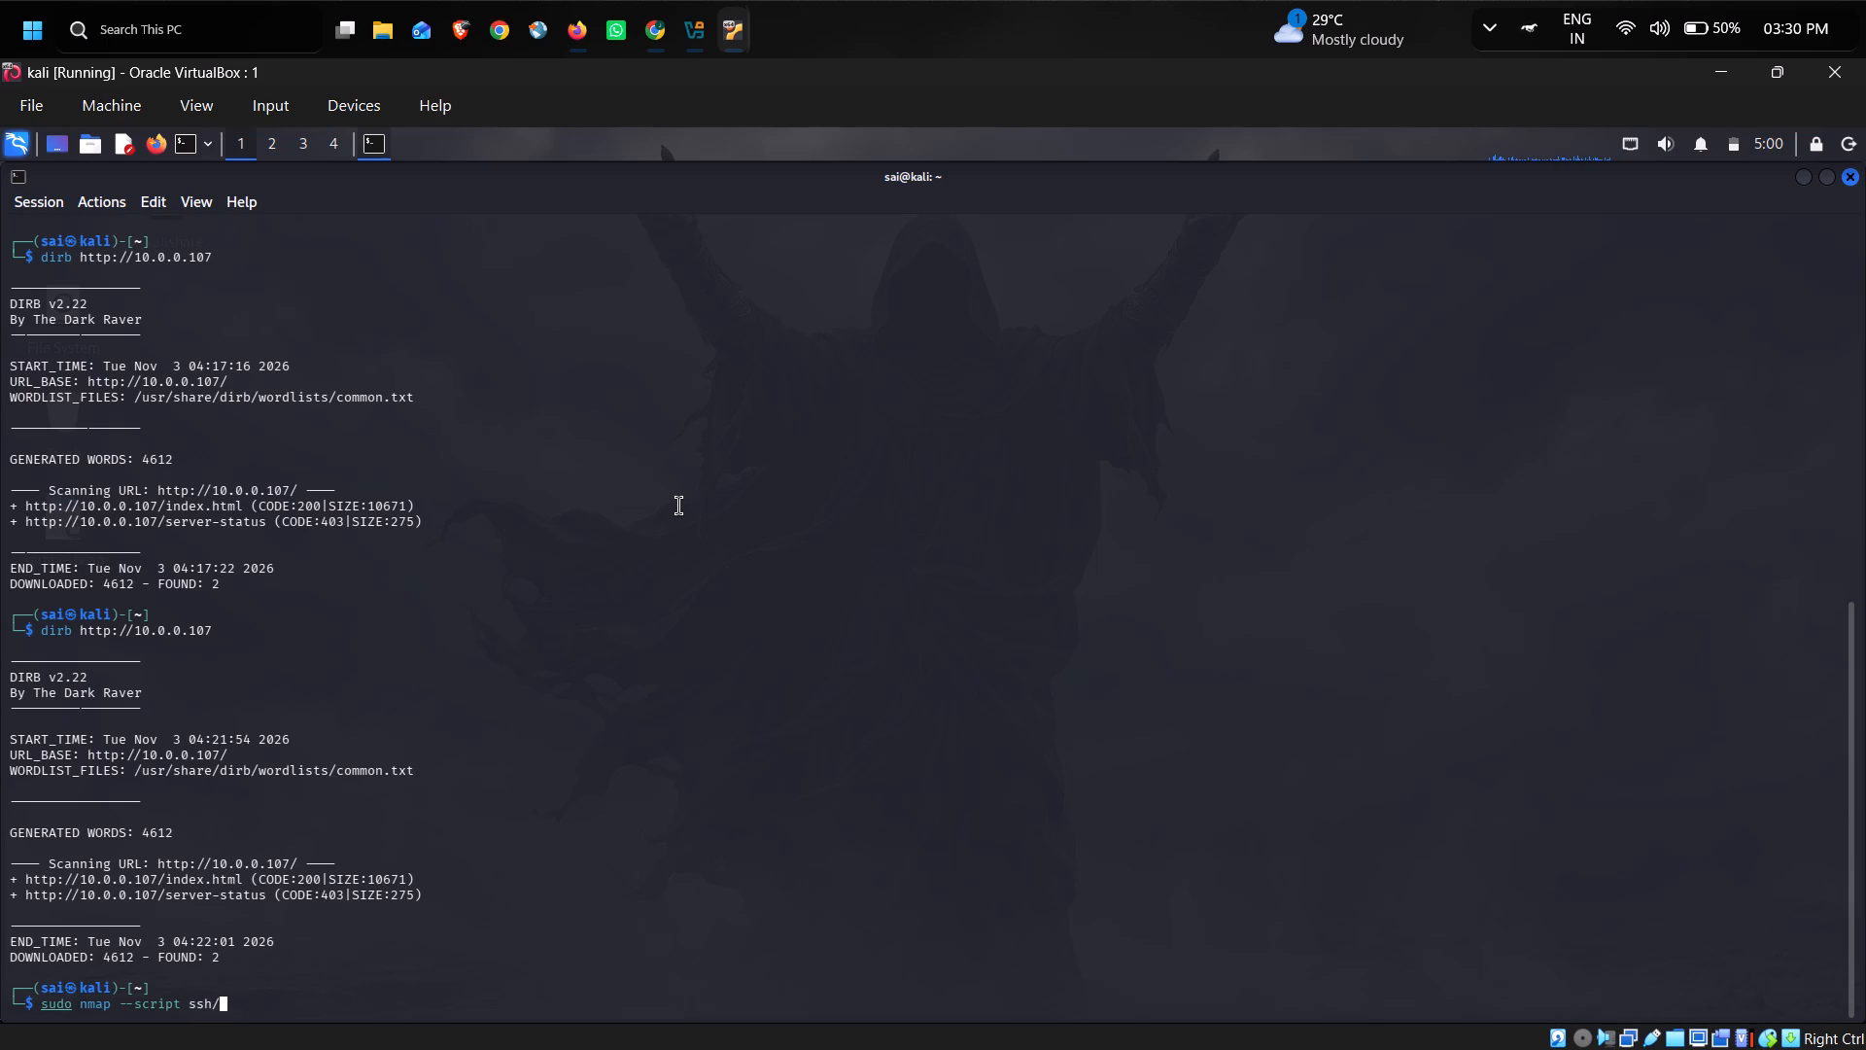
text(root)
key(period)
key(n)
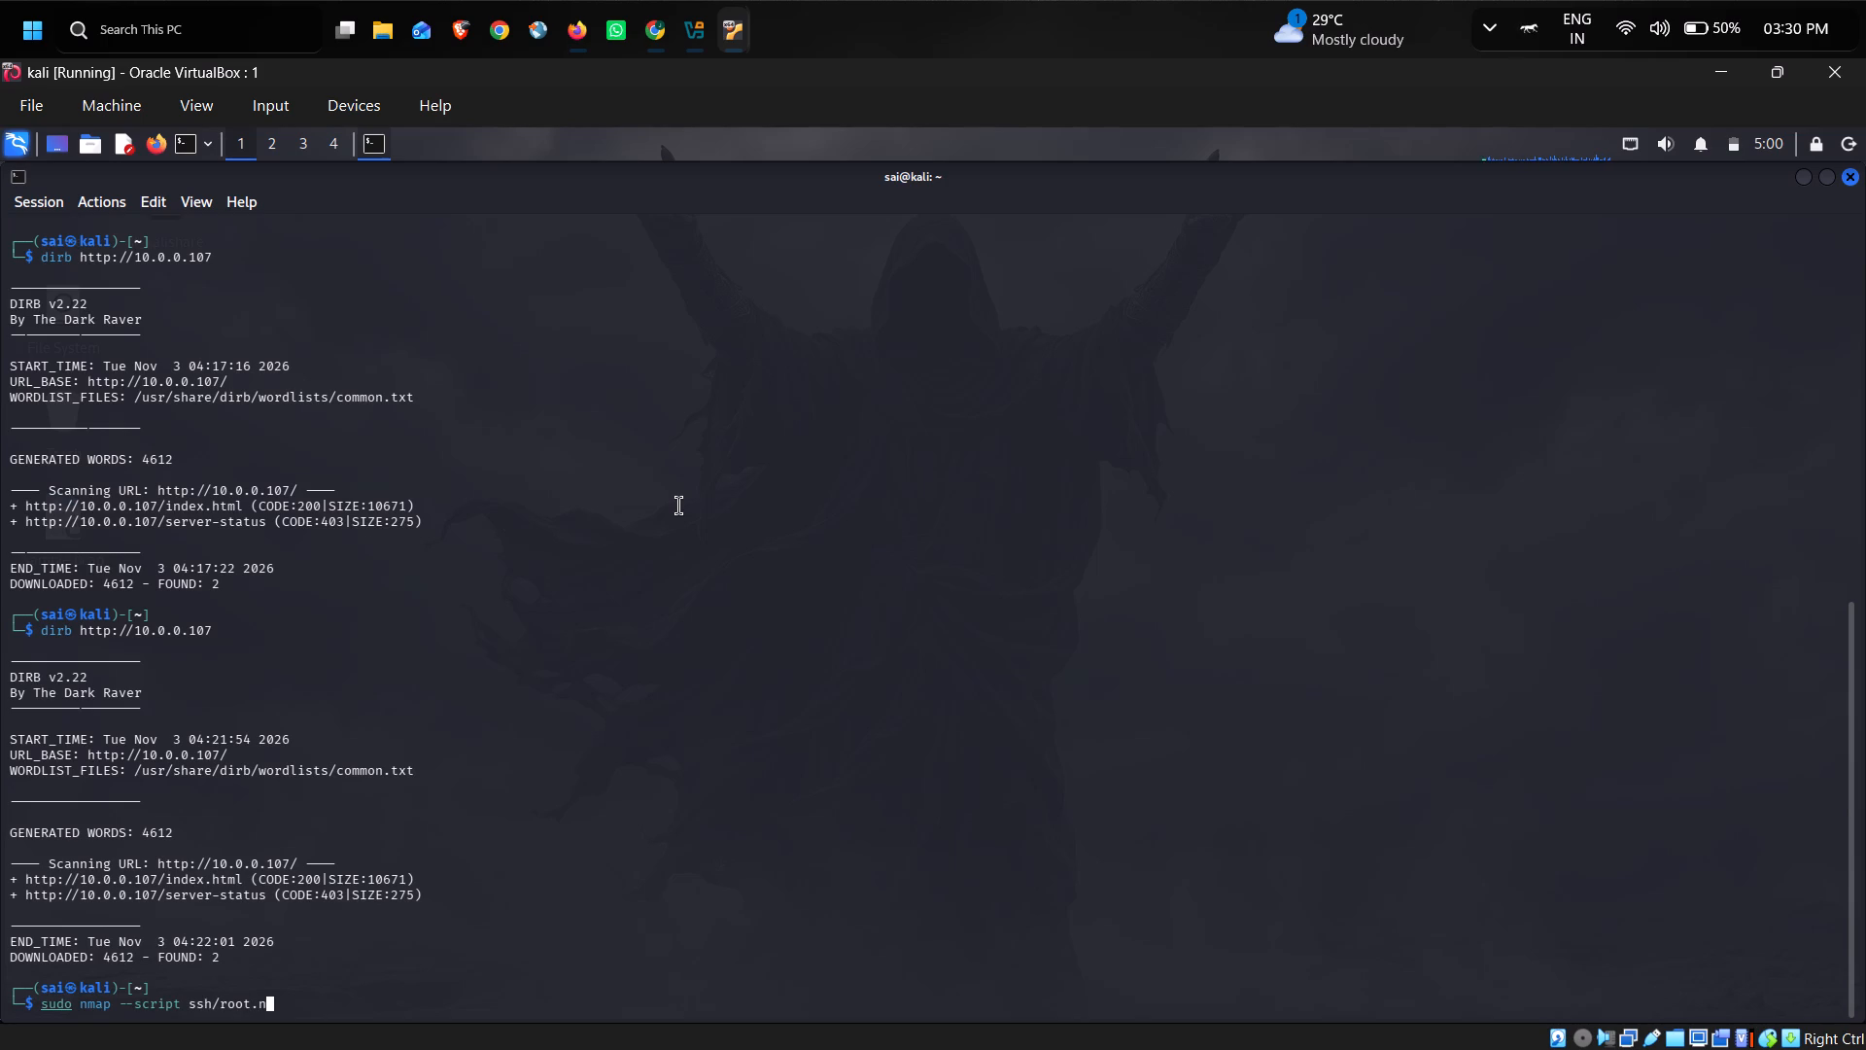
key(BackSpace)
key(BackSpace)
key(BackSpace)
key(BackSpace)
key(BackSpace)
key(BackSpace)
text(bo)
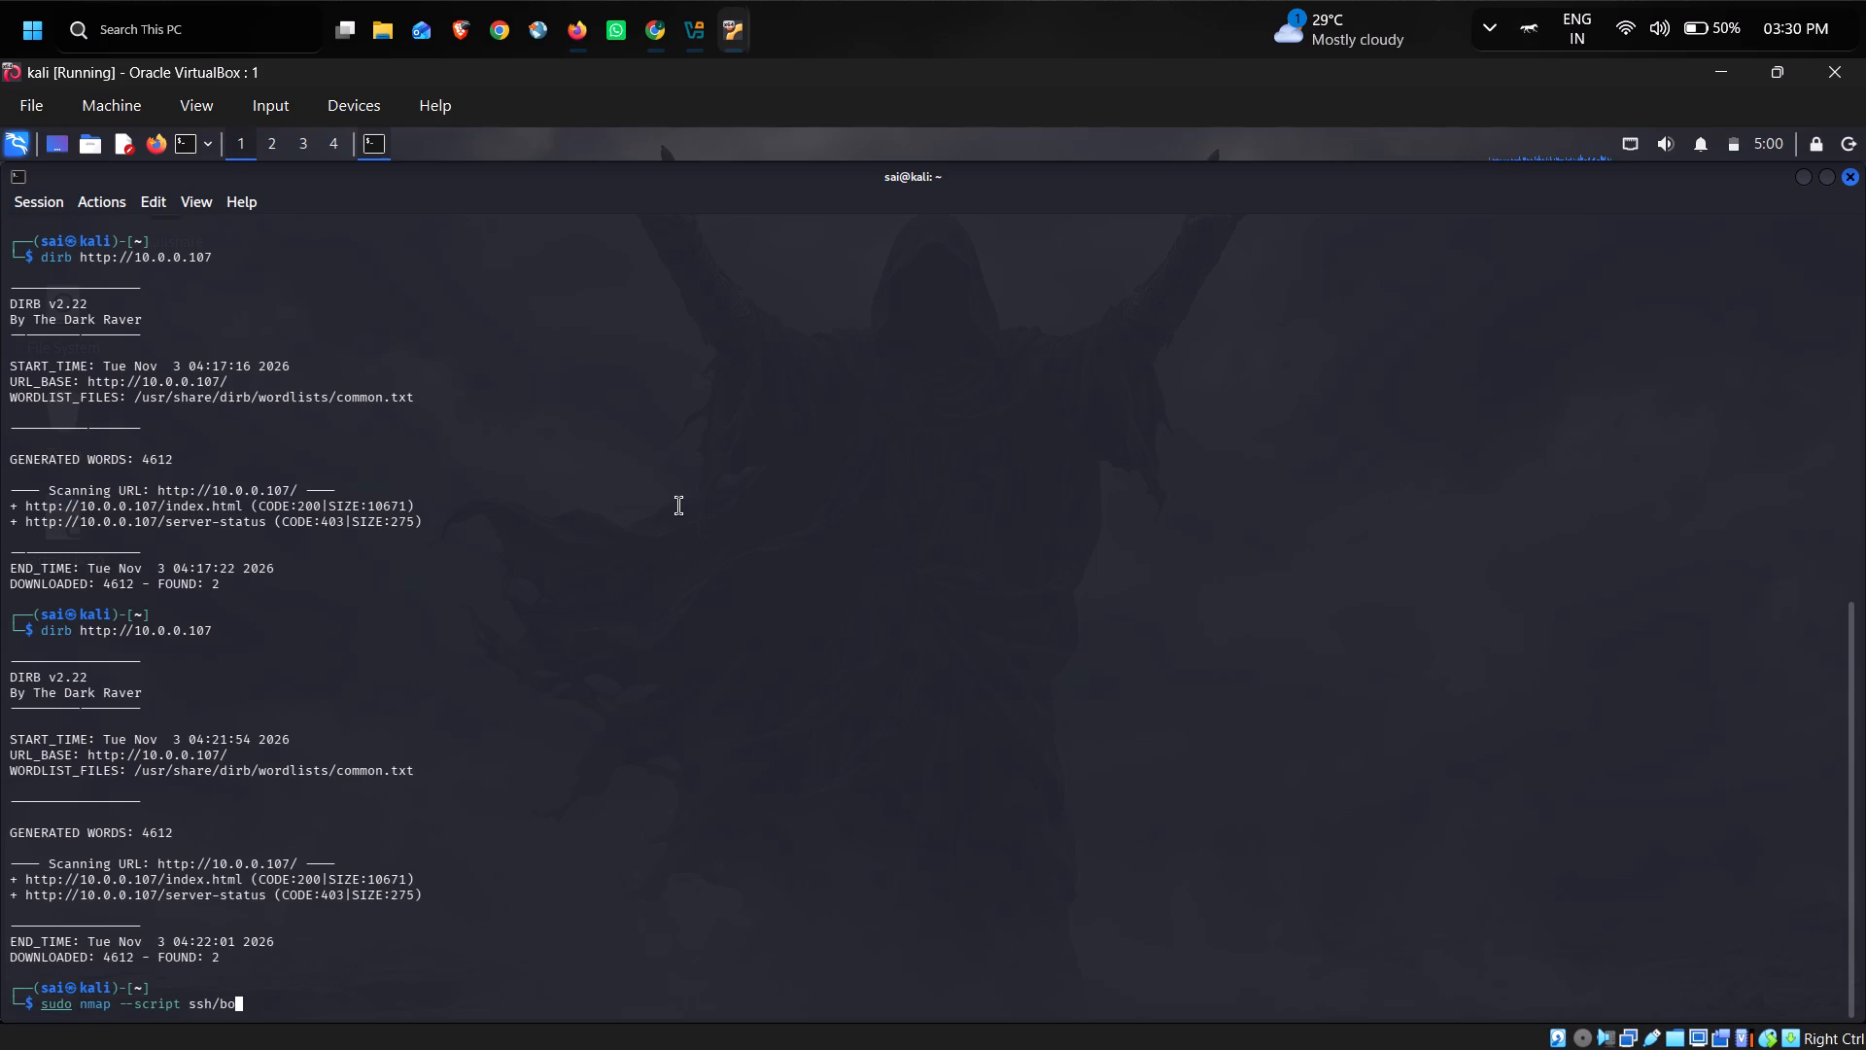
text(ute)
key(period)
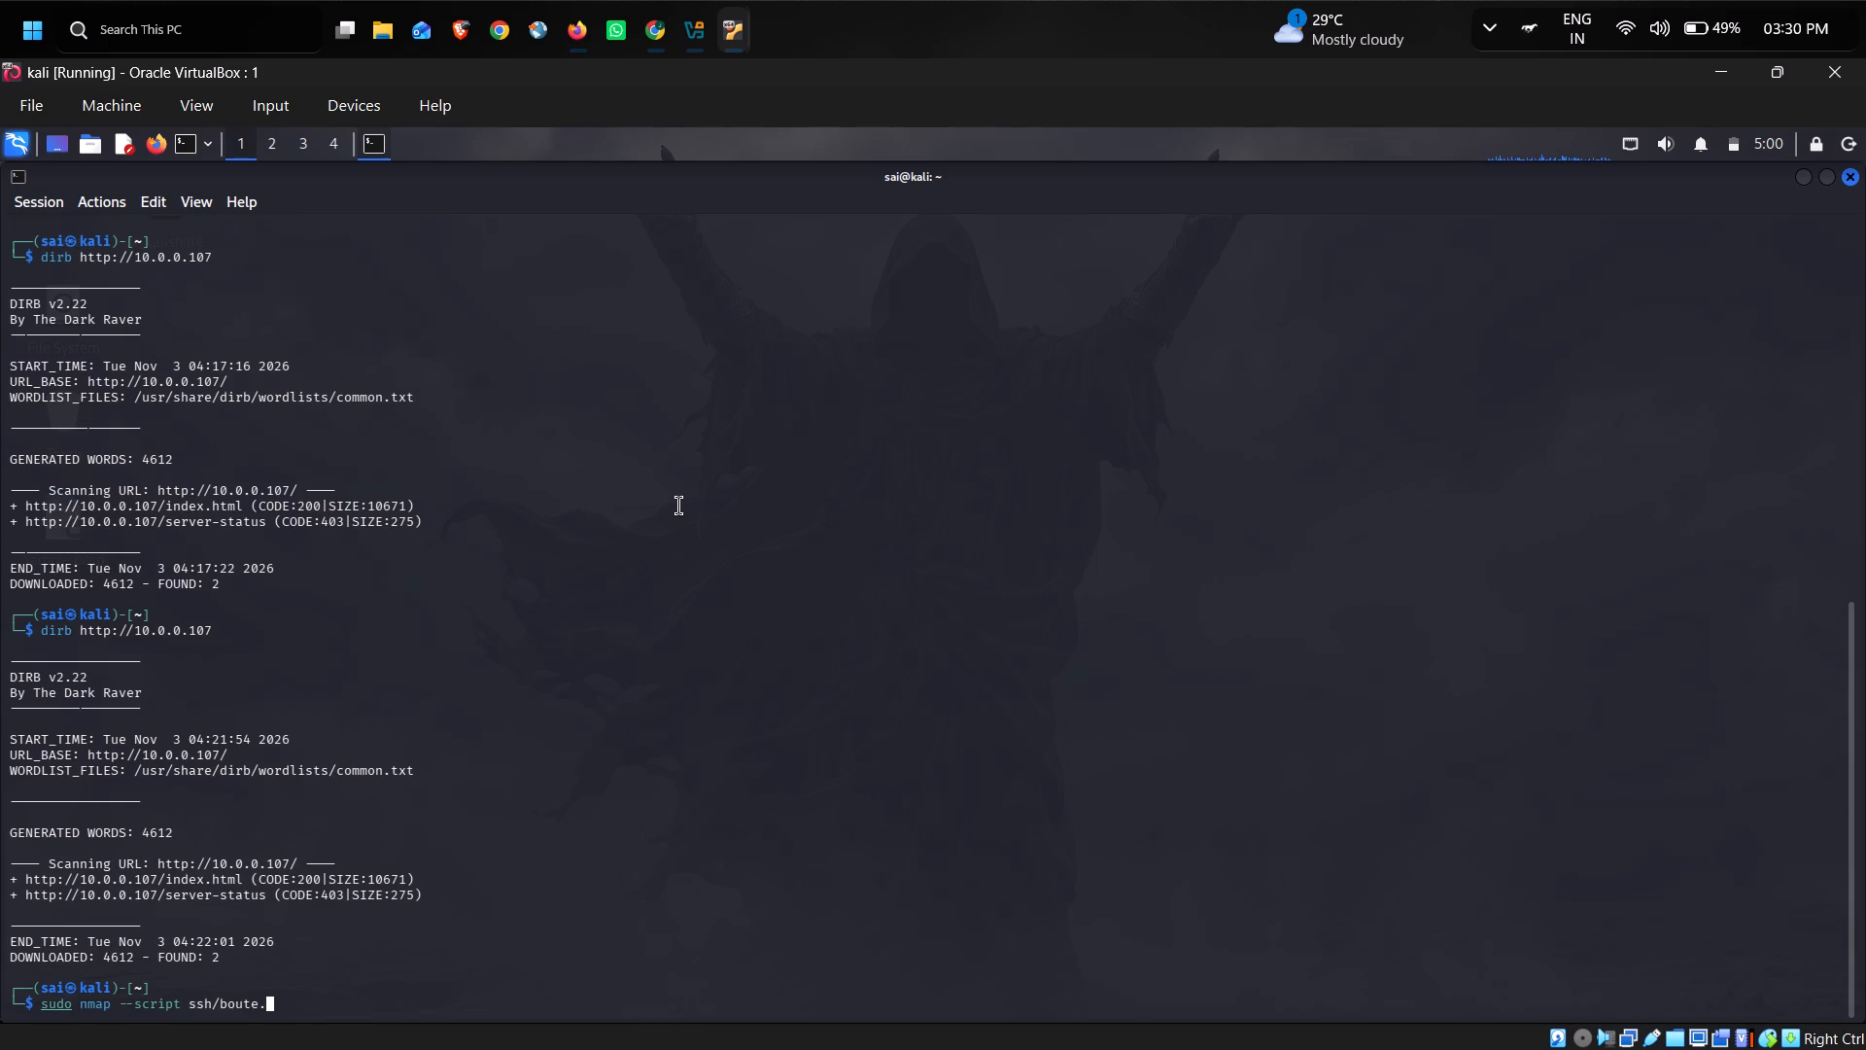
key(Left)
key(Left)
key(Left)
key(Left)
key(Left)
key(Left)
key(BackSpace)
key(minus)
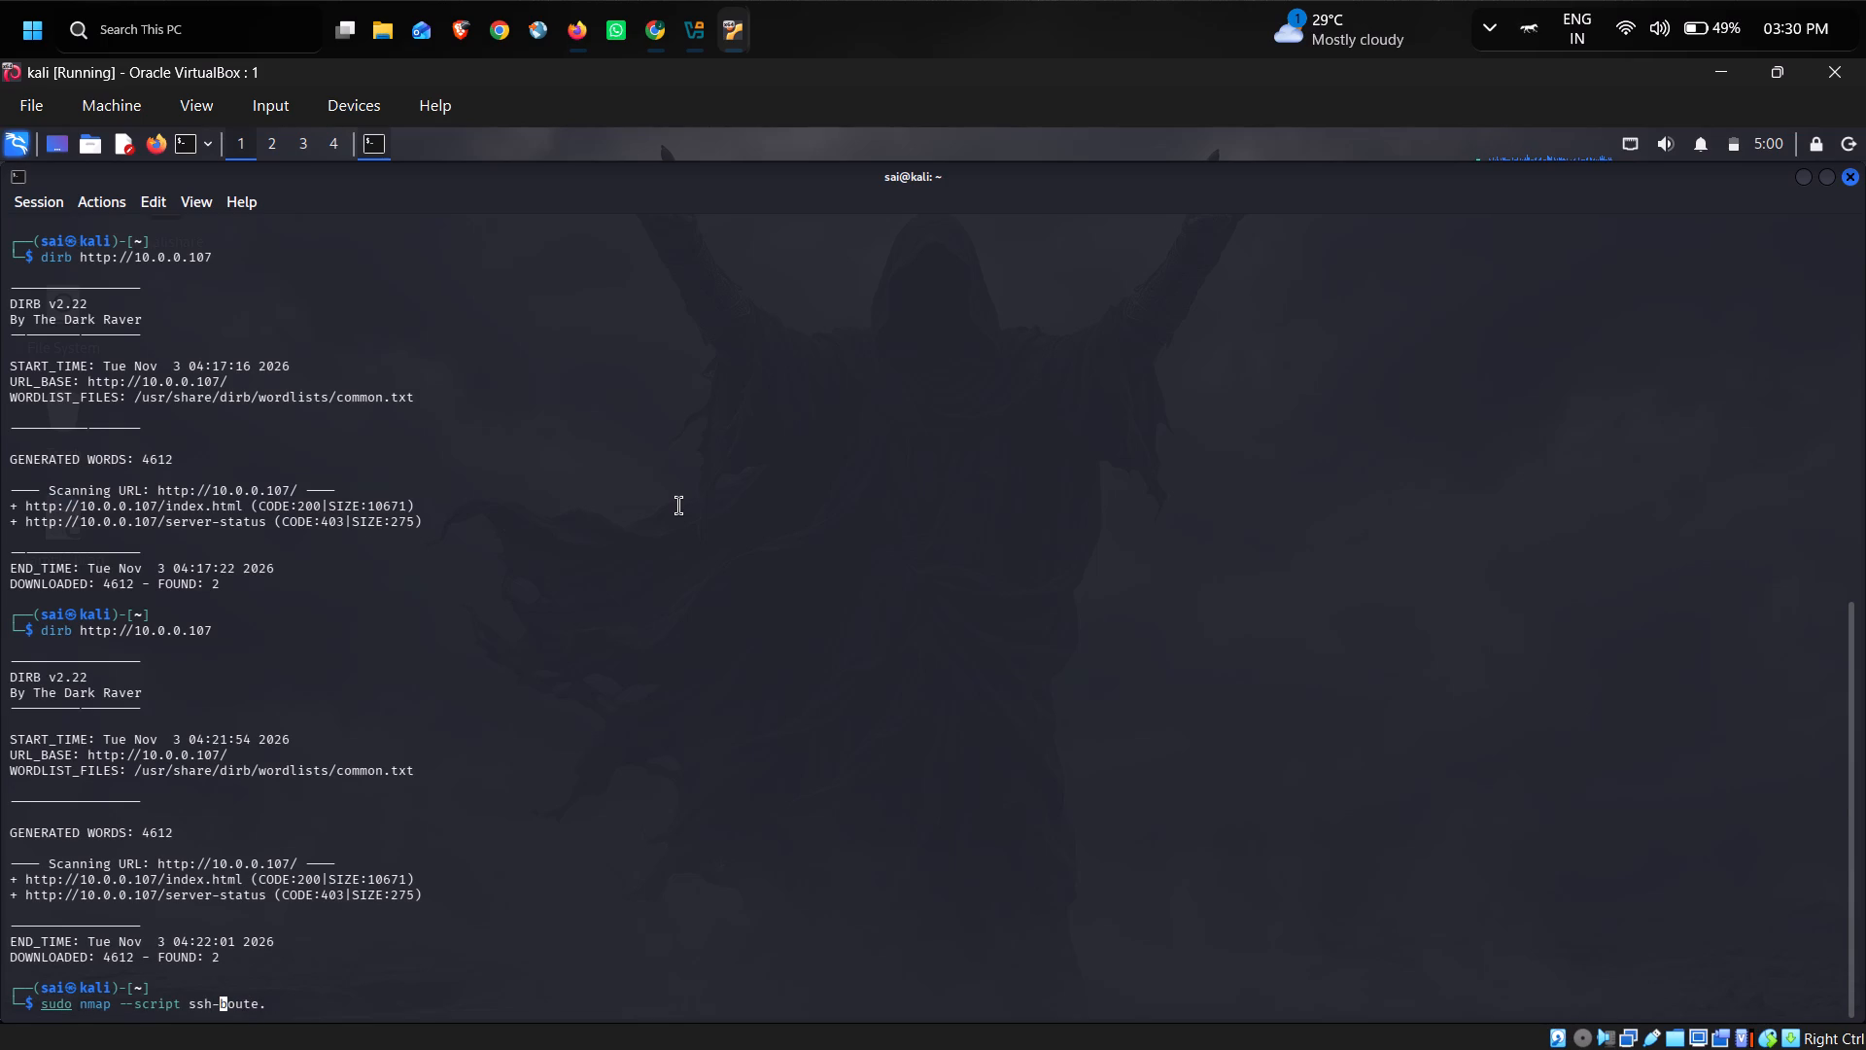
key(Right)
key(Right)
key(Right)
key(Right)
key(Right)
key(Right)
text(nse)
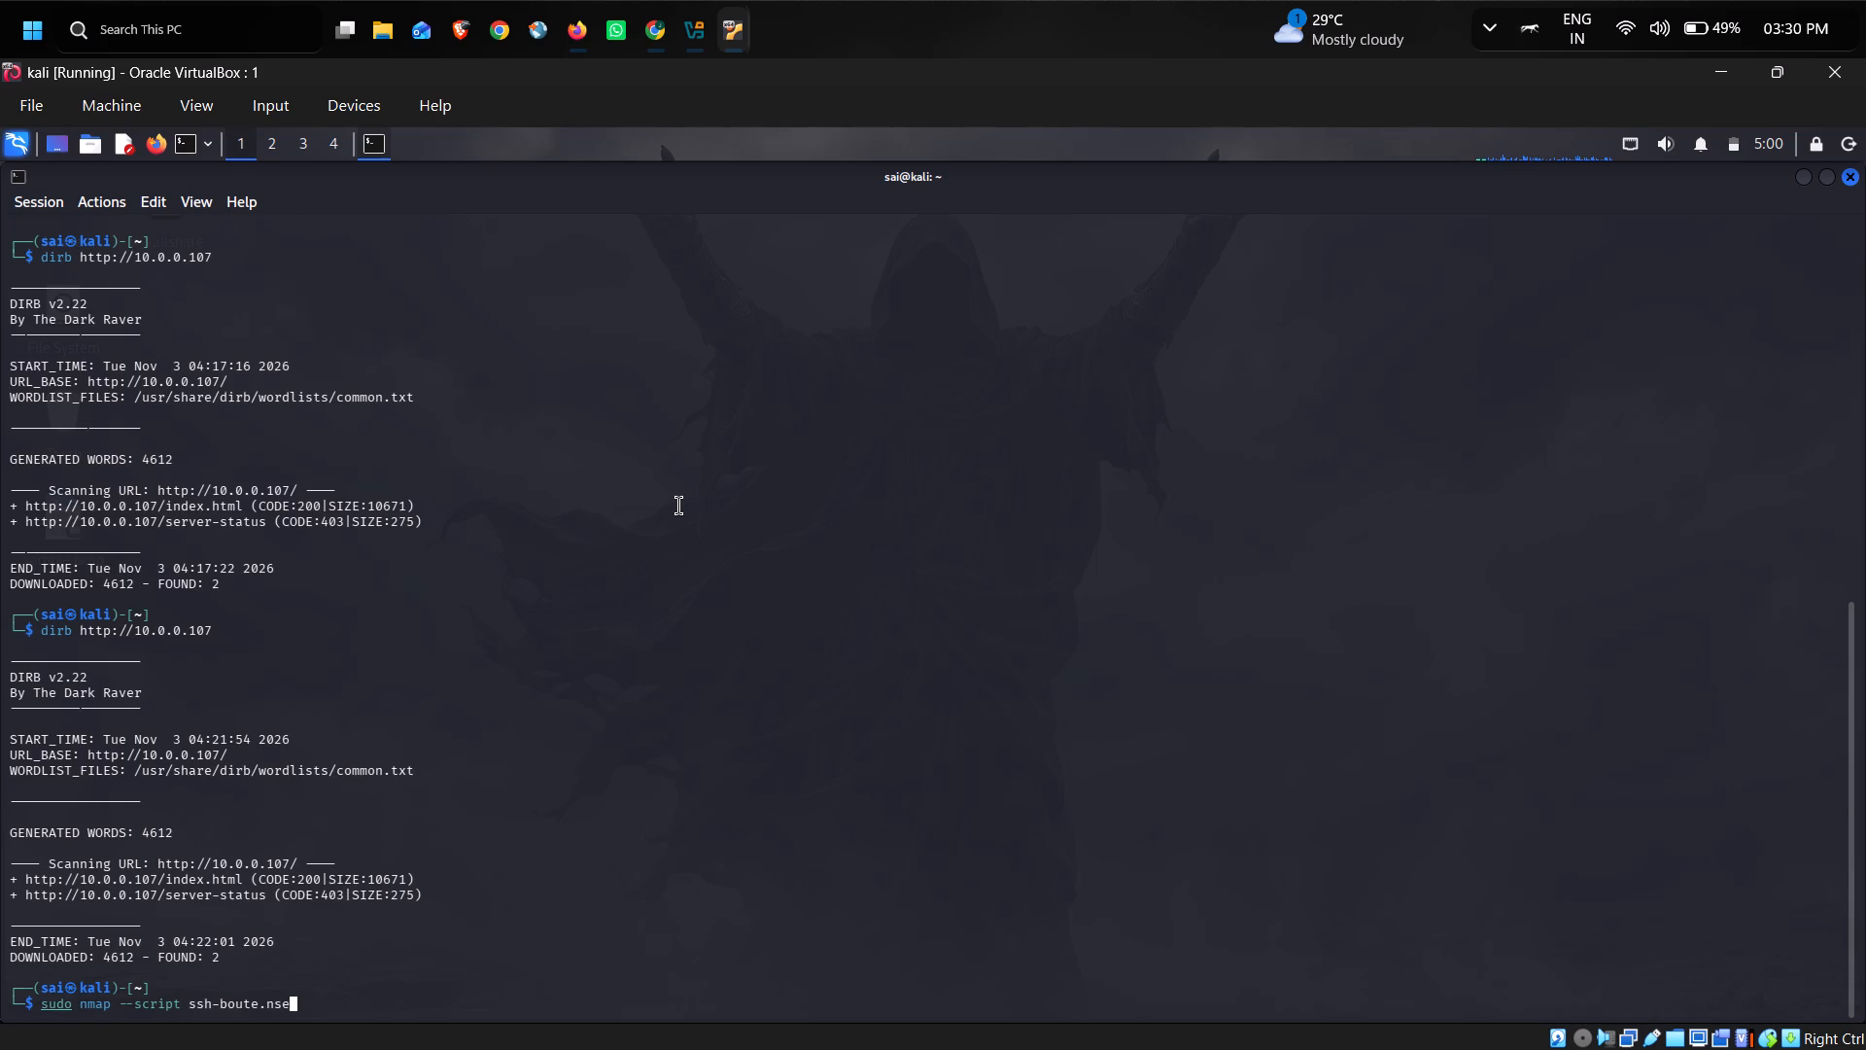
key(BackSpace)
text(e)
key(space)
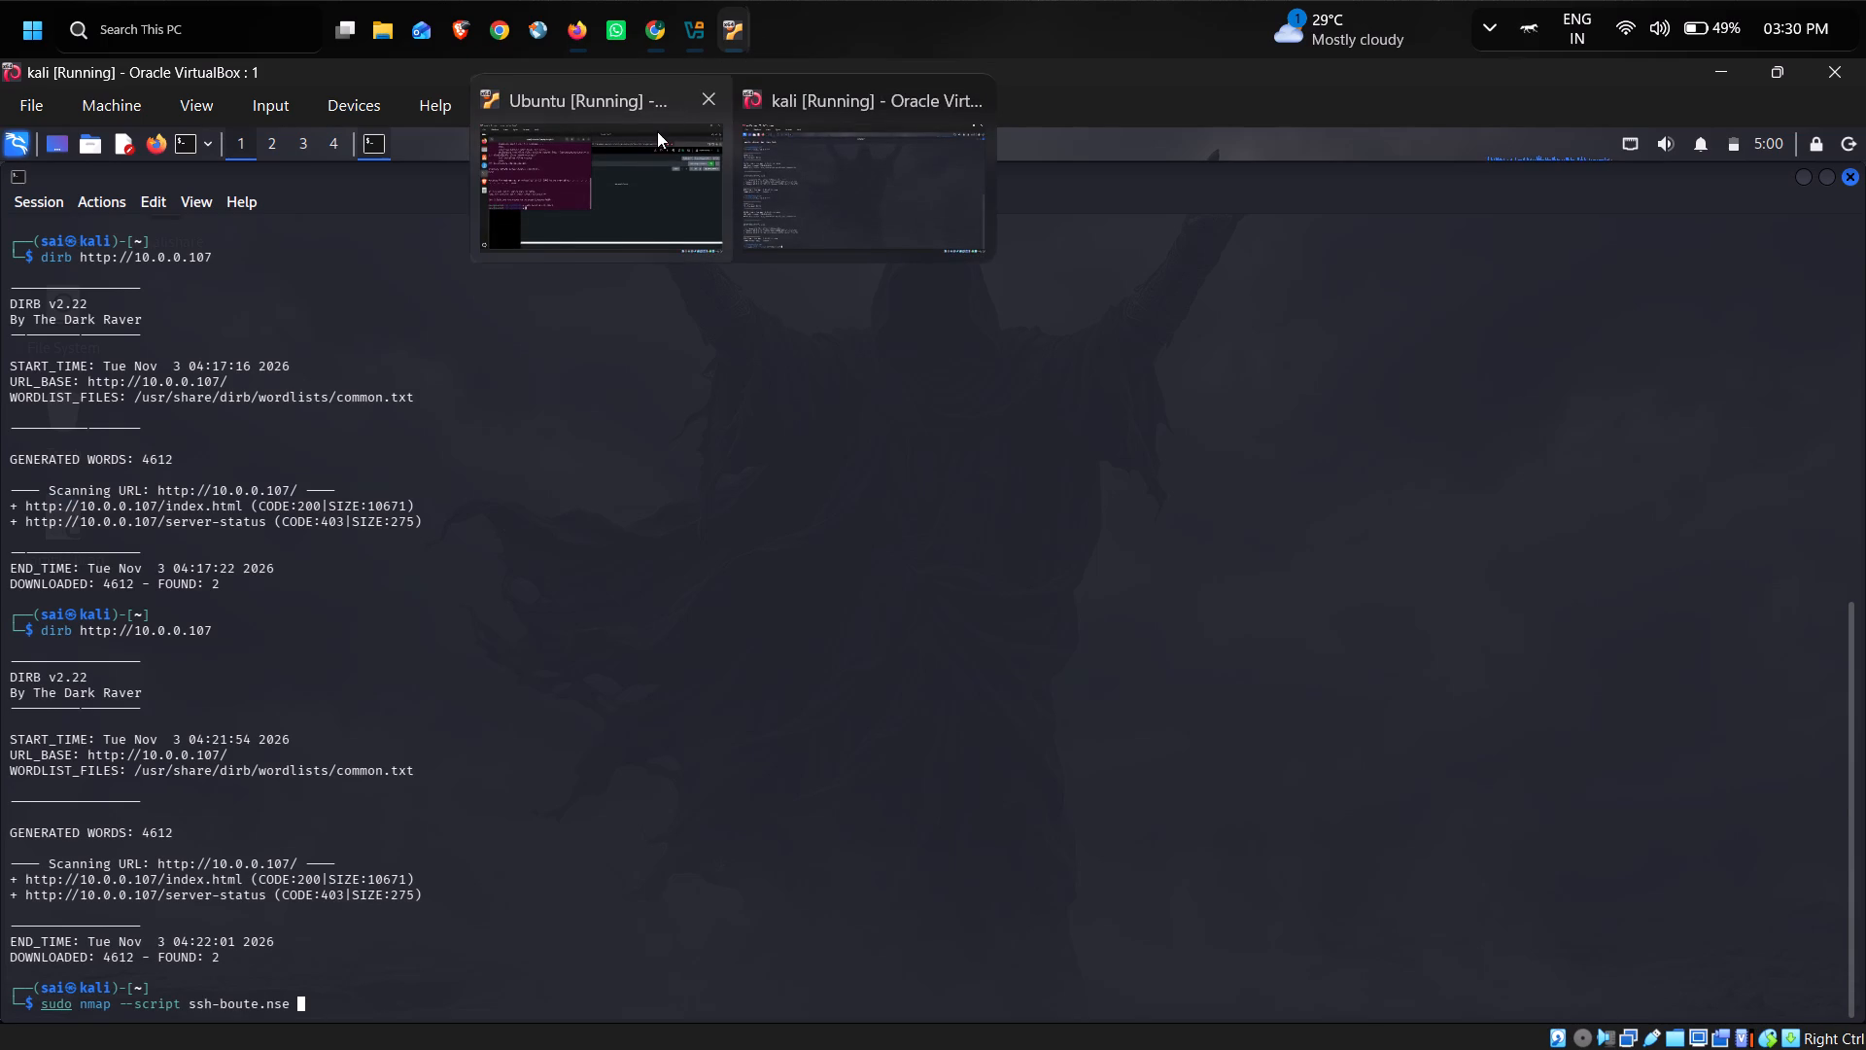
Switch to the Ubuntu virtual machine.
click(657, 131)
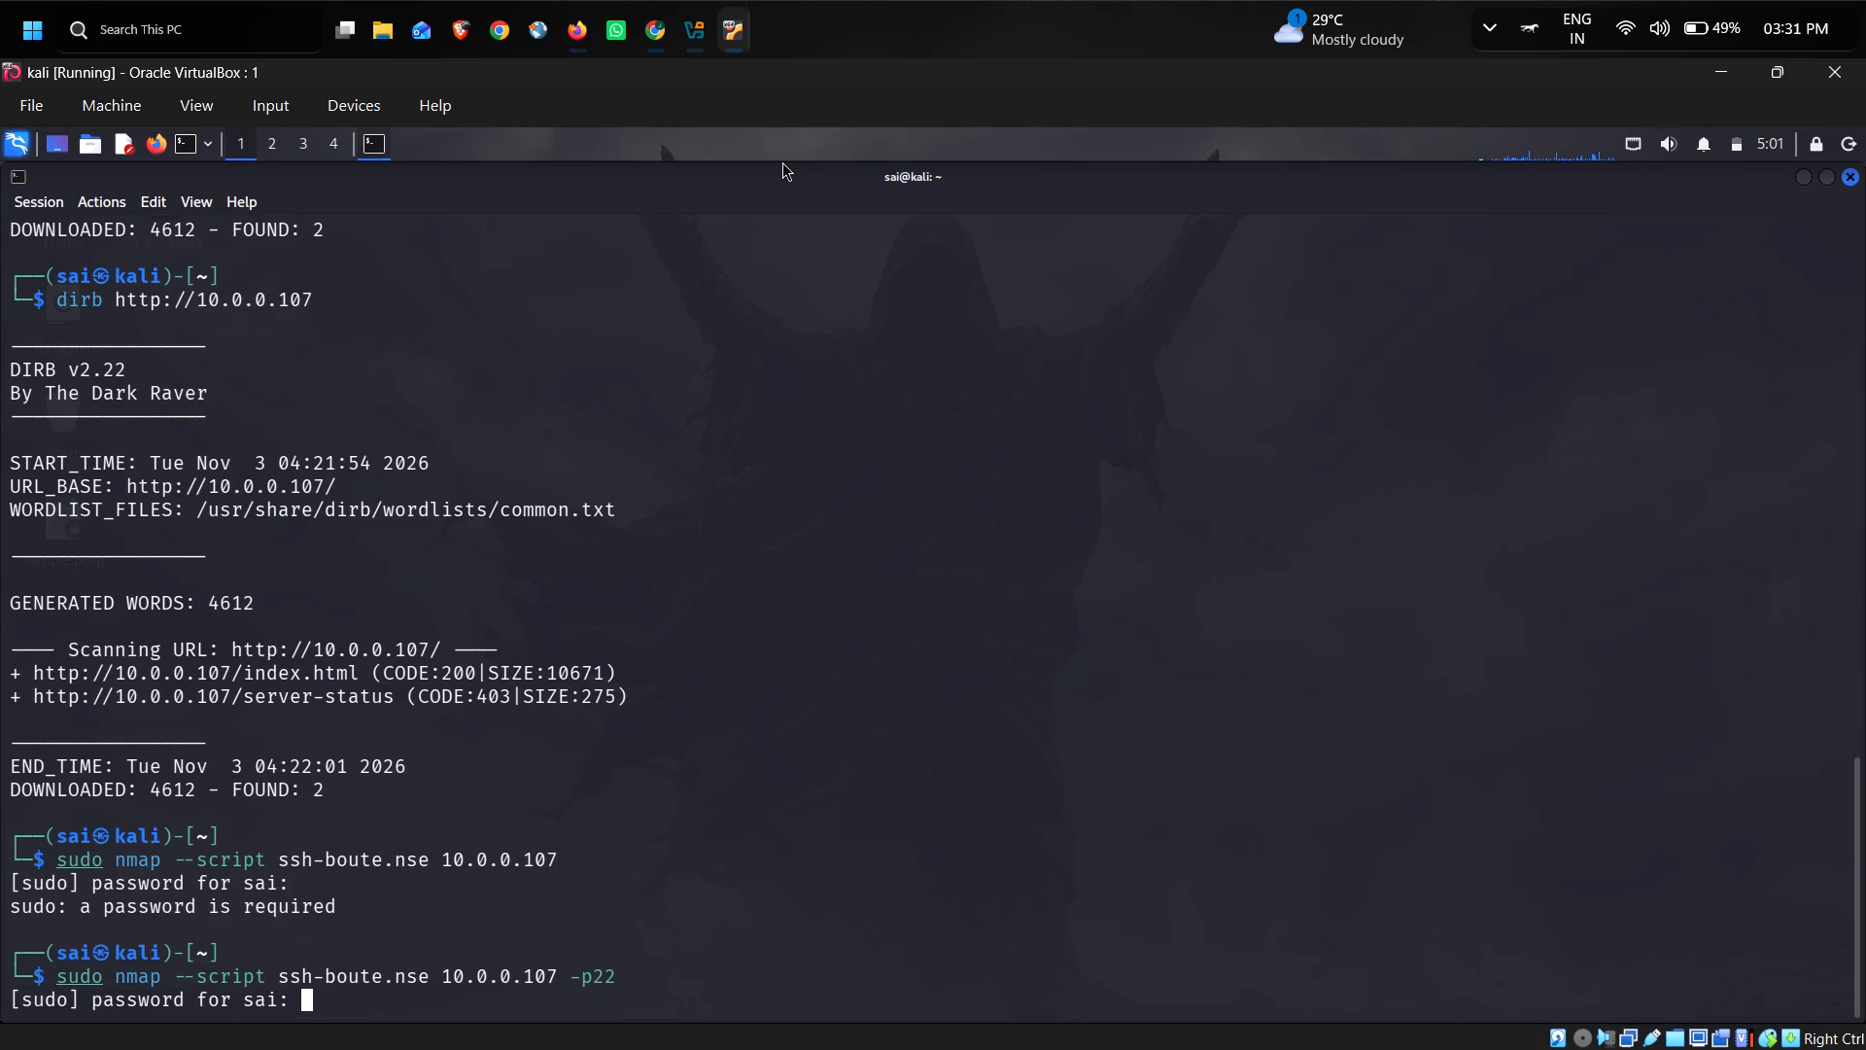
key(Return)
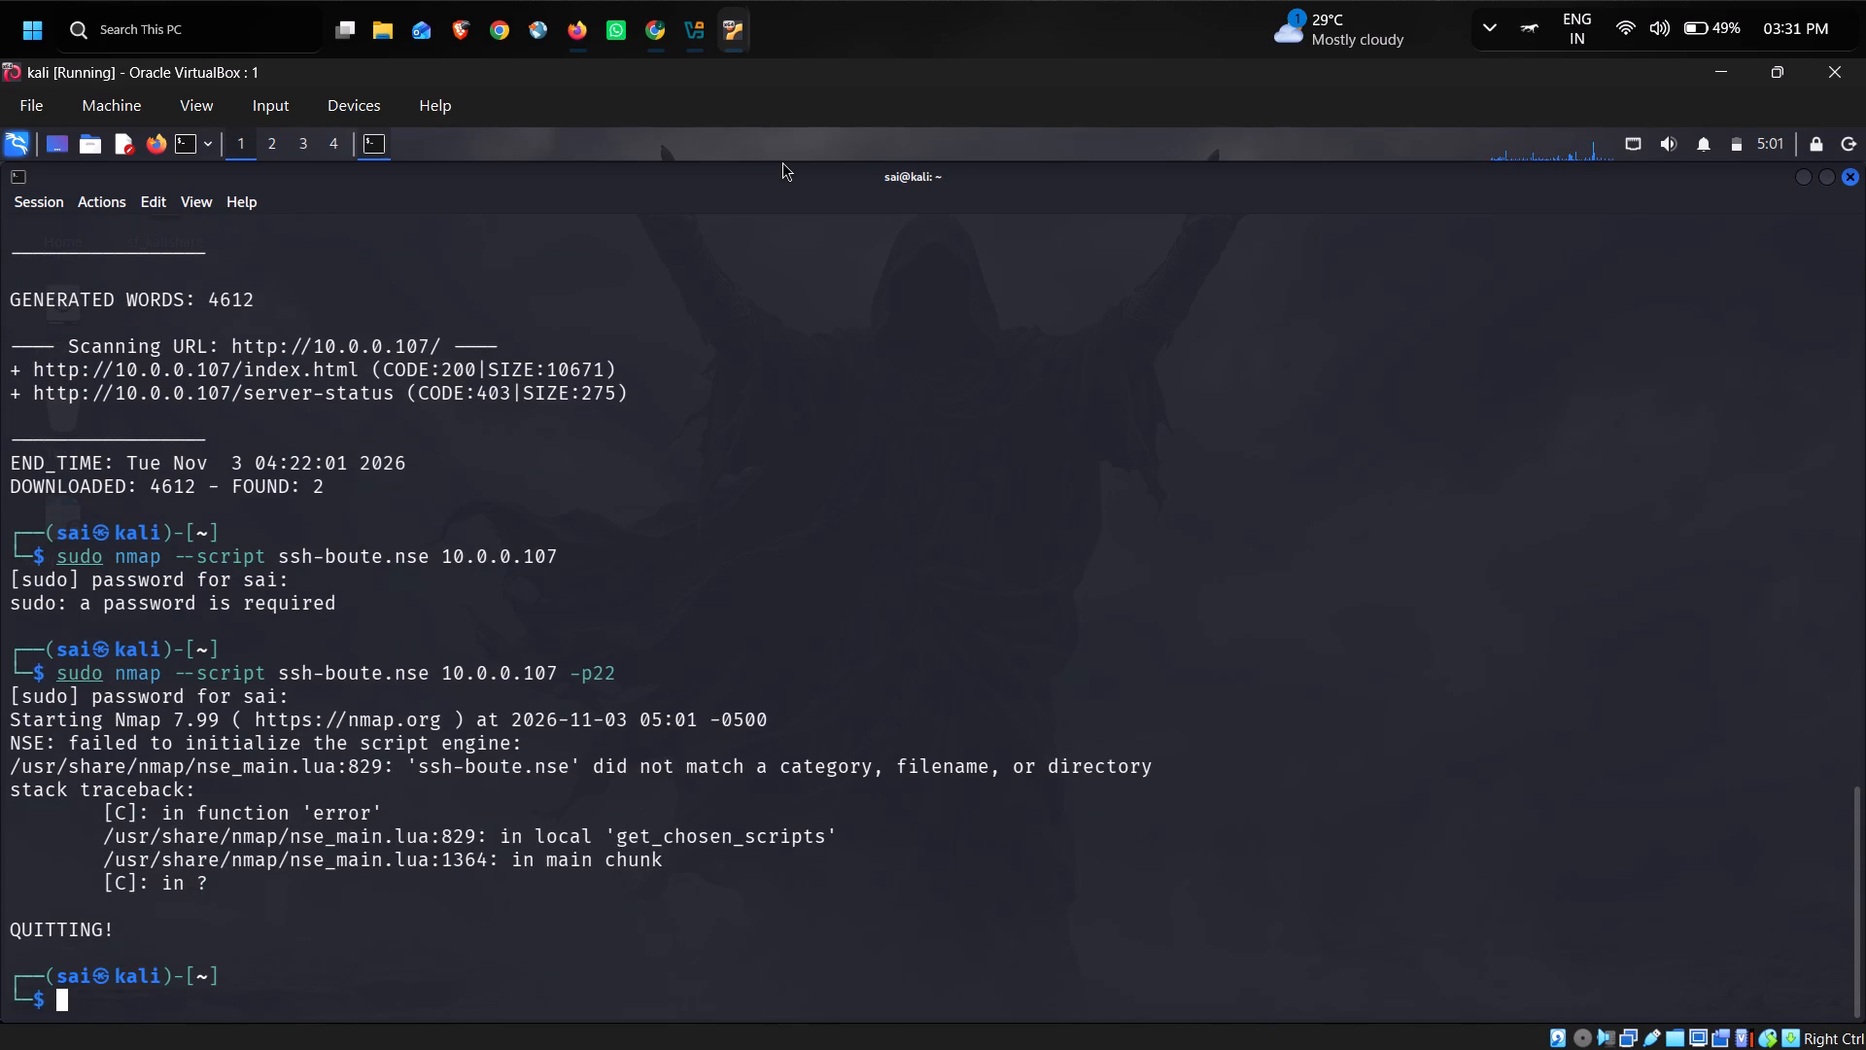
key(Up)
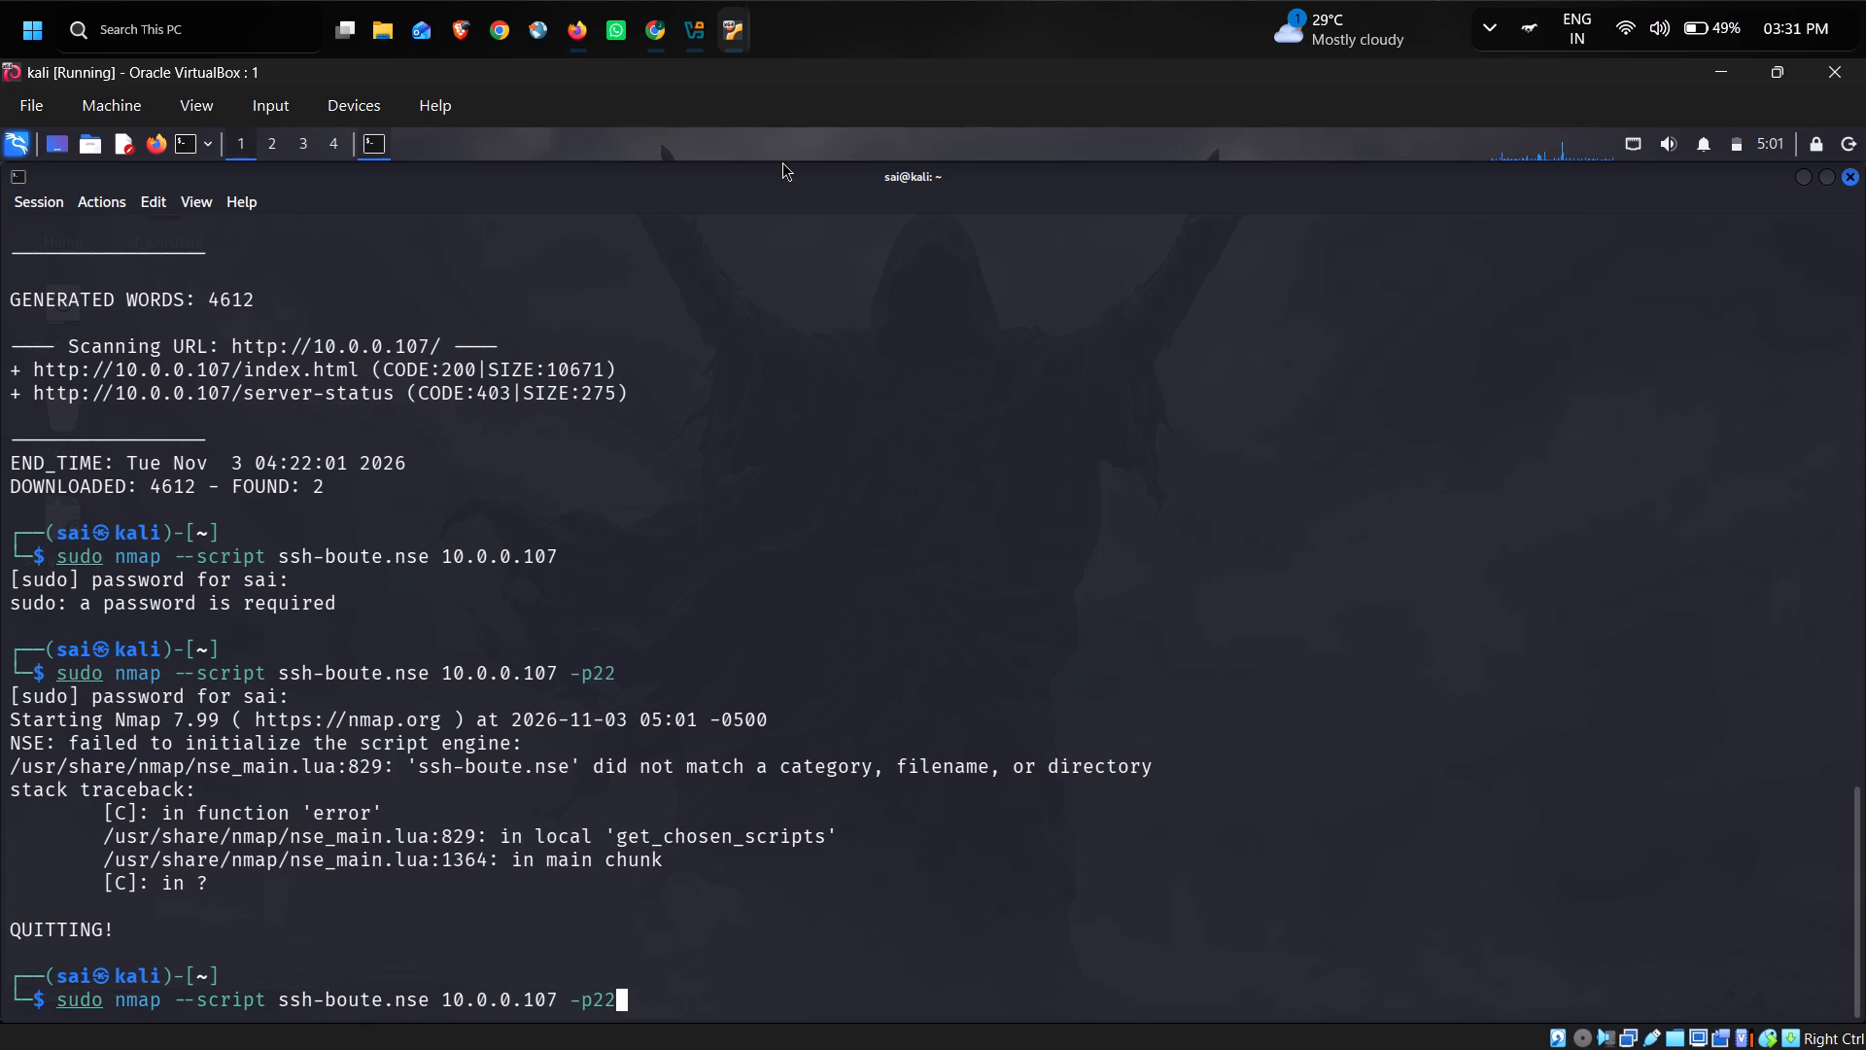
key(Left)
key(Left)
key(Left)
key(Left)
key(Left)
key(Left)
key(Left)
key(Left)
key(Left)
key(Left)
key(Left)
key(Left)
key(Left)
key(Left)
key(Left)
key(Left)
key(Left)
key(Left)
key(Left)
key(Left)
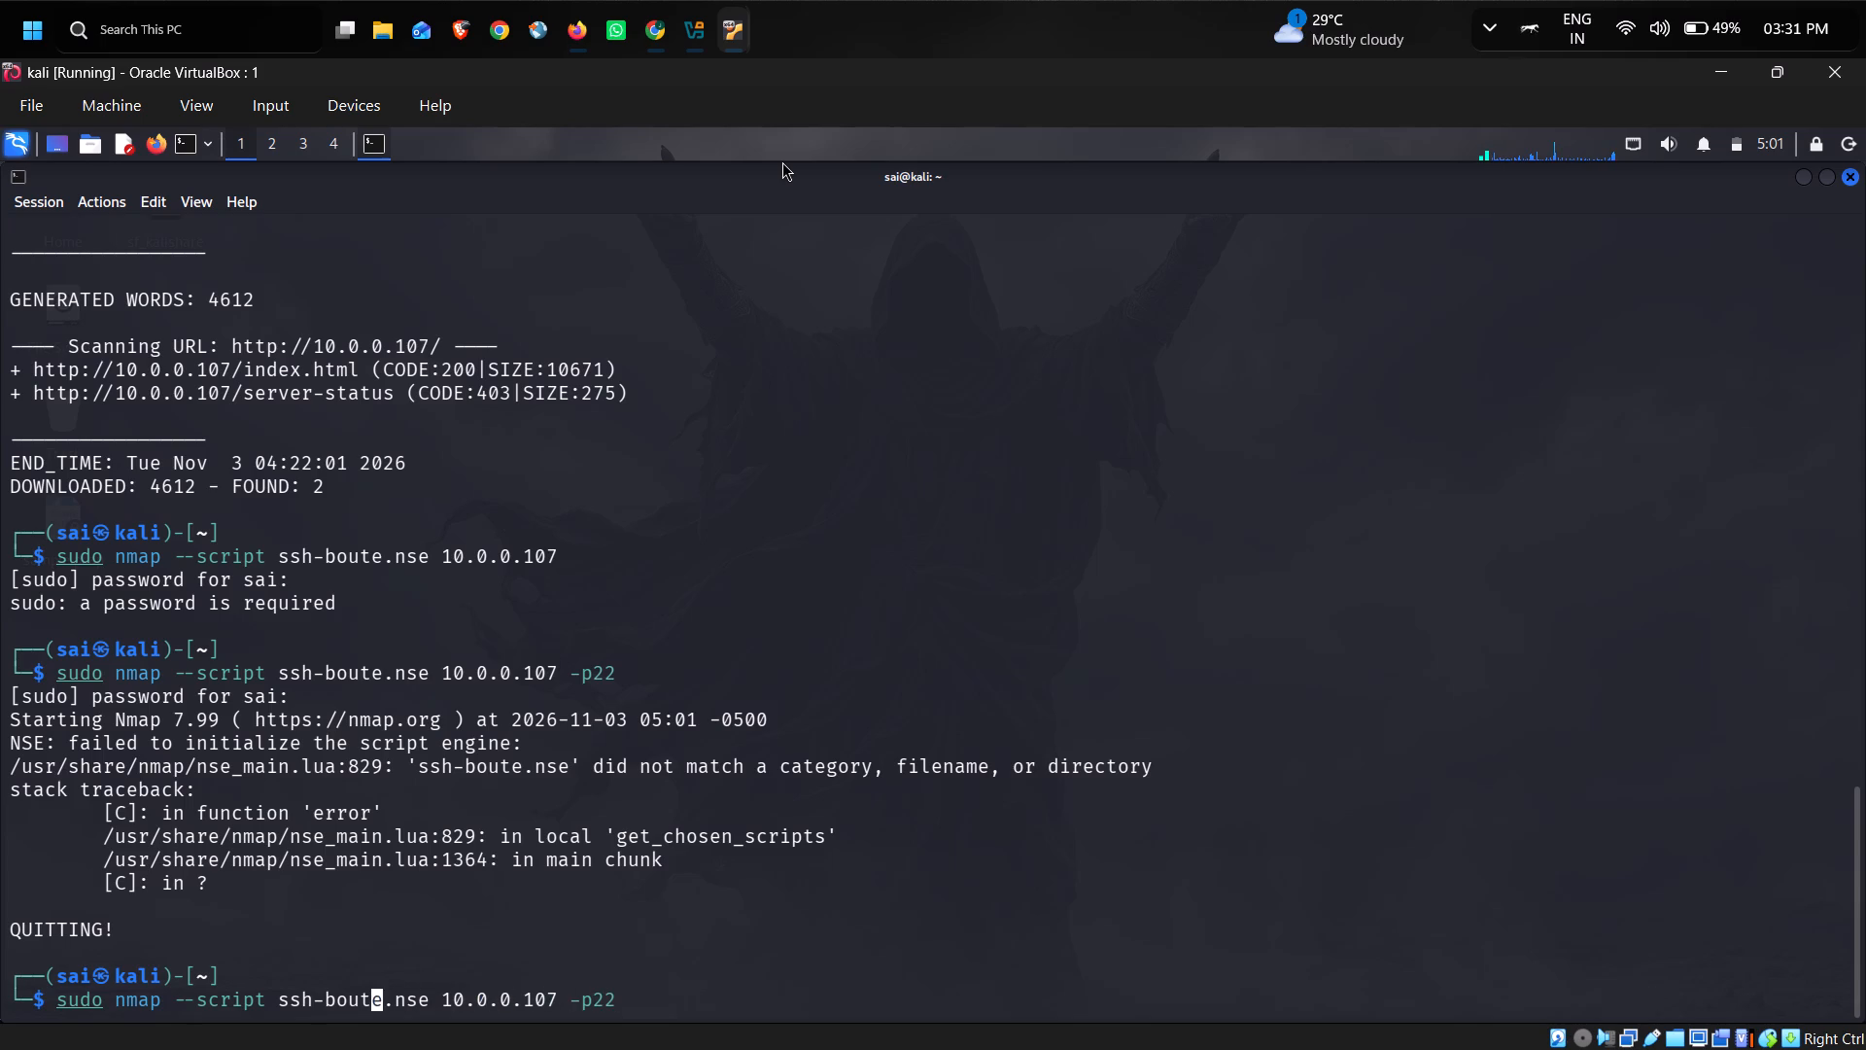
key(Left)
key(Left)
key(BackSpace)
key(r)
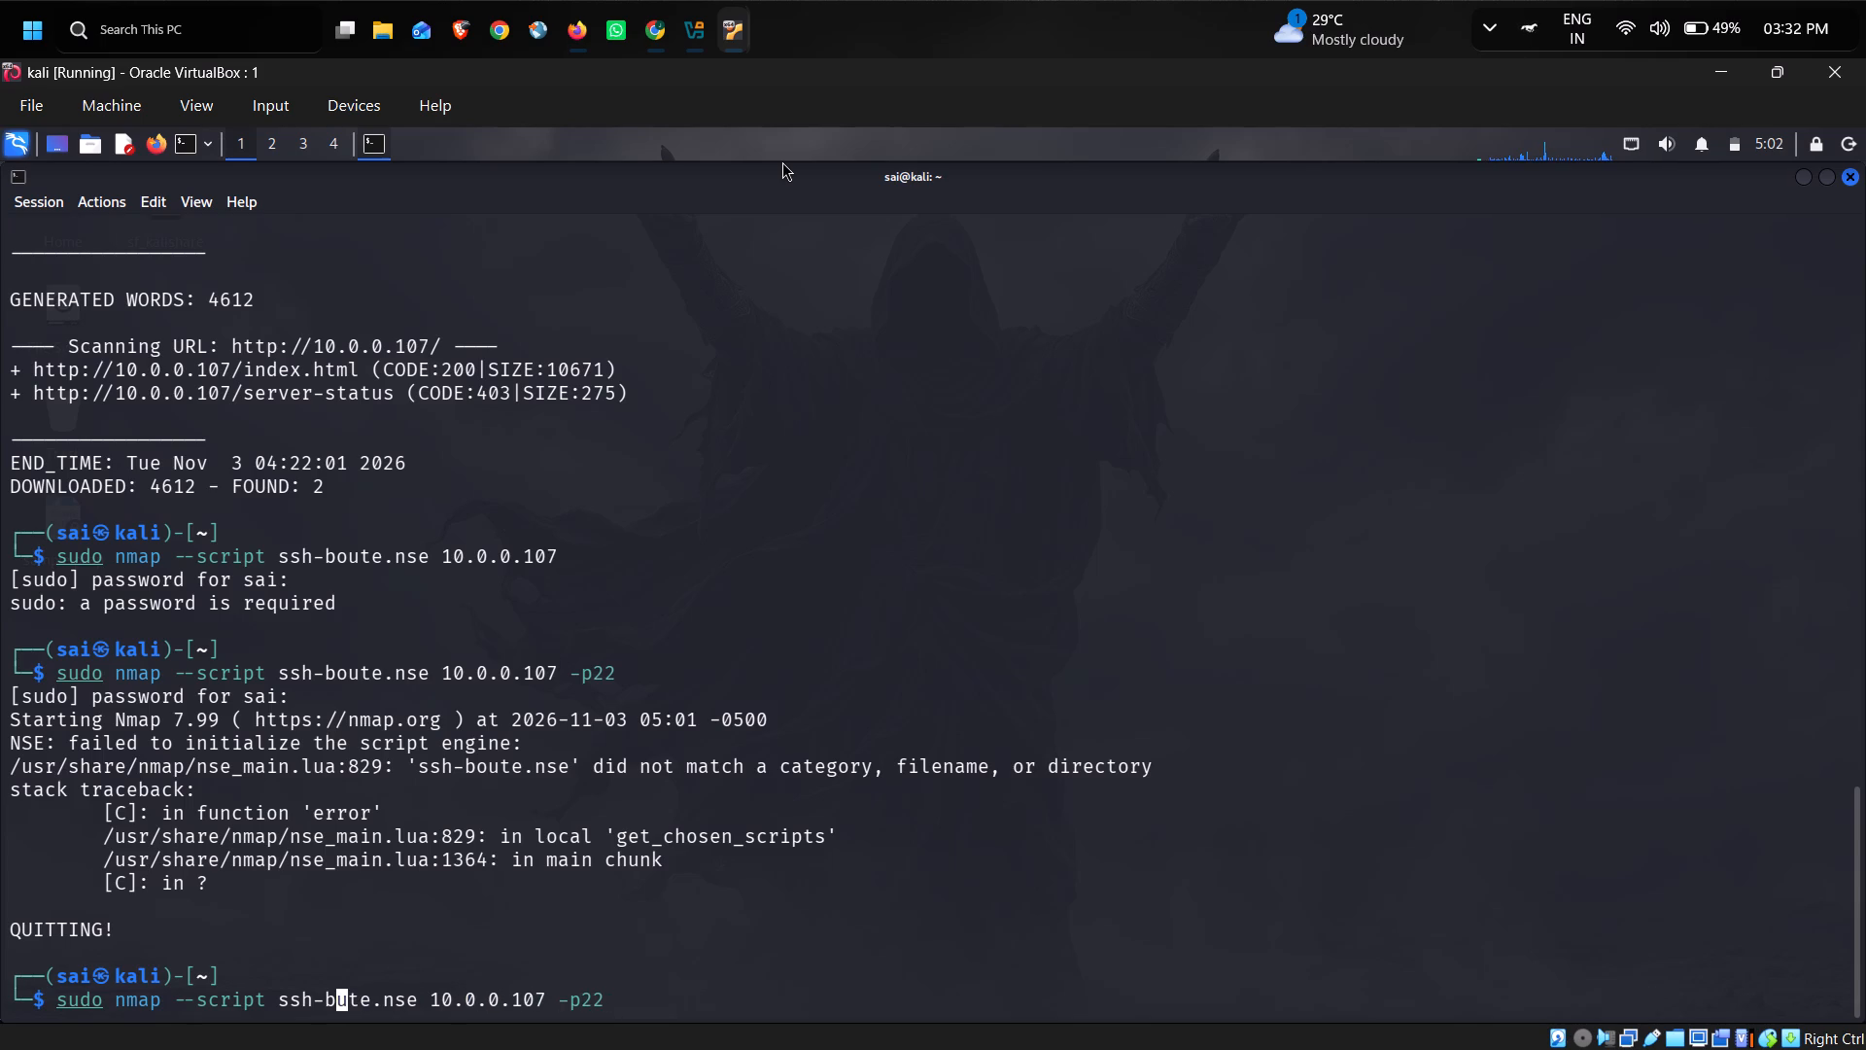
key(Return)
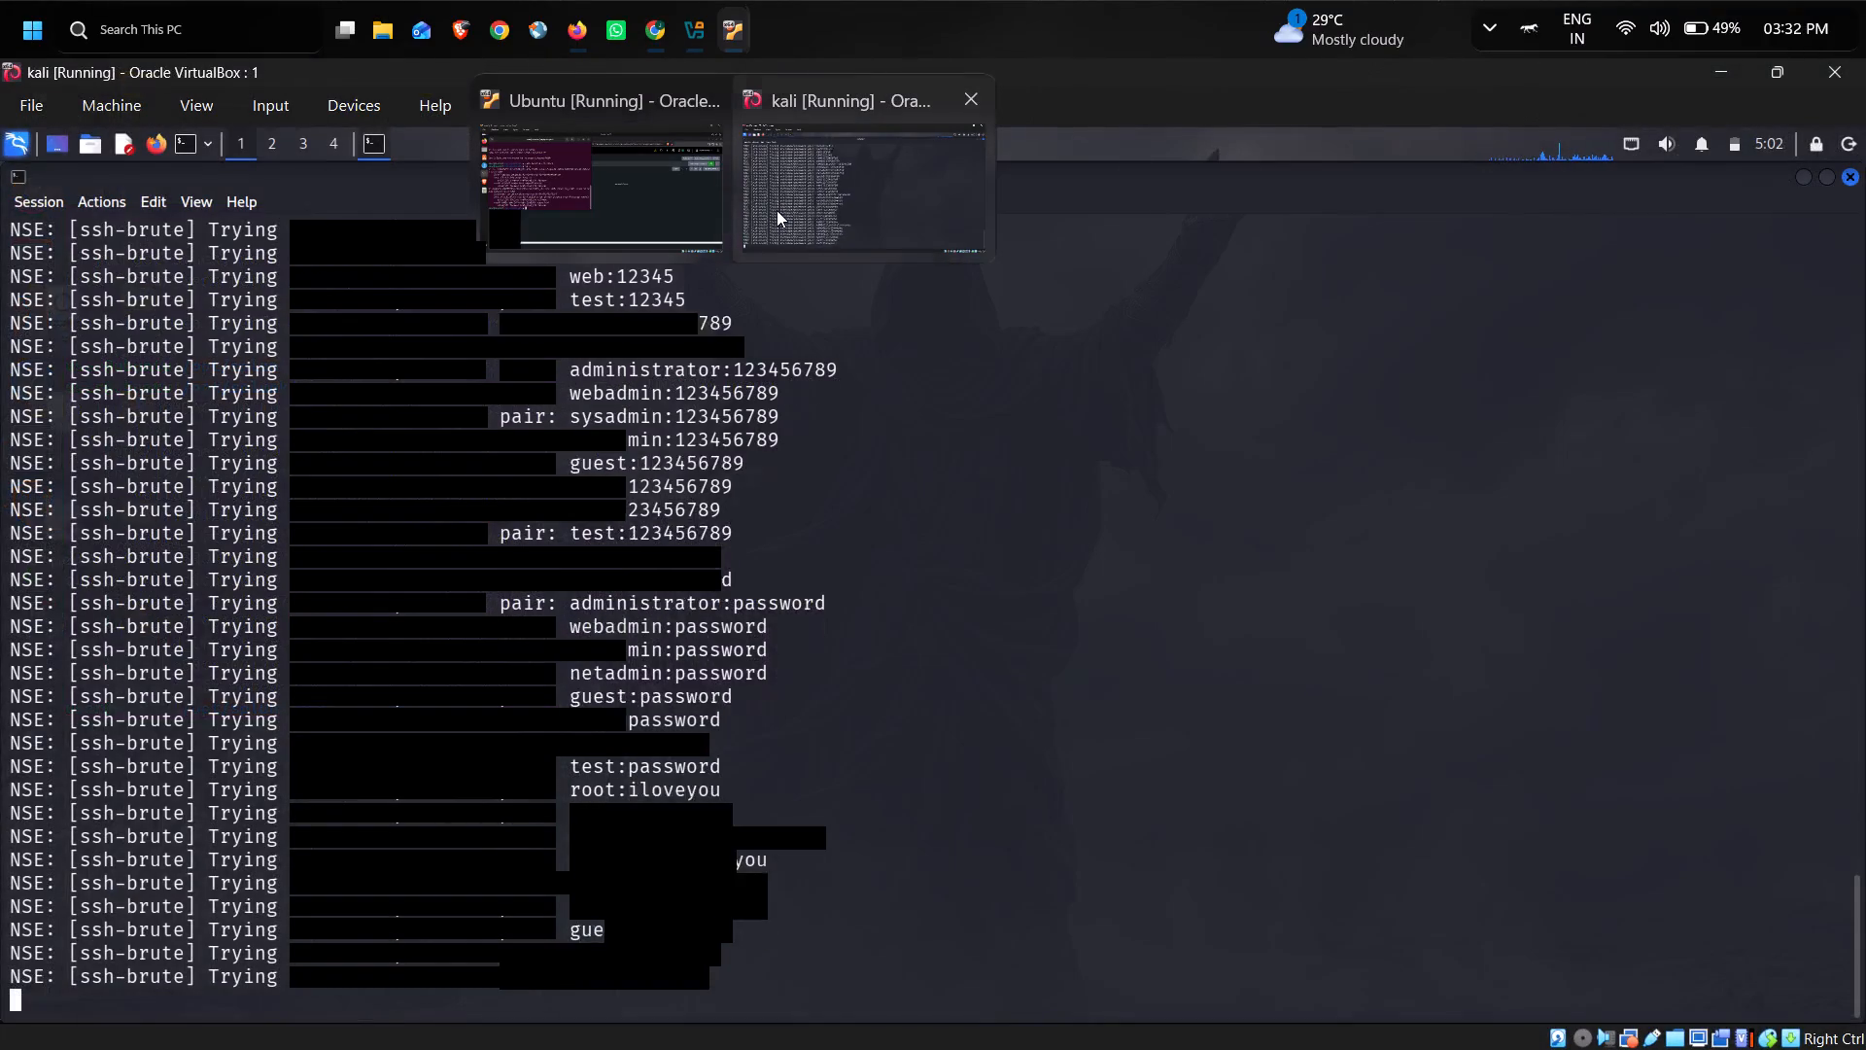
Switch to Splunk on the Ubuntu virtual machine, remove "failed password" from the query, and run index="*" source=/var/log/auth.log.
click(615, 189)
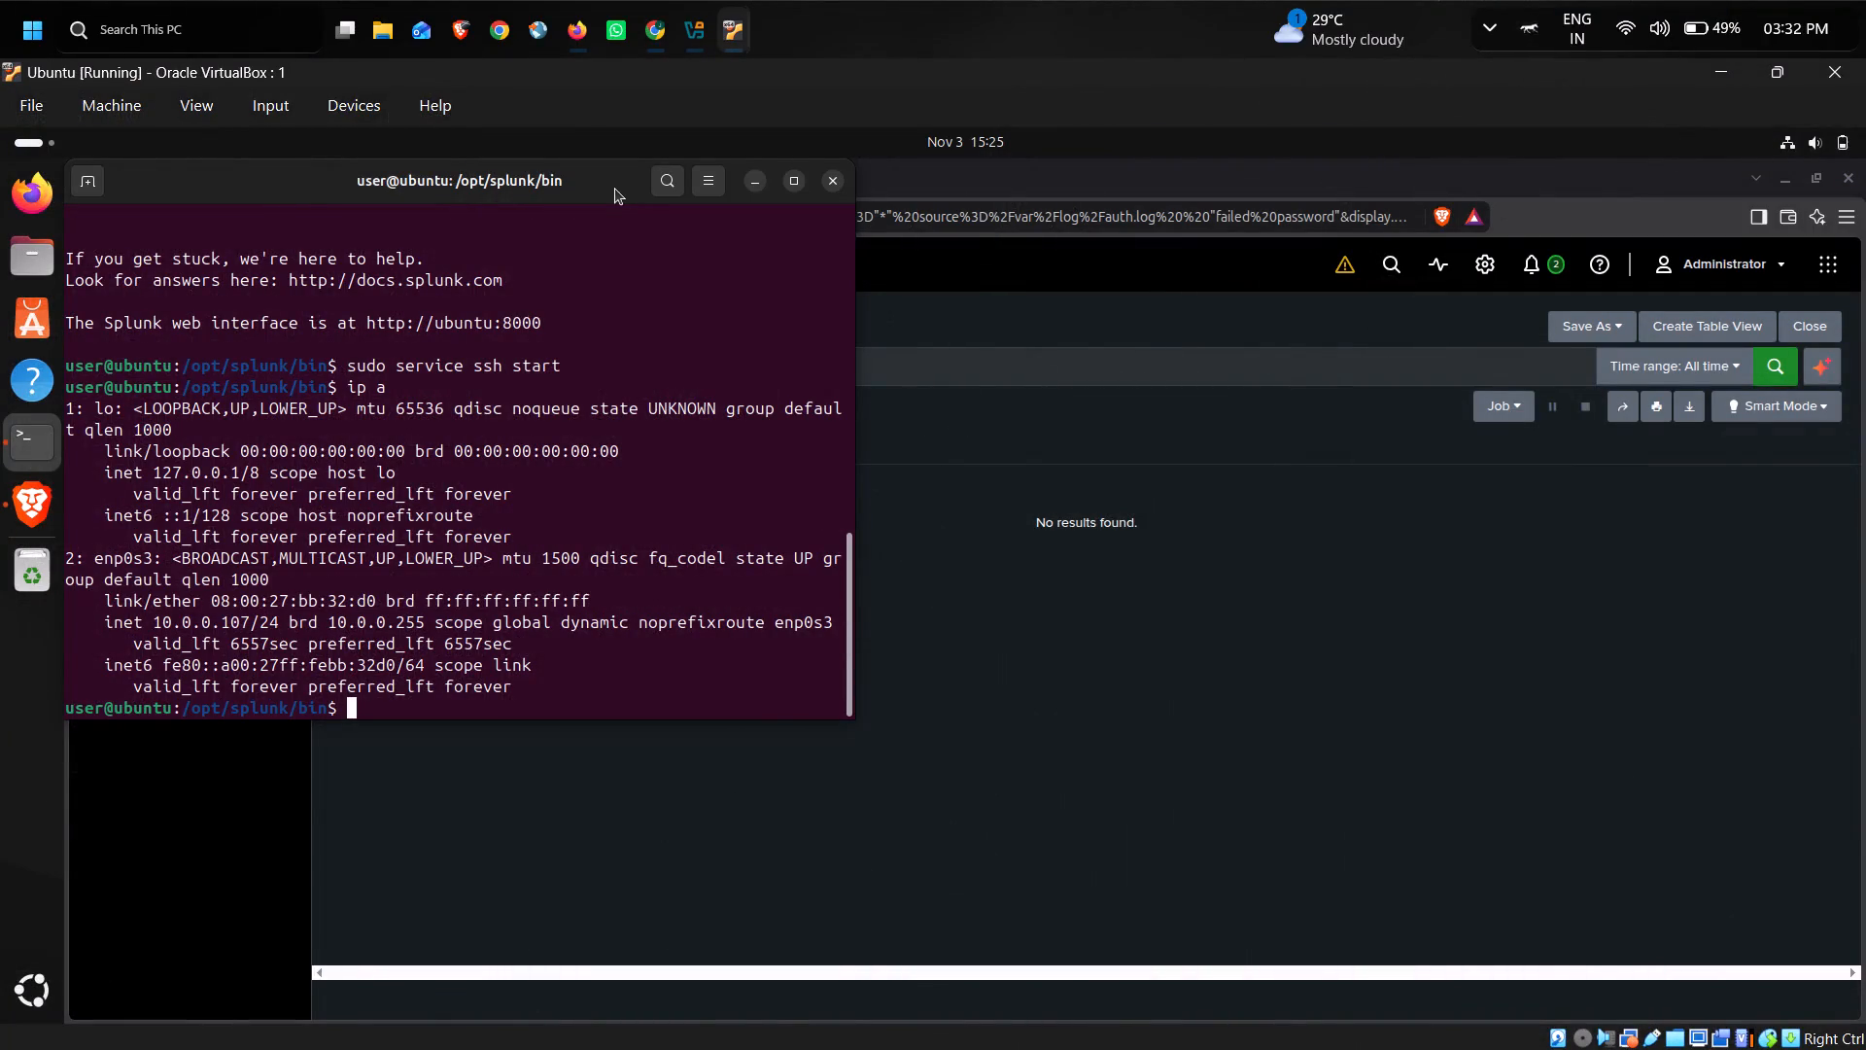
click(889, 537)
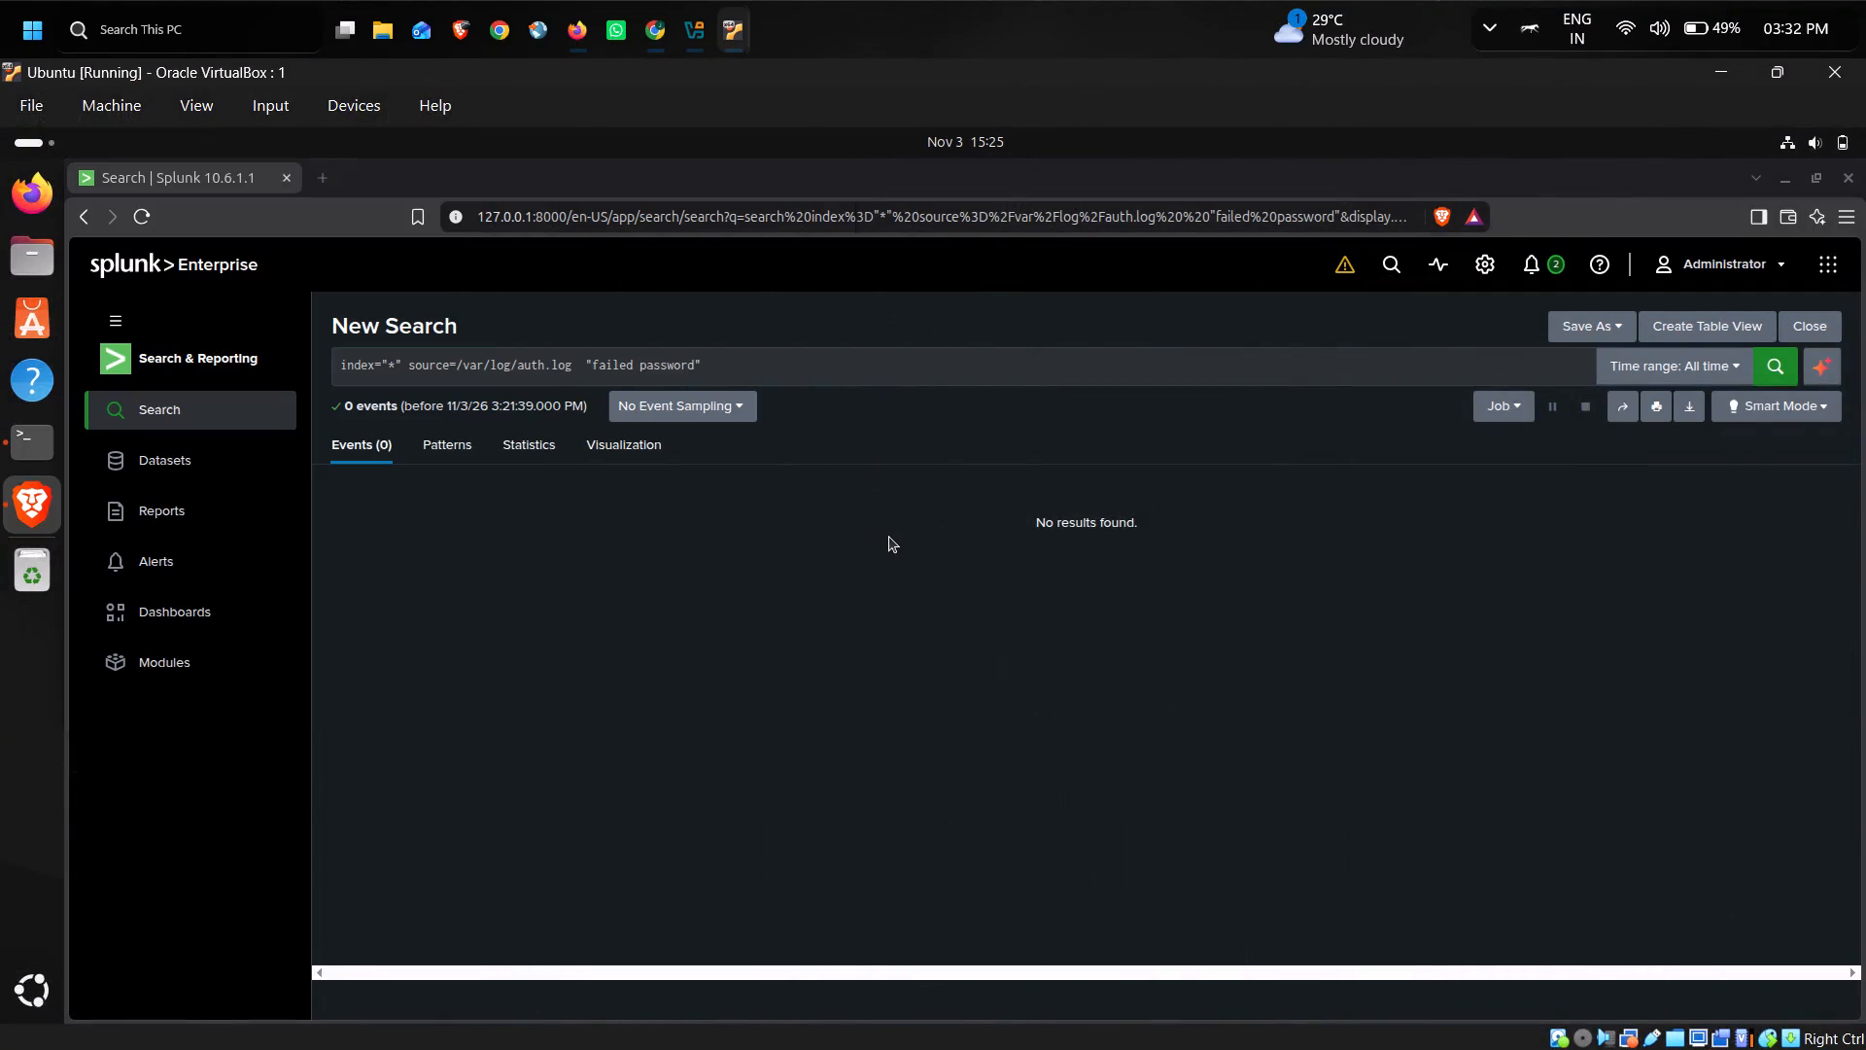
click(817, 357)
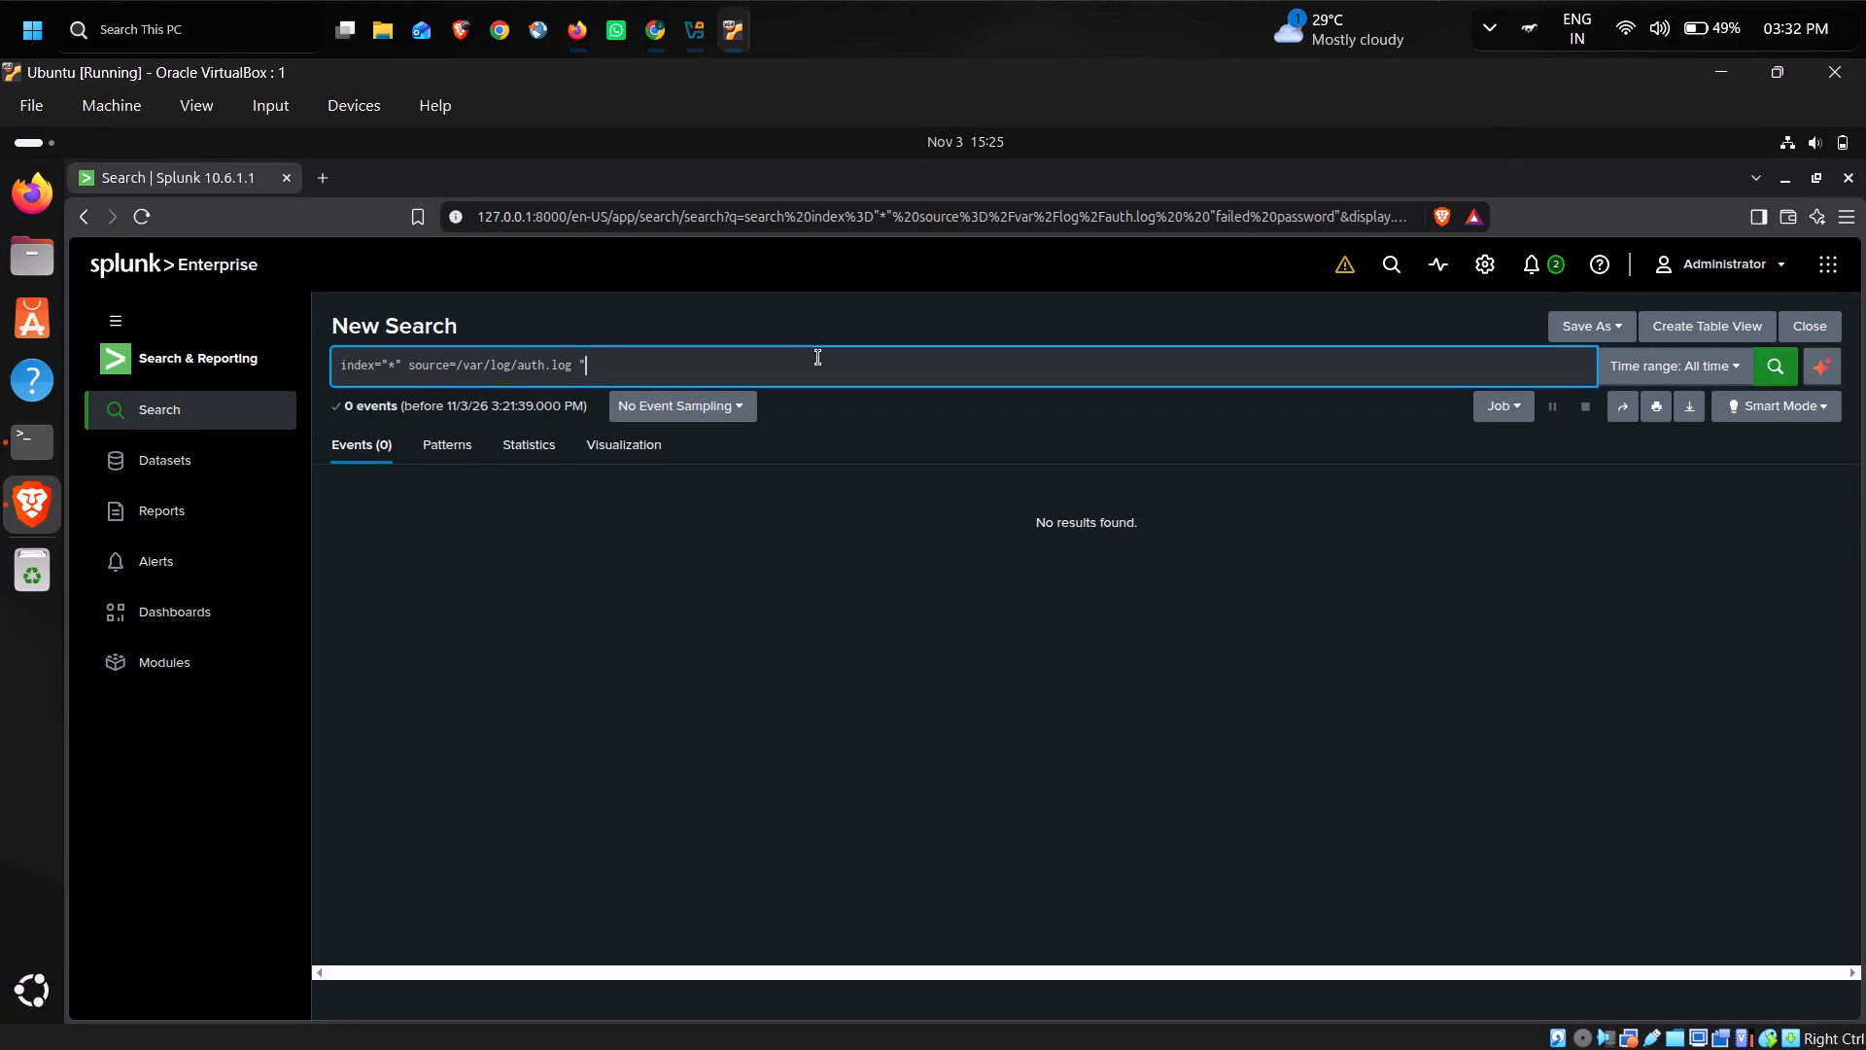
click(1763, 368)
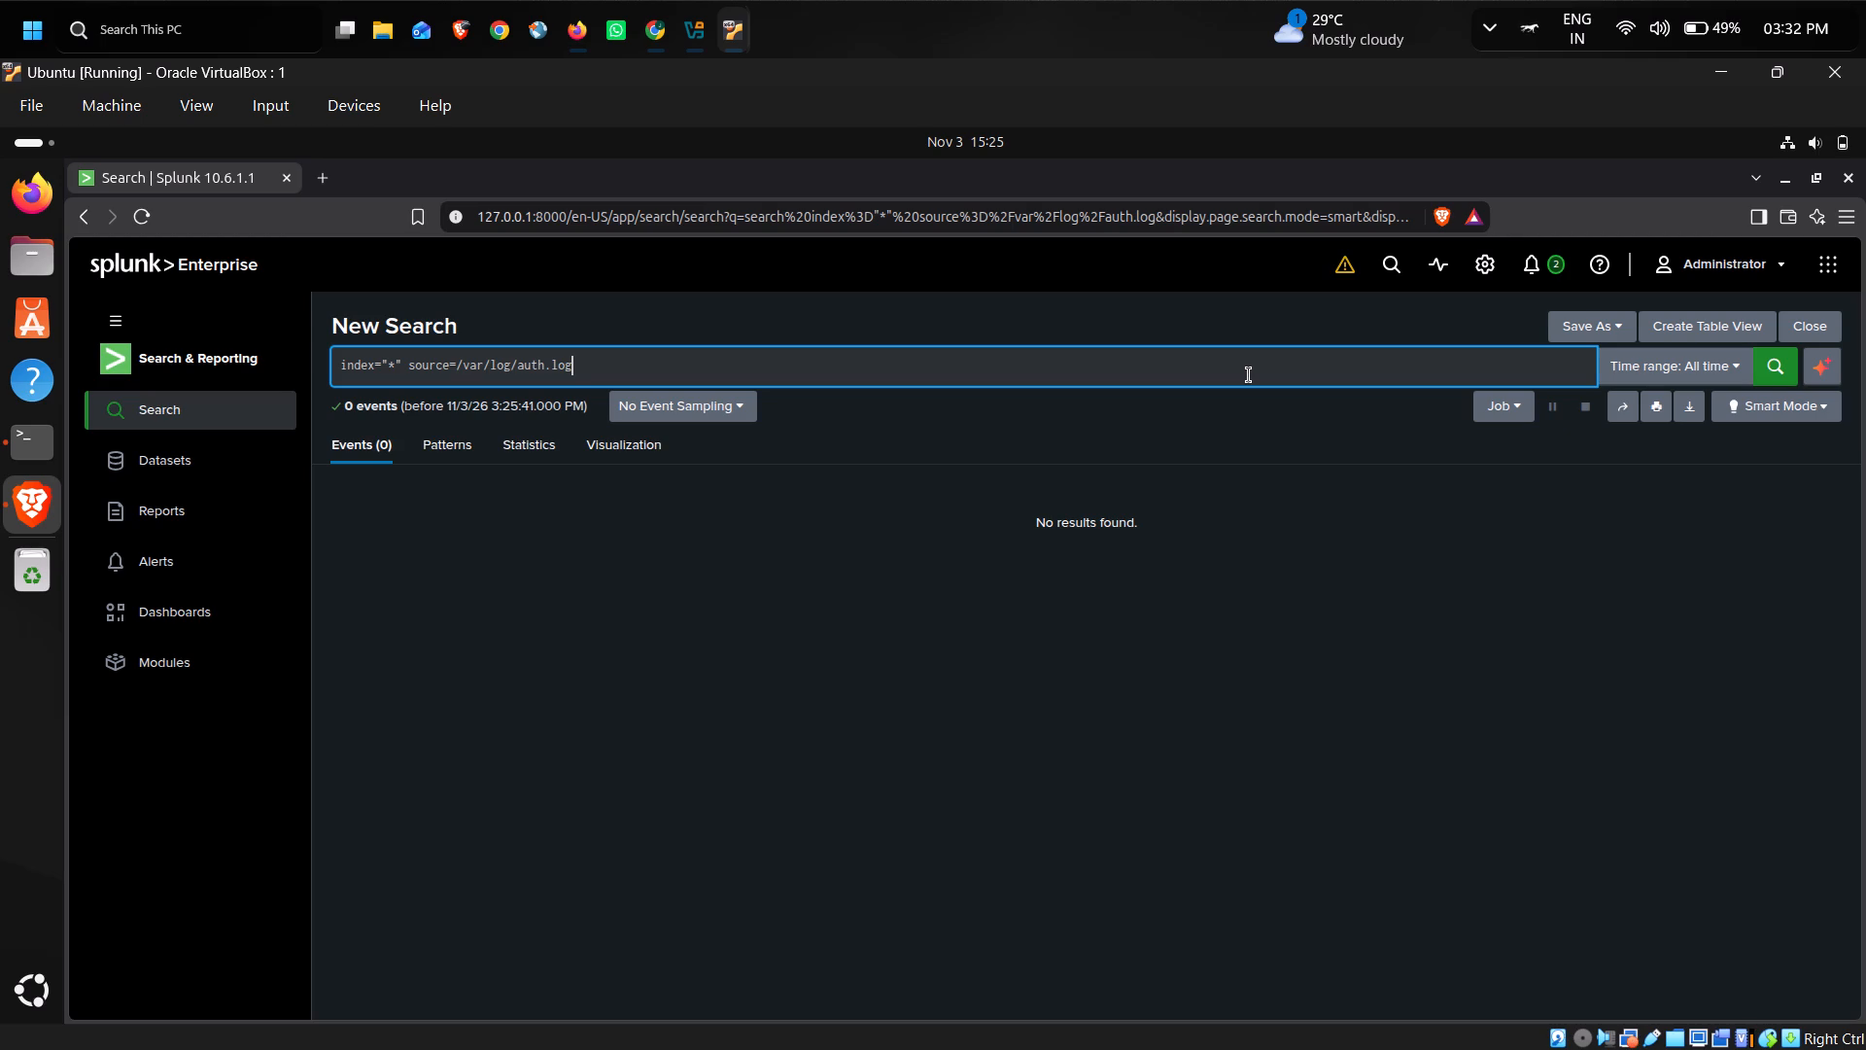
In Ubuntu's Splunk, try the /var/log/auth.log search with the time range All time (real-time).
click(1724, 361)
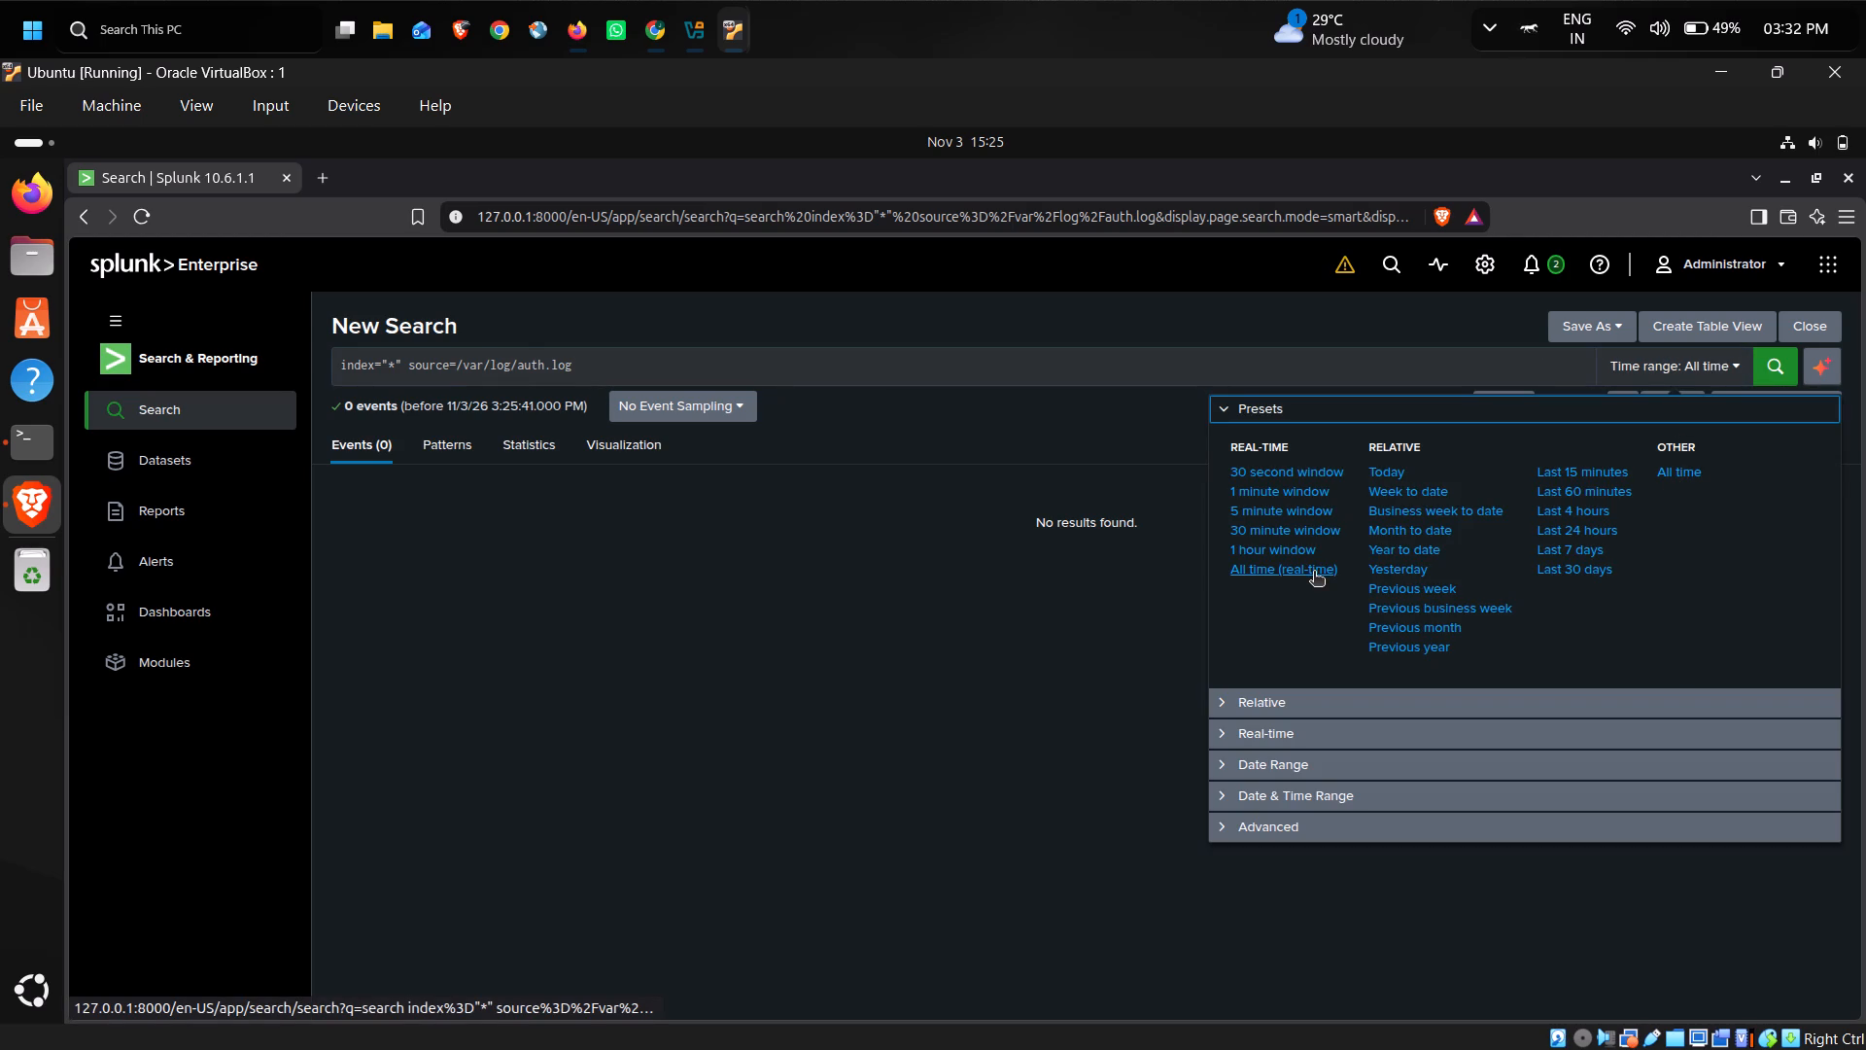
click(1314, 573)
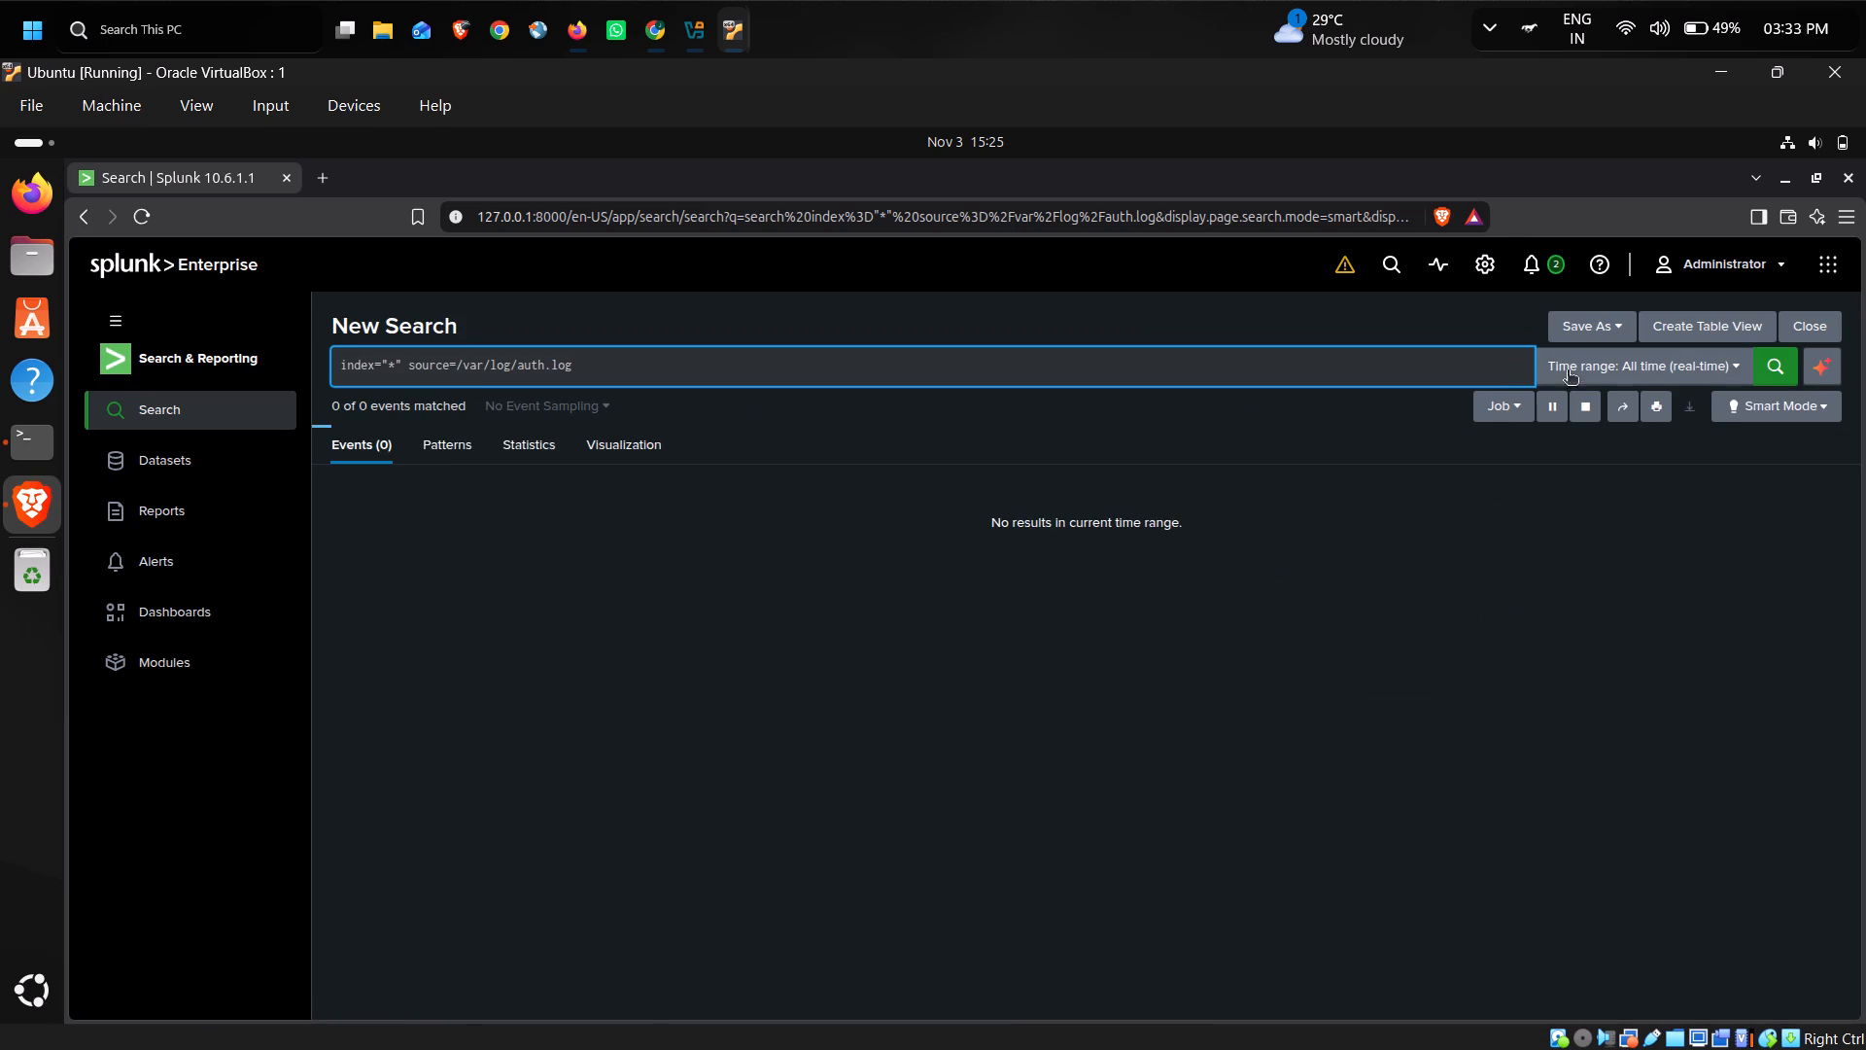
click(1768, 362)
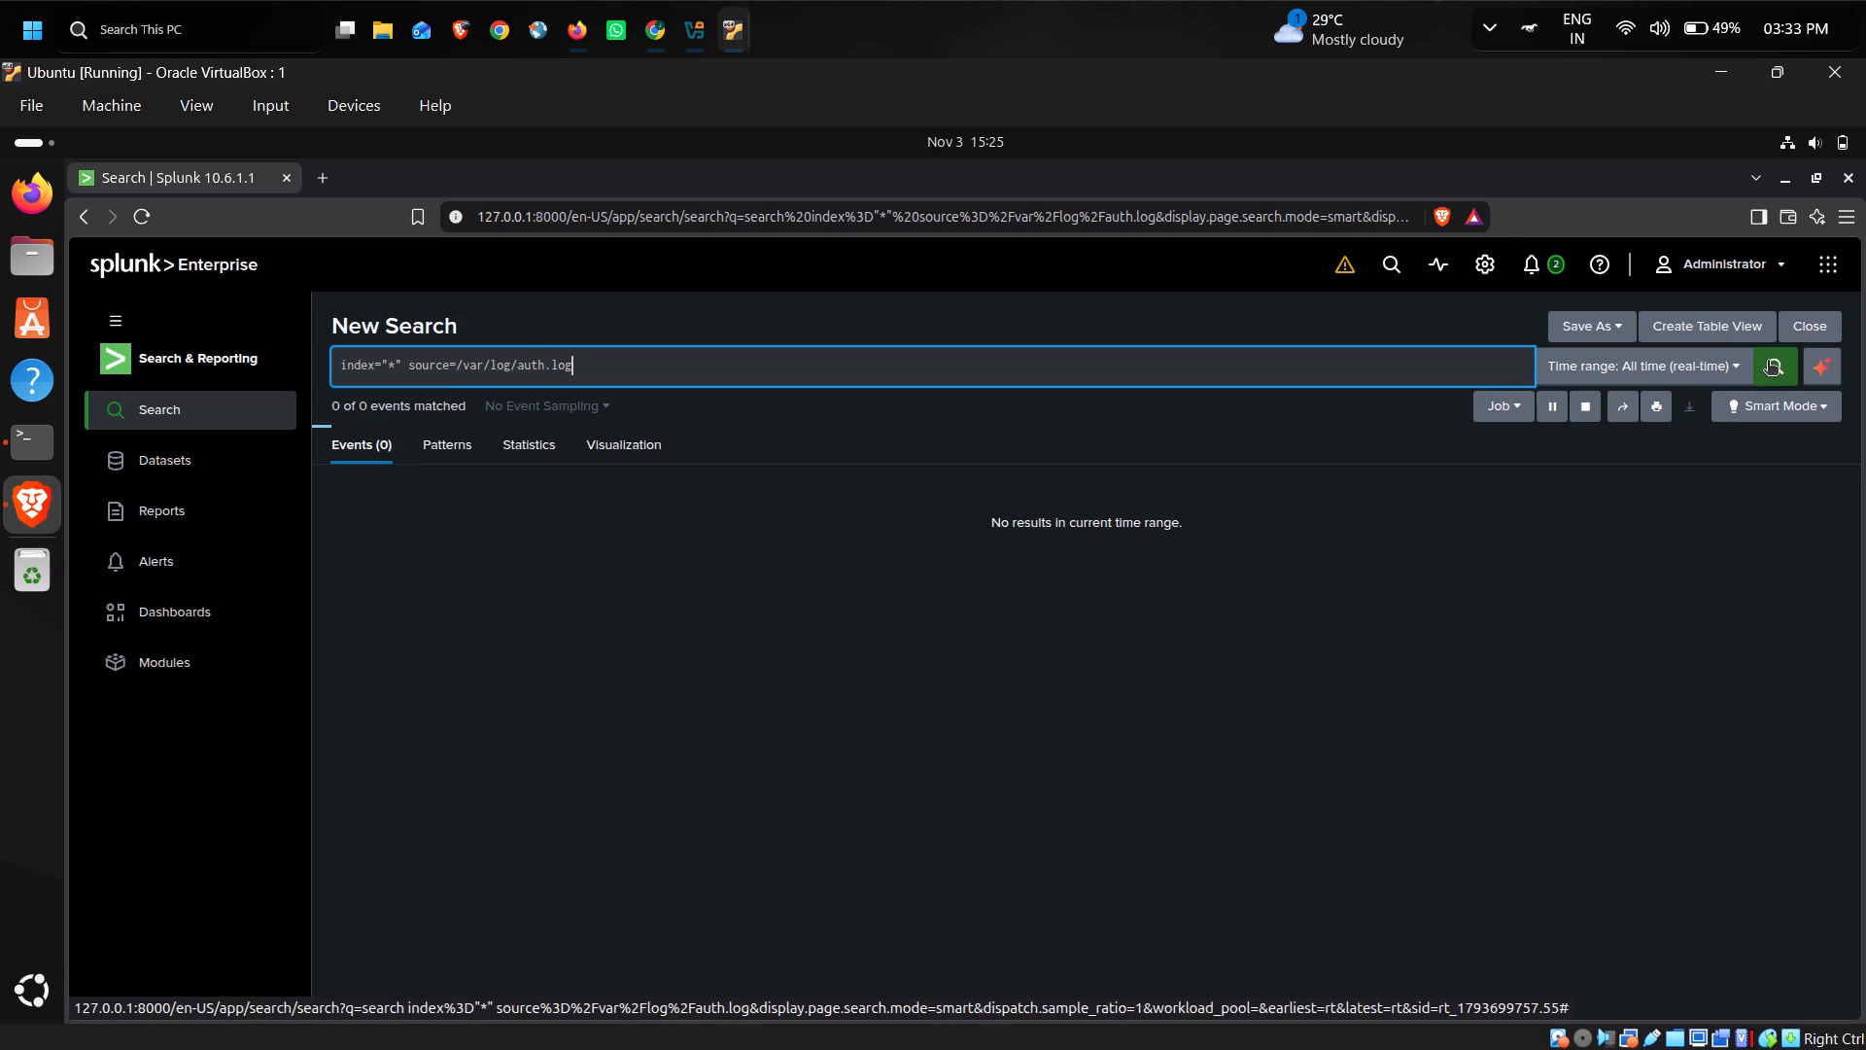
Set the search time range back to All time and rerun the /var/log/auth.log query several times.
click(1710, 371)
click(1686, 474)
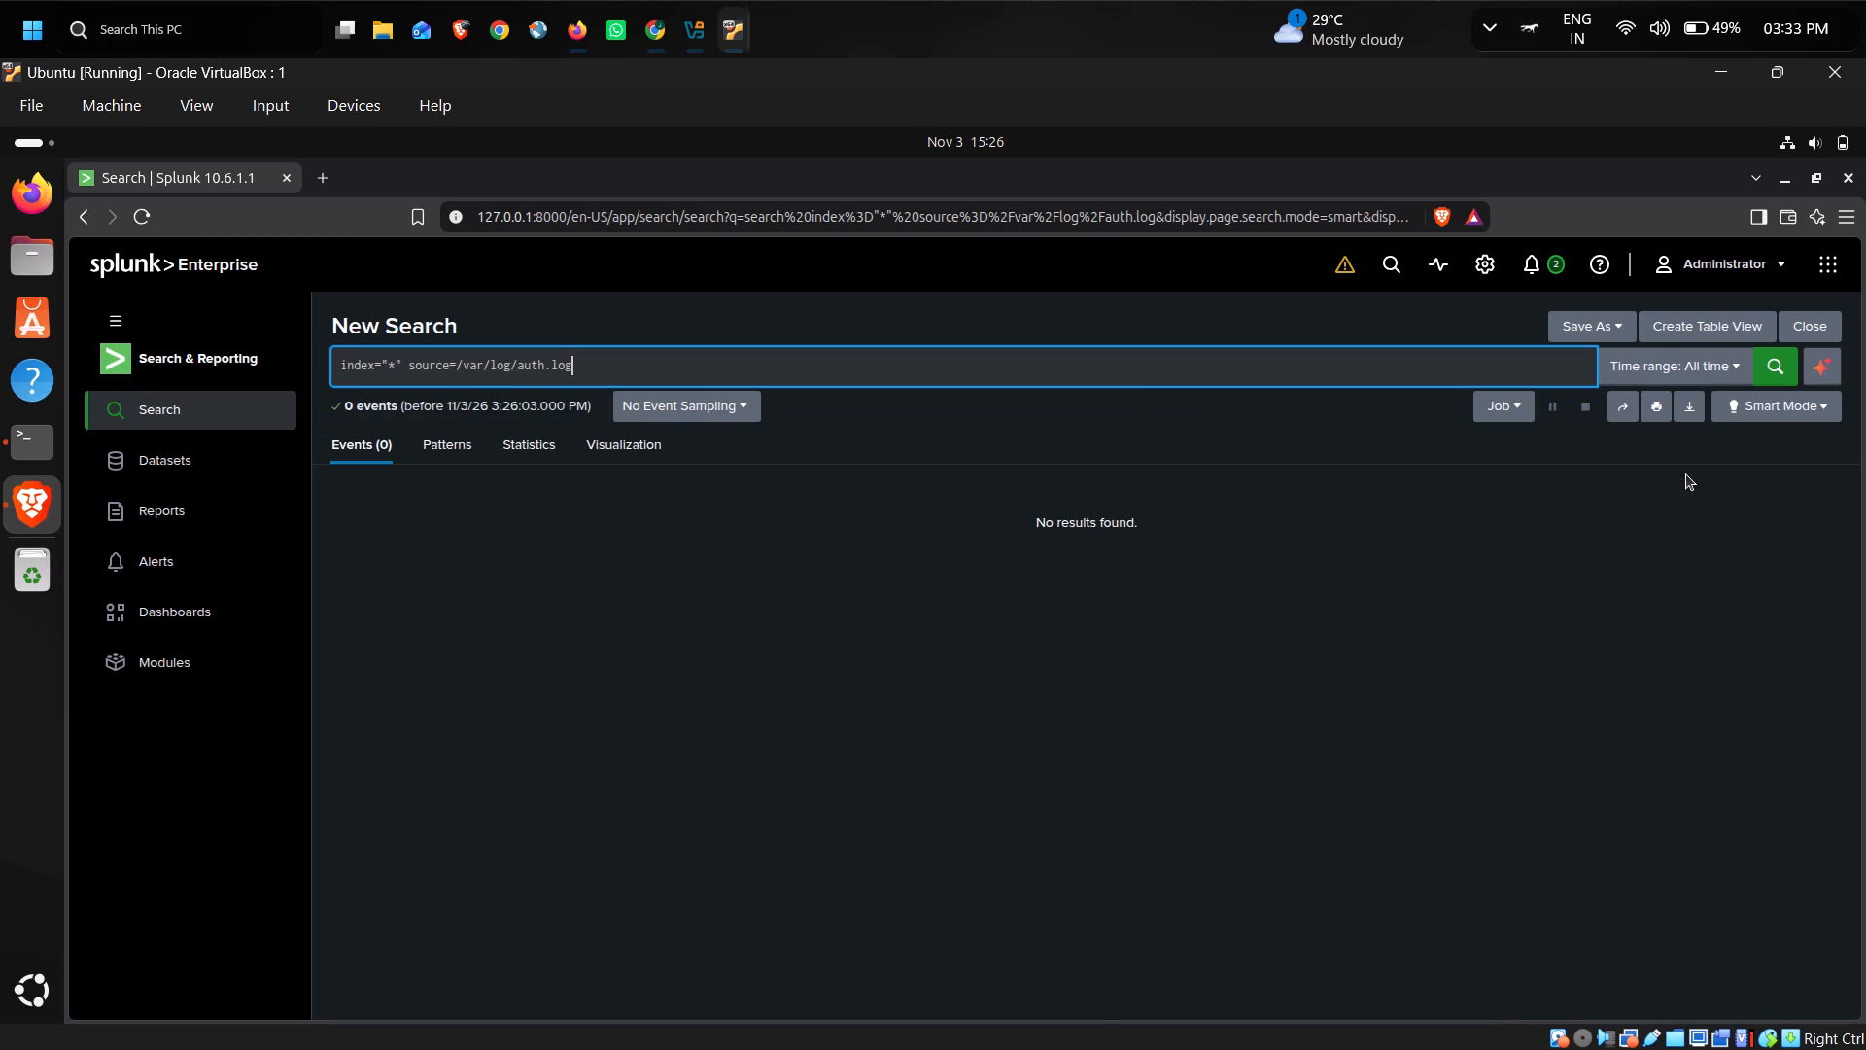
click(1762, 352)
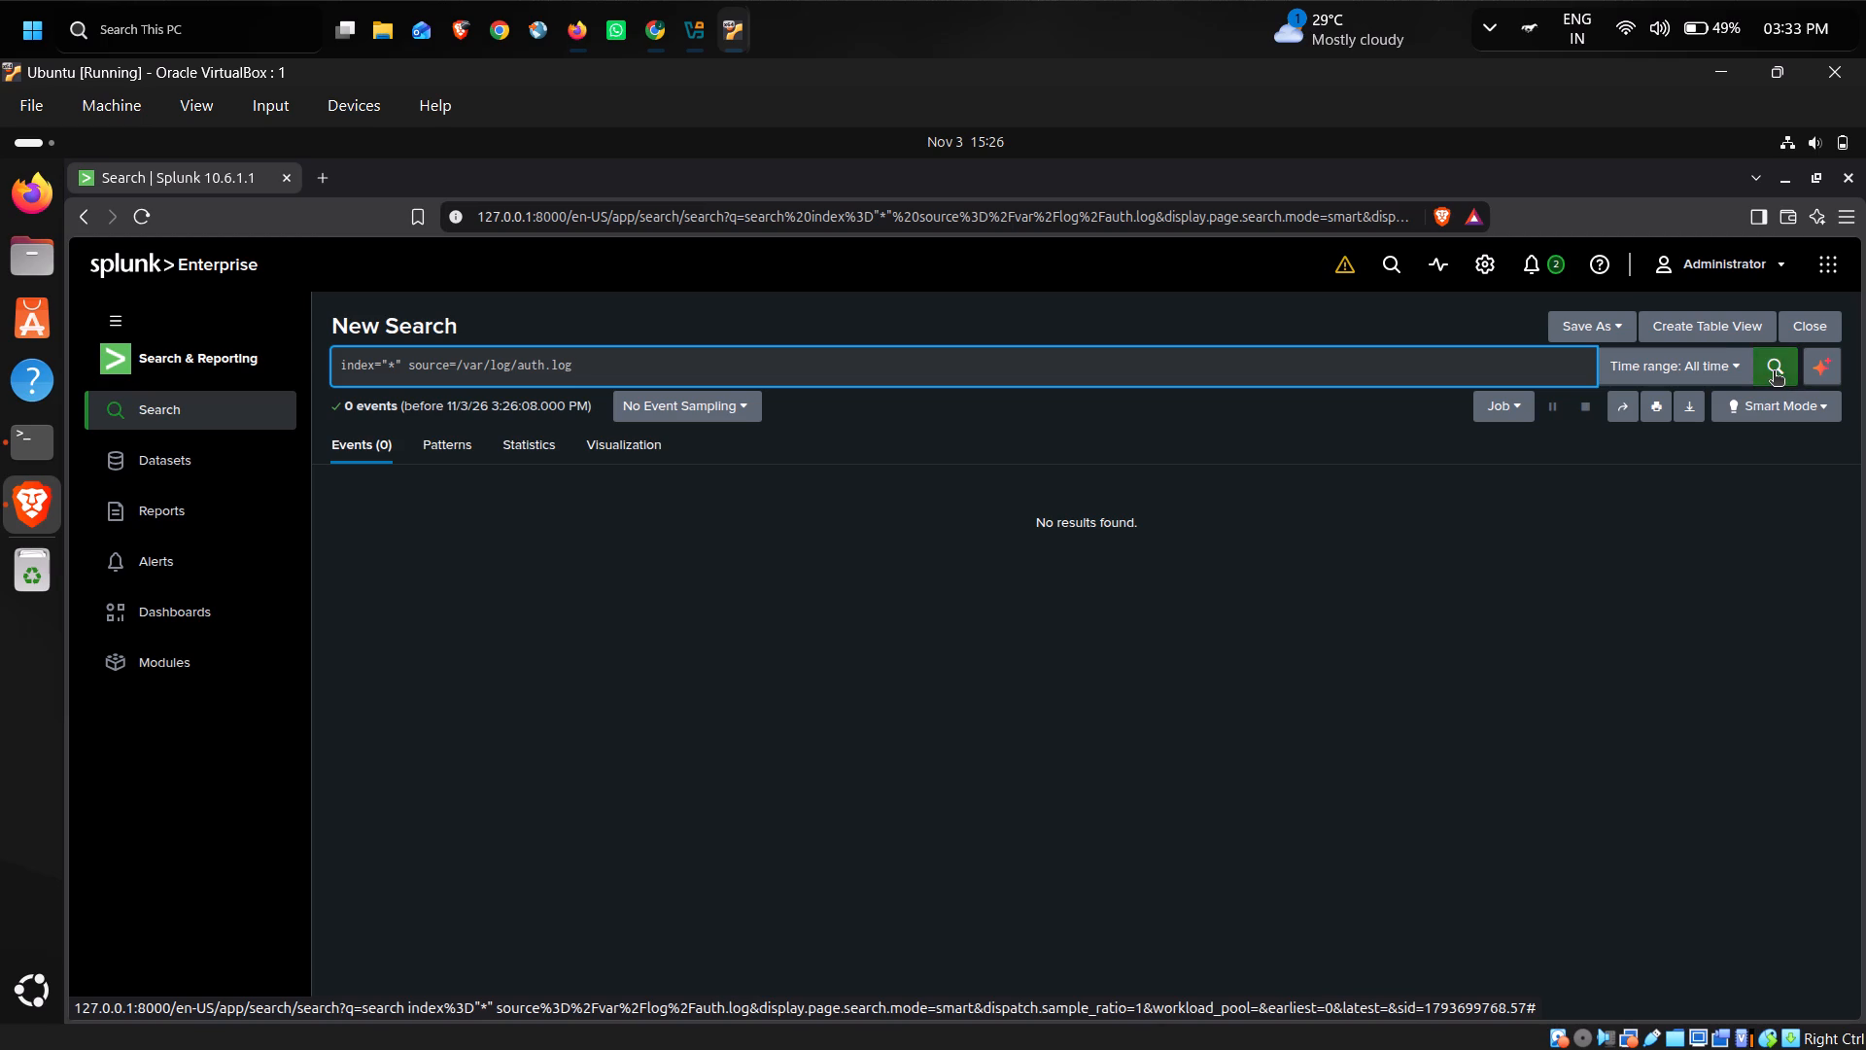
double_click(1774, 372)
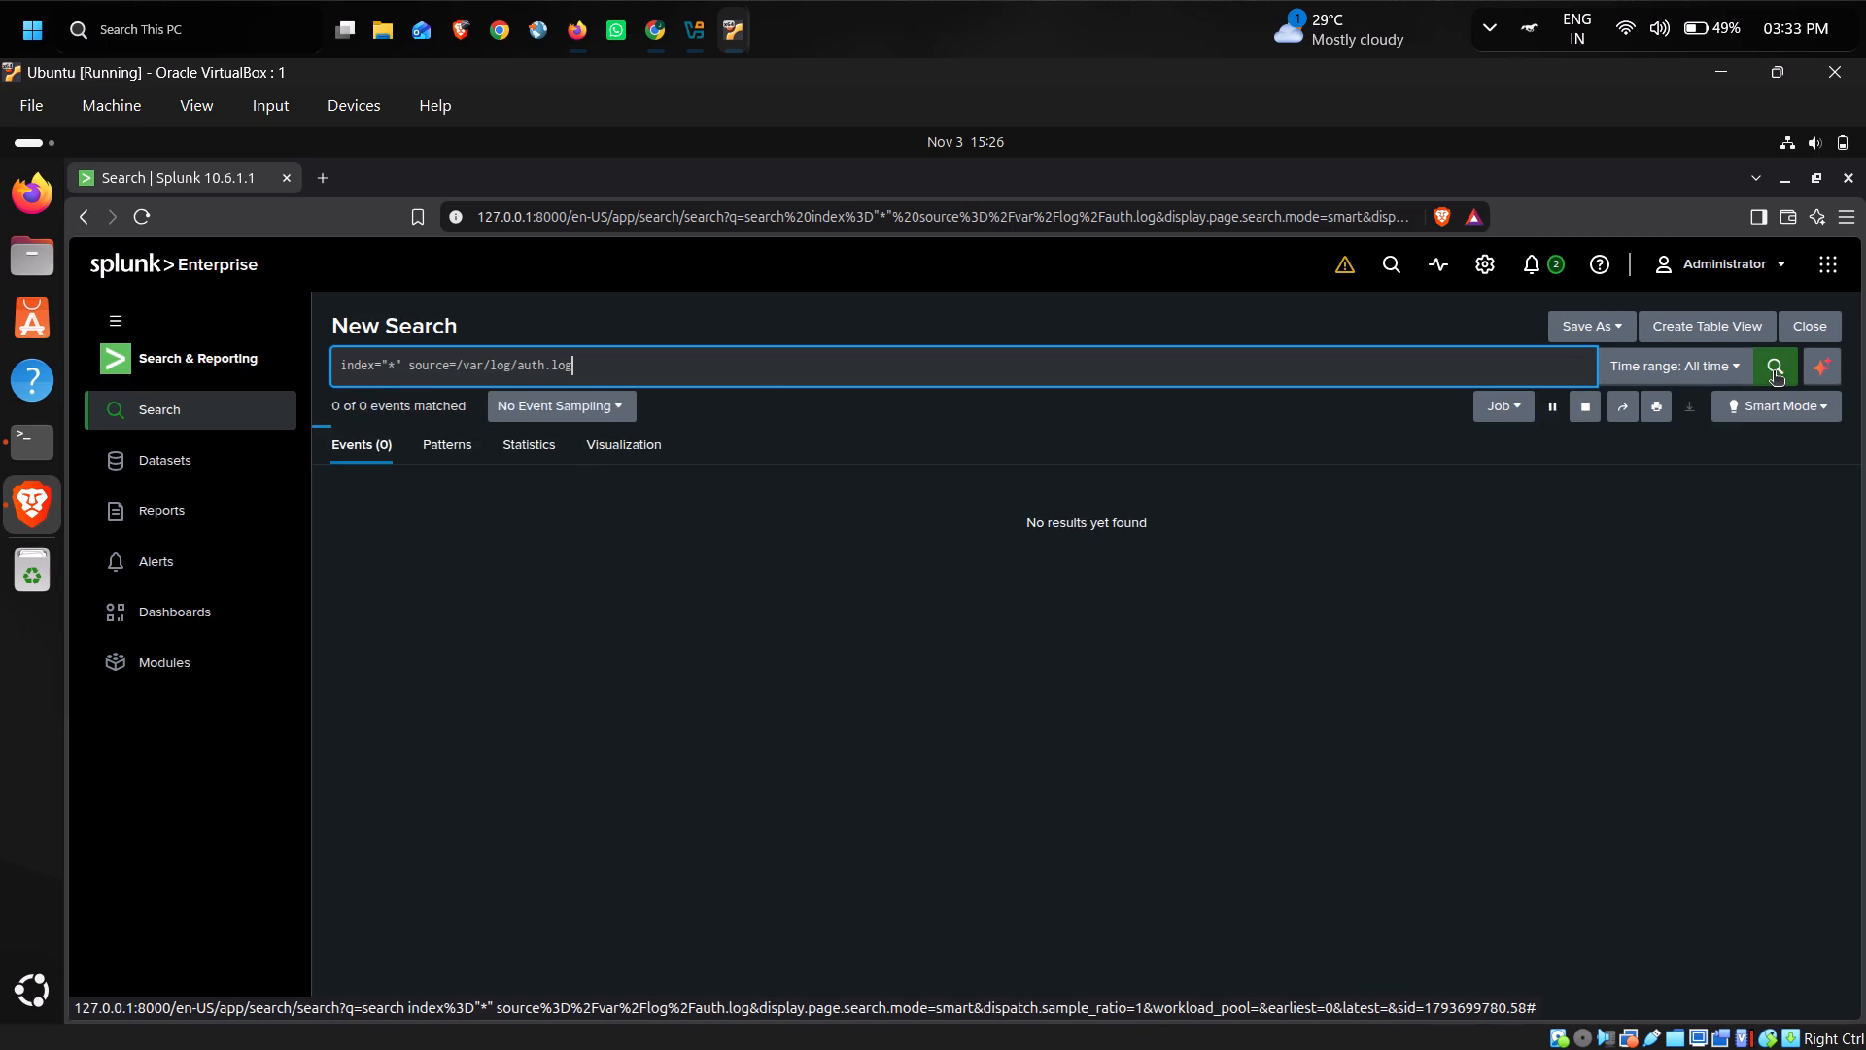
double_click(1774, 372)
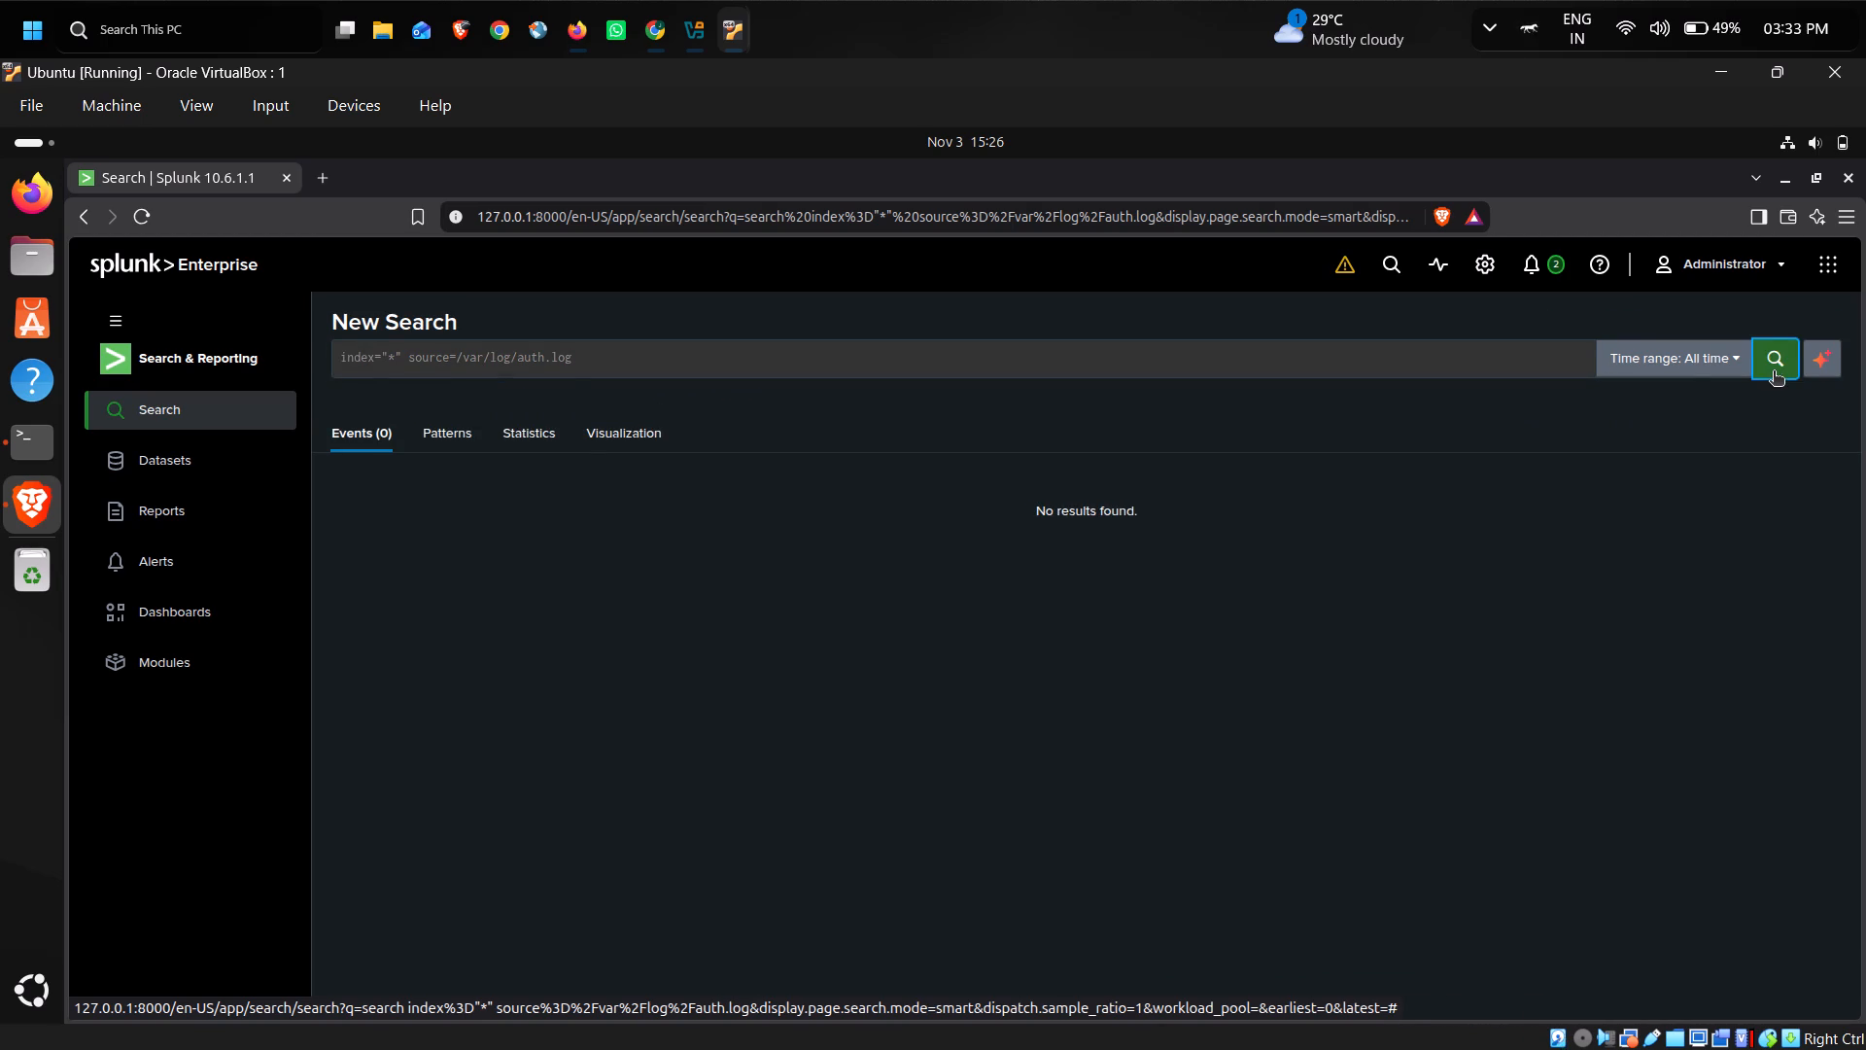
Start editing the source path in the search query, just before the auth.log file name.
click(461, 365)
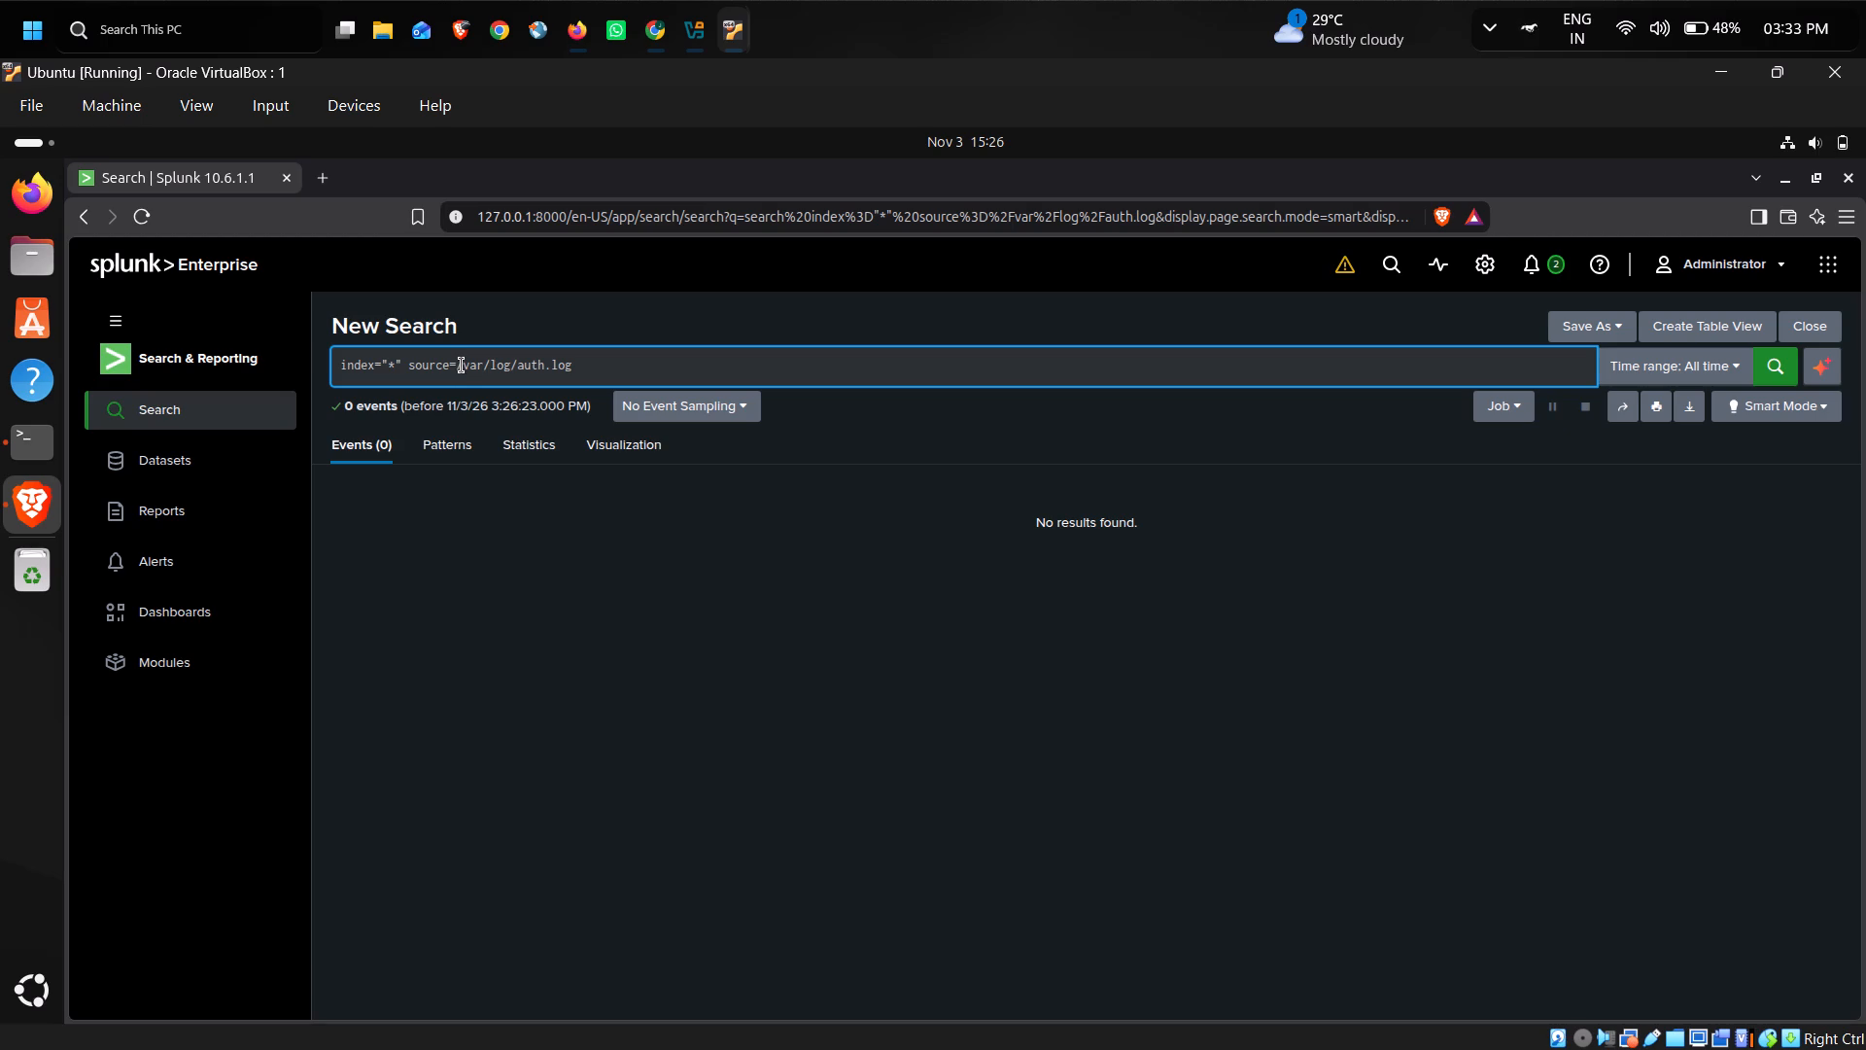
click(520, 366)
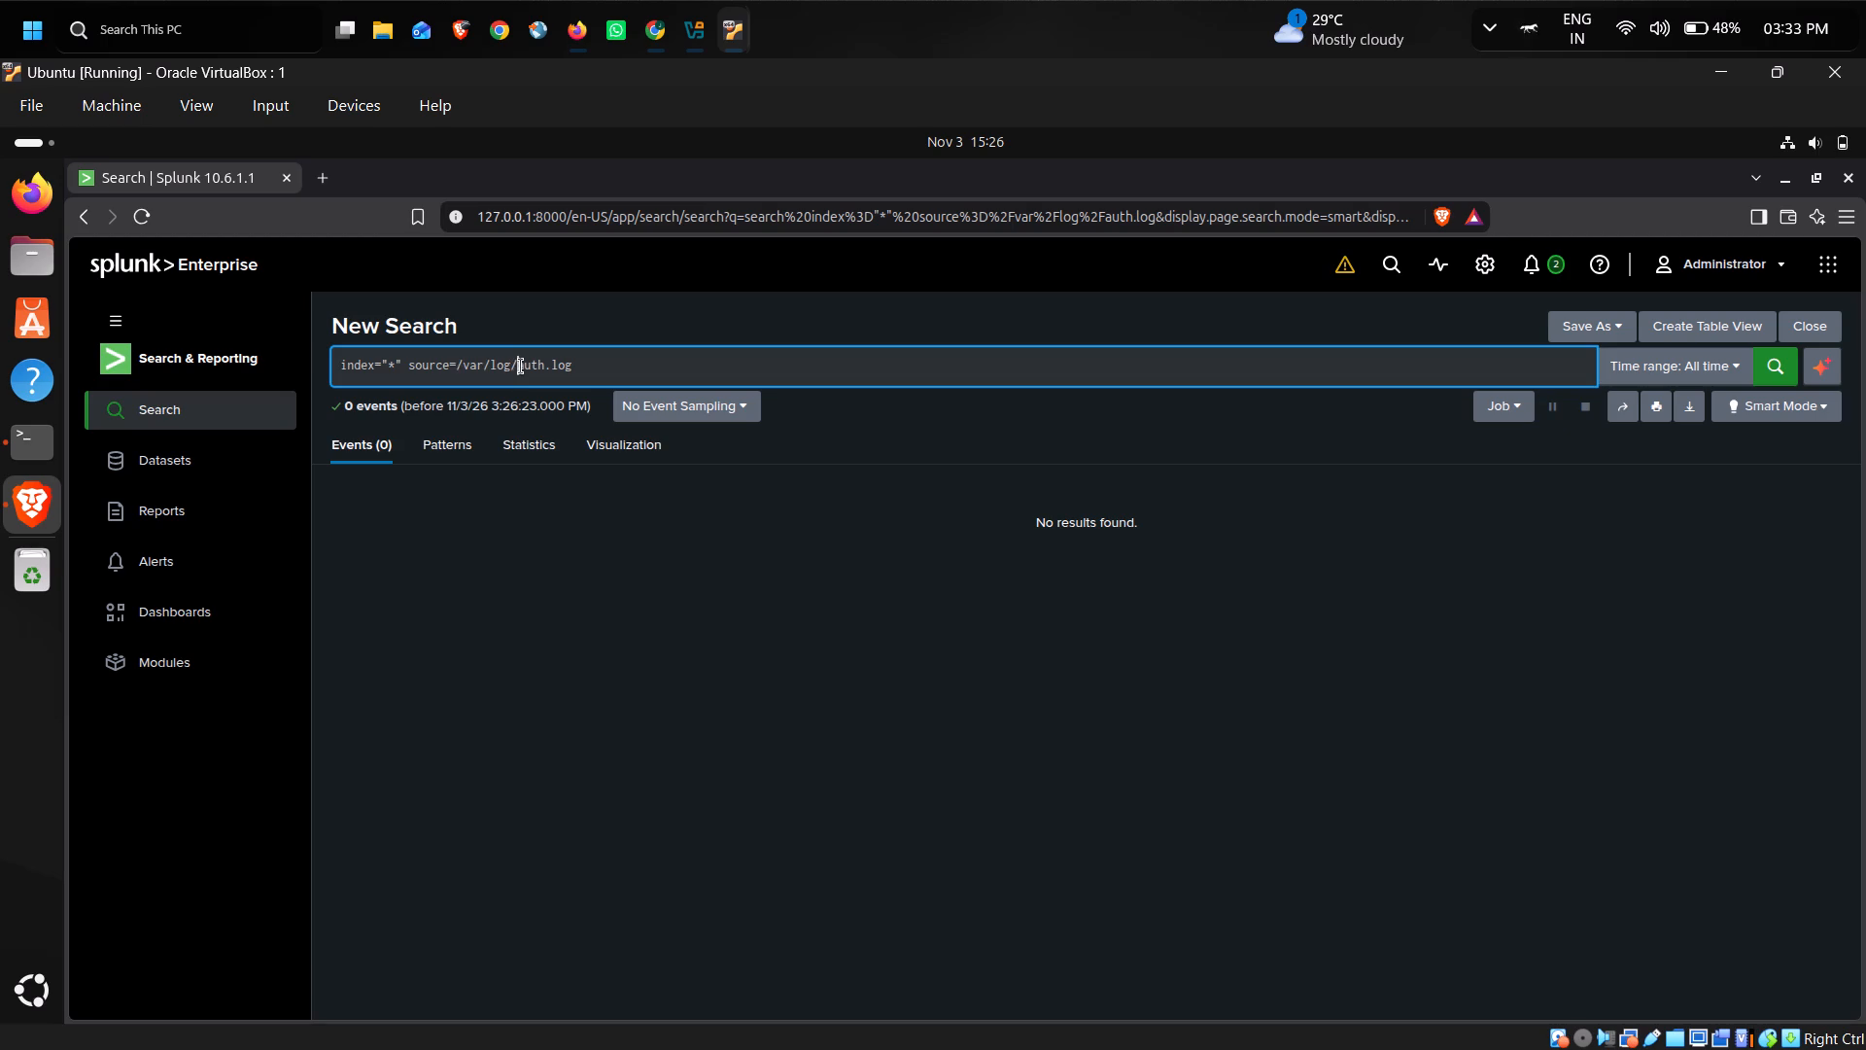
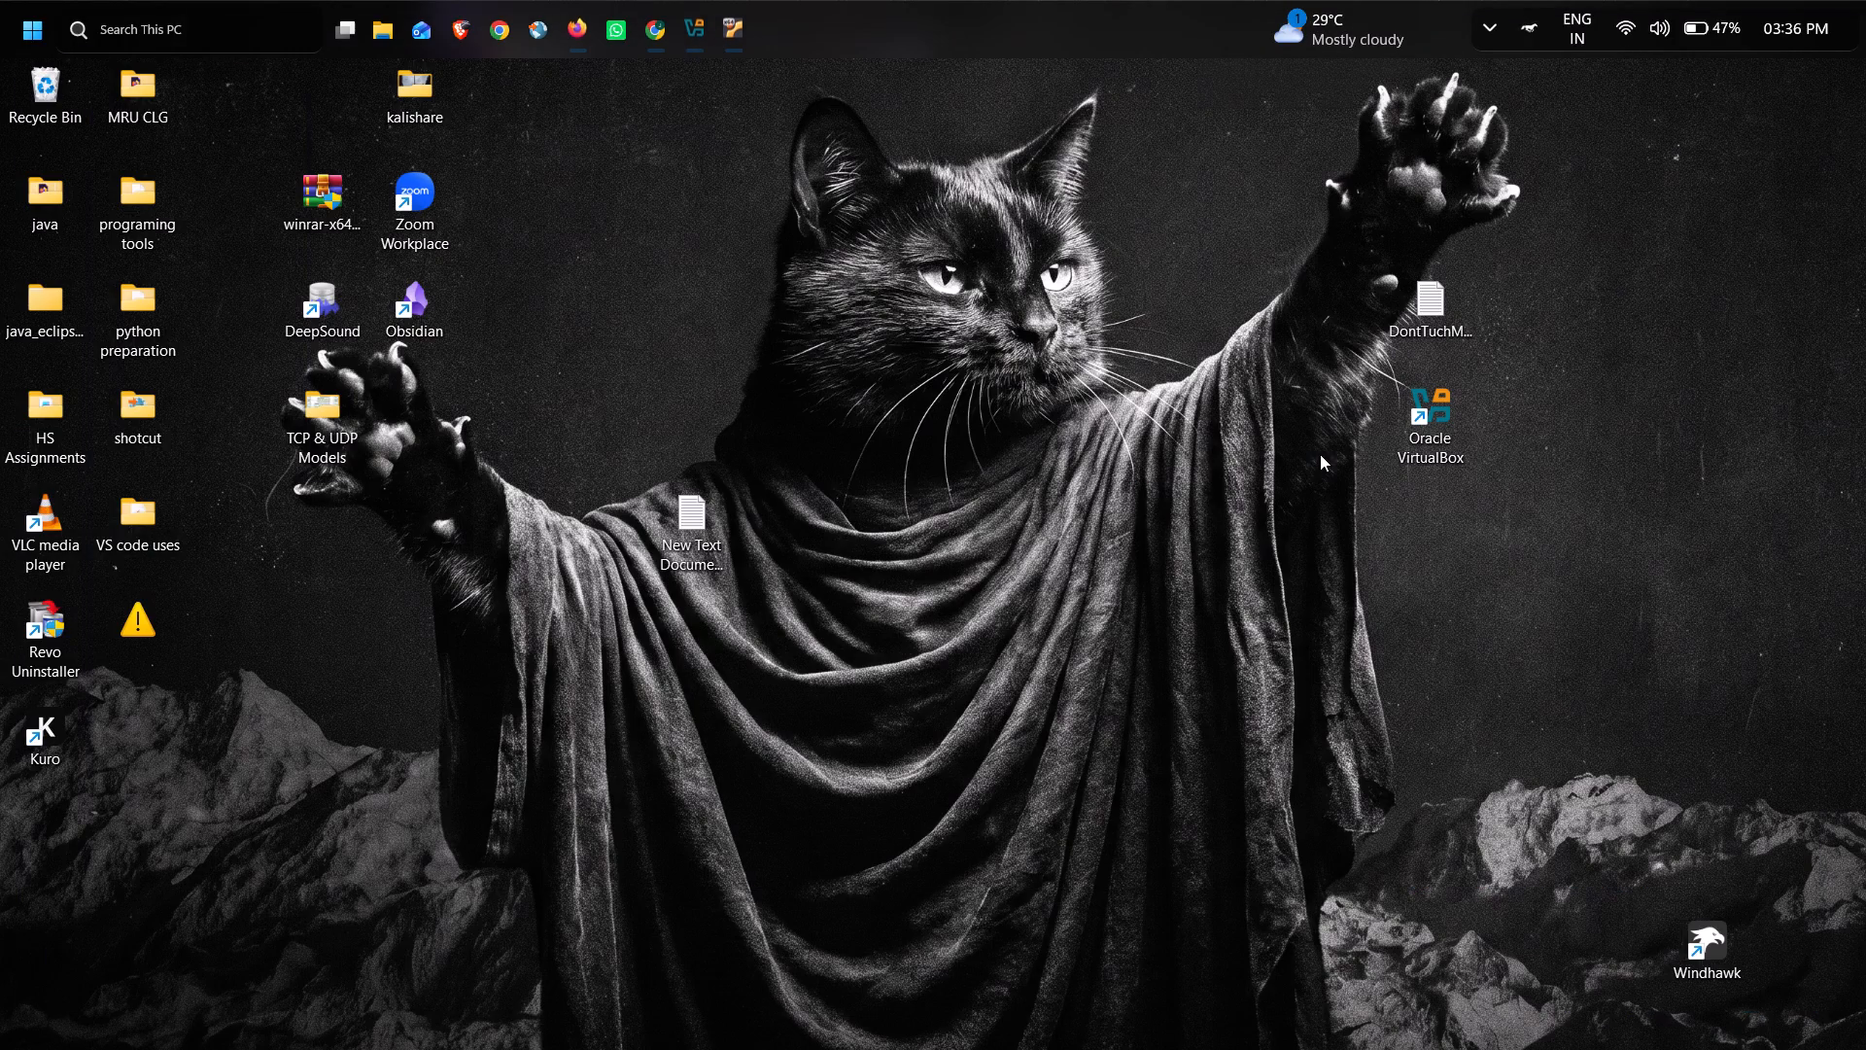
Put the Windows host computer to sleep from the desktop.
key(super+x)
text(us)
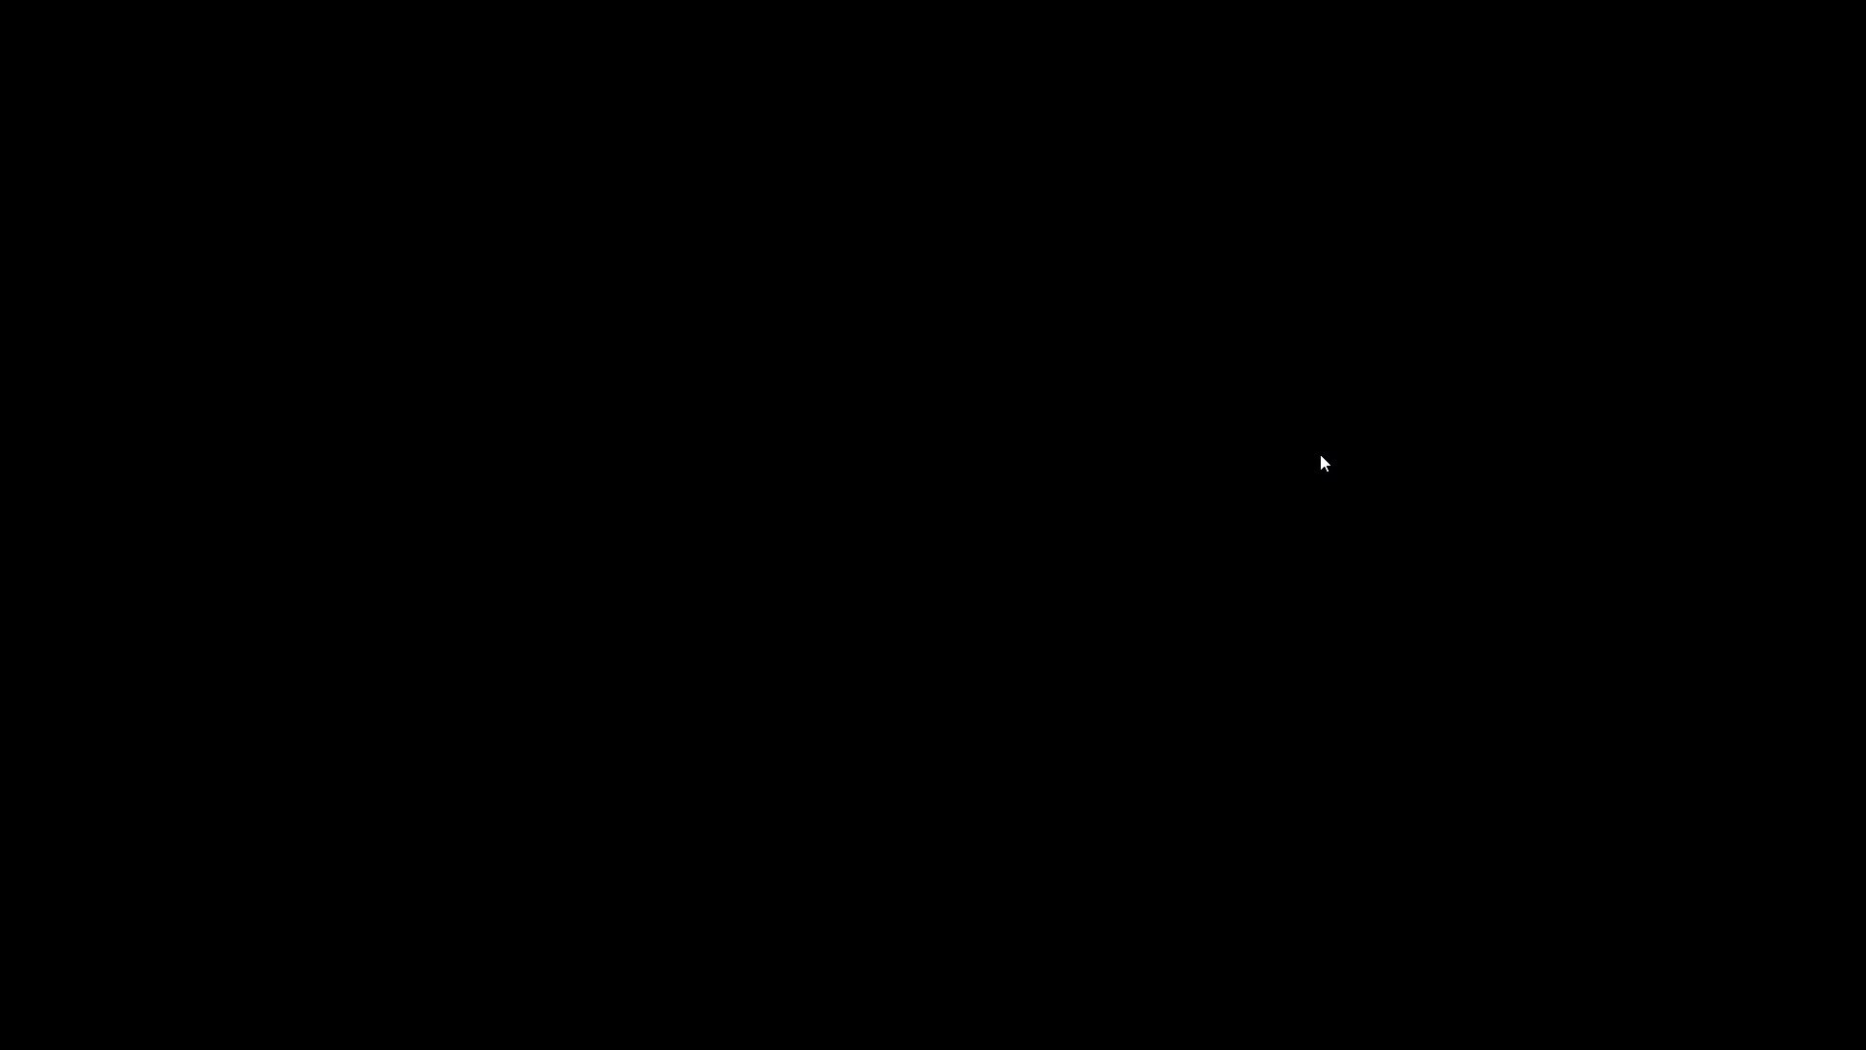